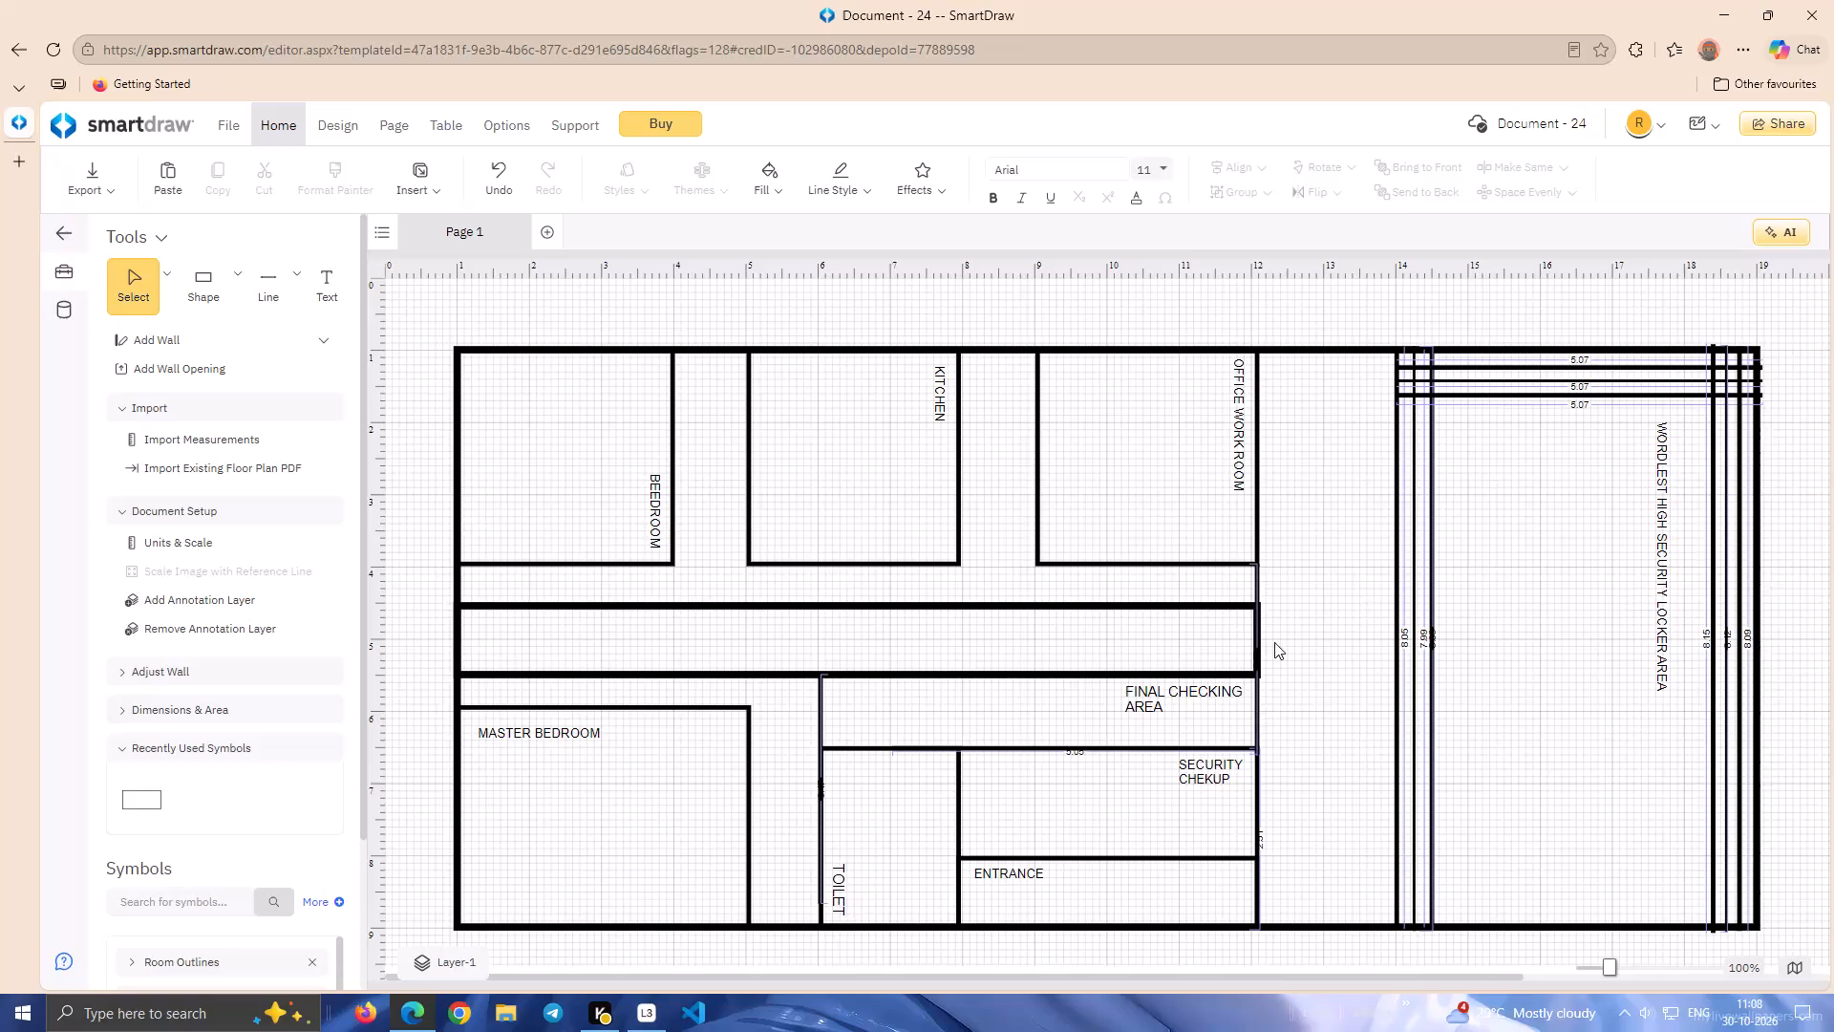
# Nudge the long horizontal corridor rectangle slightly left so its left position is 0.99.
pyautogui.click(1259, 646)
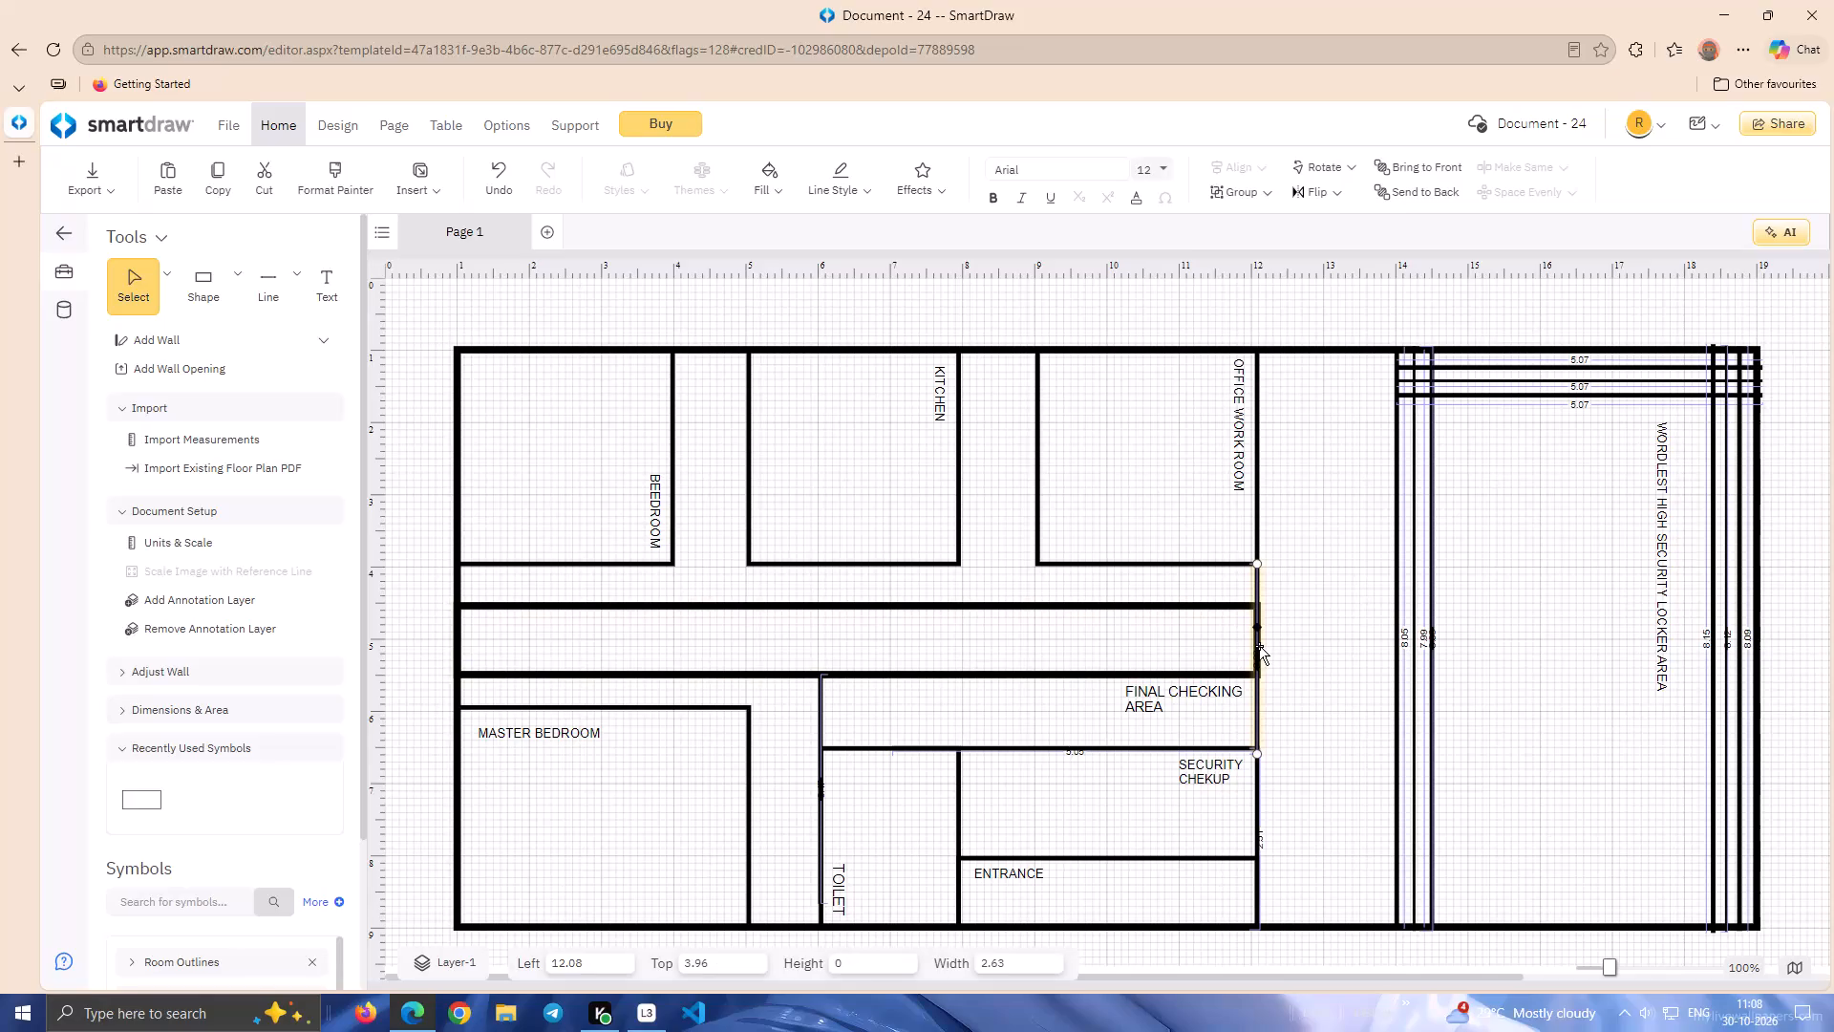
pyautogui.click(1224, 677)
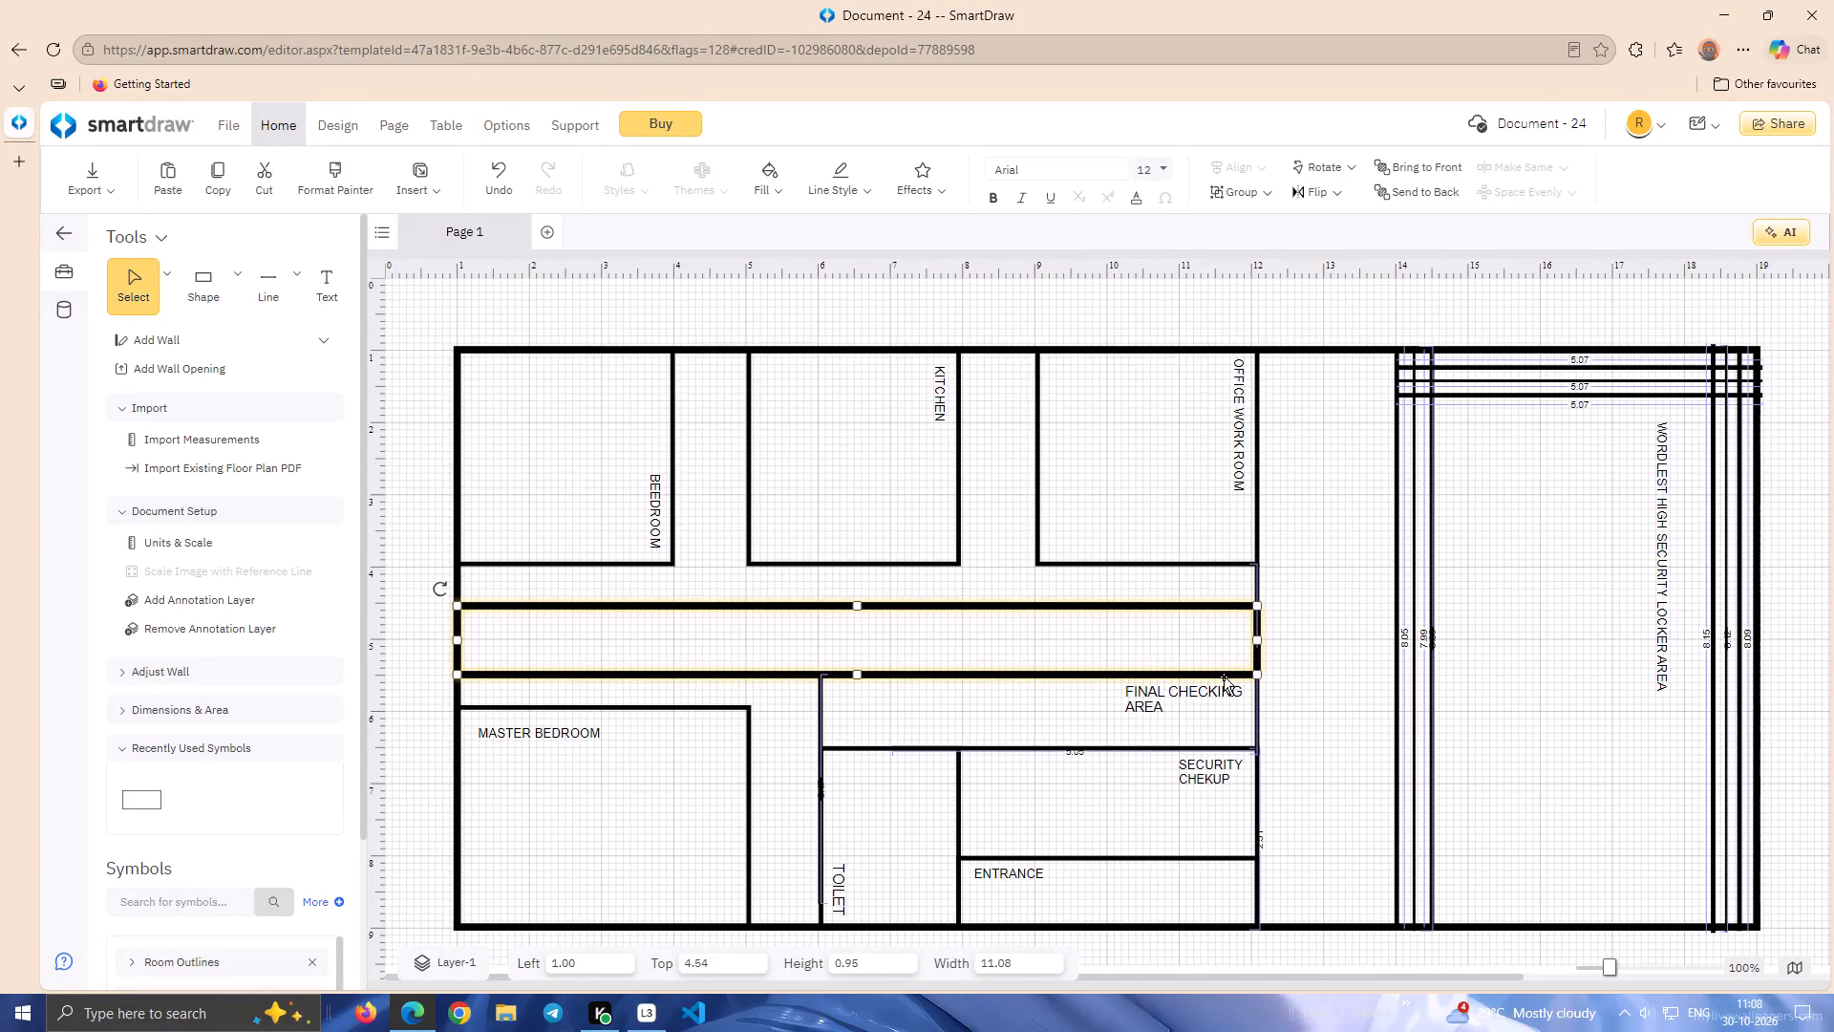
pyautogui.press('Left')
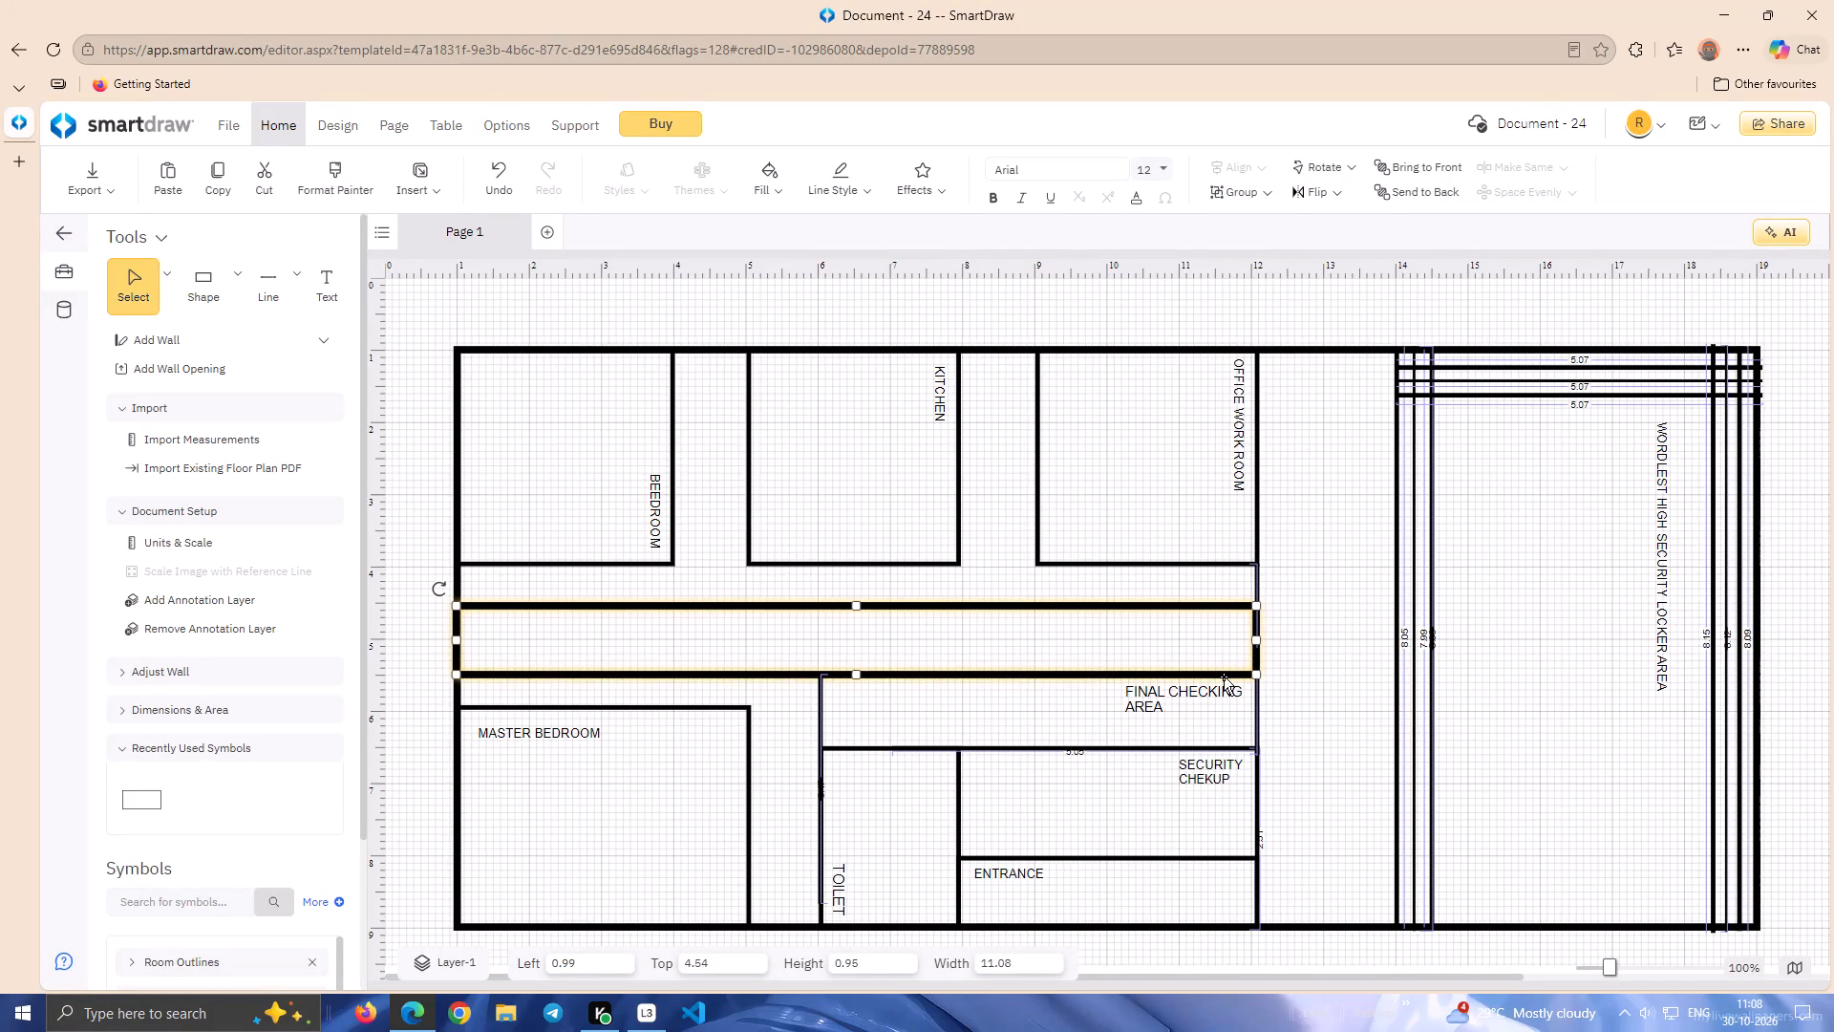
pyautogui.click(1323, 545)
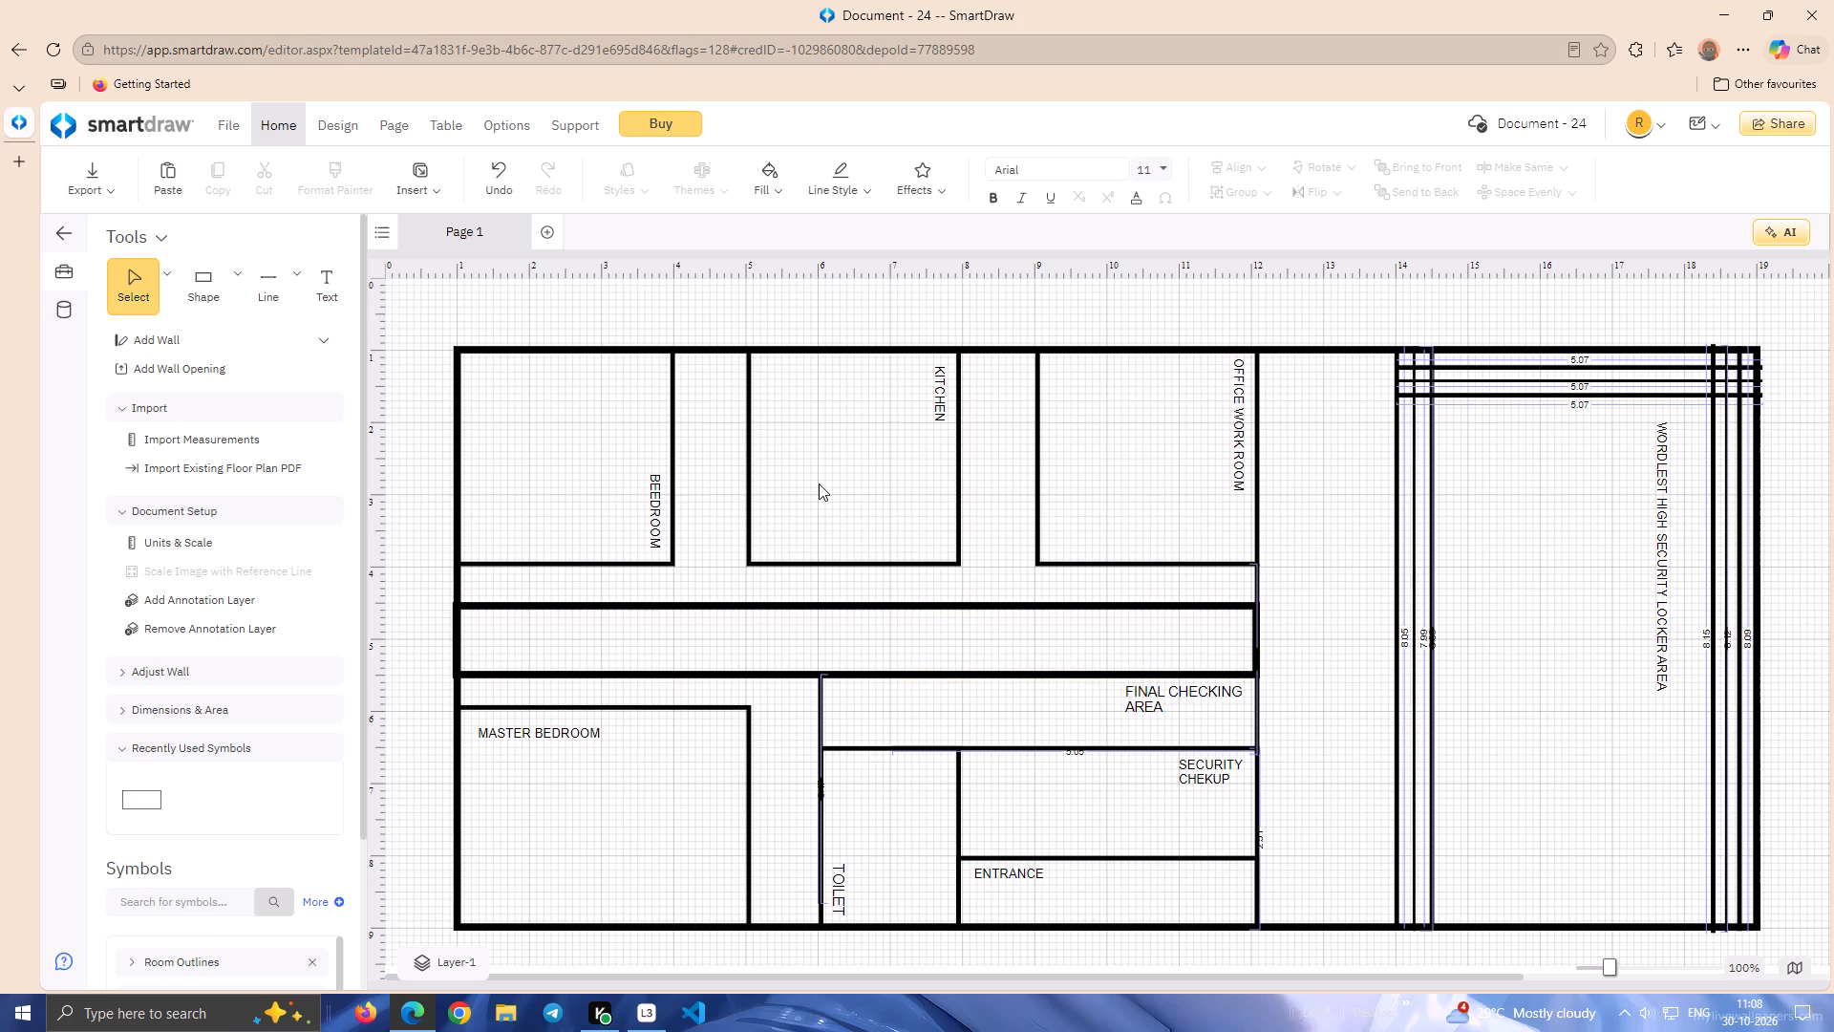
# Set the Kitchen rectangle's border to the thickest preset line thickness.
pyautogui.click(780, 563)
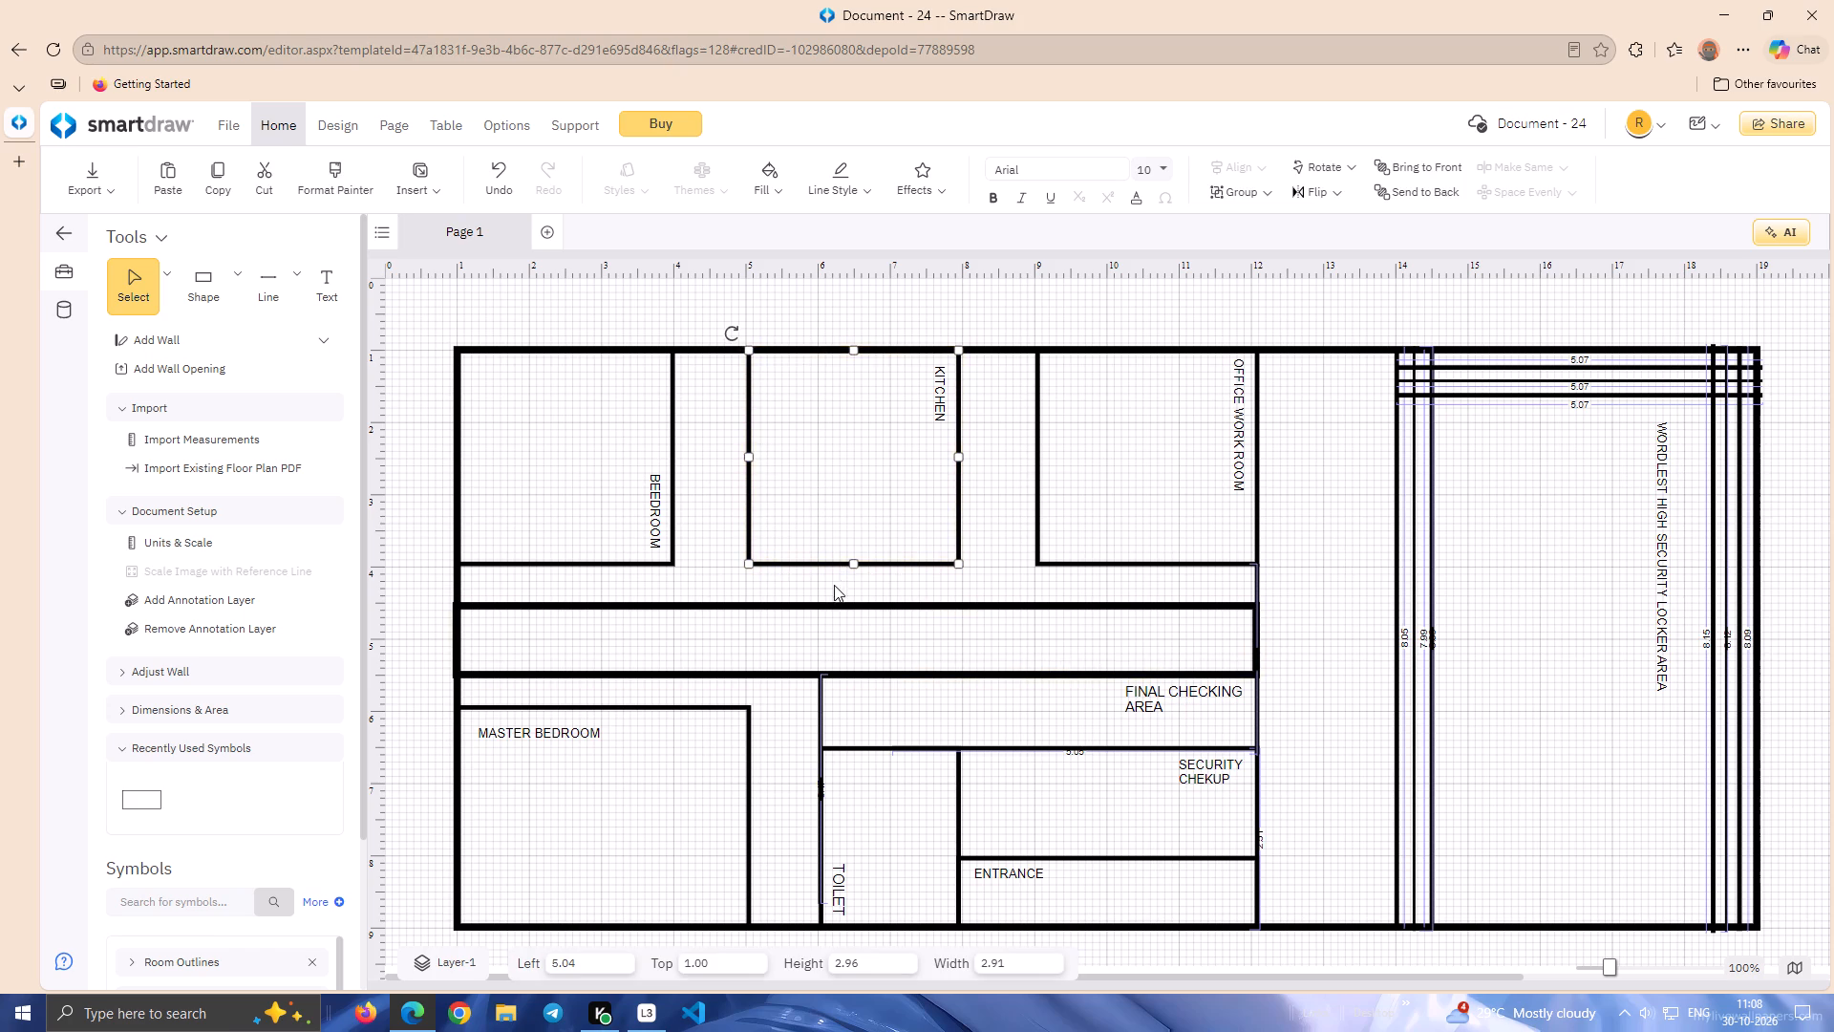
pyautogui.click(831, 589)
pyautogui.click(839, 565)
pyautogui.click(834, 187)
pyautogui.click(901, 272)
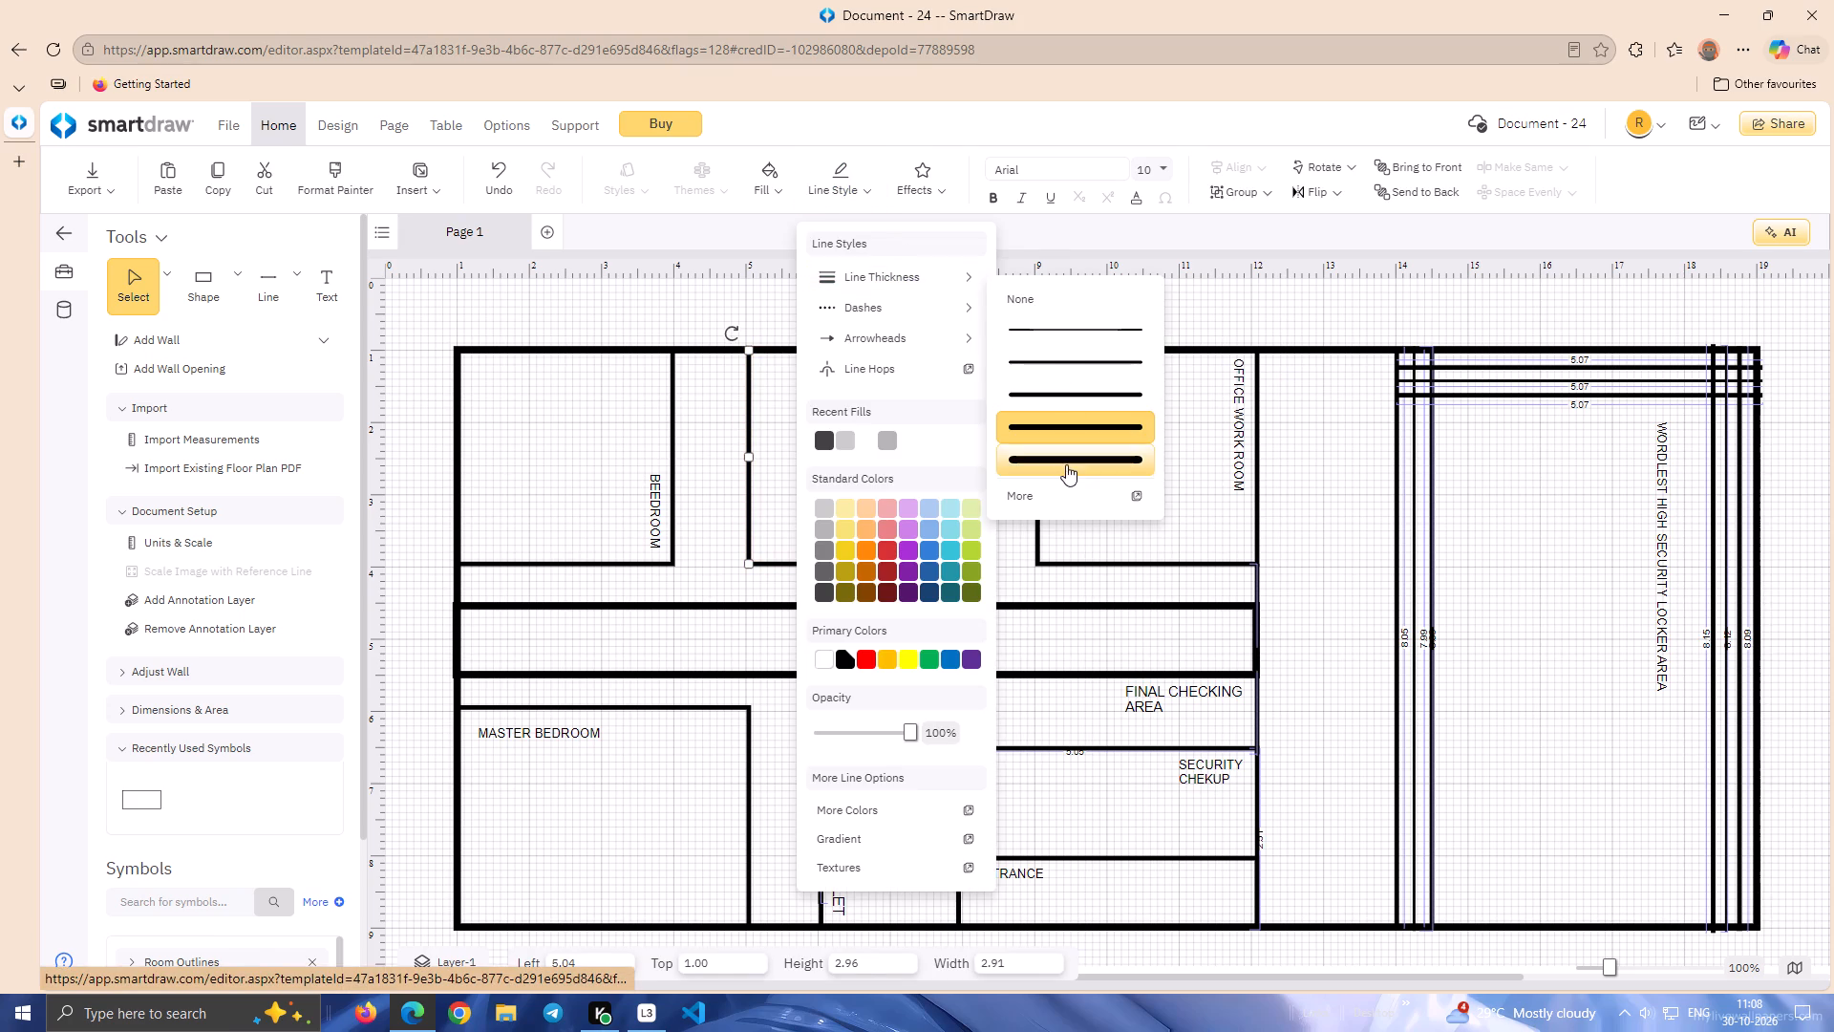
pyautogui.click(1066, 464)
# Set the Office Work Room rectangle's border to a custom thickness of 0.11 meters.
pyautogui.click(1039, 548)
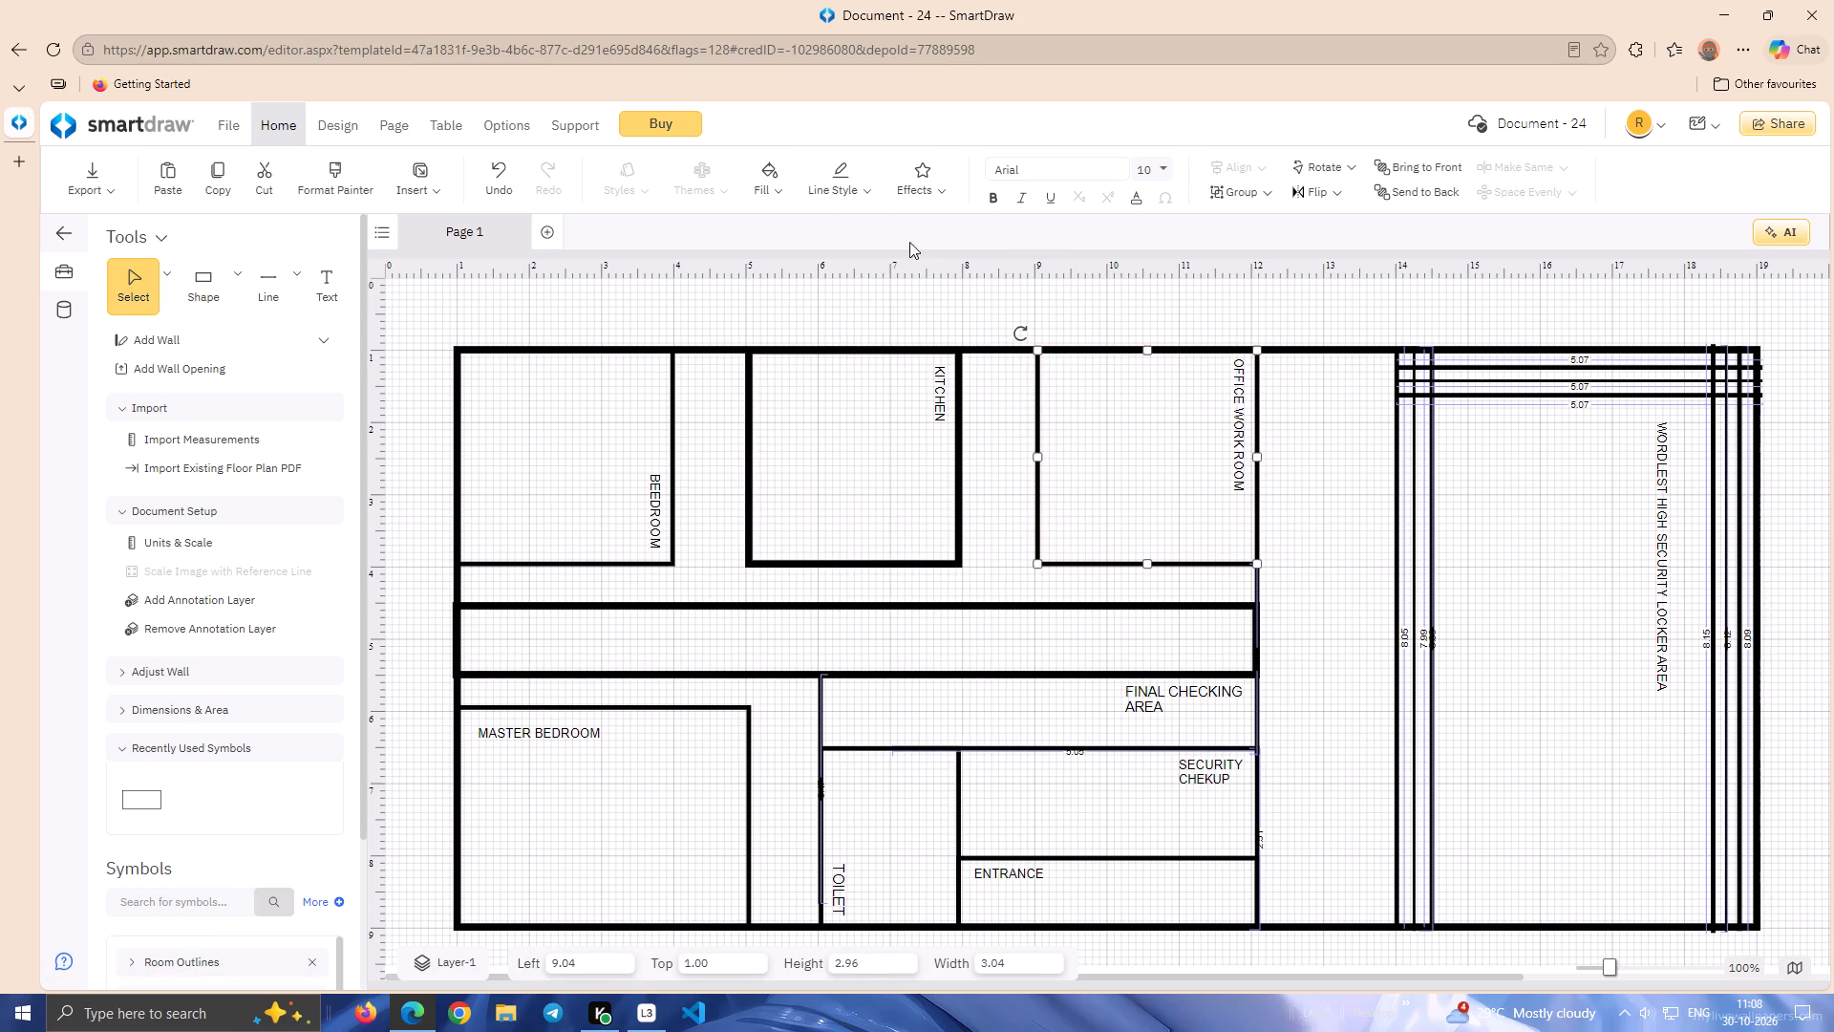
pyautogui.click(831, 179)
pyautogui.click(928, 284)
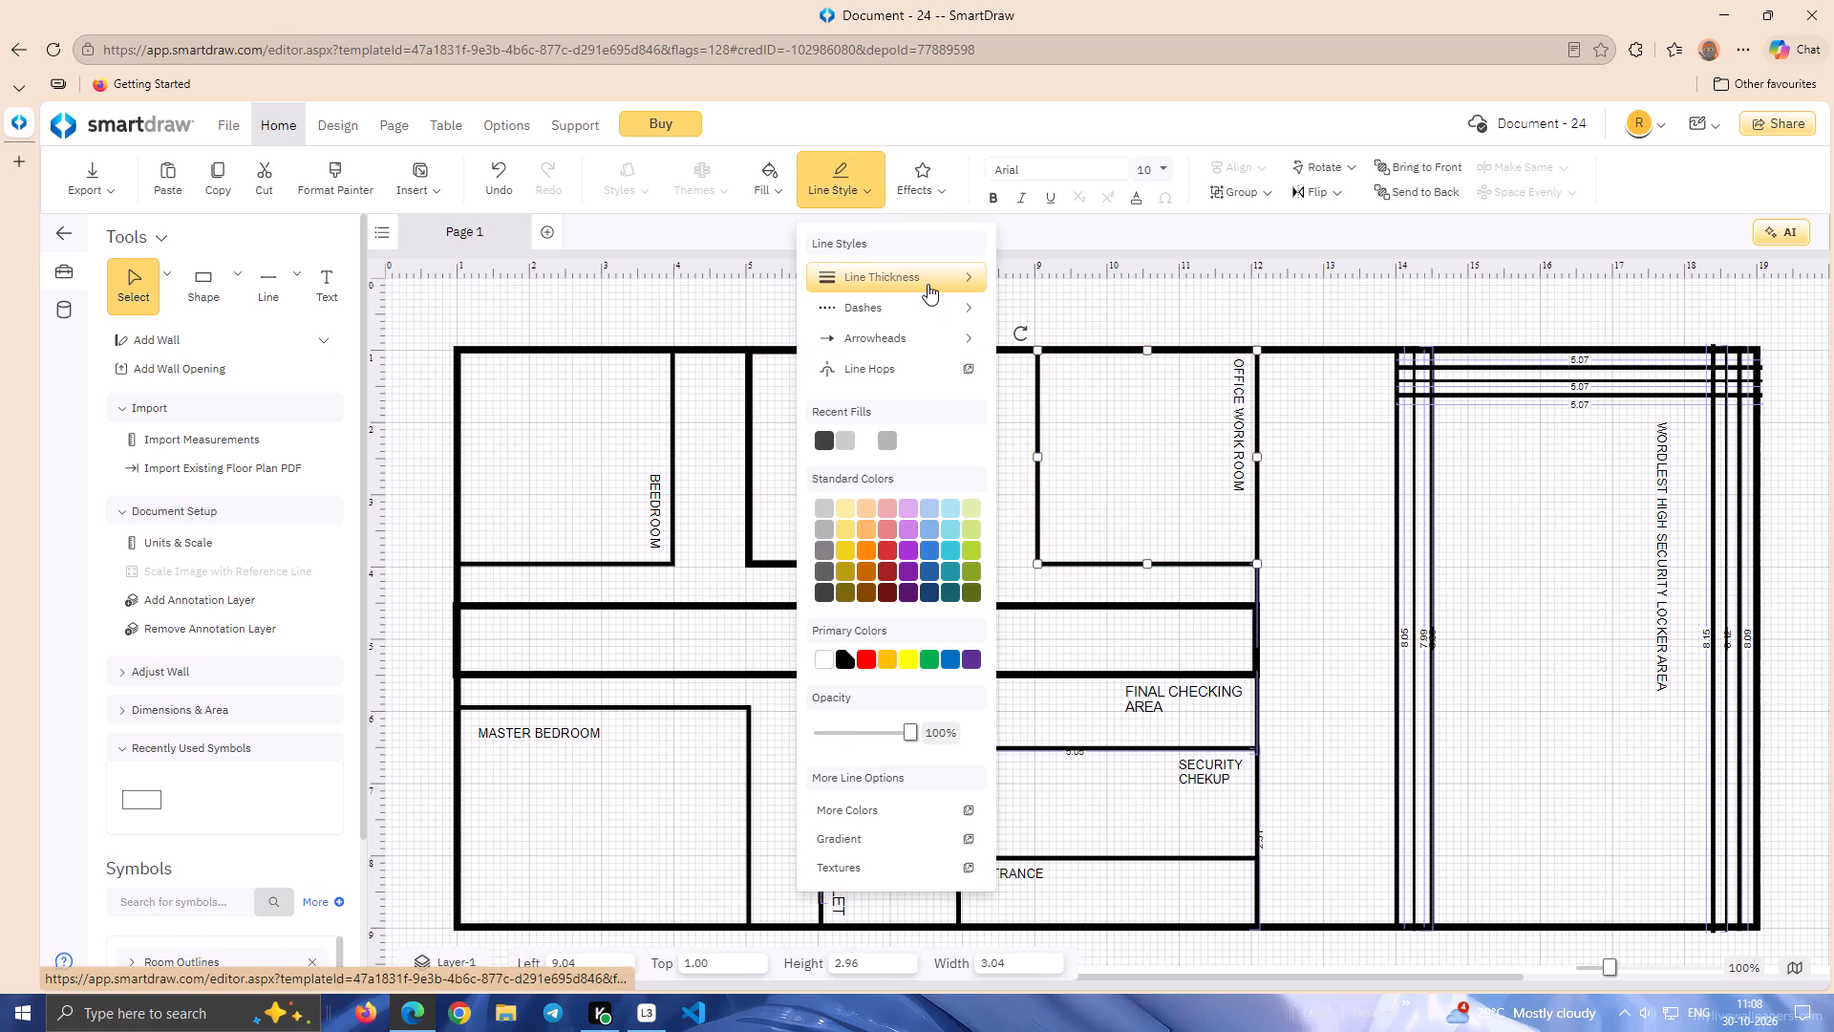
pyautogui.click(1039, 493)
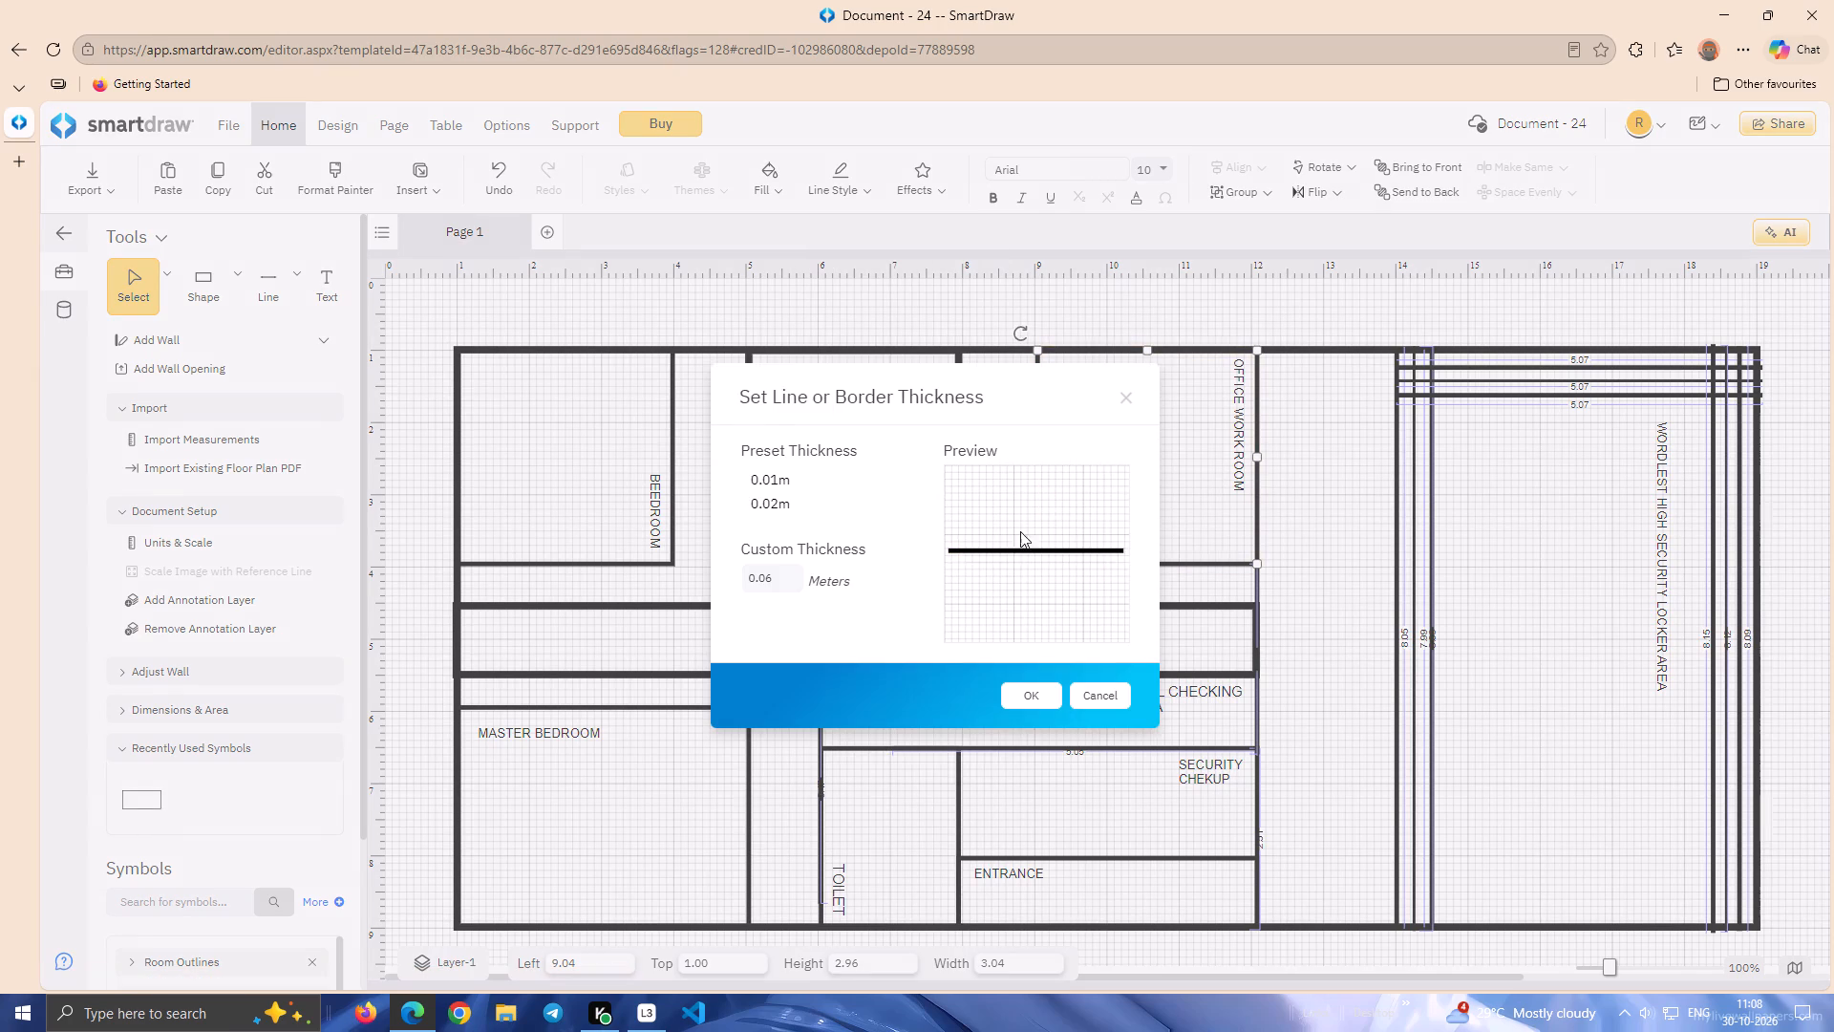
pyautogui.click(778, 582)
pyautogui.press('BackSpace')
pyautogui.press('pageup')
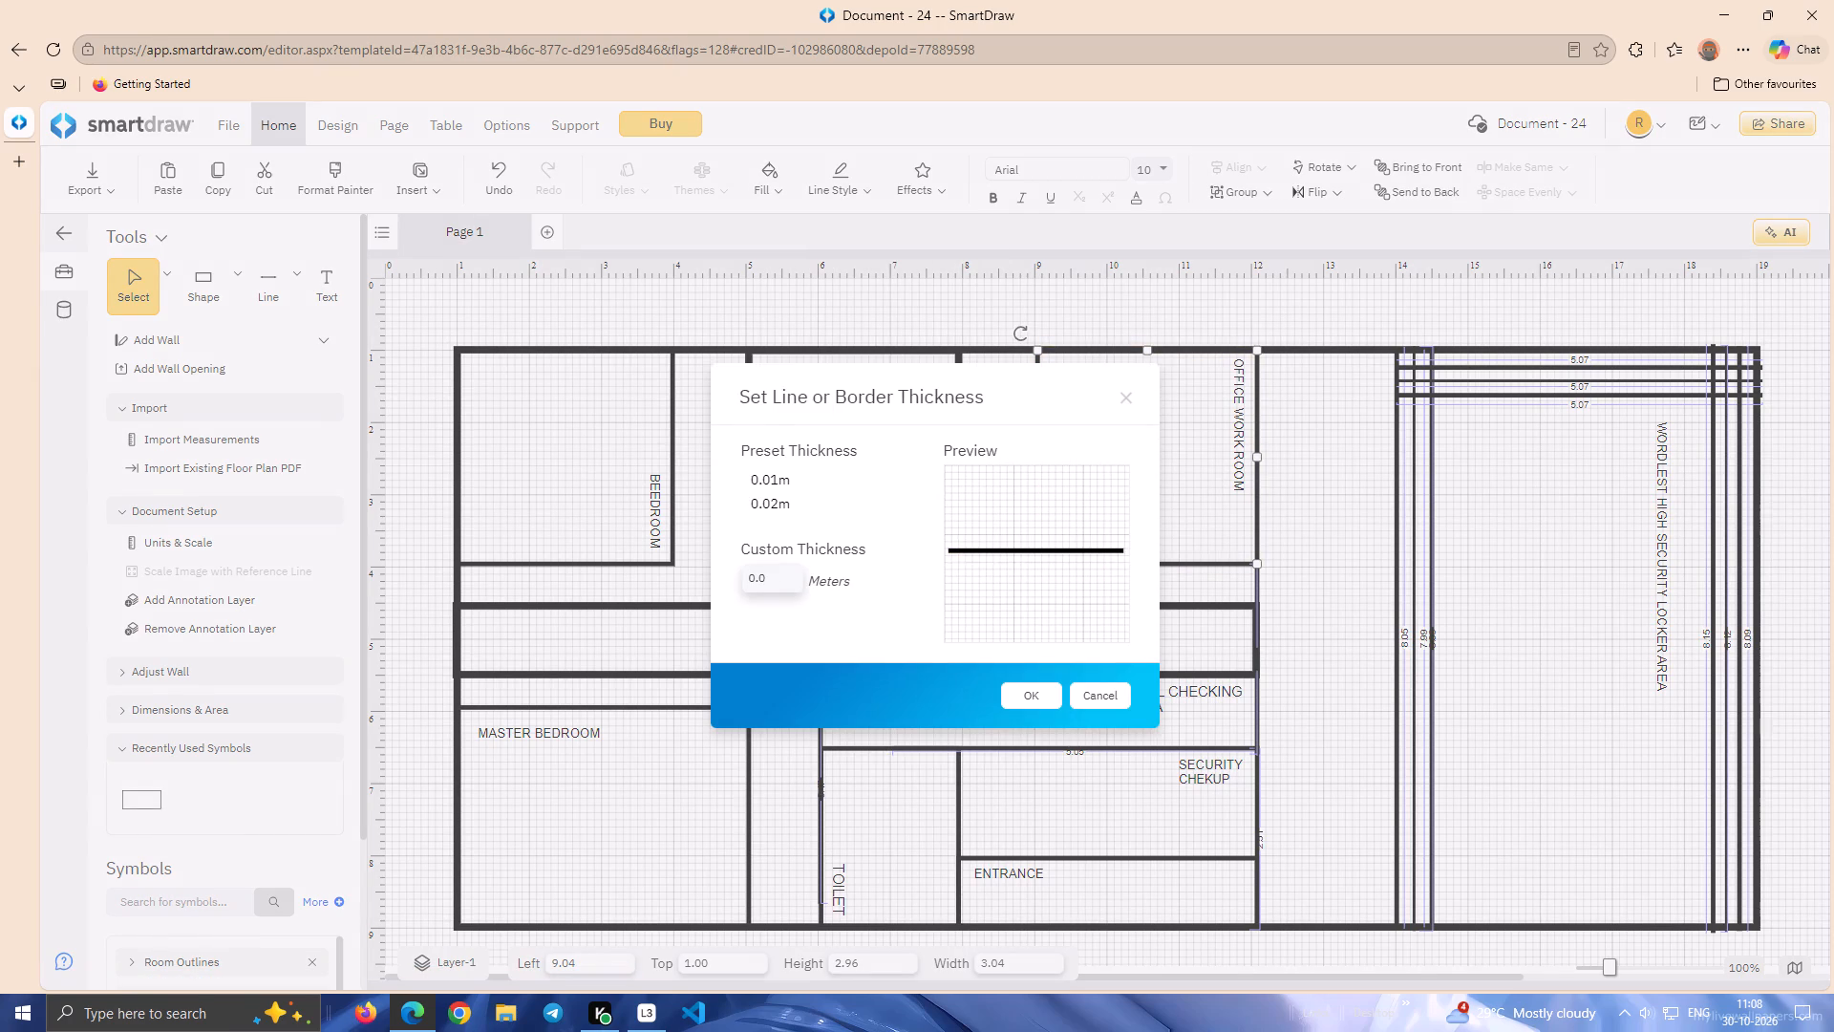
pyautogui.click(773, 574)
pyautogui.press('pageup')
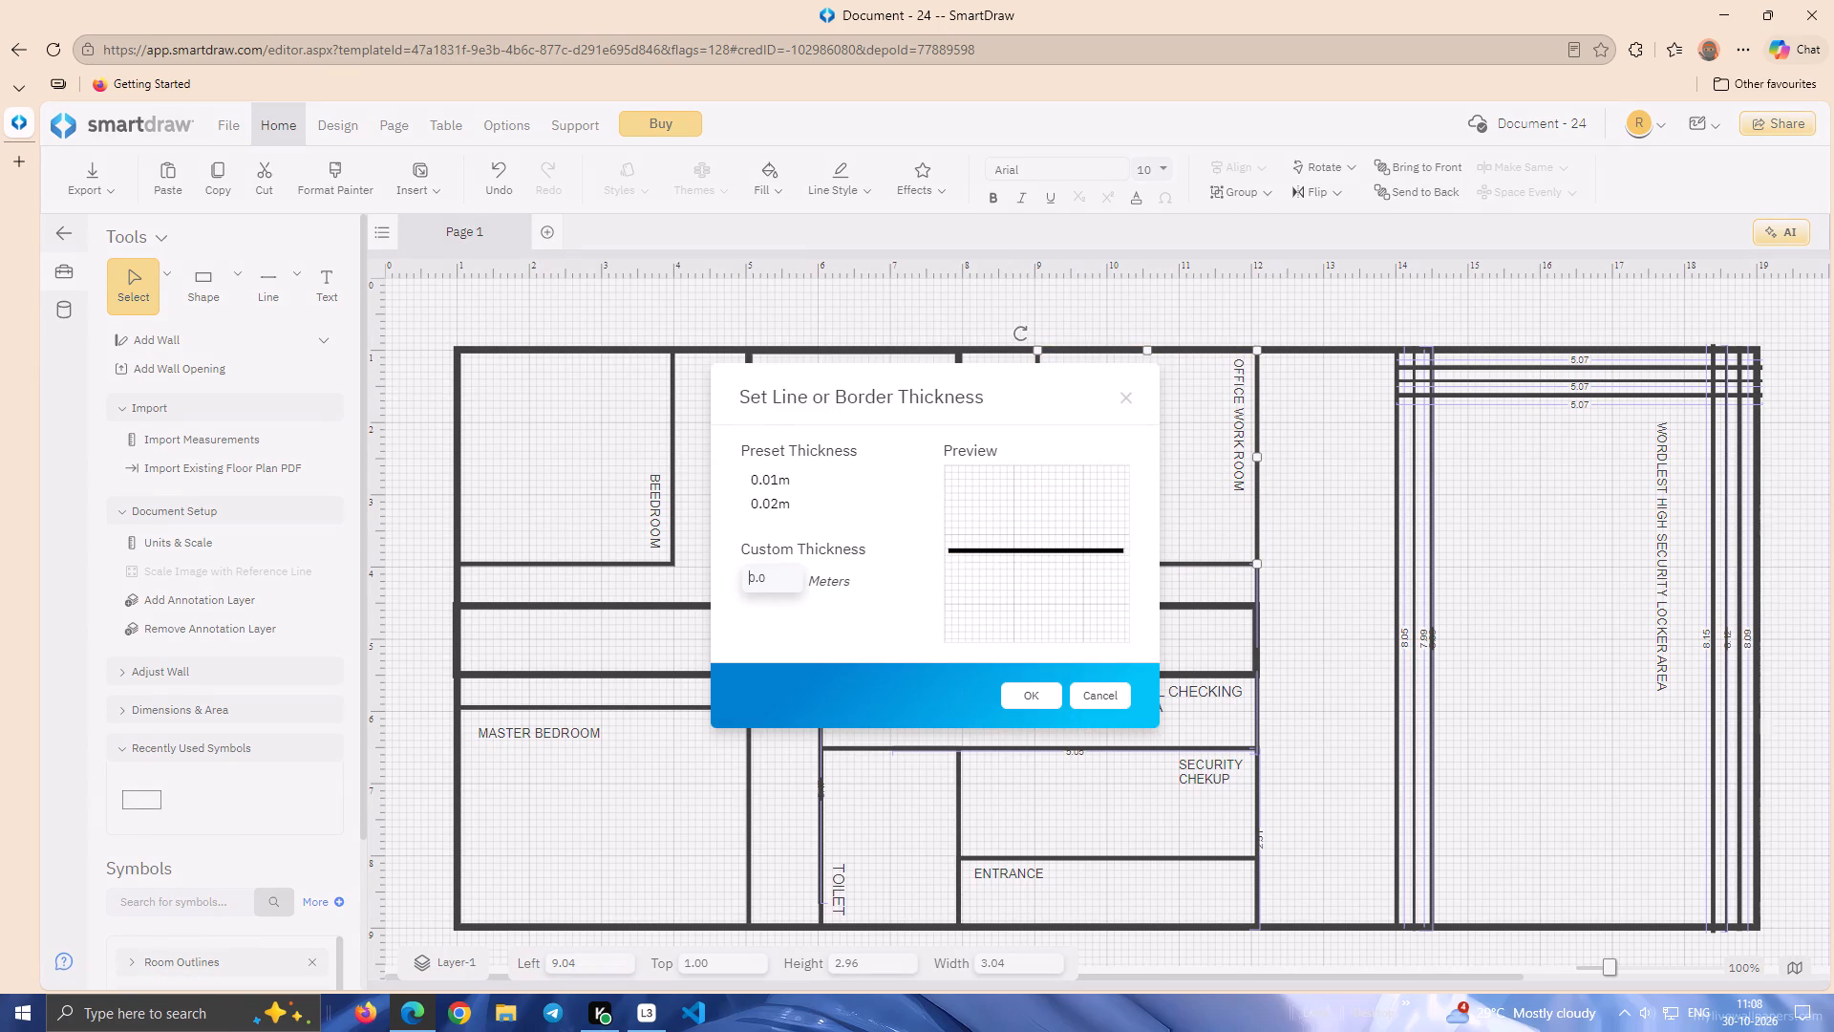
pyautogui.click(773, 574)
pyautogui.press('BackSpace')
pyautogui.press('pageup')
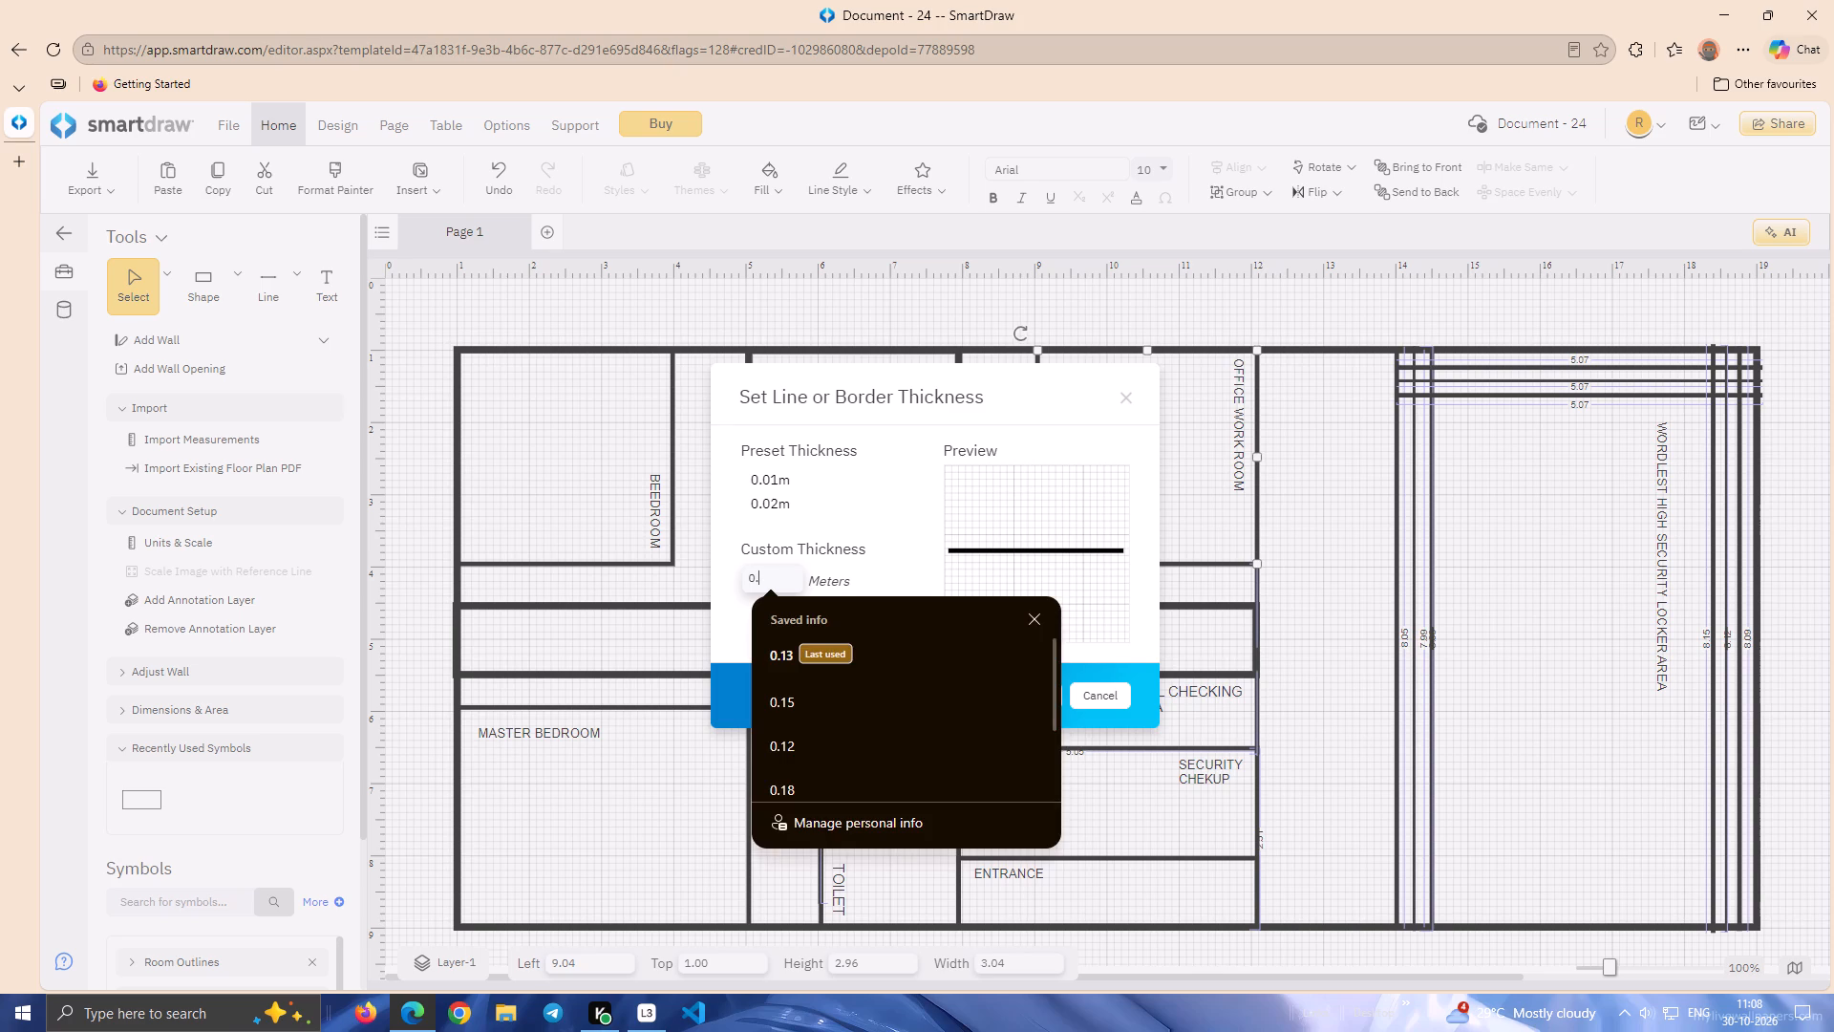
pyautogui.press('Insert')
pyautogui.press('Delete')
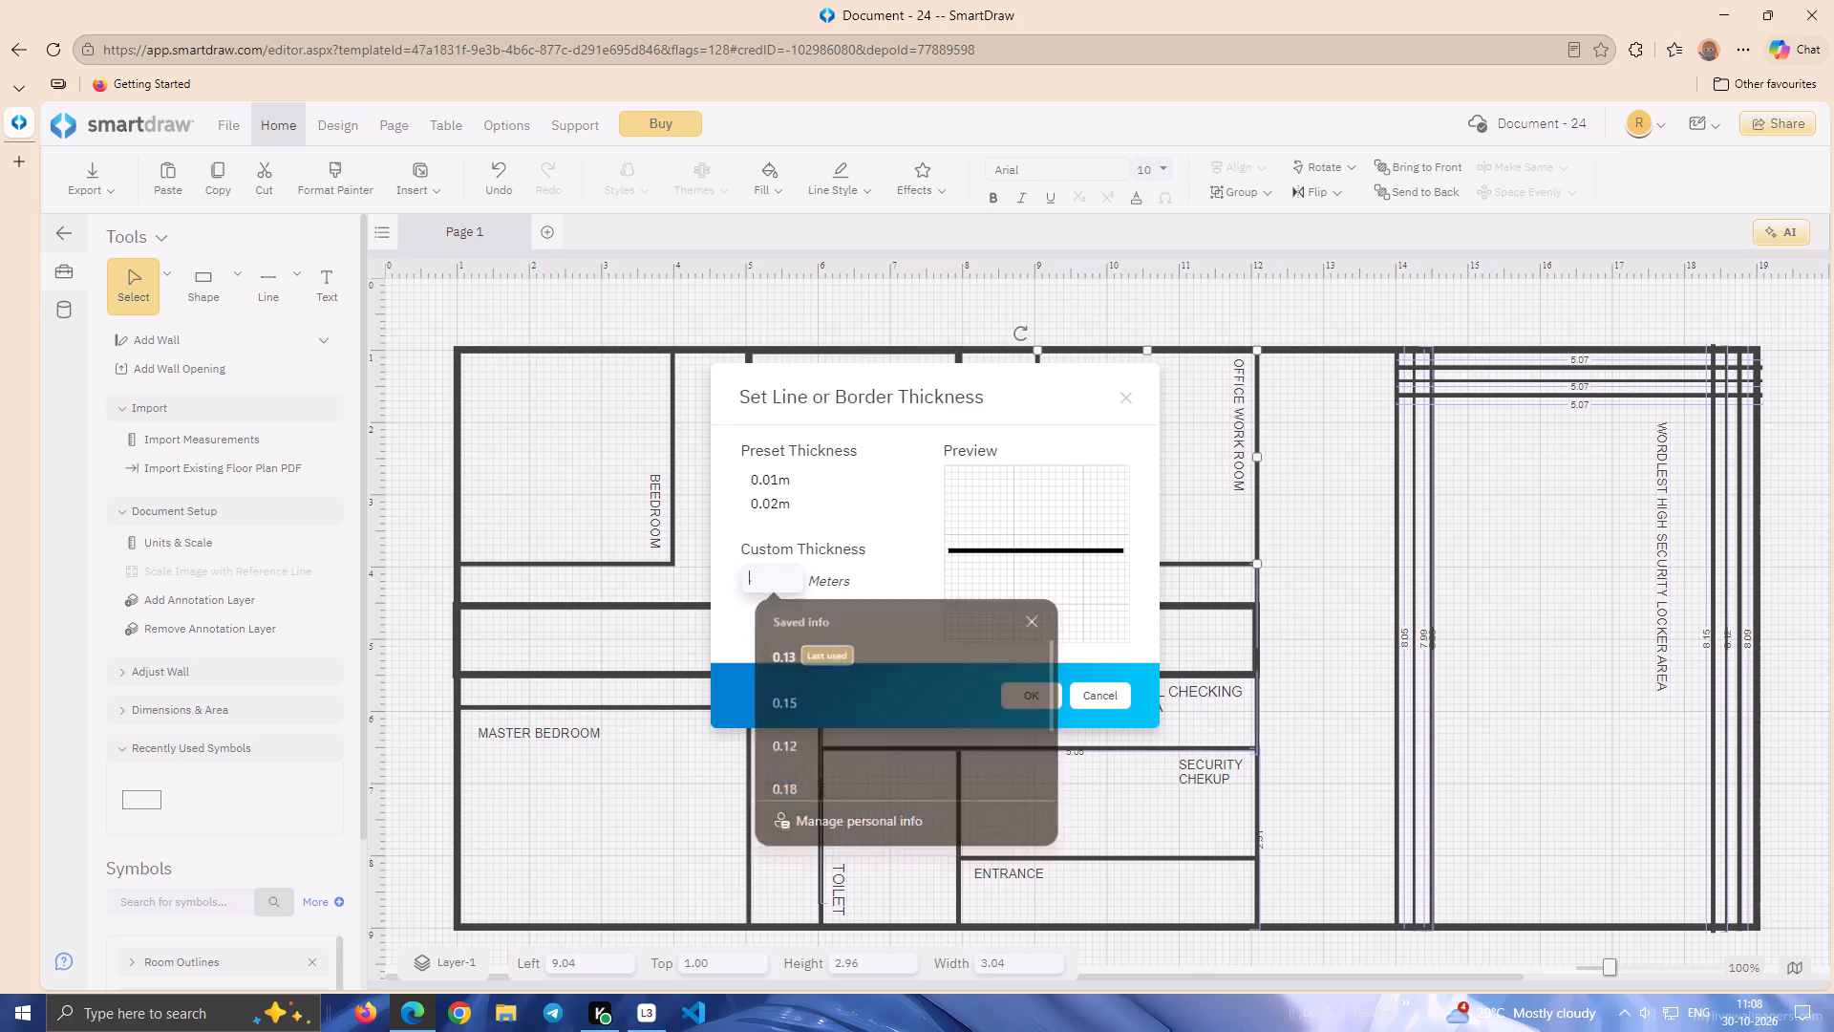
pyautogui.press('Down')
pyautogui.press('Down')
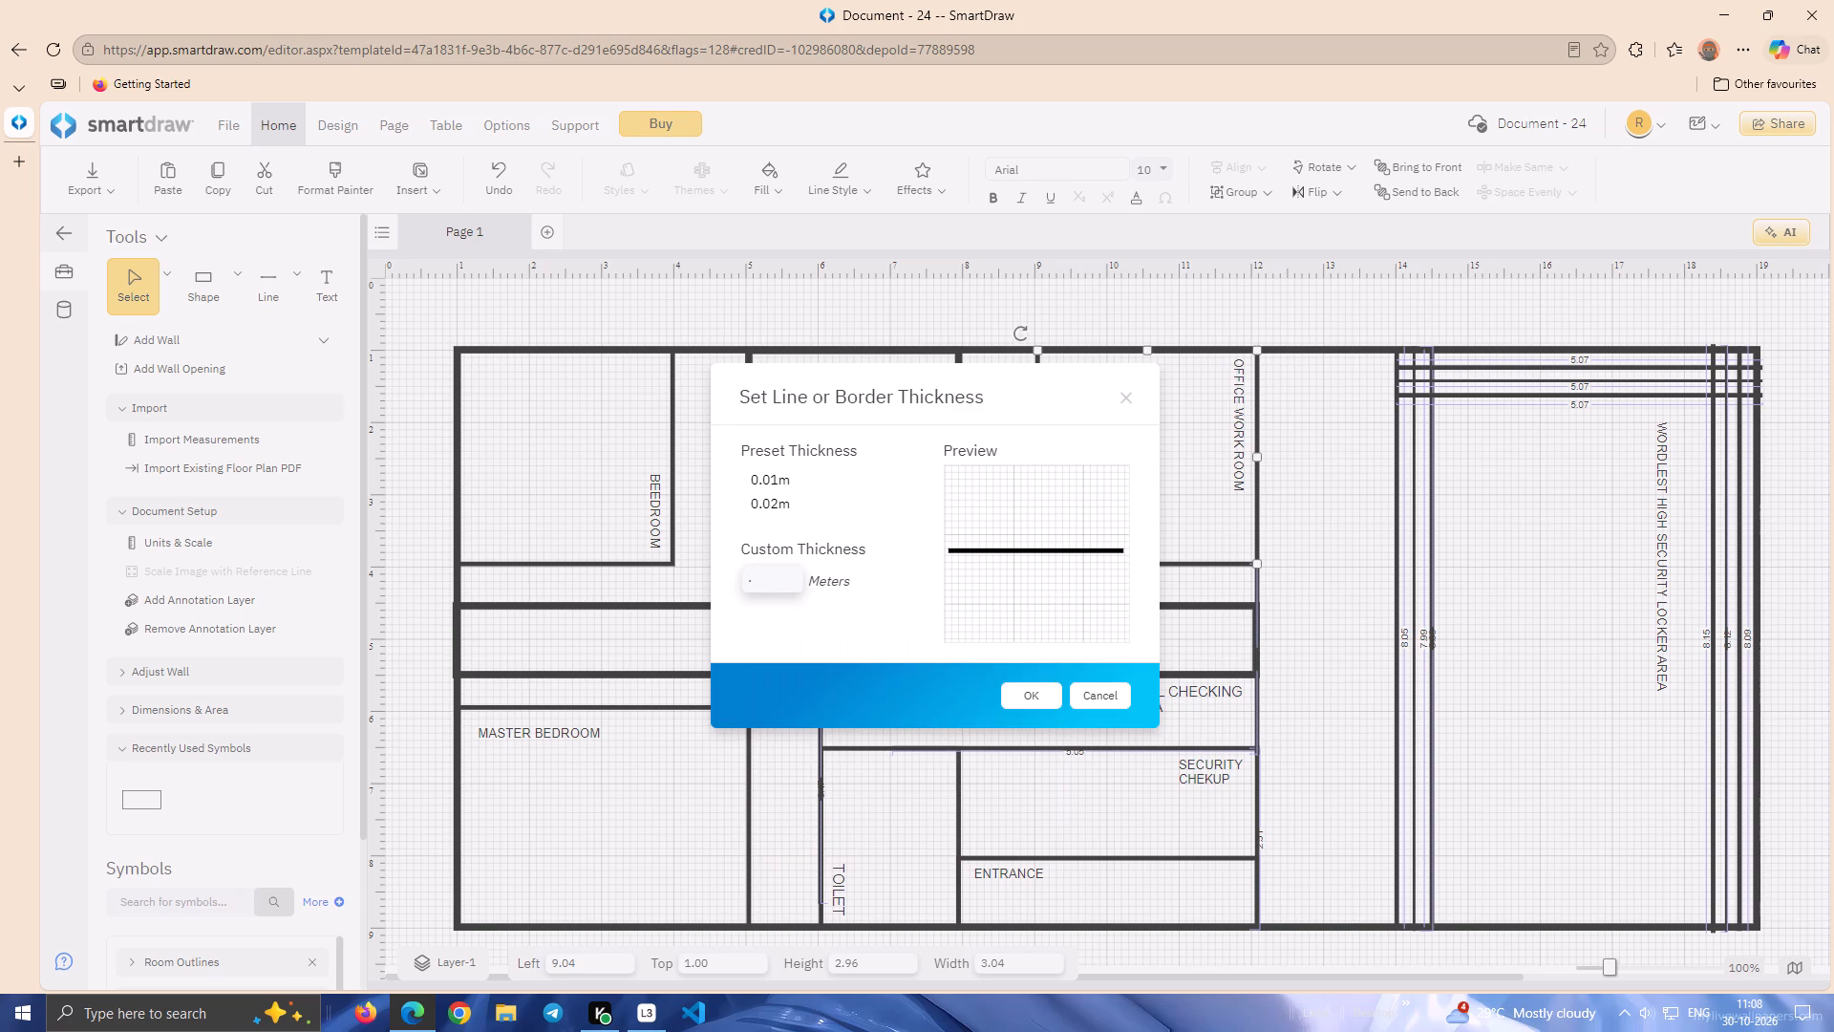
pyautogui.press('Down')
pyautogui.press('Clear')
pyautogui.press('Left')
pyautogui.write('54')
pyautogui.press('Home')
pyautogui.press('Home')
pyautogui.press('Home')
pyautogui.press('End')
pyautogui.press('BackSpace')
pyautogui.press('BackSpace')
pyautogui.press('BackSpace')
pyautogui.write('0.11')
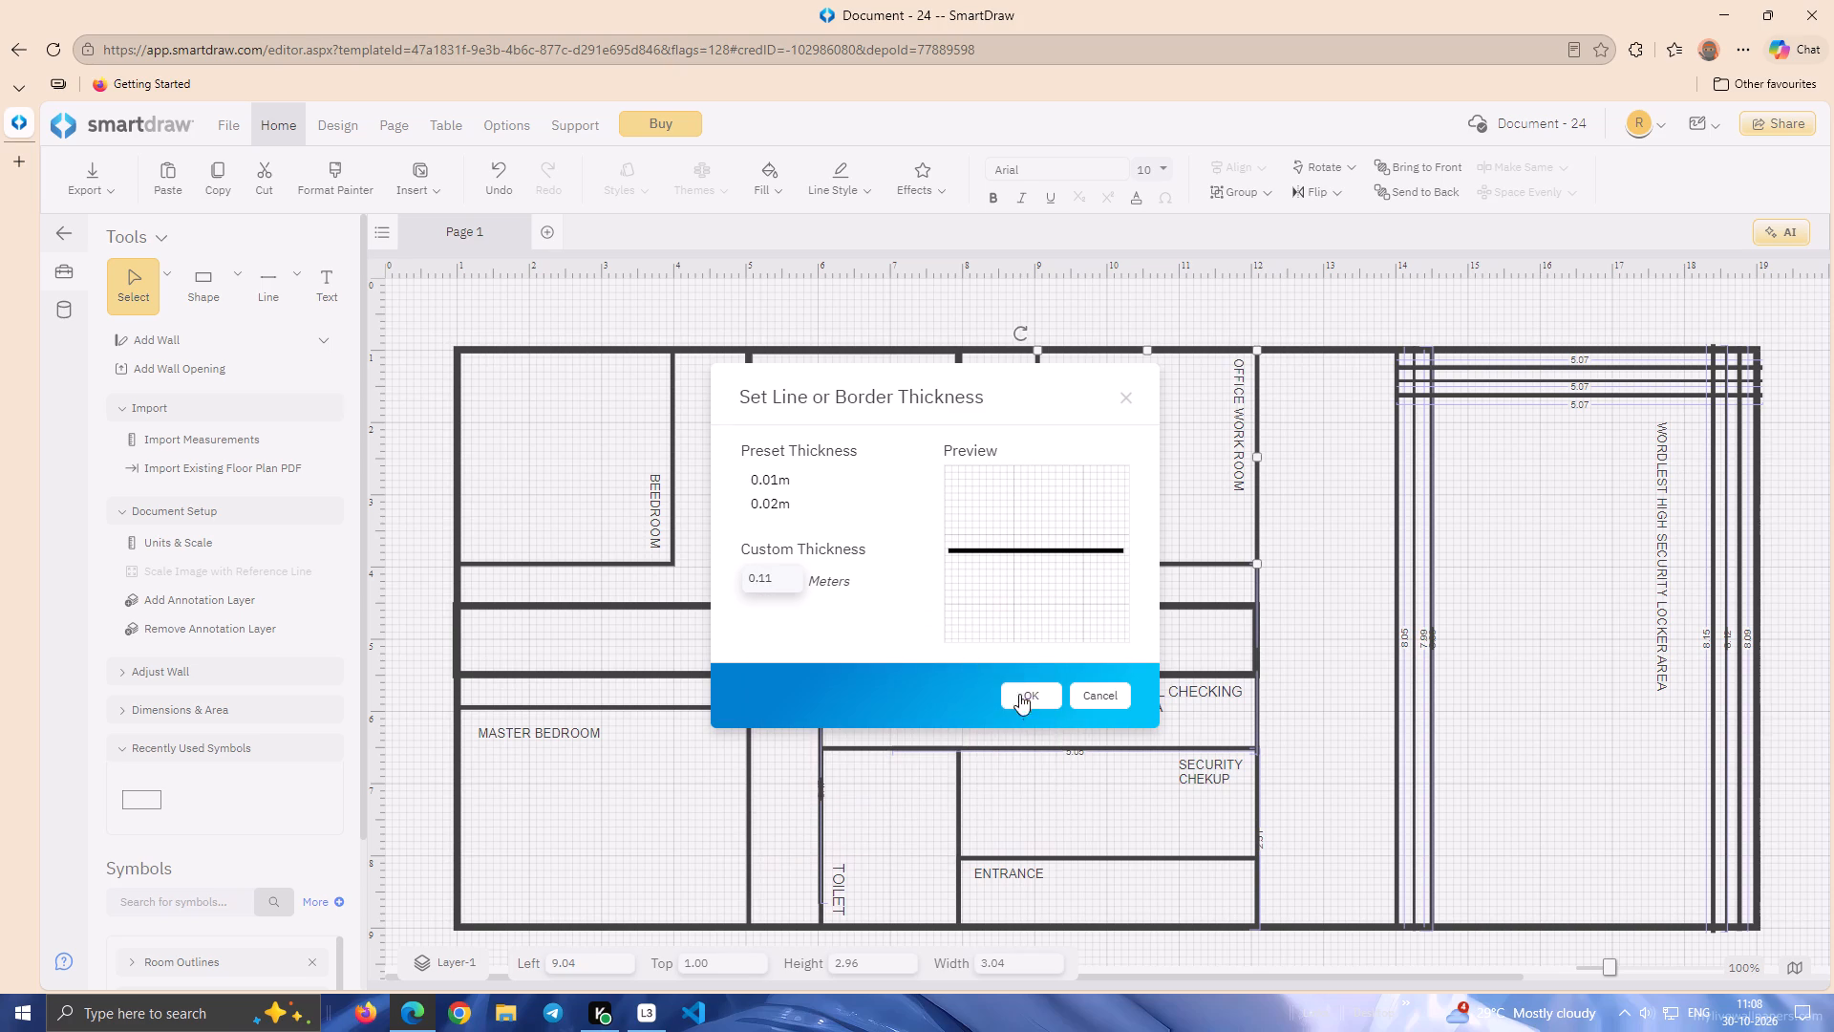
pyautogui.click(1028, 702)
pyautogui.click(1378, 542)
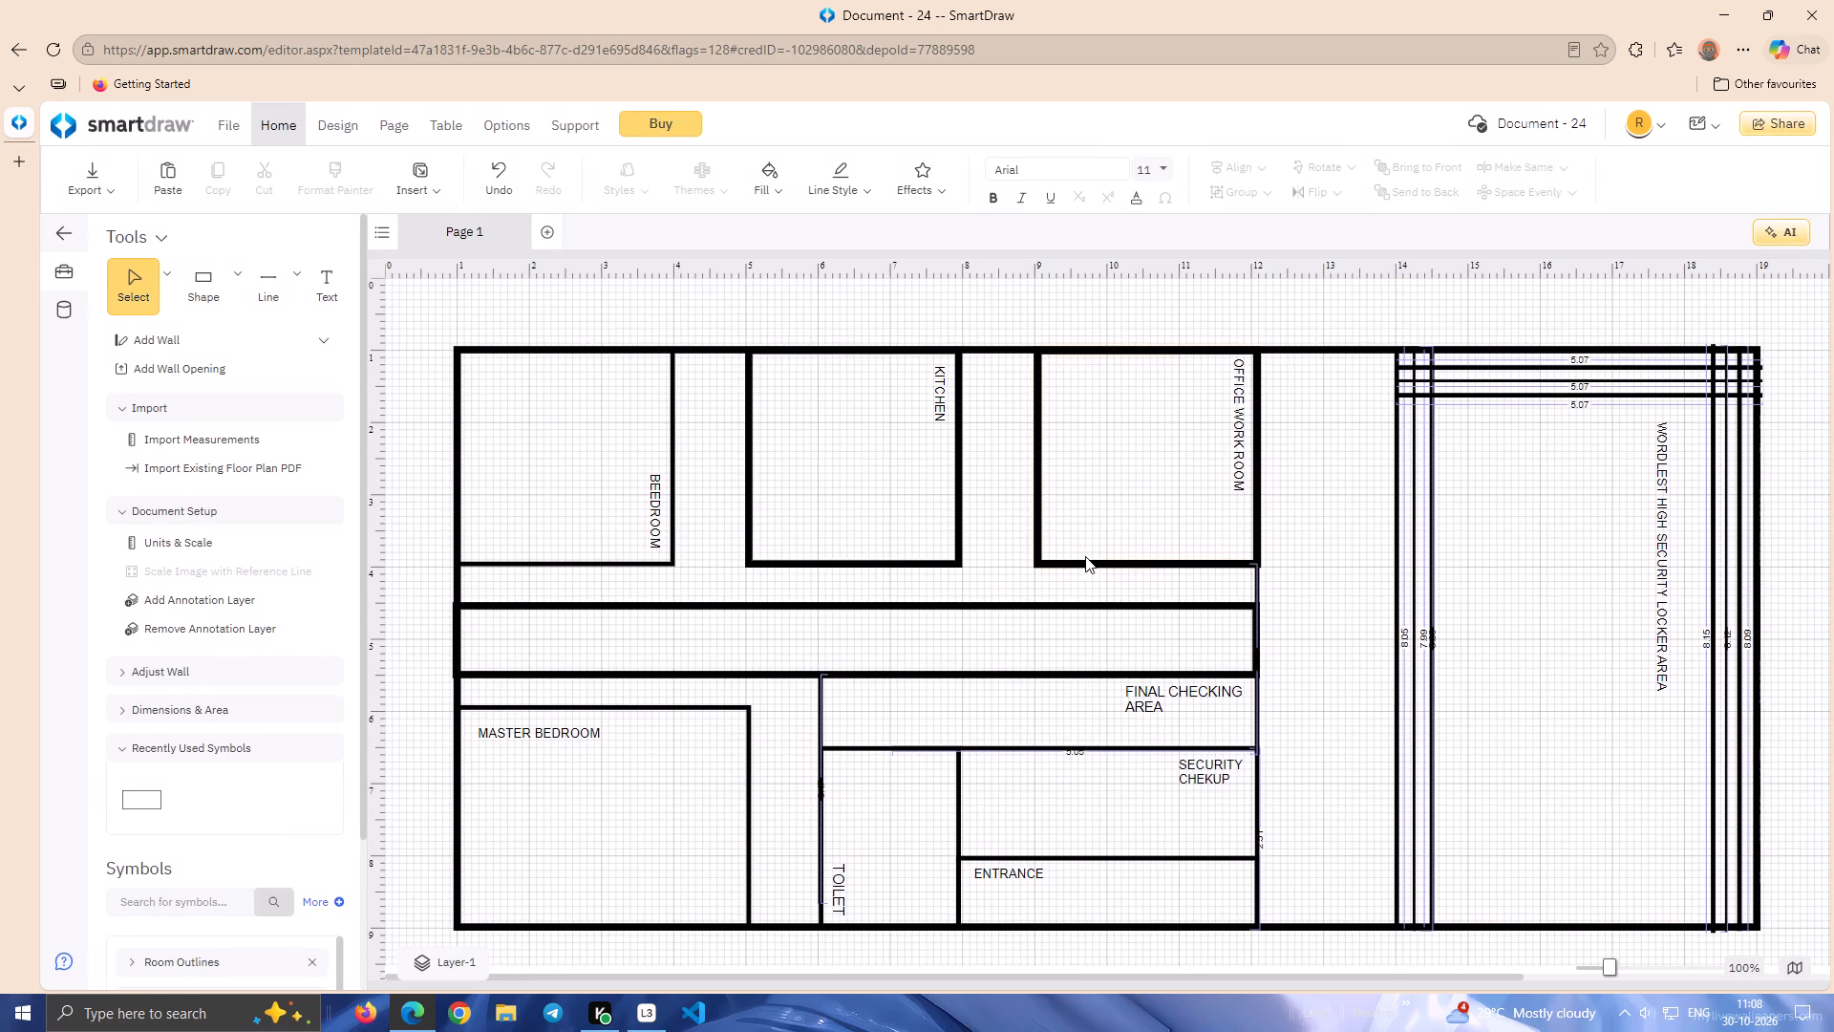
# Set the Office Work Room rectangle's custom border thickness to 0.10 meters.
pyautogui.click(1084, 561)
pyautogui.click(1159, 168)
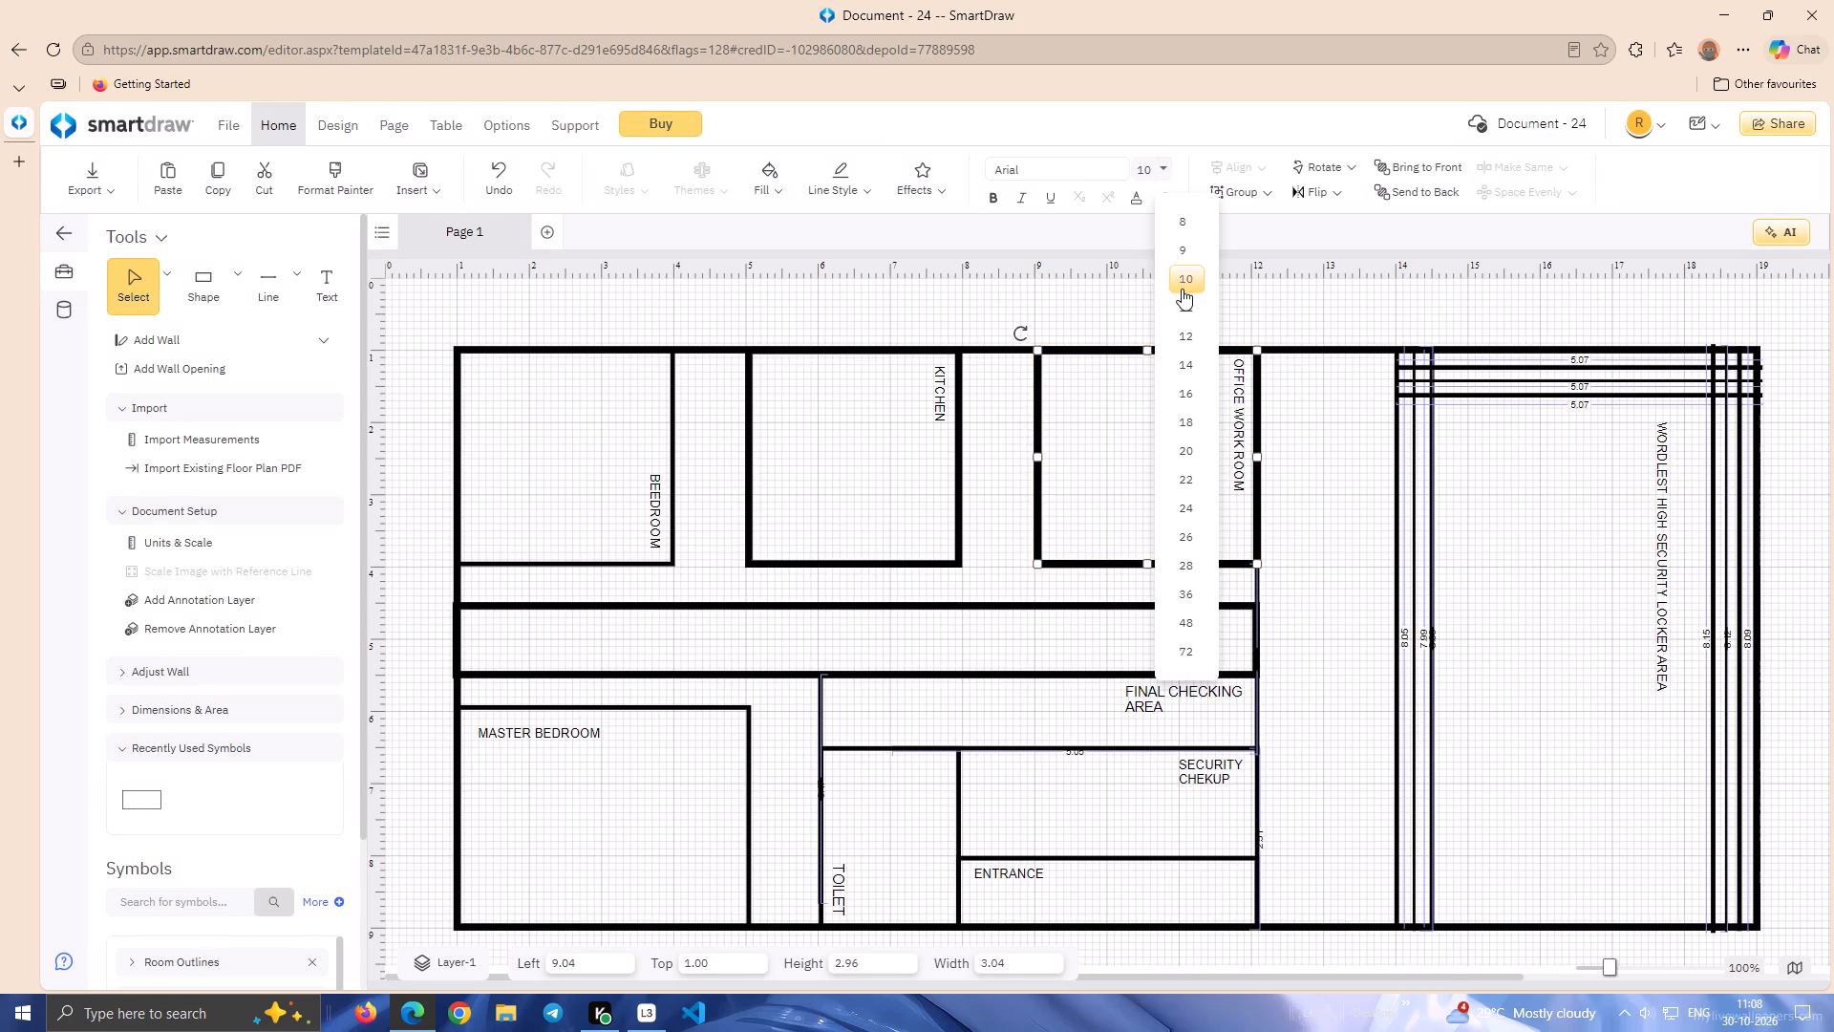
pyautogui.click(1182, 282)
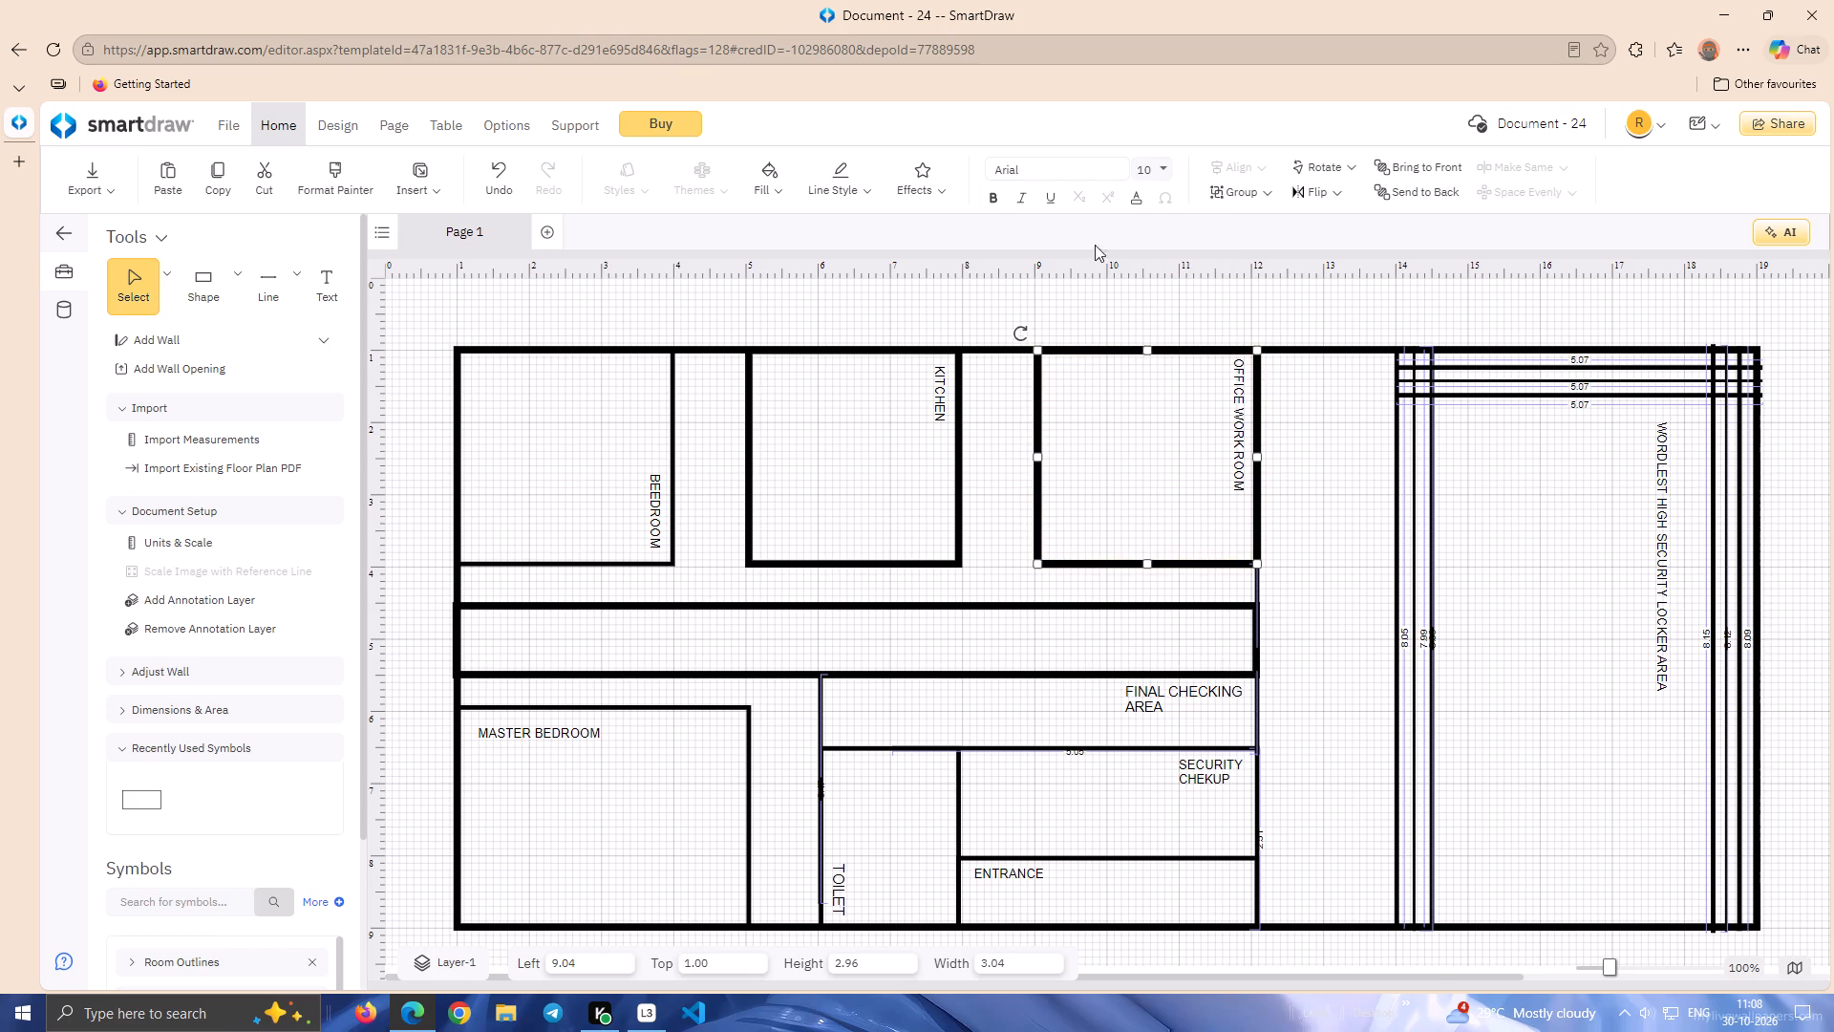
pyautogui.click(849, 161)
pyautogui.click(902, 269)
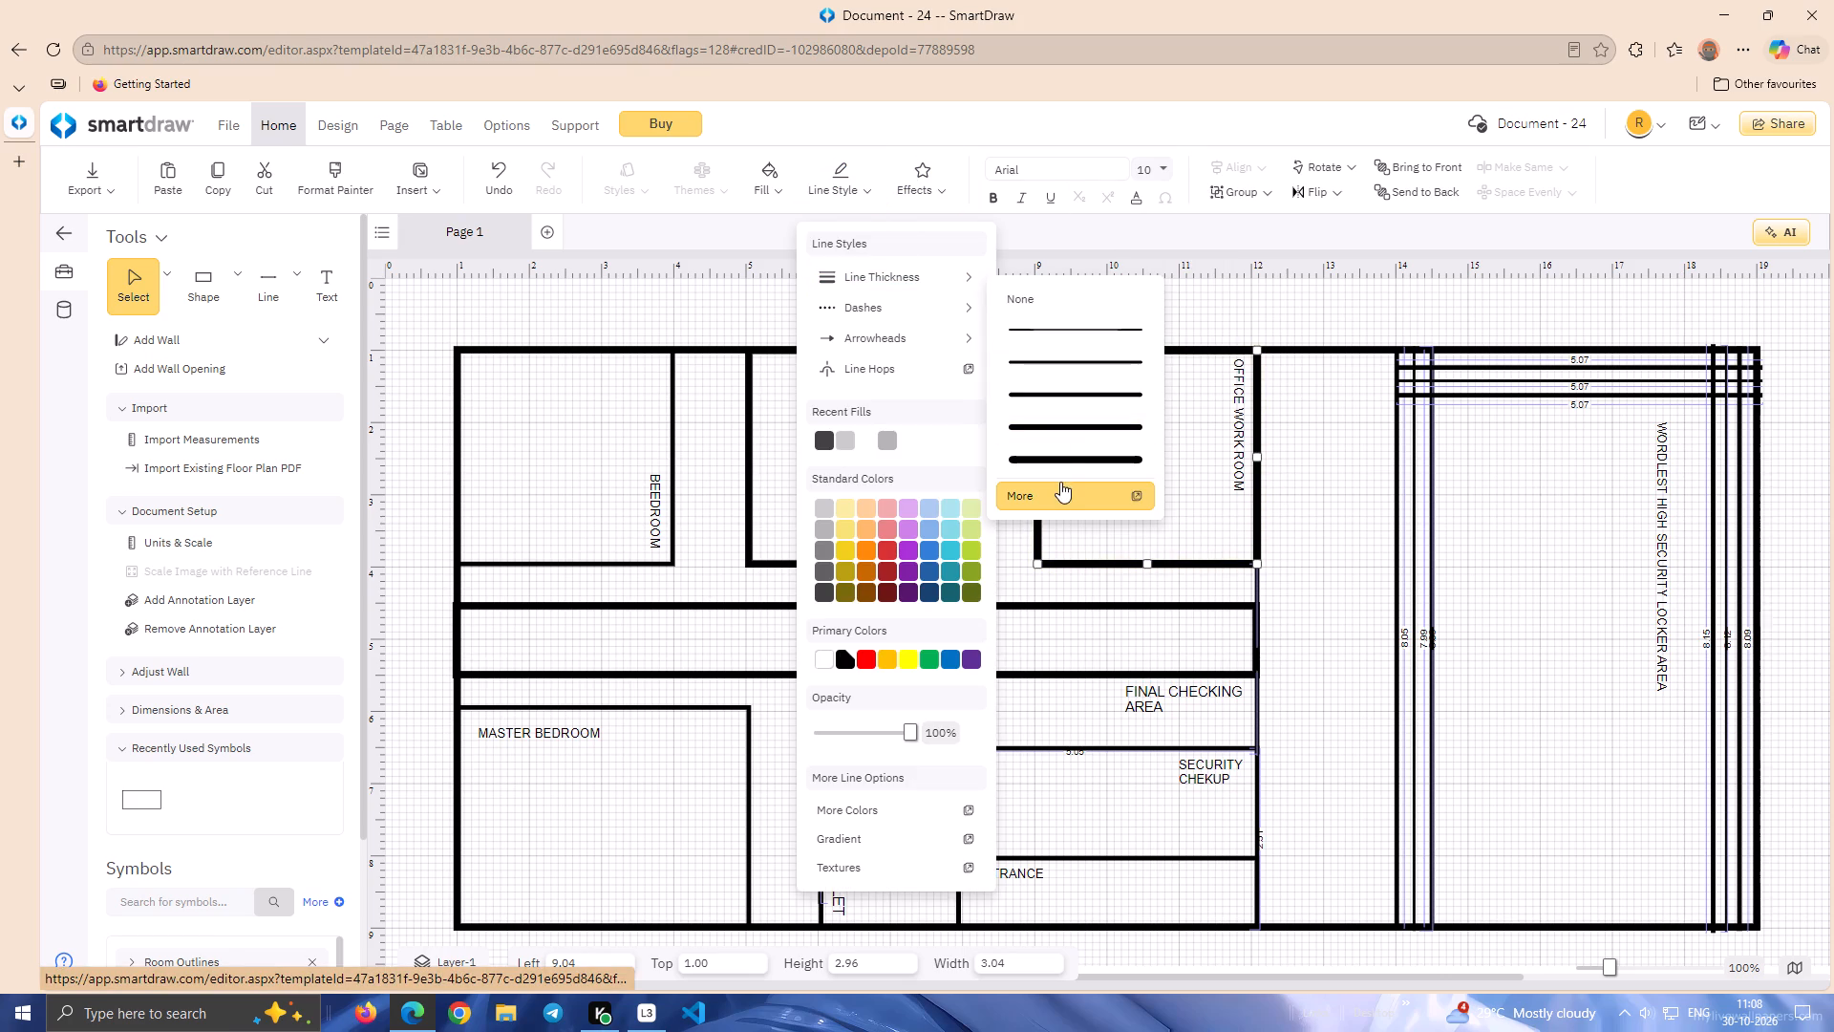
pyautogui.click(1060, 491)
pyautogui.click(780, 578)
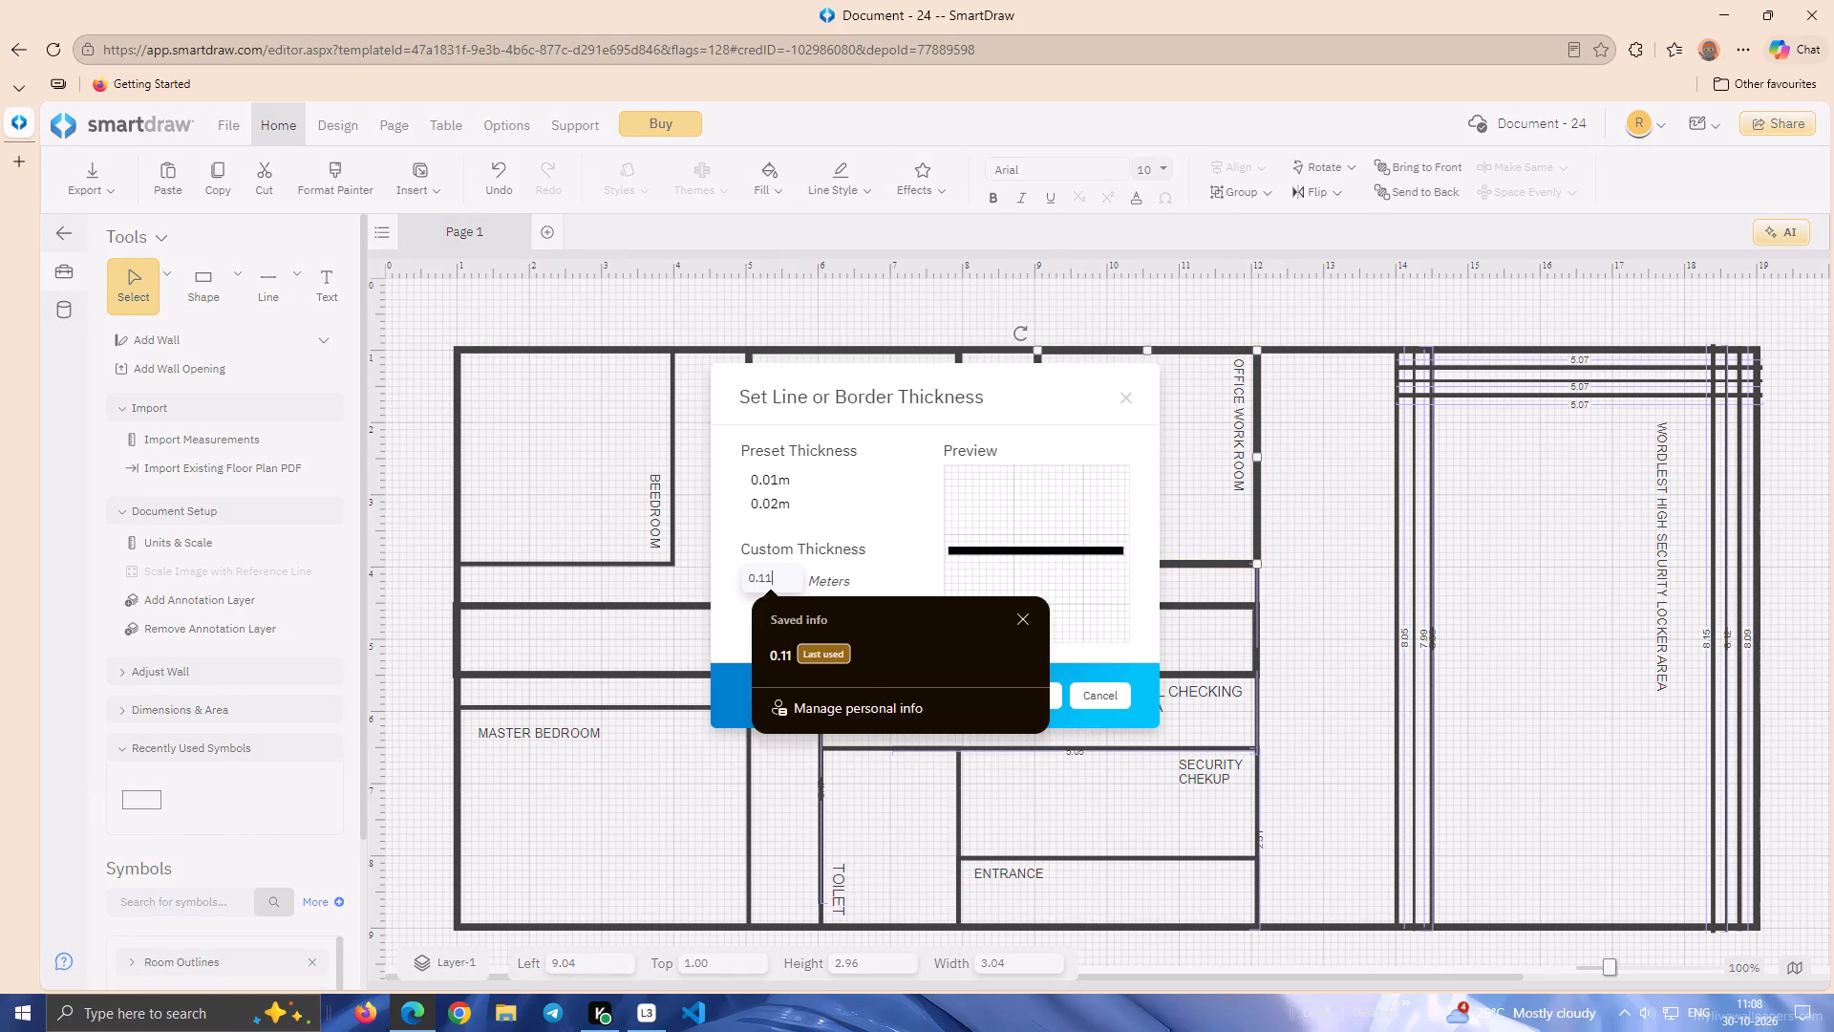
pyautogui.press('BackSpace')
pyautogui.press('0')
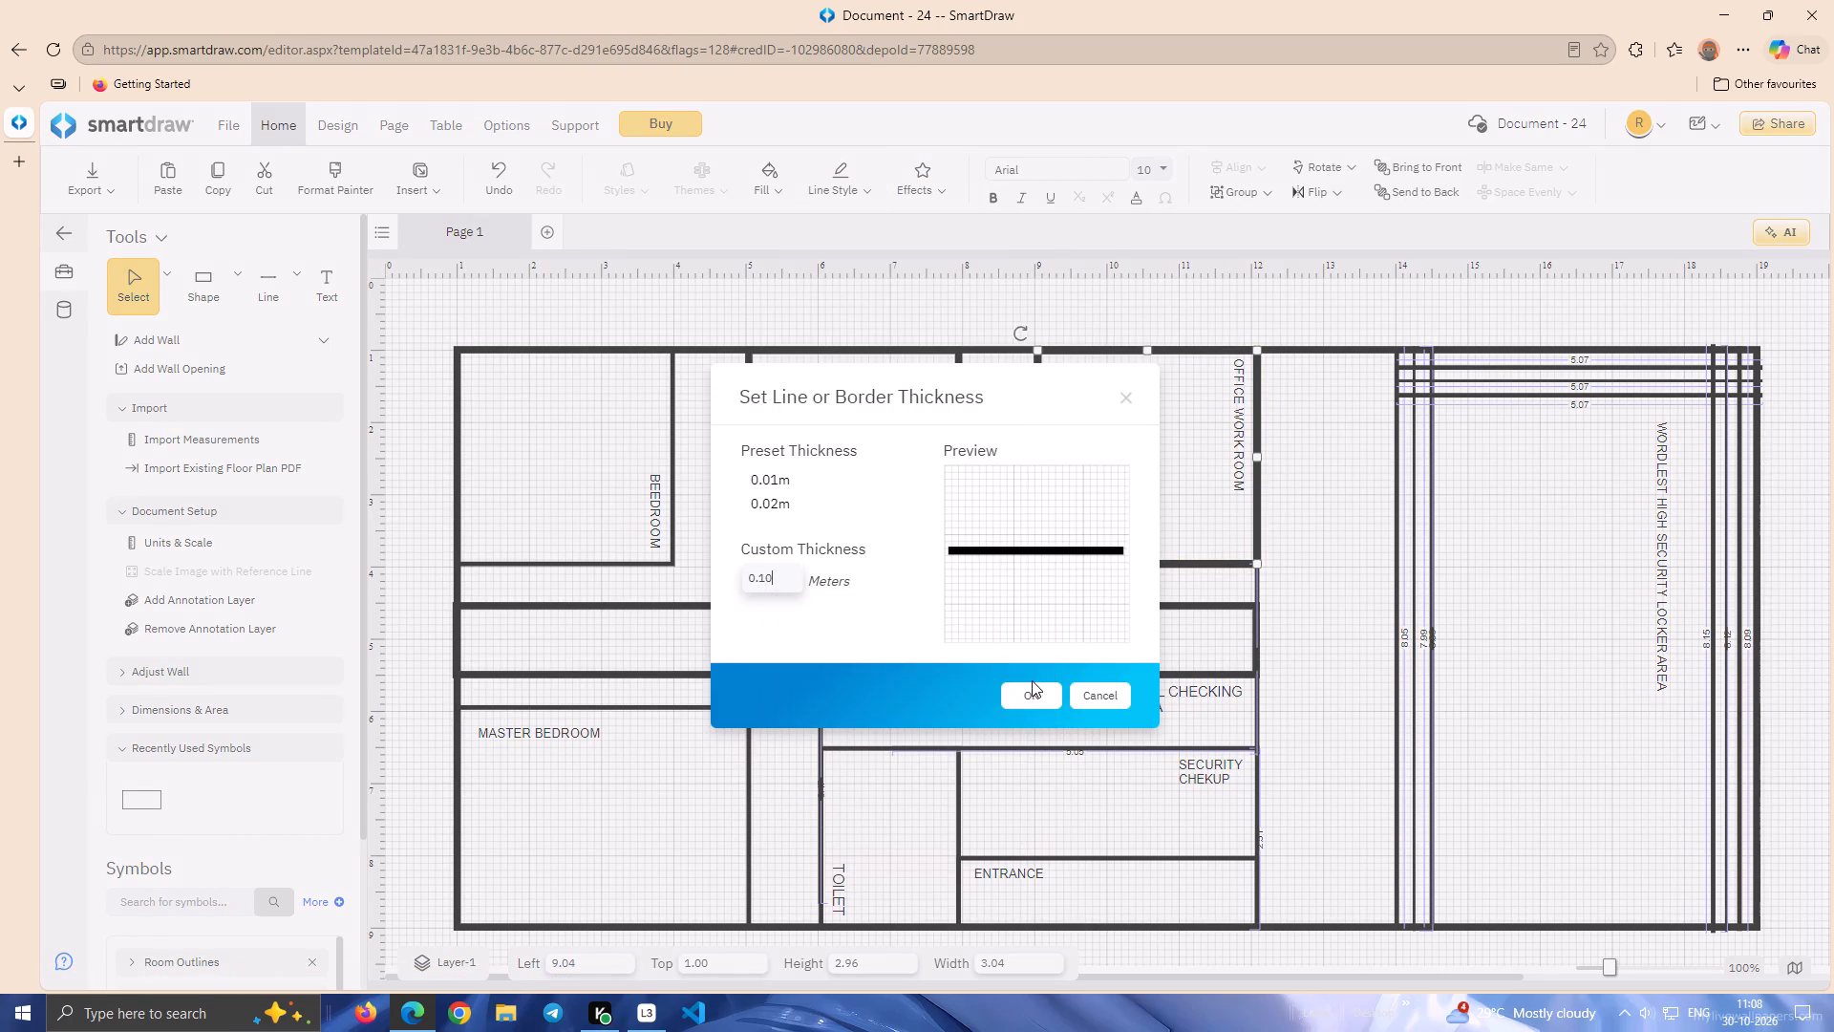
pyautogui.click(1008, 709)
pyautogui.click(1028, 693)
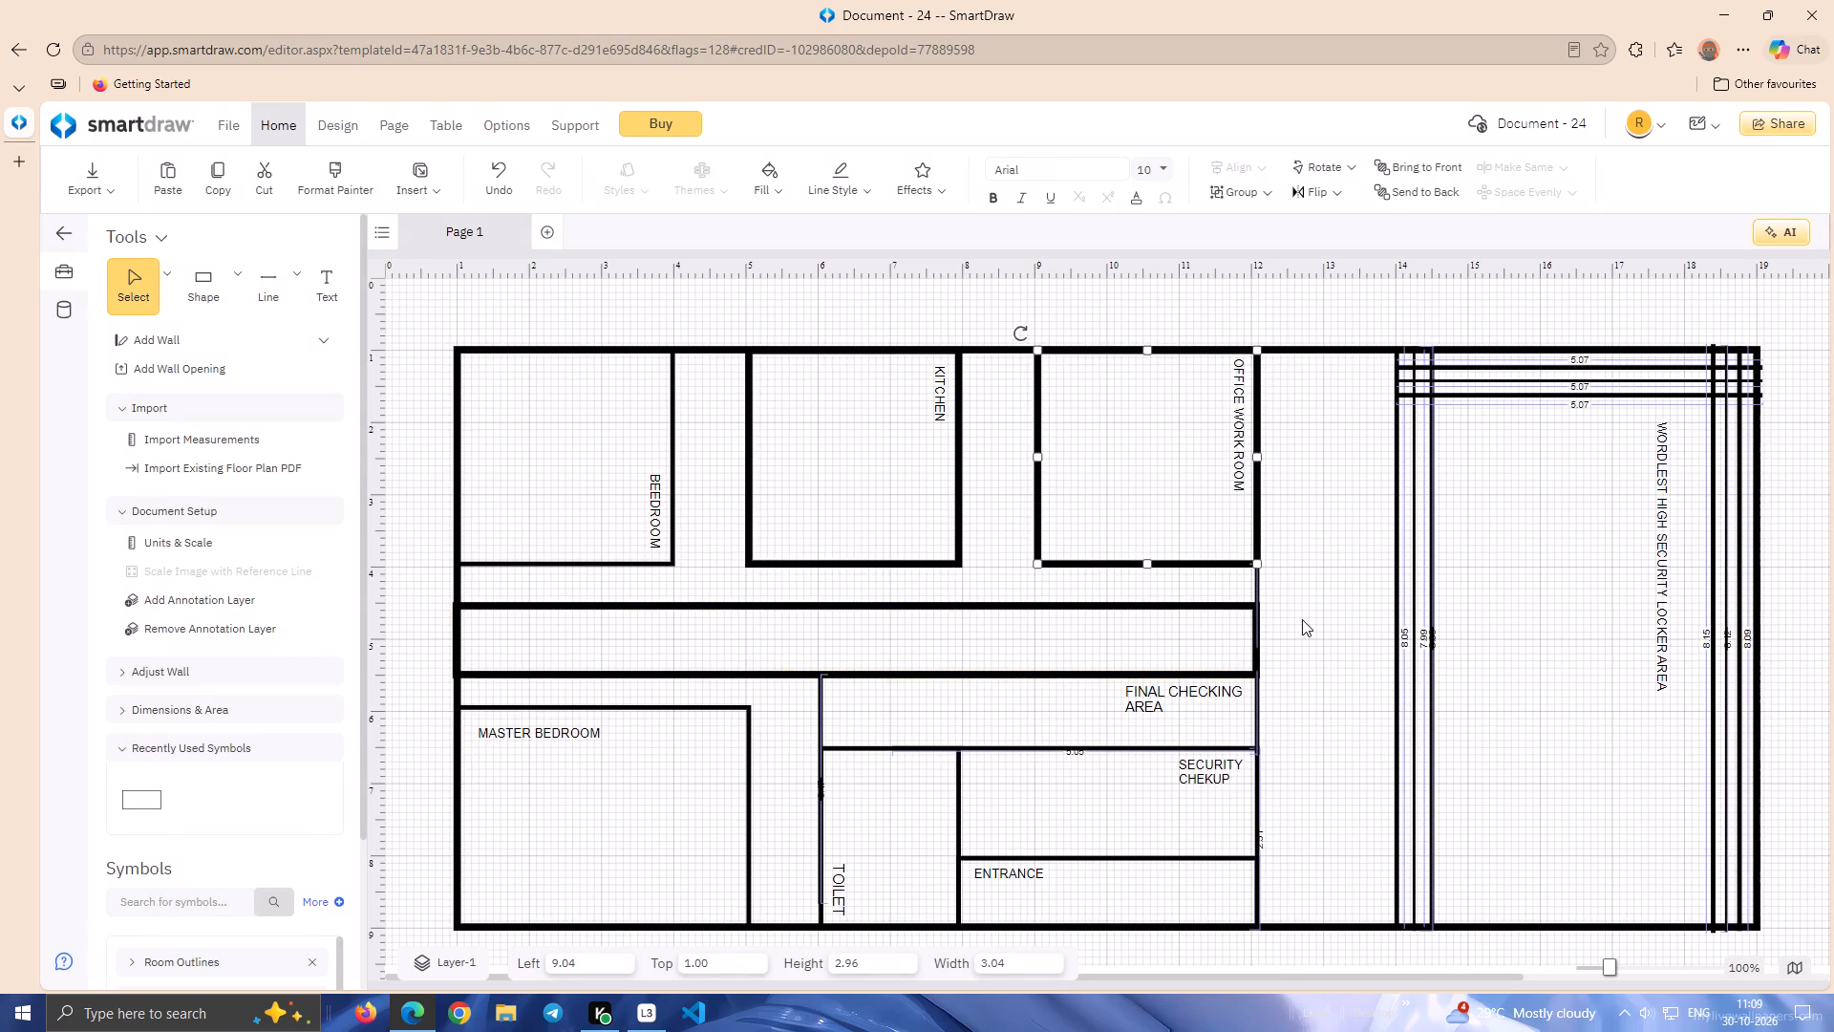
pyautogui.click(1307, 598)
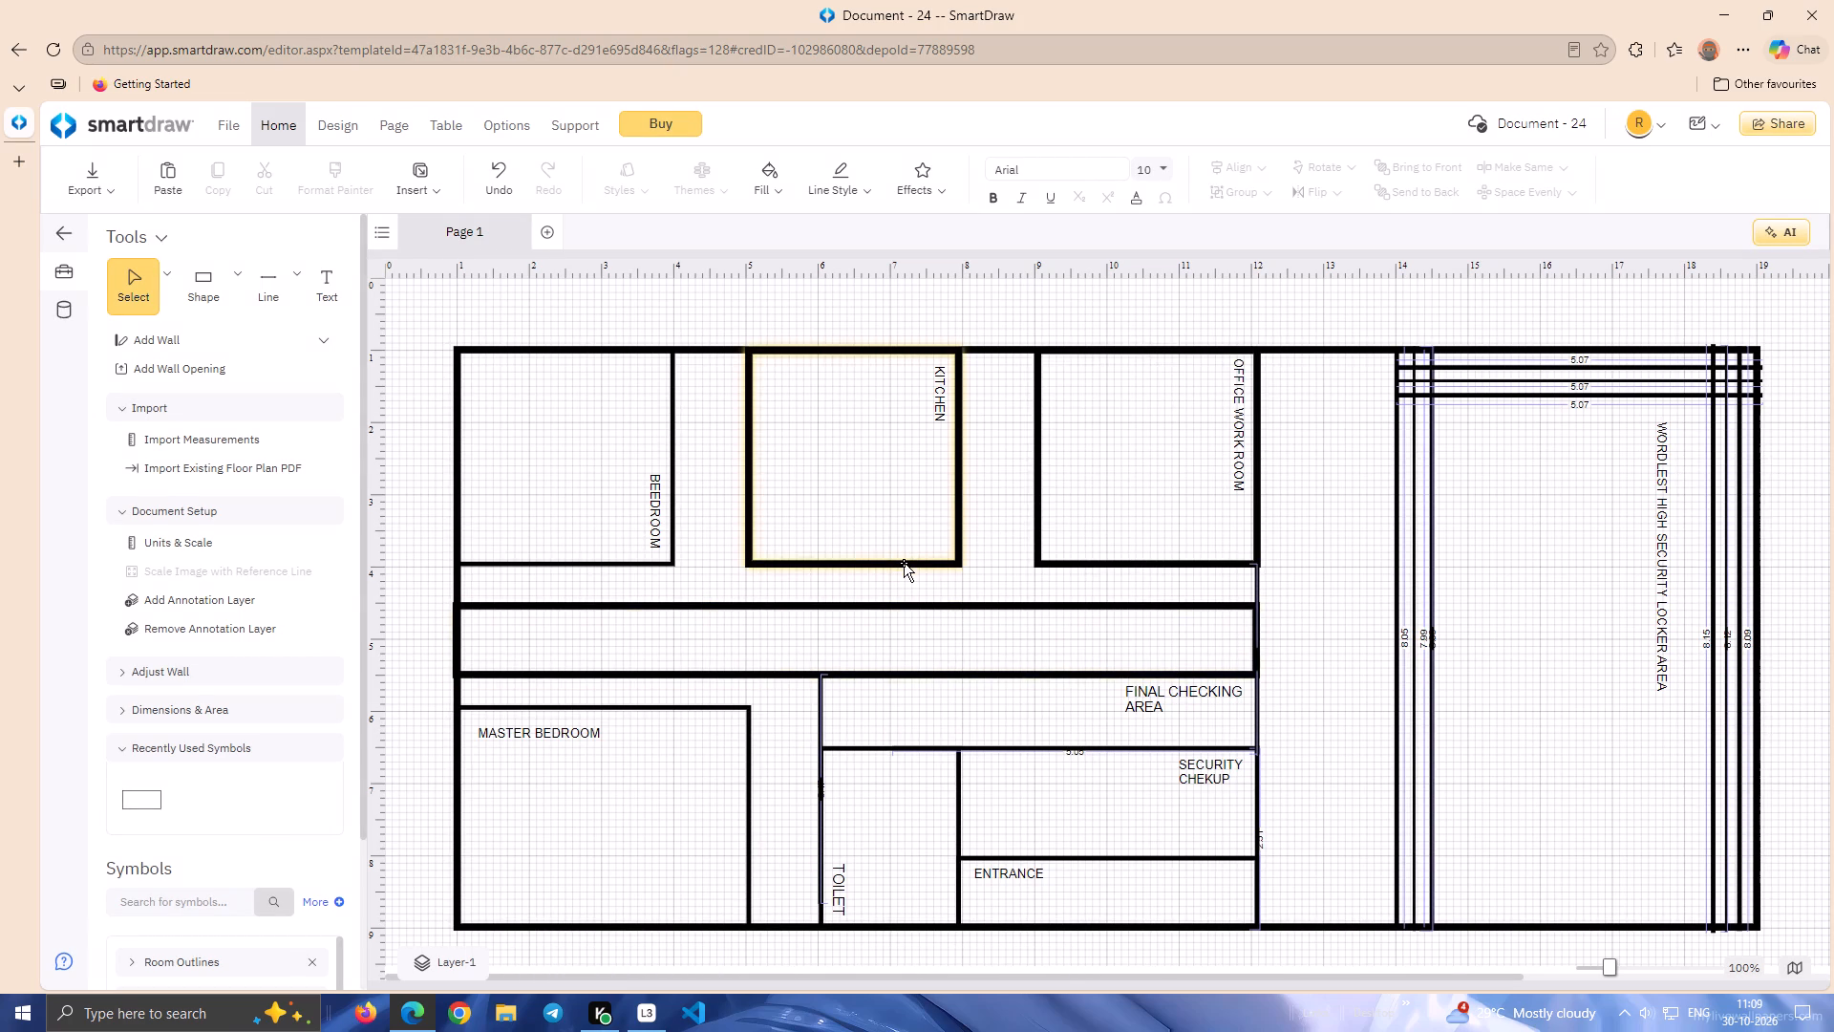
# Check the Kitchen rectangle's border thickness value in the custom thickness settings.
pyautogui.click(904, 563)
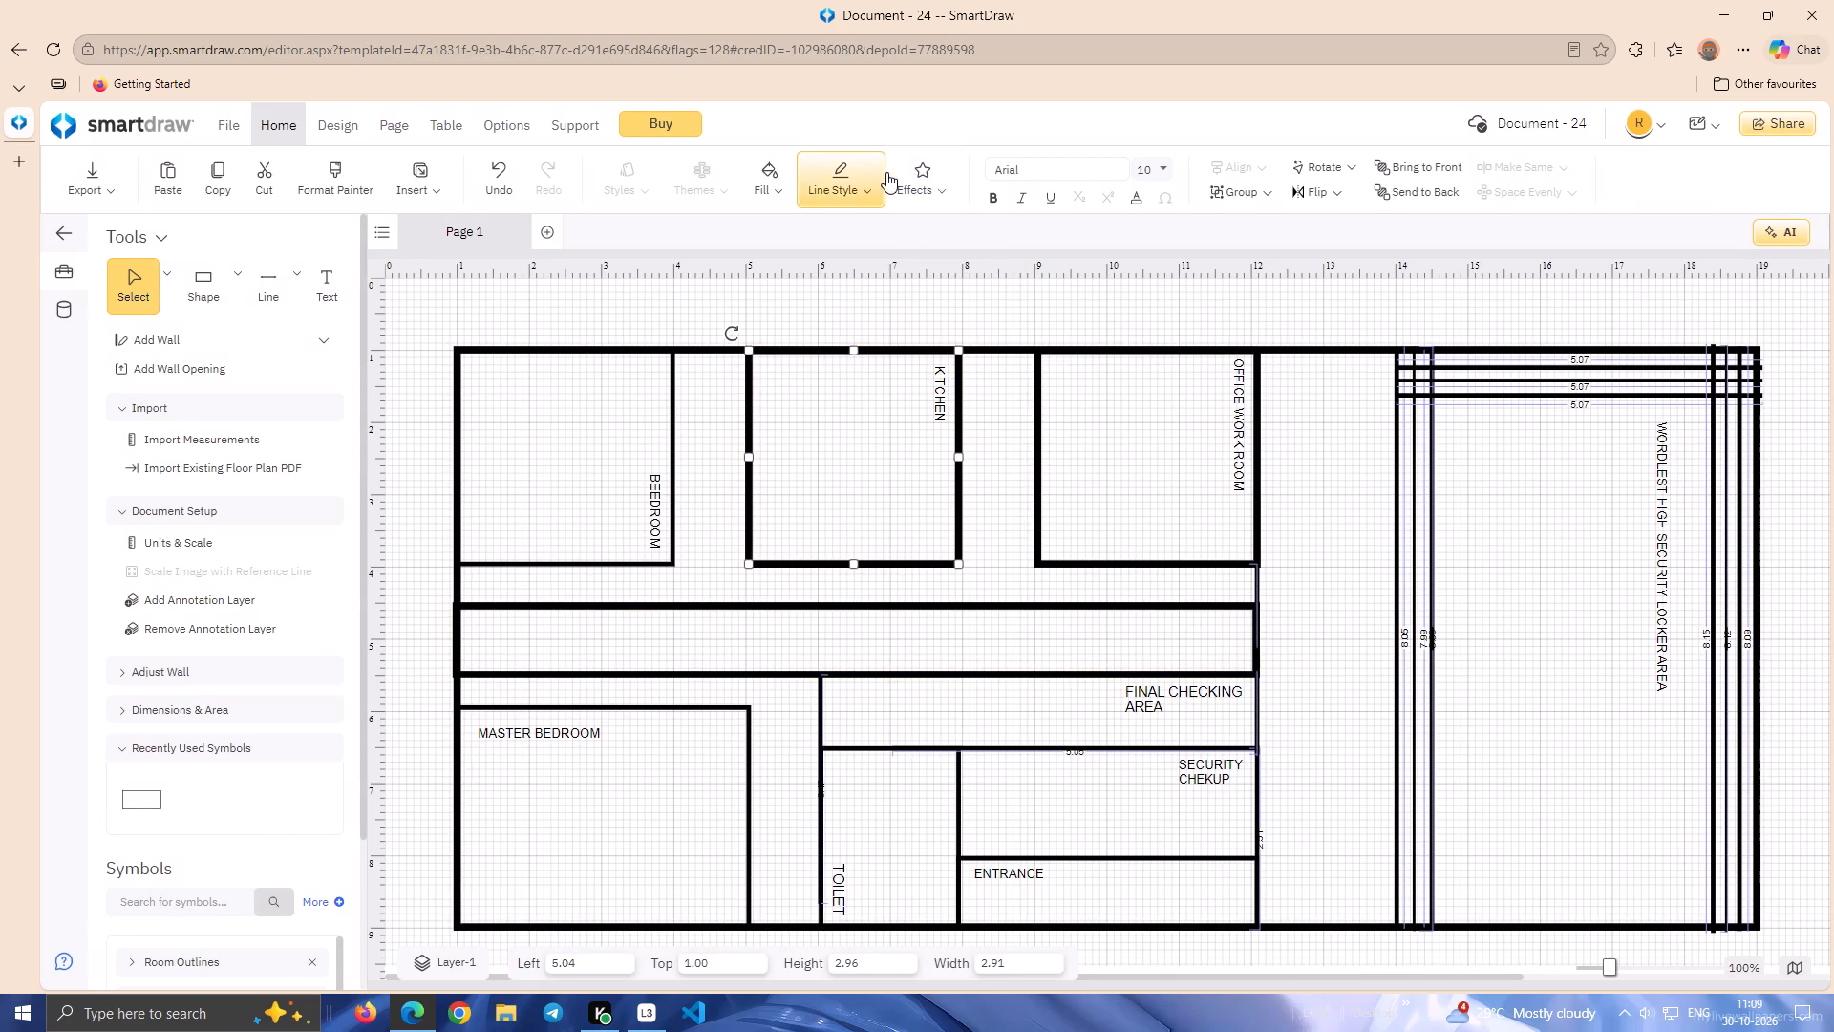
pyautogui.click(840, 179)
pyautogui.click(880, 276)
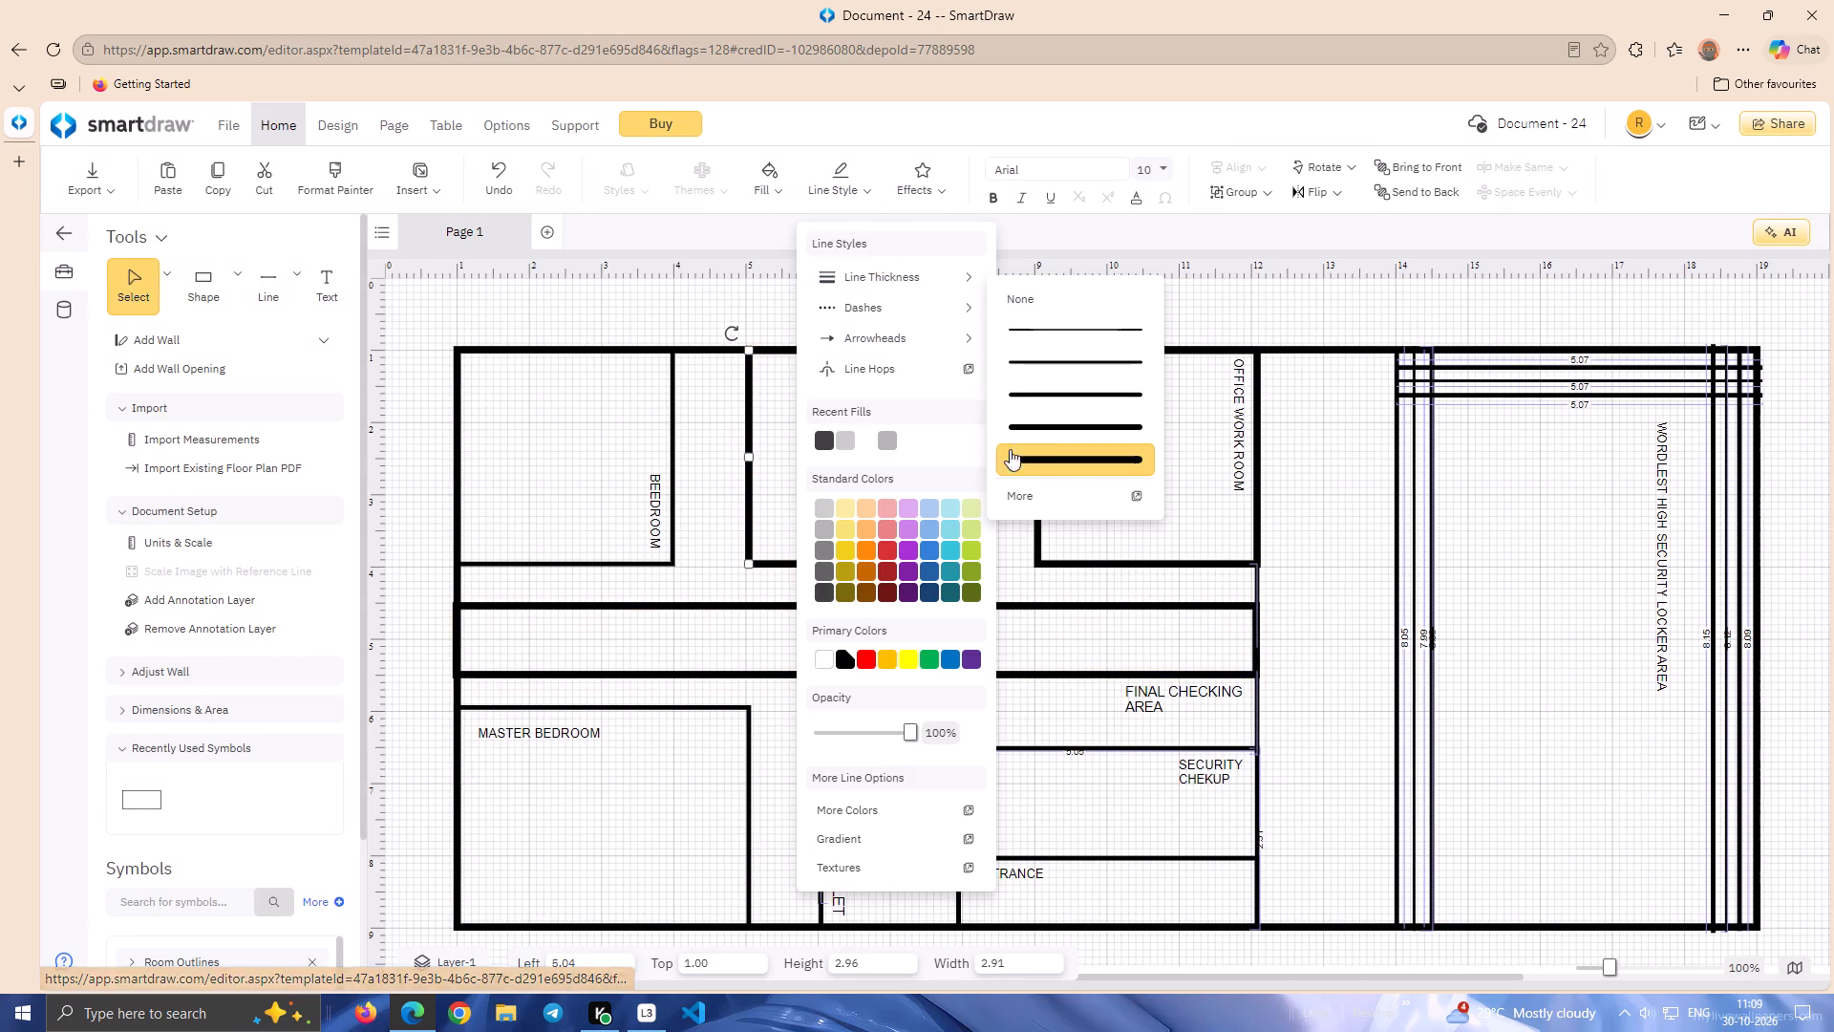
pyautogui.click(1068, 488)
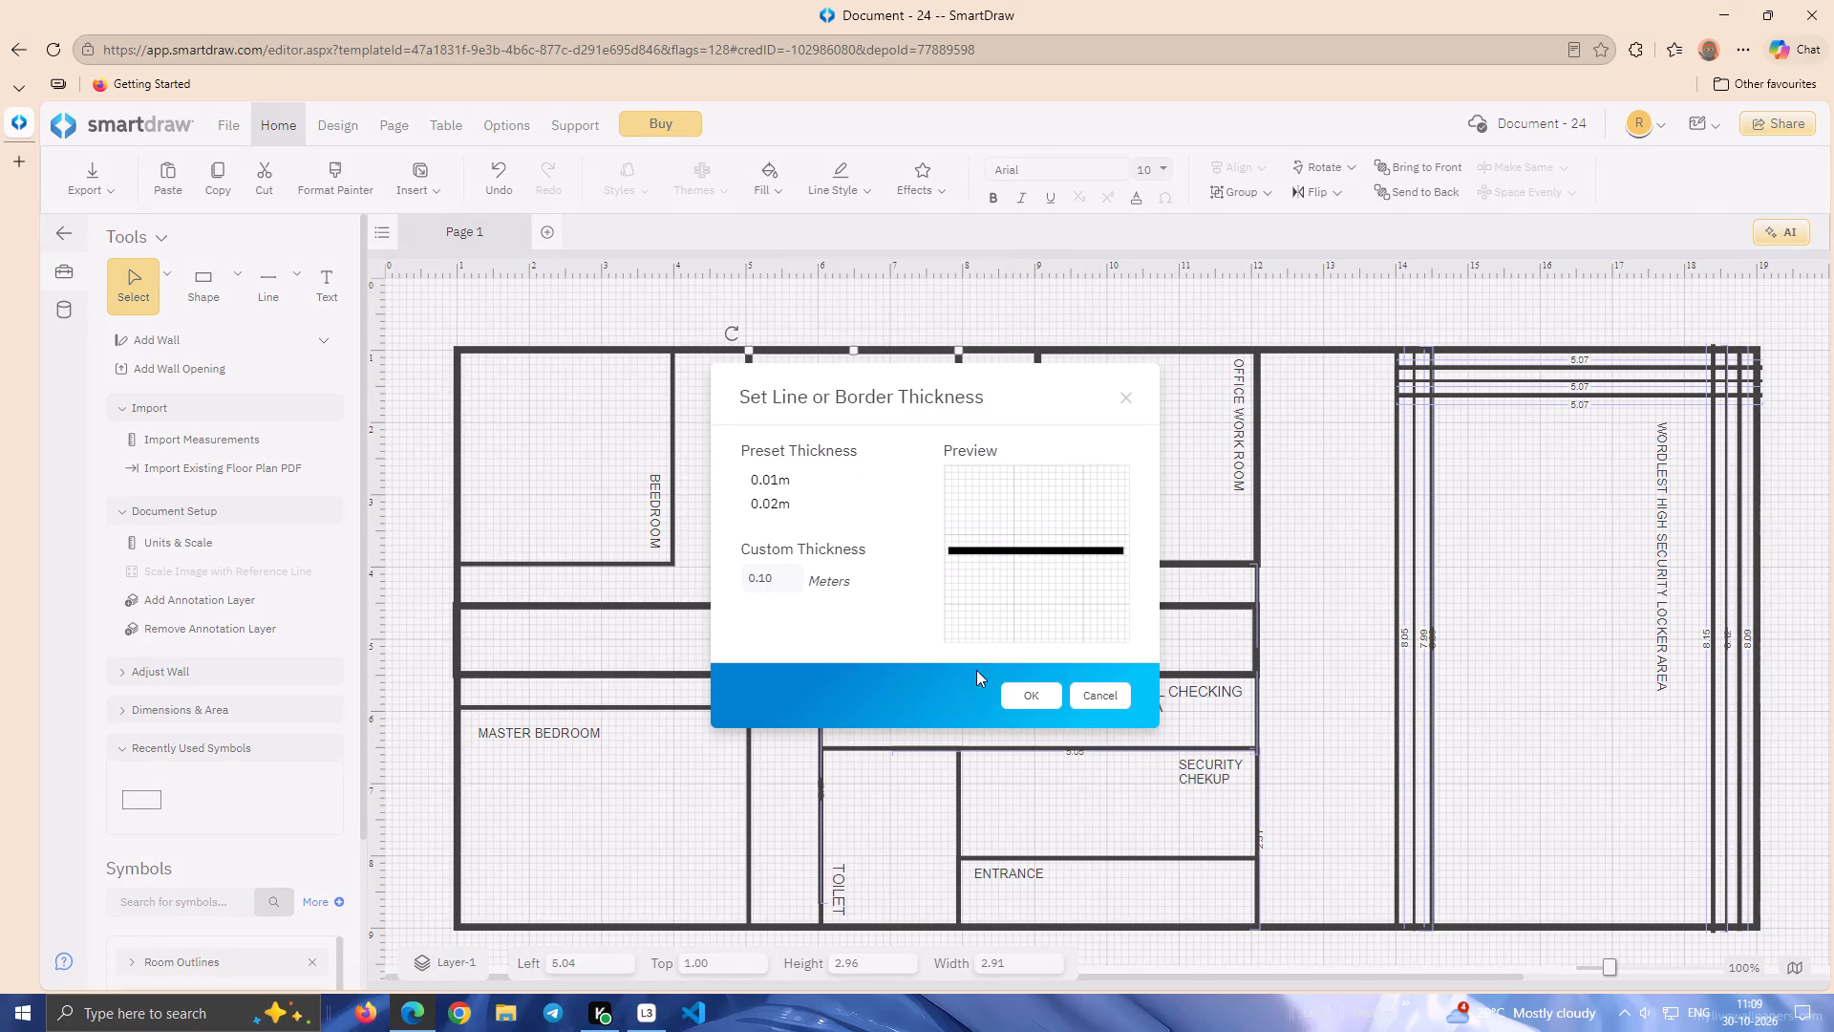
pyautogui.click(1027, 697)
pyautogui.click(1333, 496)
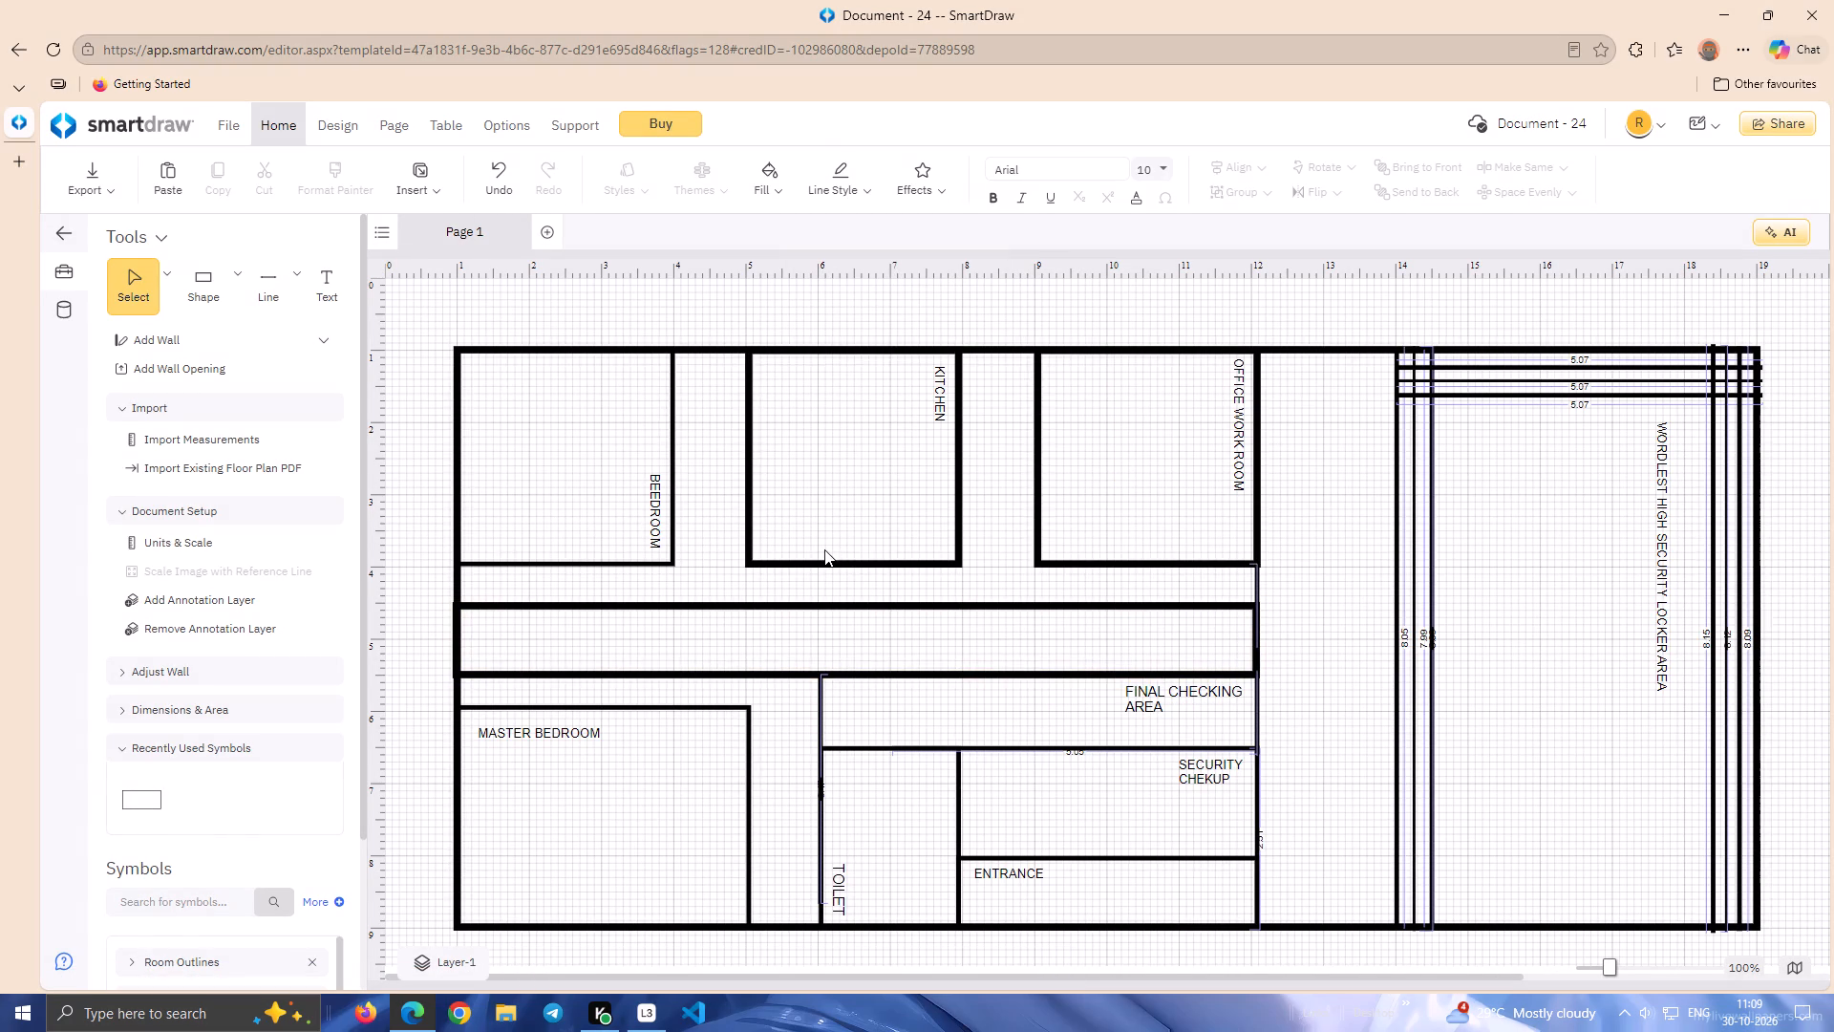
# Set the border of the rectangle labelled BEEDROOM to the thickest preset line thickness.
pyautogui.click(670, 559)
pyautogui.click(853, 184)
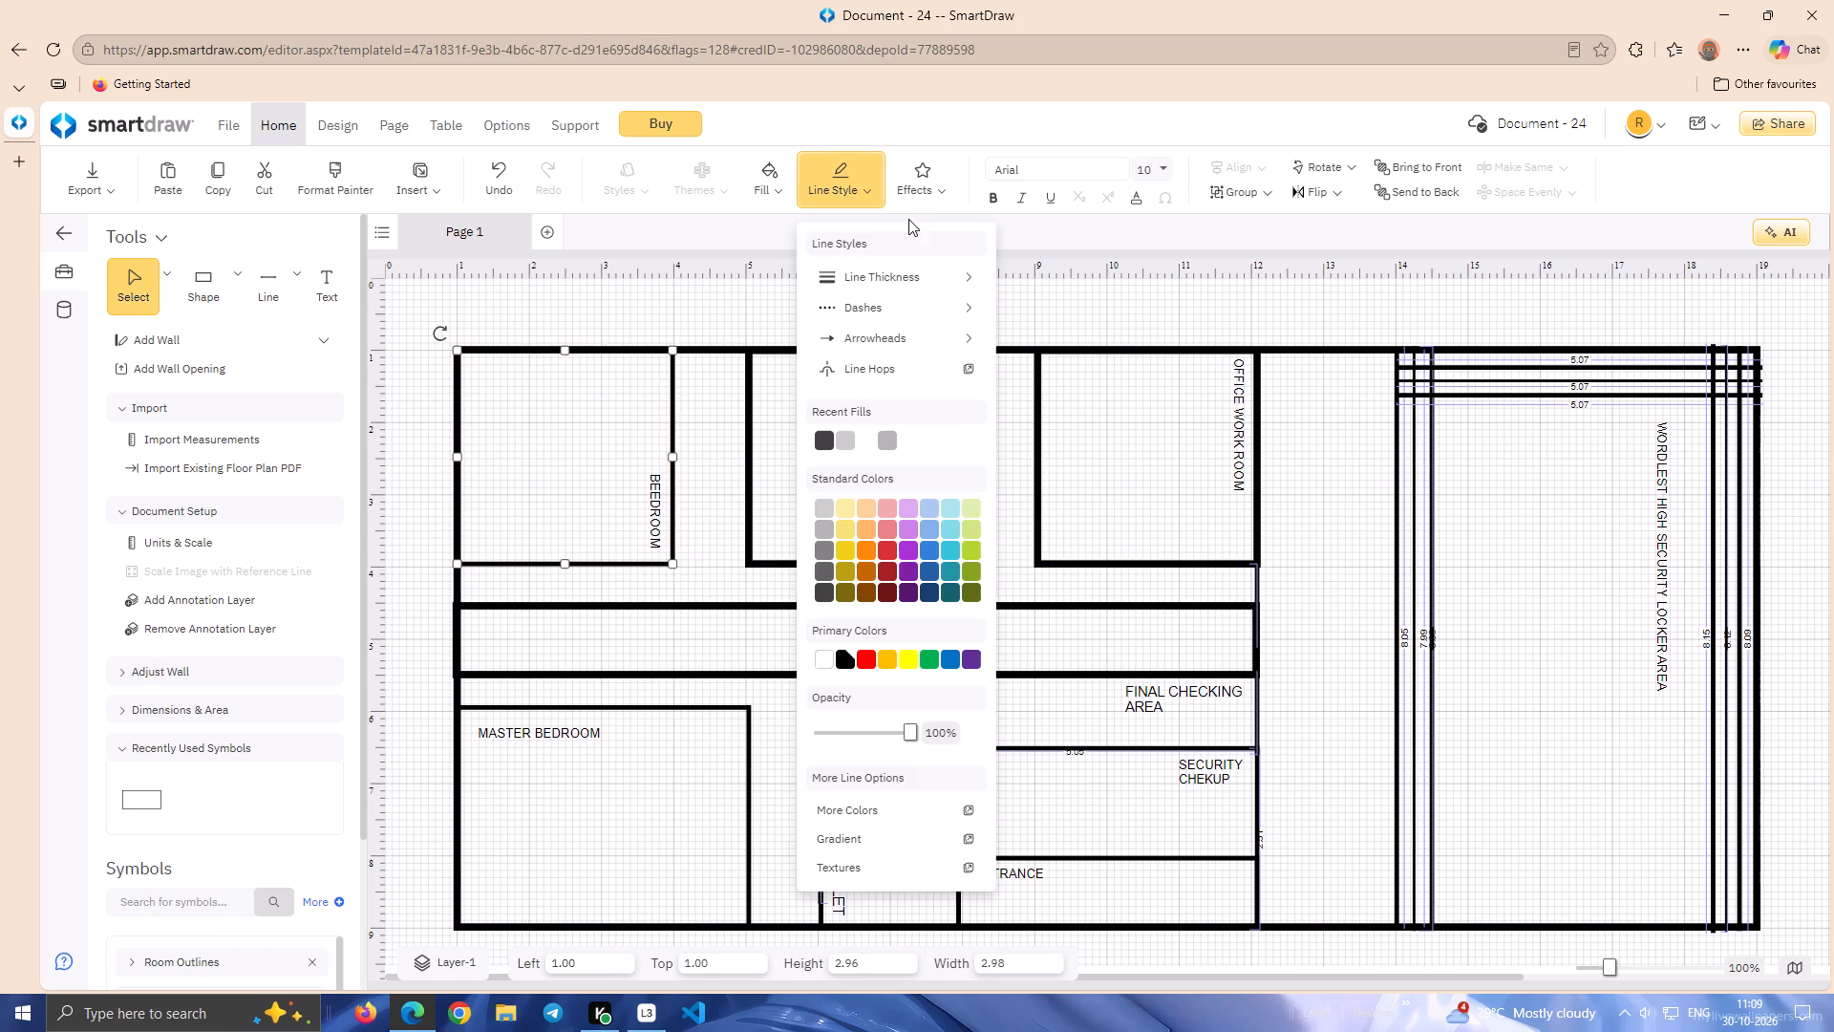
pyautogui.click(922, 279)
pyautogui.click(1042, 467)
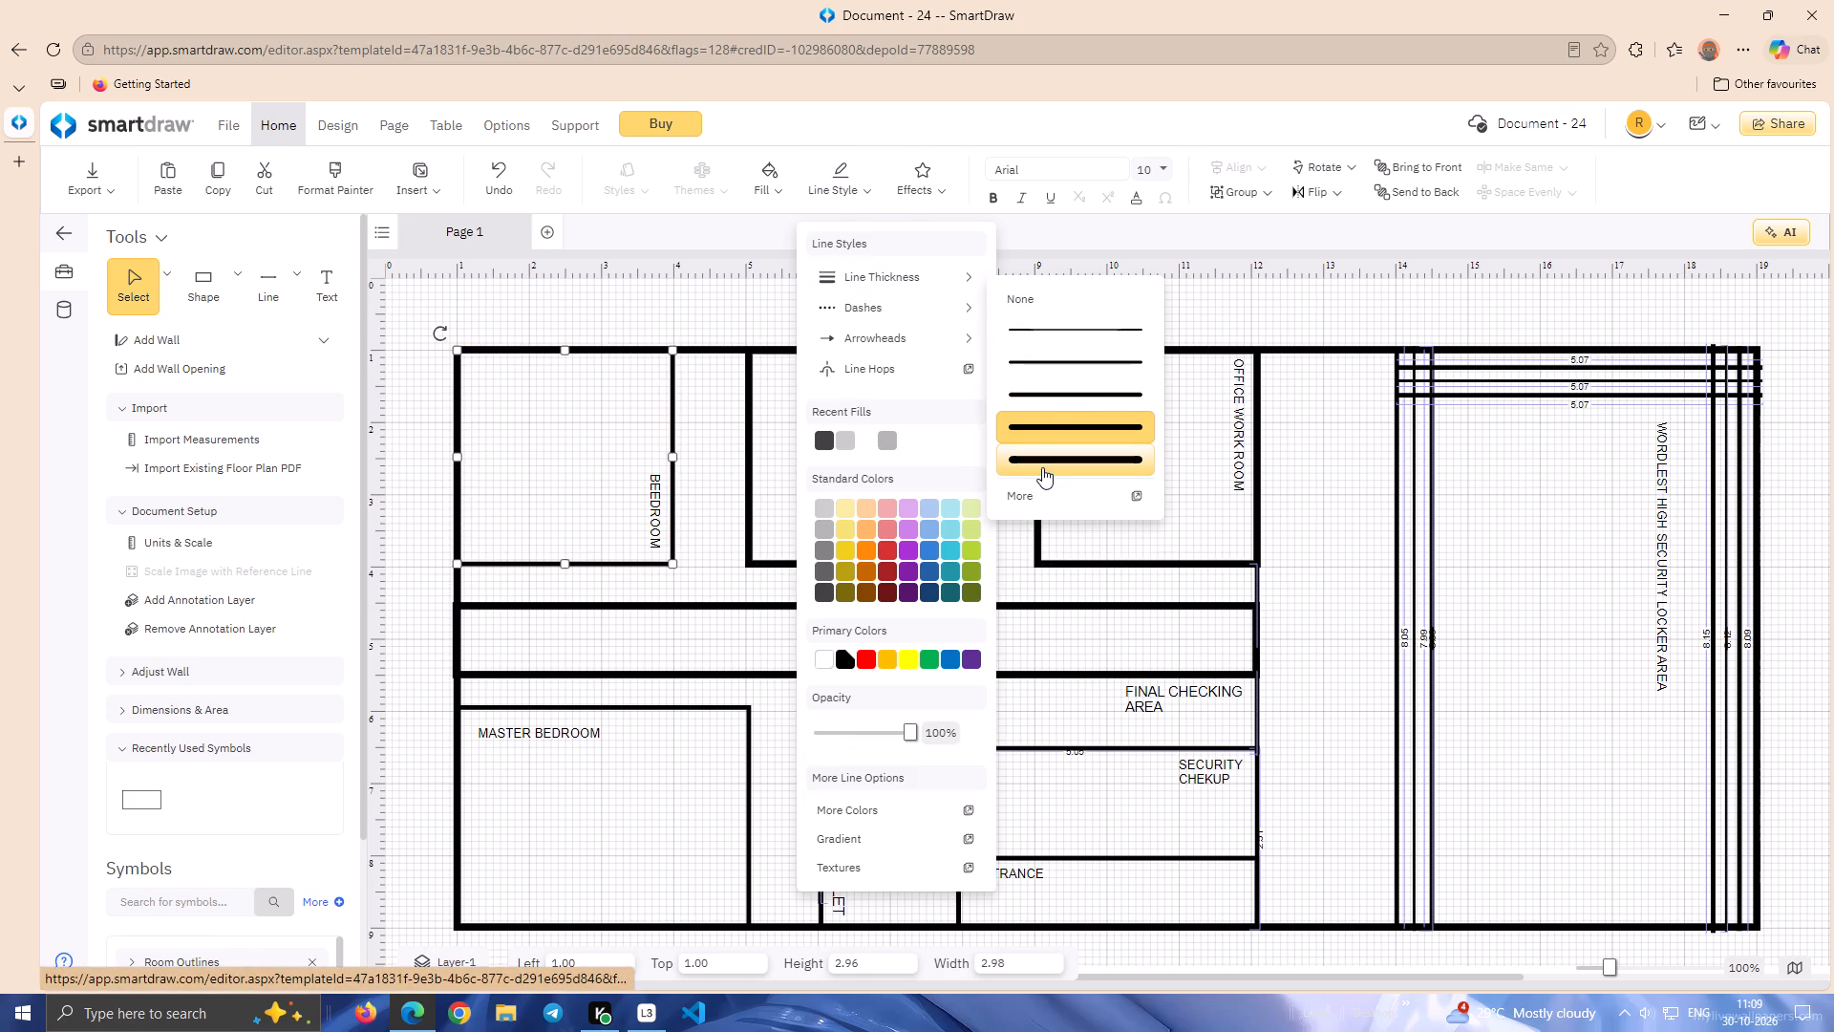
pyautogui.click(721, 442)
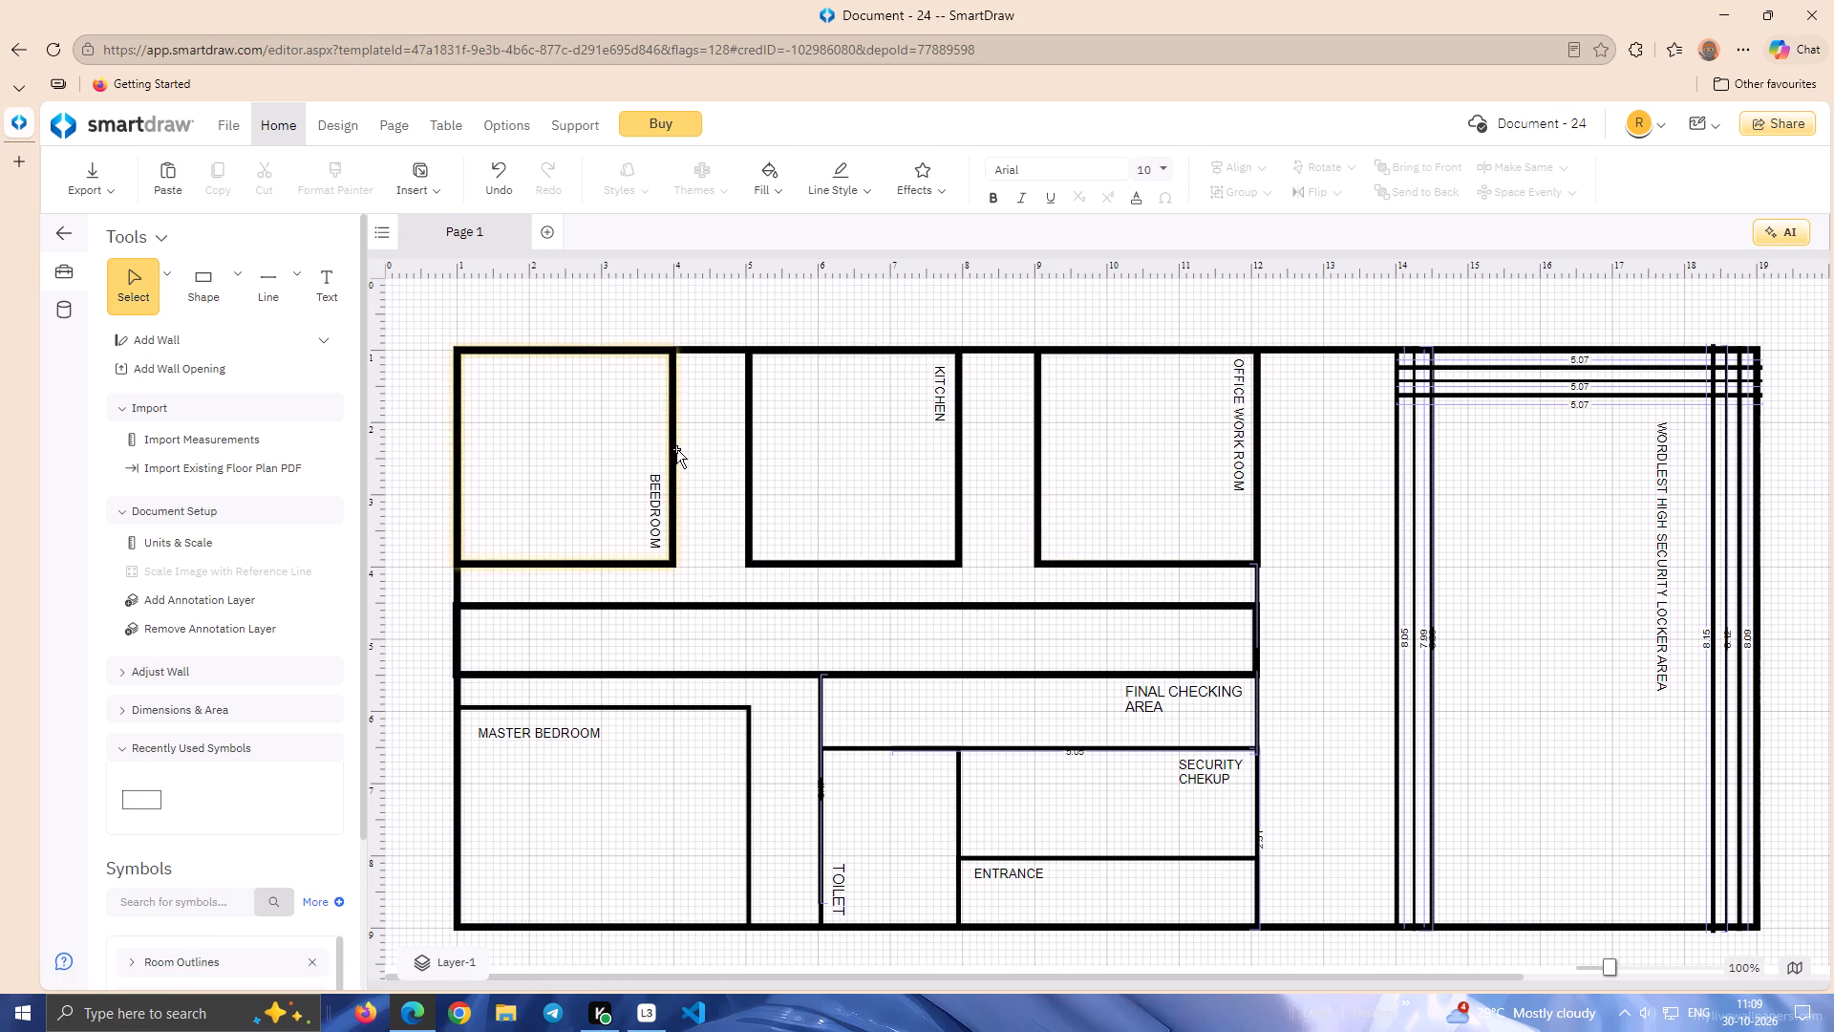
# Set the custom border thickness of the rectangle labelled BEEDROOM to 0.09 meters.
pyautogui.click(678, 445)
pyautogui.click(837, 182)
pyautogui.click(915, 271)
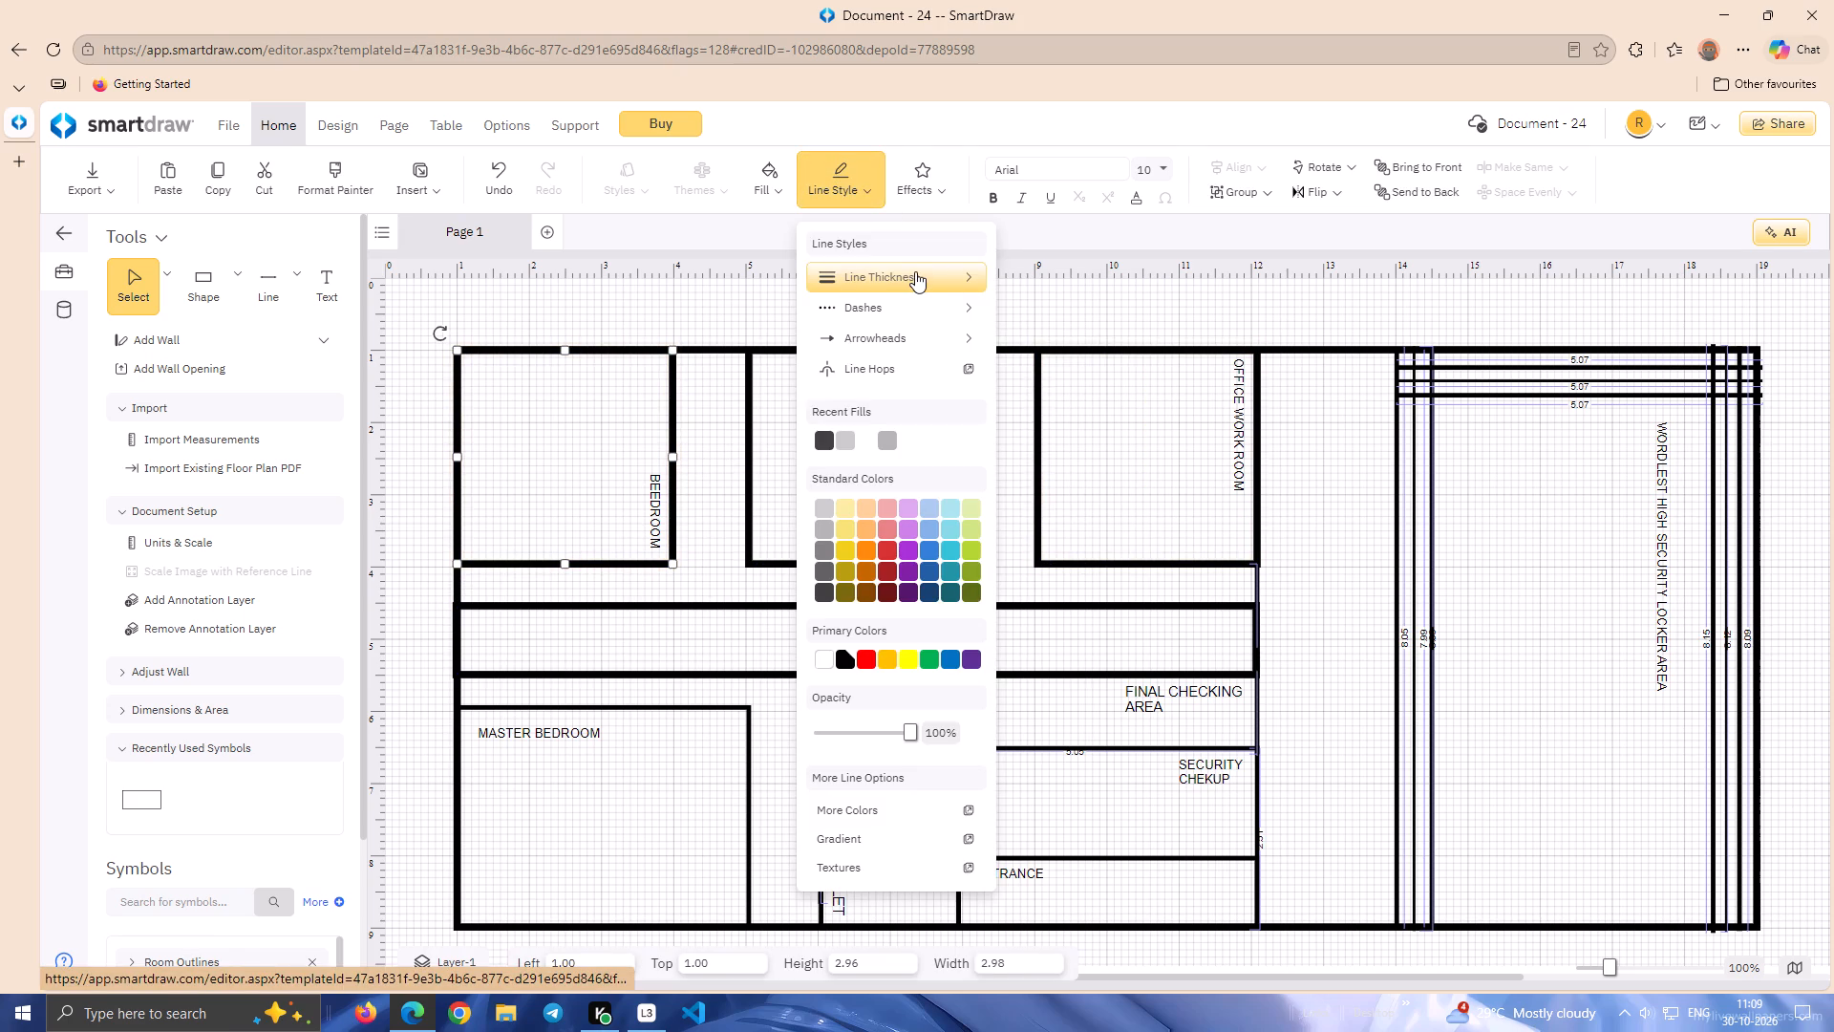
pyautogui.click(1013, 494)
pyautogui.click(793, 582)
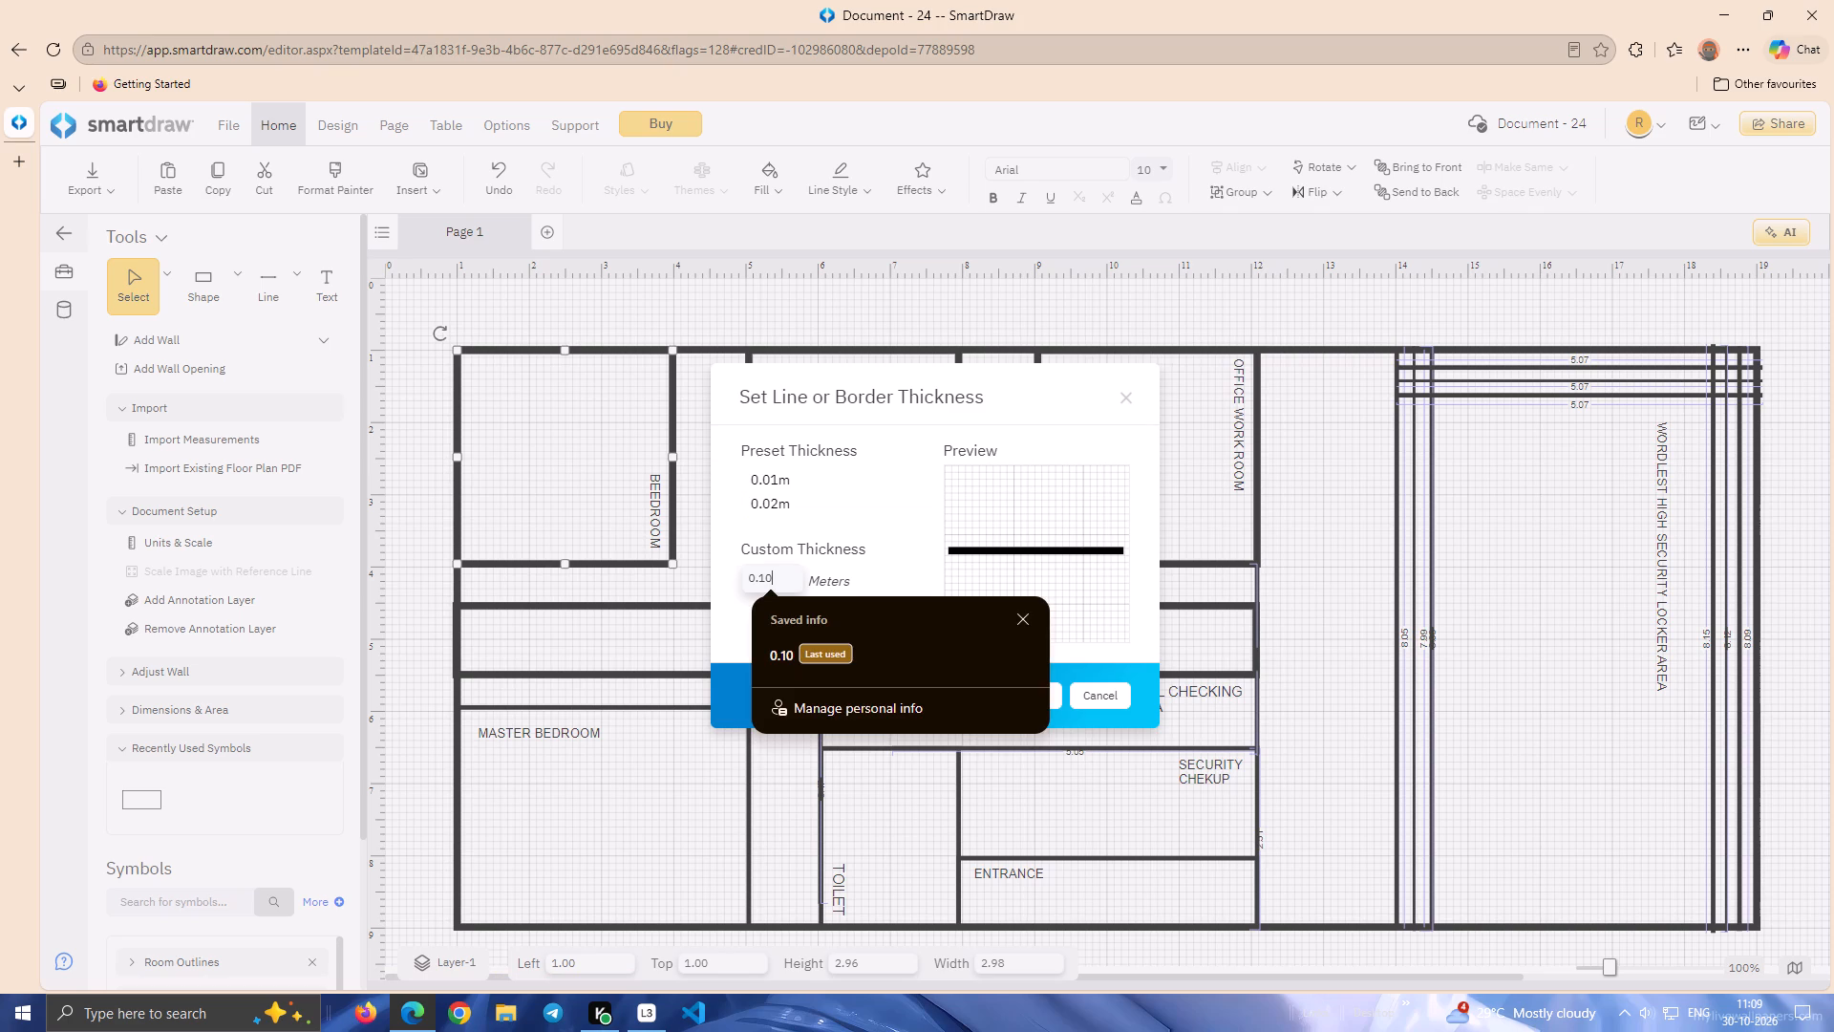
pyautogui.press('BackSpace')
pyautogui.press('BackSpace')
pyautogui.write('09')
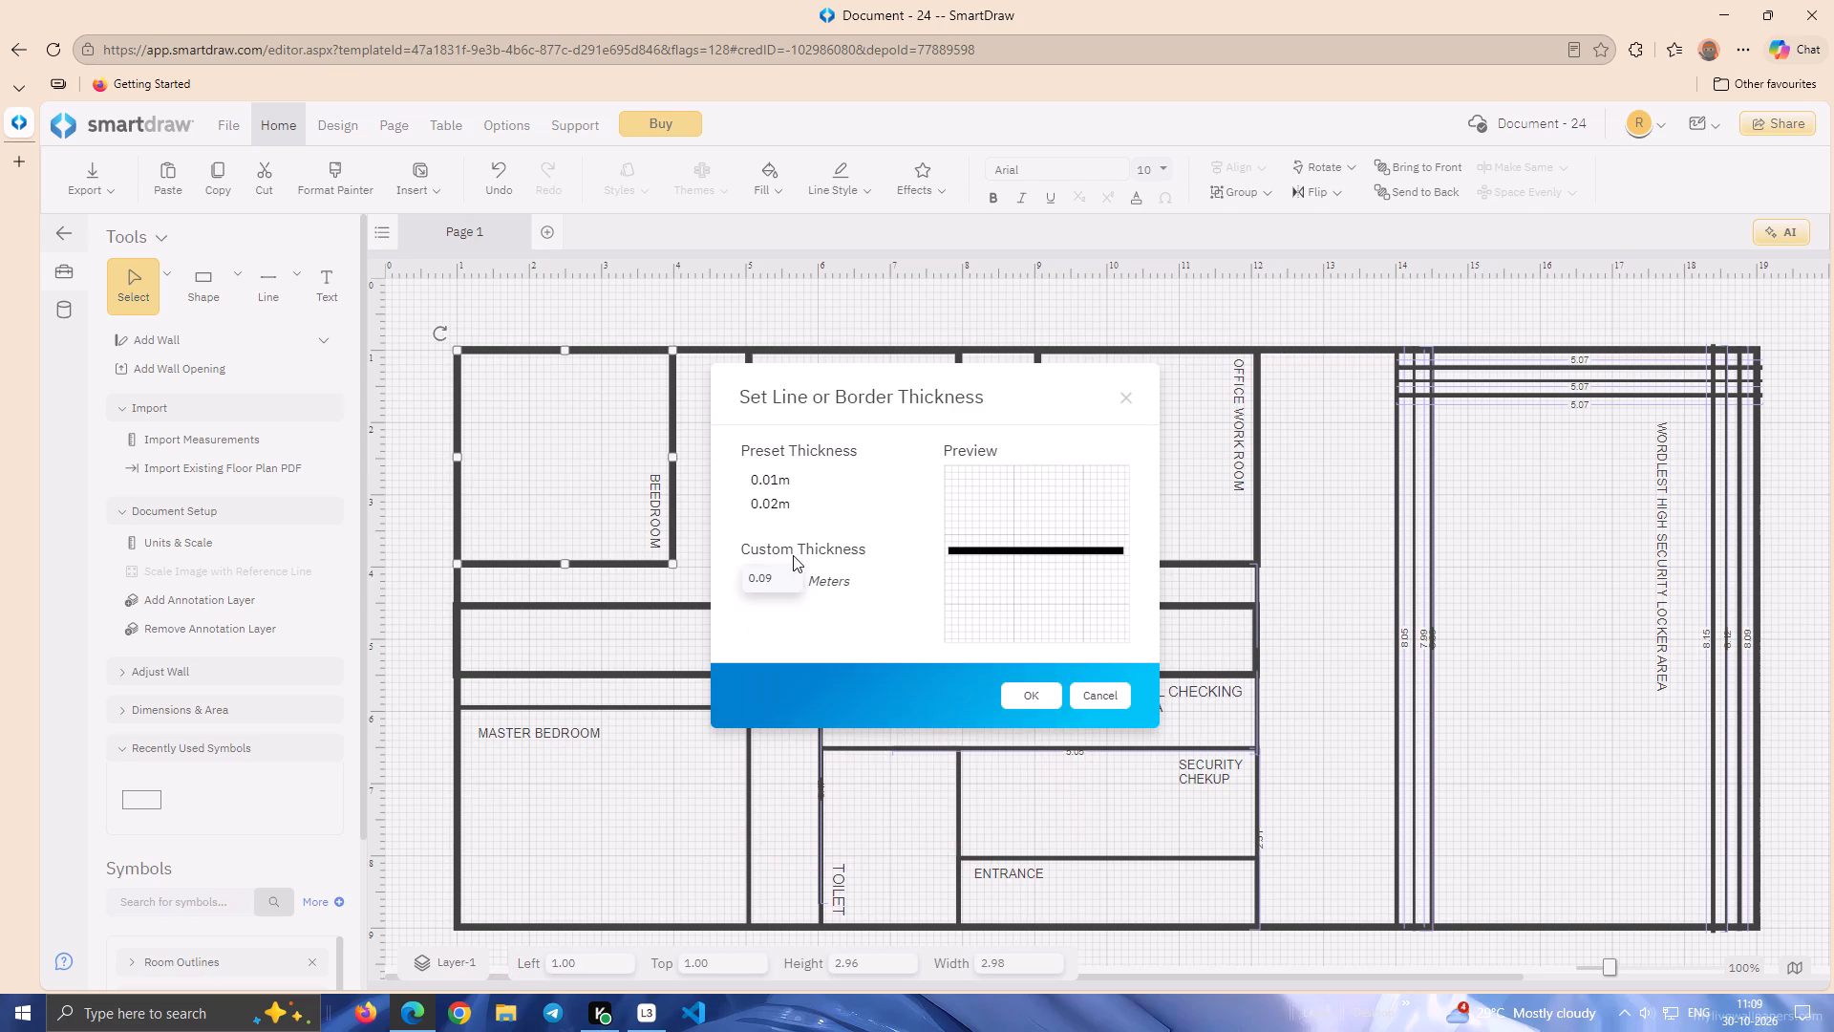
pyautogui.click(1017, 682)
# Set the Kitchen rectangle's custom border thickness to 0.09 meters.
pyautogui.click(754, 594)
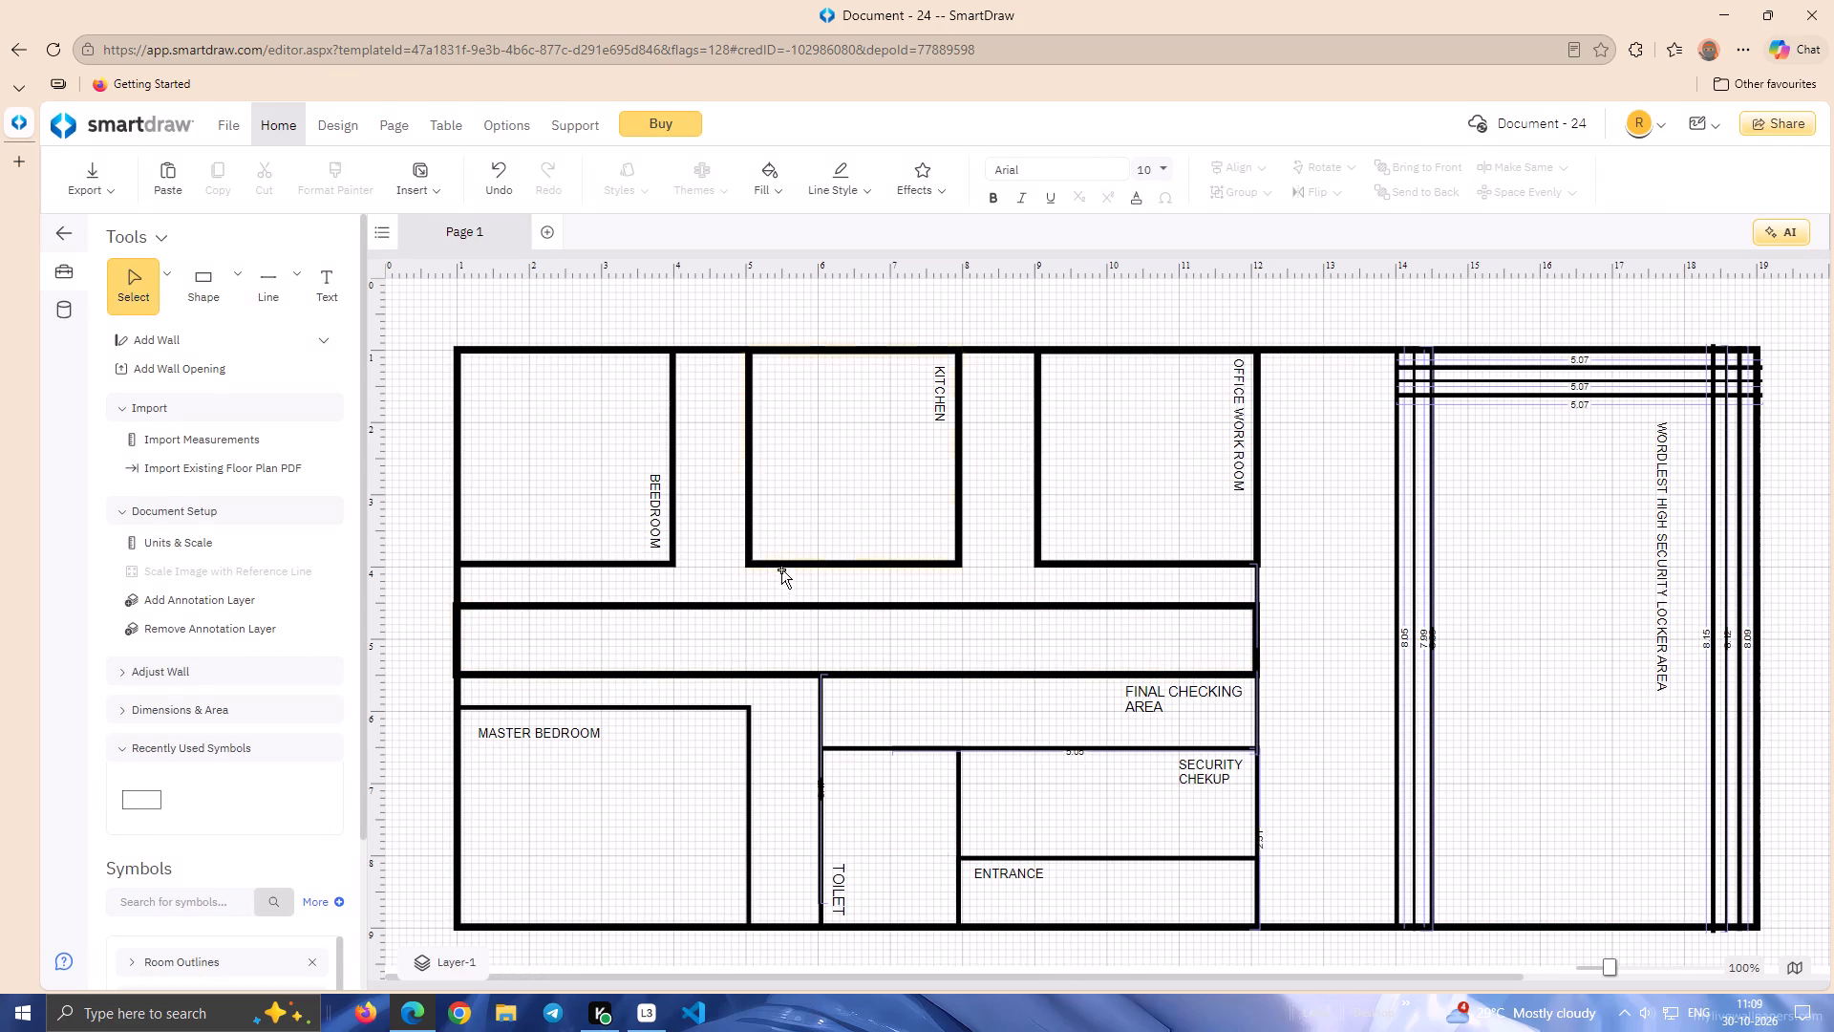
pyautogui.click(785, 564)
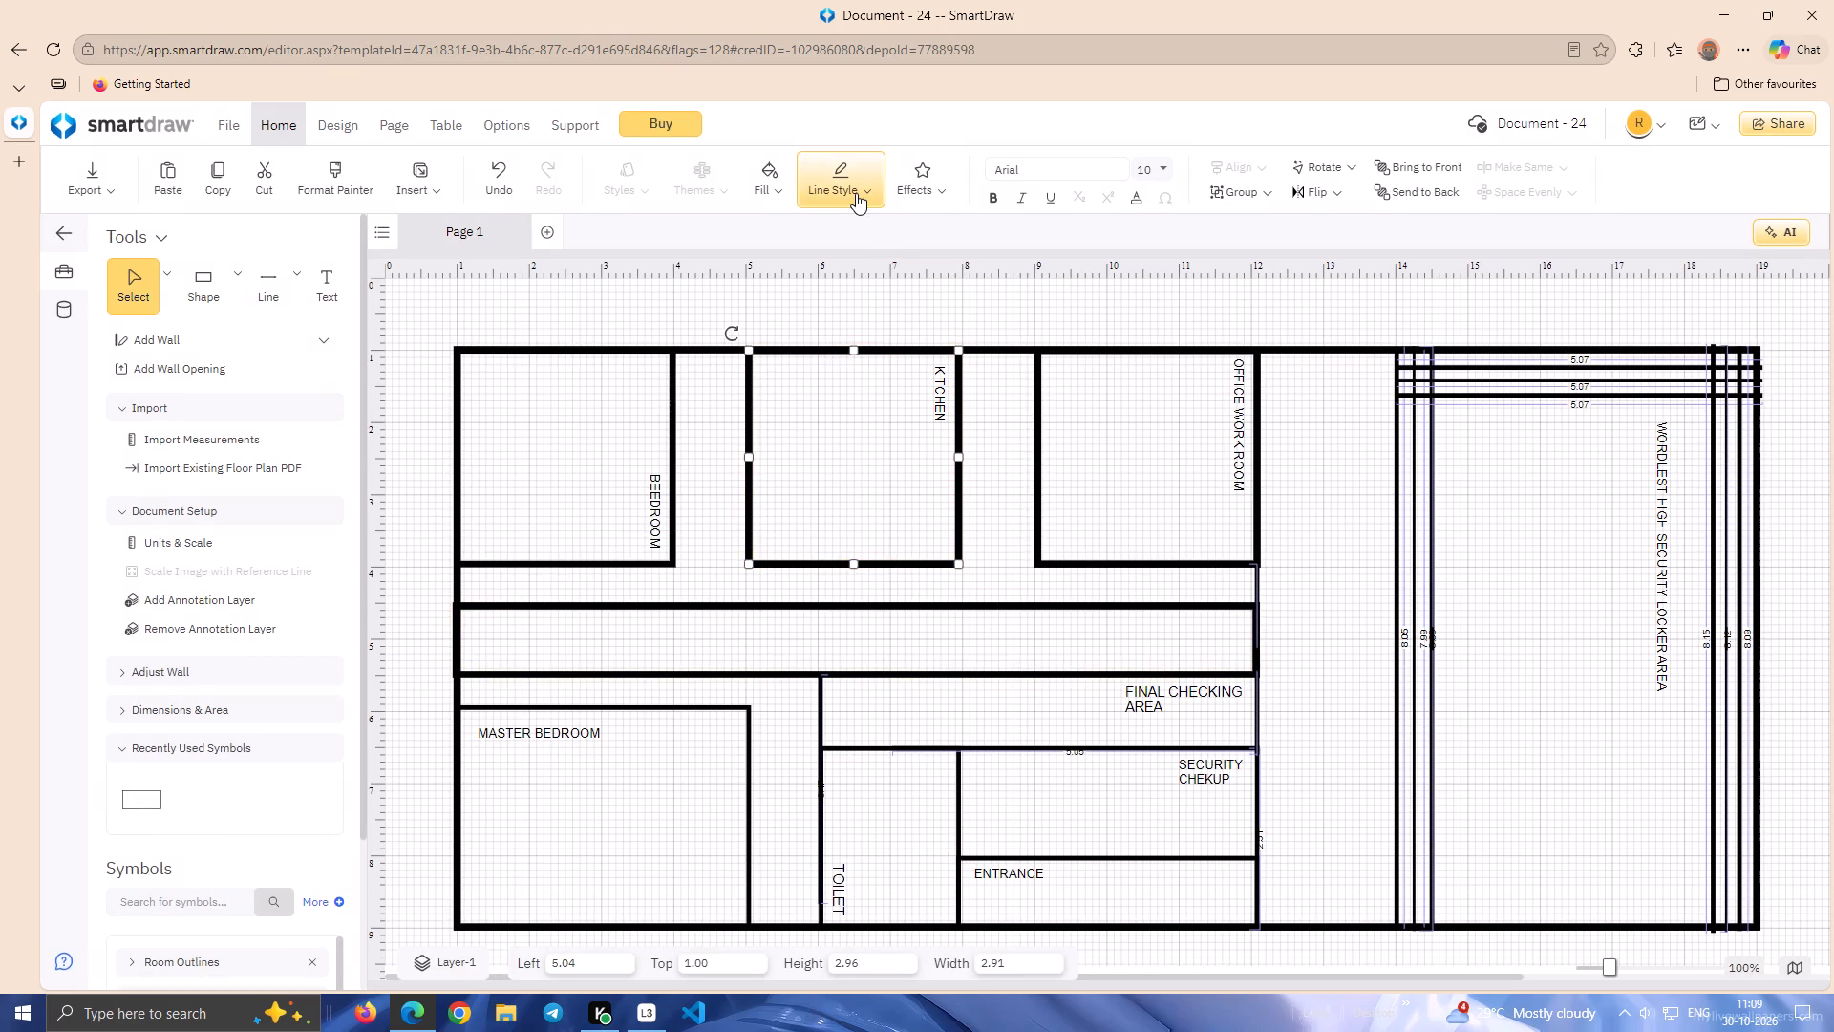
pyautogui.click(856, 193)
pyautogui.click(886, 261)
pyautogui.click(886, 271)
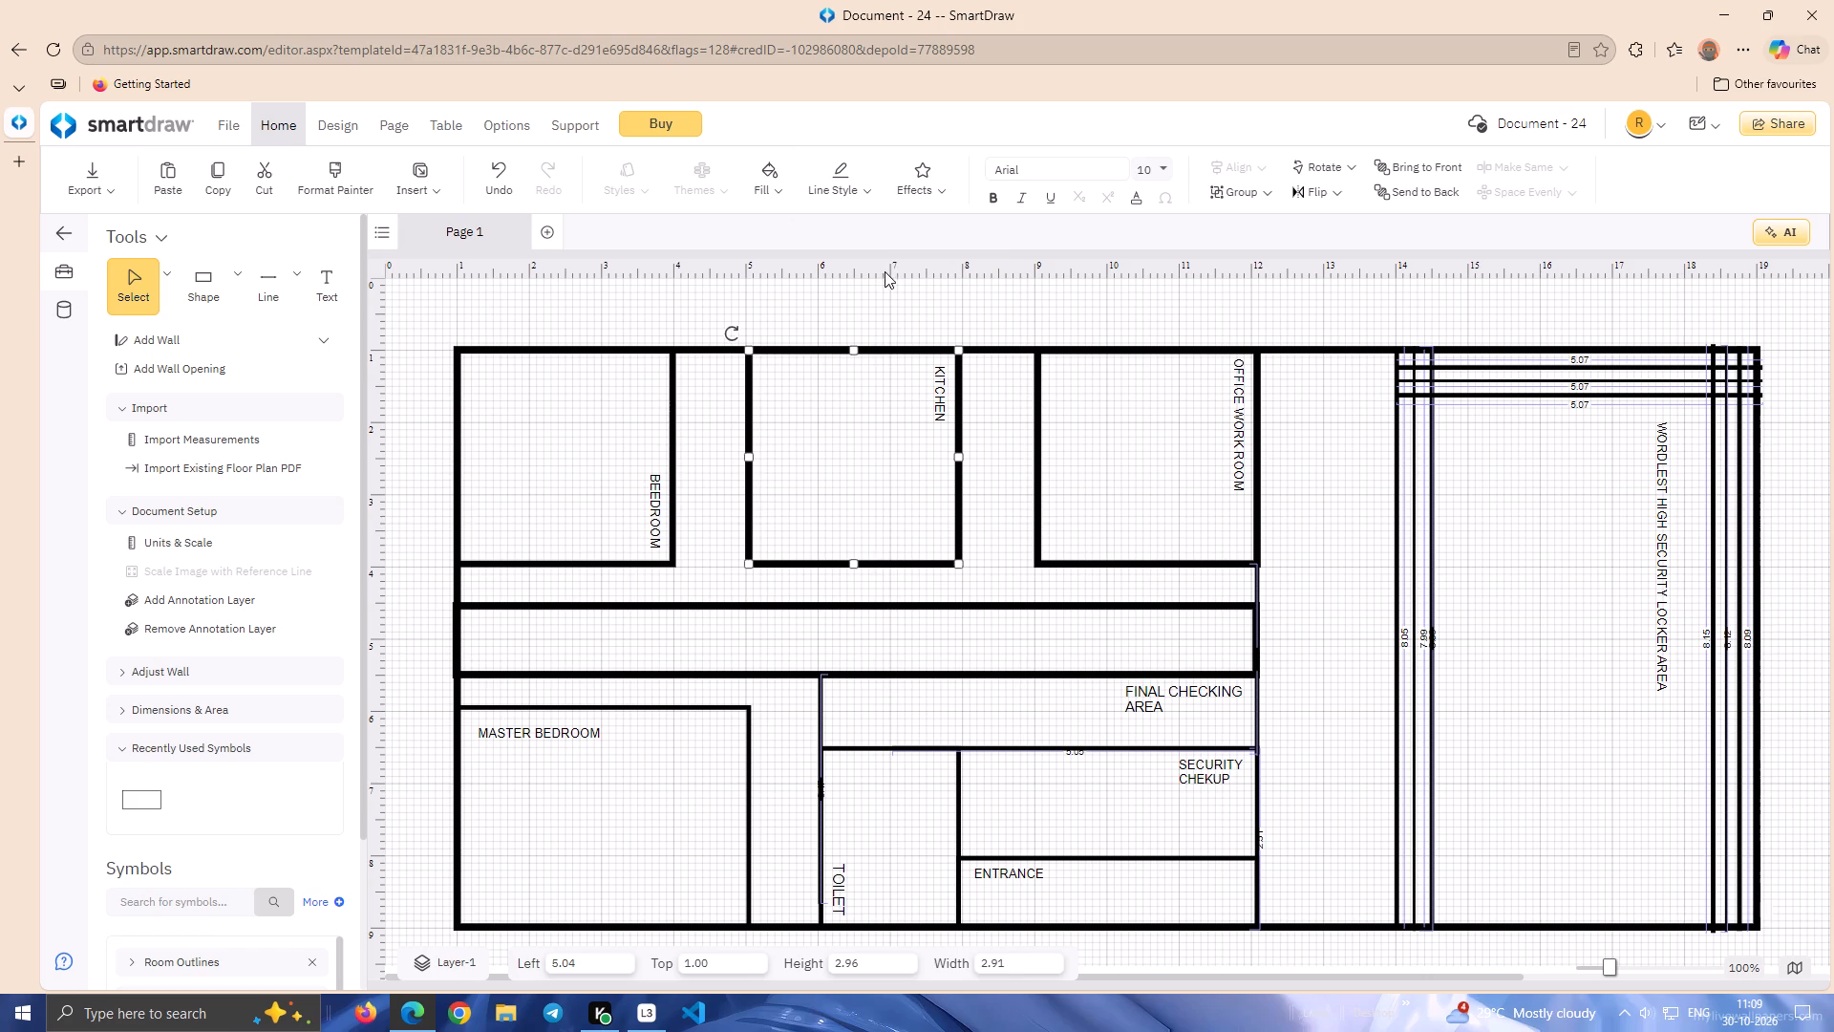
pyautogui.click(833, 200)
pyautogui.click(871, 280)
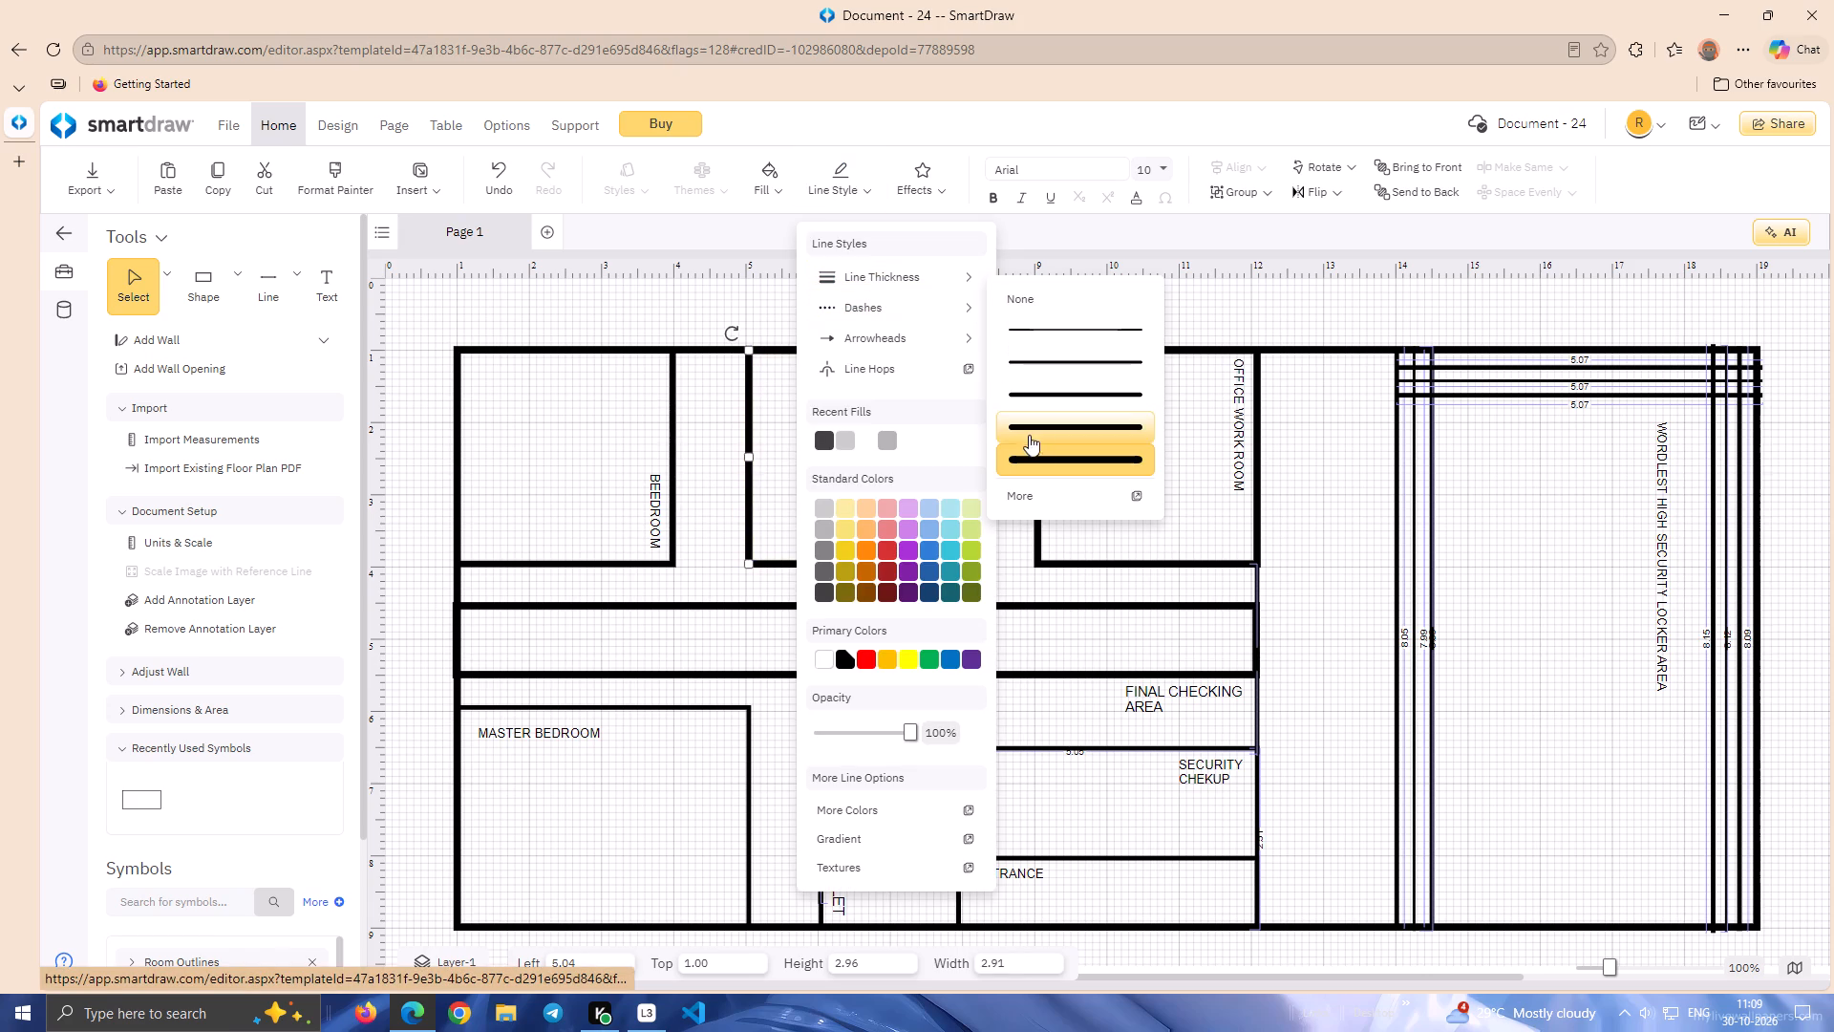
pyautogui.click(1036, 484)
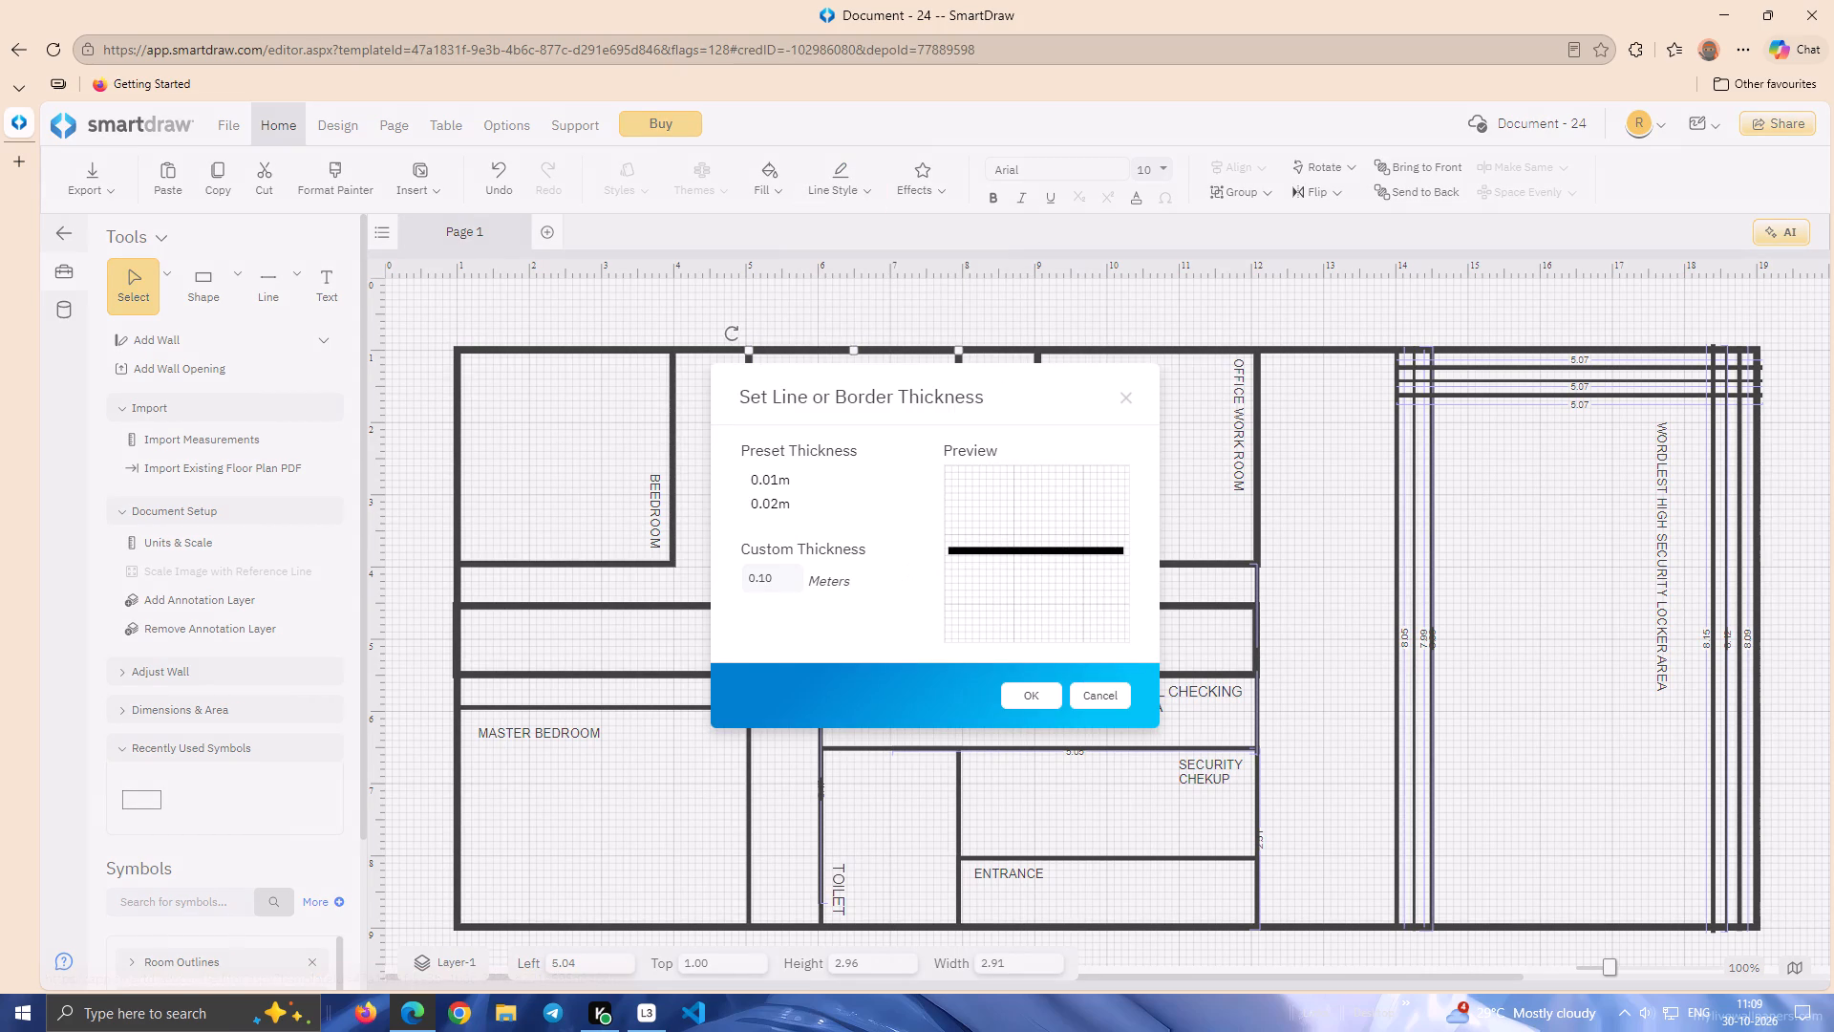
pyautogui.click(777, 586)
pyautogui.press('BackSpace')
pyautogui.press('BackSpace')
pyautogui.write('09')
pyautogui.click(1012, 698)
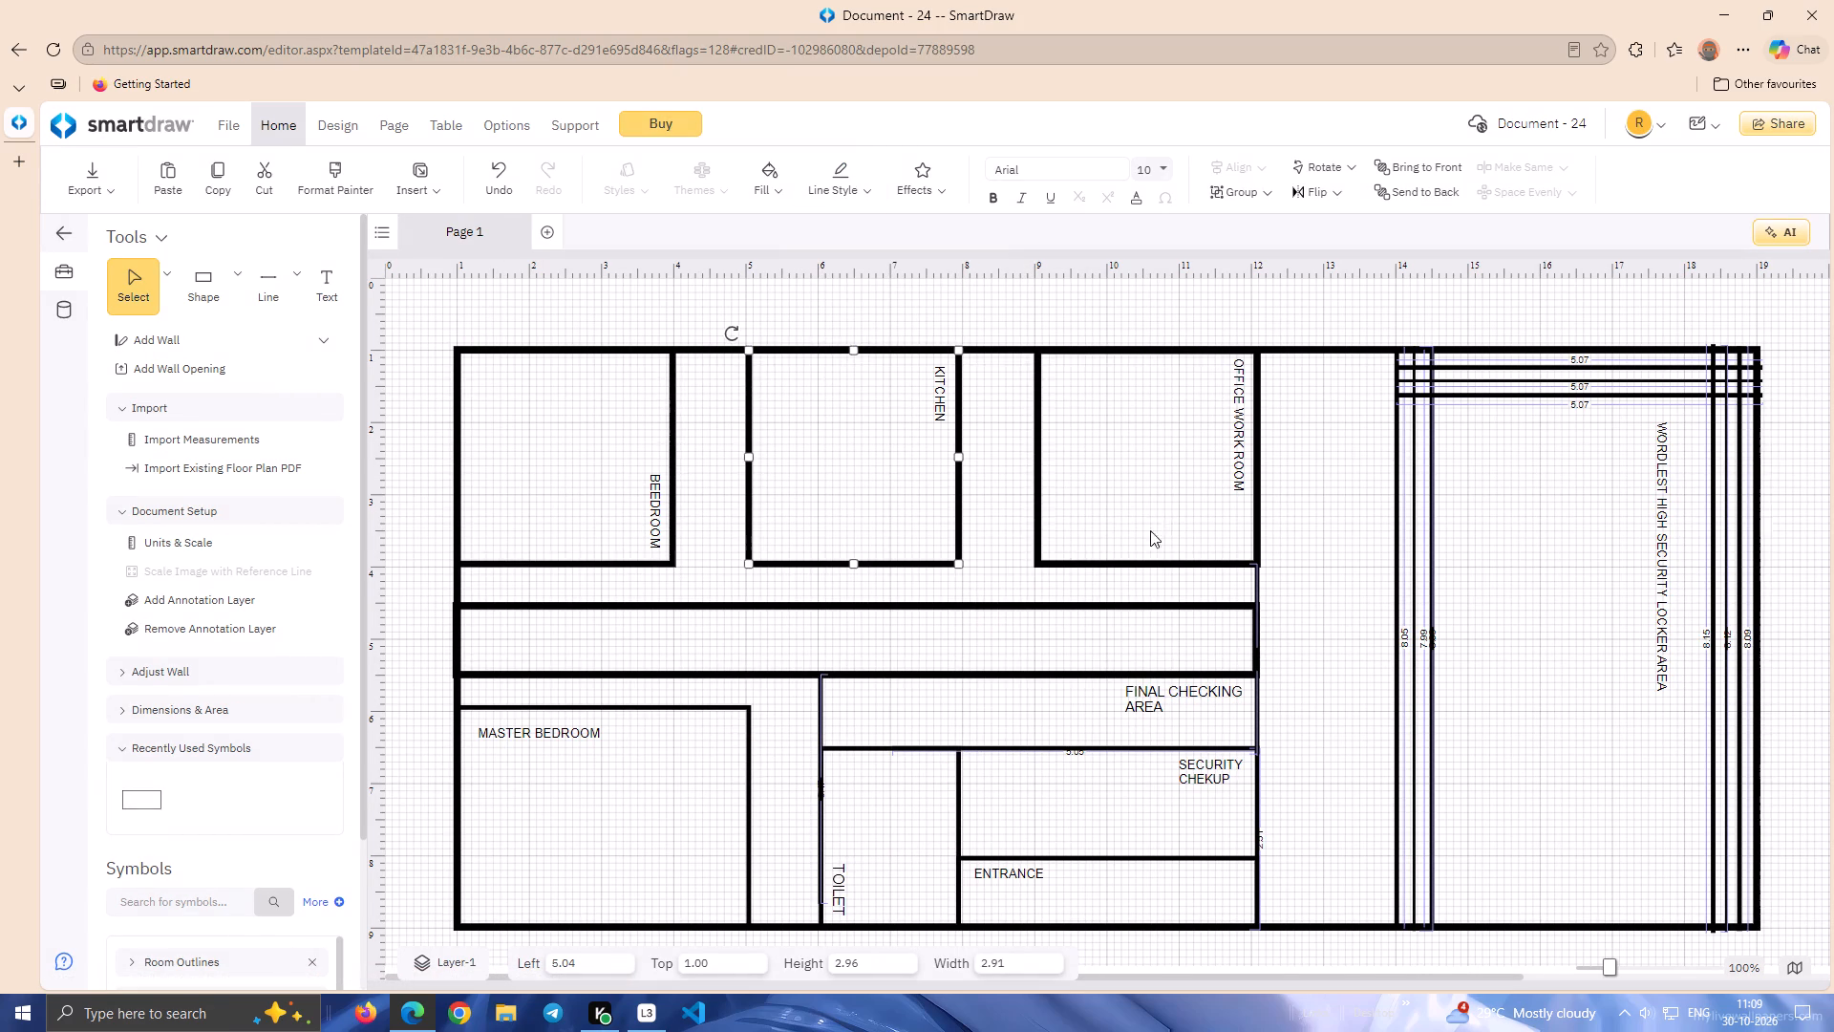
# Set the Office Work Room rectangle's custom border thickness to 0.09 meters.
pyautogui.click(1146, 564)
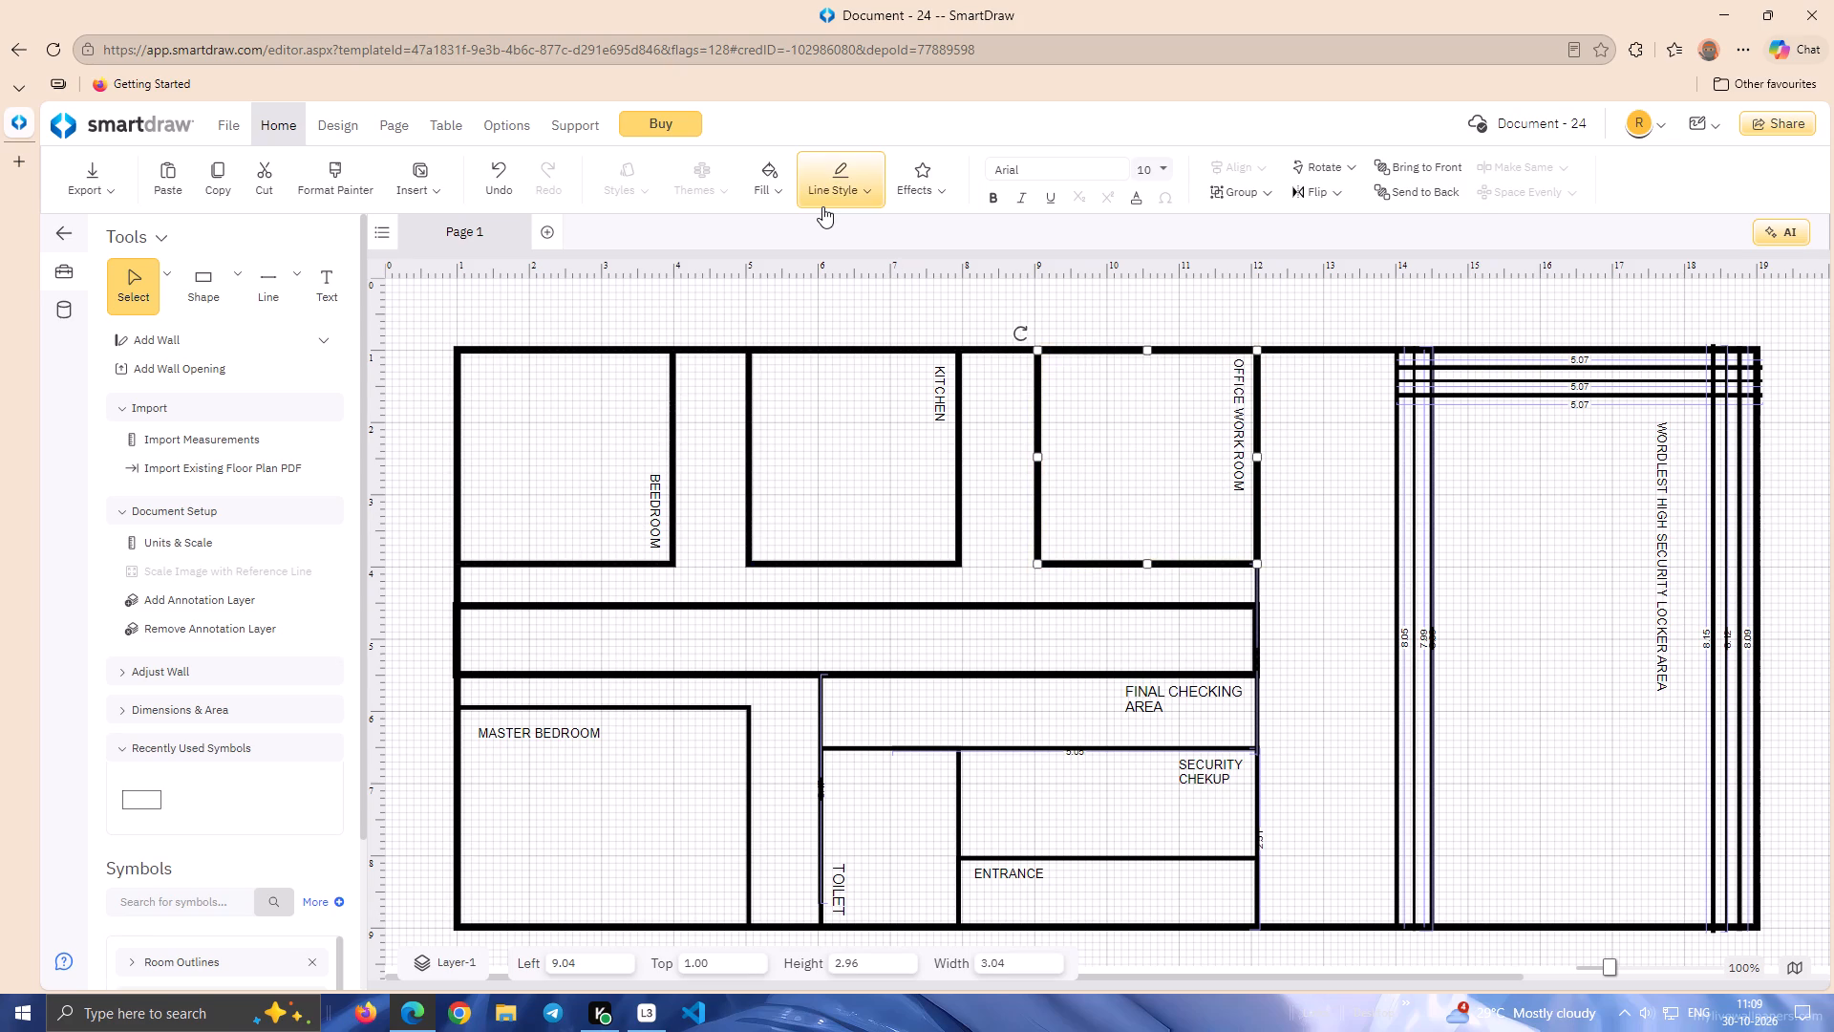
pyautogui.click(822, 205)
pyautogui.click(847, 255)
pyautogui.click(851, 269)
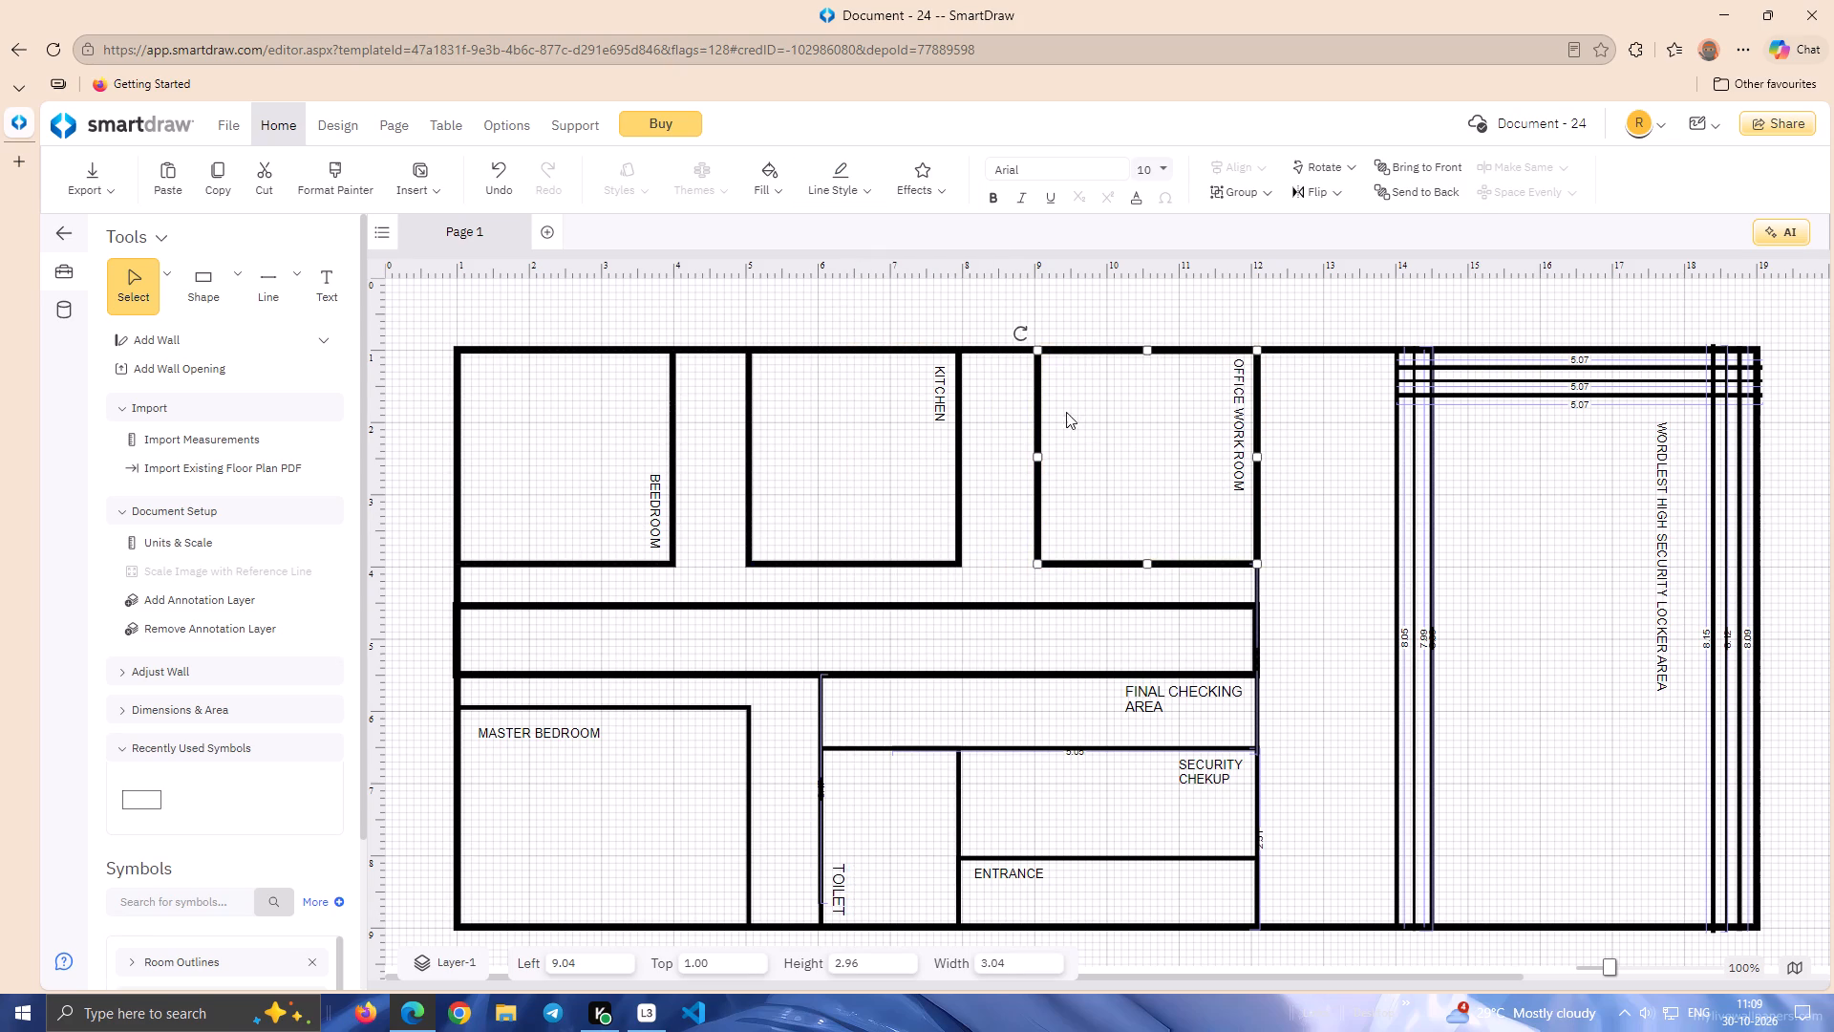
pyautogui.click(854, 188)
pyautogui.click(867, 279)
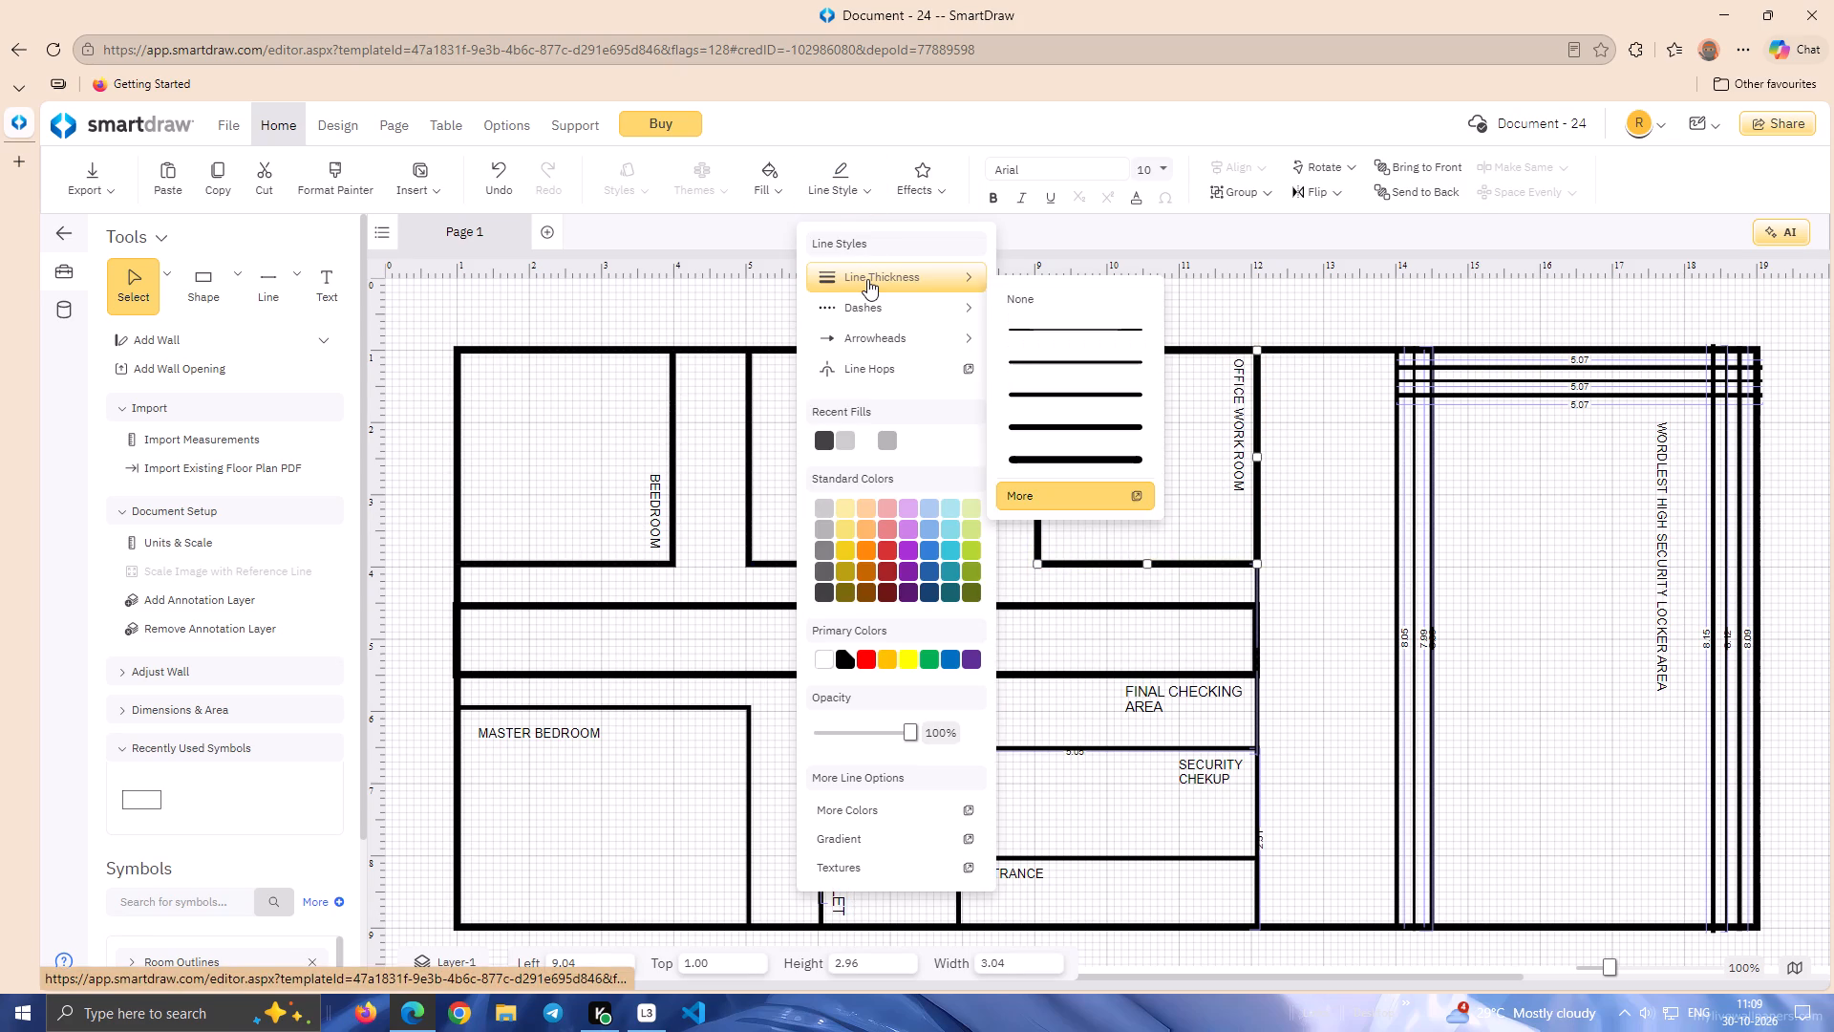
pyautogui.click(1050, 494)
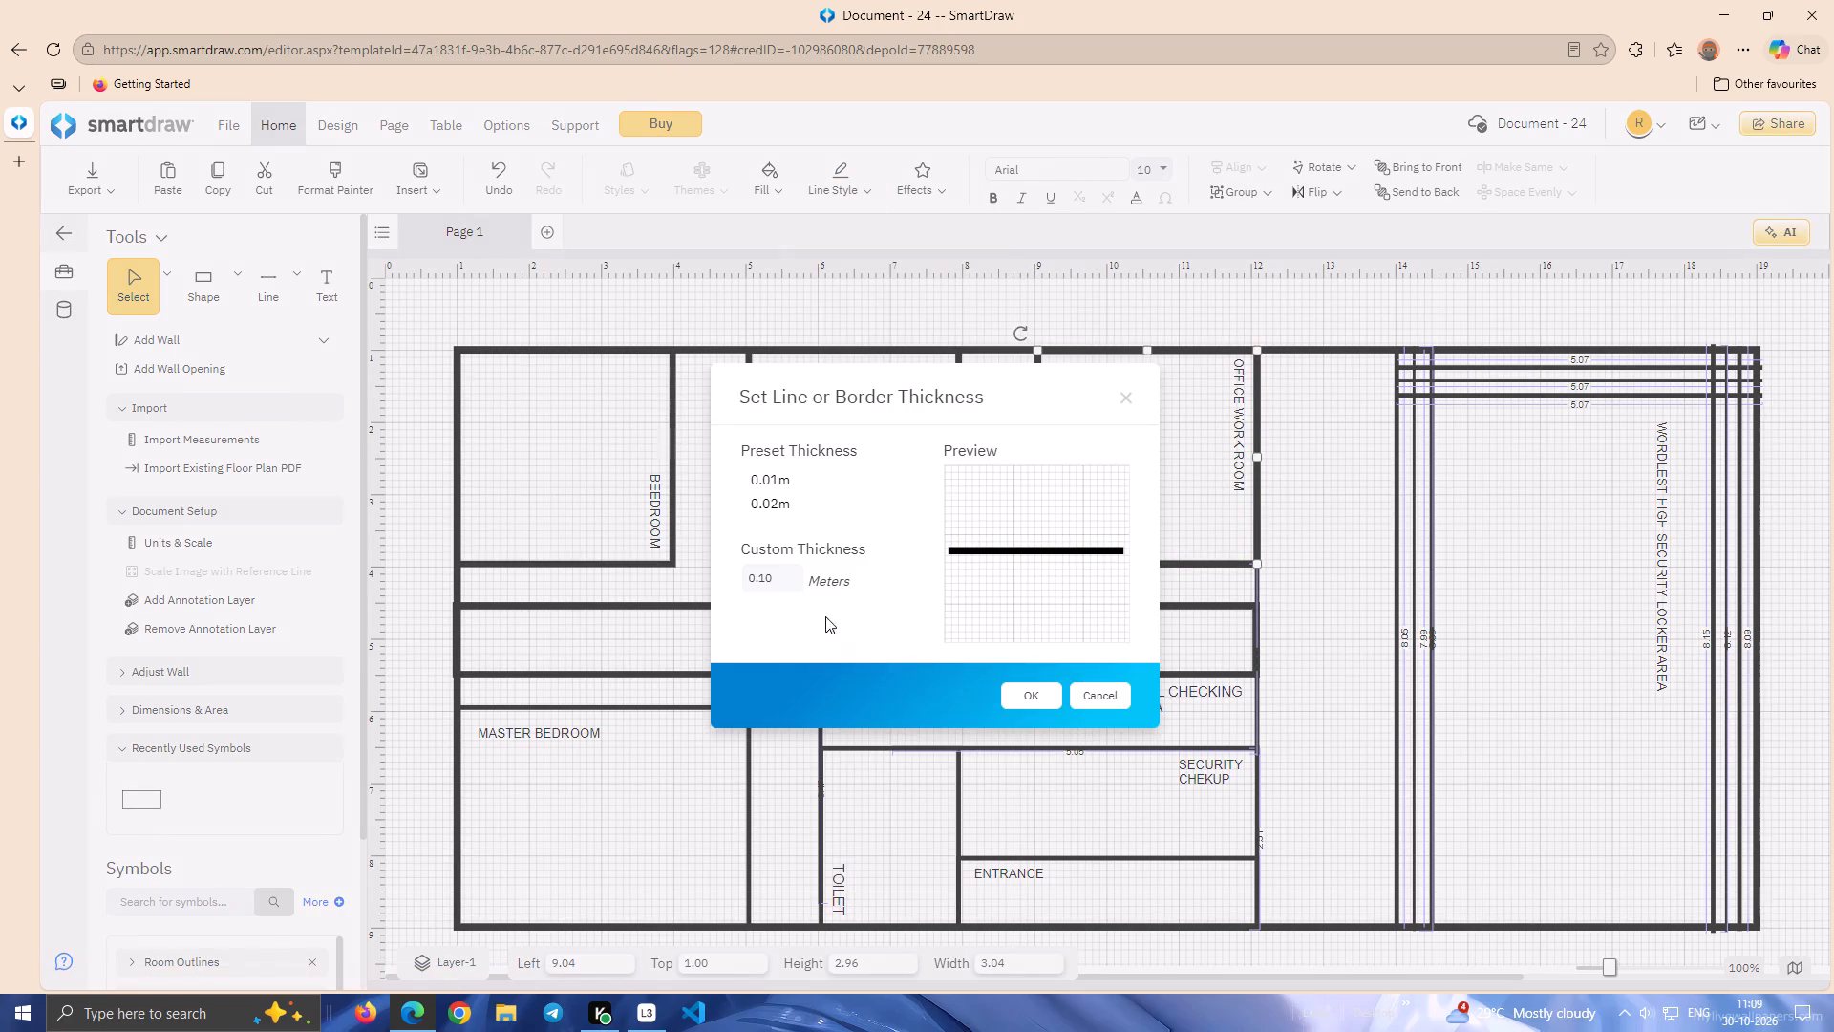
pyautogui.click(795, 580)
pyautogui.press('BackSpace')
pyautogui.press('BackSpace')
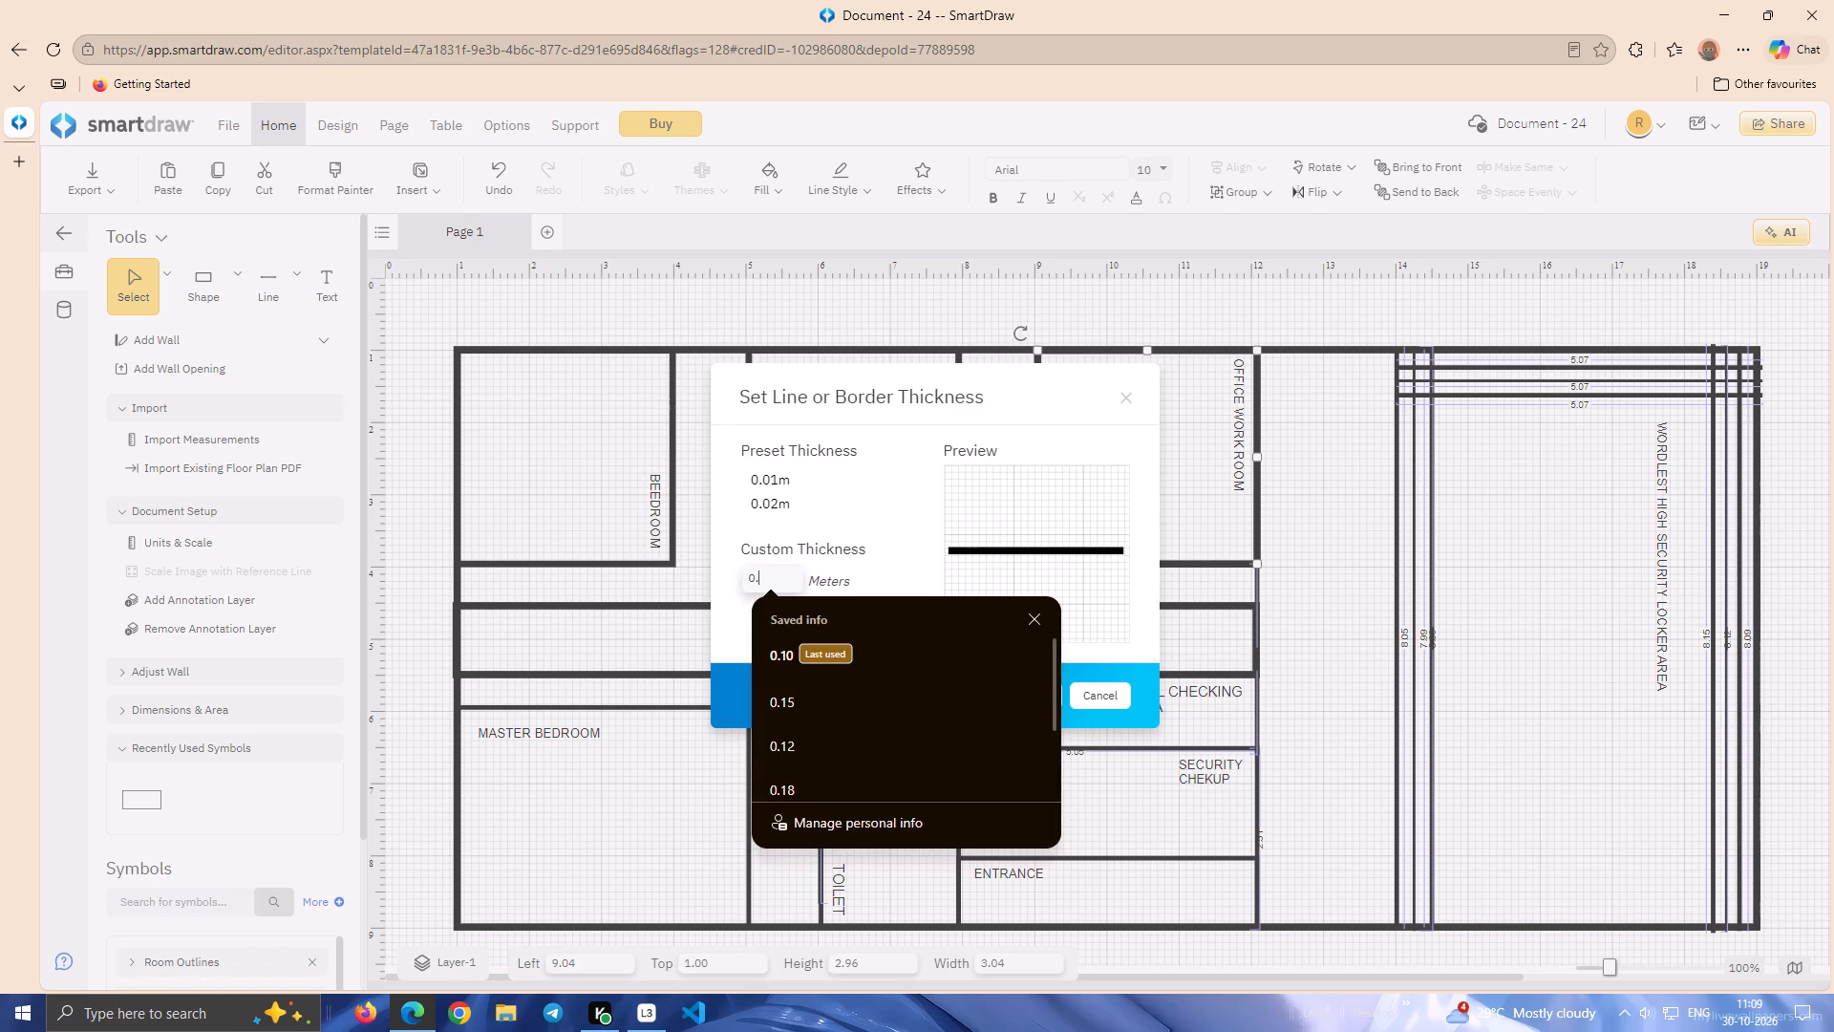
pyautogui.press('0')
pyautogui.press('9')
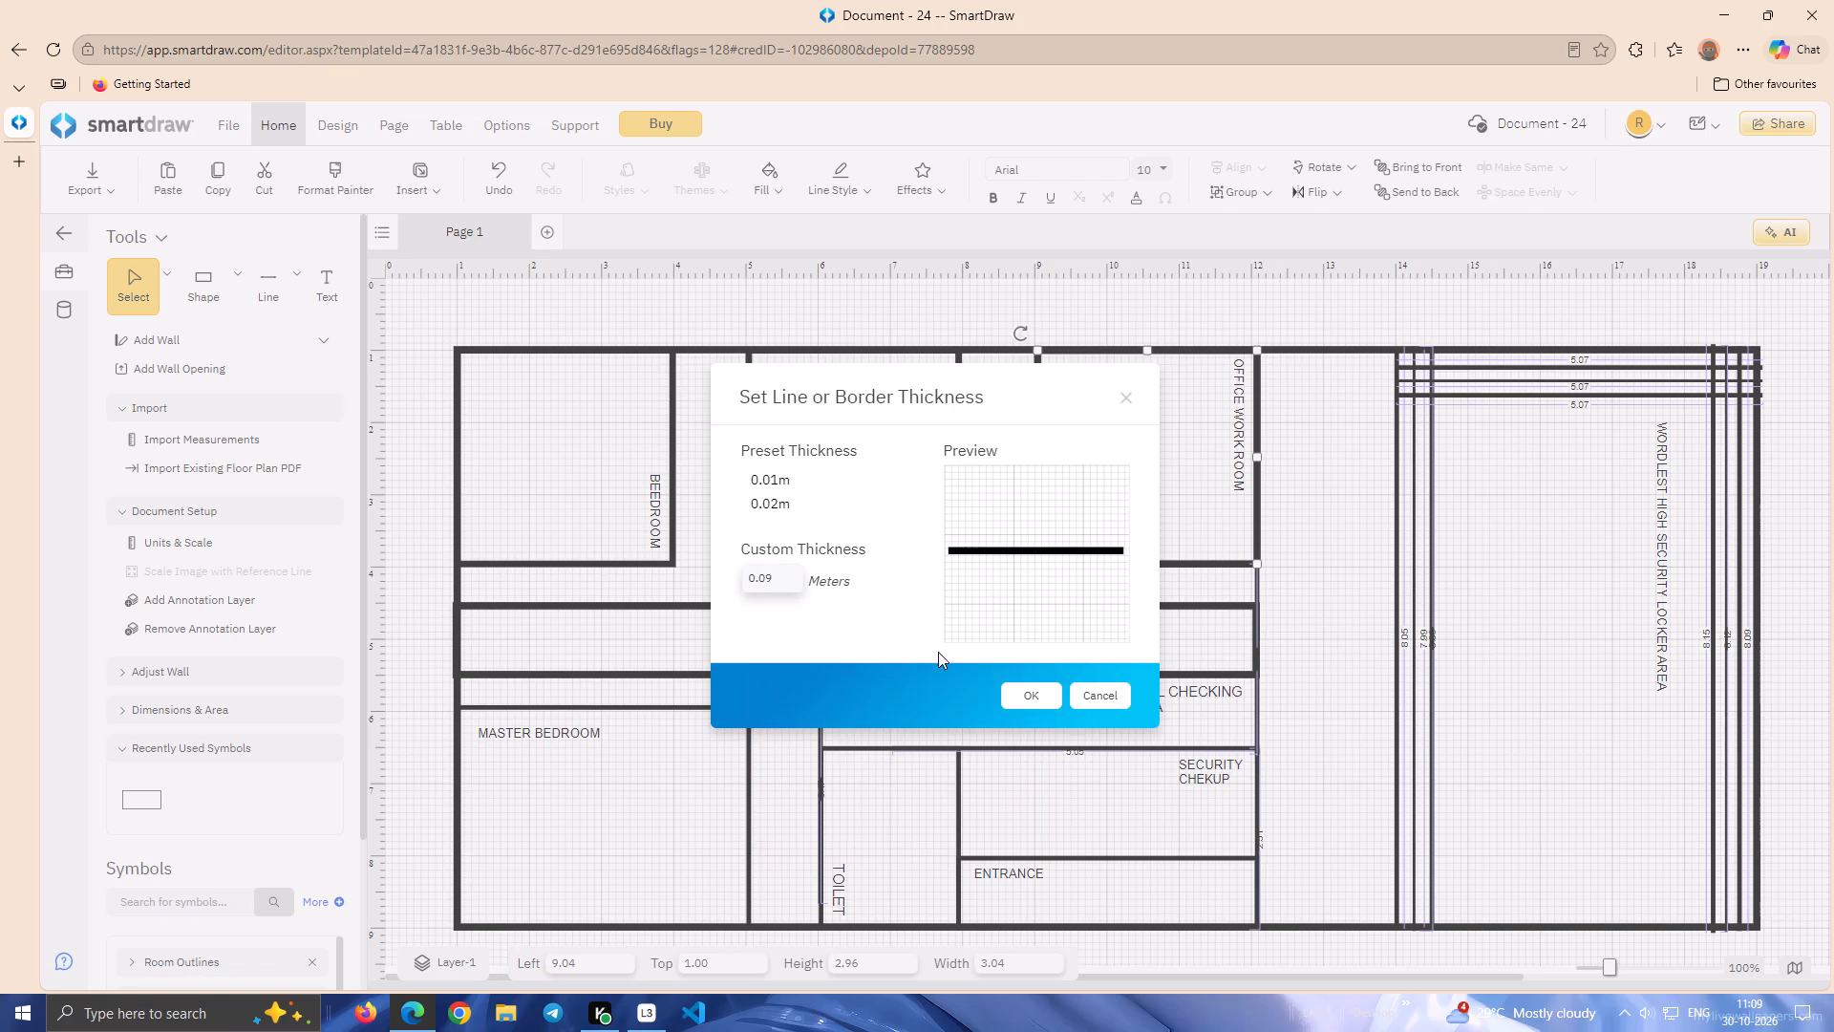
pyautogui.click(1036, 690)
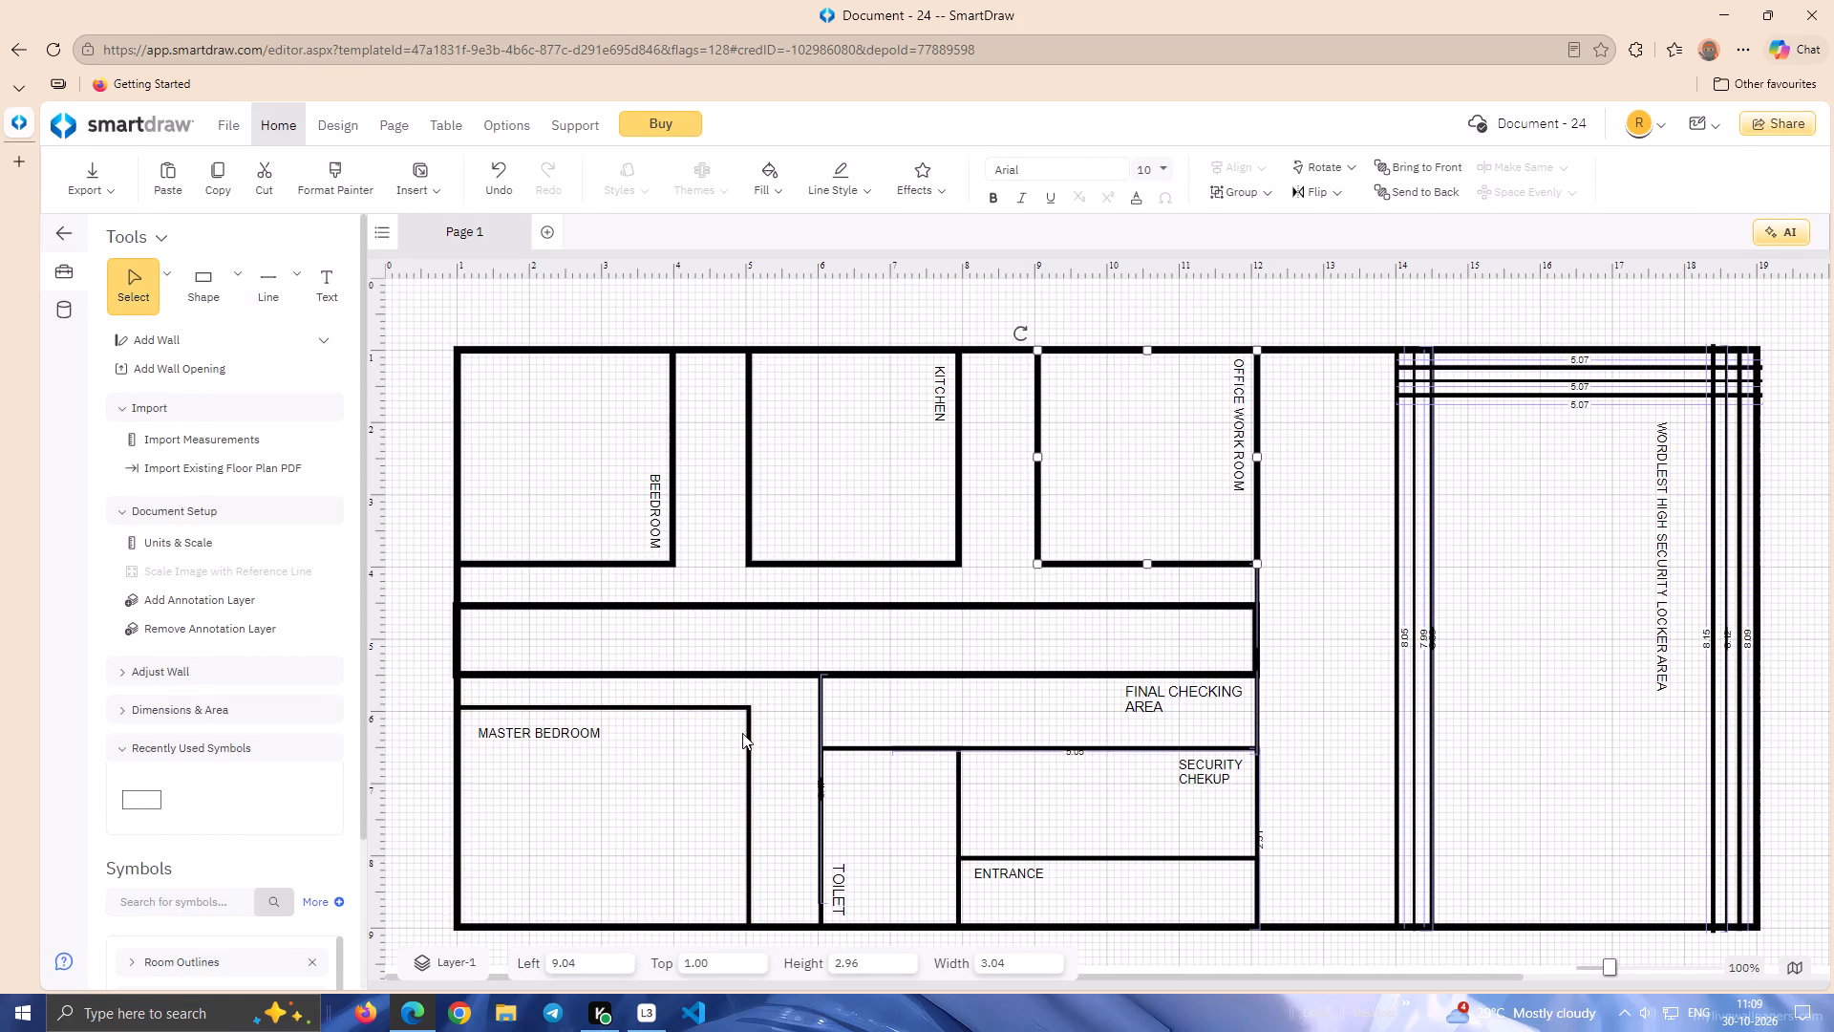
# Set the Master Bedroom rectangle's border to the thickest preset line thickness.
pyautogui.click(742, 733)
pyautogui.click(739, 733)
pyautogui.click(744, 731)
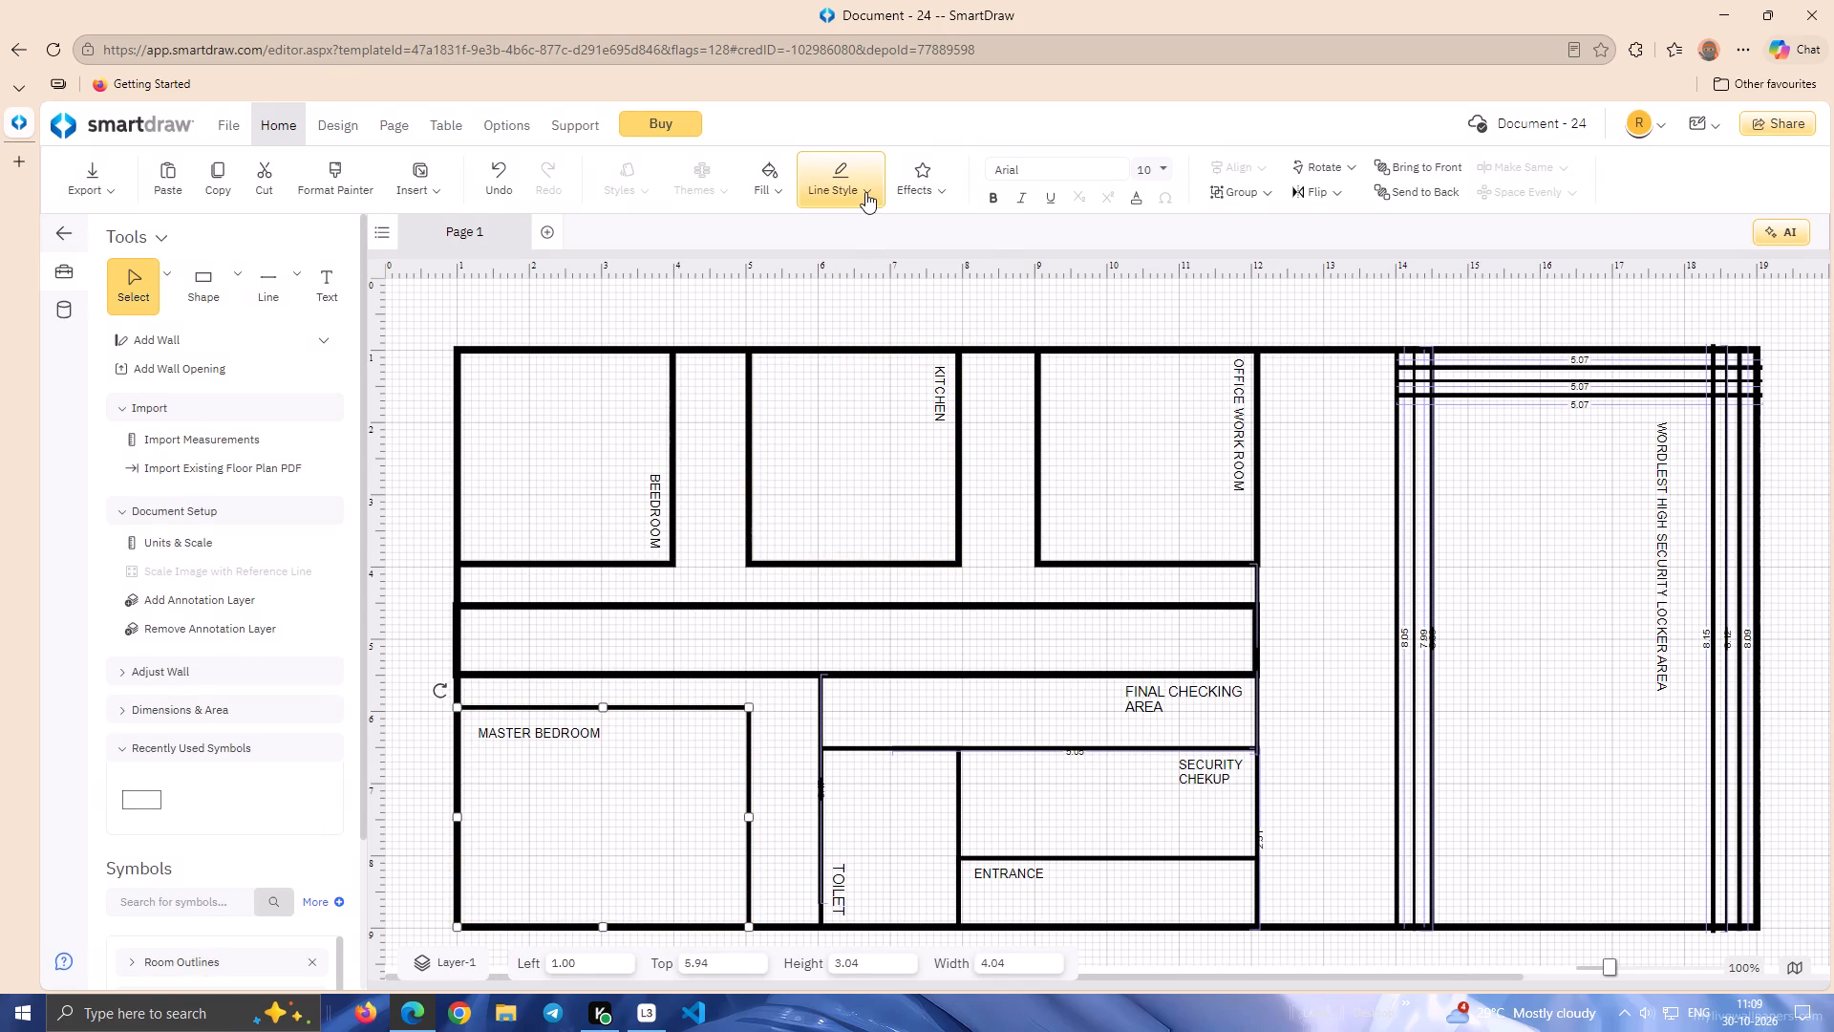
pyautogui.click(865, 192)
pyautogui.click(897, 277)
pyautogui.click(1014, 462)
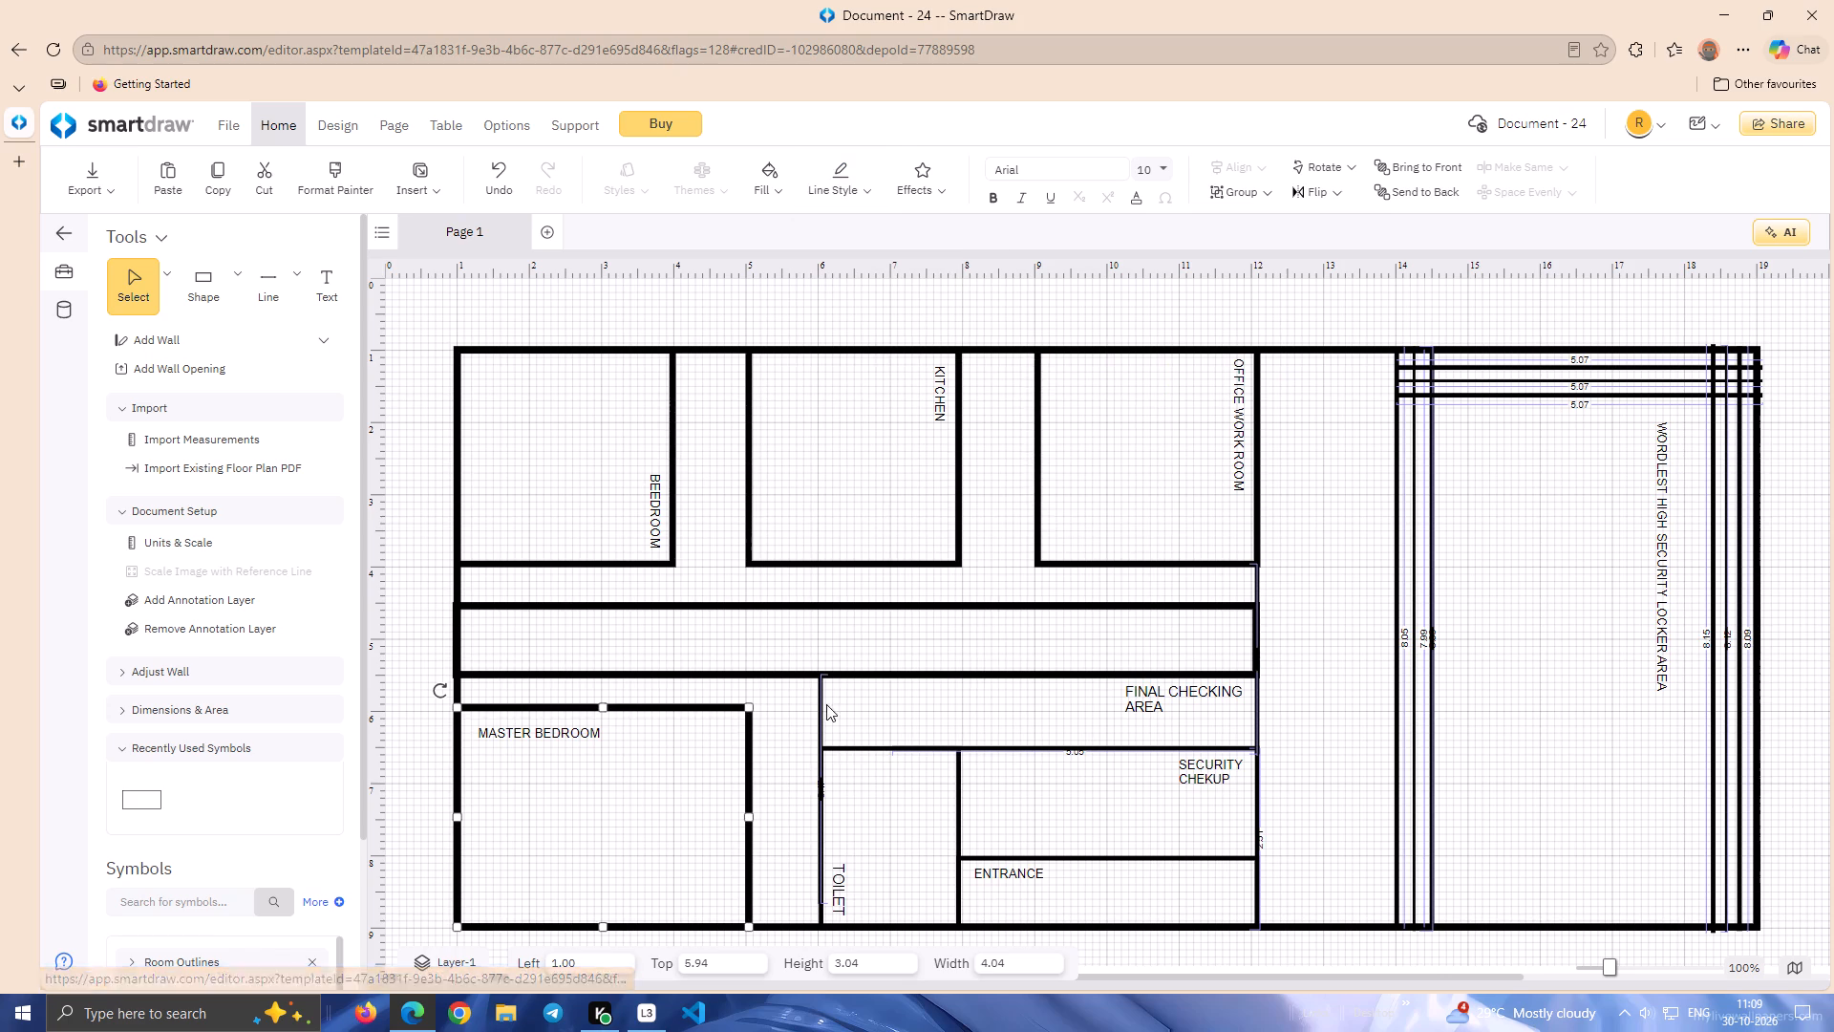
# Set the Master Bedroom rectangle's custom border thickness to 0.09 meters.
pyautogui.click(768, 743)
pyautogui.click(740, 739)
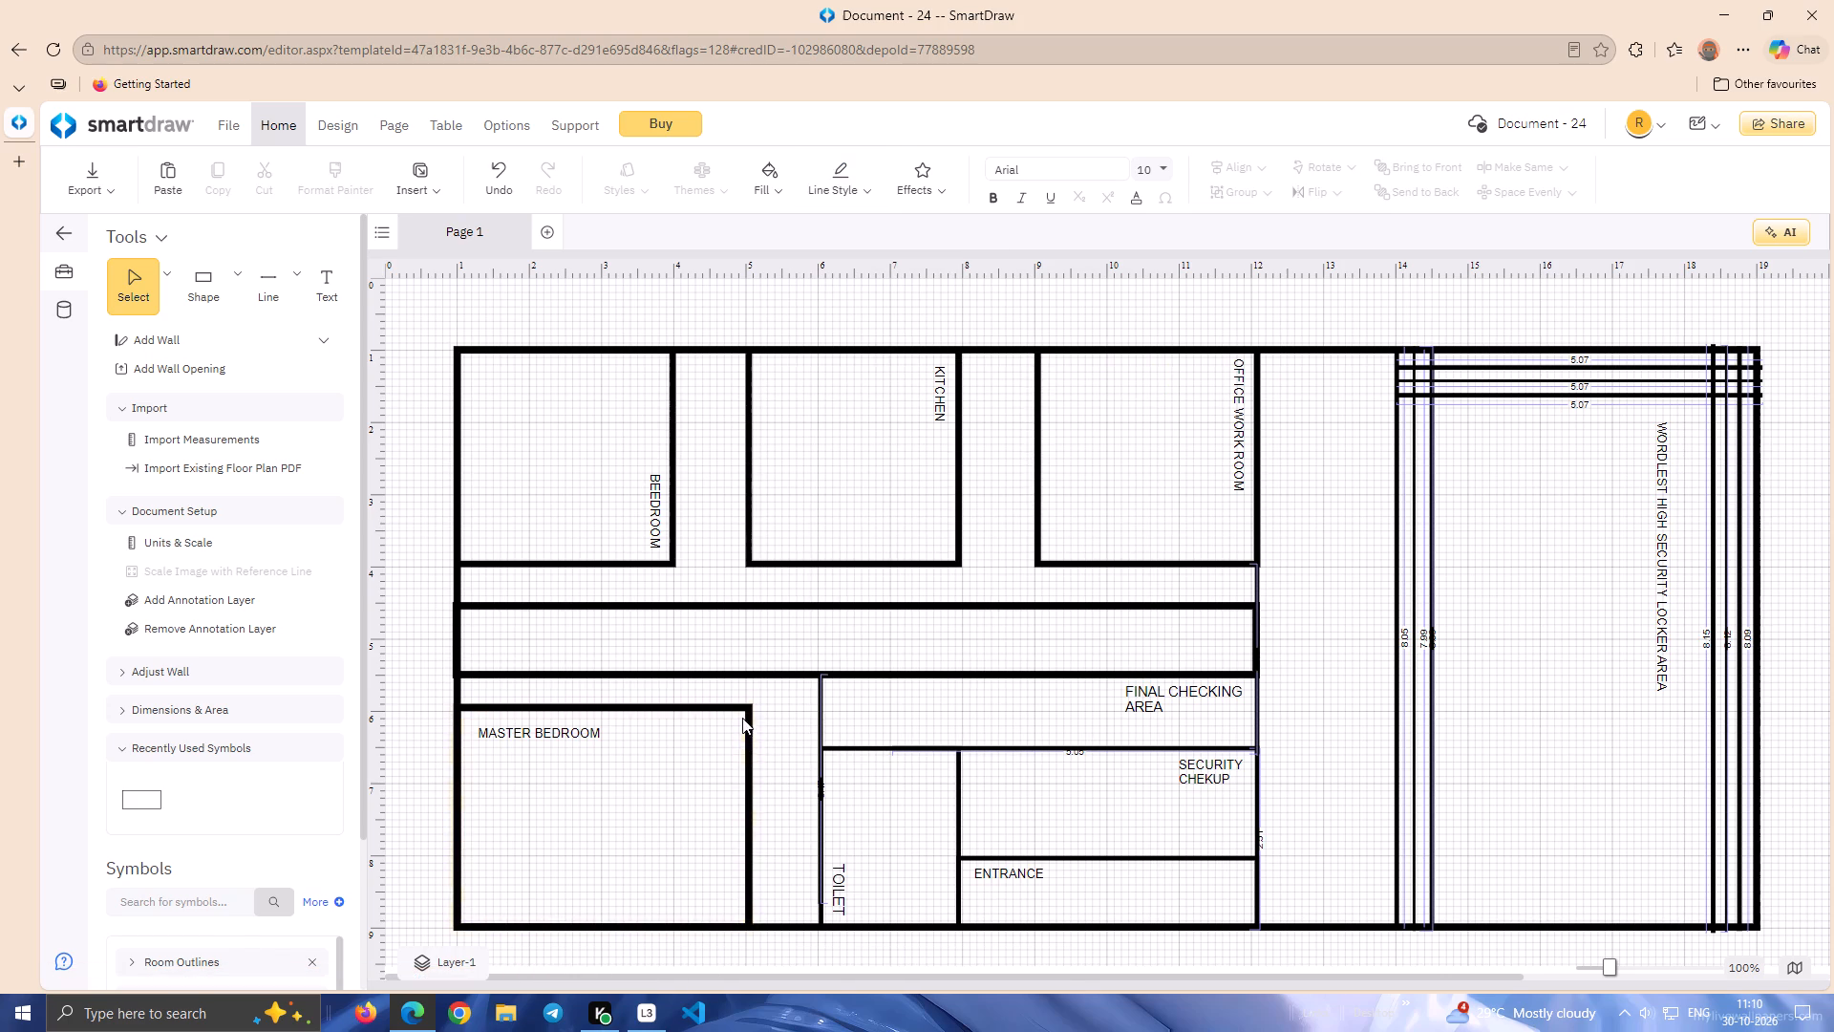
pyautogui.click(742, 718)
pyautogui.click(854, 185)
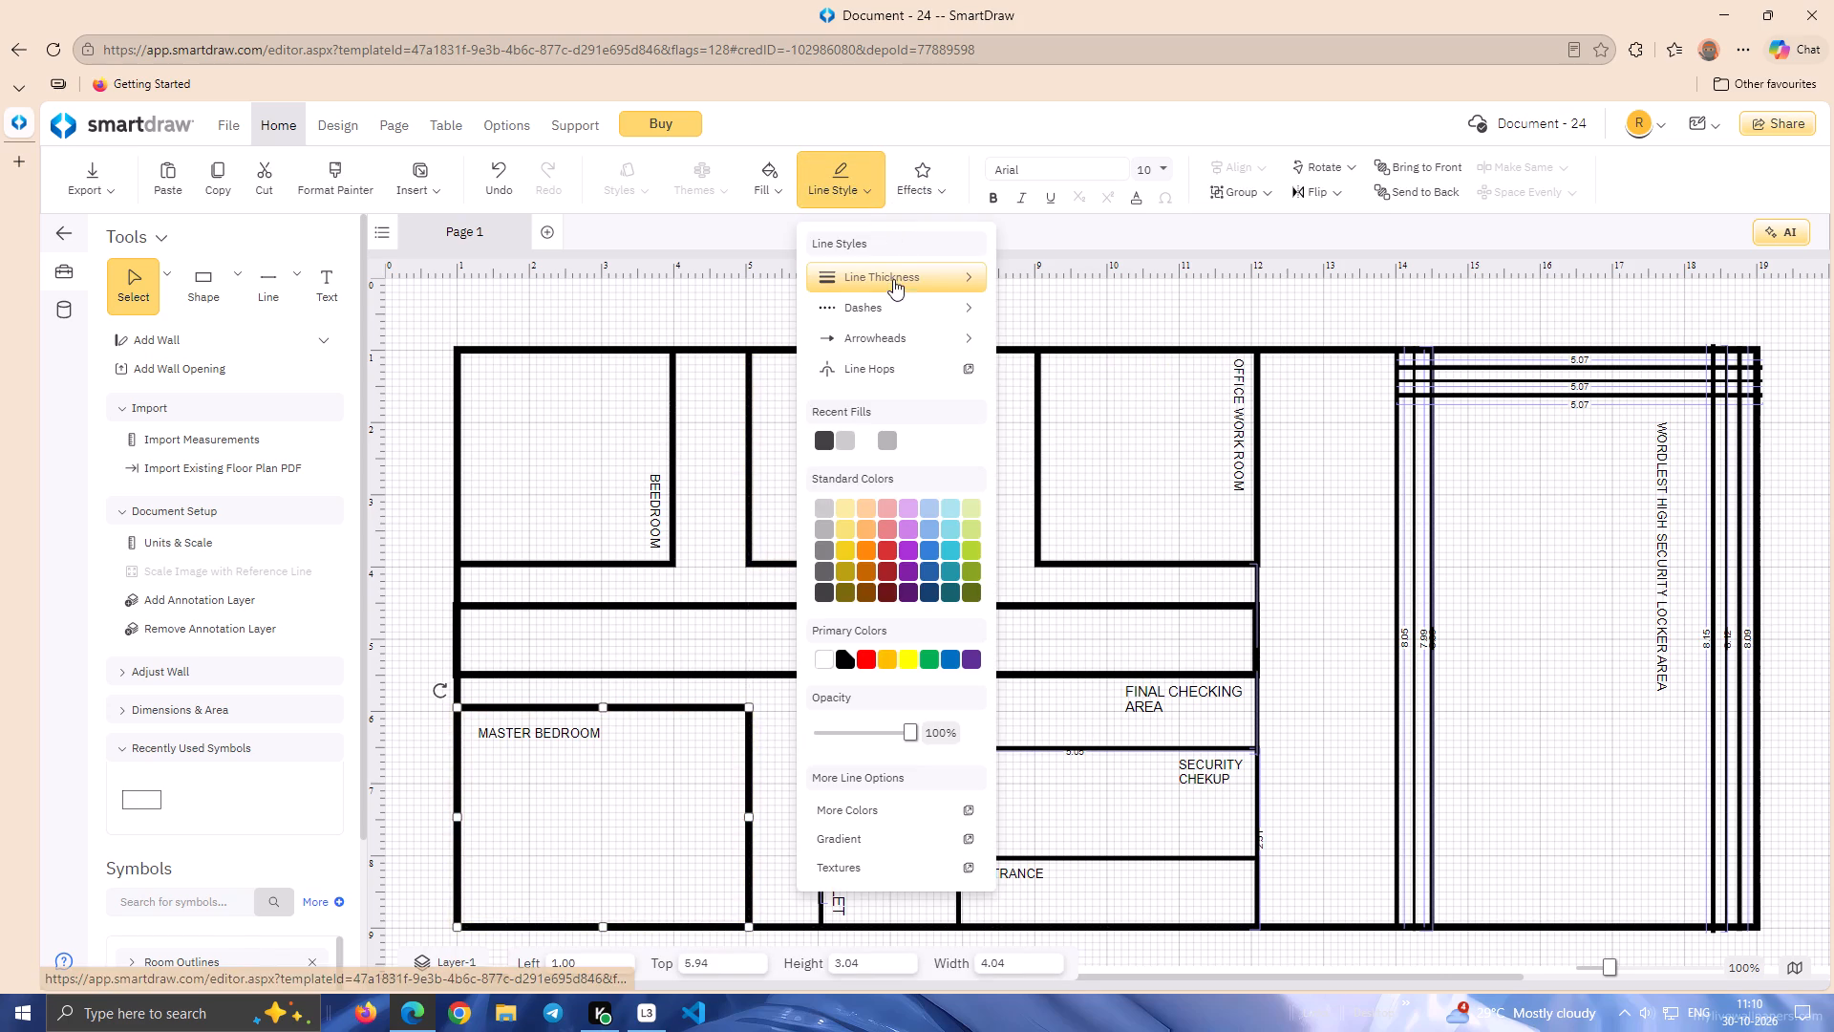
pyautogui.click(893, 276)
pyautogui.click(1033, 505)
pyautogui.click(795, 581)
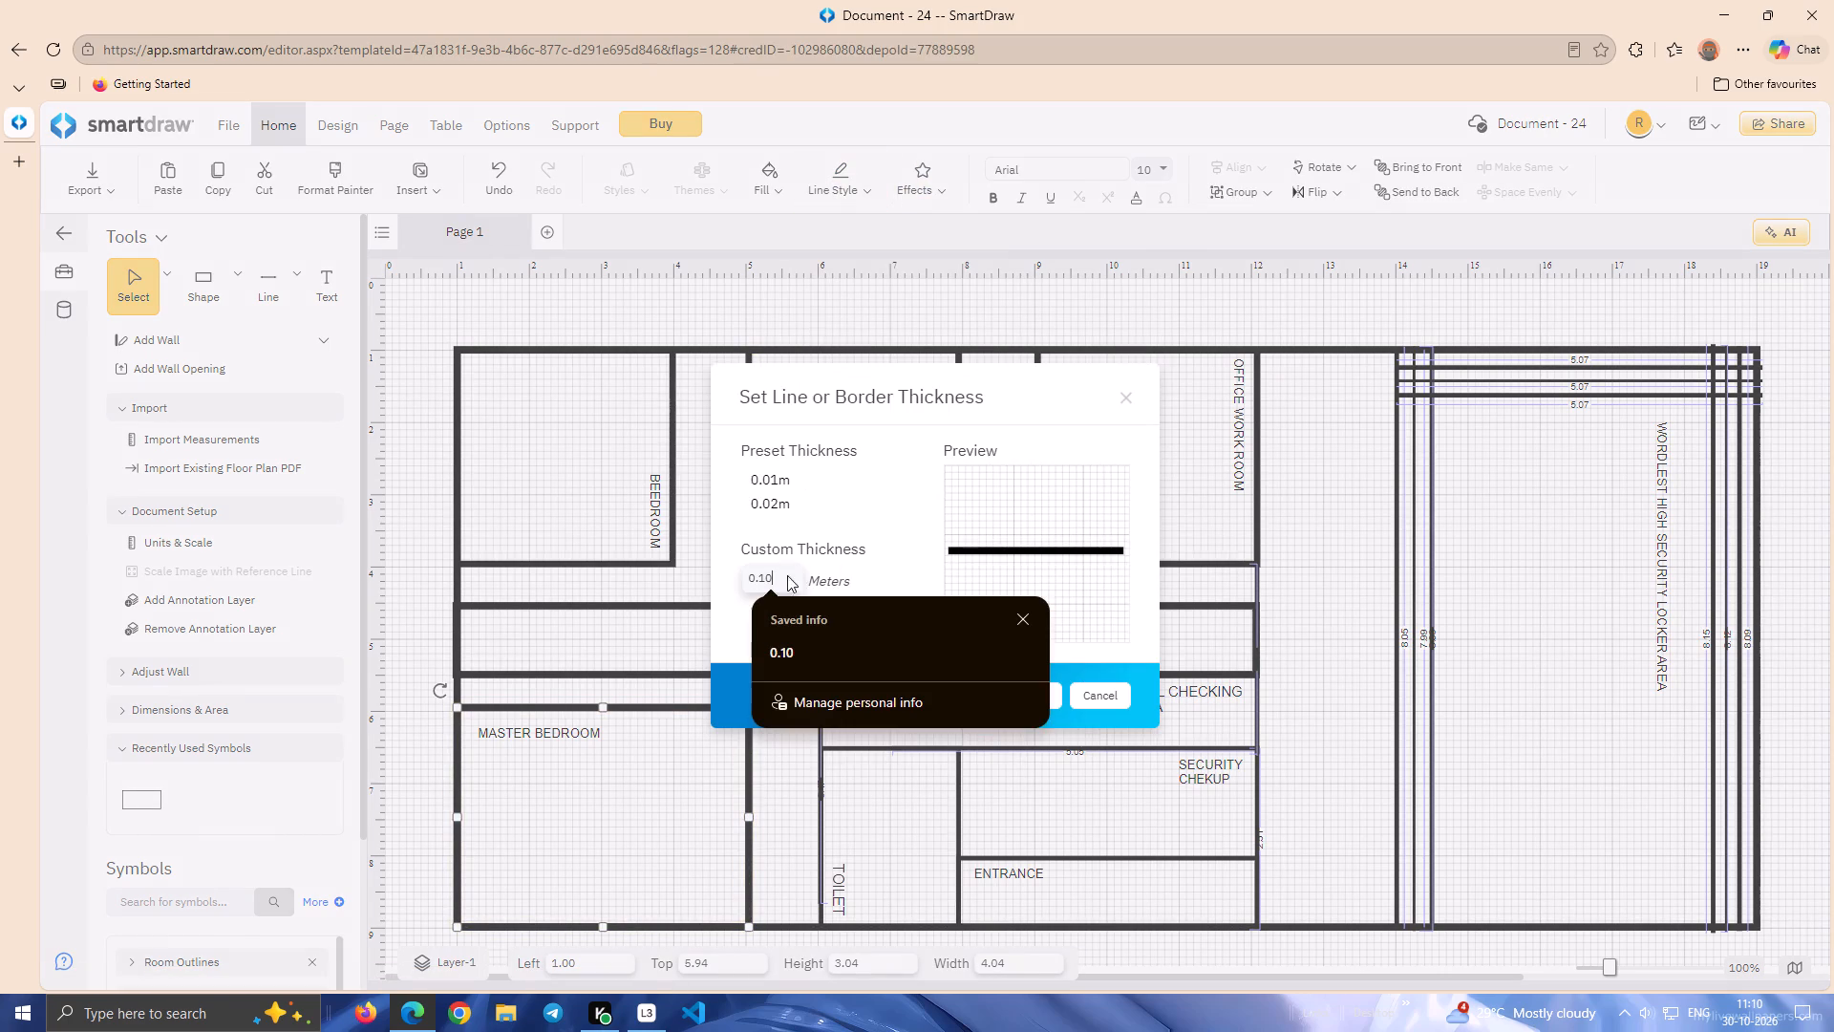
pyautogui.press('BackSpace')
pyautogui.press('BackSpace')
pyautogui.write('09')
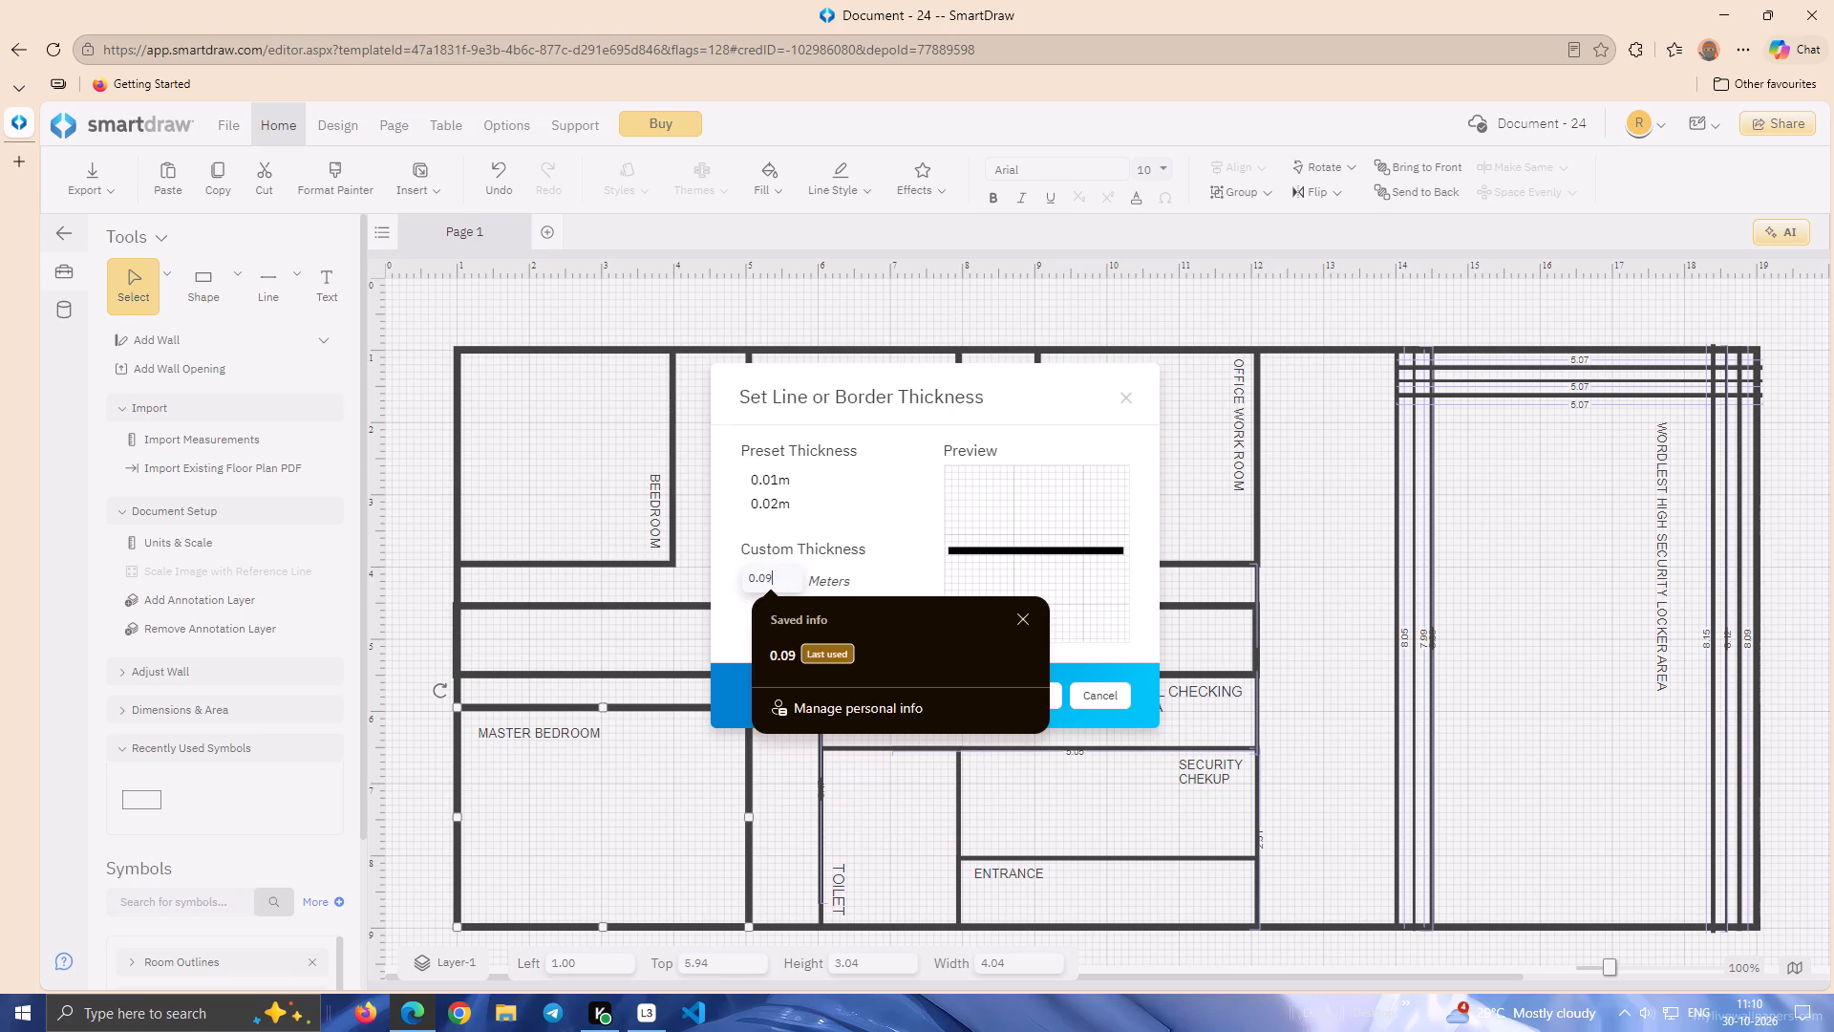
pyautogui.click(798, 671)
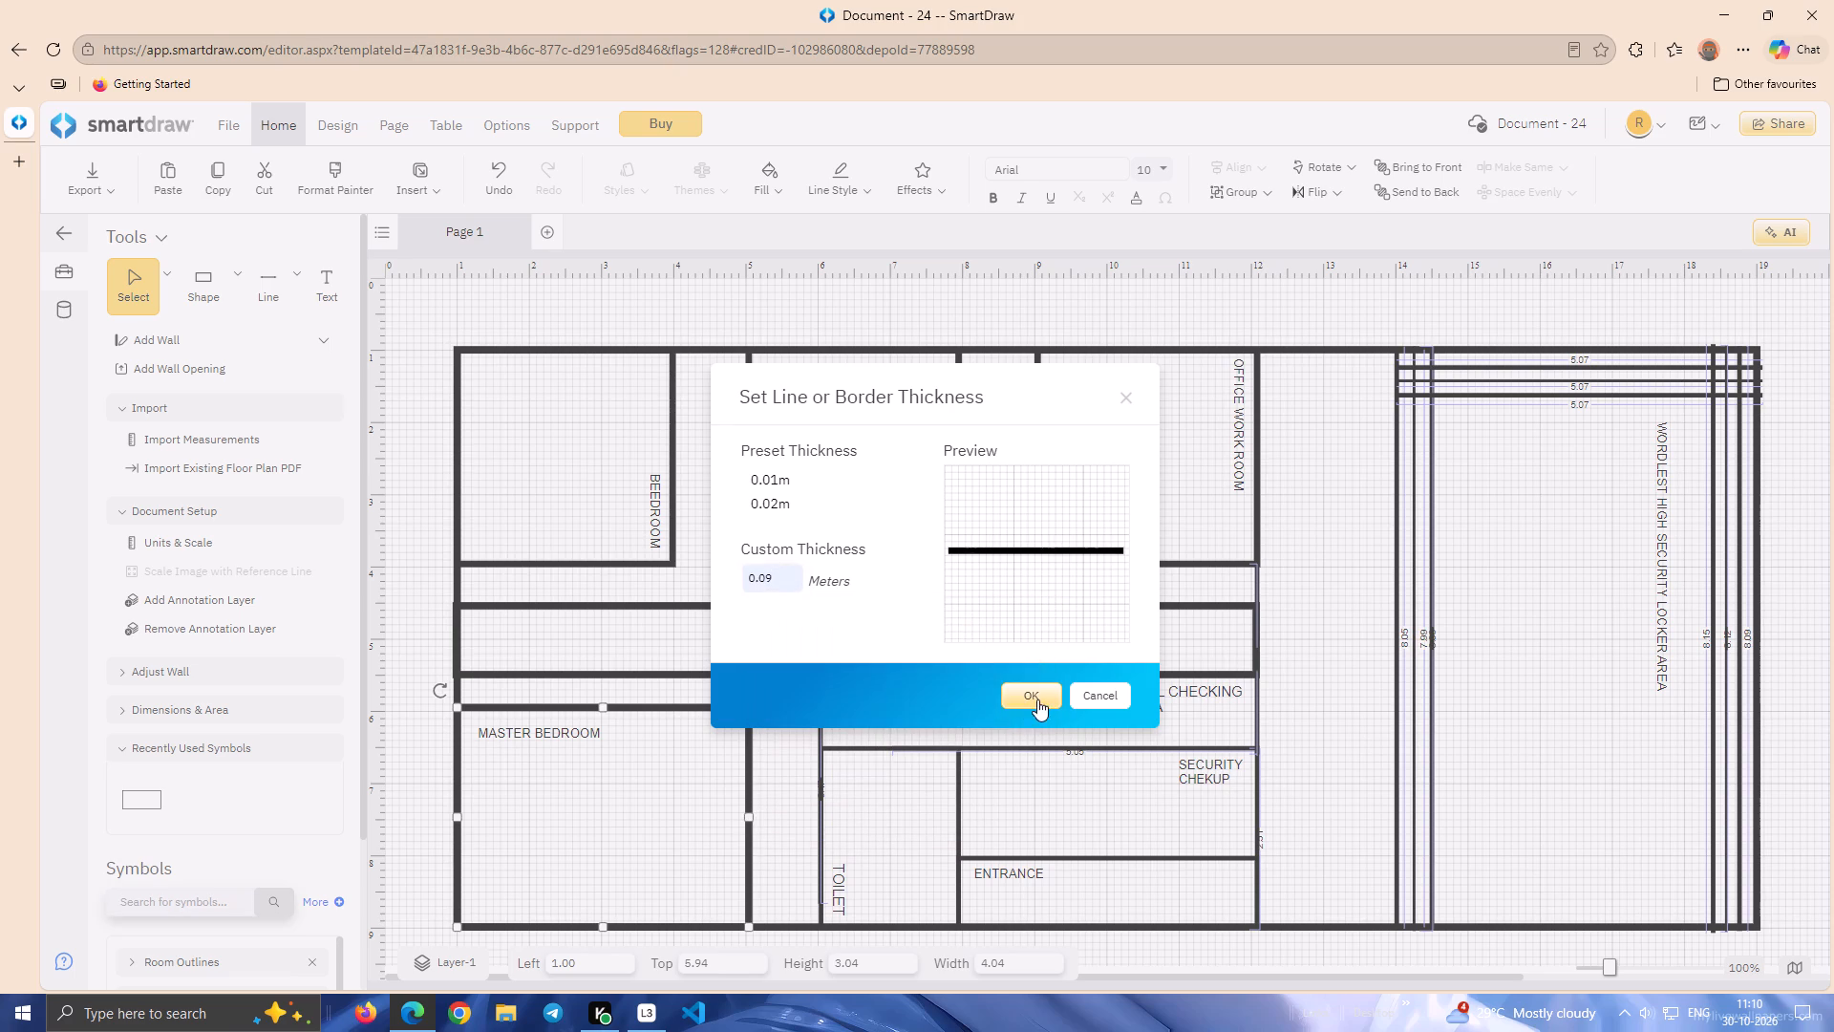
pyautogui.click(1037, 699)
# Set the Toilet rectangle's custom border thickness to 0.09 meters.
pyautogui.click(879, 783)
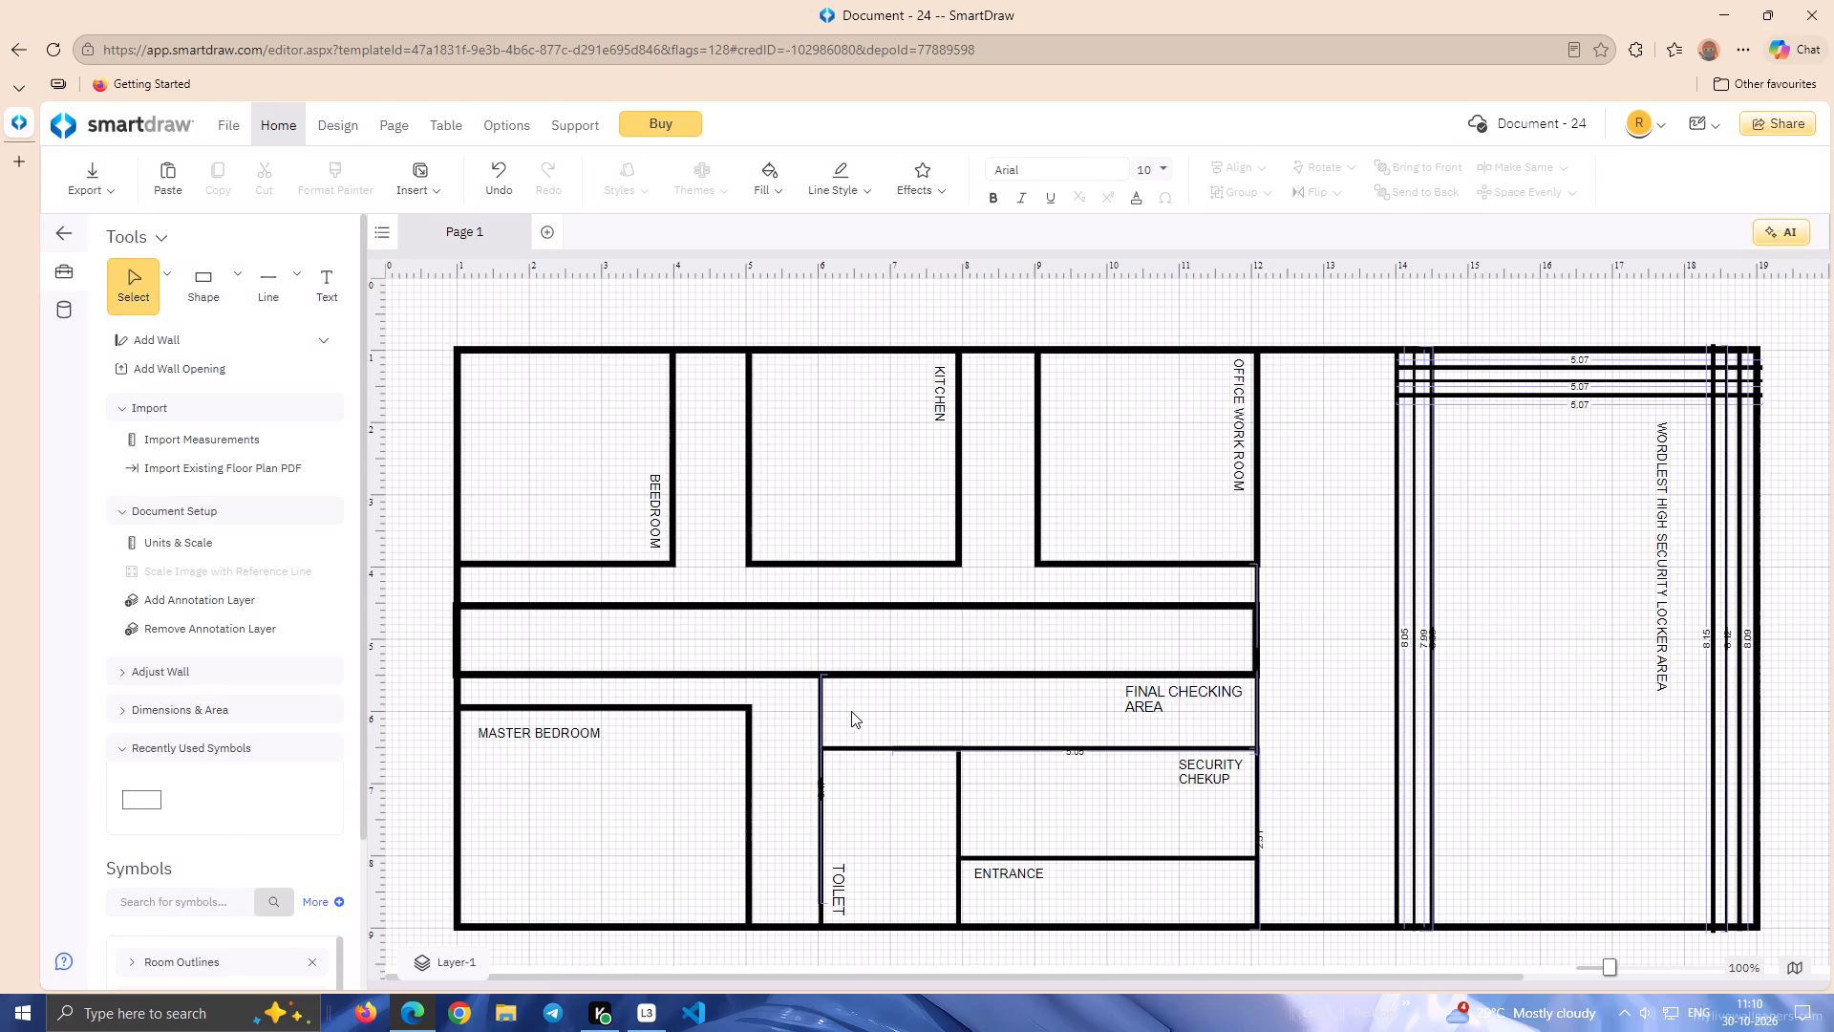
pyautogui.click(888, 748)
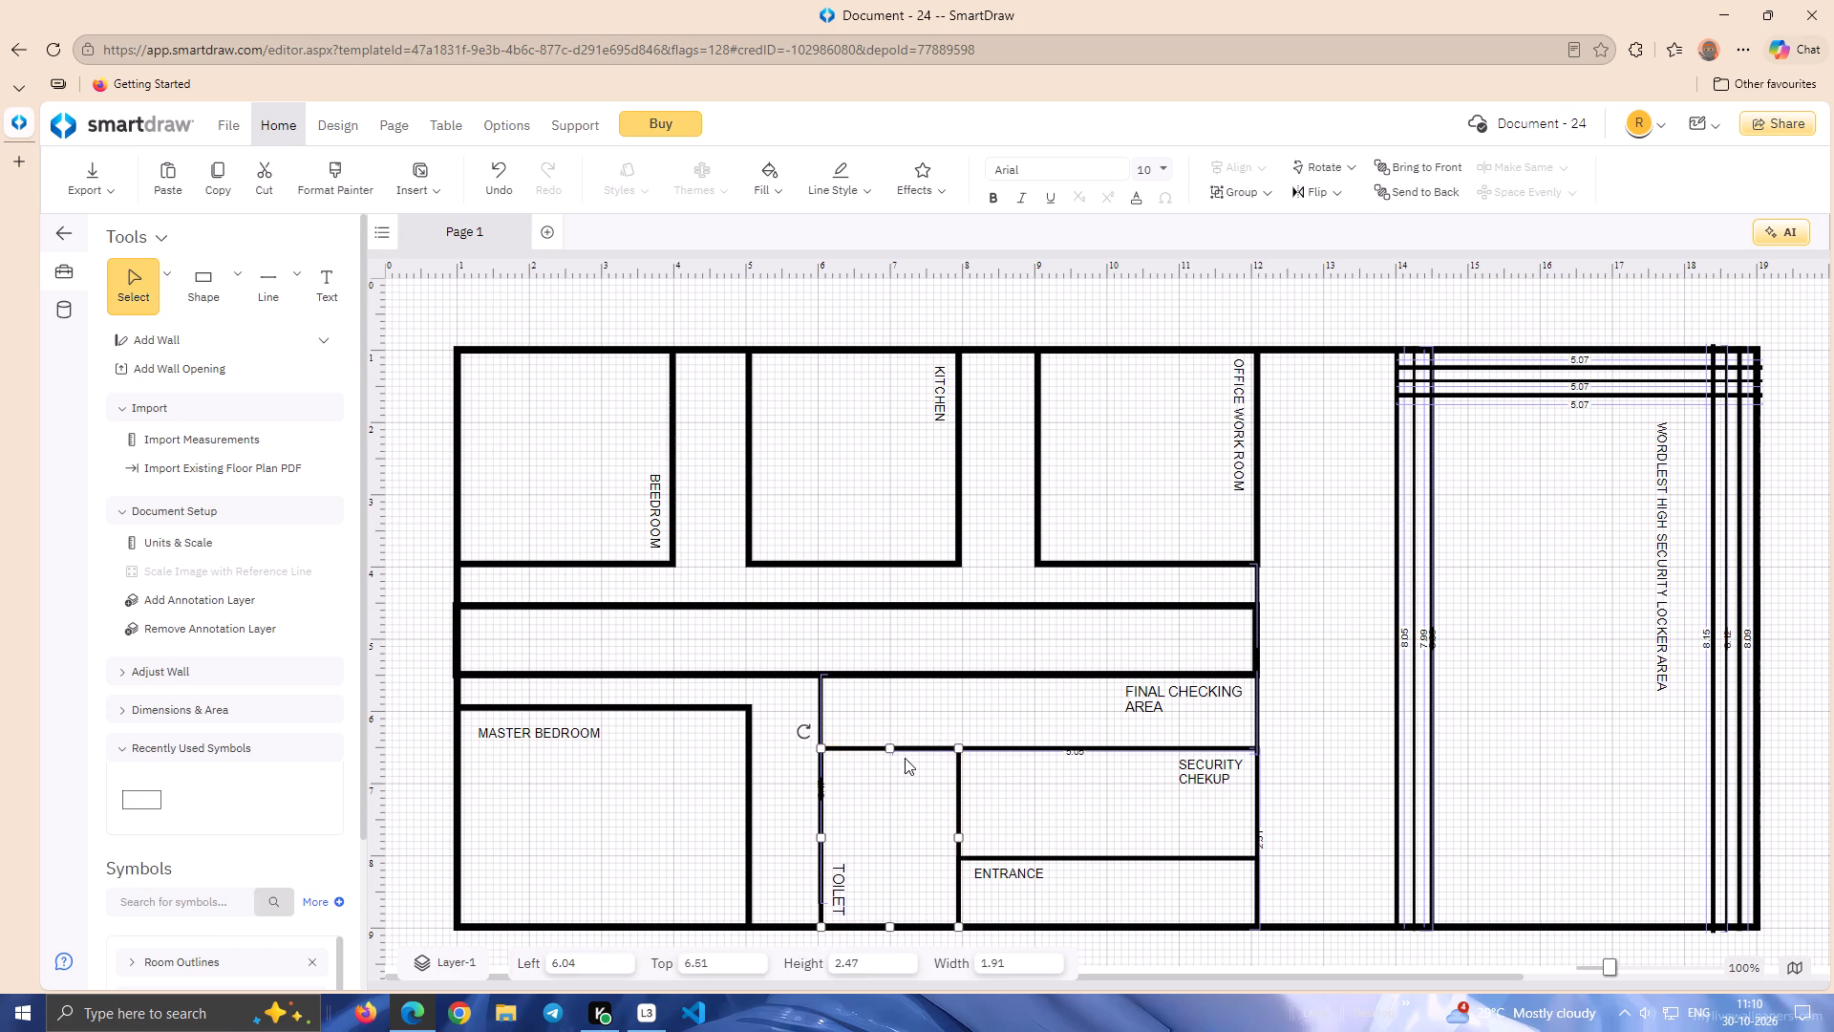
pyautogui.click(856, 176)
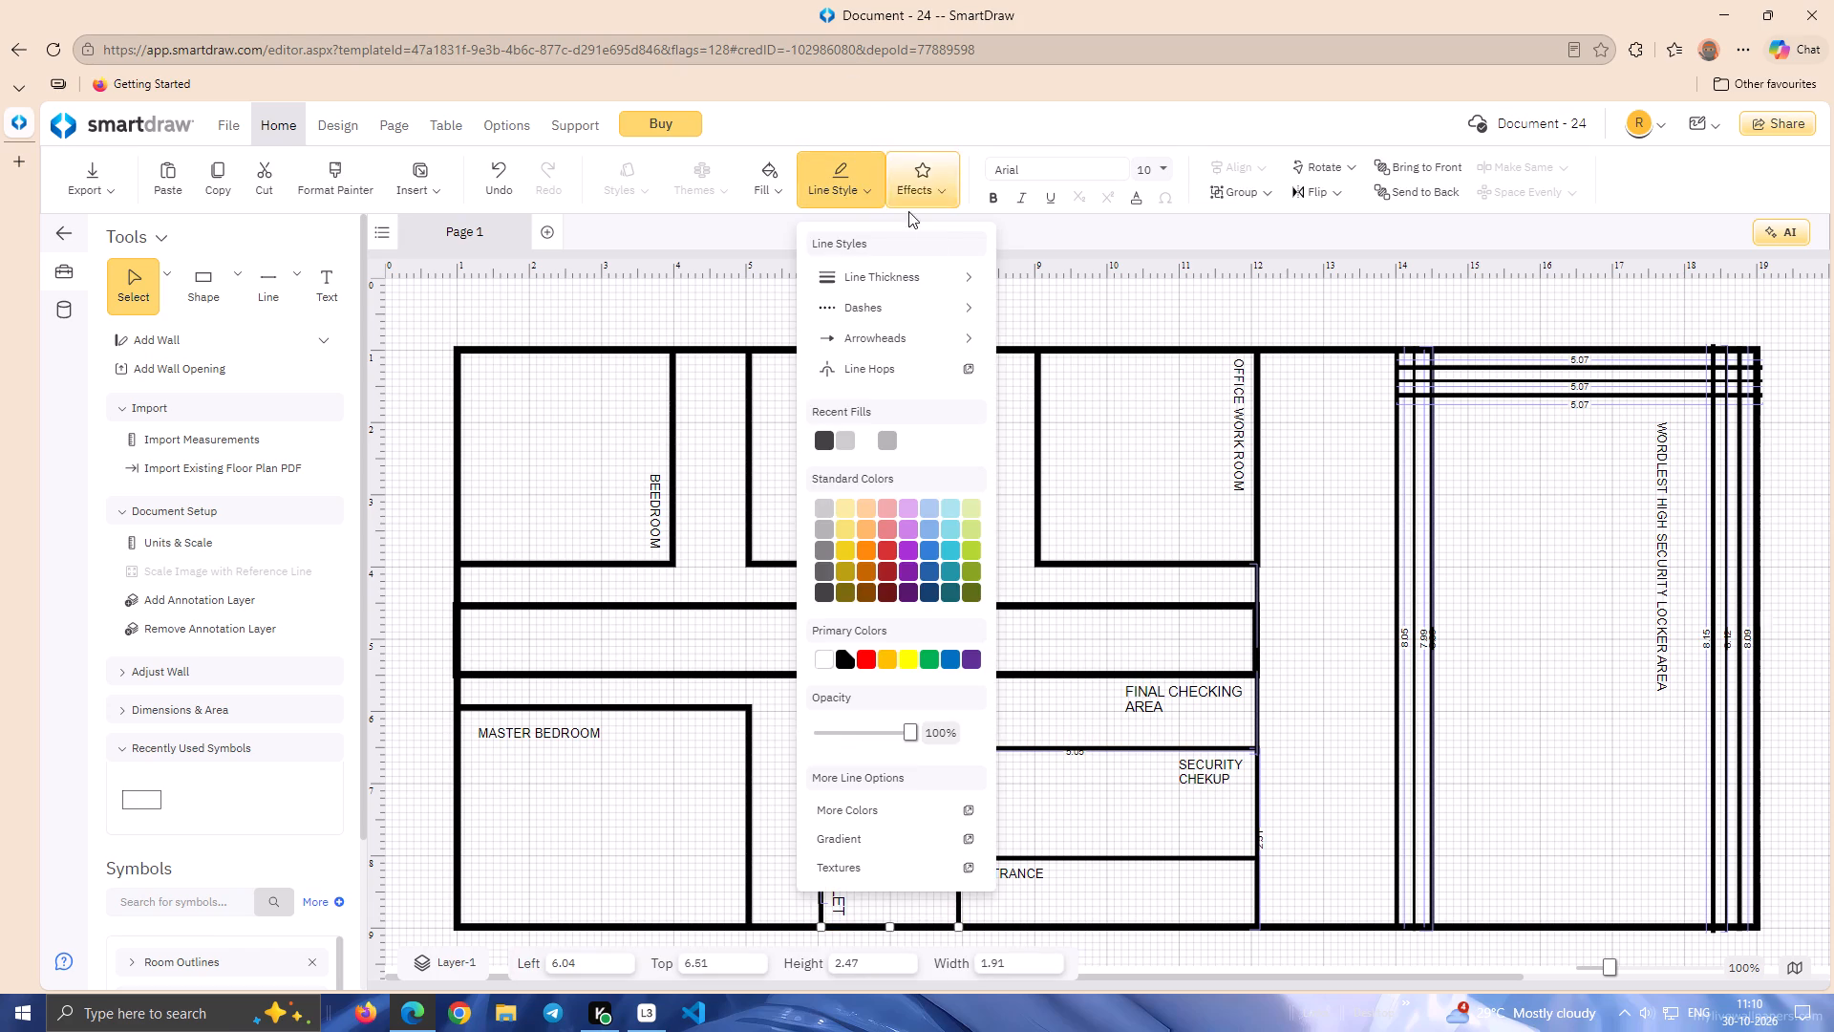
pyautogui.click(928, 265)
pyautogui.click(1020, 499)
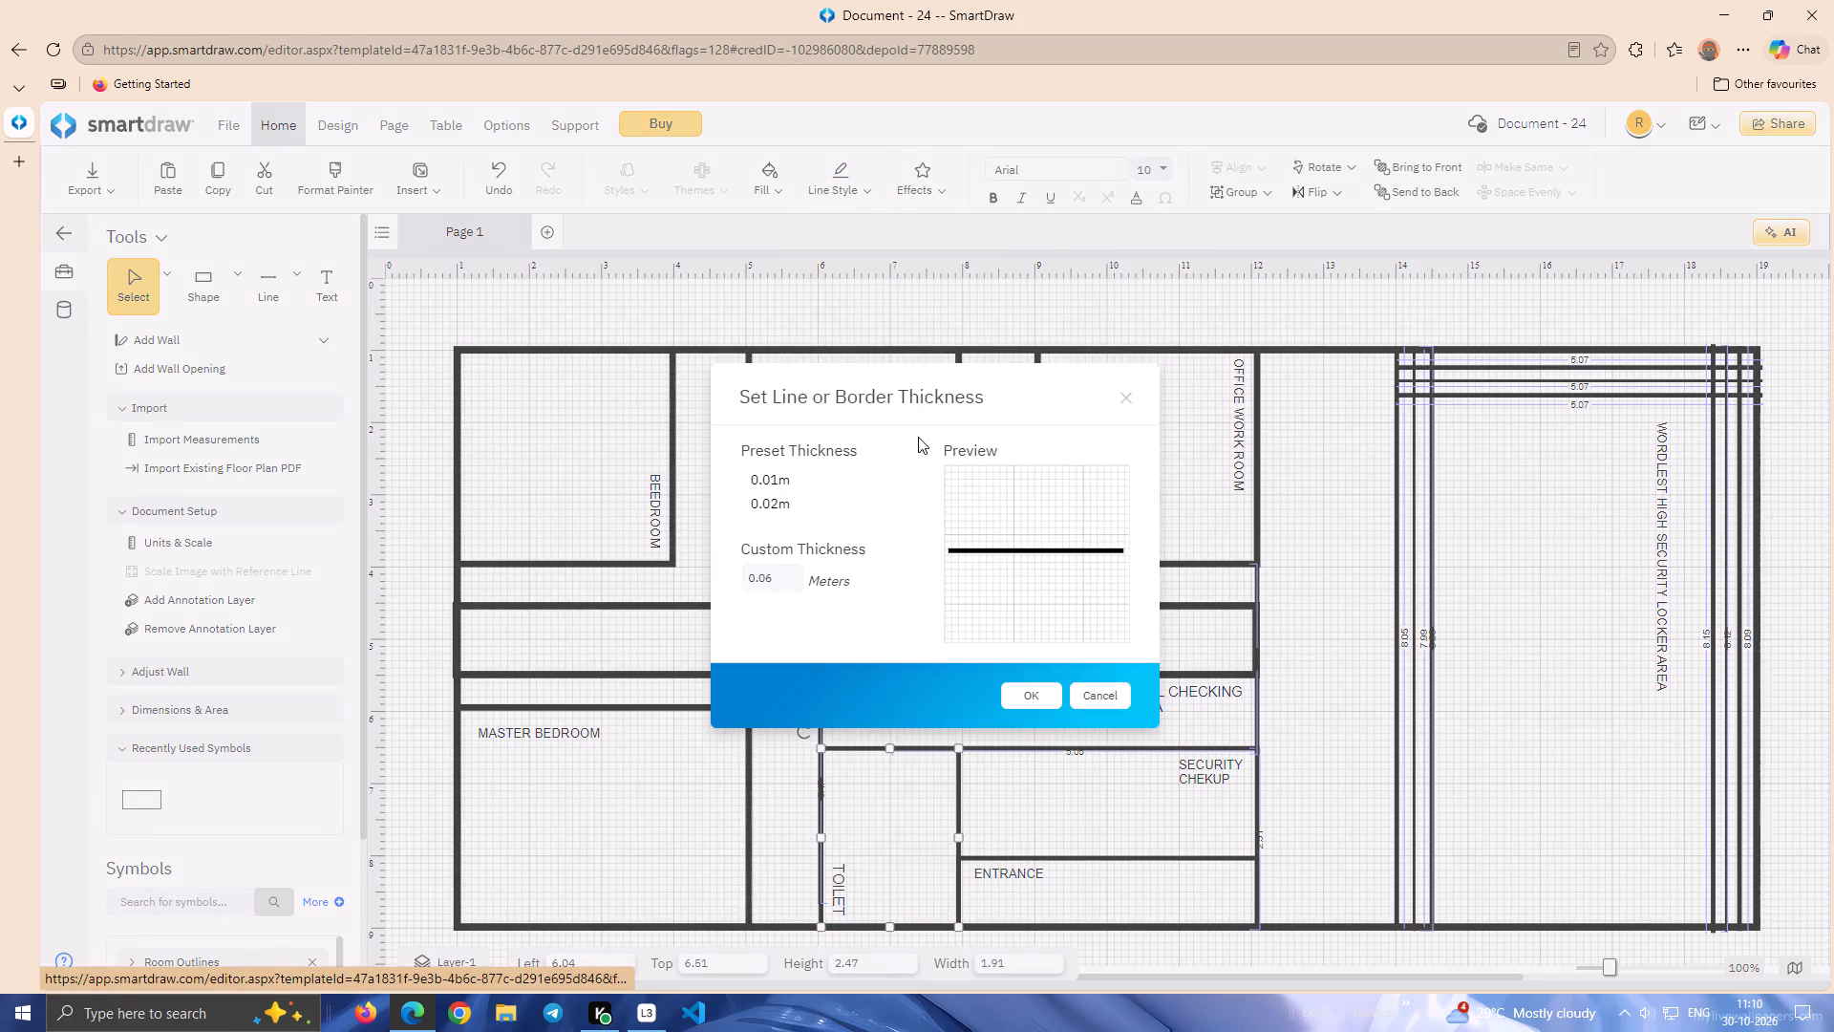
pyautogui.click(788, 573)
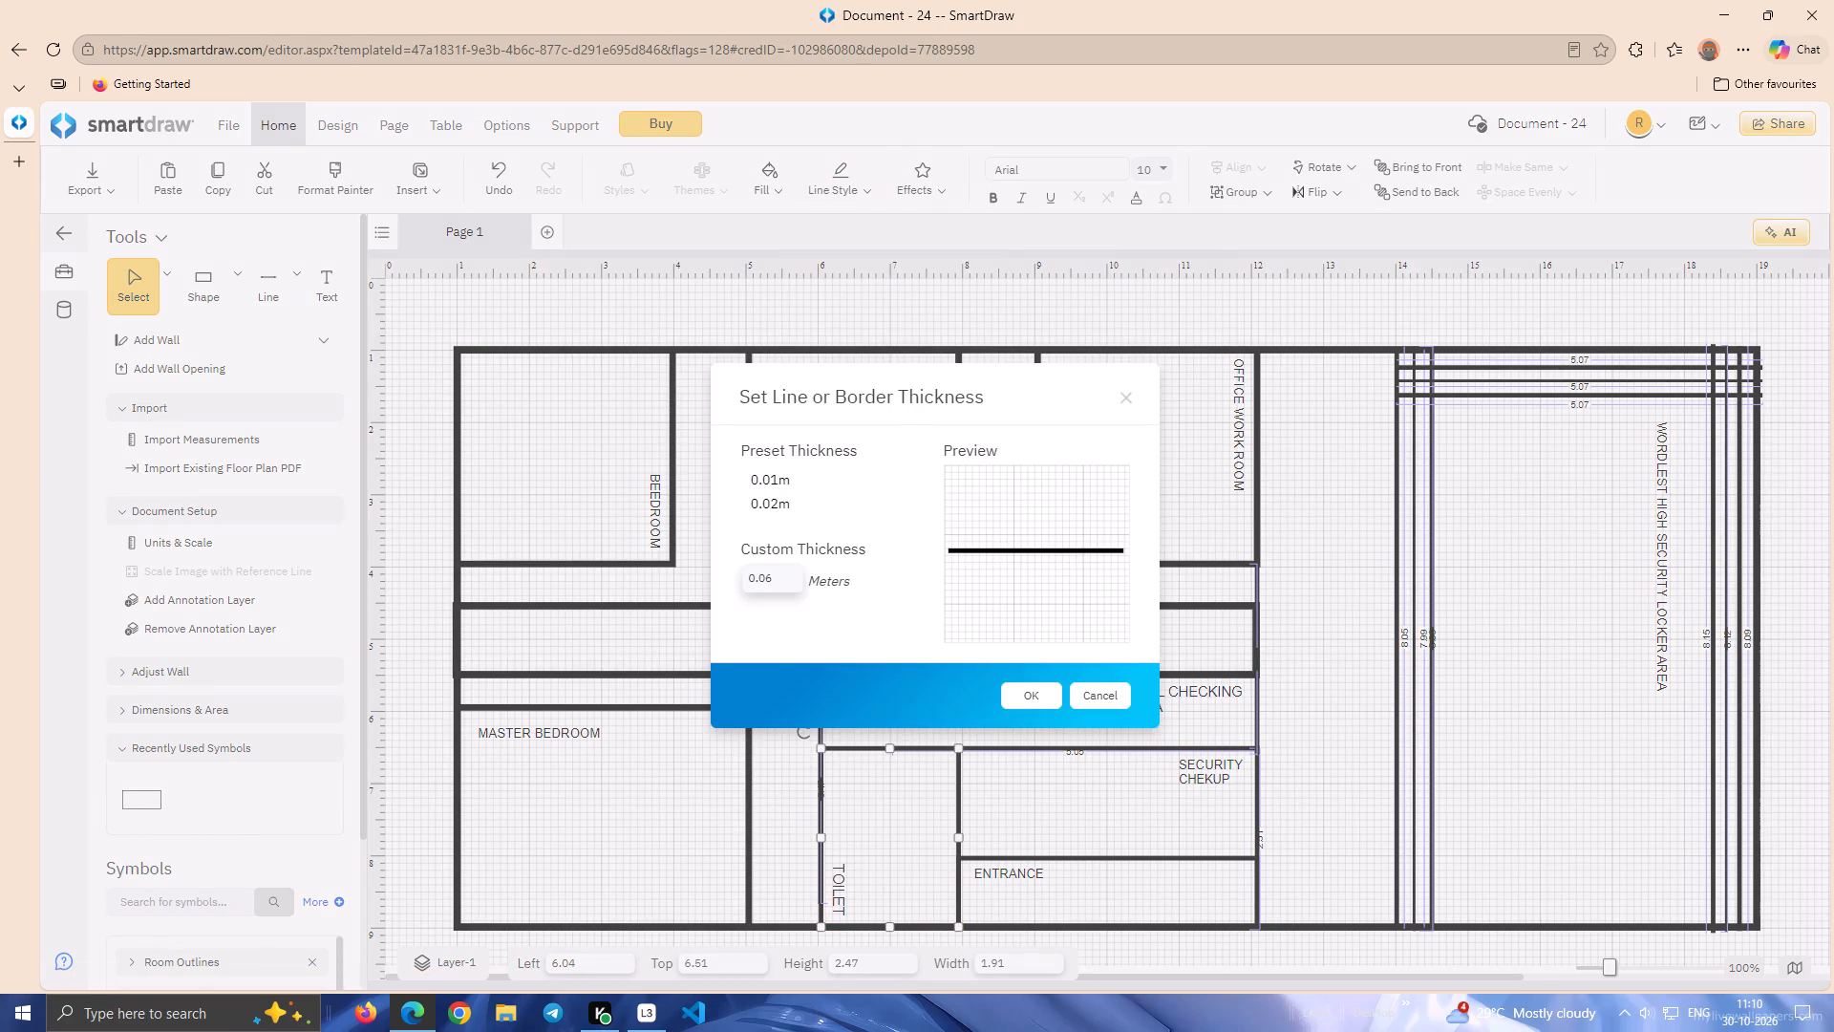
pyautogui.press('BackSpace')
pyautogui.press('9')
pyautogui.click(877, 646)
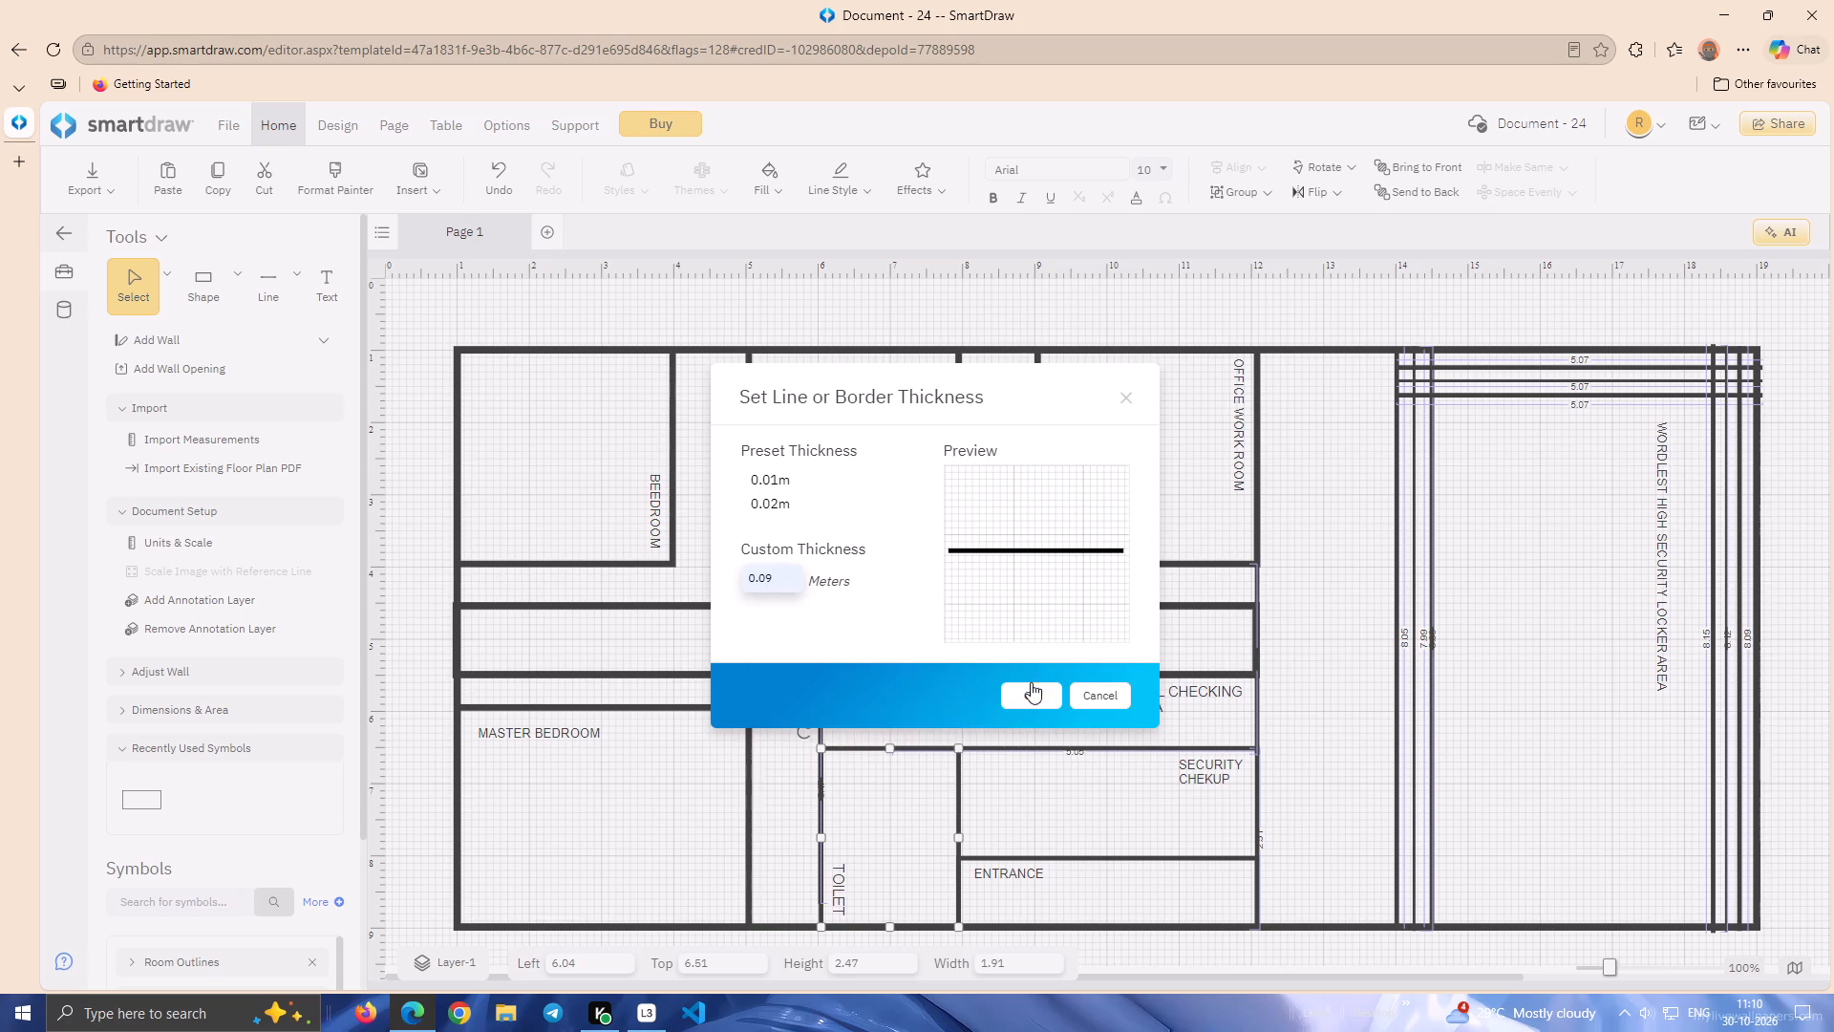
pyautogui.click(1033, 685)
pyautogui.click(1032, 687)
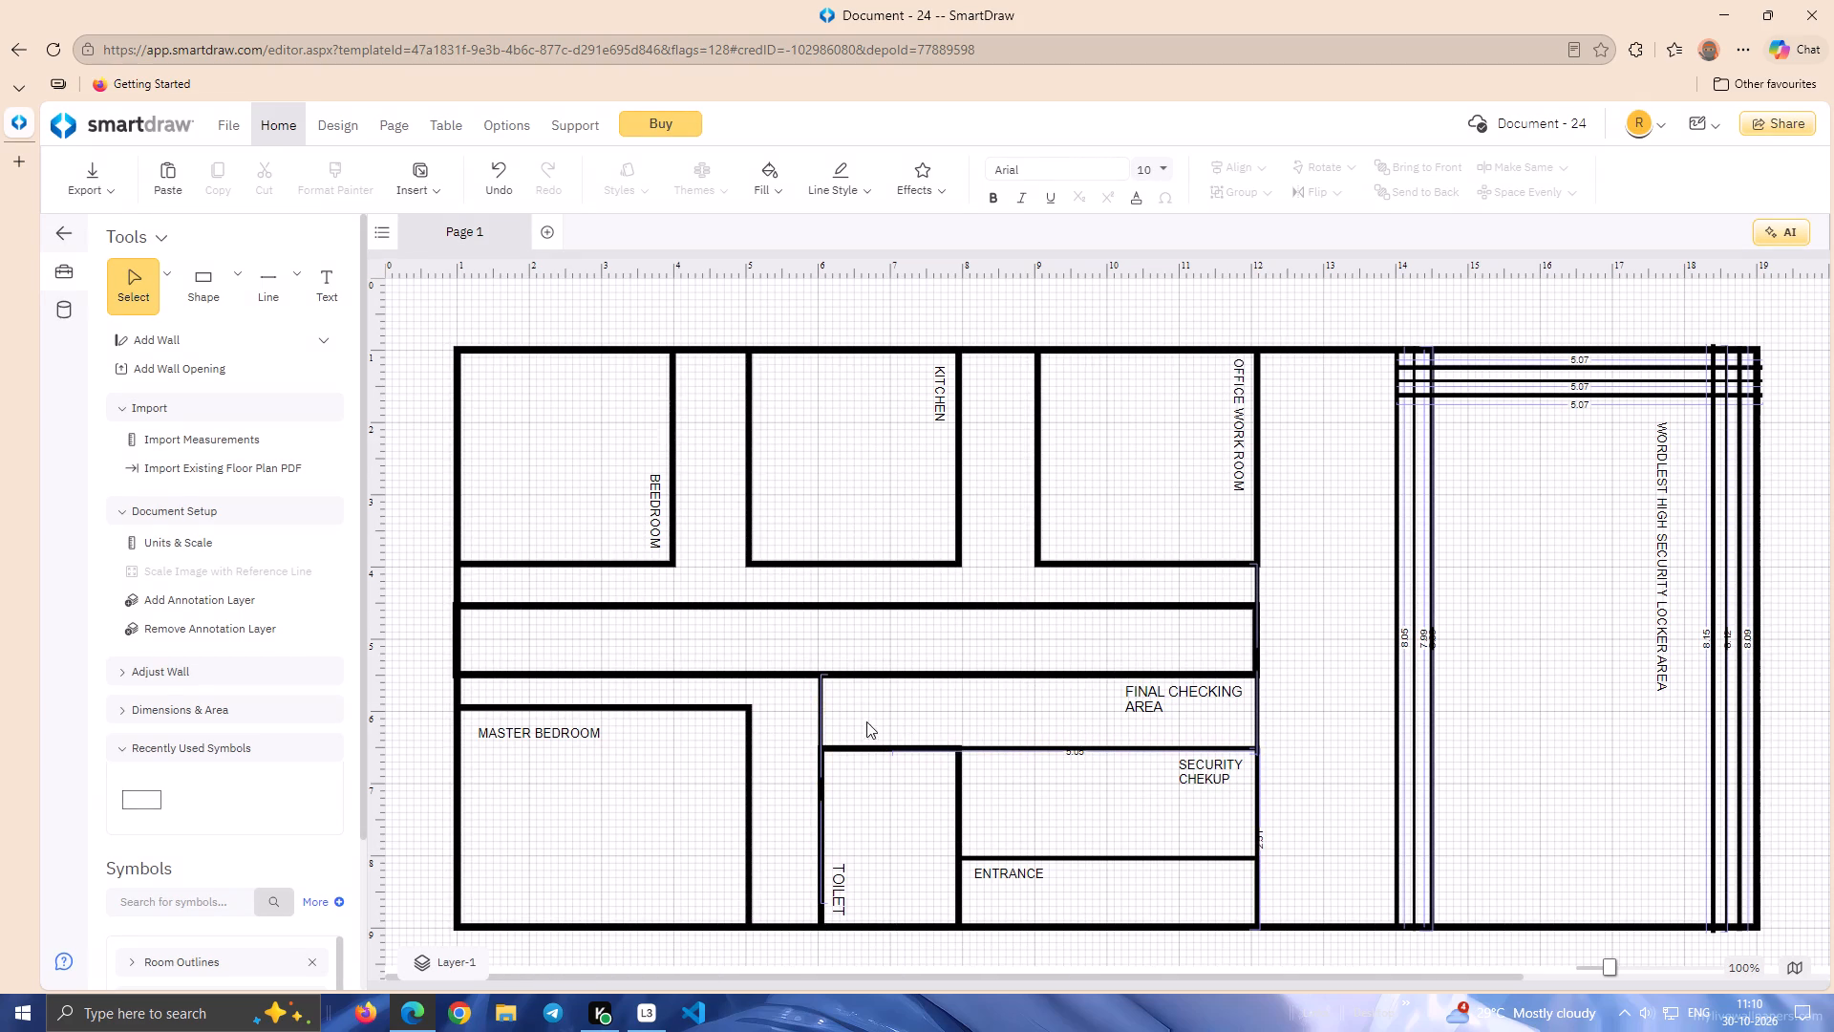
# Set the custom thickness of the vertical wall line below the Office Work Room, beside the corridor and Final Checking Area, to 0.09 meters.
pyautogui.click(911, 709)
pyautogui.click(1257, 709)
pyautogui.click(1261, 788)
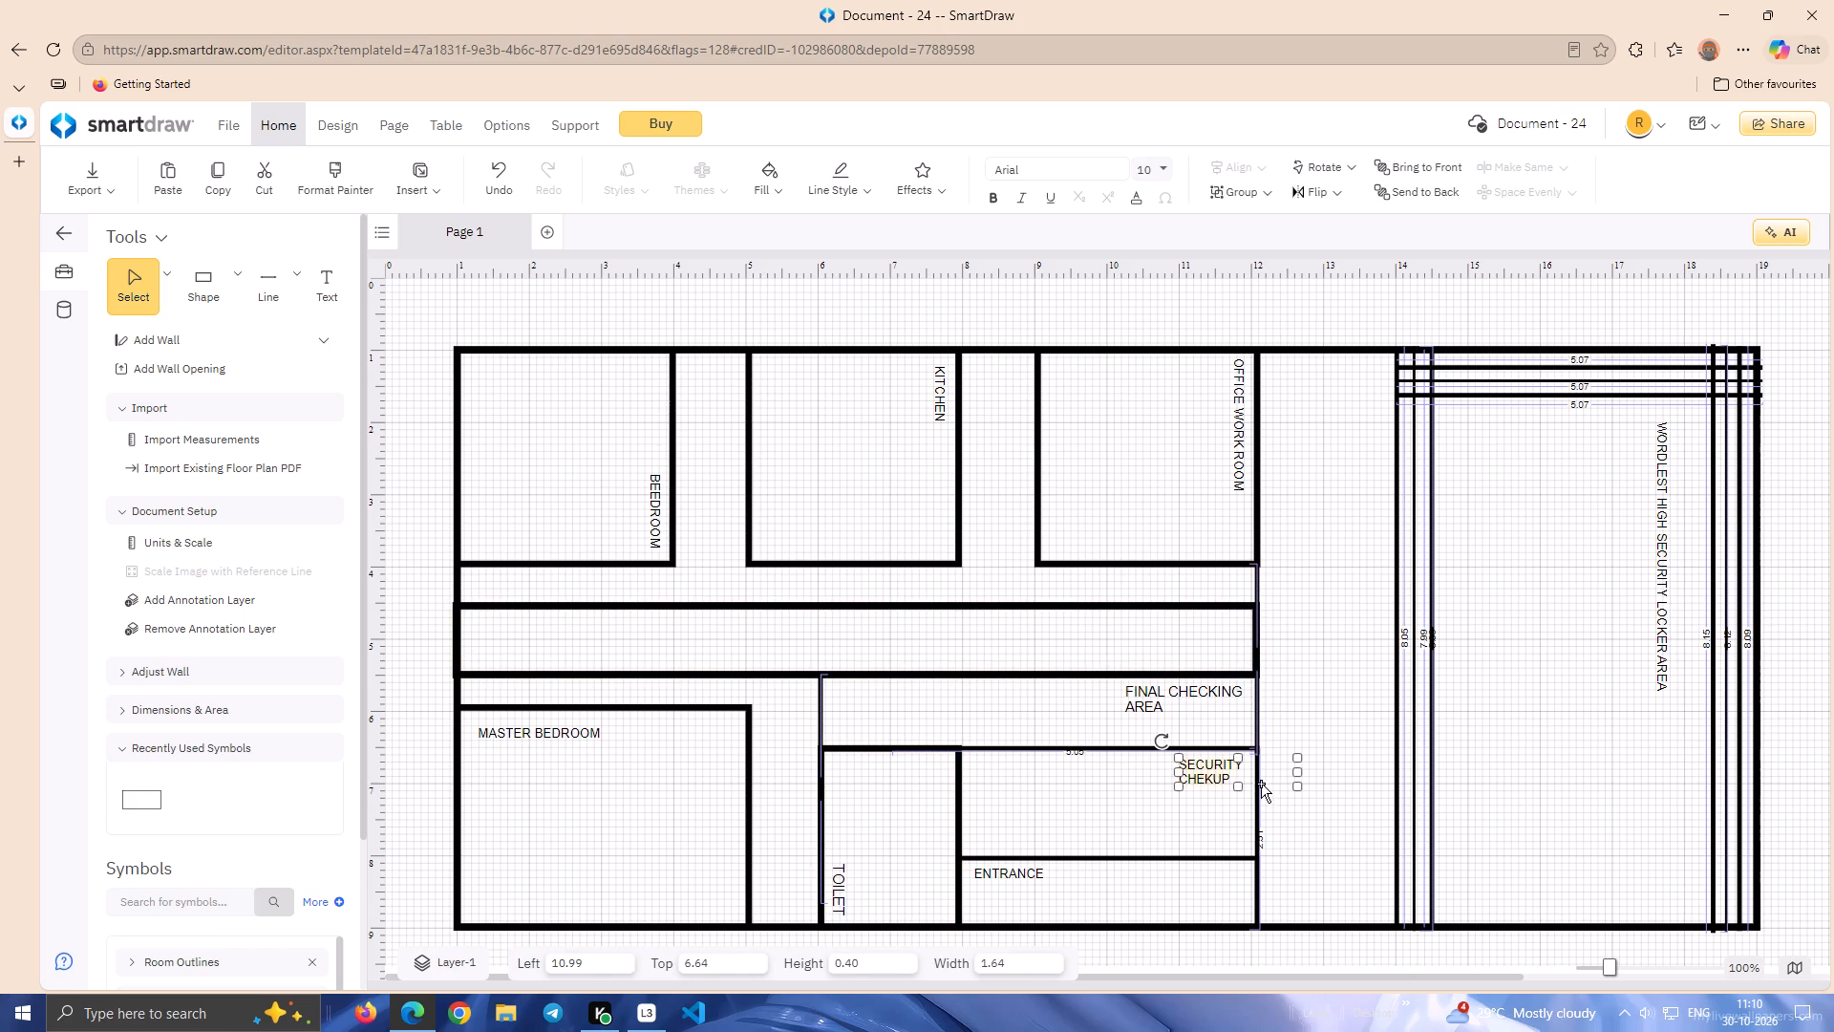
pyautogui.click(1259, 576)
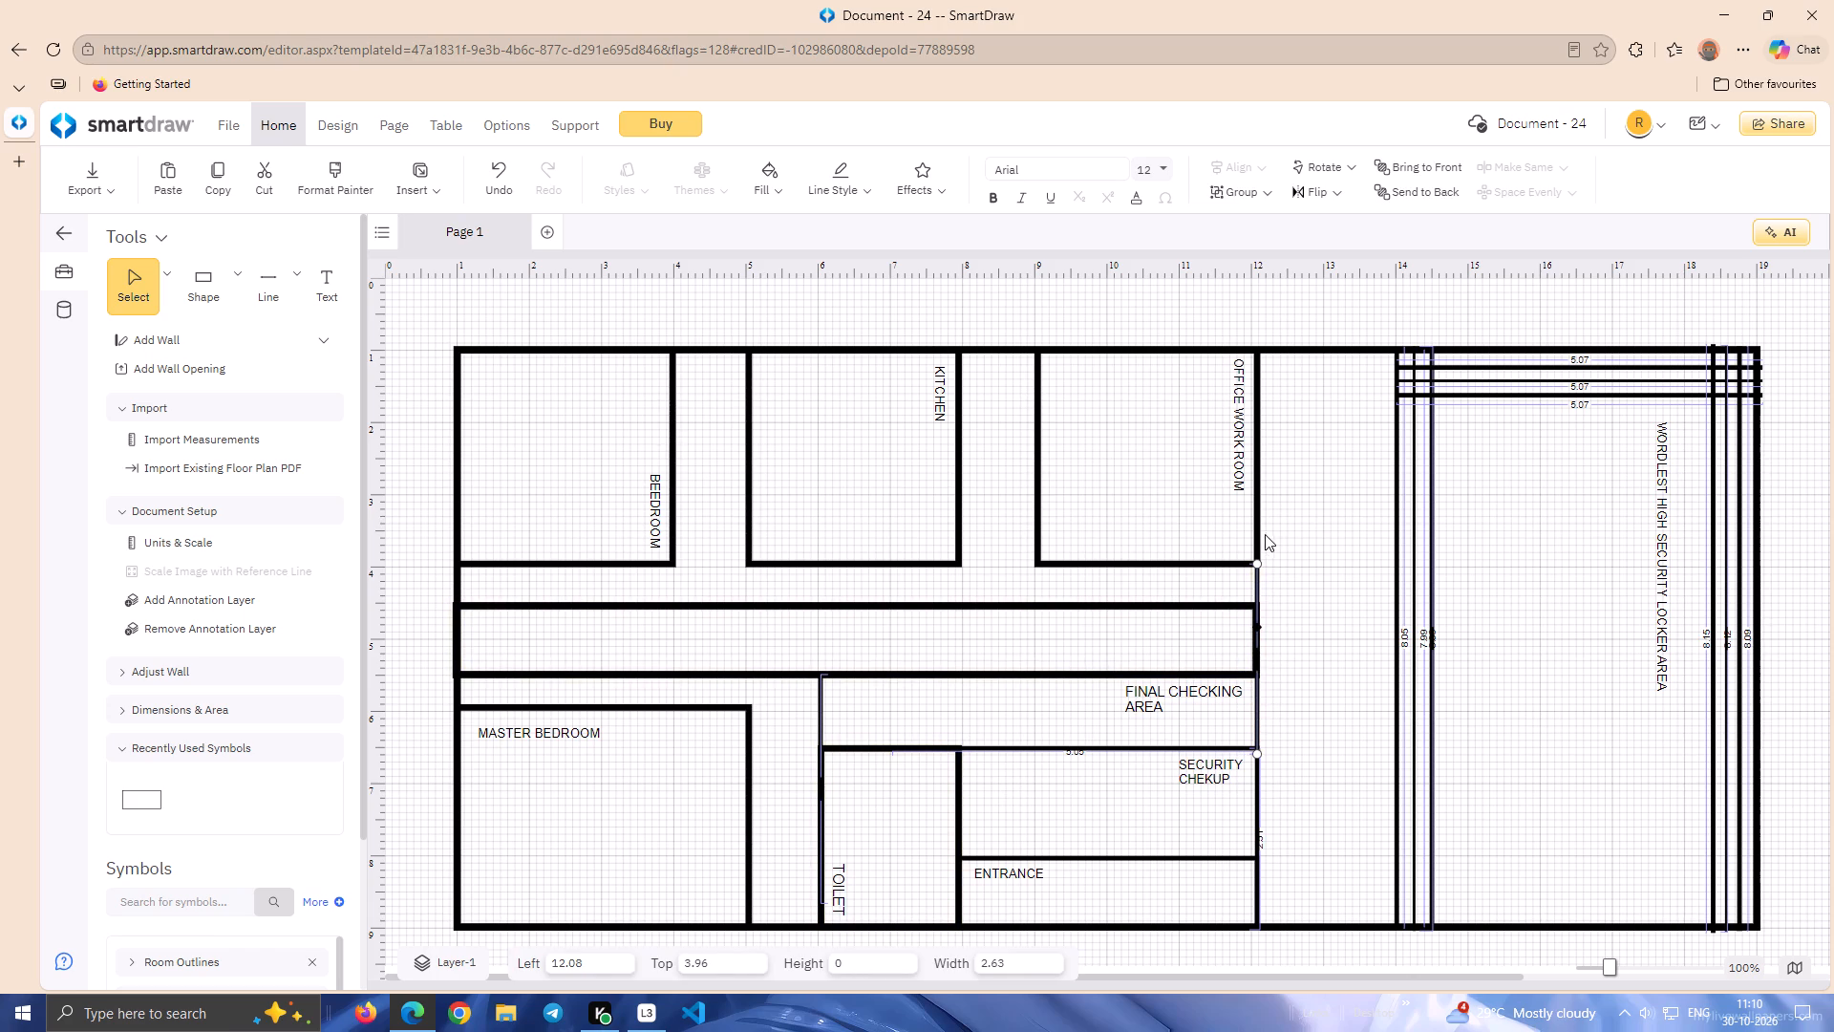
pyautogui.click(1255, 527)
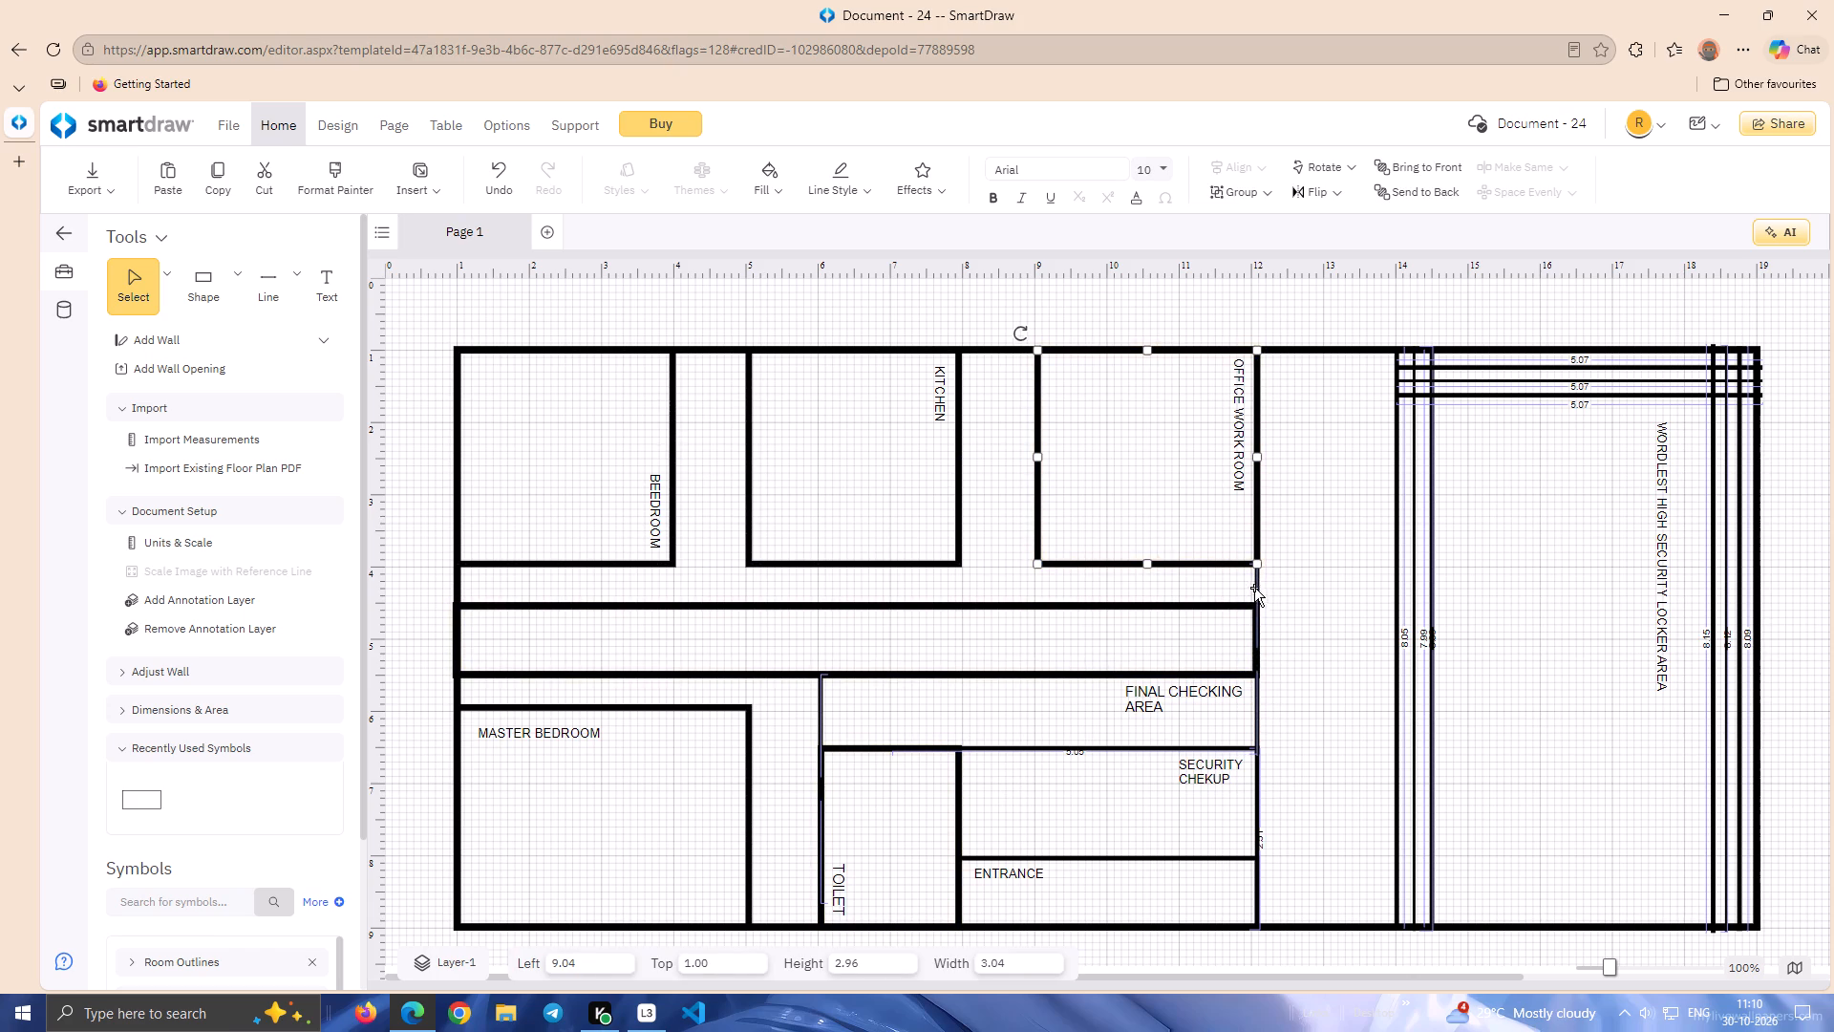
pyautogui.click(1253, 589)
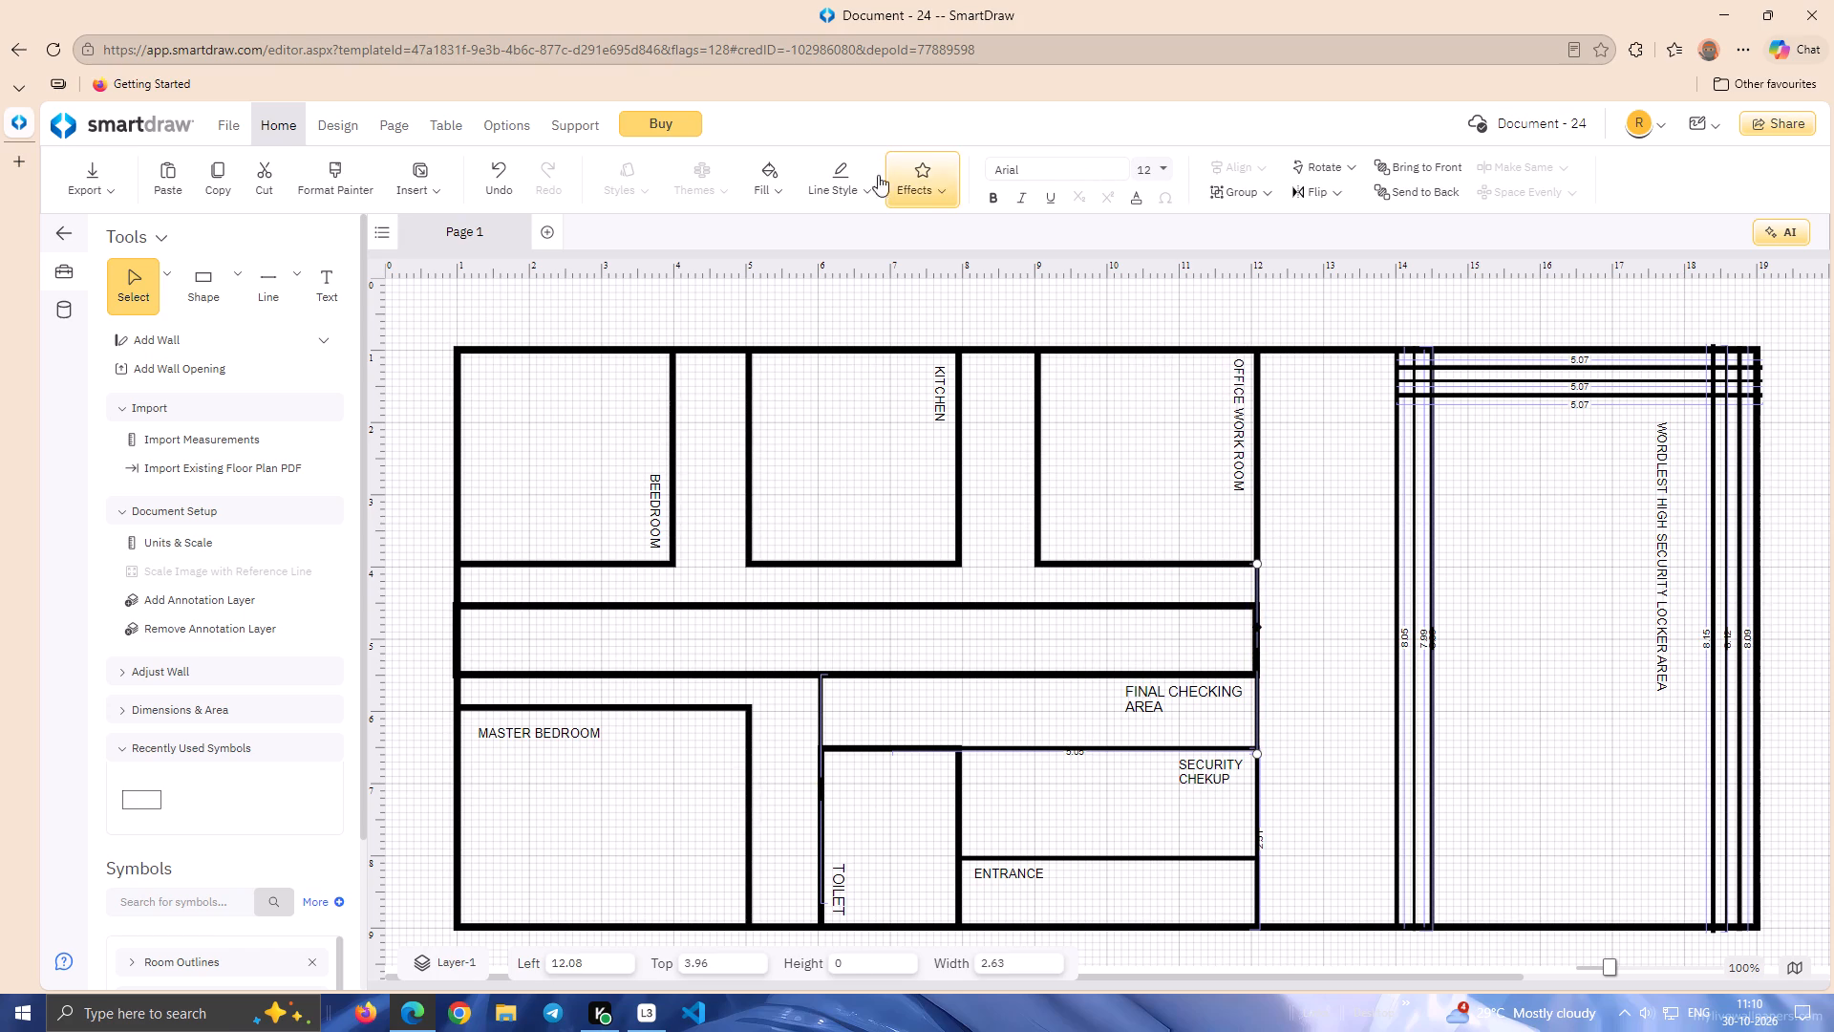
pyautogui.click(836, 175)
pyautogui.click(875, 289)
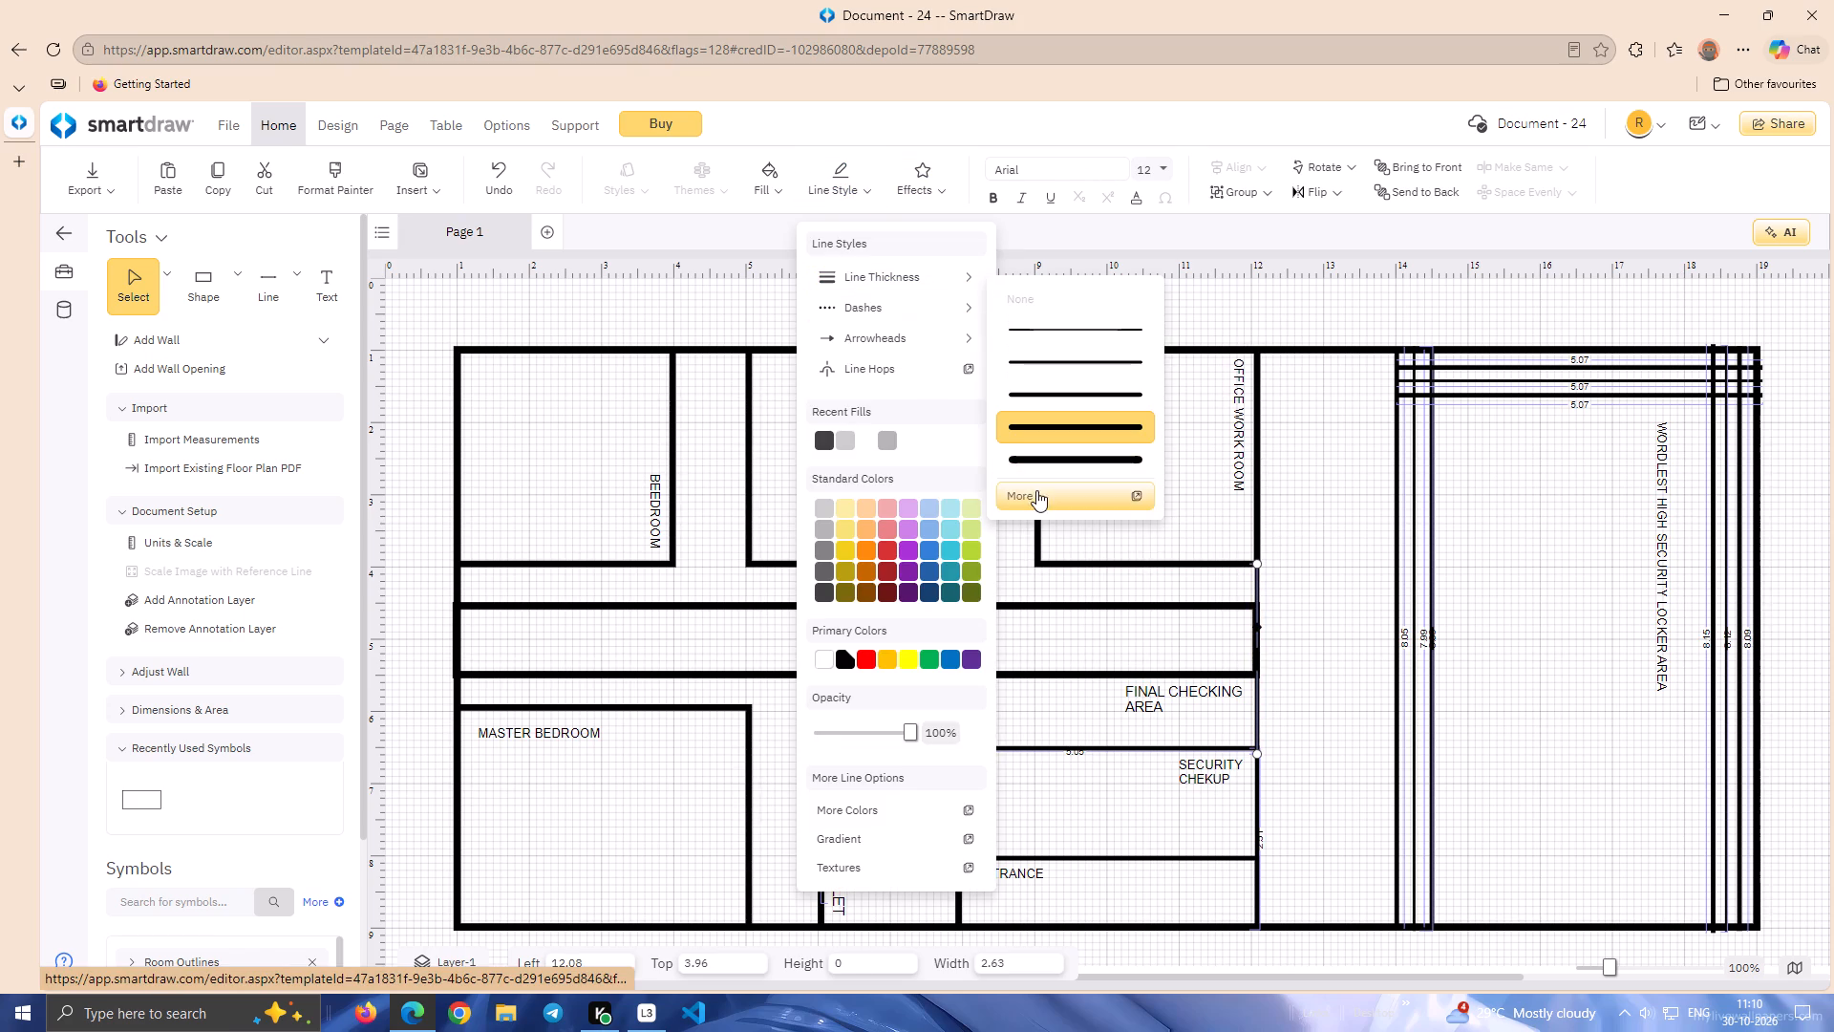
pyautogui.click(1036, 490)
pyautogui.click(776, 577)
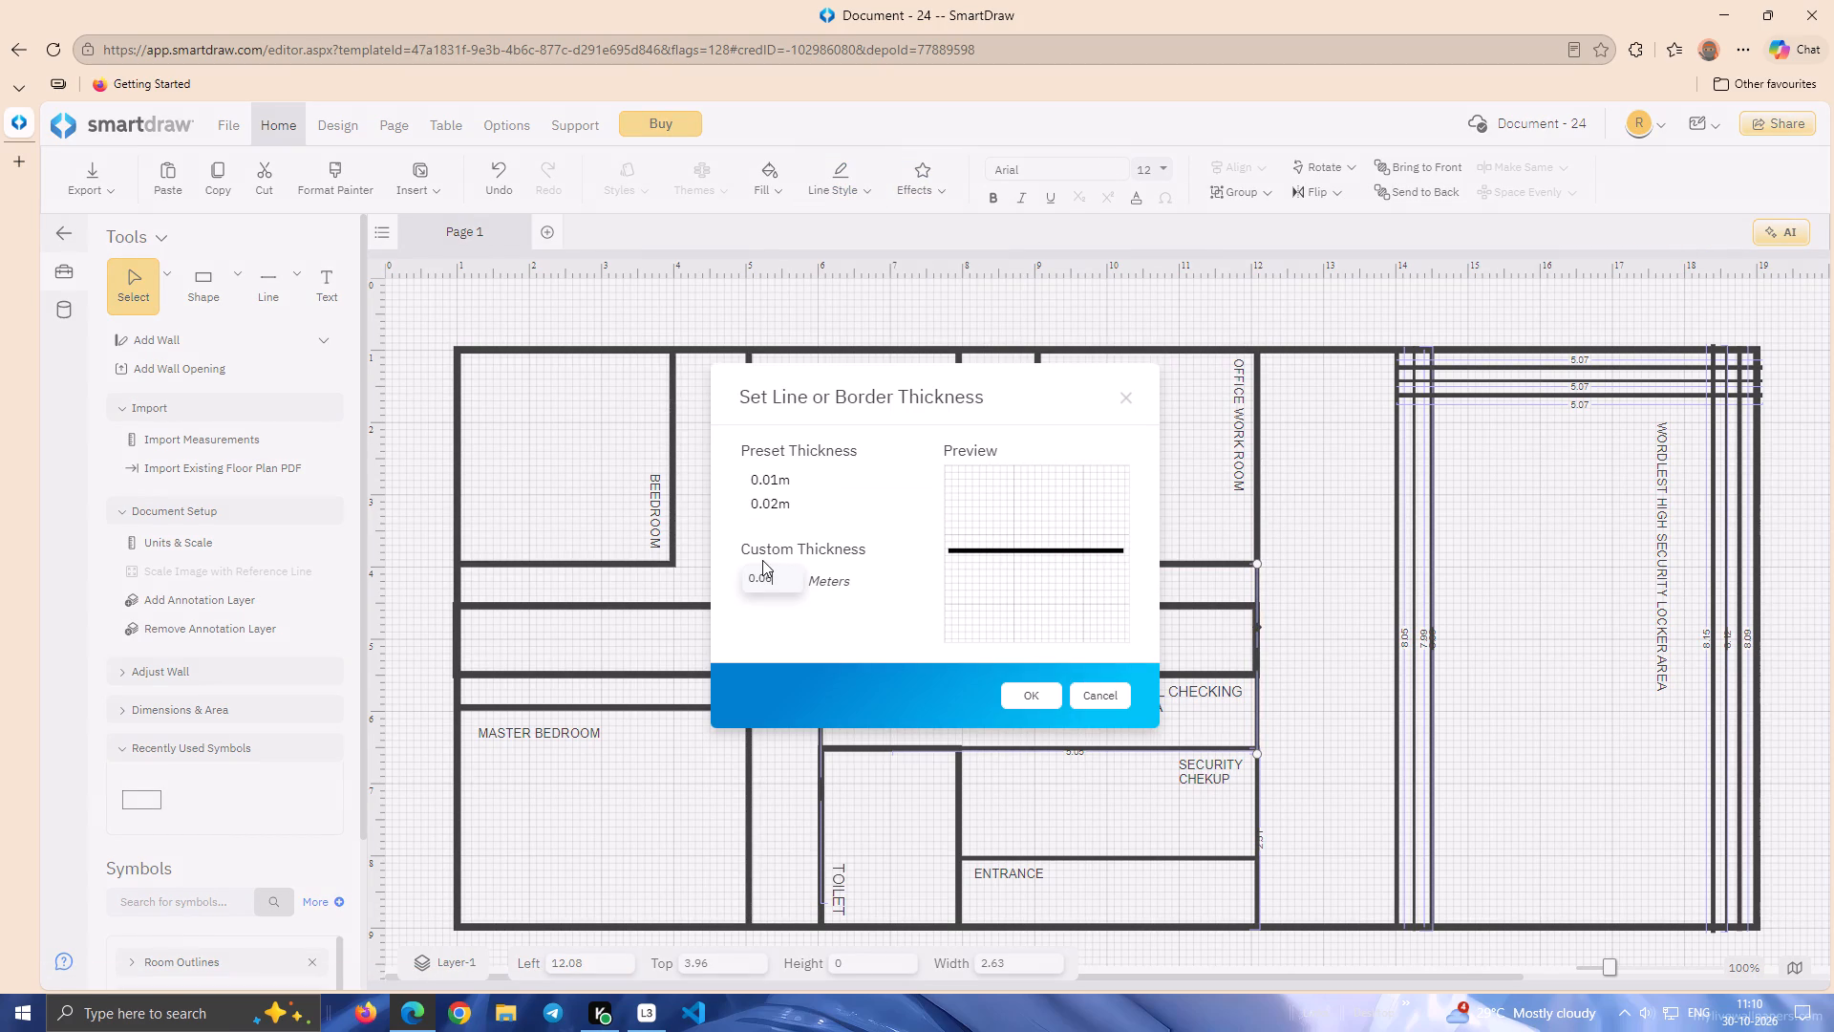
pyautogui.press('BackSpace')
pyautogui.write('09')
pyautogui.press('BackSpace')
pyautogui.press('BackSpace')
pyautogui.press('9')
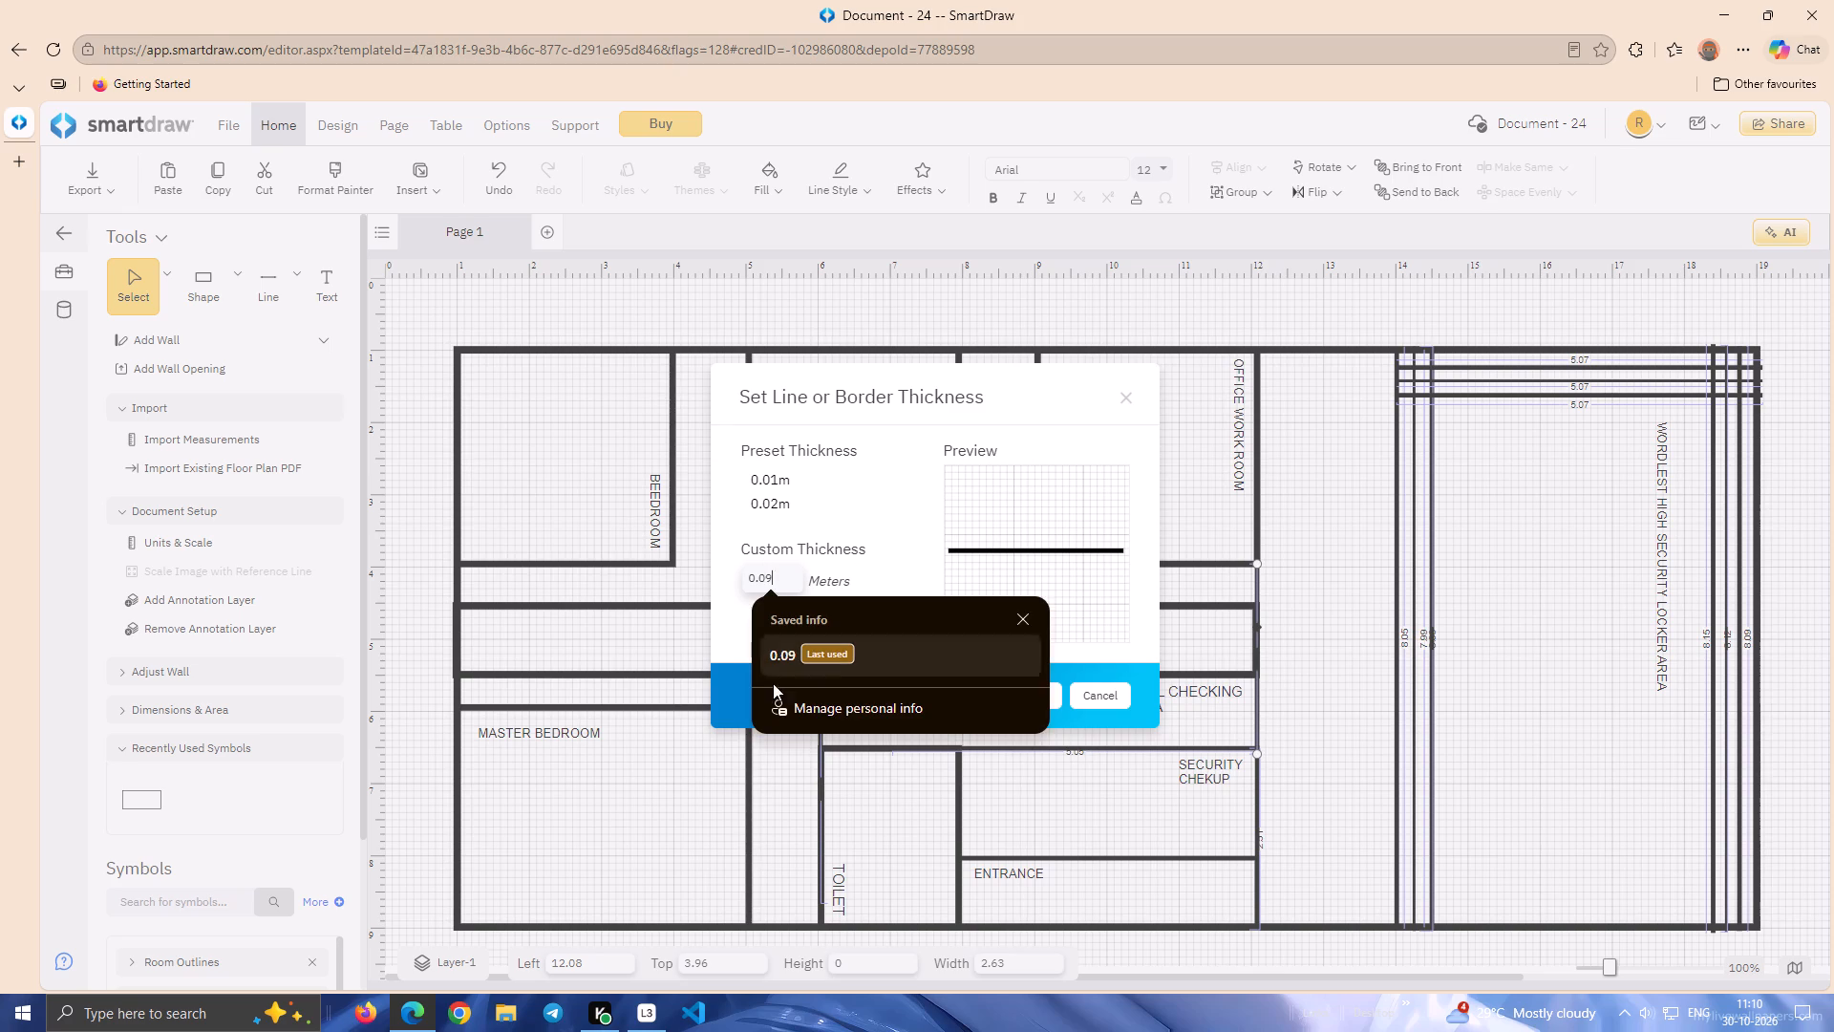
pyautogui.click(931, 654)
pyautogui.click(1030, 698)
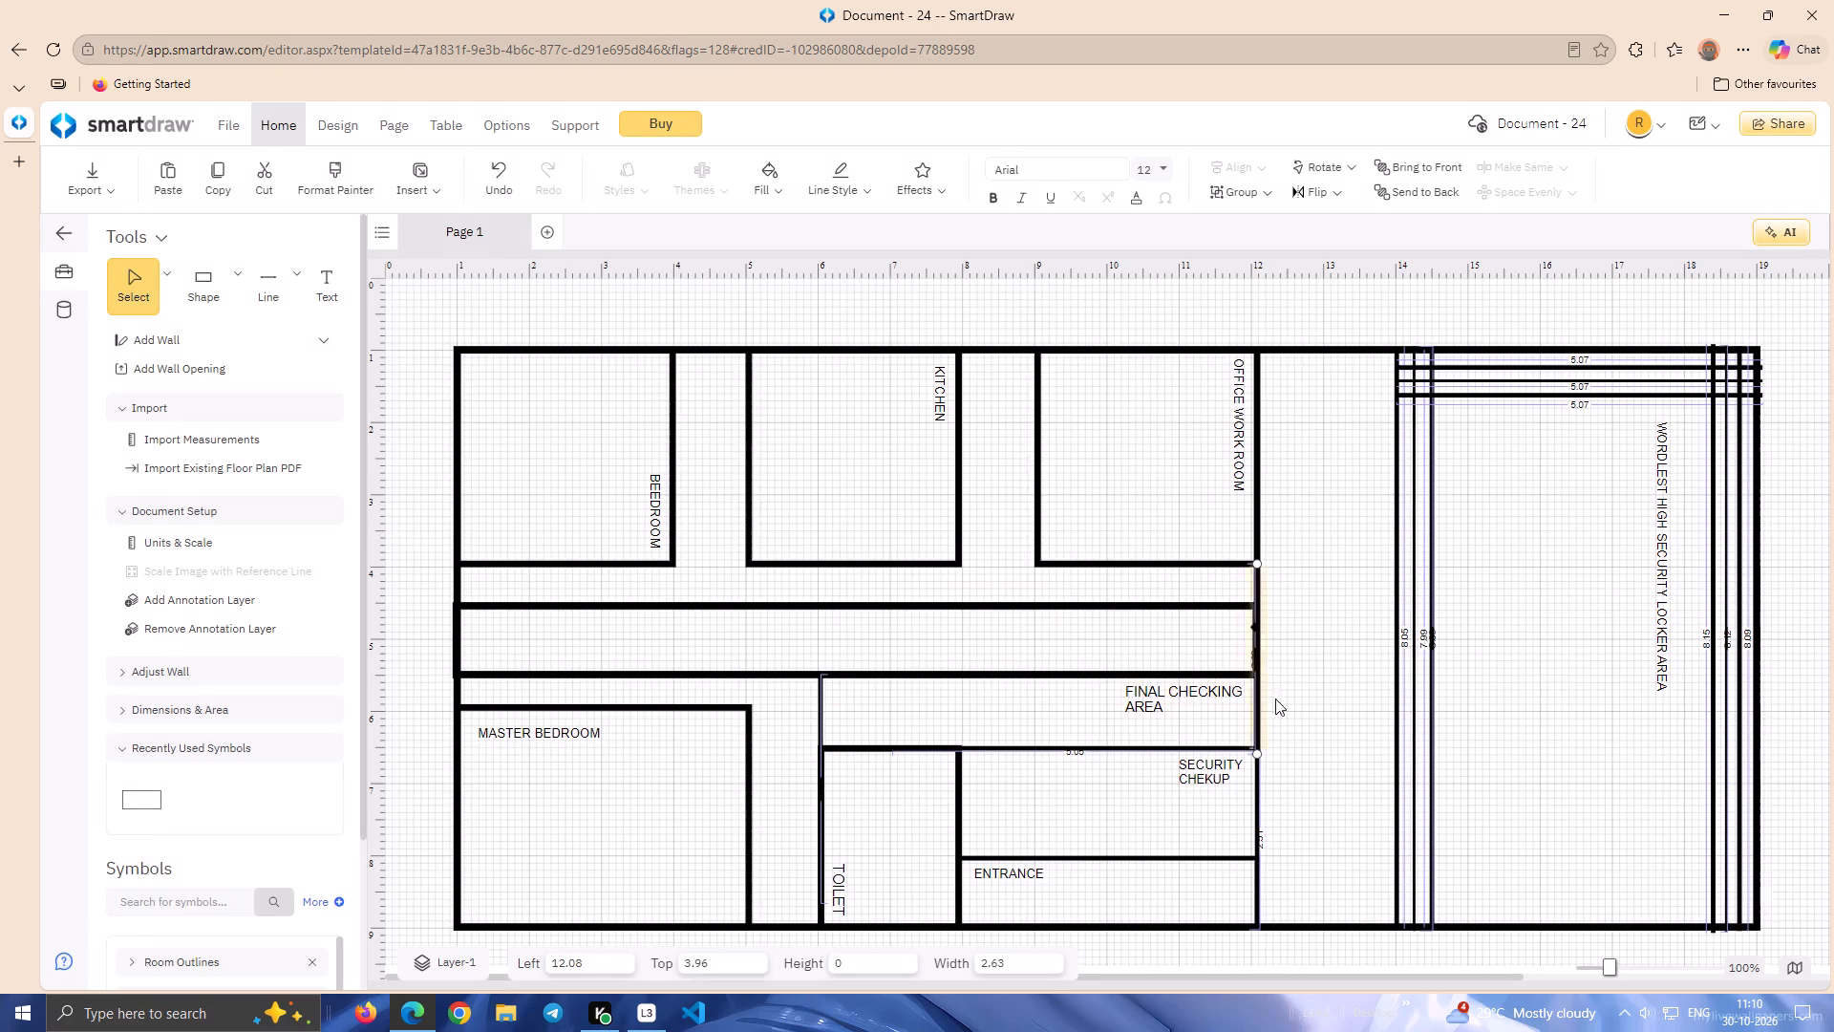
pyautogui.click(1315, 698)
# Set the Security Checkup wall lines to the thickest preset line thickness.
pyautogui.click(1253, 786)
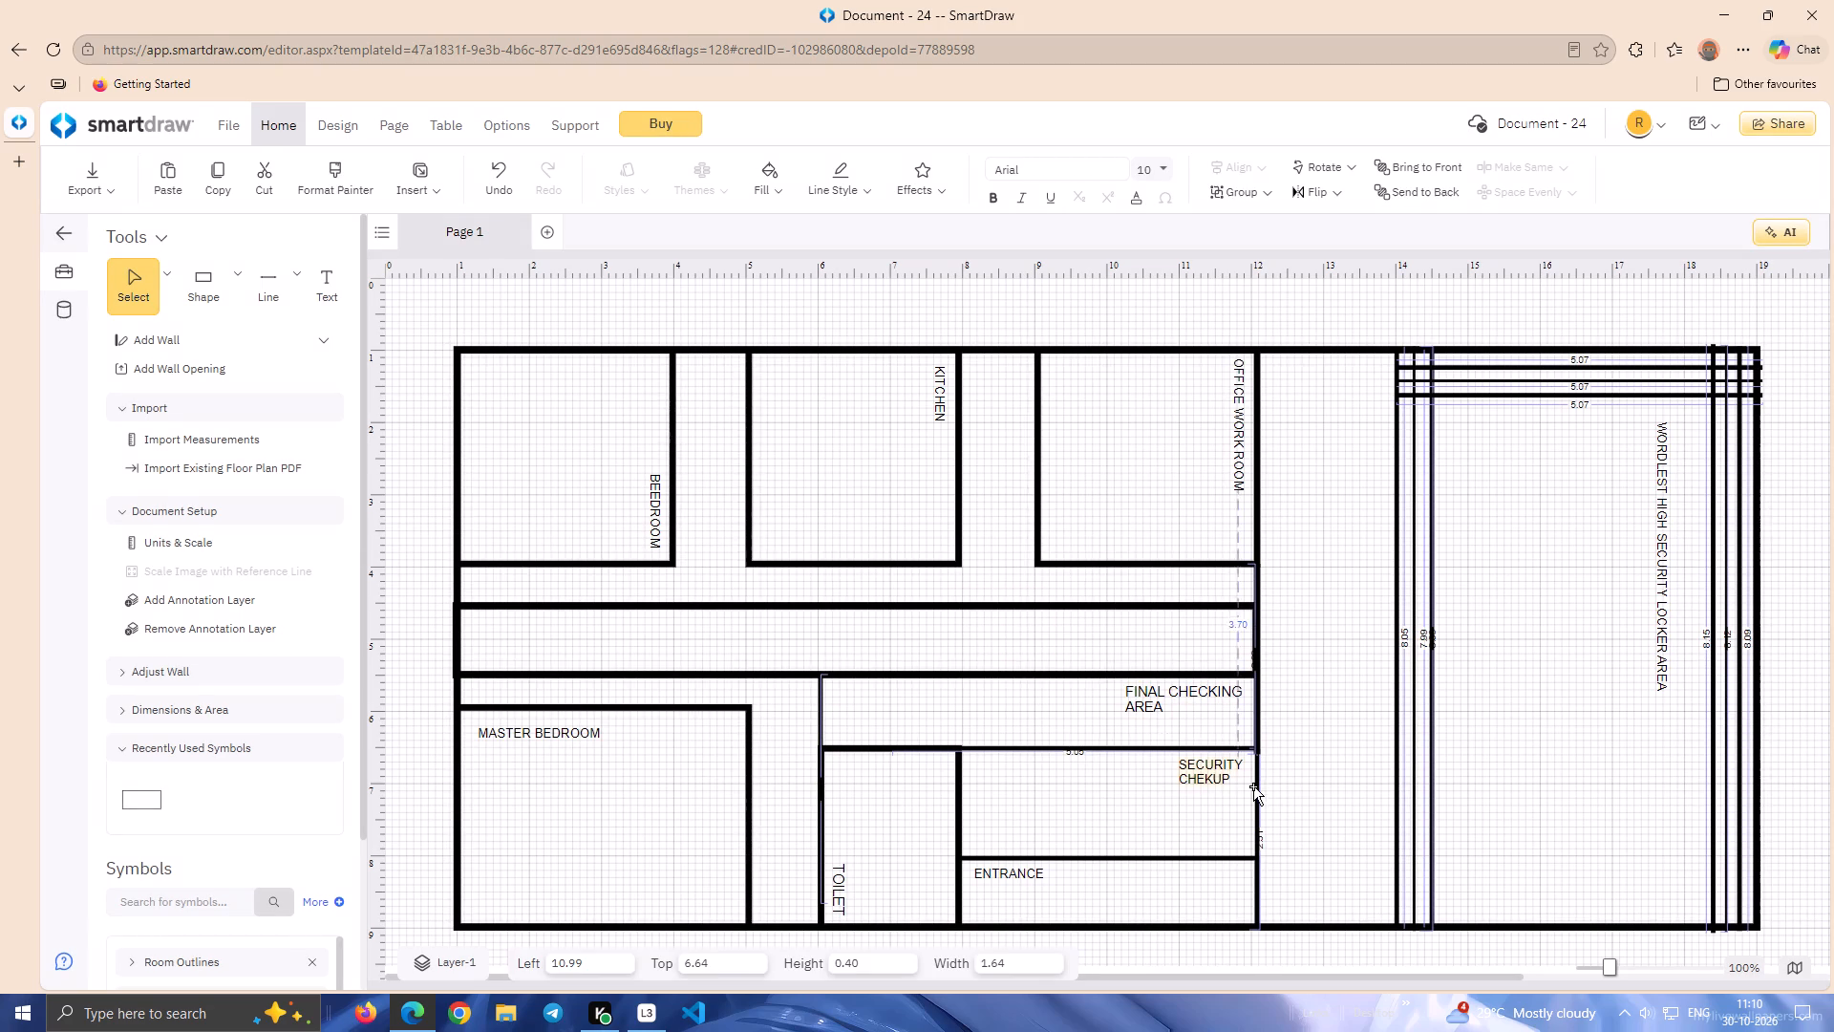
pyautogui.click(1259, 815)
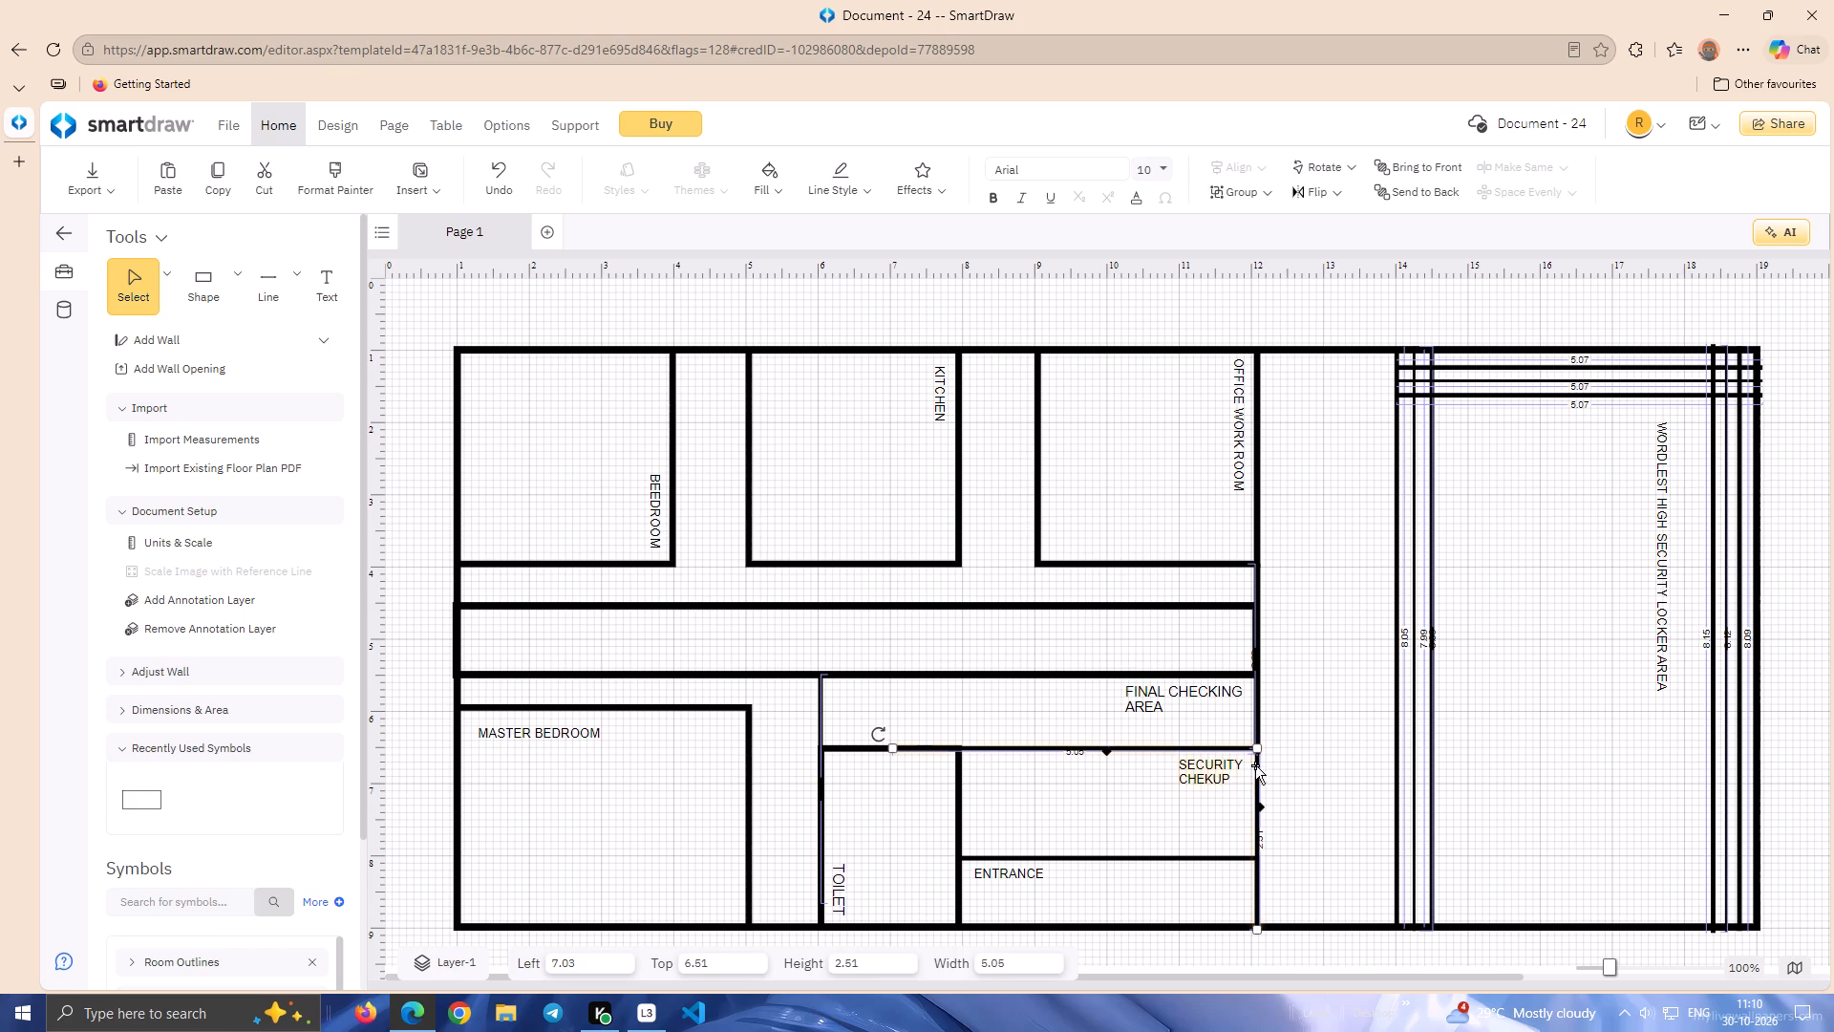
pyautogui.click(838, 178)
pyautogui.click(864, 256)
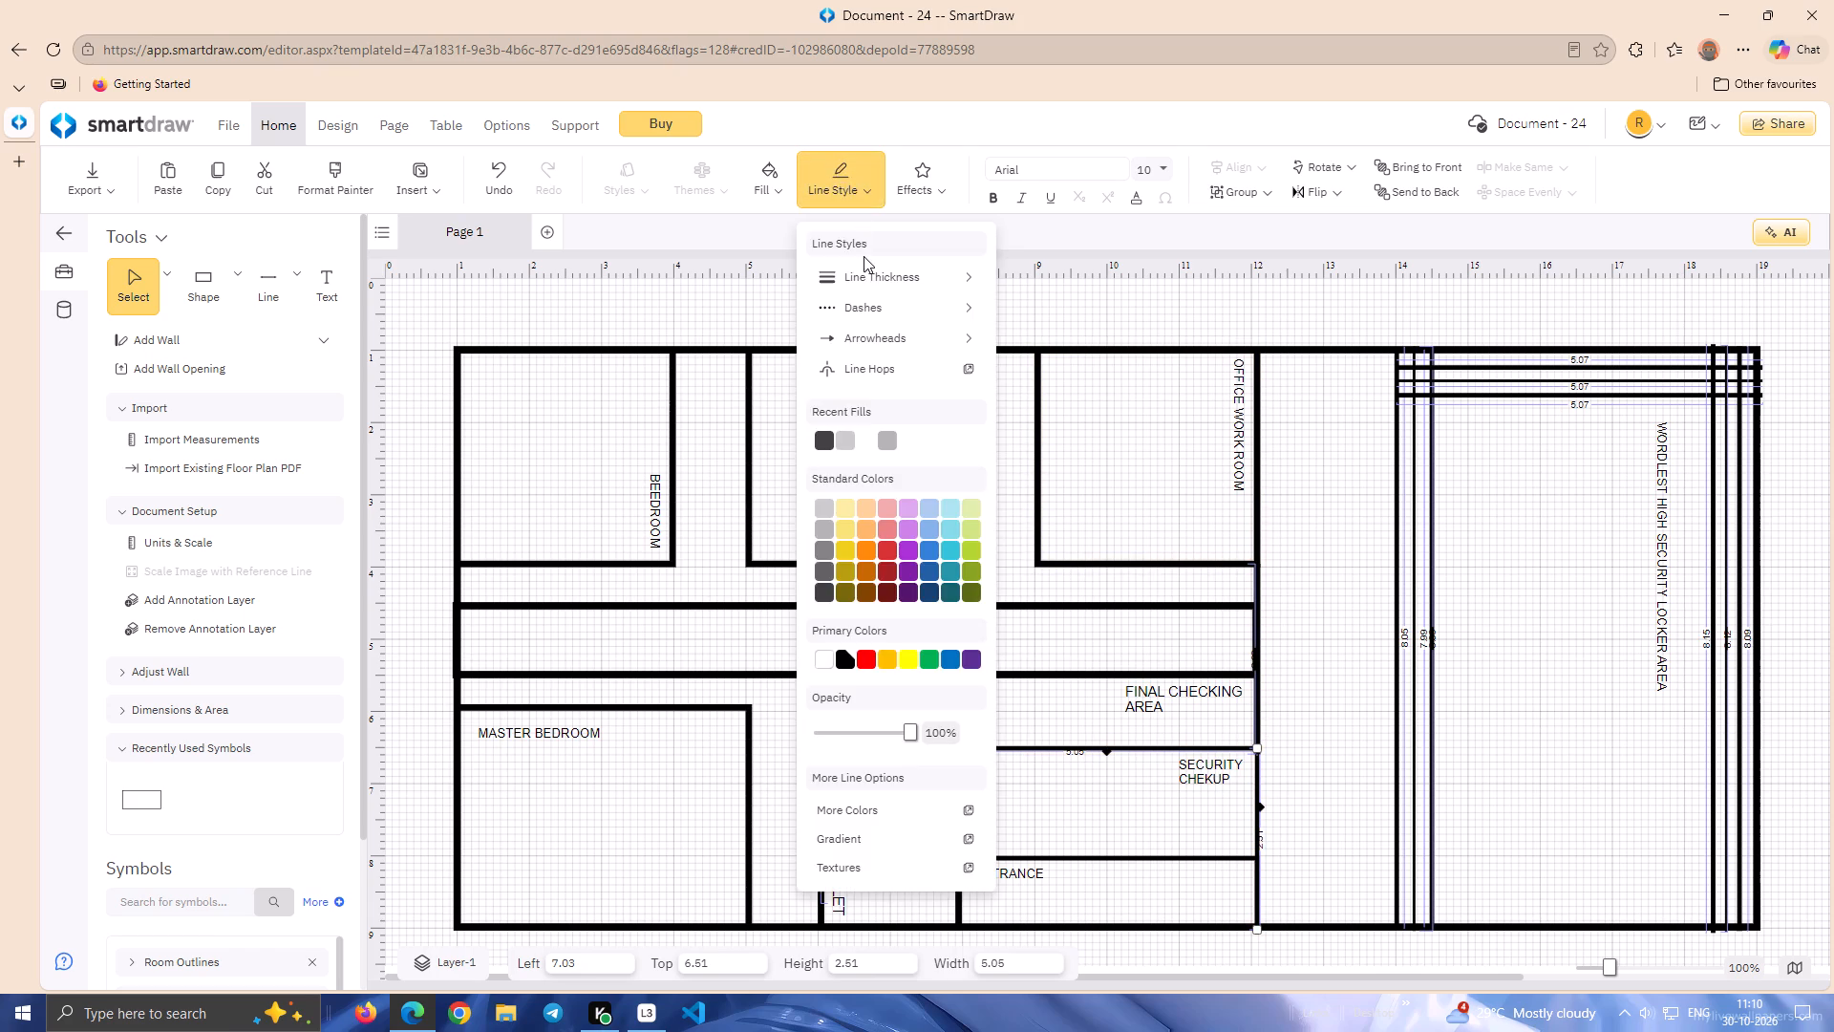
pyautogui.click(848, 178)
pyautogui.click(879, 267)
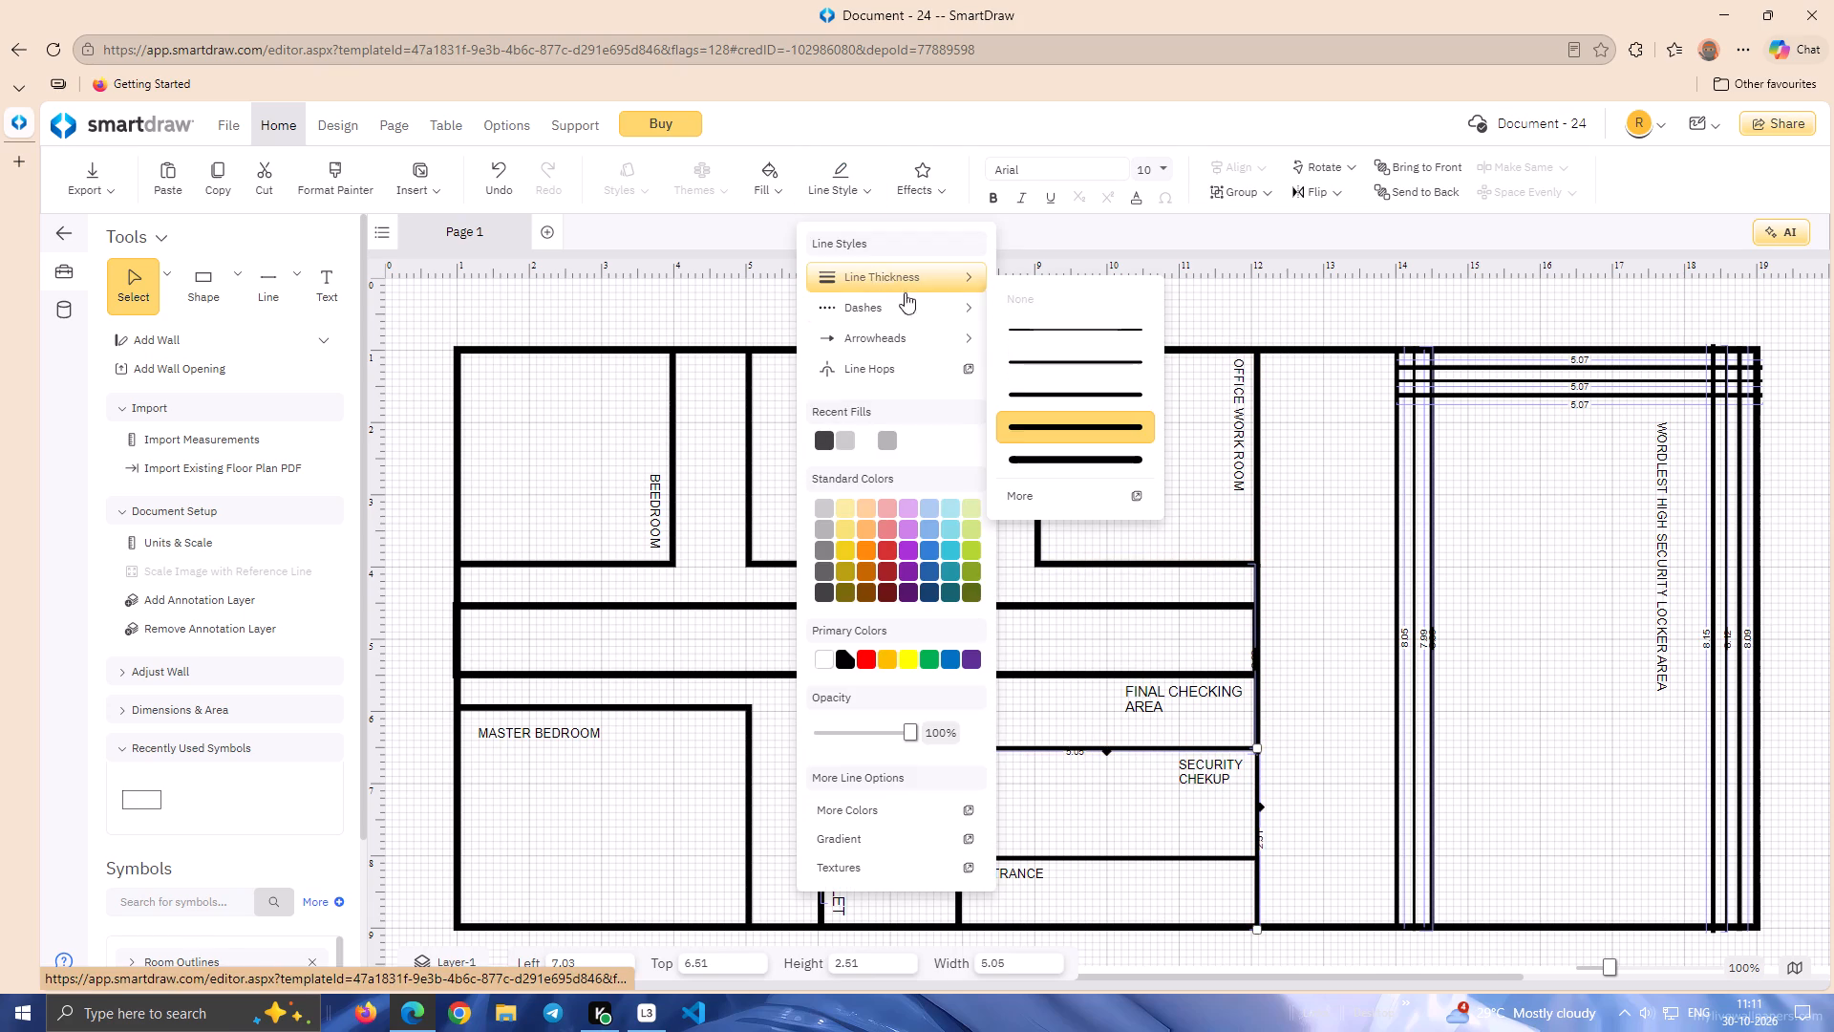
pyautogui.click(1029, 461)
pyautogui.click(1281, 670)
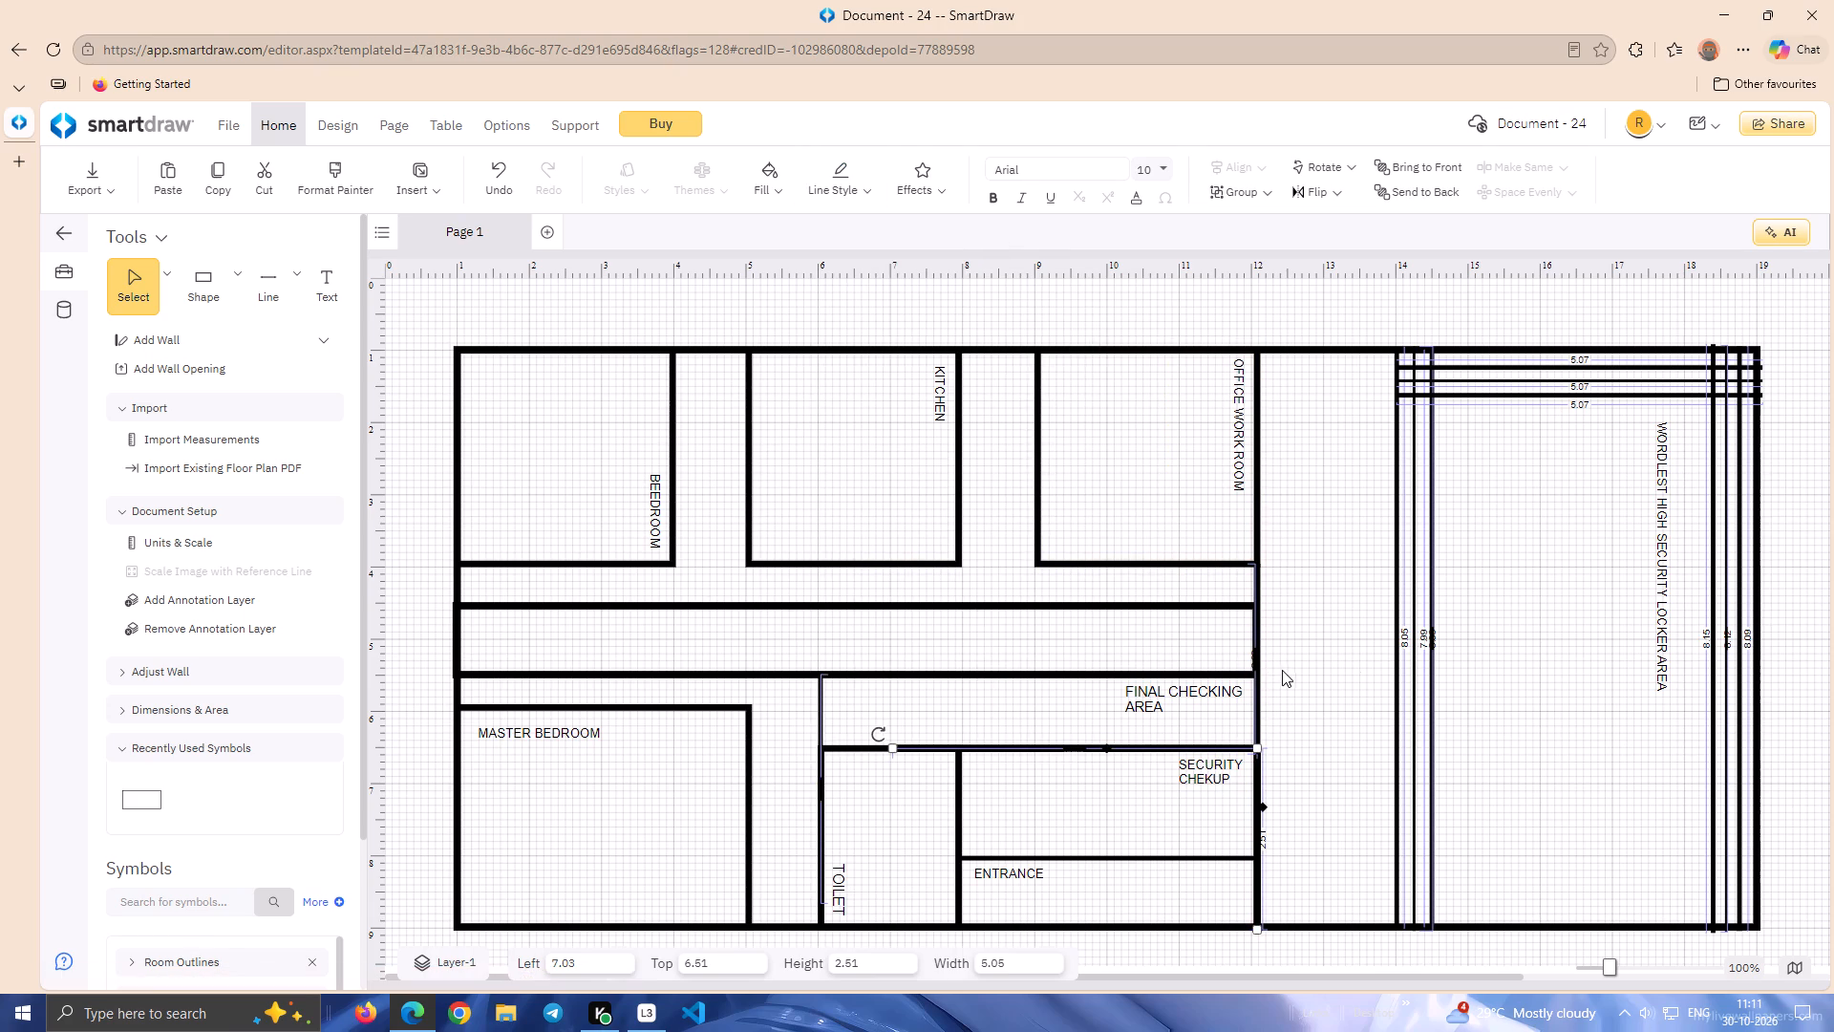
# Set the Security Checkup wall lines' custom thickness to 0.09 meters.
pyautogui.click(1256, 813)
pyautogui.click(830, 180)
pyautogui.click(892, 285)
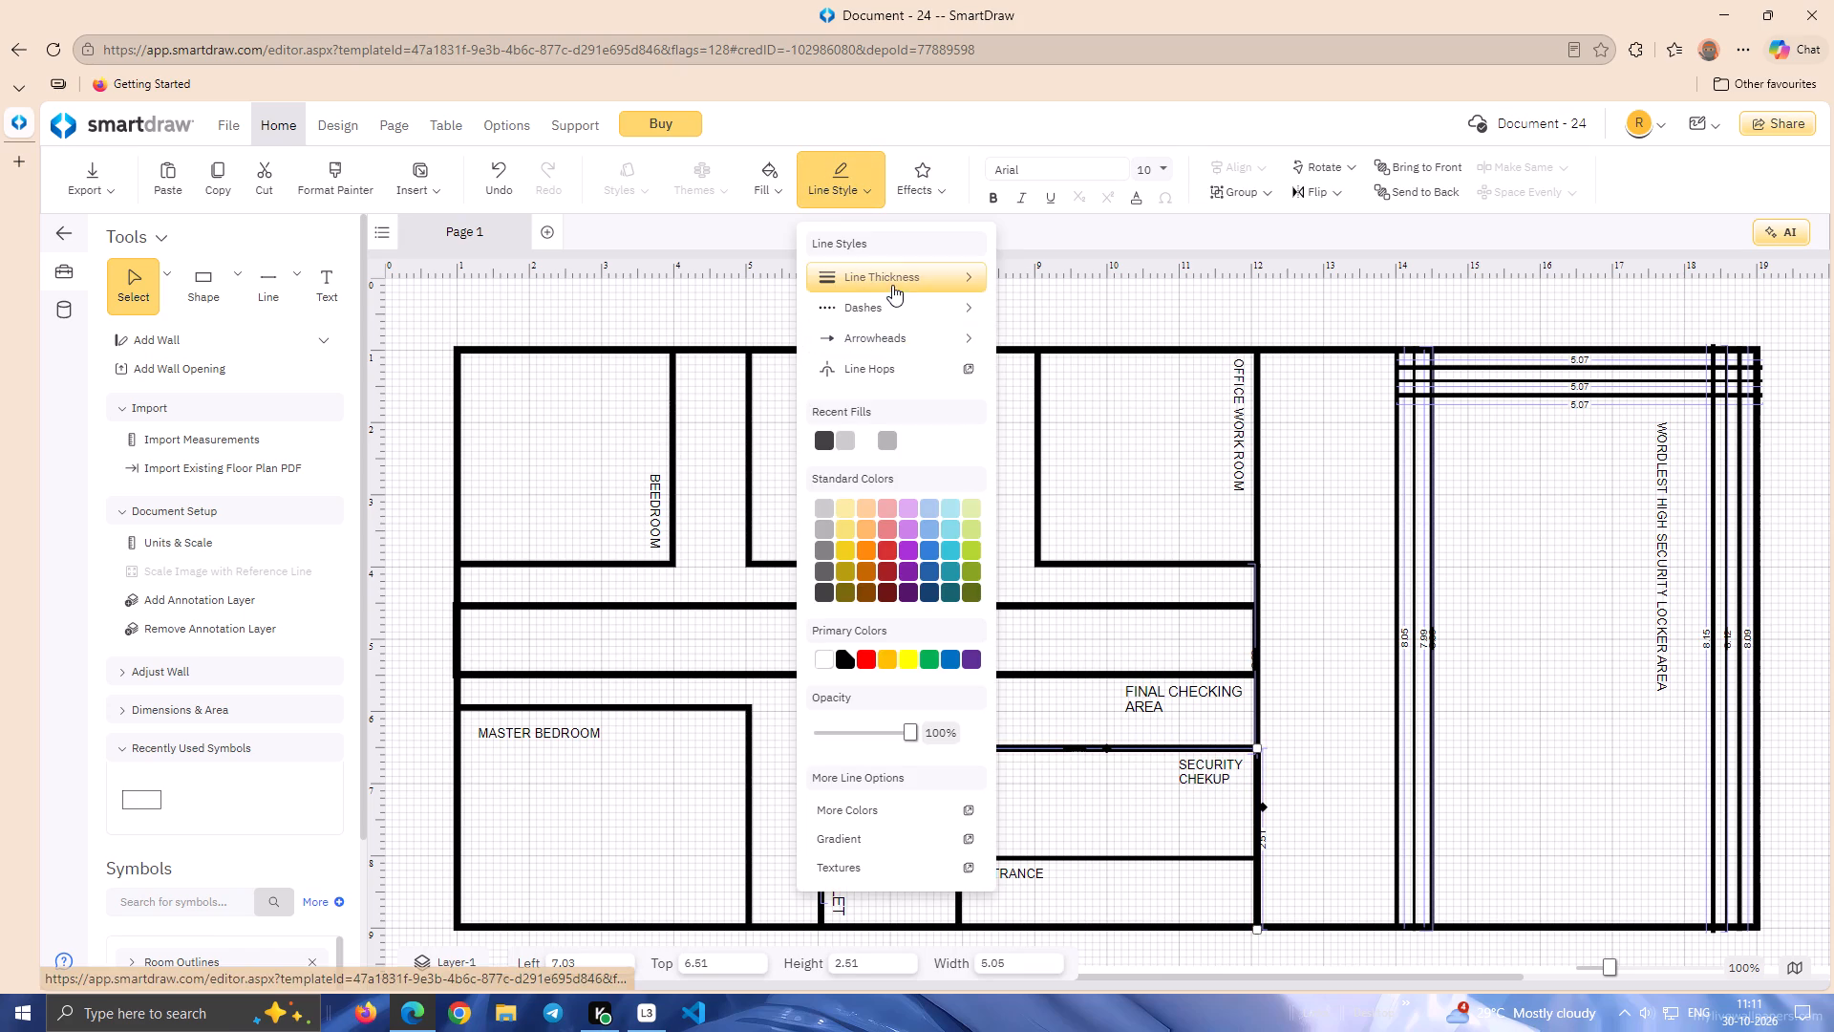
pyautogui.click(1031, 504)
pyautogui.click(803, 584)
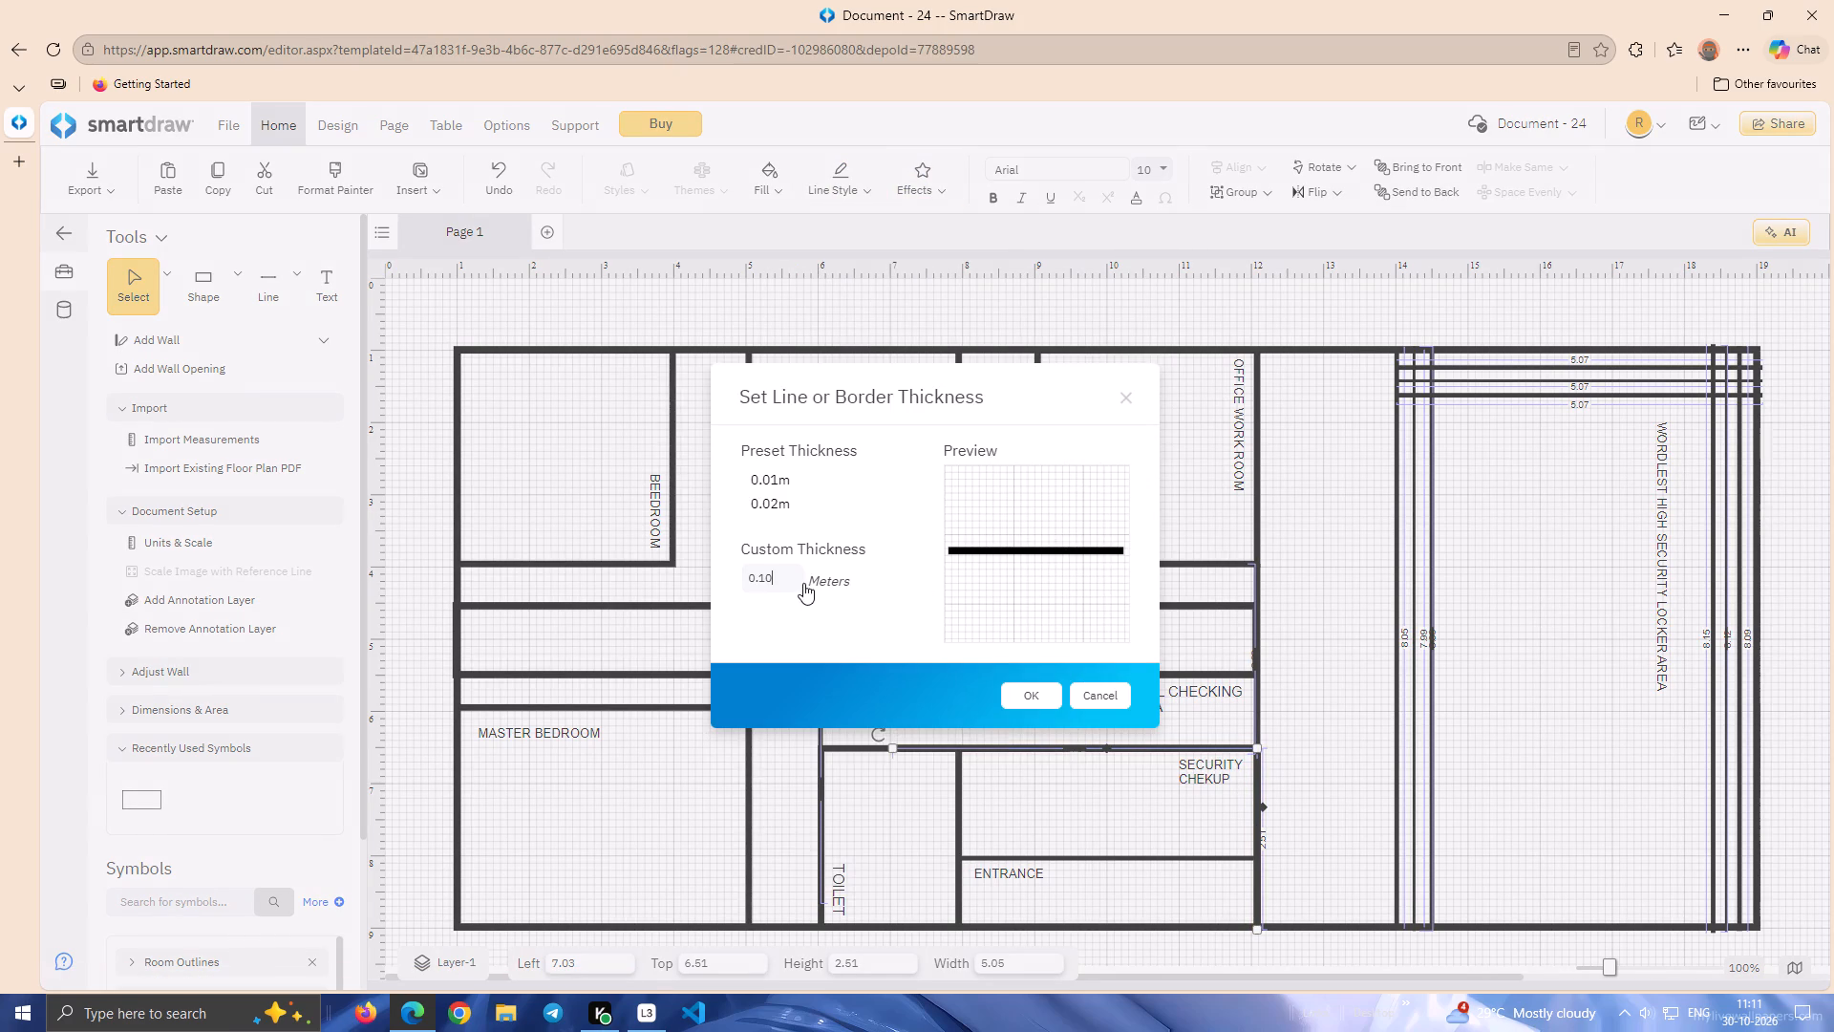
pyautogui.press('BackSpace')
pyautogui.press('BackSpace')
pyautogui.press('0')
pyautogui.click(831, 652)
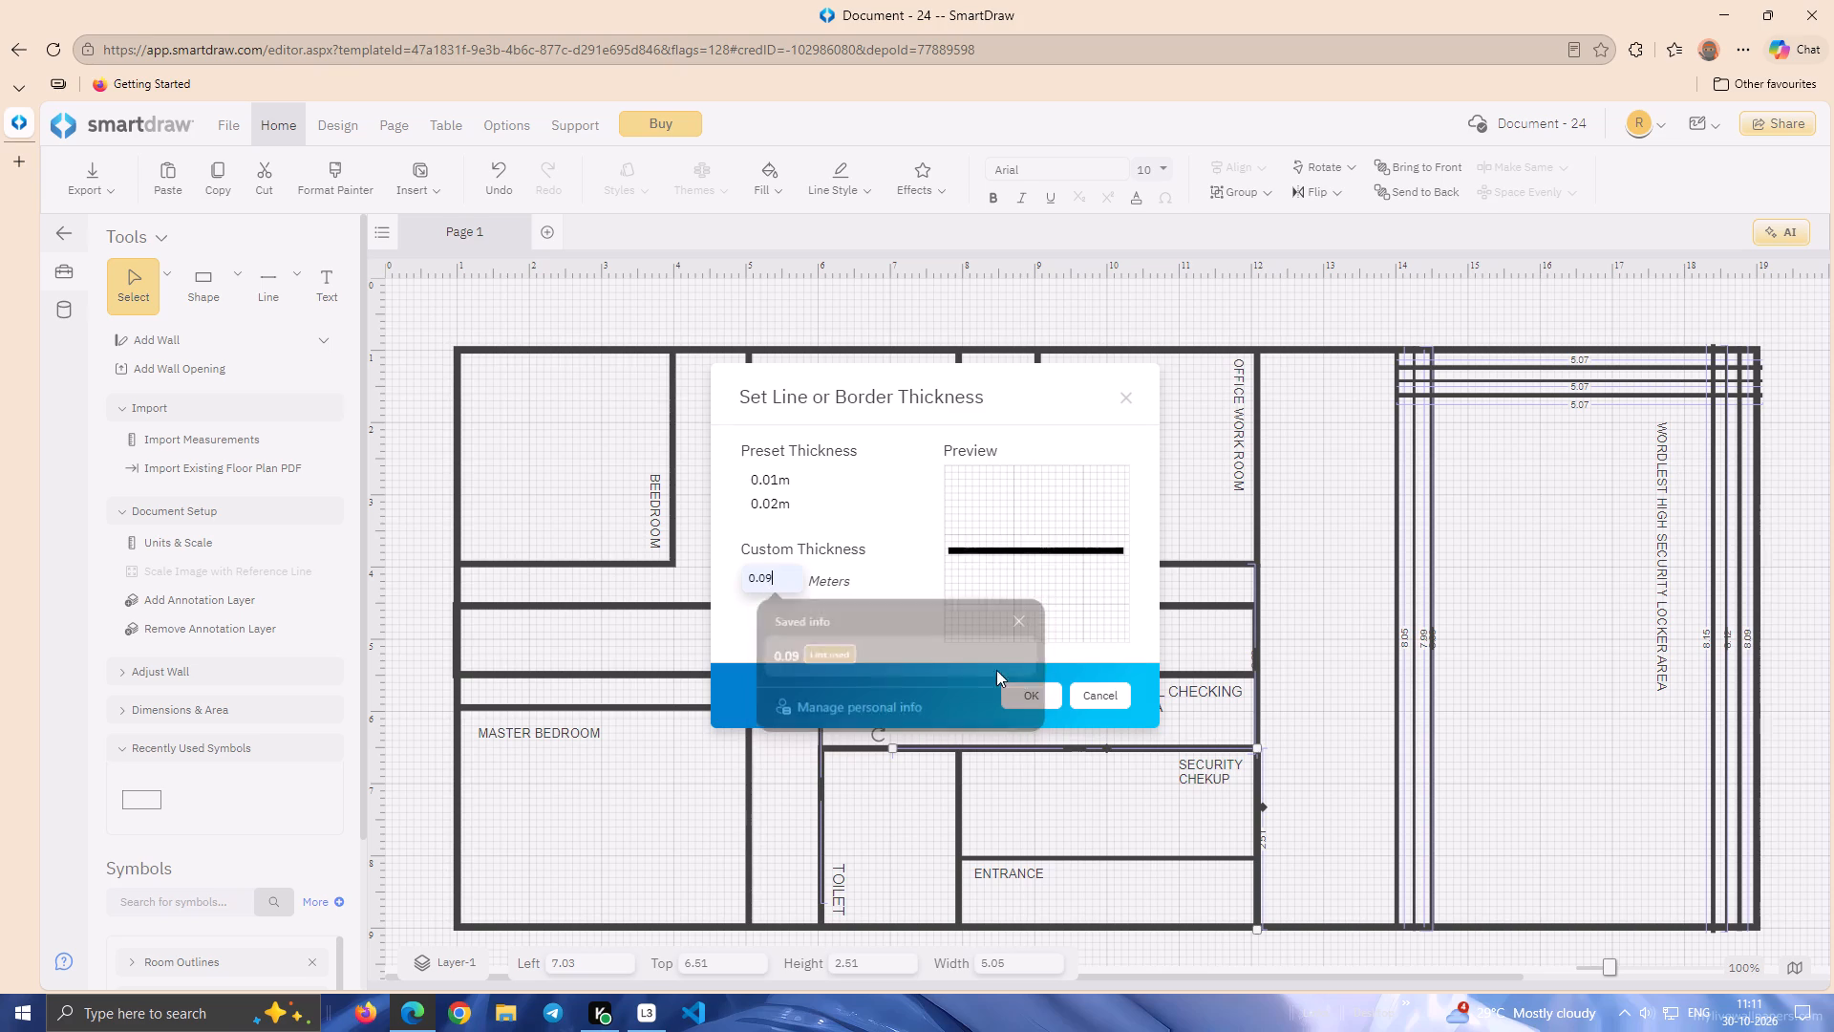
pyautogui.click(1034, 696)
pyautogui.click(1357, 671)
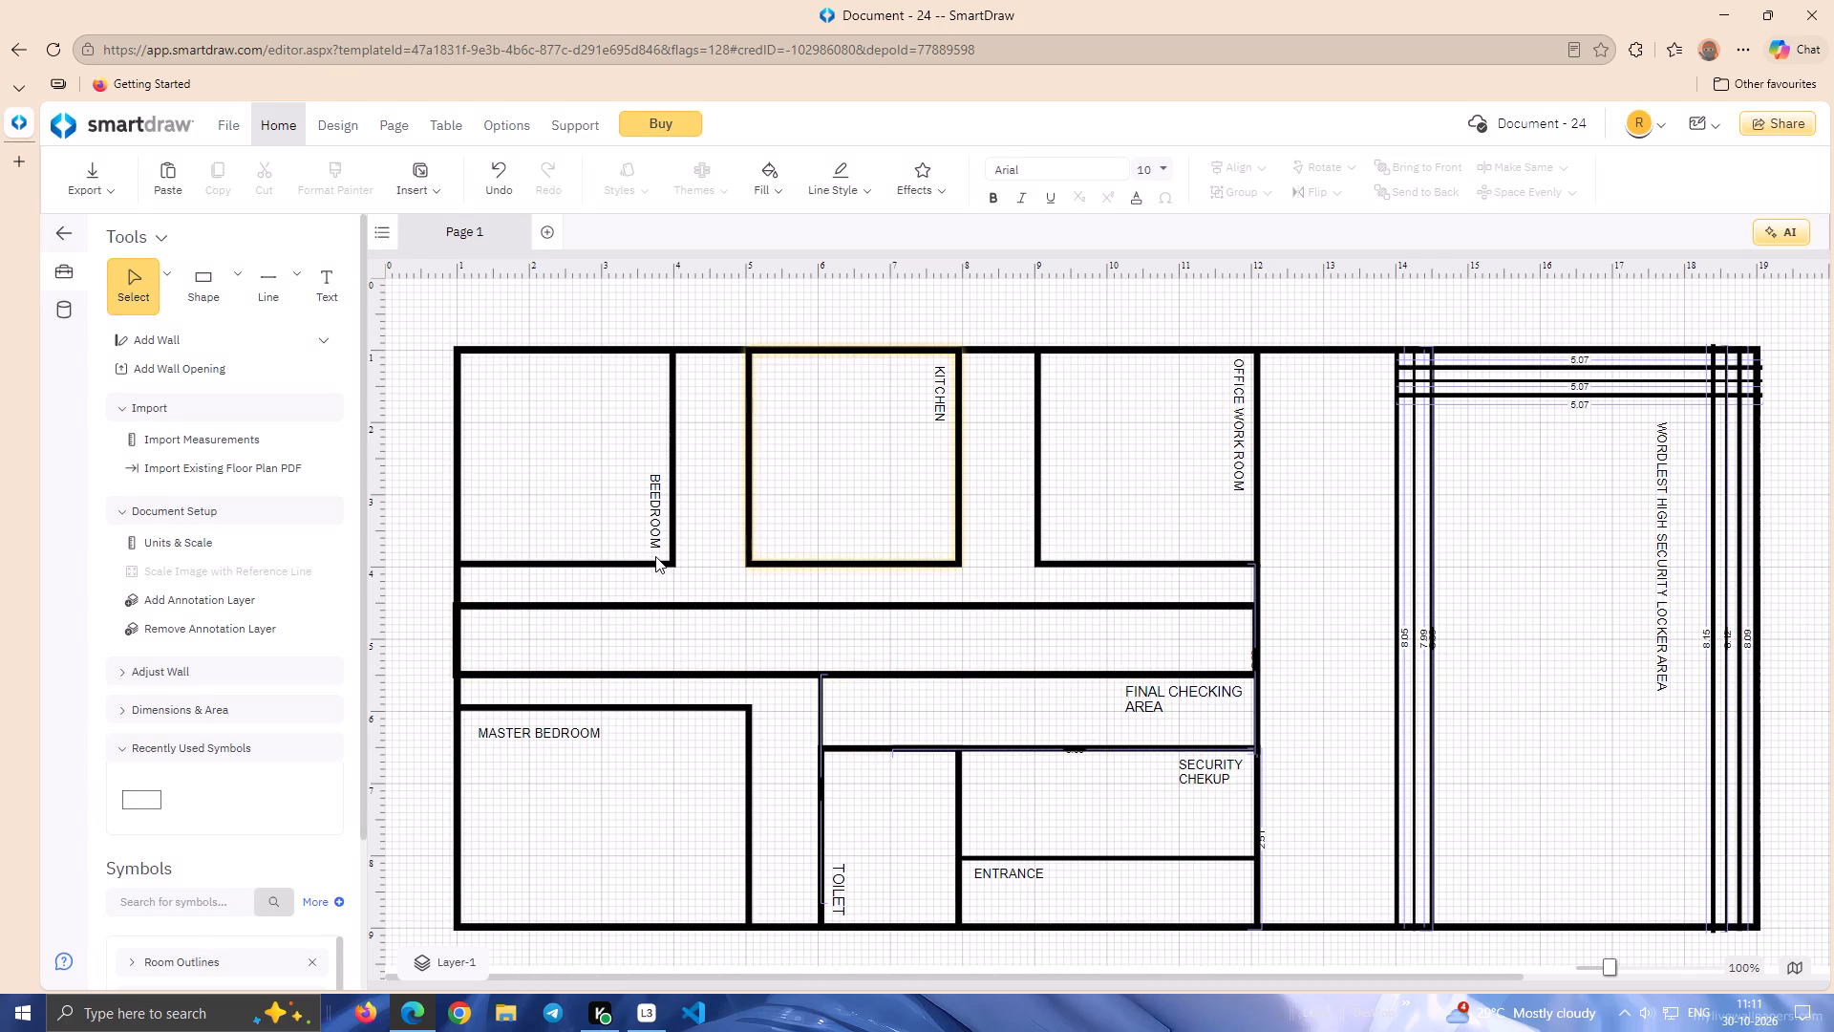
# Nudge the corridor rectangle slightly right so its left position is 1.00.
pyautogui.click(477, 606)
pyautogui.press('Right')
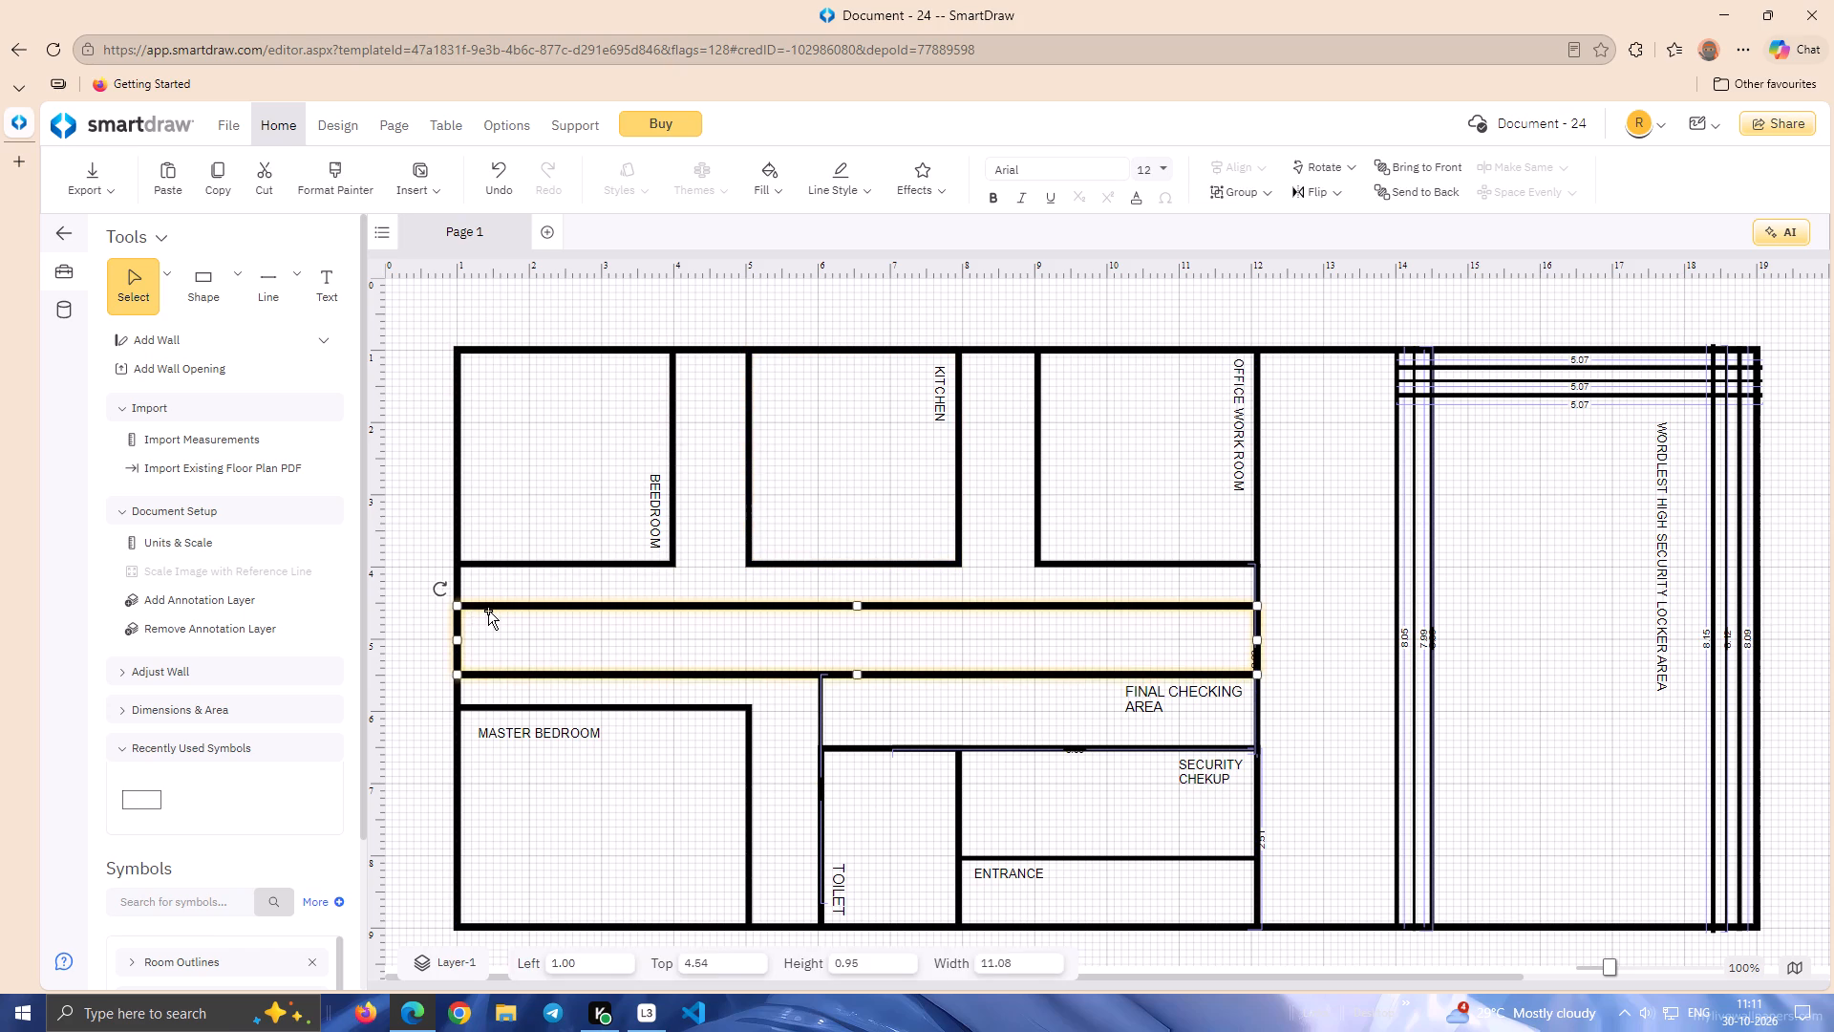
pyautogui.click(1242, 676)
pyautogui.click(1286, 656)
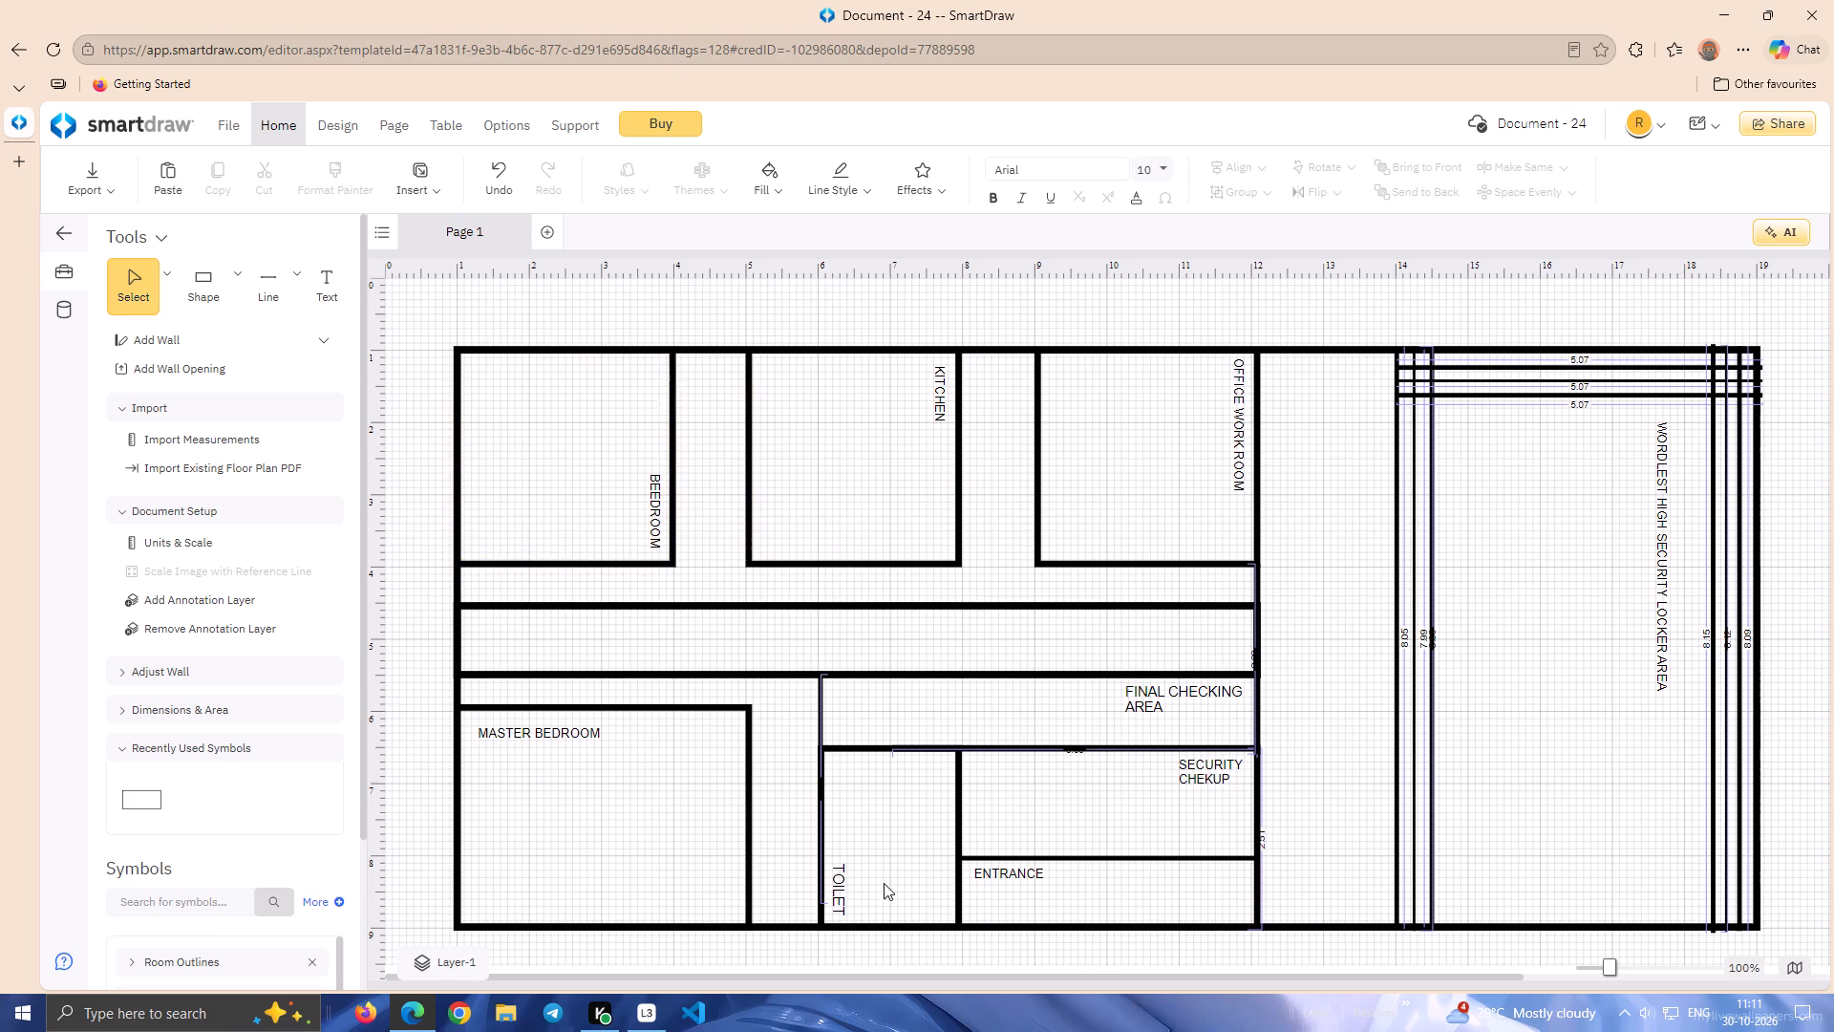
# Set the TOILET label's font size to 11.
pyautogui.click(834, 899)
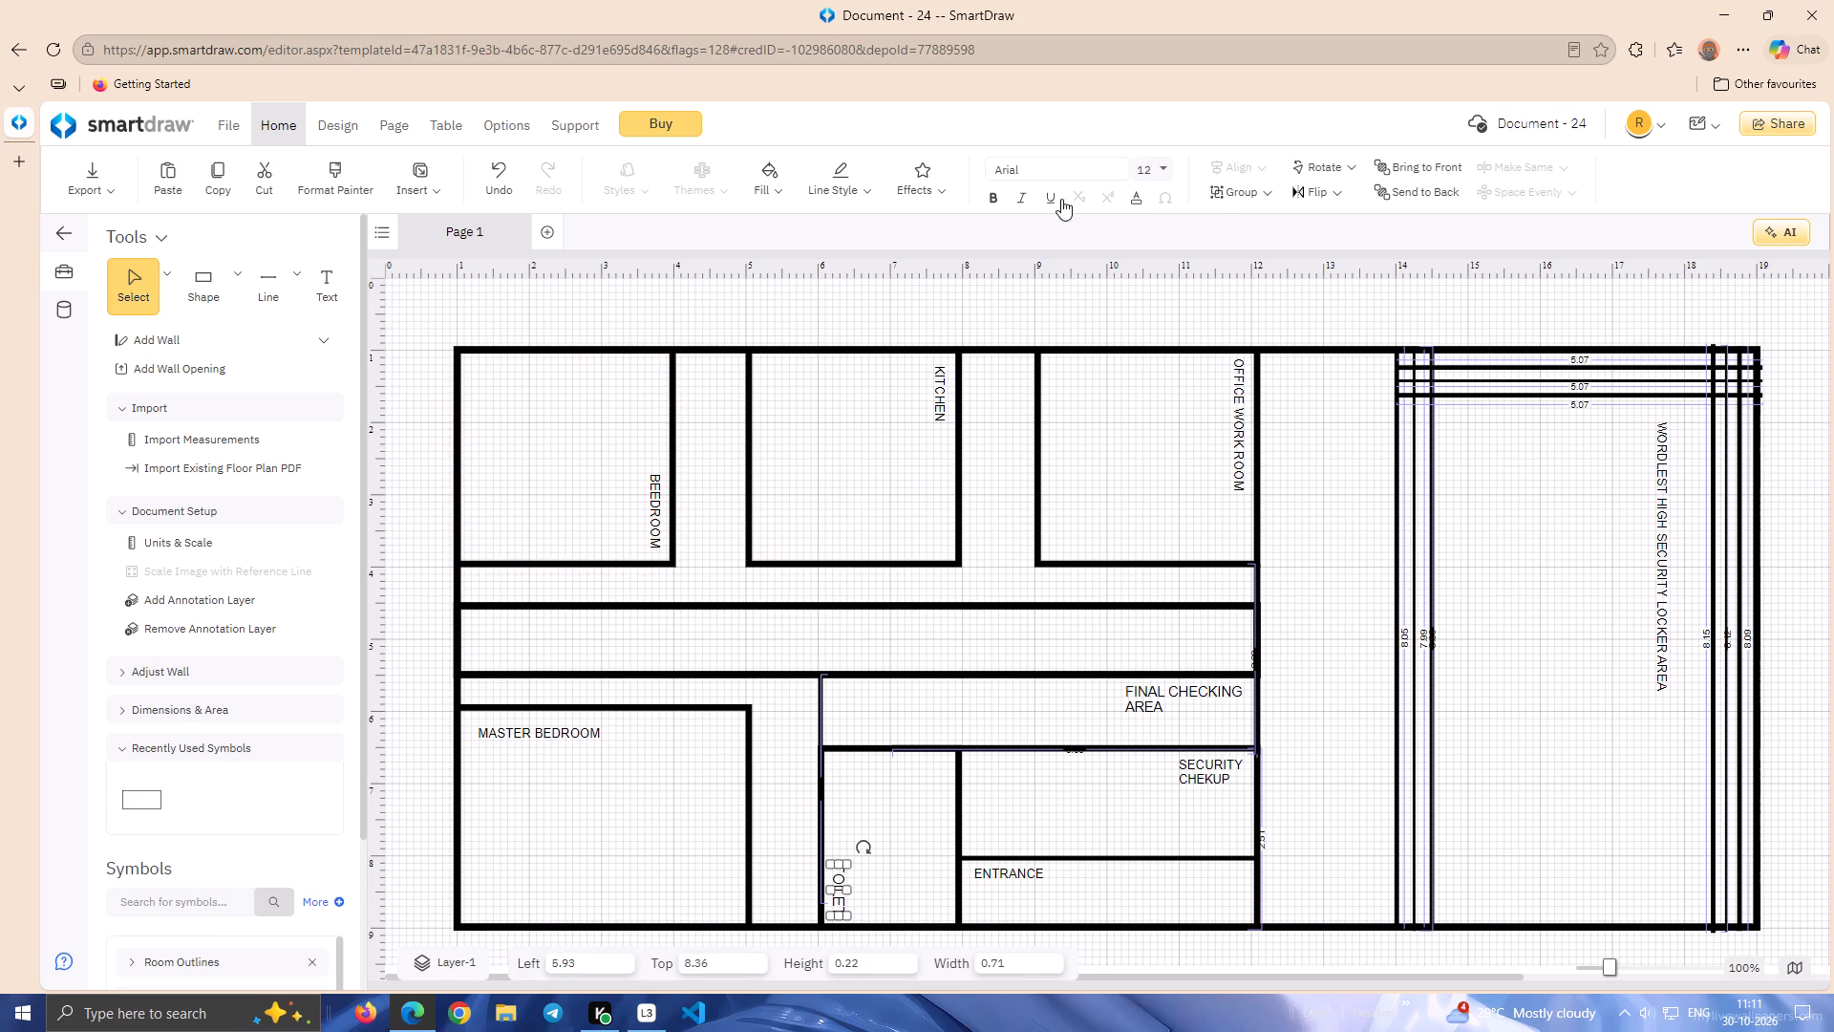
pyautogui.click(1157, 168)
pyautogui.click(1178, 305)
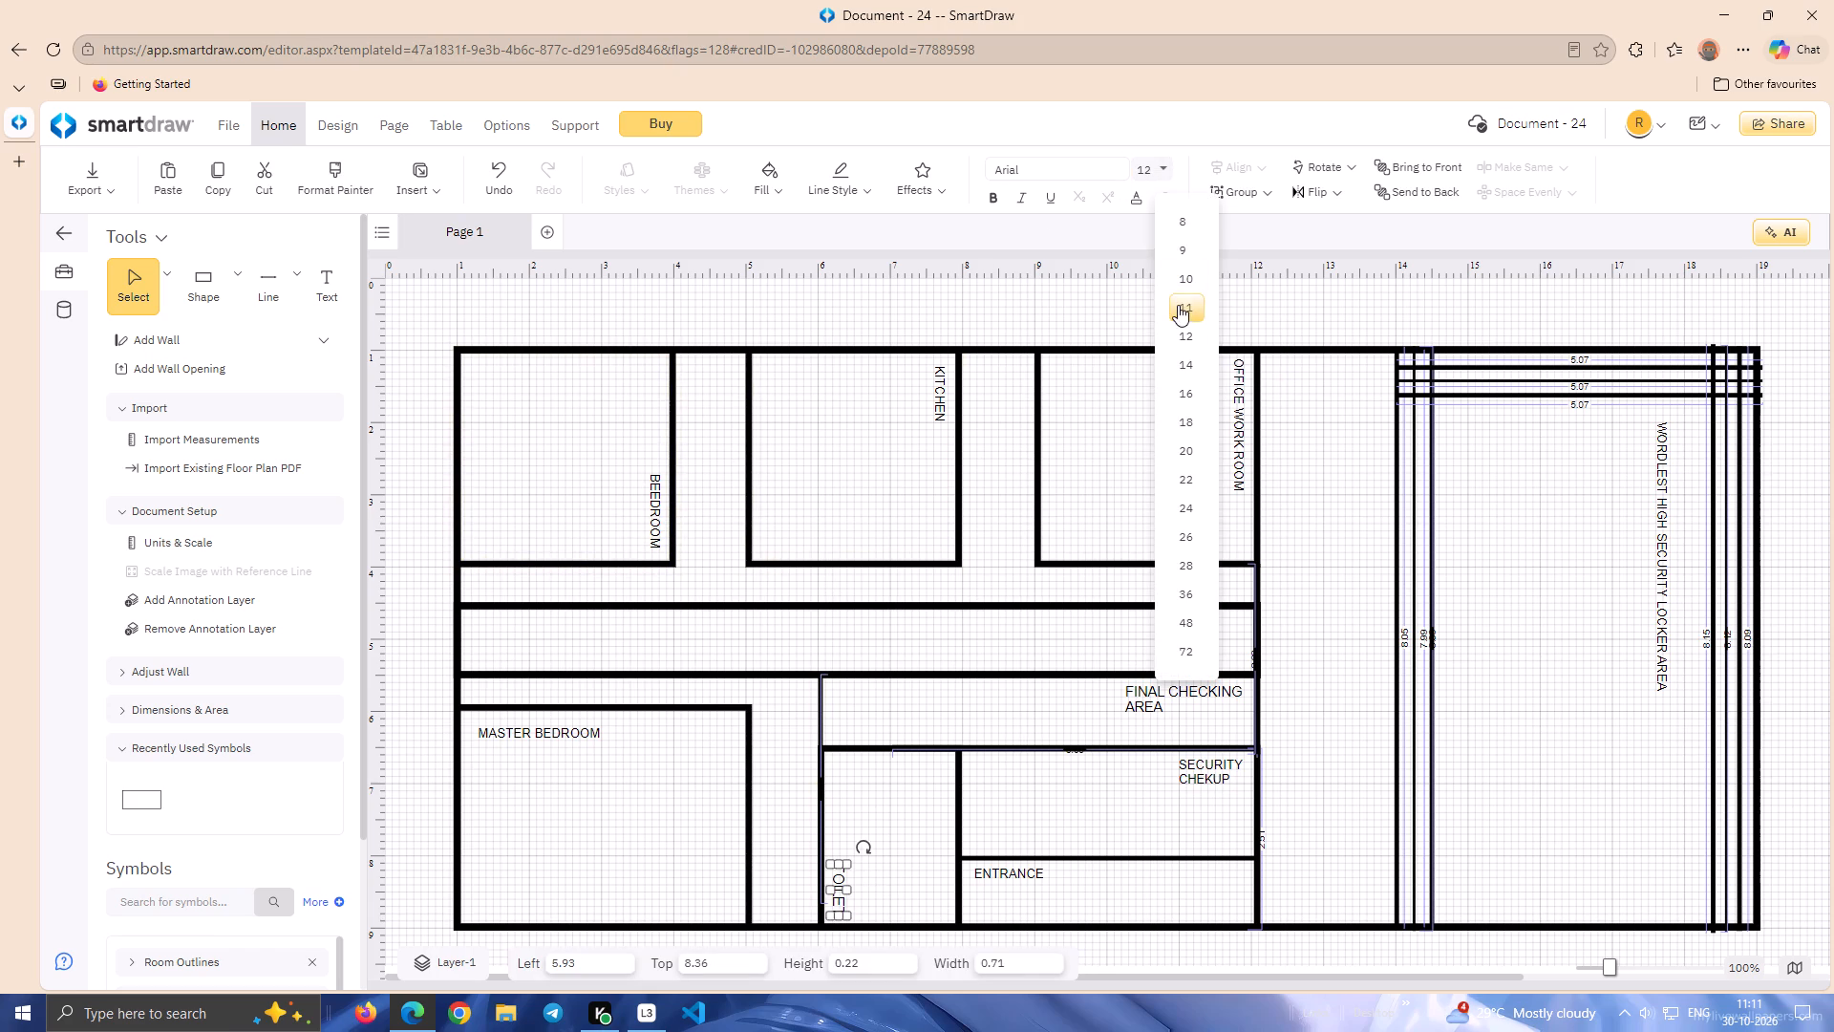
pyautogui.click(1338, 519)
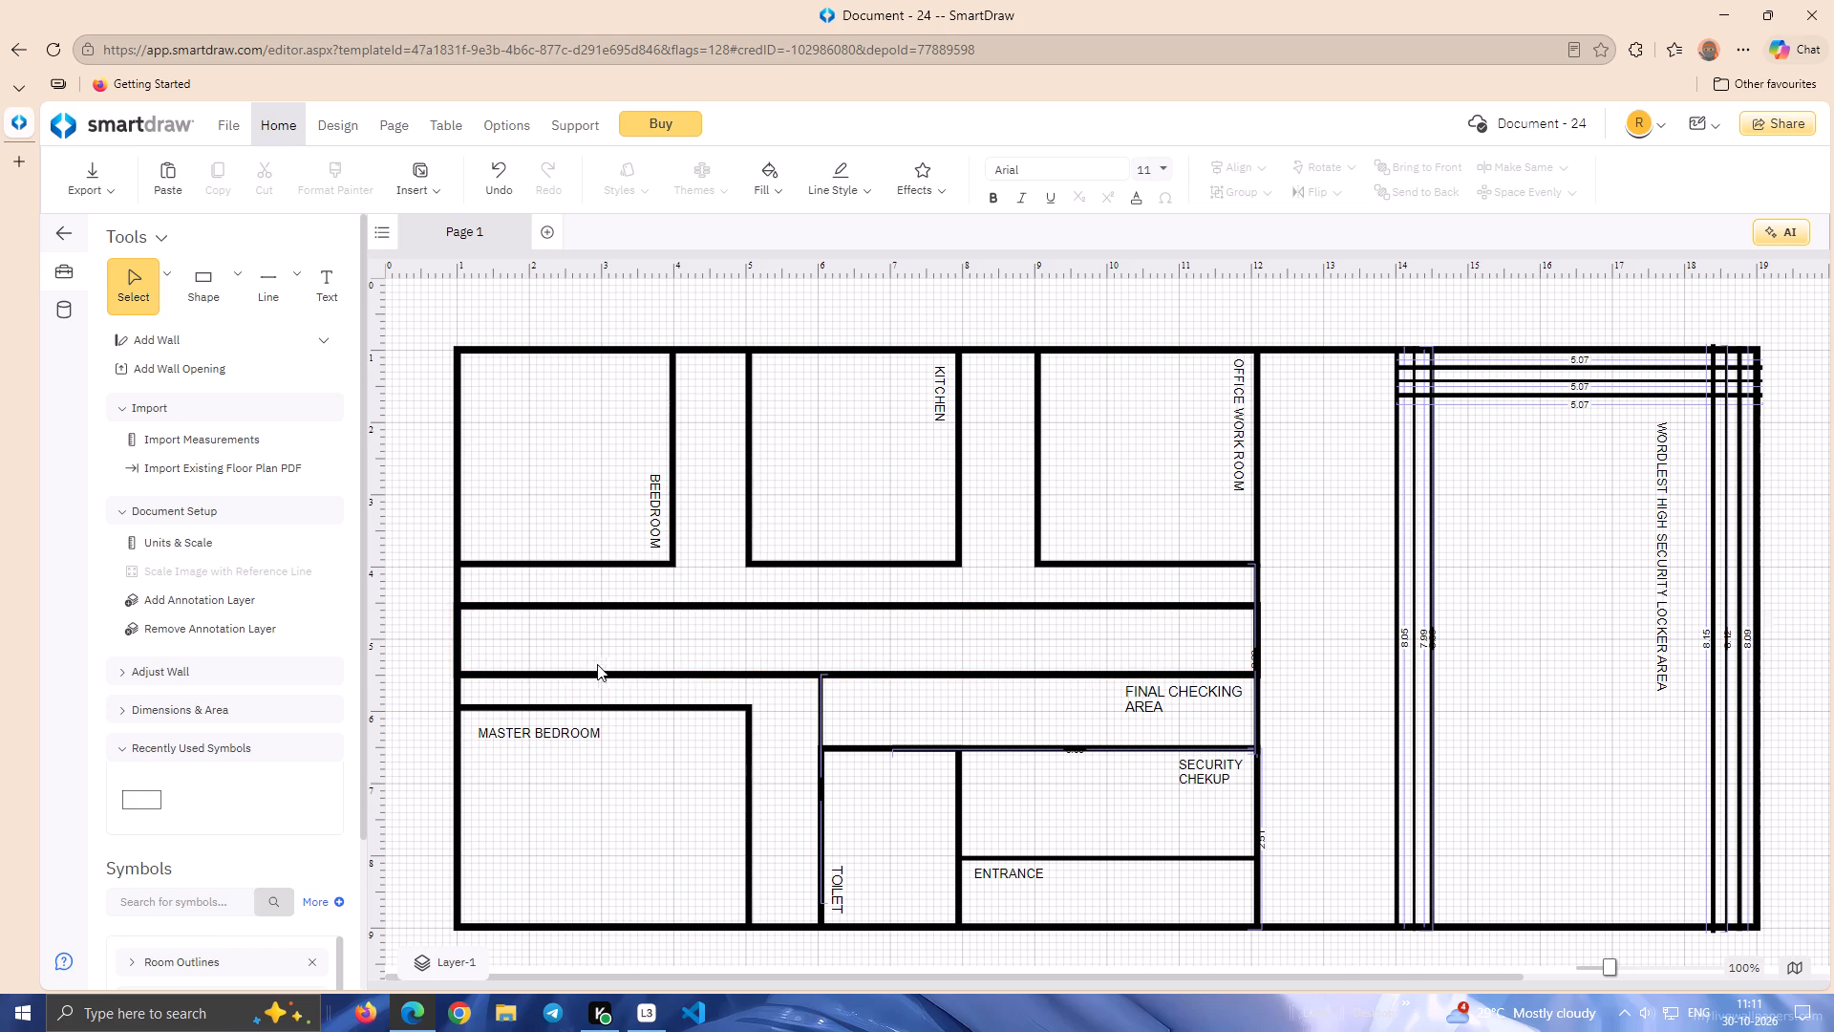
# Add a Door (28") symbol to the Master Bedroom's upper wall near its right corner, at about left 4.13 and top 5.83.
pyautogui.moveTo(364, 518); pyautogui.dragTo(396, 931)
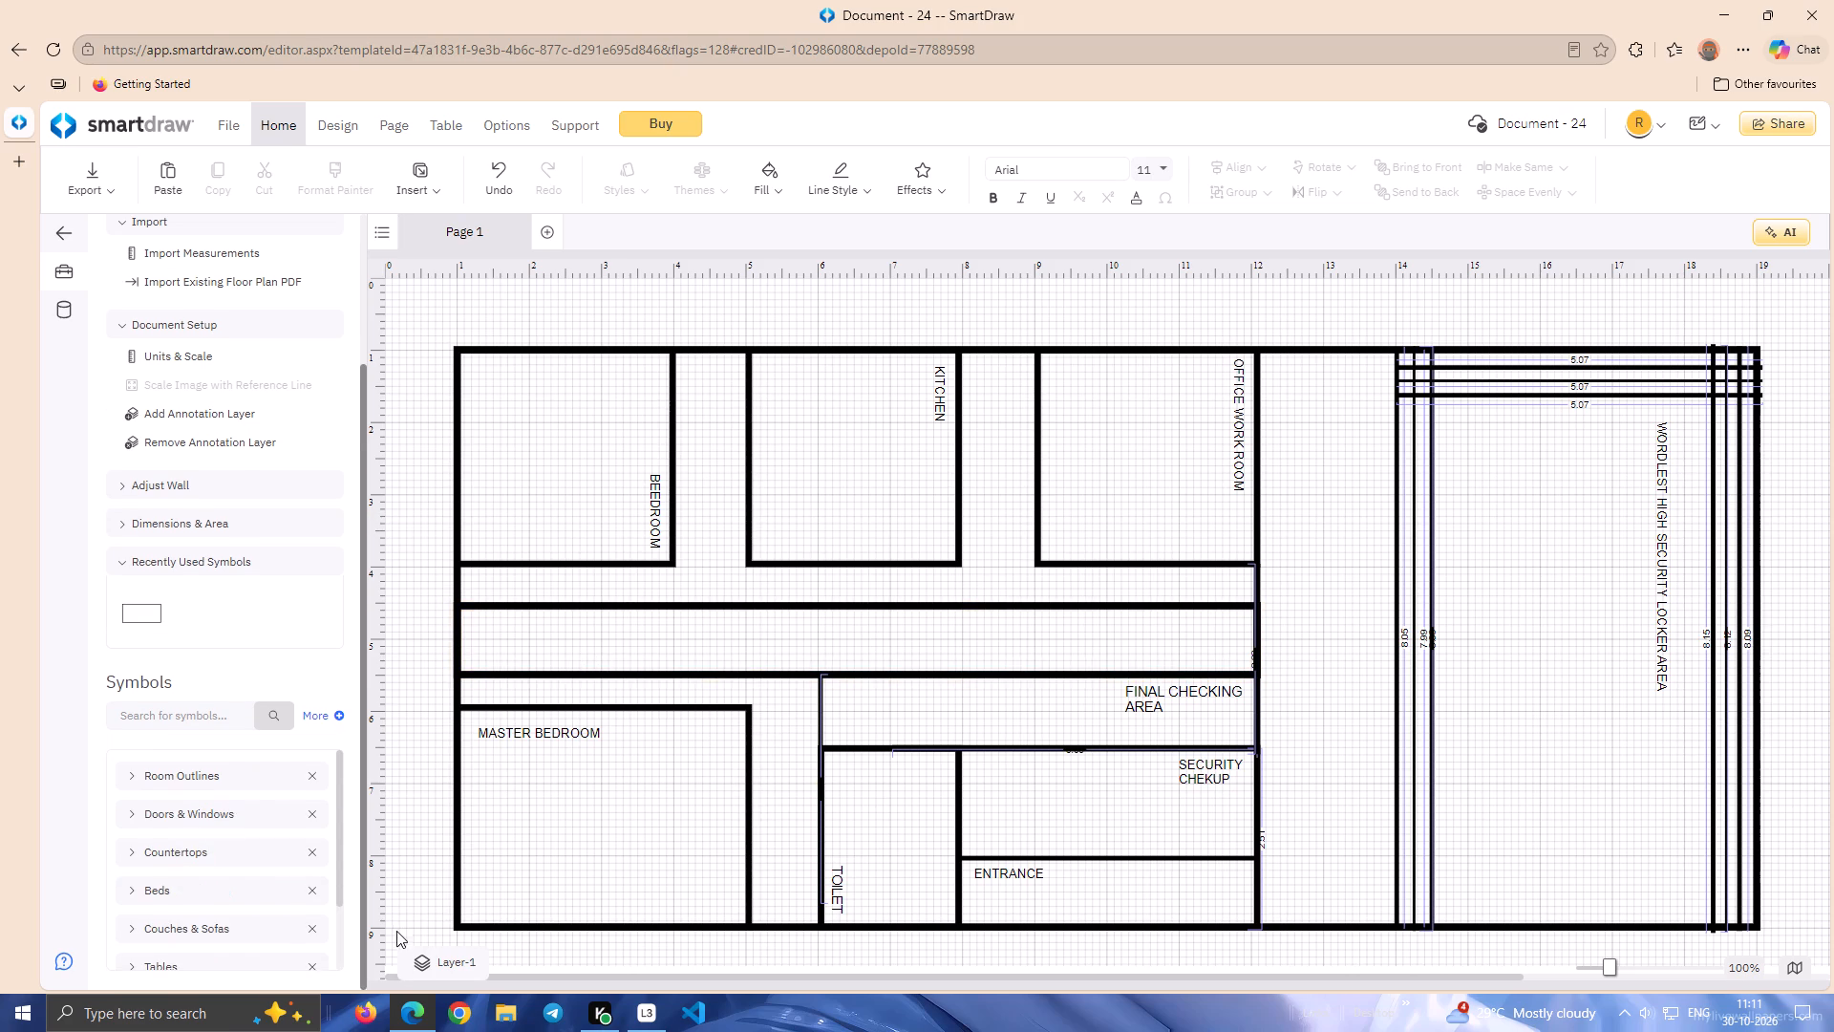
pyautogui.moveTo(396, 931); pyautogui.dragTo(396, 930)
pyautogui.click(129, 817)
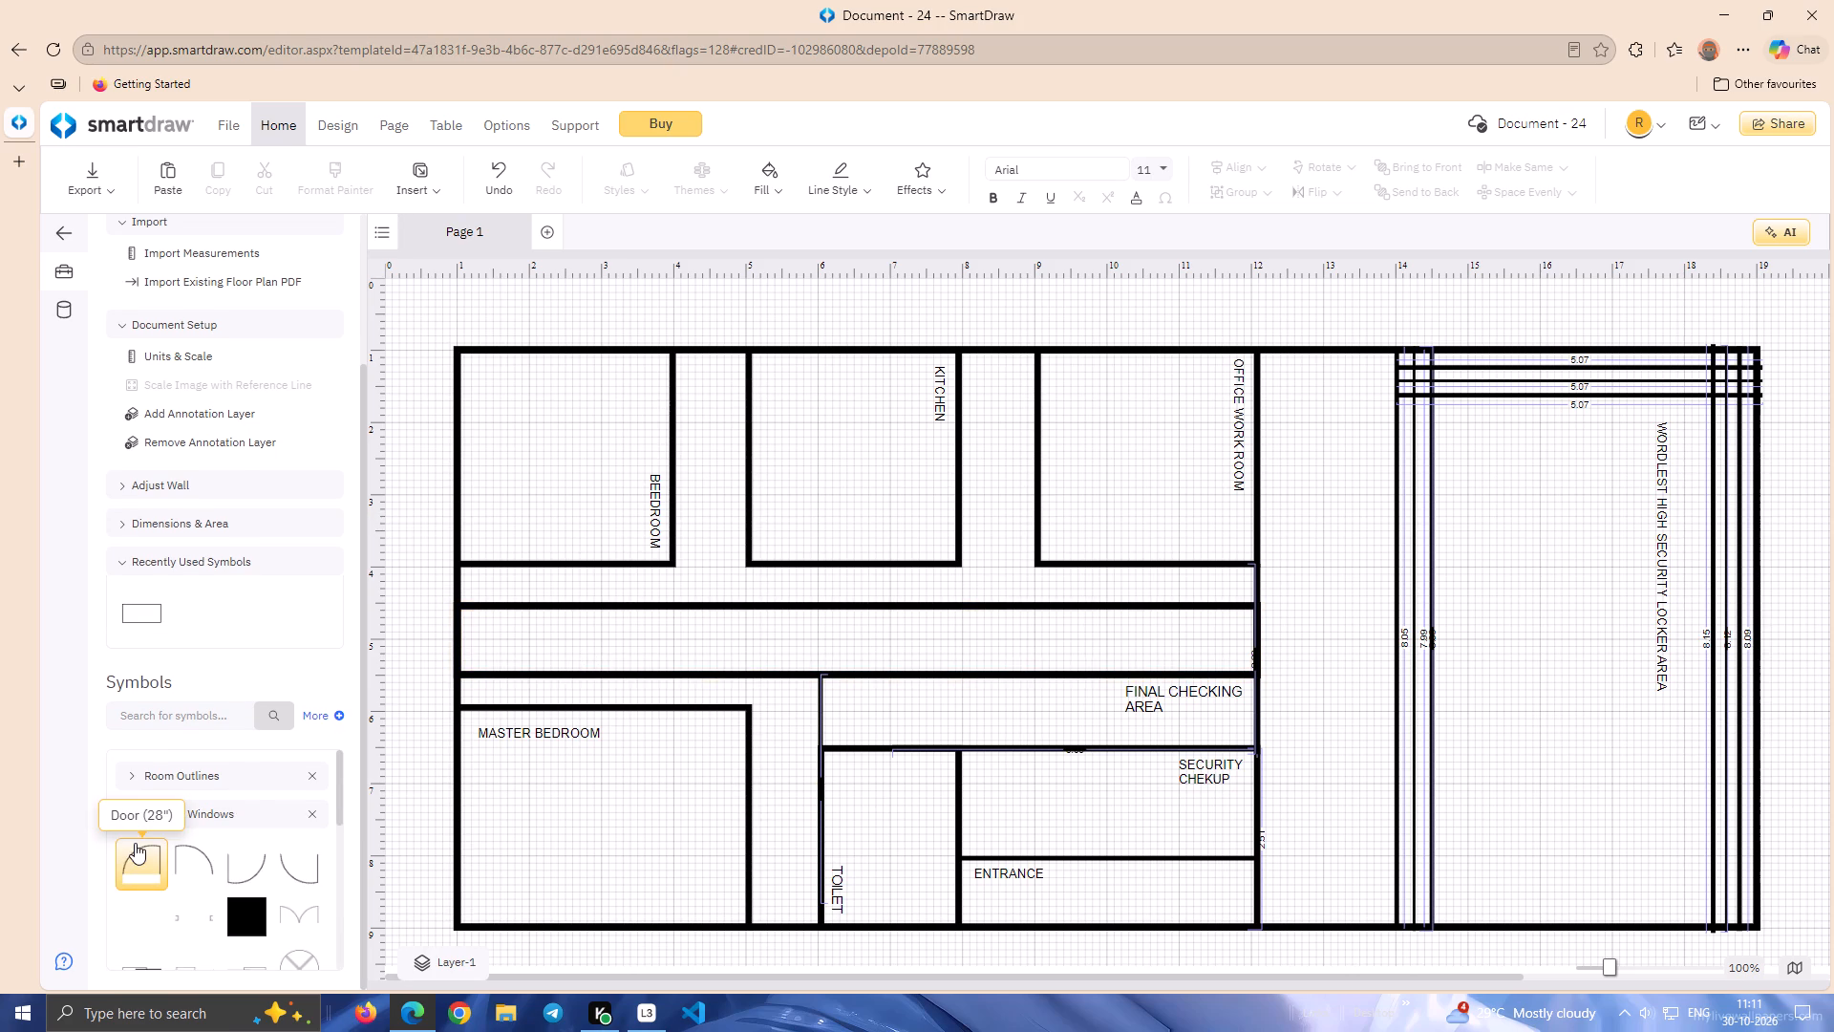
pyautogui.doubleClick(300, 862)
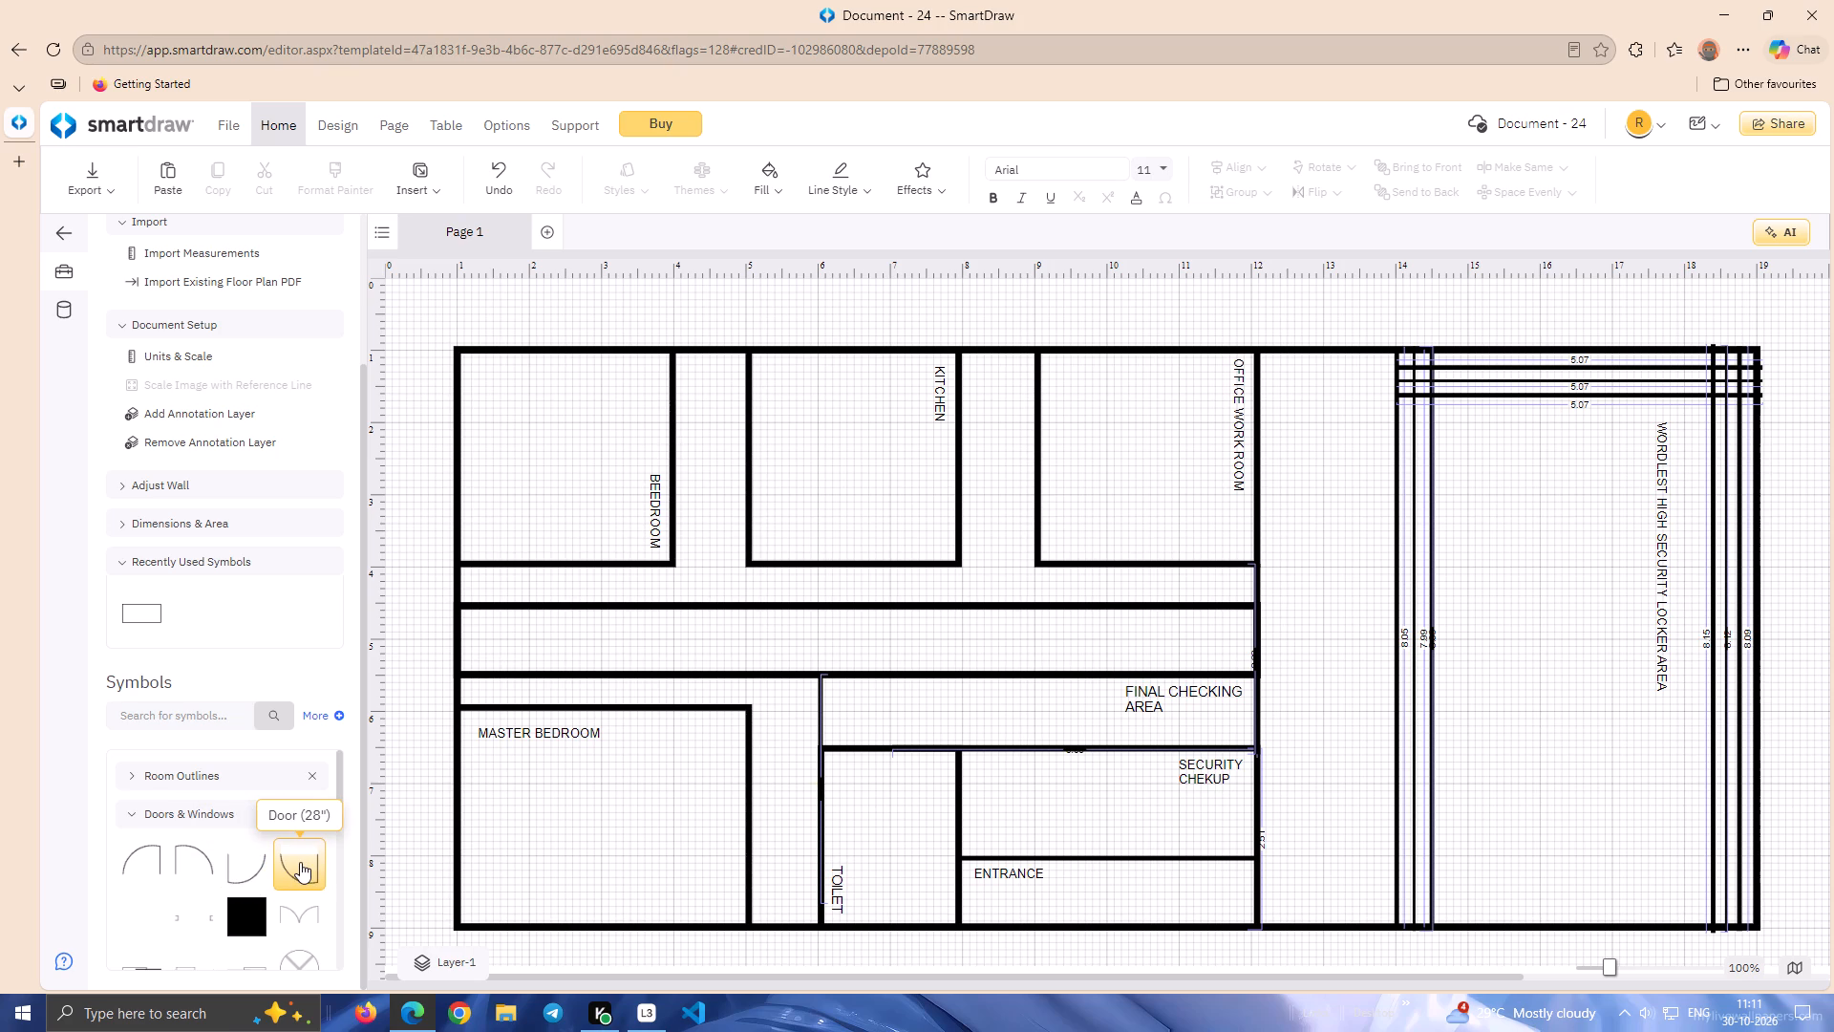
pyautogui.moveTo(300, 862); pyautogui.dragTo(653, 716)
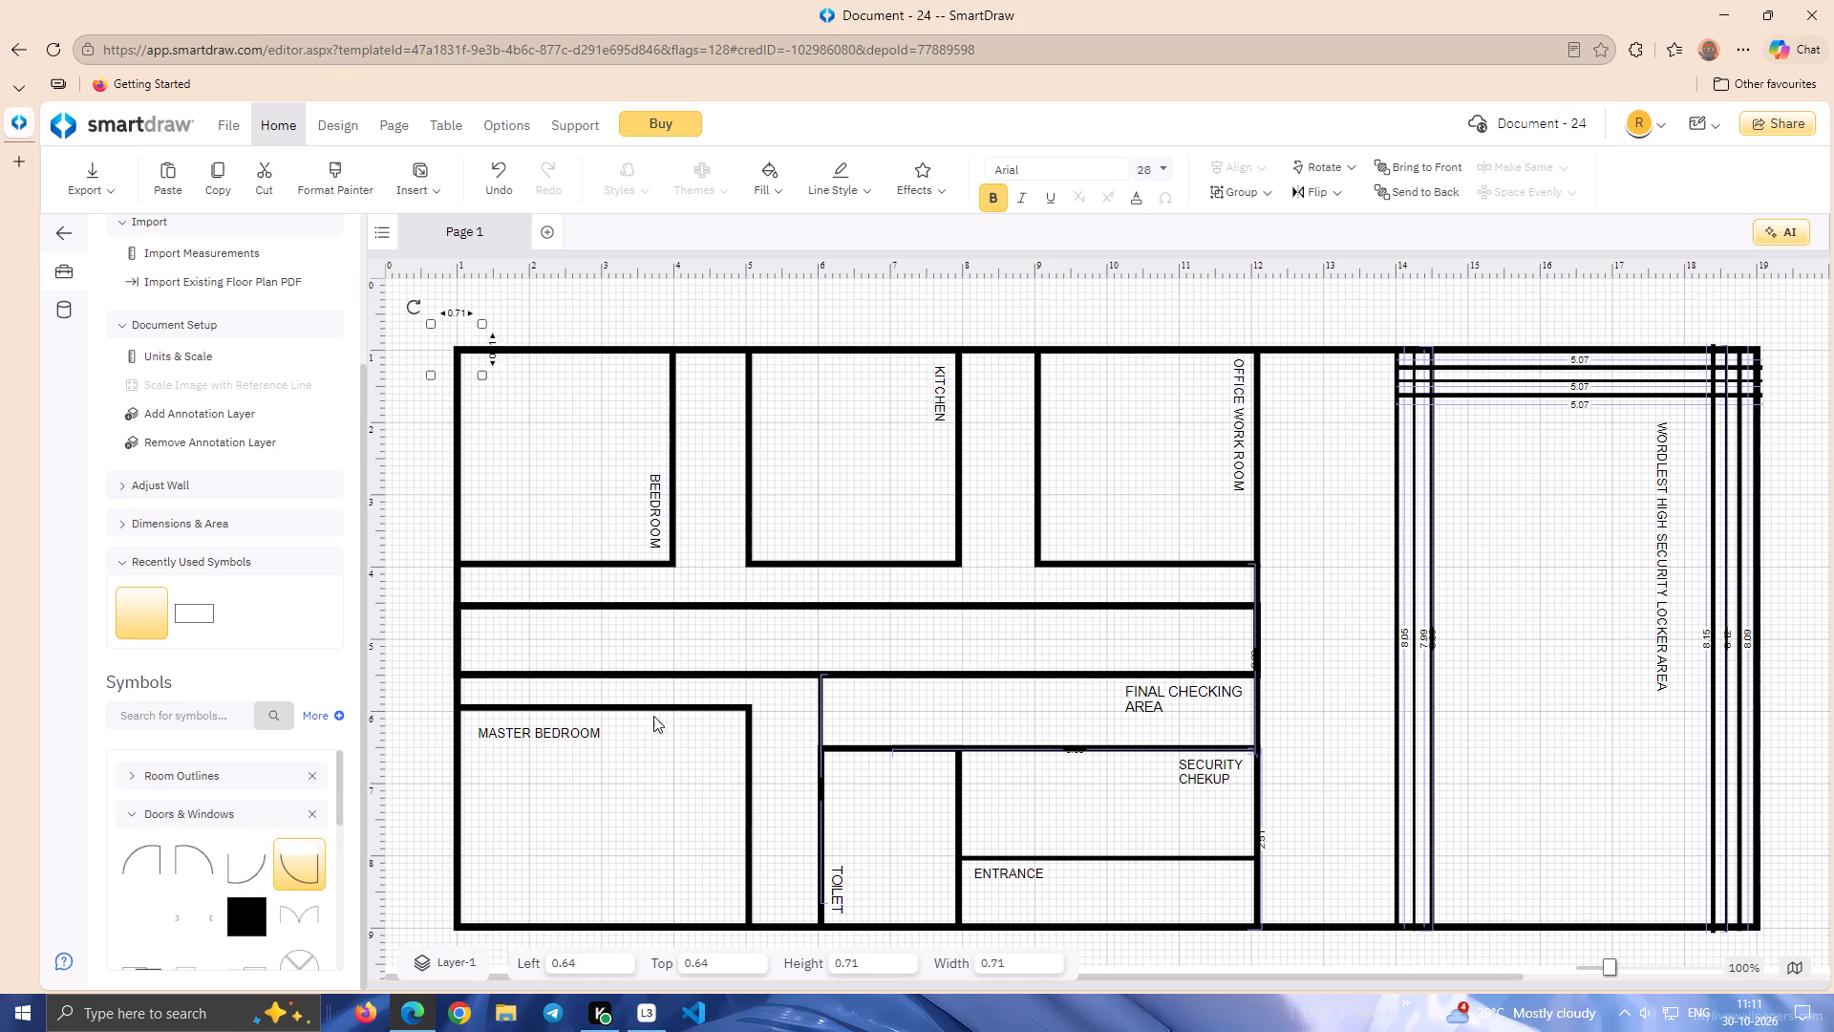
pyautogui.moveTo(653, 716); pyautogui.dragTo(671, 698)
pyautogui.moveTo(450, 330); pyautogui.dragTo(699, 706)
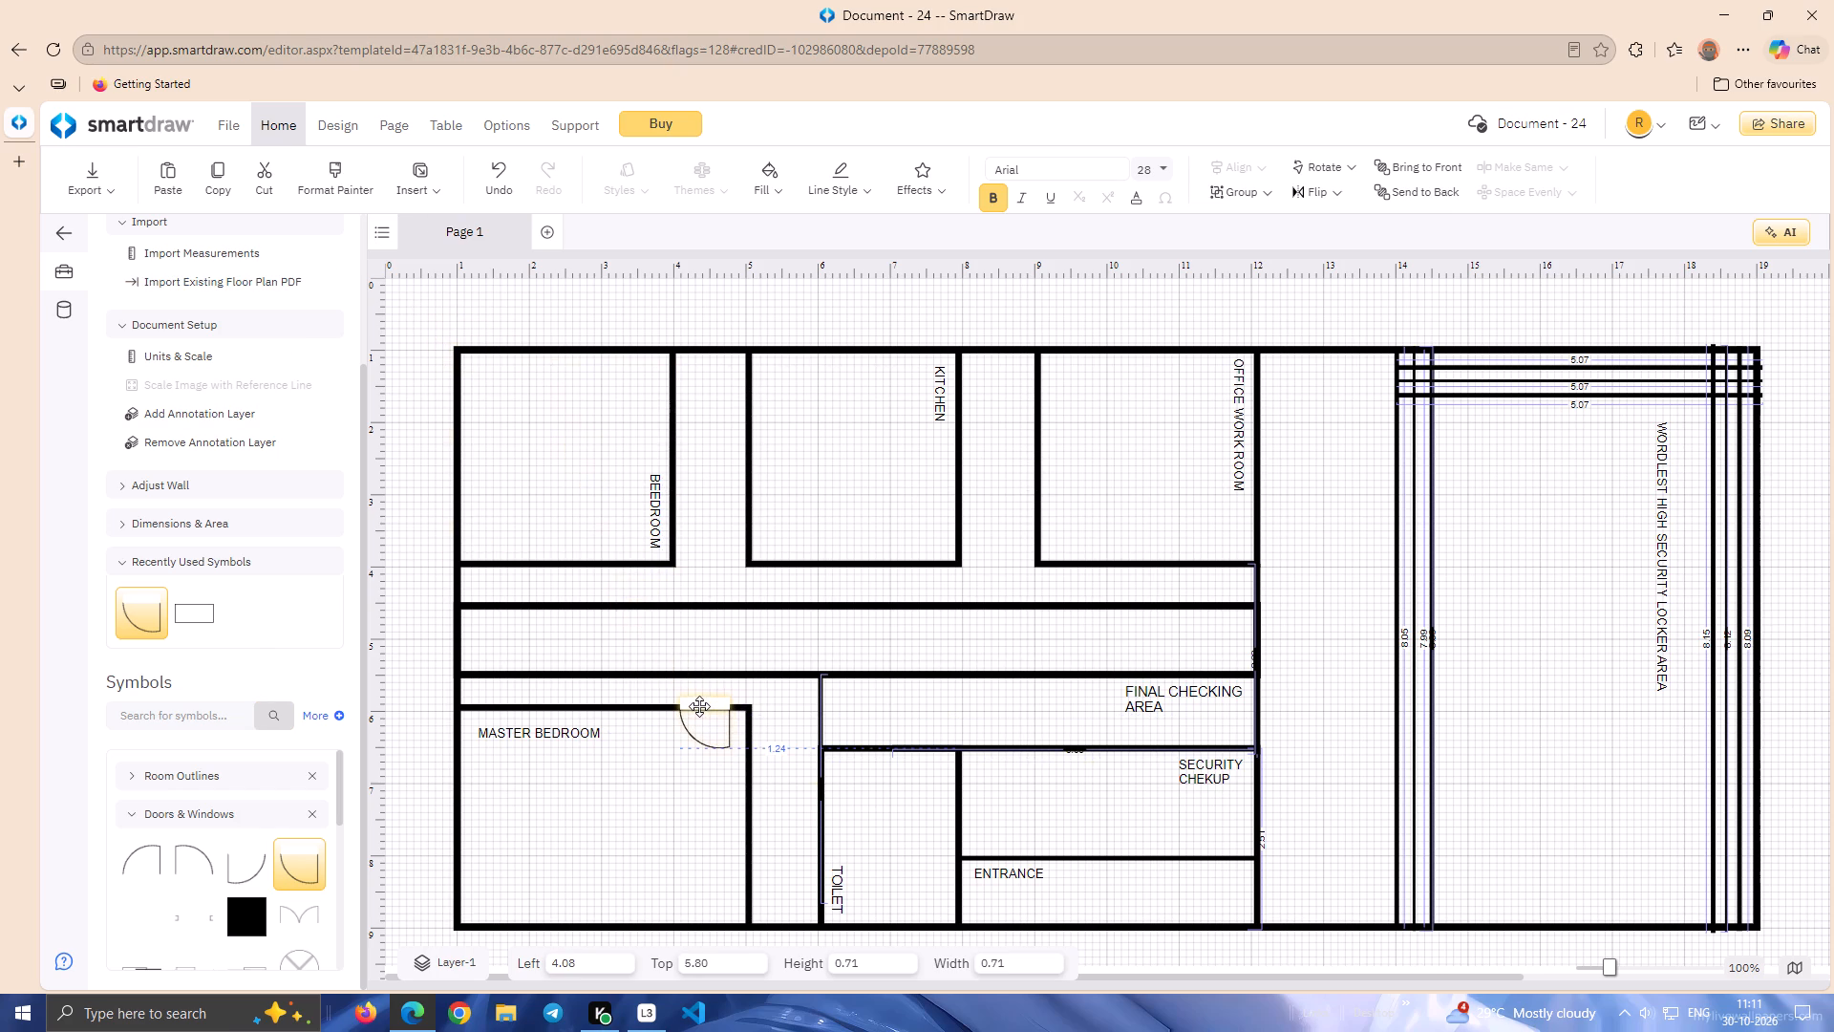
pyautogui.moveTo(699, 706); pyautogui.dragTo(700, 705)
pyautogui.press('Down')
pyautogui.press('Right')
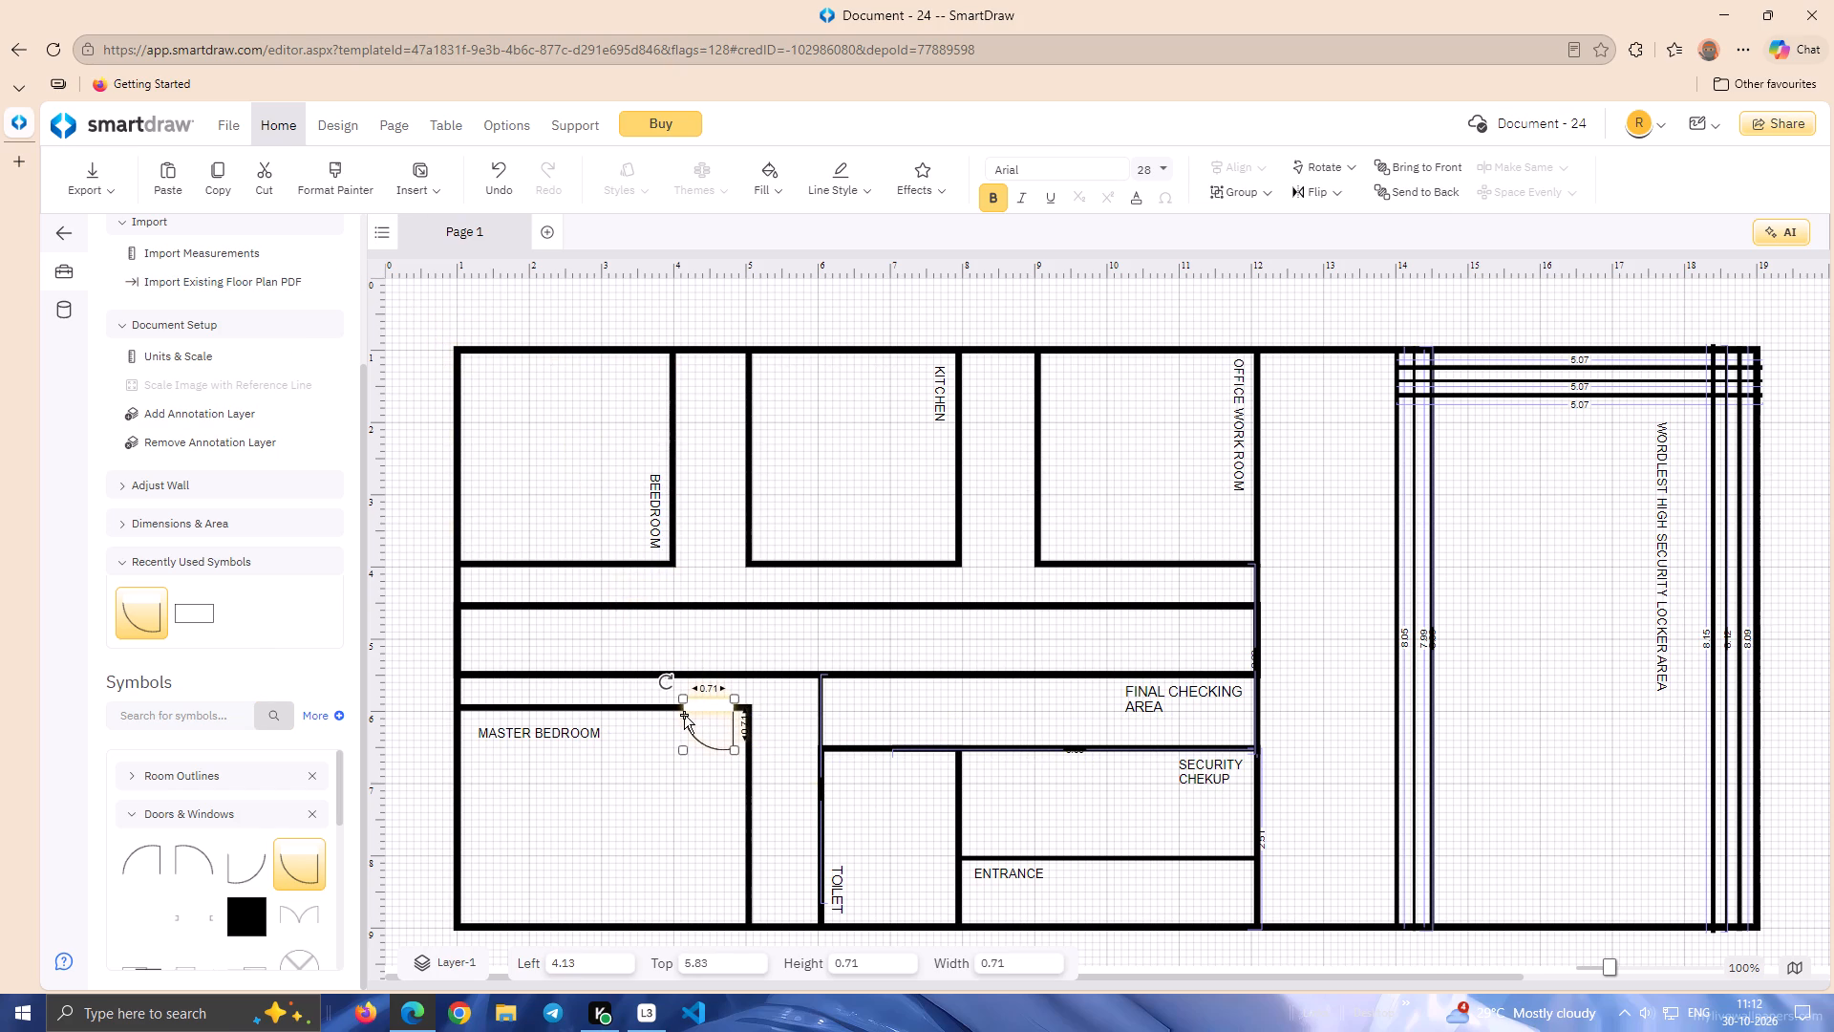
# Shrink the Master Bedroom door to about 0.64 wide and high, keeping it in the upper wall at about left 4.21.
pyautogui.moveTo(734, 754); pyautogui.dragTo(731, 747)
pyautogui.moveTo(731, 747); pyautogui.dragTo(719, 738)
pyautogui.click(684, 700)
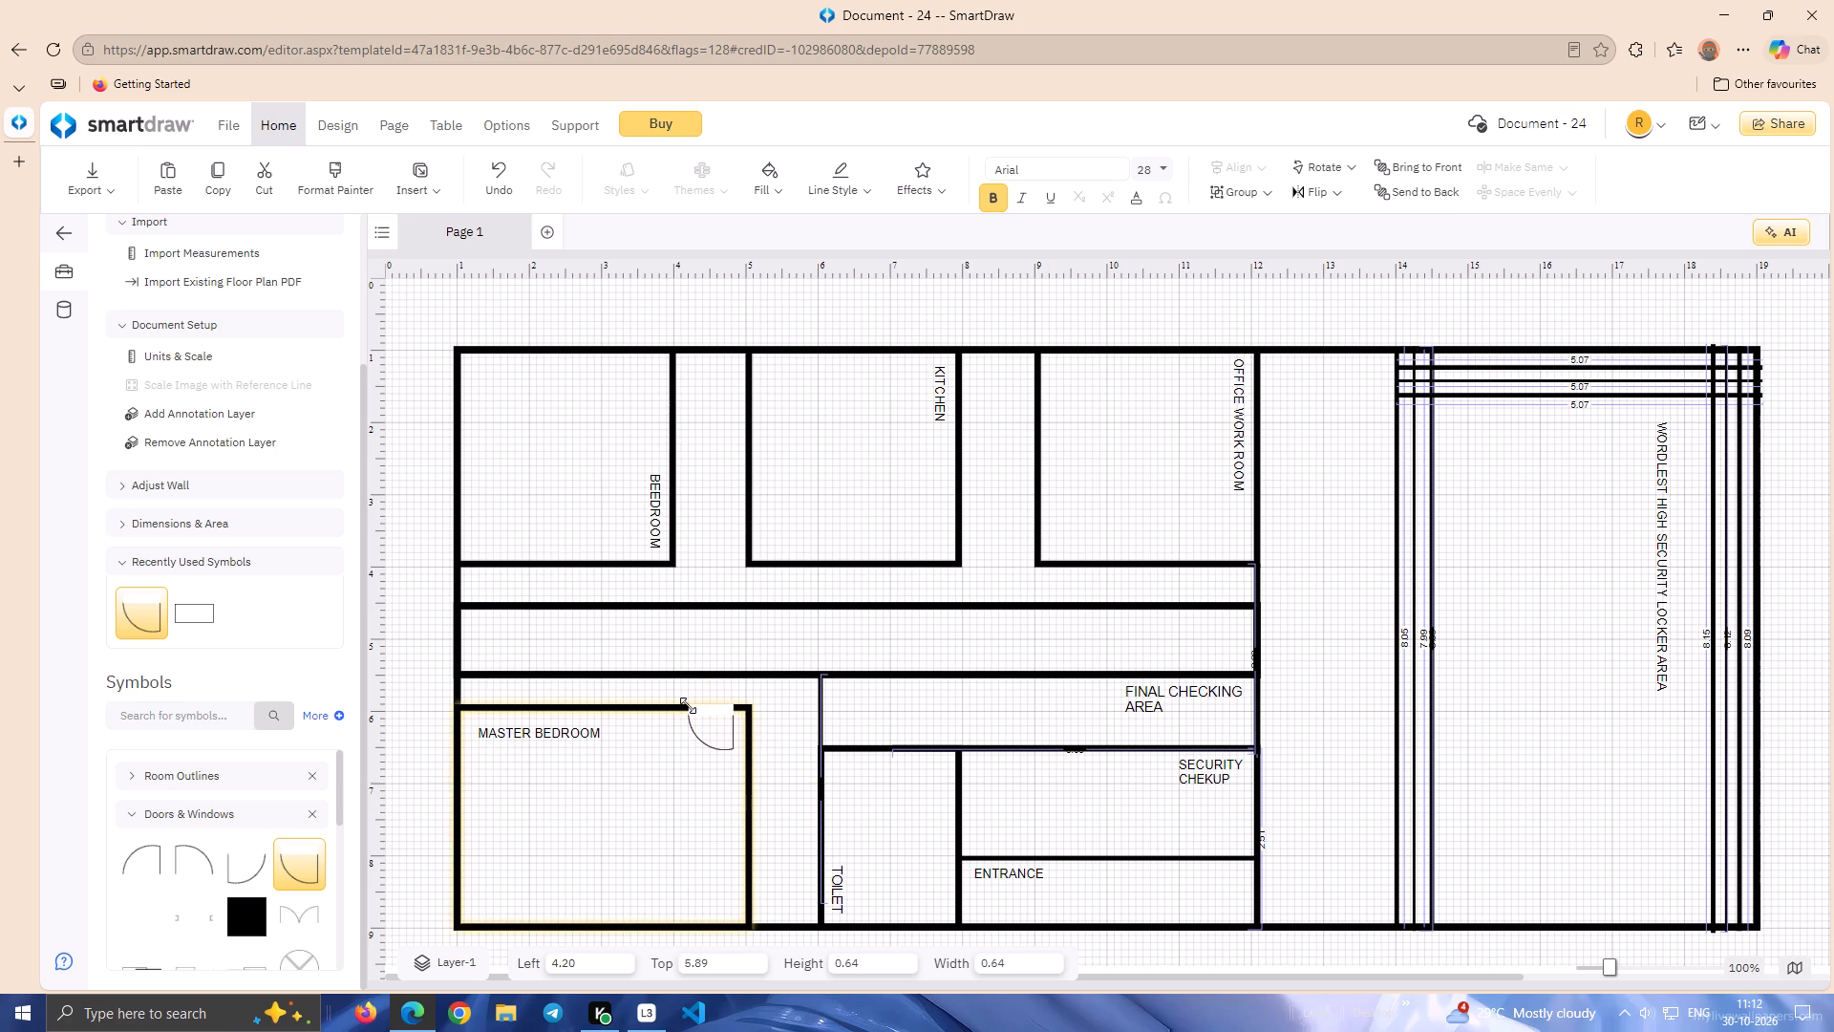
pyautogui.click(676, 786)
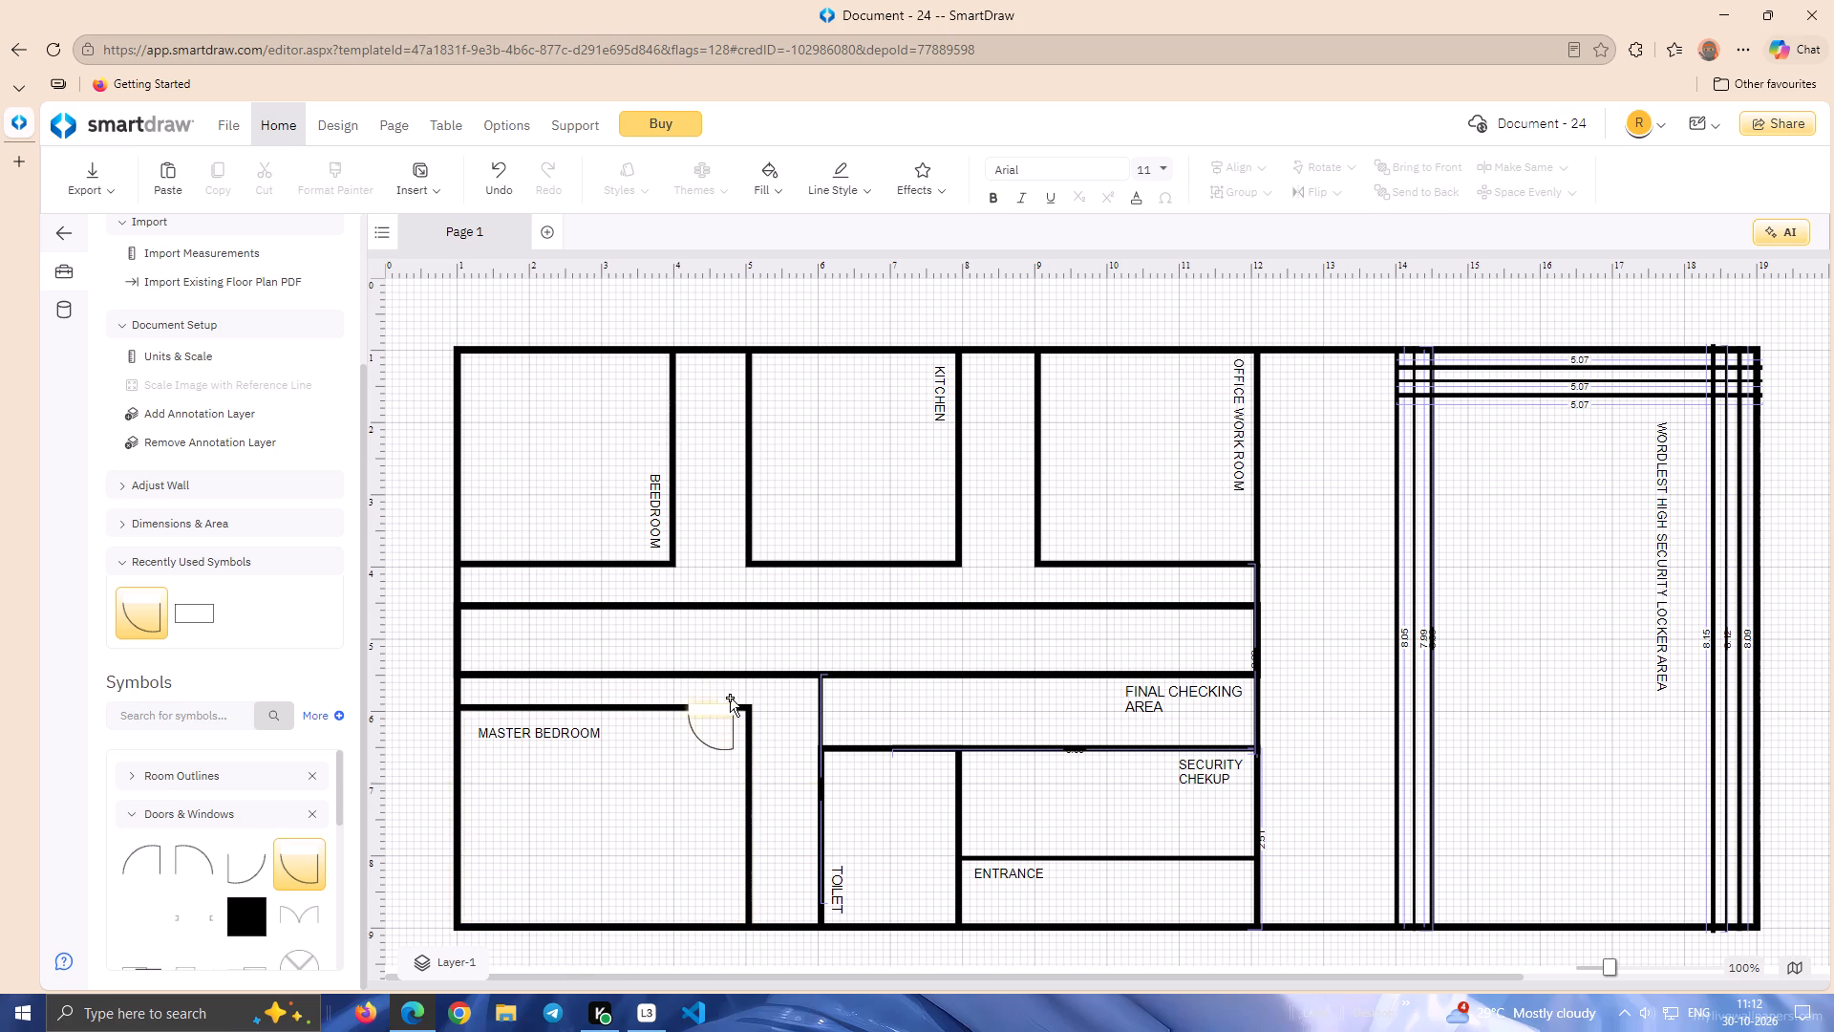
pyautogui.click(718, 713)
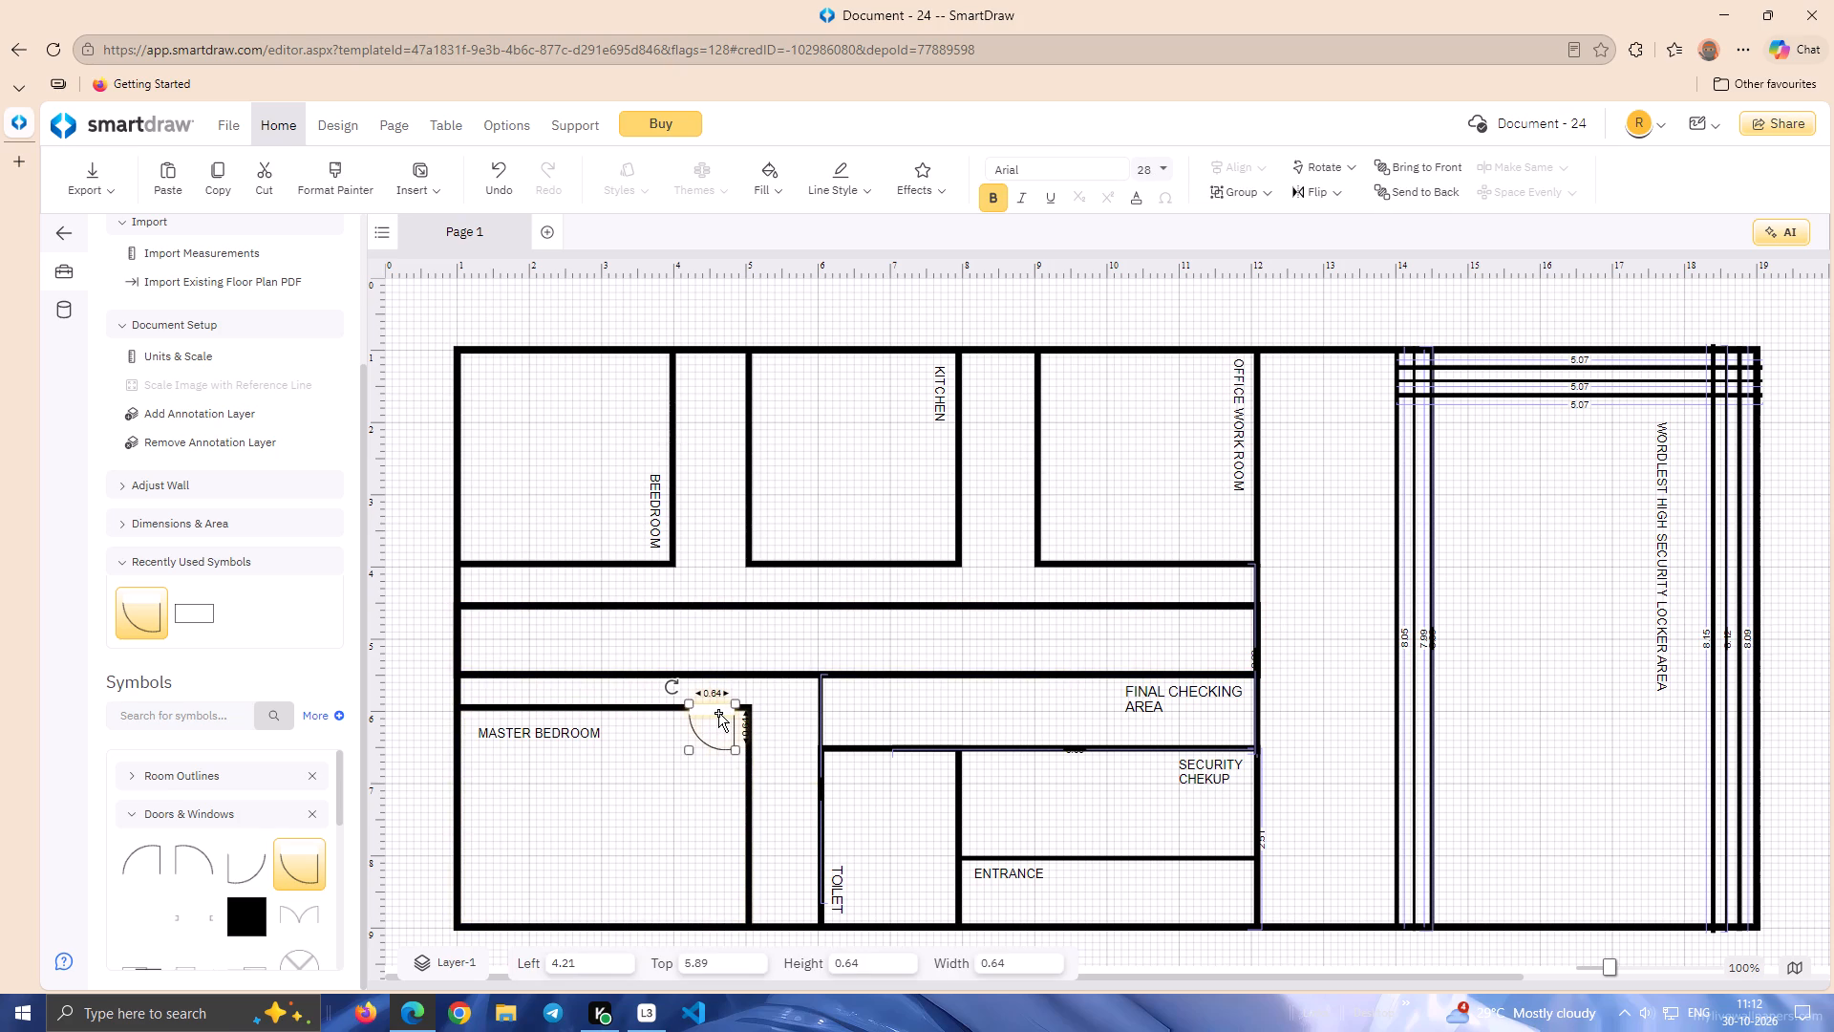
pyautogui.click(652, 942)
pyautogui.click(628, 871)
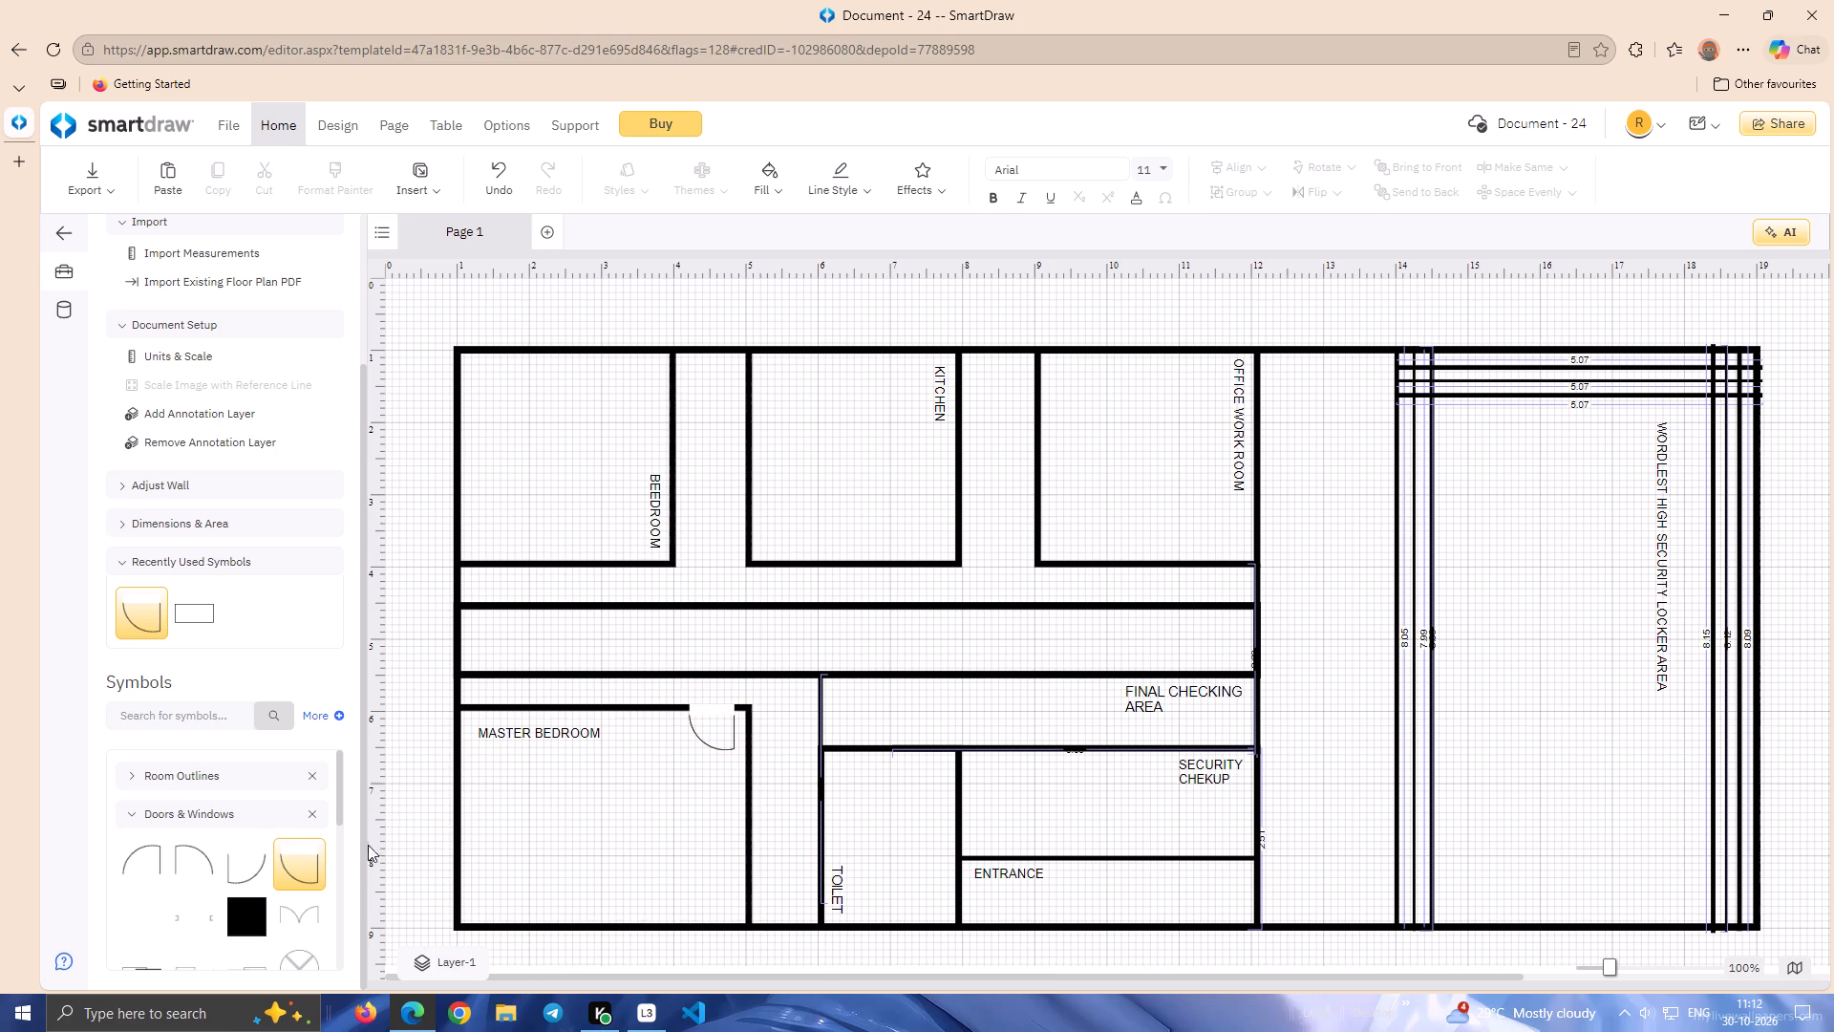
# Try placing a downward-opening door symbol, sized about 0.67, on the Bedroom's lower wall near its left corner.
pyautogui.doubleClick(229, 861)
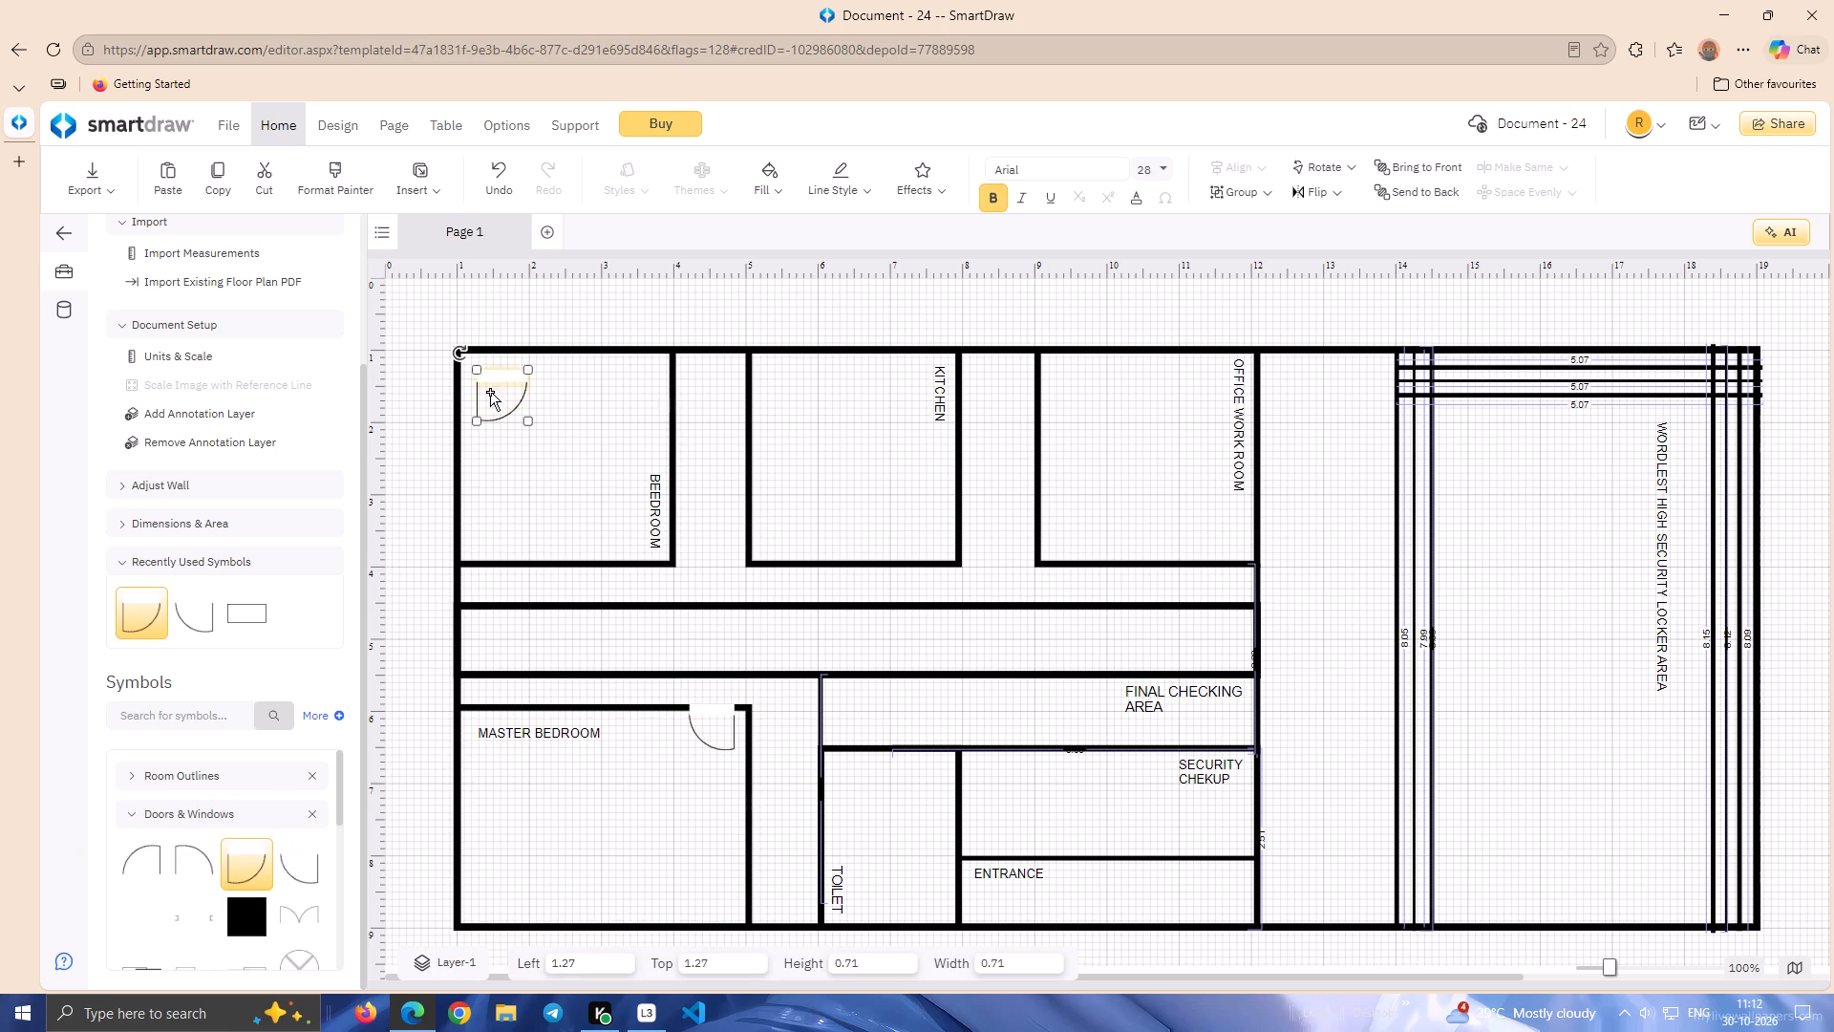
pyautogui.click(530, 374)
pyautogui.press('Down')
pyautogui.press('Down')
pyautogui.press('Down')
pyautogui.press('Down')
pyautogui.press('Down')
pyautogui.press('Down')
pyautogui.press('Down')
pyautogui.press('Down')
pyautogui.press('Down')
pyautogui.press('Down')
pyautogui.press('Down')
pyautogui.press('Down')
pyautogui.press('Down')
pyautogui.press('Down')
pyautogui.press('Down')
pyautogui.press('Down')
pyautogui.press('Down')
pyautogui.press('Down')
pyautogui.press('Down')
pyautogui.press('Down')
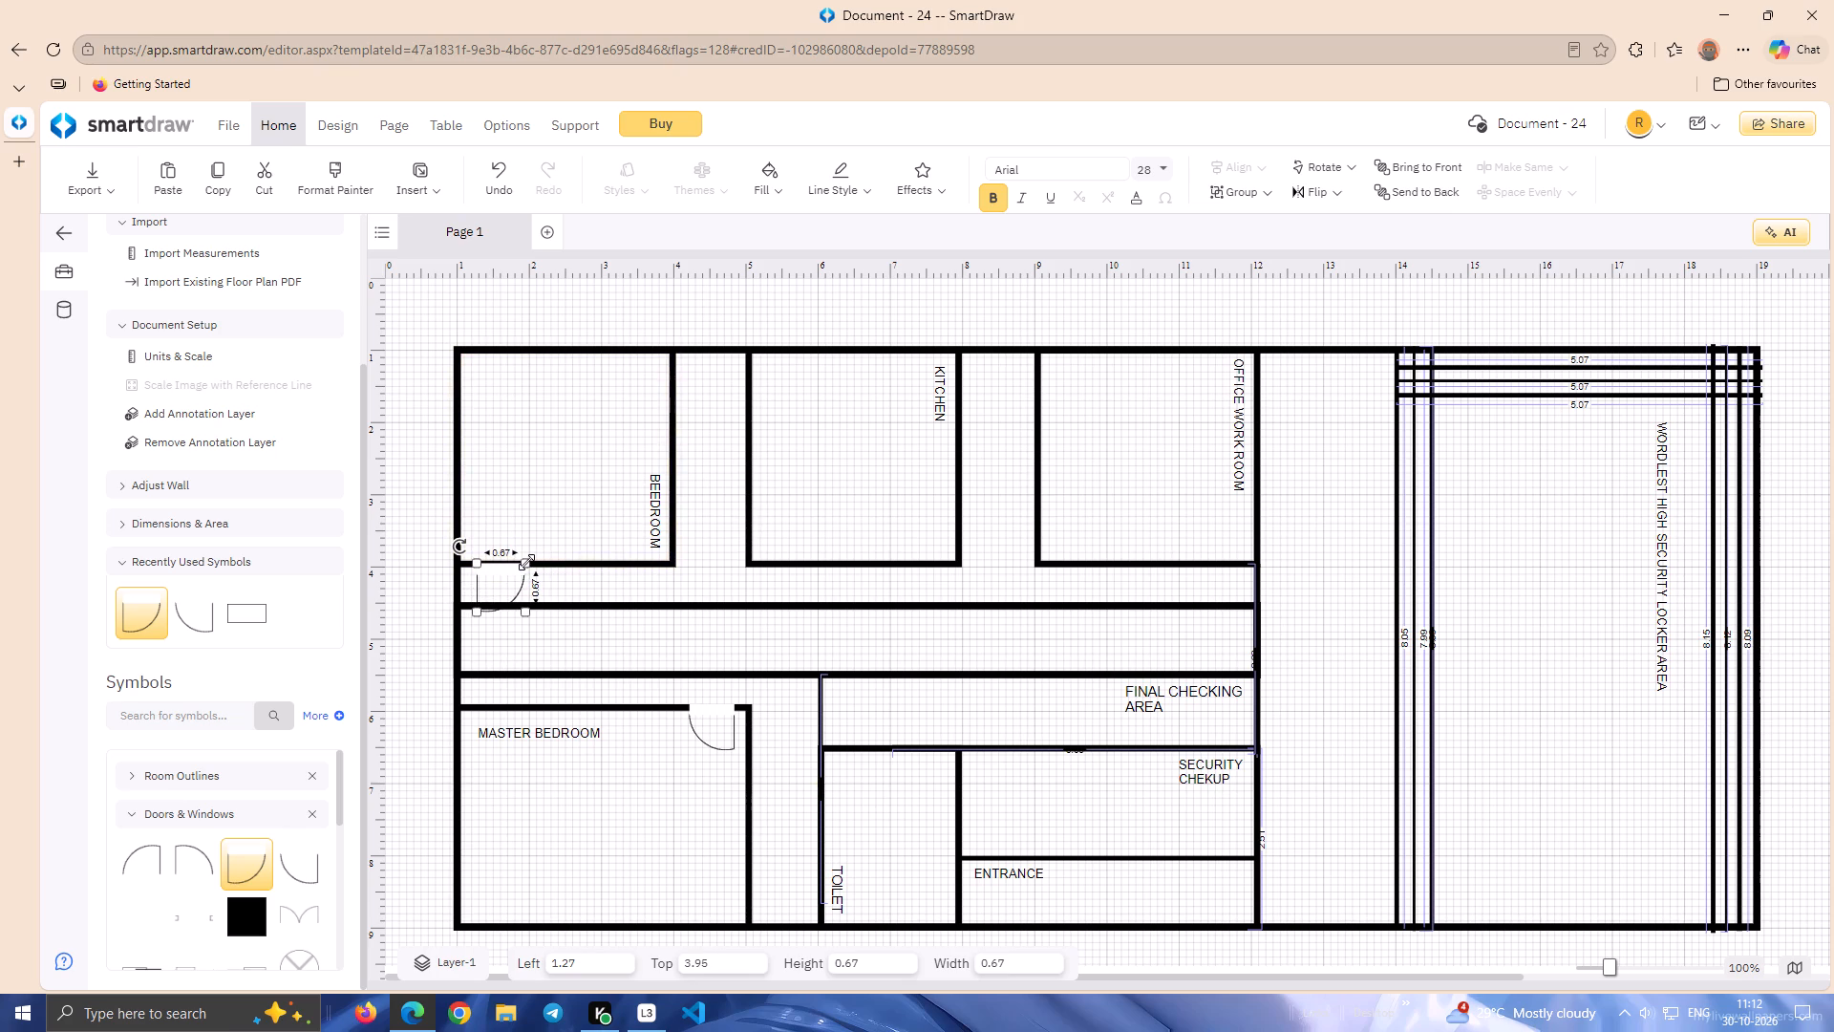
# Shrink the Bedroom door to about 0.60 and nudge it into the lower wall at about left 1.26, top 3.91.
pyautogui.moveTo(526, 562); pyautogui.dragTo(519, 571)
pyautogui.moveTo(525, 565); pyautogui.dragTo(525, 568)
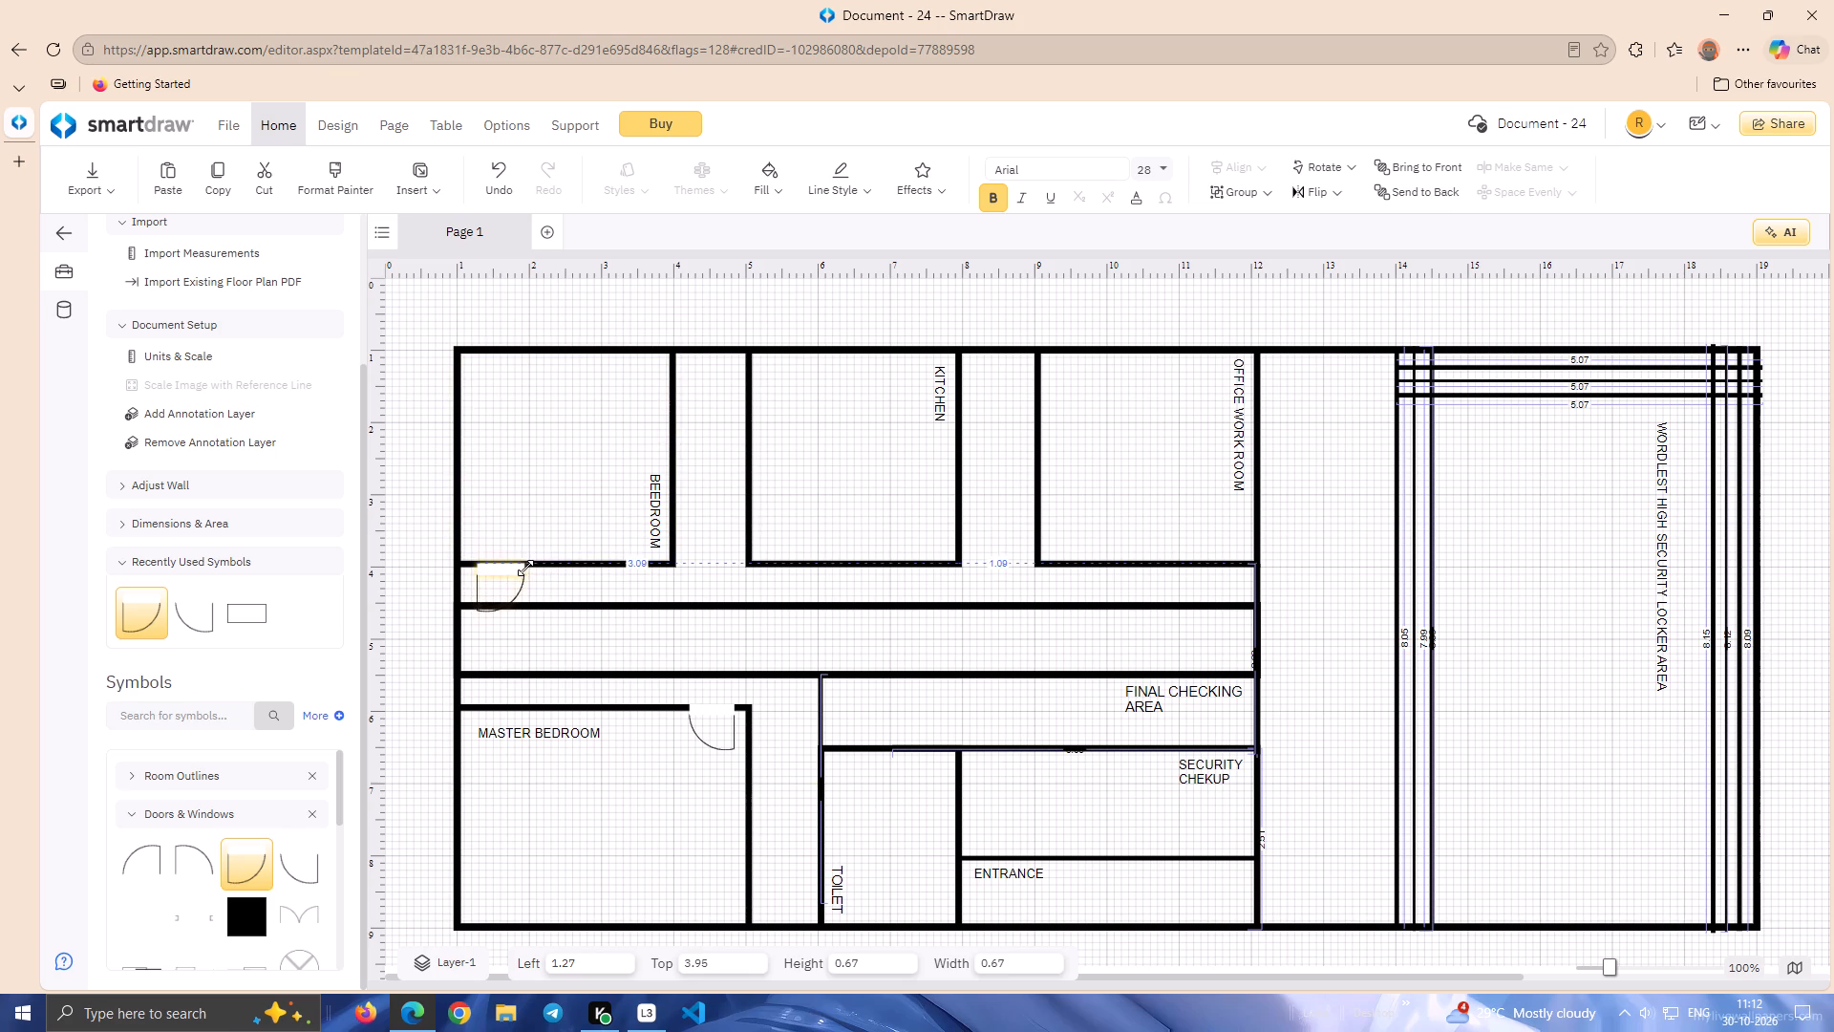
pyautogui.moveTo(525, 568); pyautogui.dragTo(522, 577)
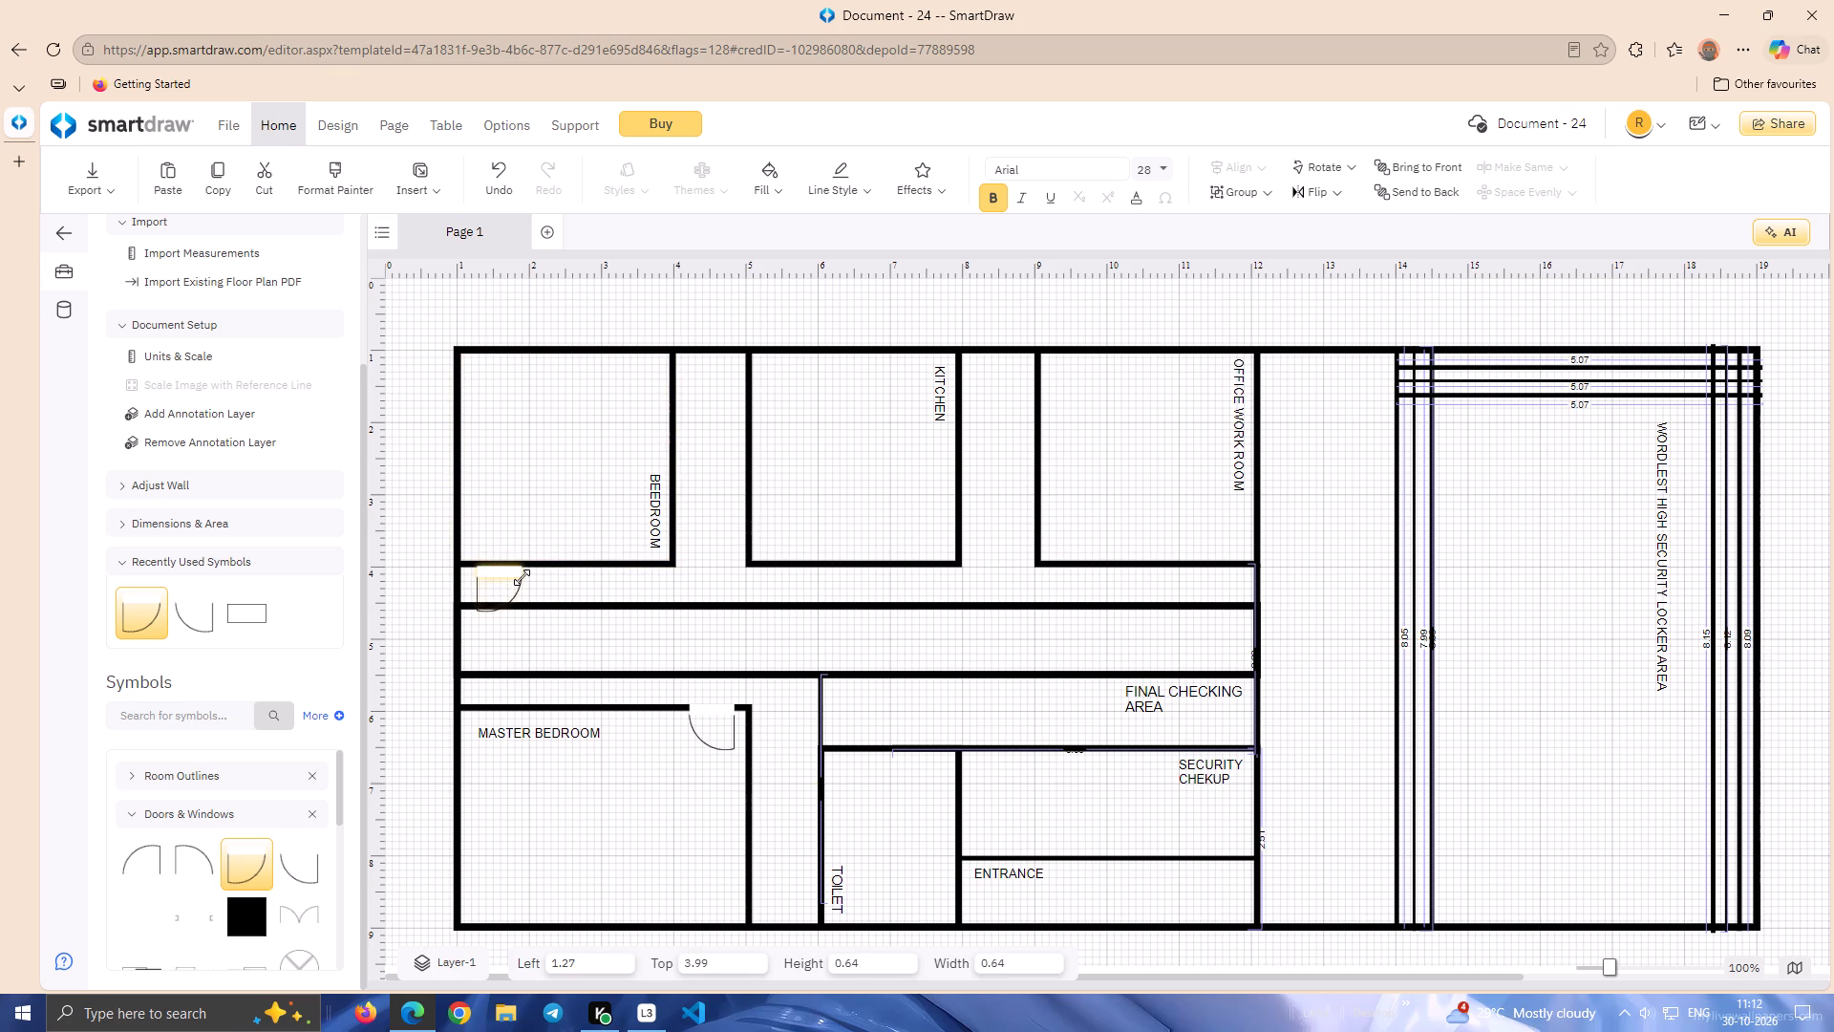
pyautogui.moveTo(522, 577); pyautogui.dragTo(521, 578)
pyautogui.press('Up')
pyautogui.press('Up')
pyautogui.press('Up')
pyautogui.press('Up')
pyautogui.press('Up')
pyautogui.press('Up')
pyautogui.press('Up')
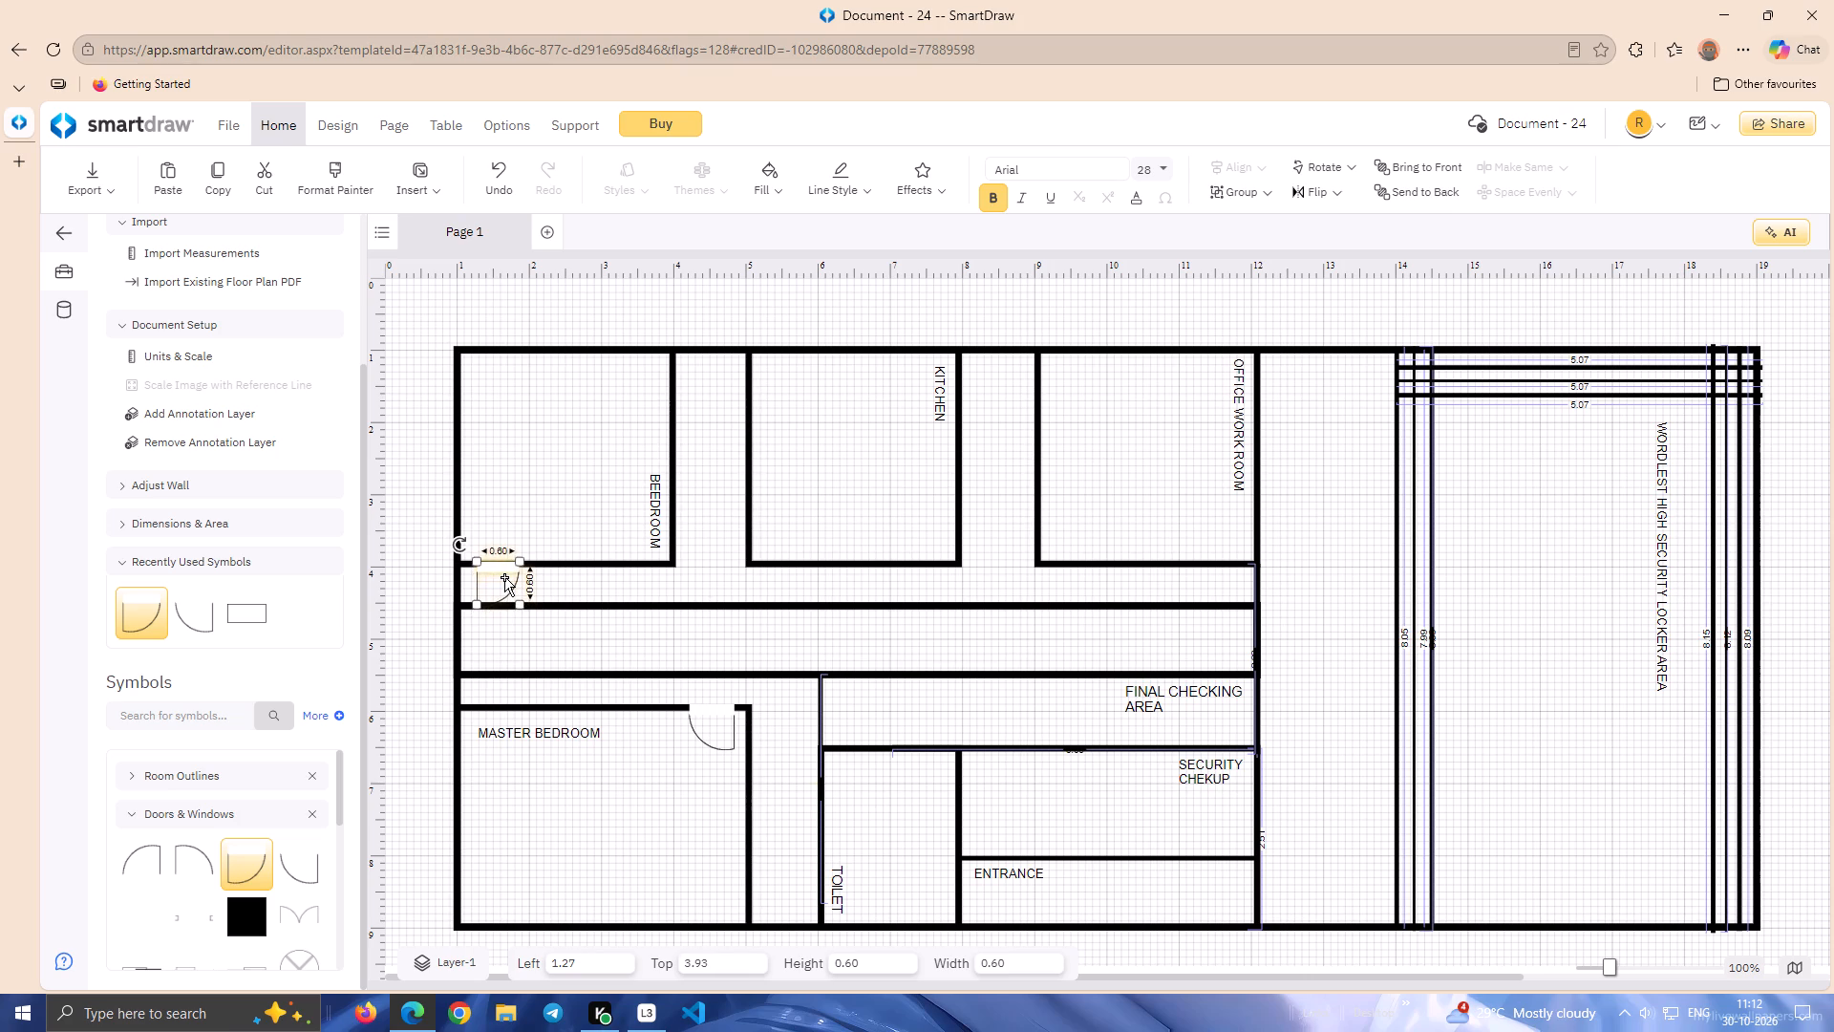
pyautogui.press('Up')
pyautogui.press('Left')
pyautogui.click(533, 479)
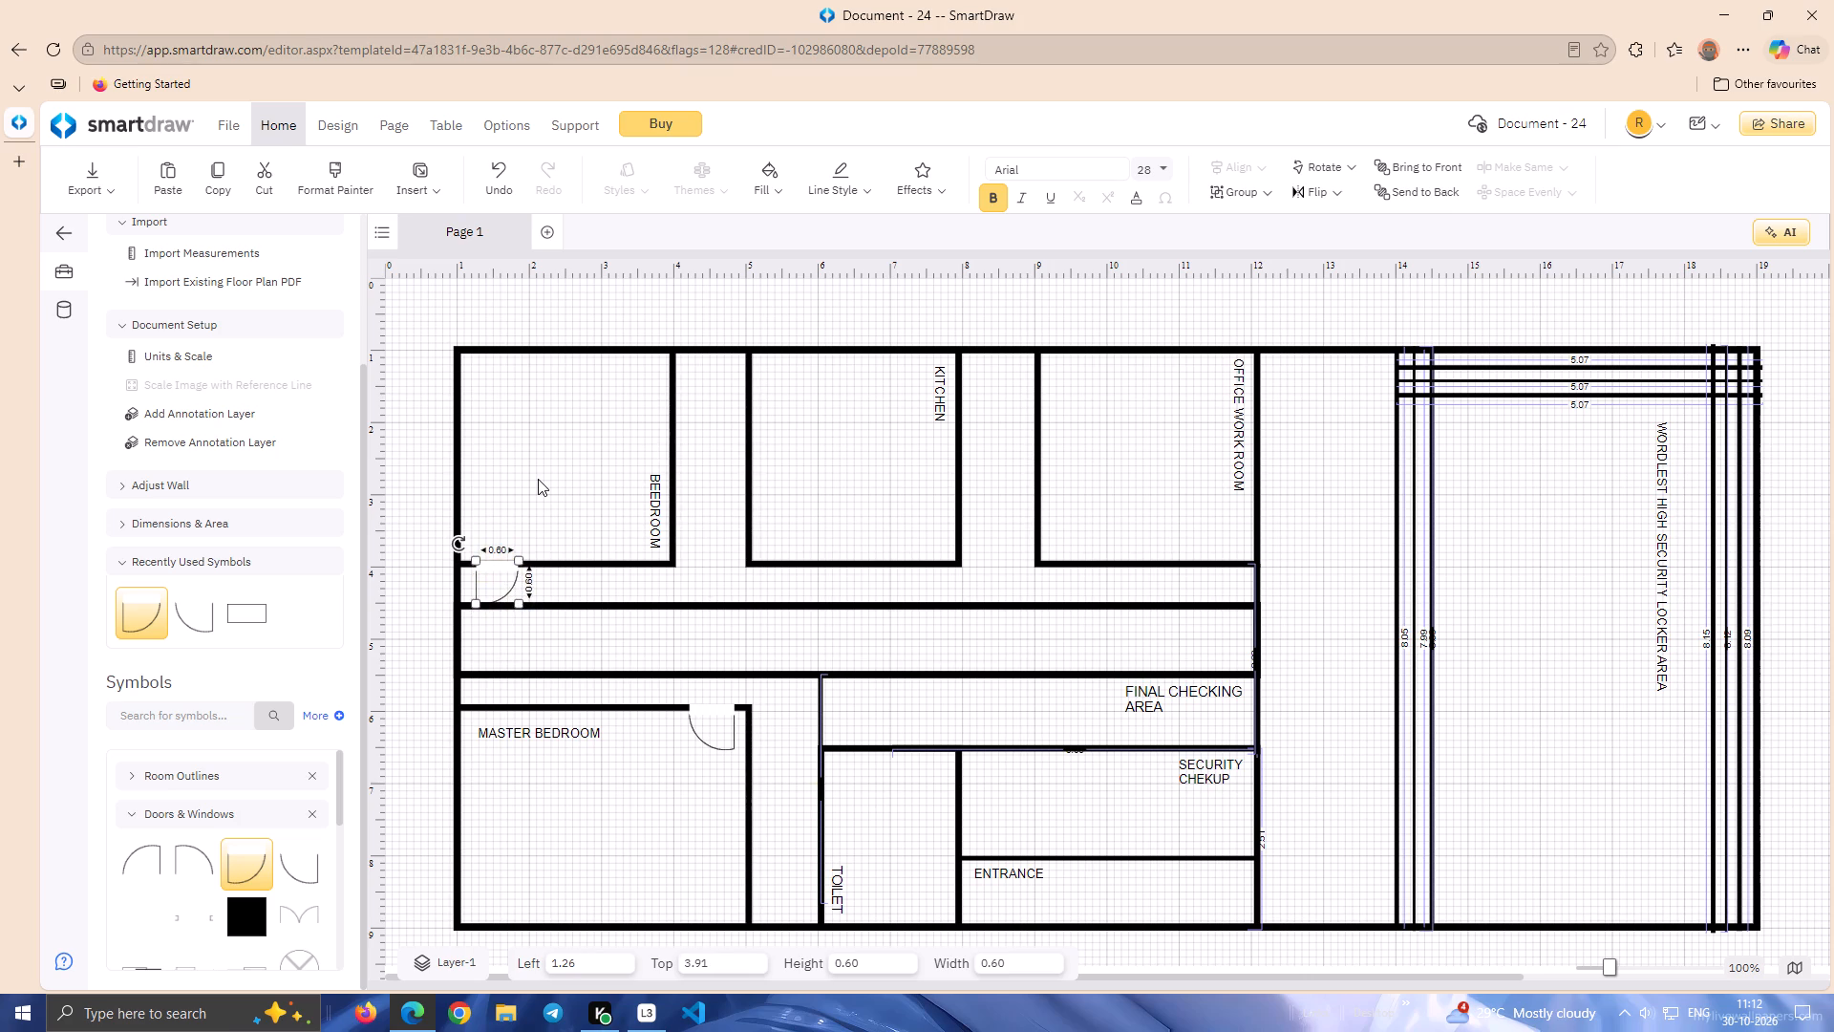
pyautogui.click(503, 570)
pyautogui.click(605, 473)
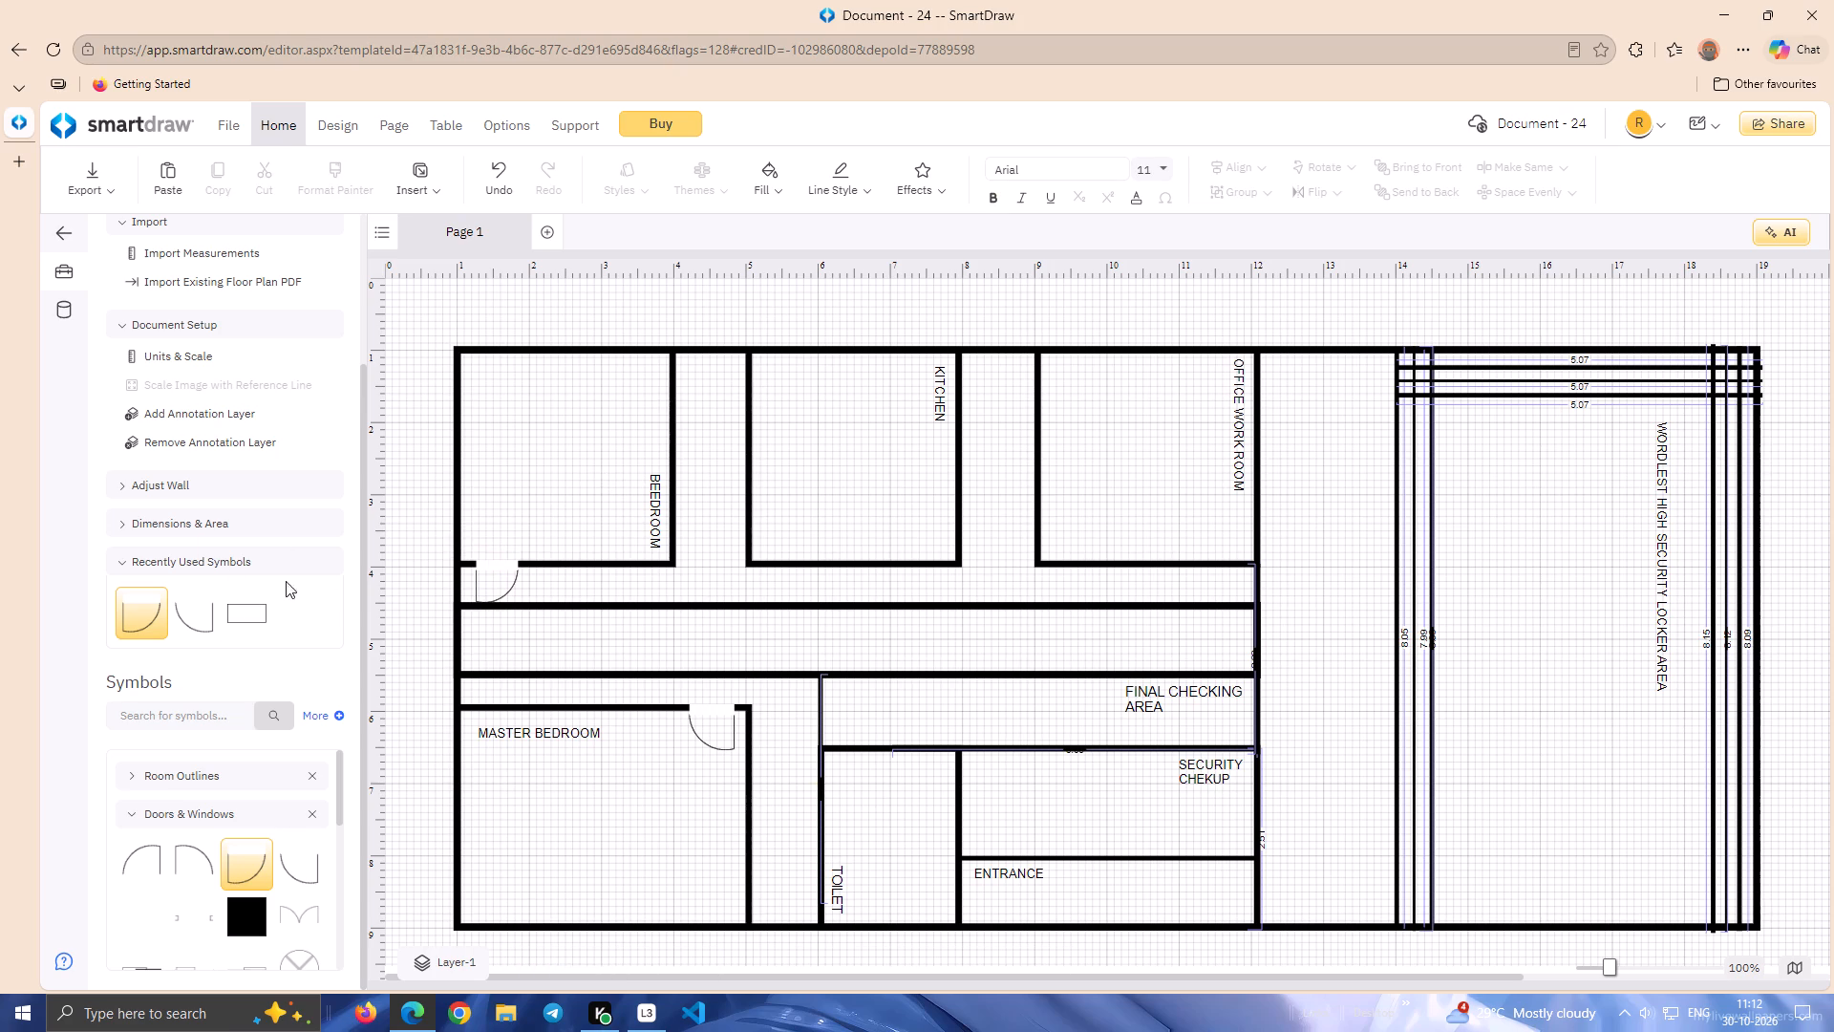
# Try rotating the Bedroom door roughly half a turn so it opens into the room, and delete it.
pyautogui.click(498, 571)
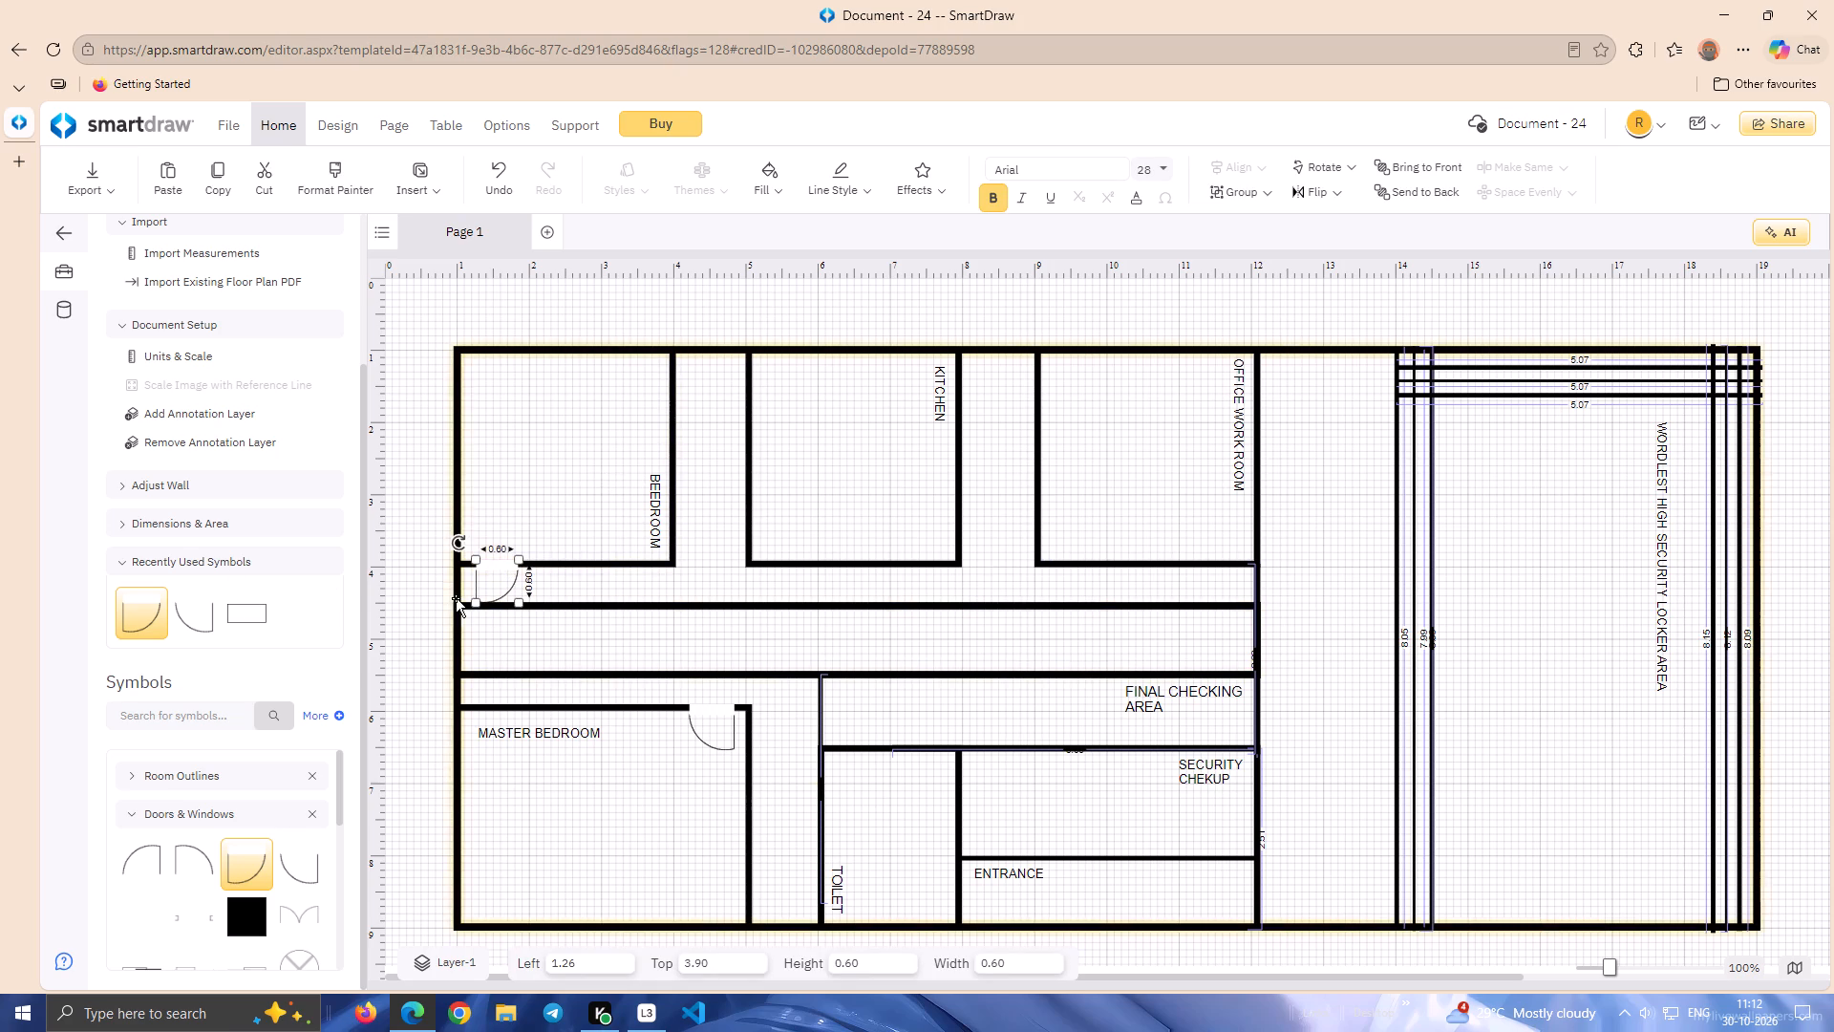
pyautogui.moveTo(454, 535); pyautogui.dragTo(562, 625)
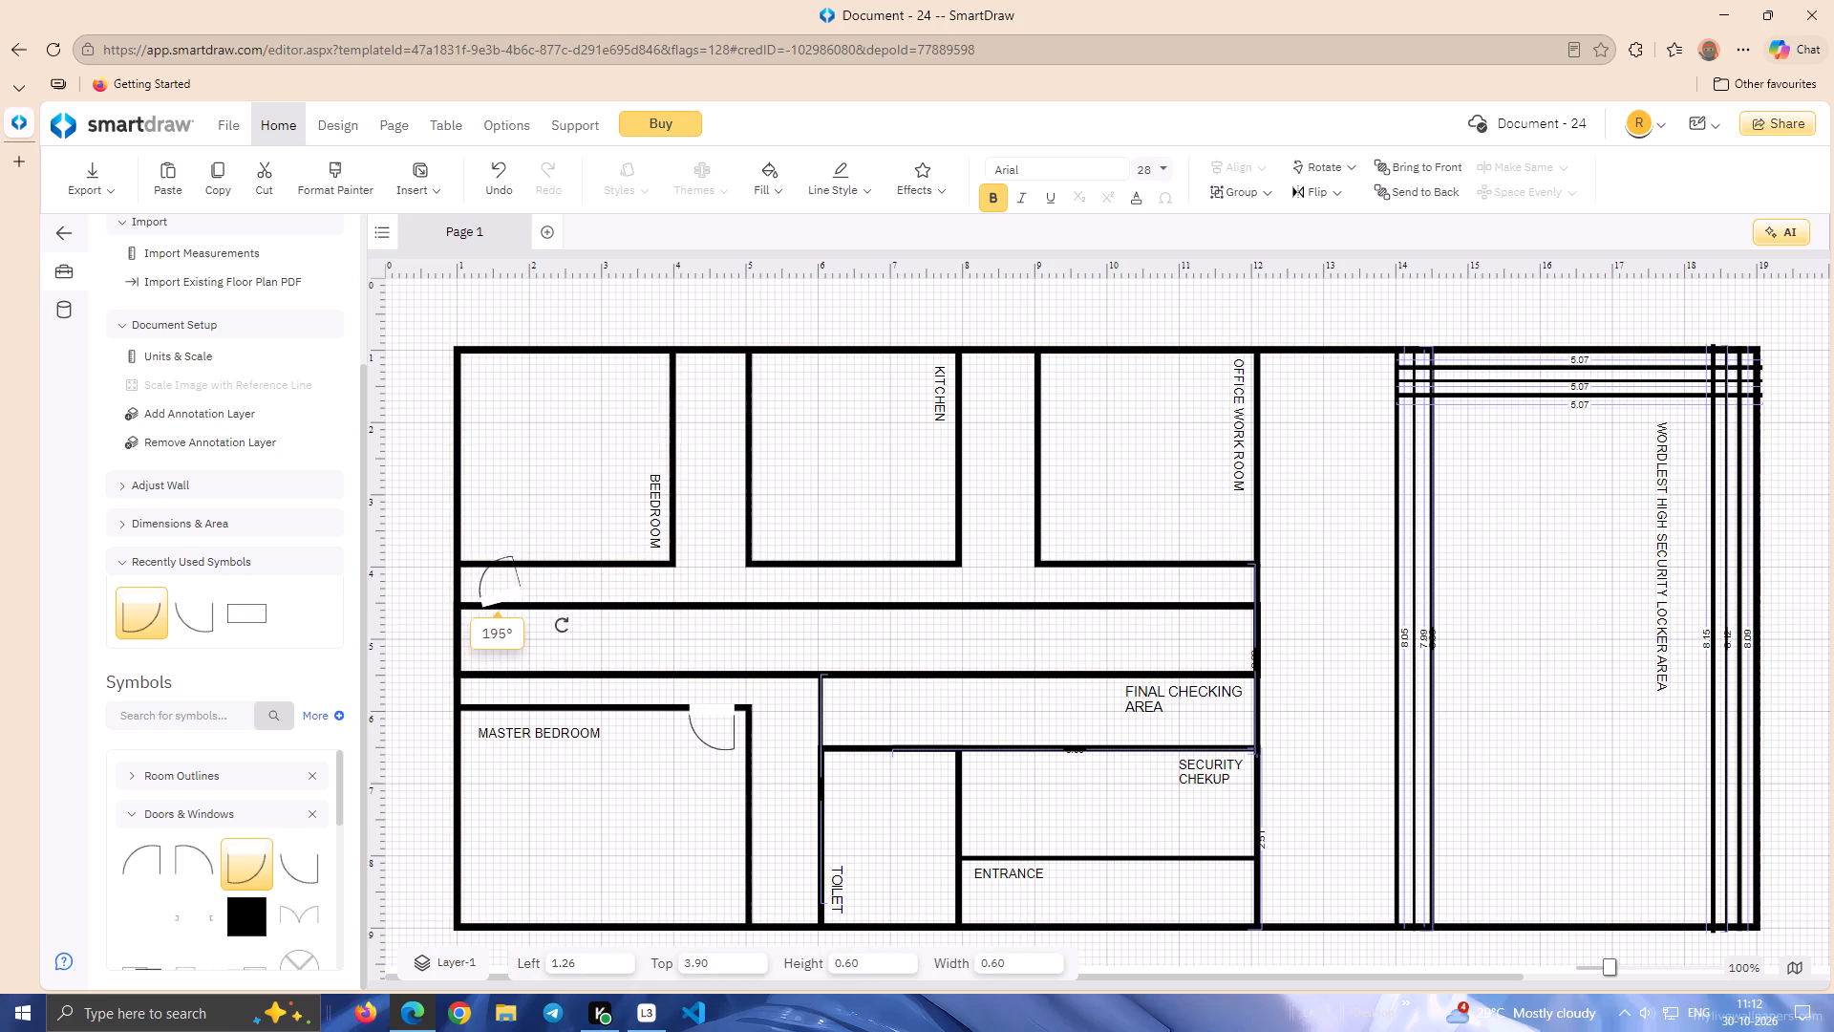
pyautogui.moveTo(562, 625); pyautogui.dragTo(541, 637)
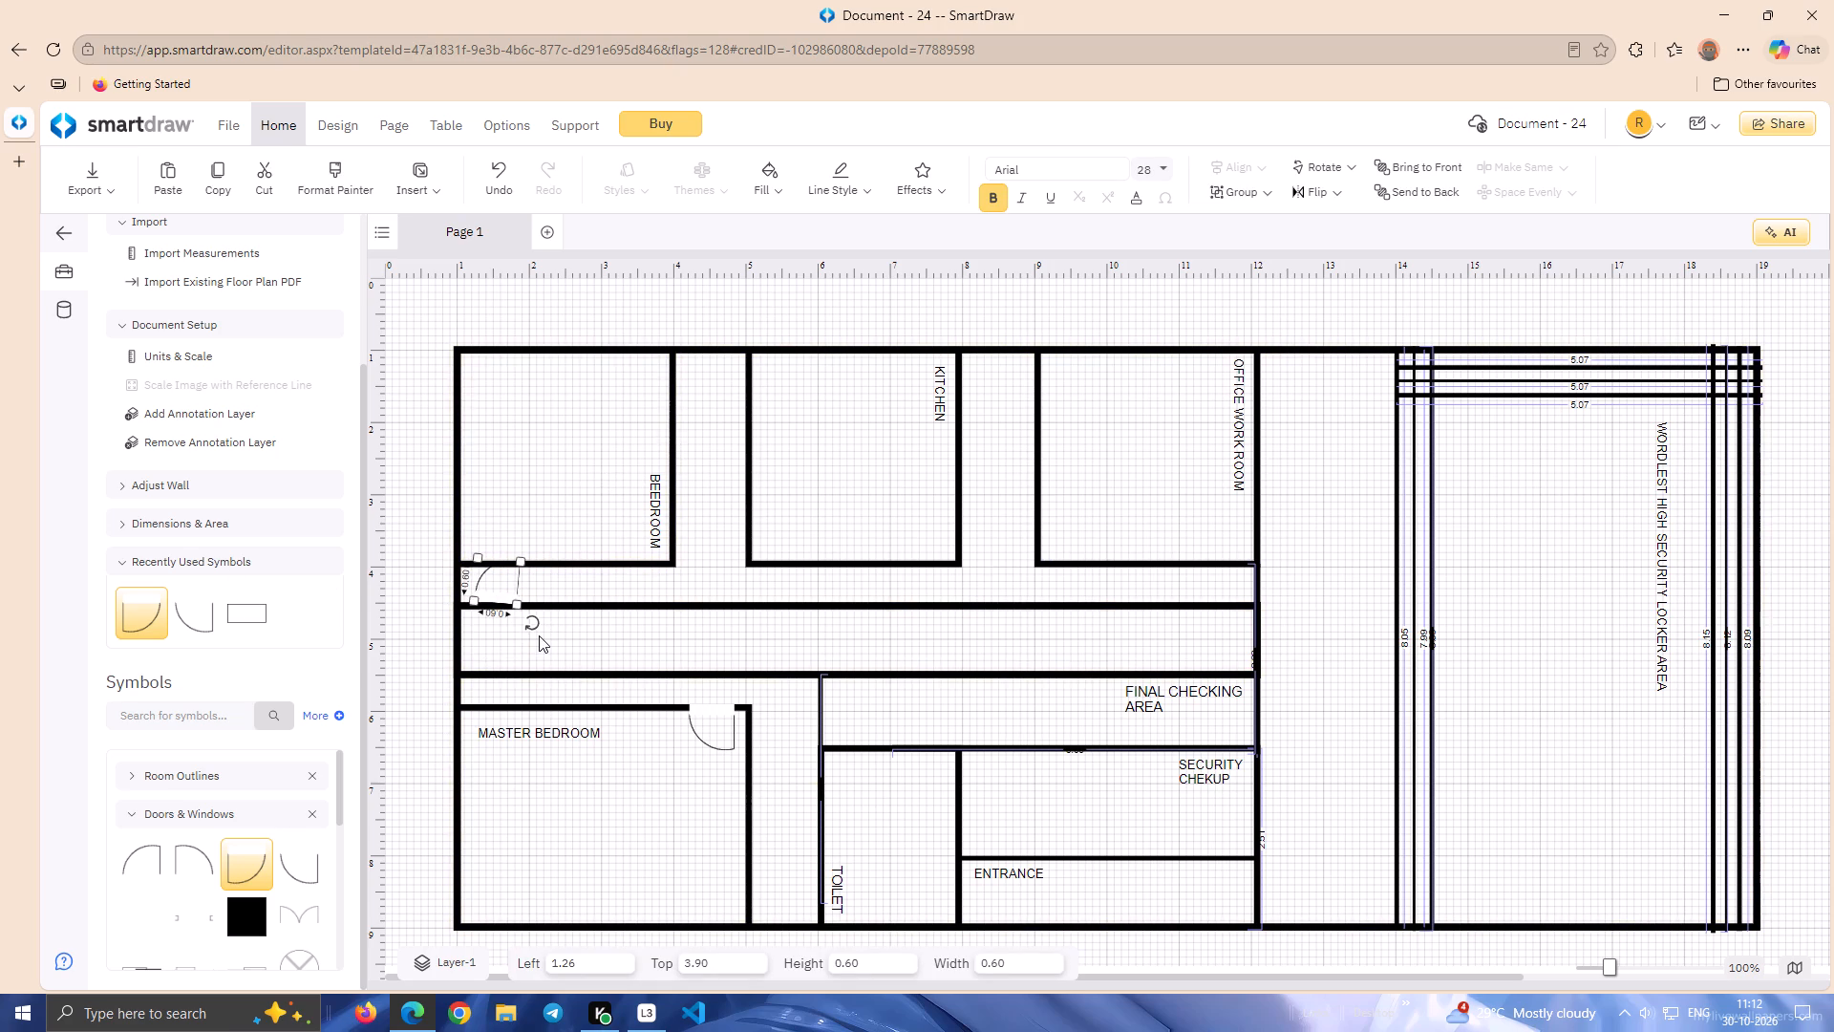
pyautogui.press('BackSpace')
# Add an upward-opening Door (28") at the left end of the Bedroom's lower wall, sized 0.50, at about left 1.22, top 3.54.
pyautogui.doubleClick(179, 865)
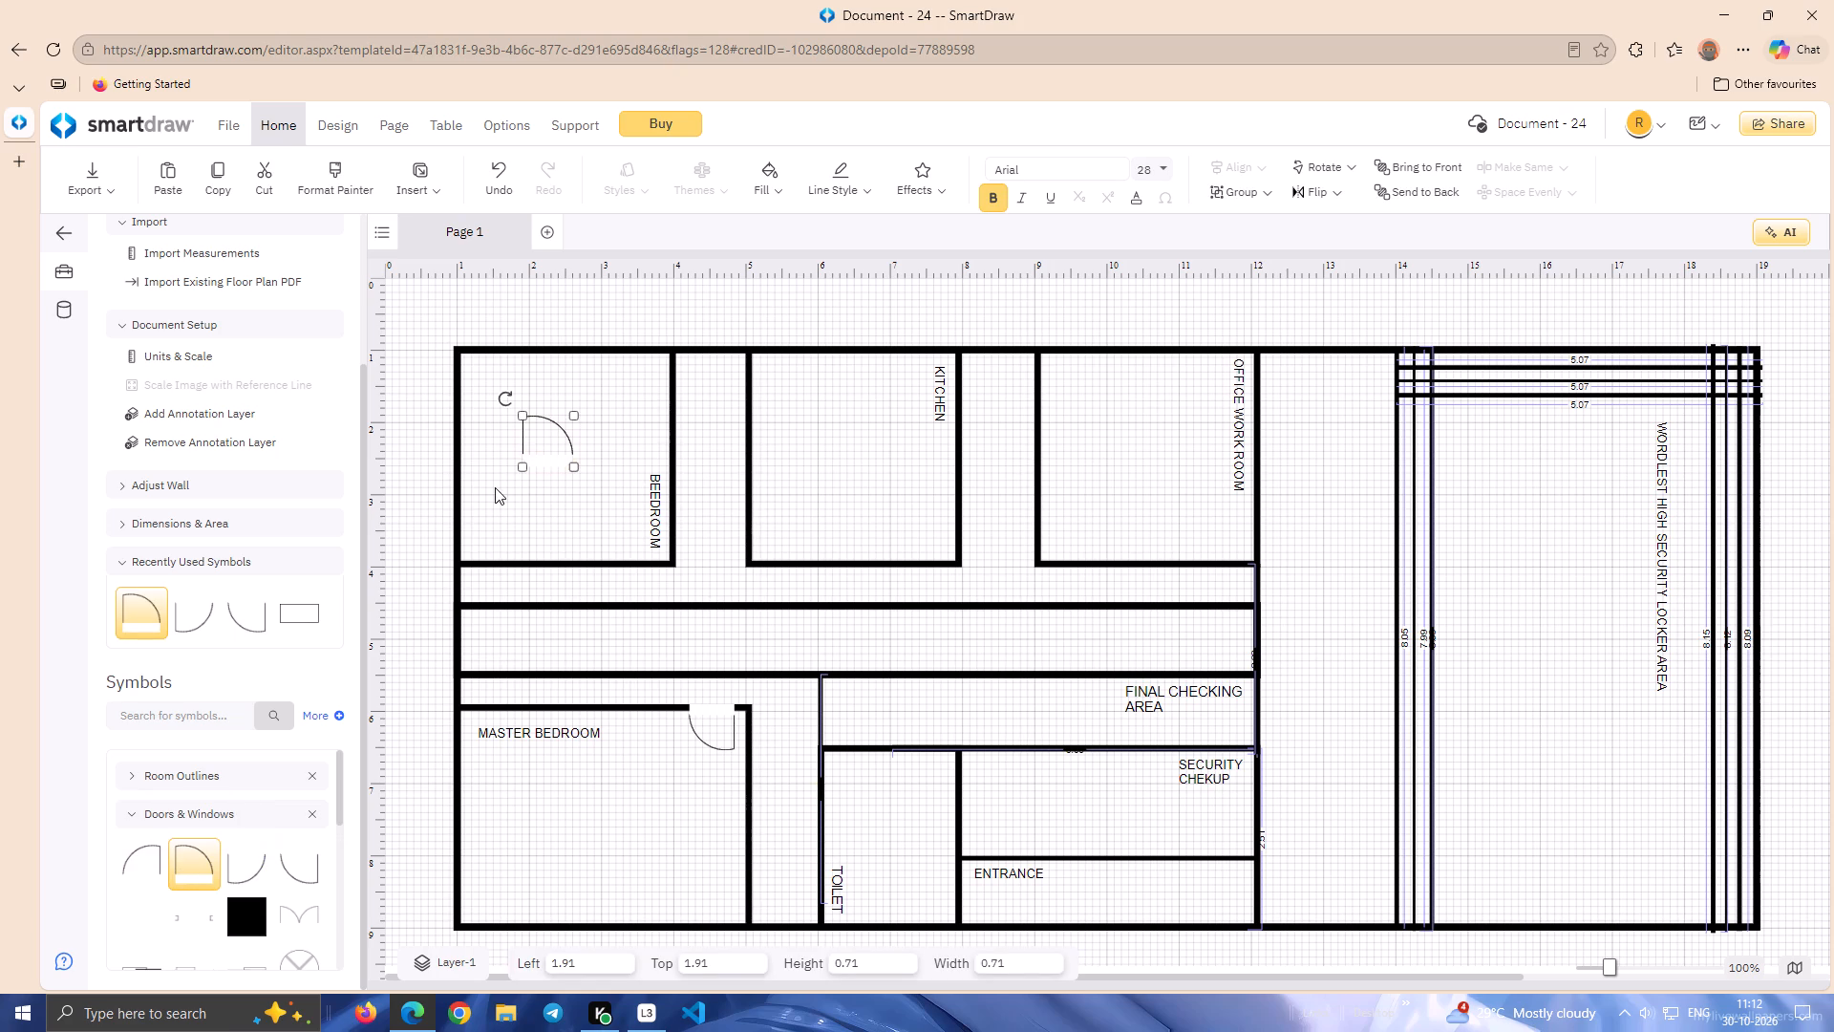
pyautogui.moveTo(523, 463); pyautogui.dragTo(537, 461)
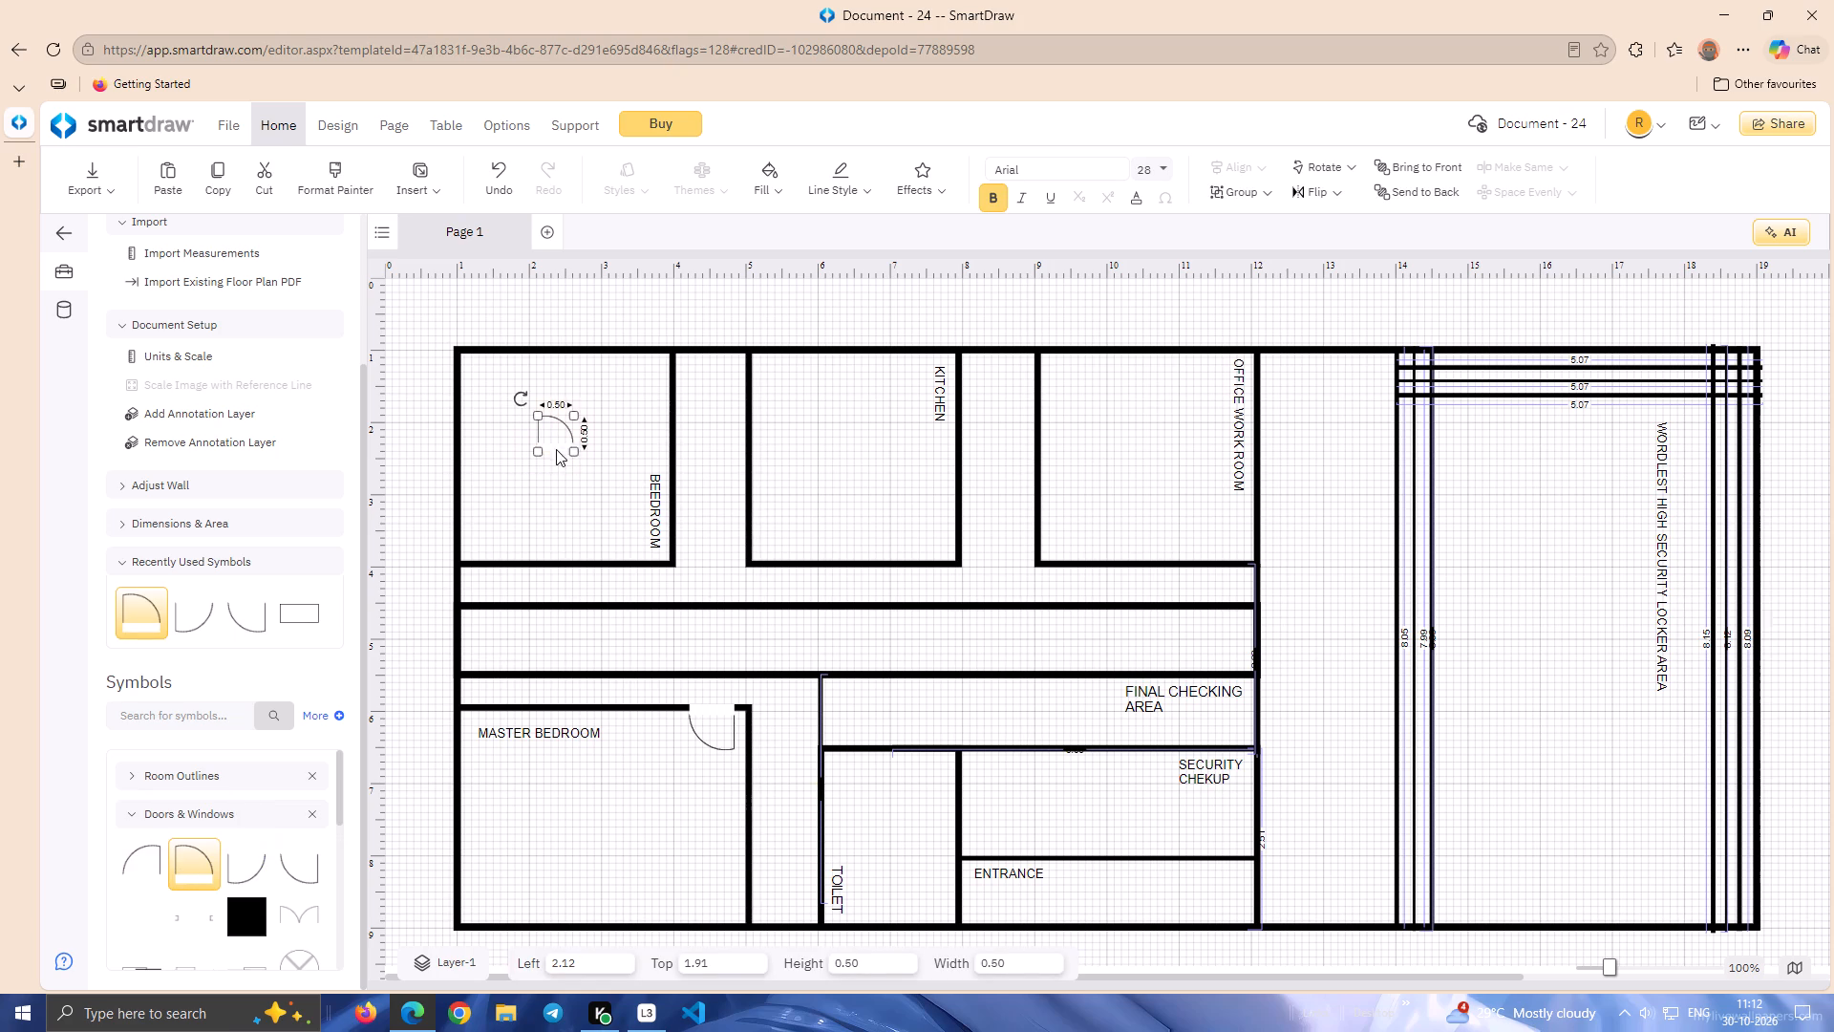
pyautogui.moveTo(556, 448); pyautogui.dragTo(490, 568)
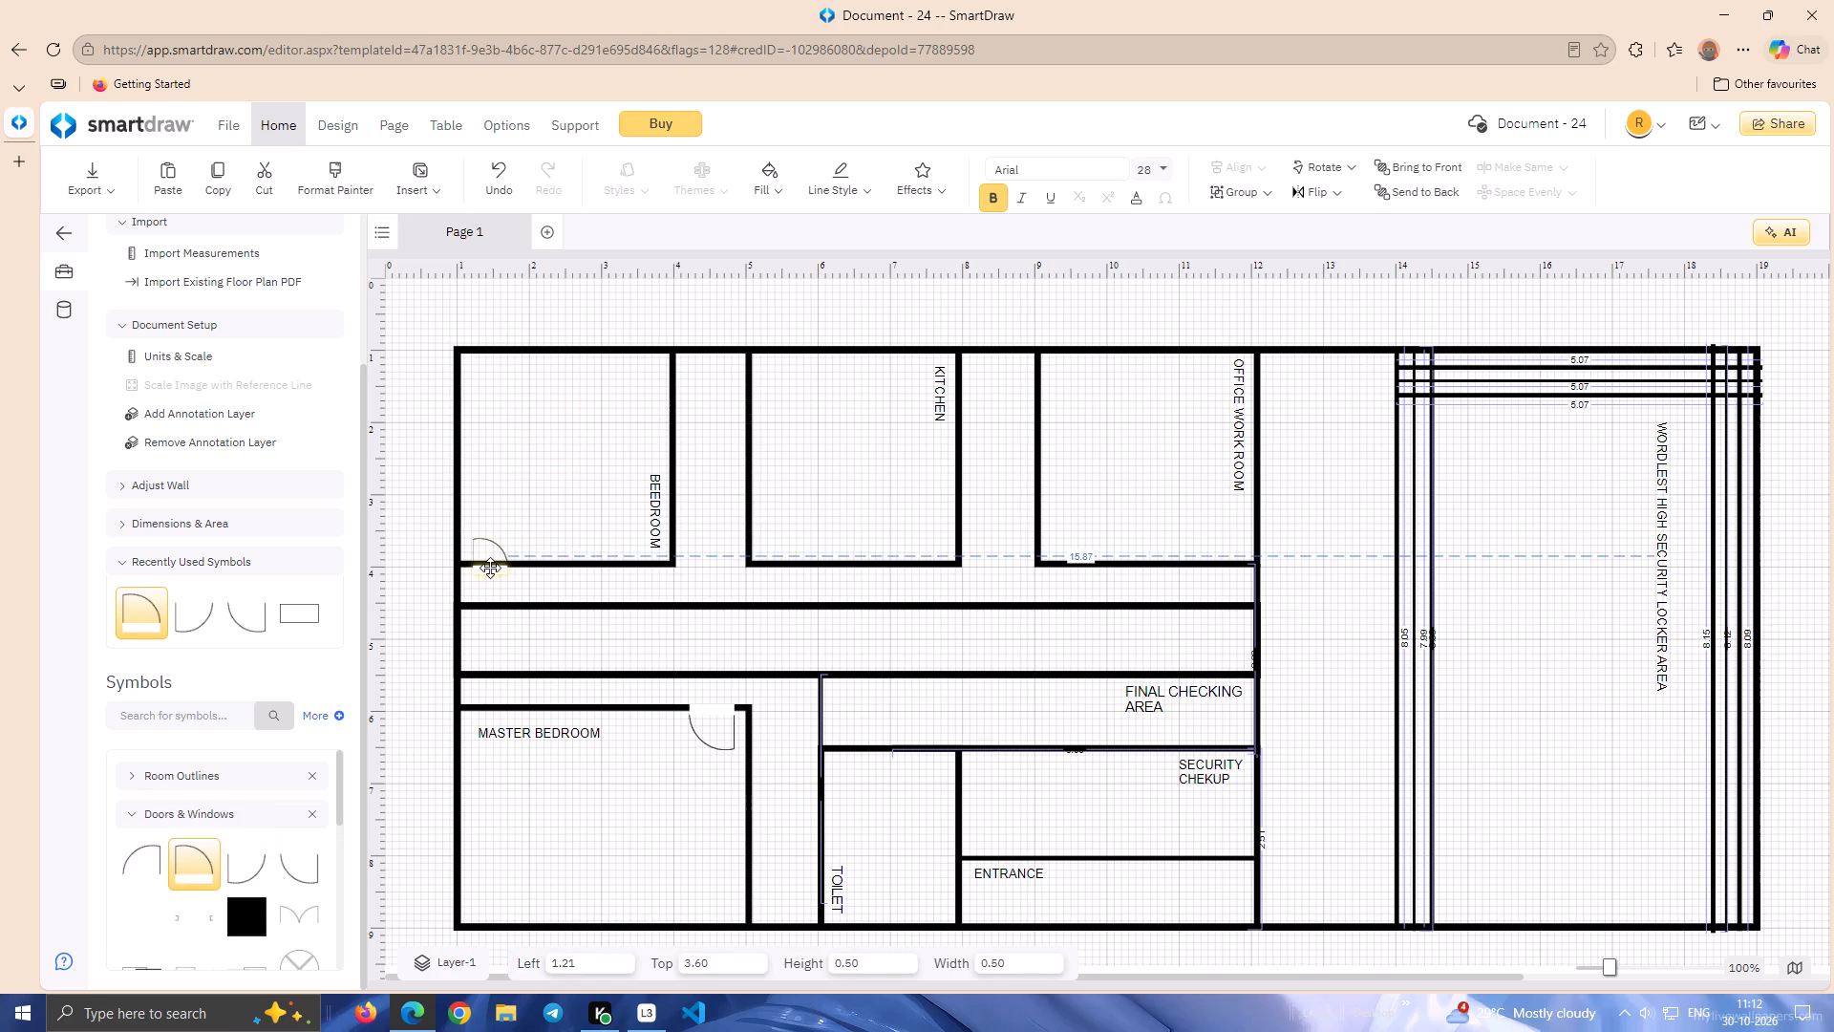
pyautogui.moveTo(490, 568); pyautogui.dragTo(489, 568)
pyautogui.press('Up')
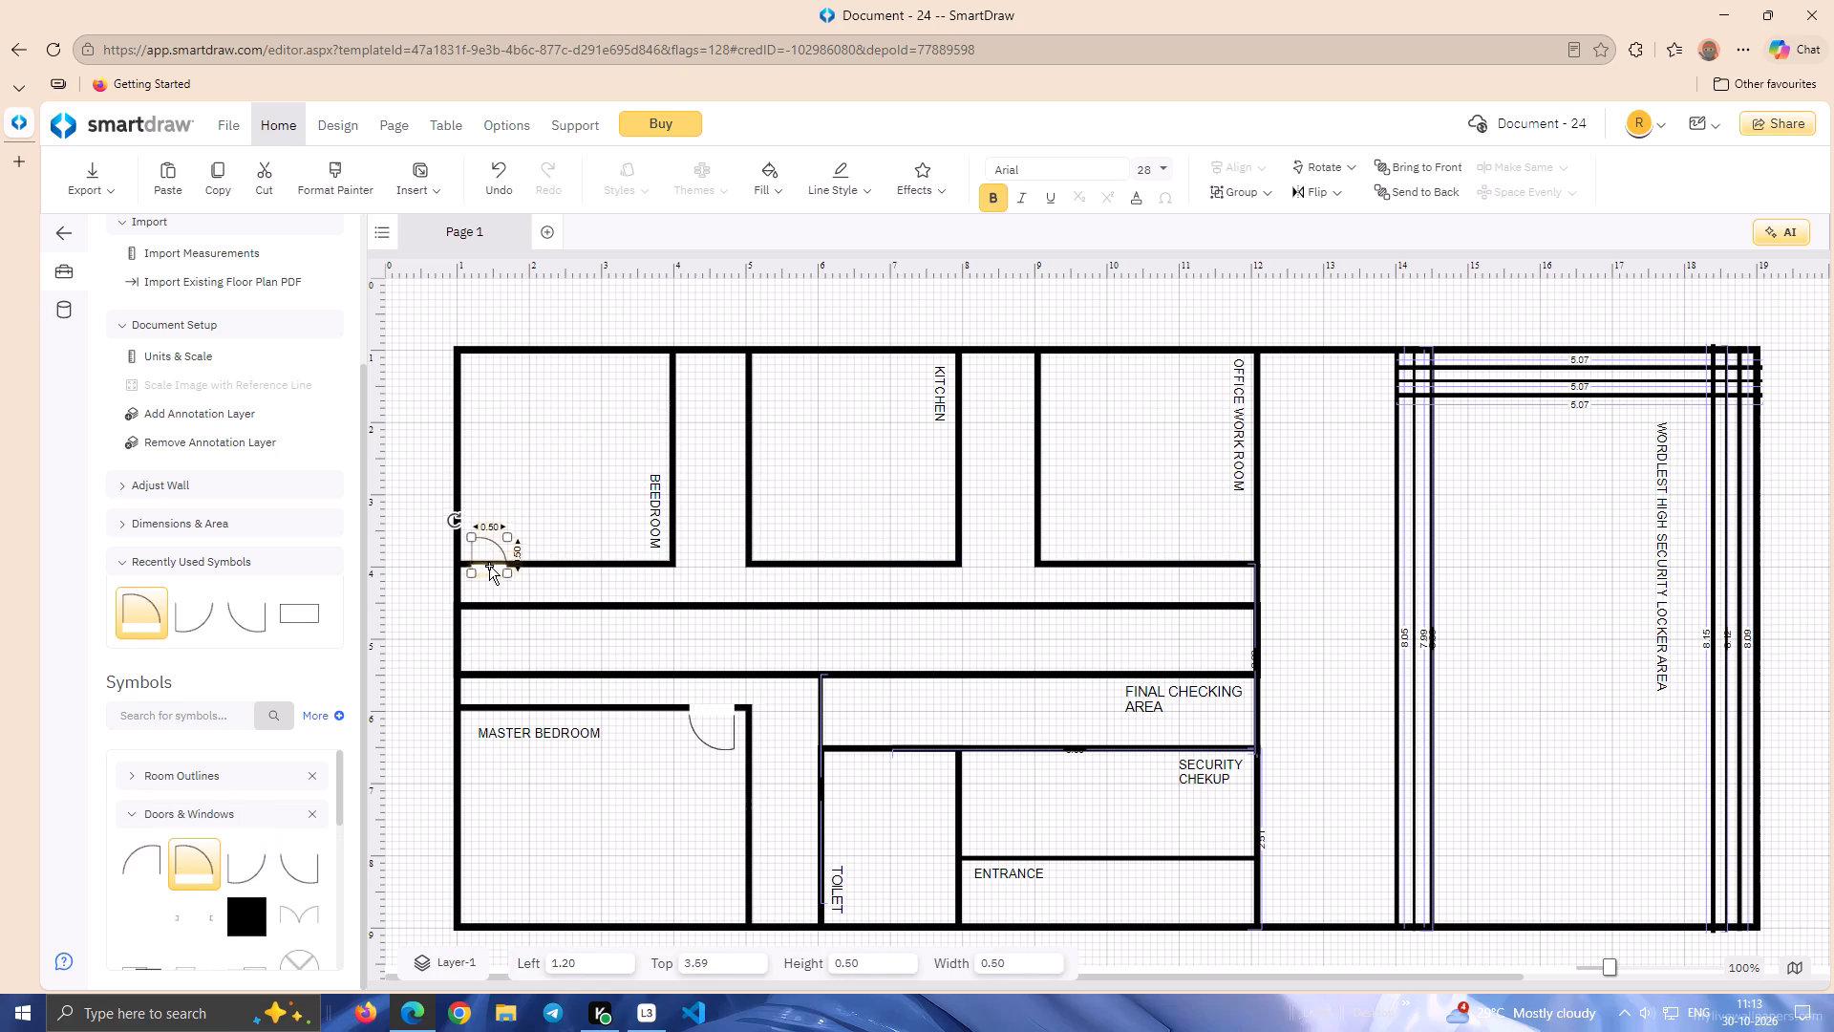
pyautogui.press('Up')
pyautogui.press('Up')
pyautogui.press('Up')
pyautogui.press('Up')
pyautogui.press('Right')
pyautogui.press('Right')
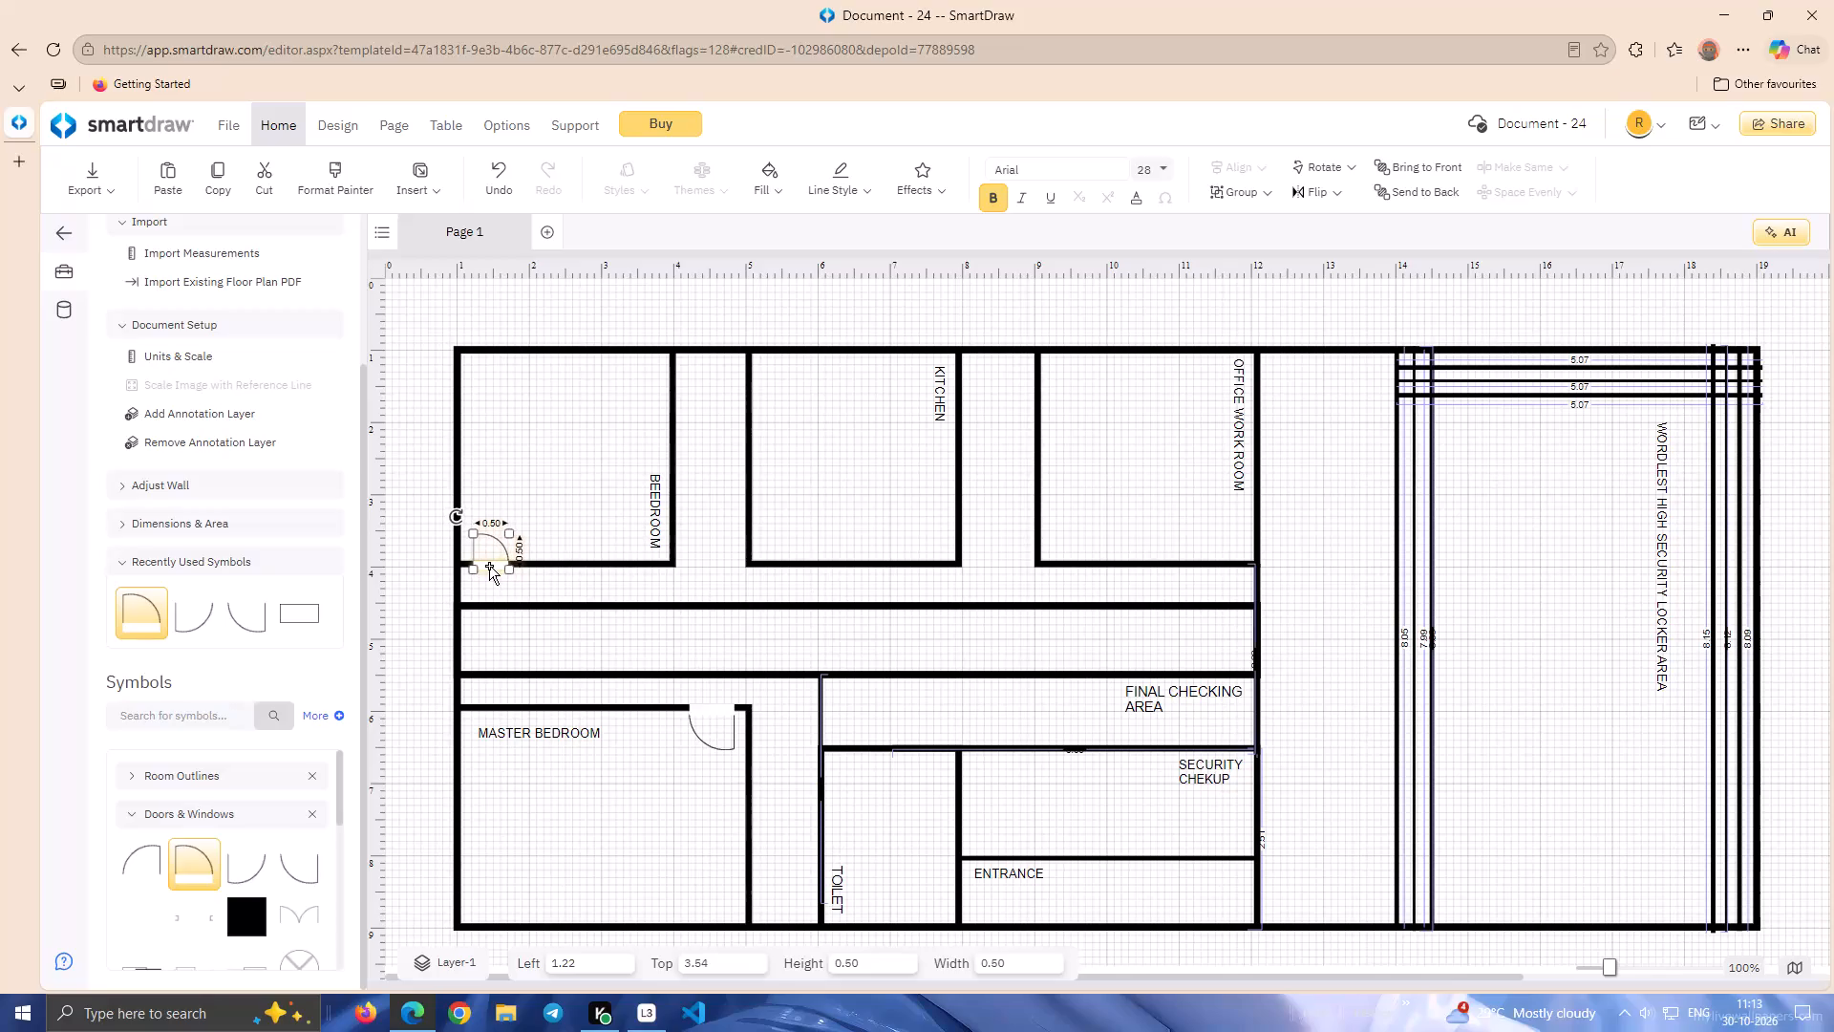
pyautogui.click(516, 443)
pyautogui.click(484, 569)
pyautogui.press('Up')
pyautogui.click(588, 470)
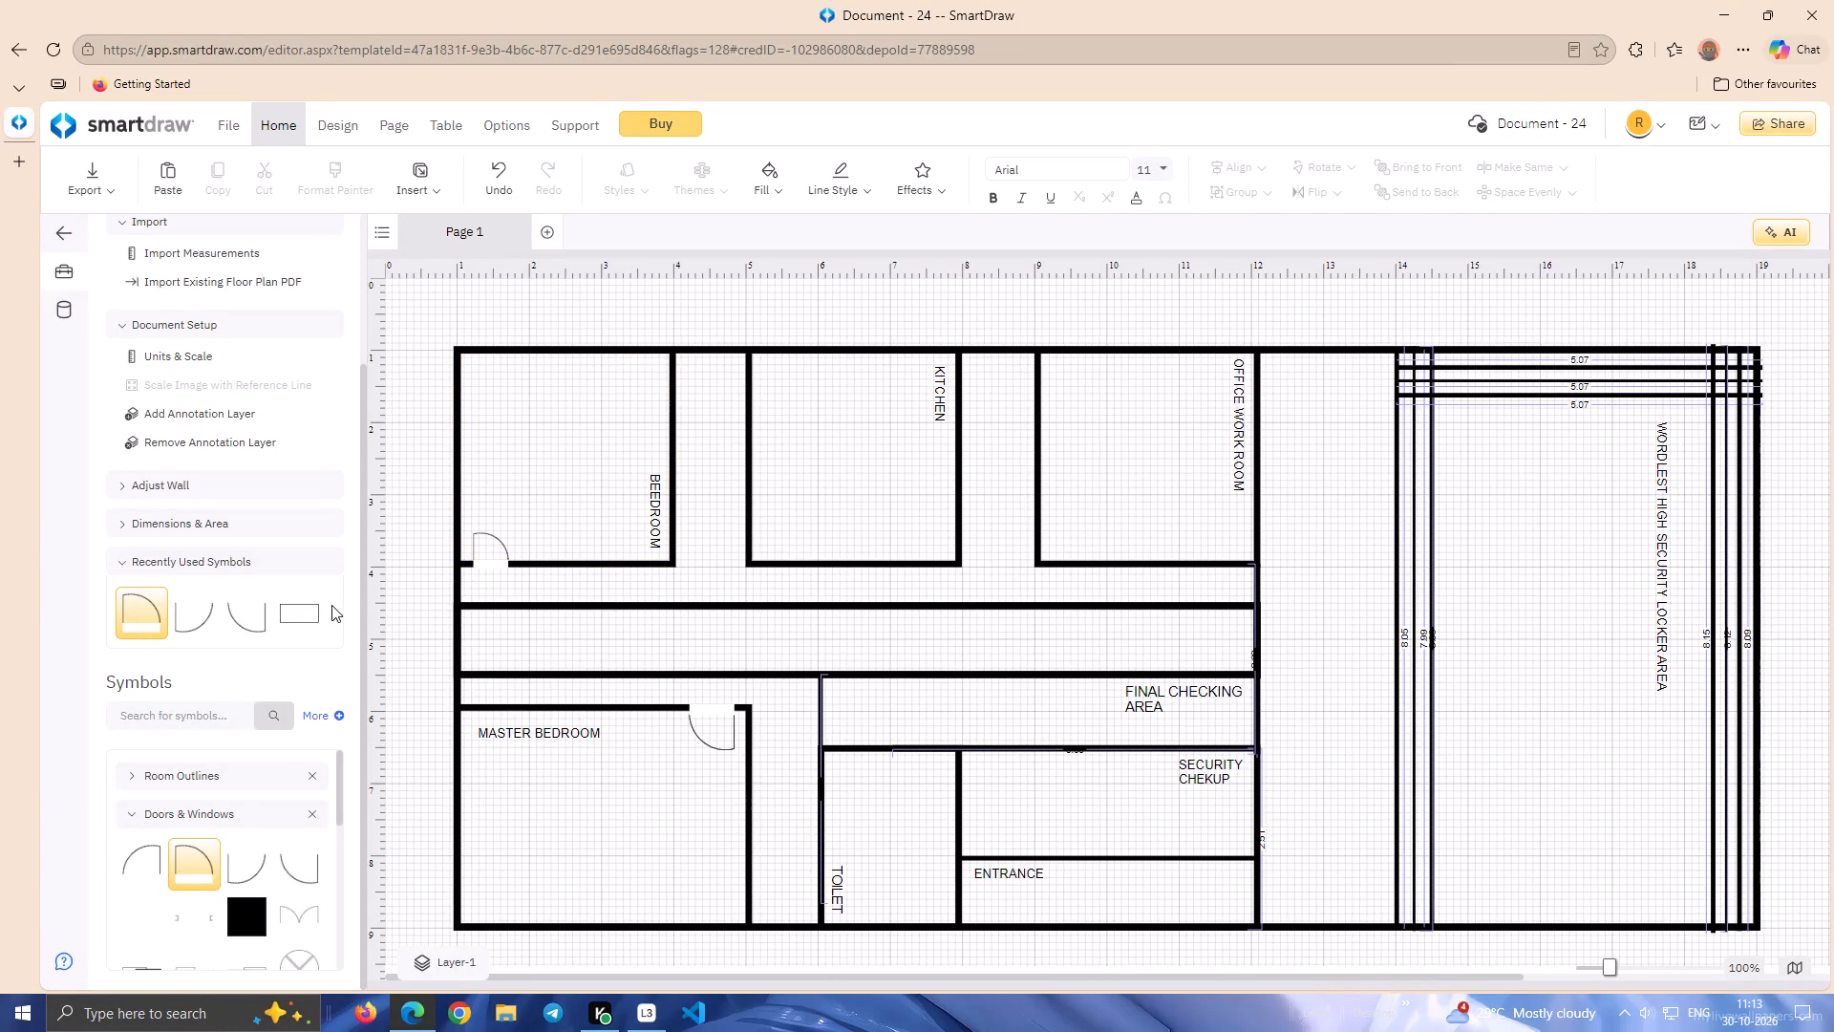
# Add an upward-opening Door (28") inside the Kitchen just above its lower wall and shrink it to about 0.58.
pyautogui.moveTo(186, 865); pyautogui.dragTo(783, 511)
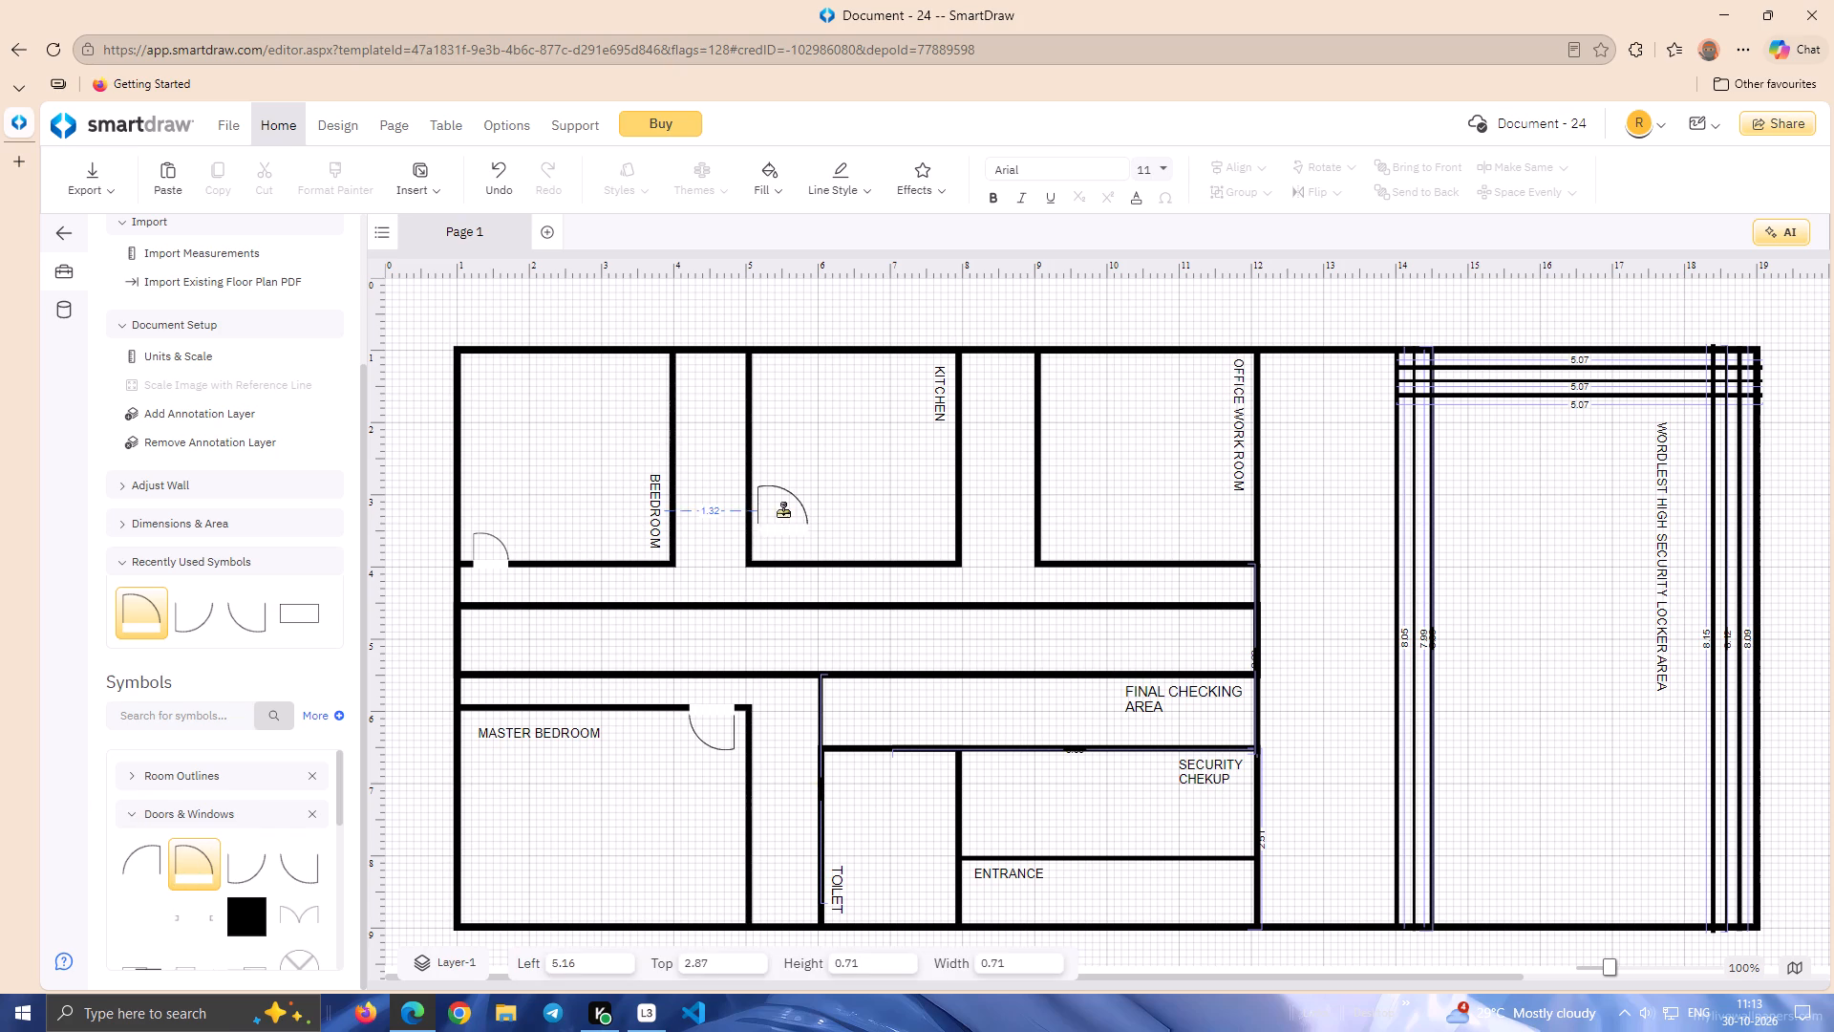
pyautogui.moveTo(783, 511); pyautogui.dragTo(812, 542)
pyautogui.click(836, 560)
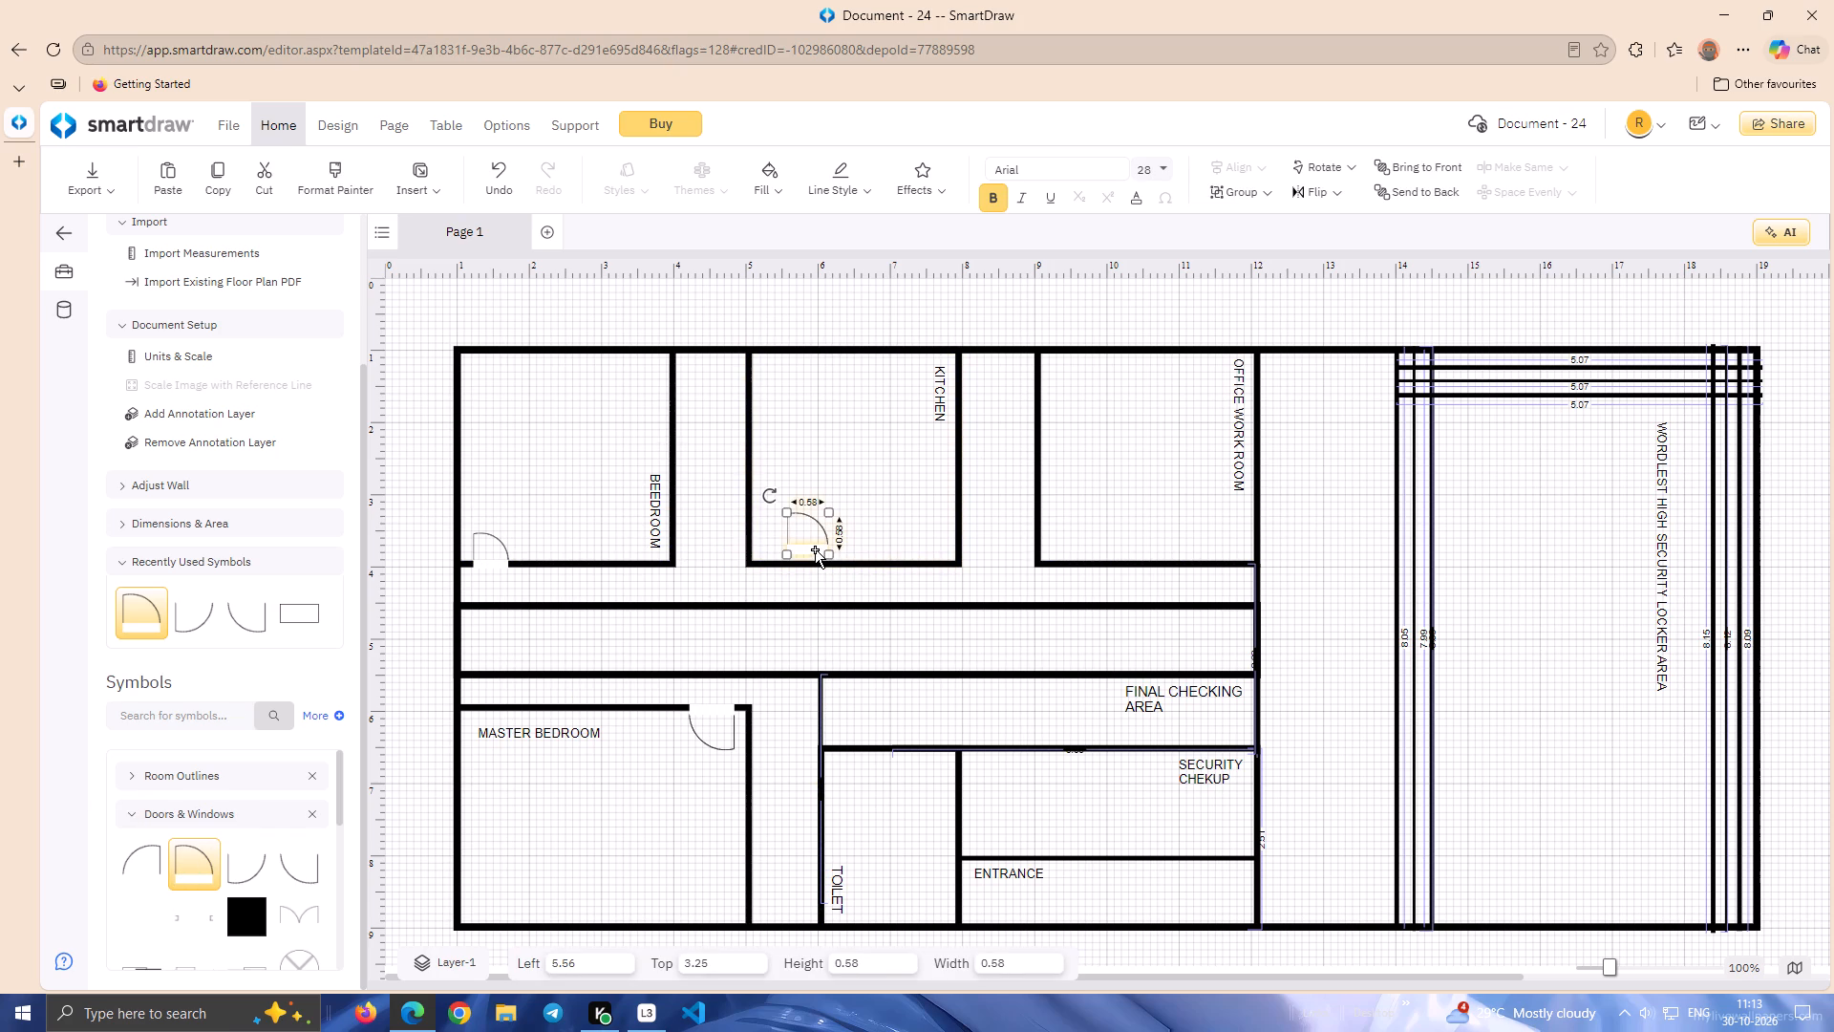
# Nudge the Kitchen door into the lower wall near the room's left corner, at about left 5.36 and top 3.42.
pyautogui.press('Down')
pyautogui.press('Down')
pyautogui.press('Down')
pyautogui.press('Down')
pyautogui.press('Down')
pyautogui.press('Down')
pyautogui.press('Down')
pyautogui.press('Down')
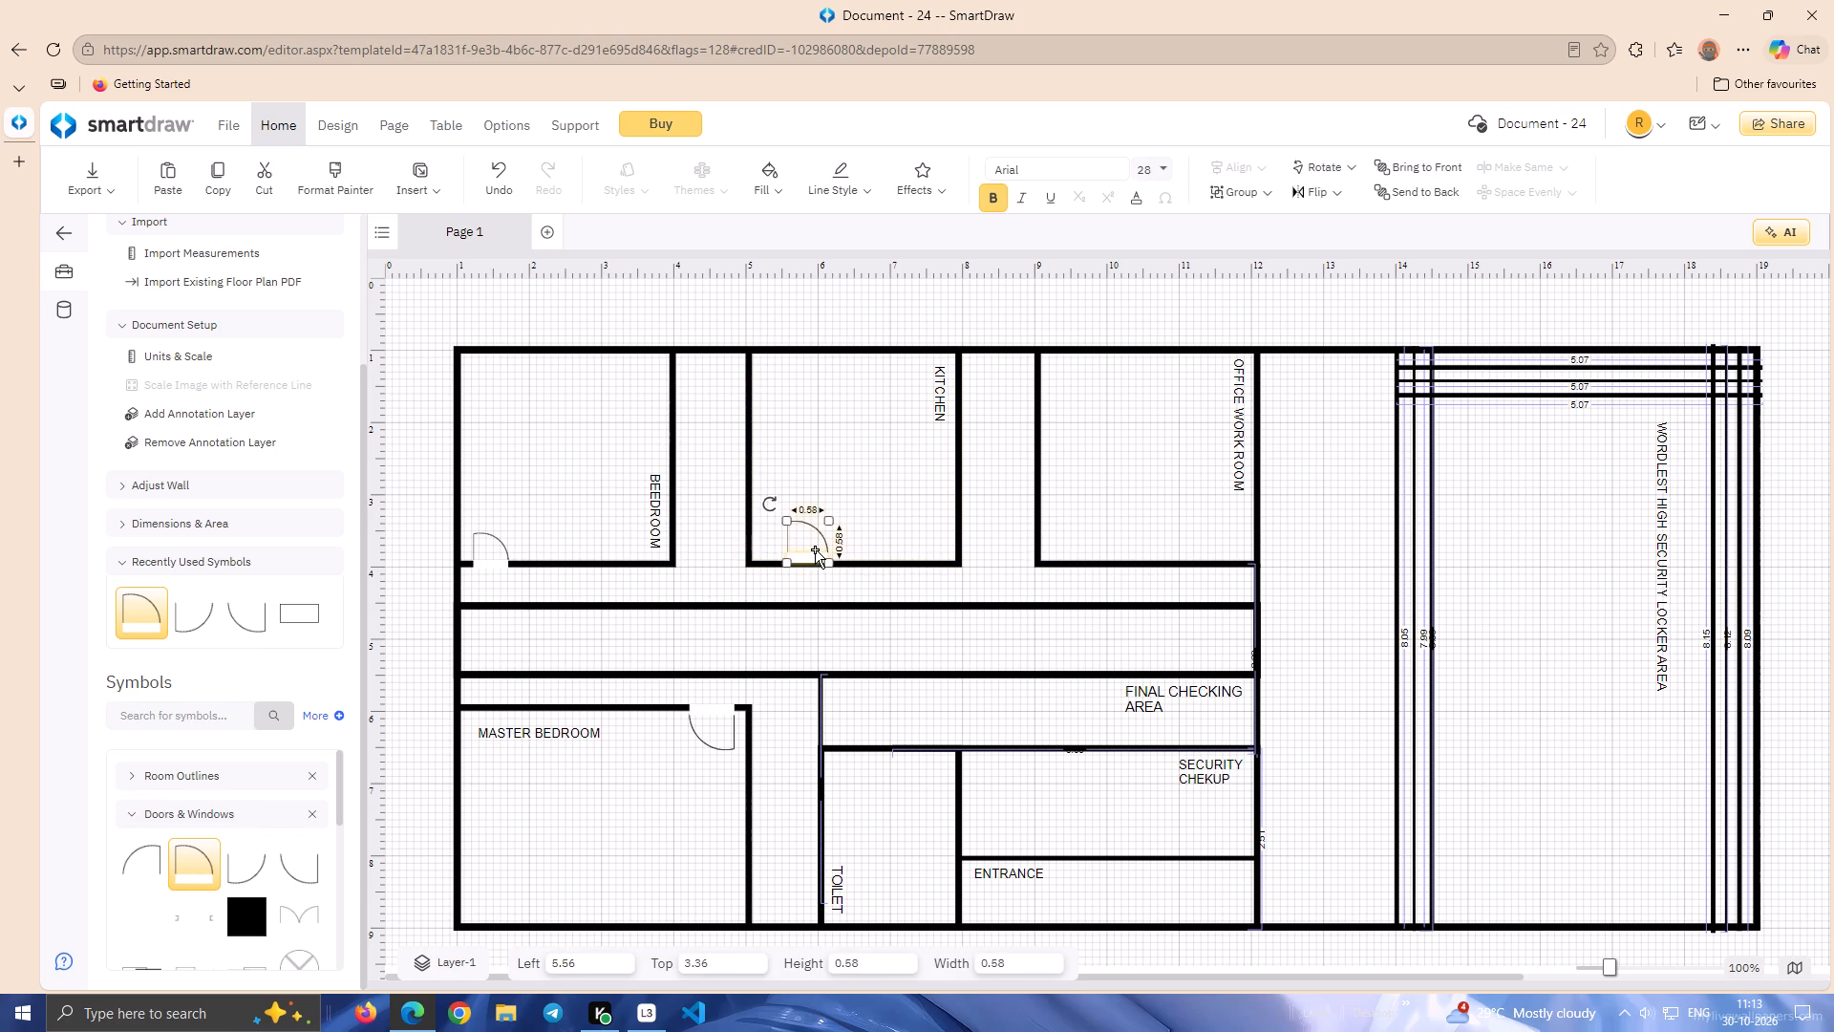
pyautogui.press('Down')
pyautogui.press('Down')
pyautogui.press('Down')
pyautogui.press('Down')
pyautogui.press('Down')
pyautogui.press('Left')
pyautogui.press('Left')
pyautogui.press('Left')
pyautogui.press('Left')
pyautogui.press('Left')
pyautogui.press('Left')
pyautogui.press('Left')
pyautogui.press('Left')
pyautogui.press('Left')
pyautogui.press('Left')
pyautogui.press('Left')
pyautogui.press('Left')
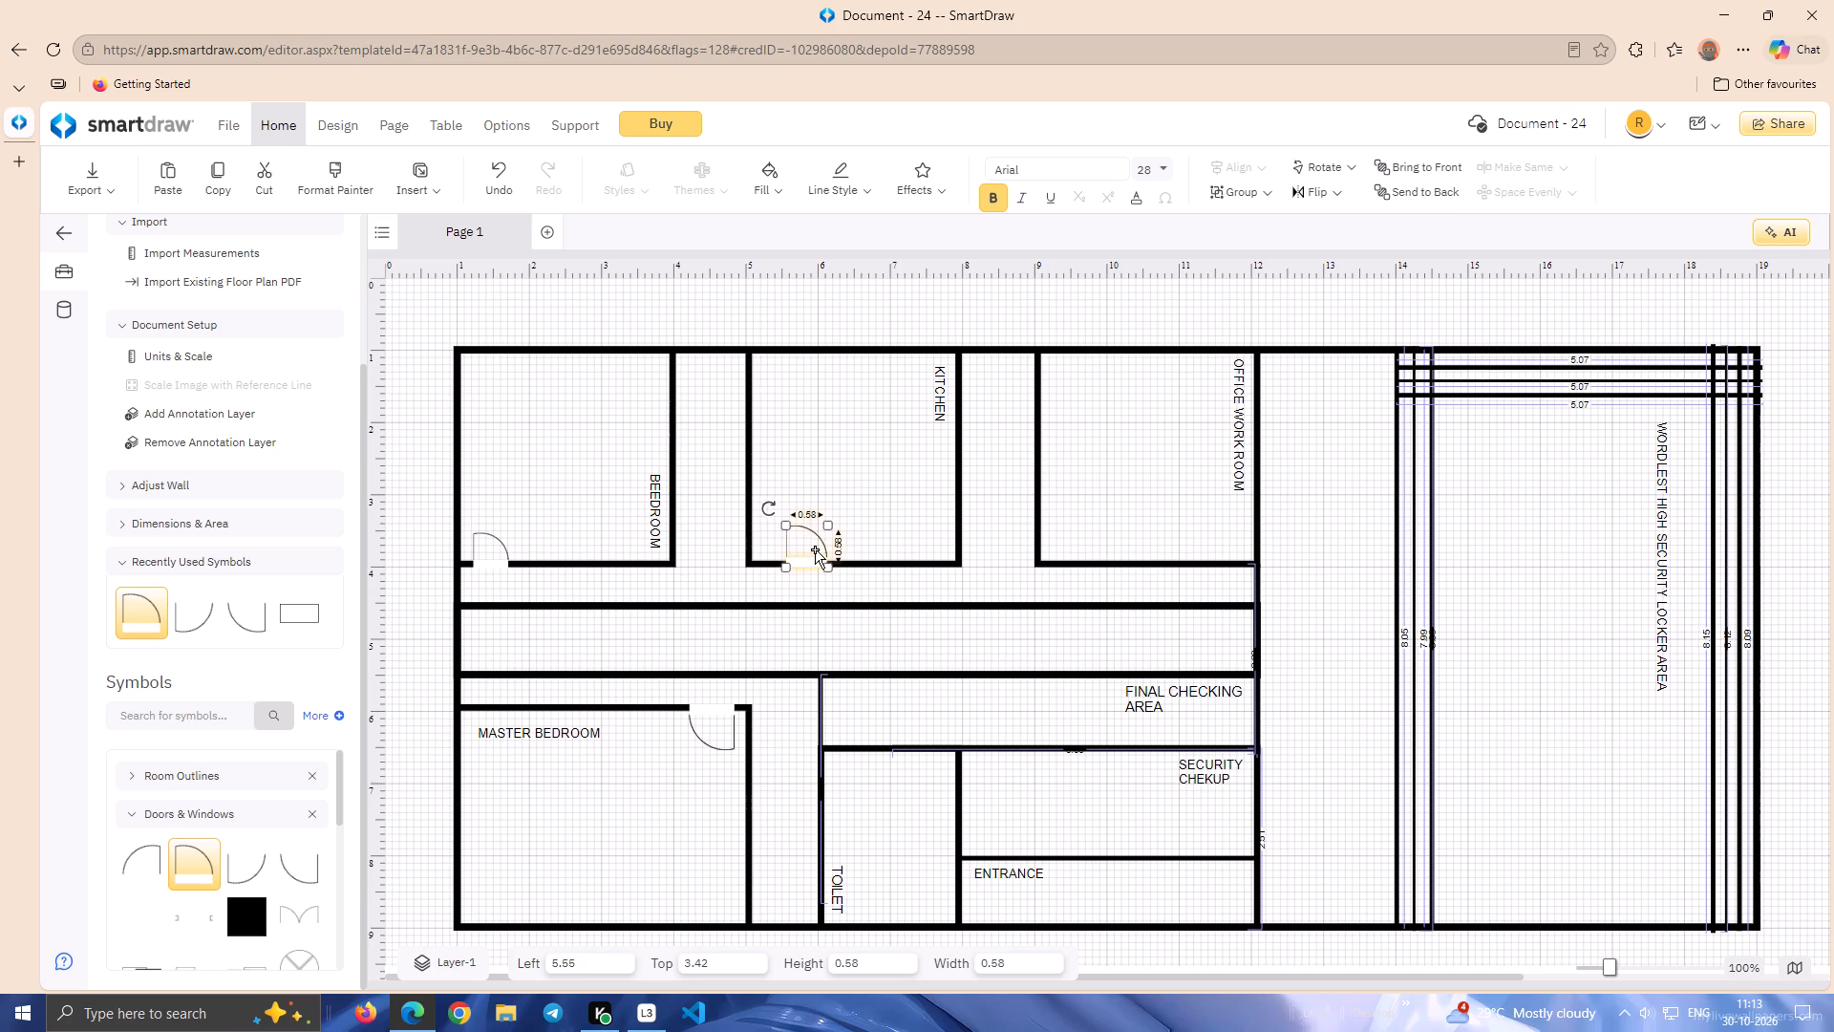
pyautogui.press('Left')
pyautogui.press('Left')
pyautogui.press('Left')
pyautogui.press('Left')
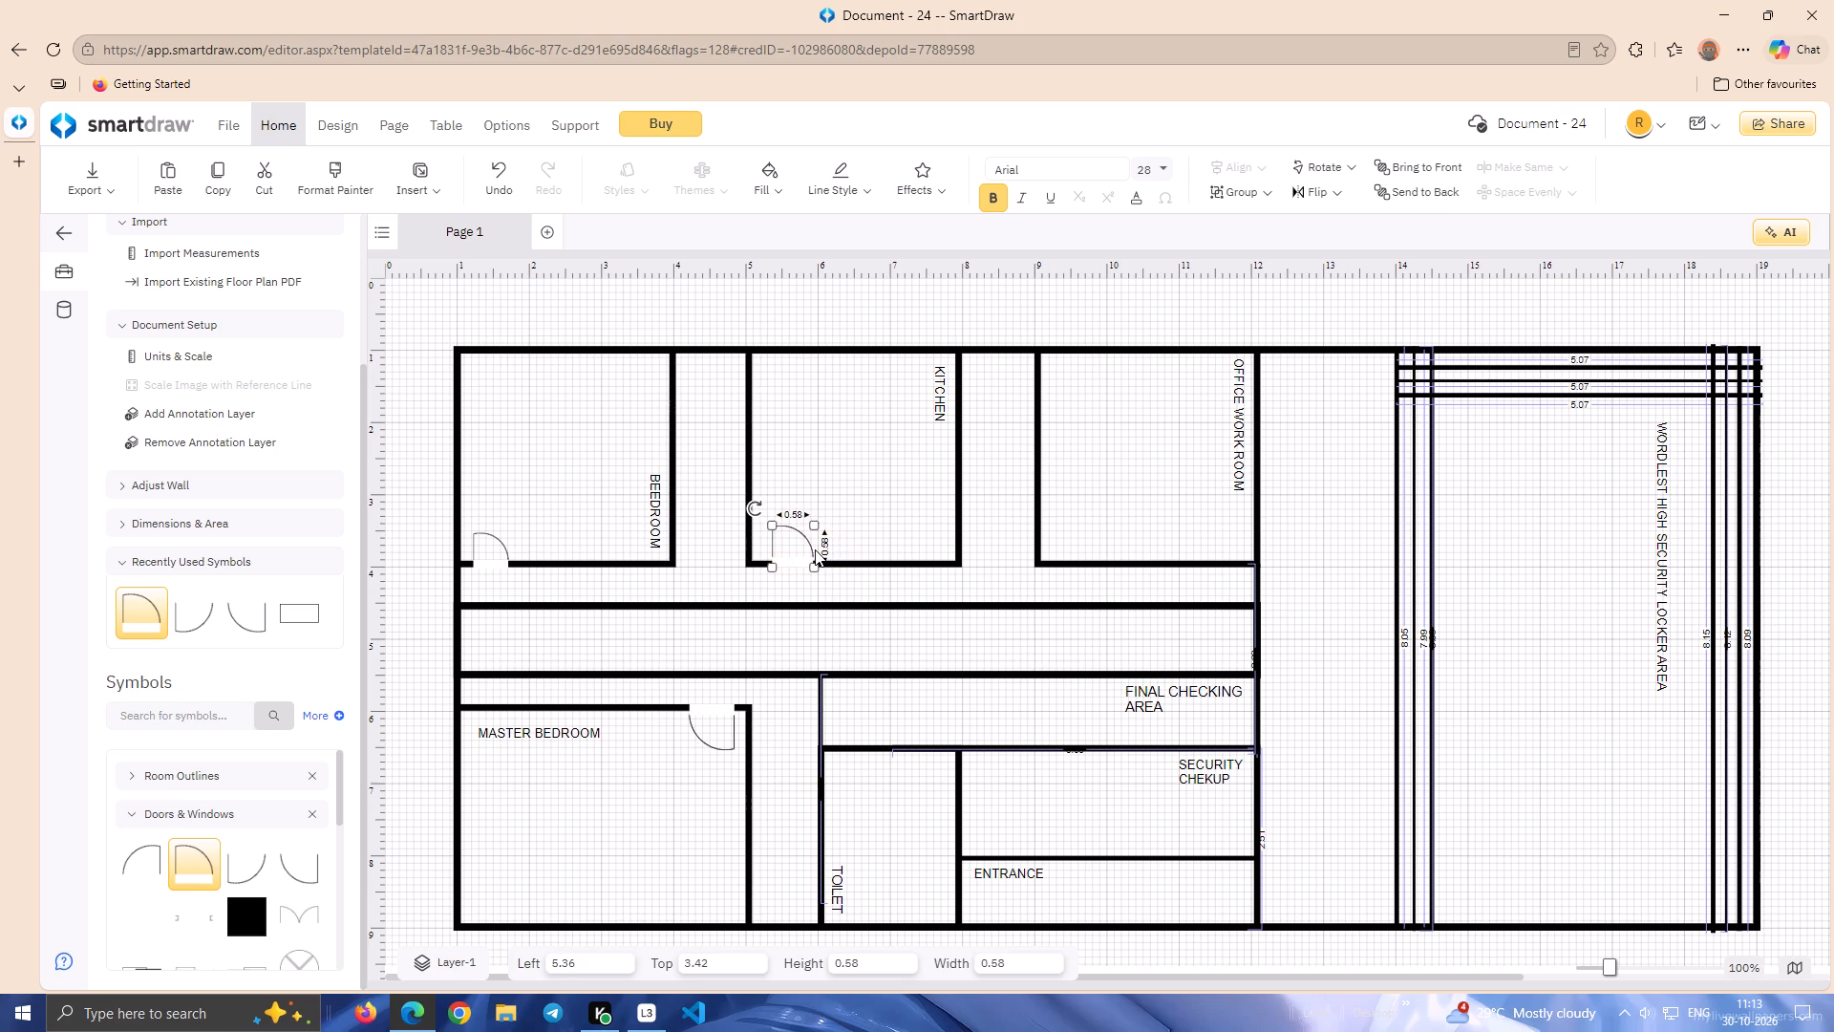
pyautogui.click(844, 425)
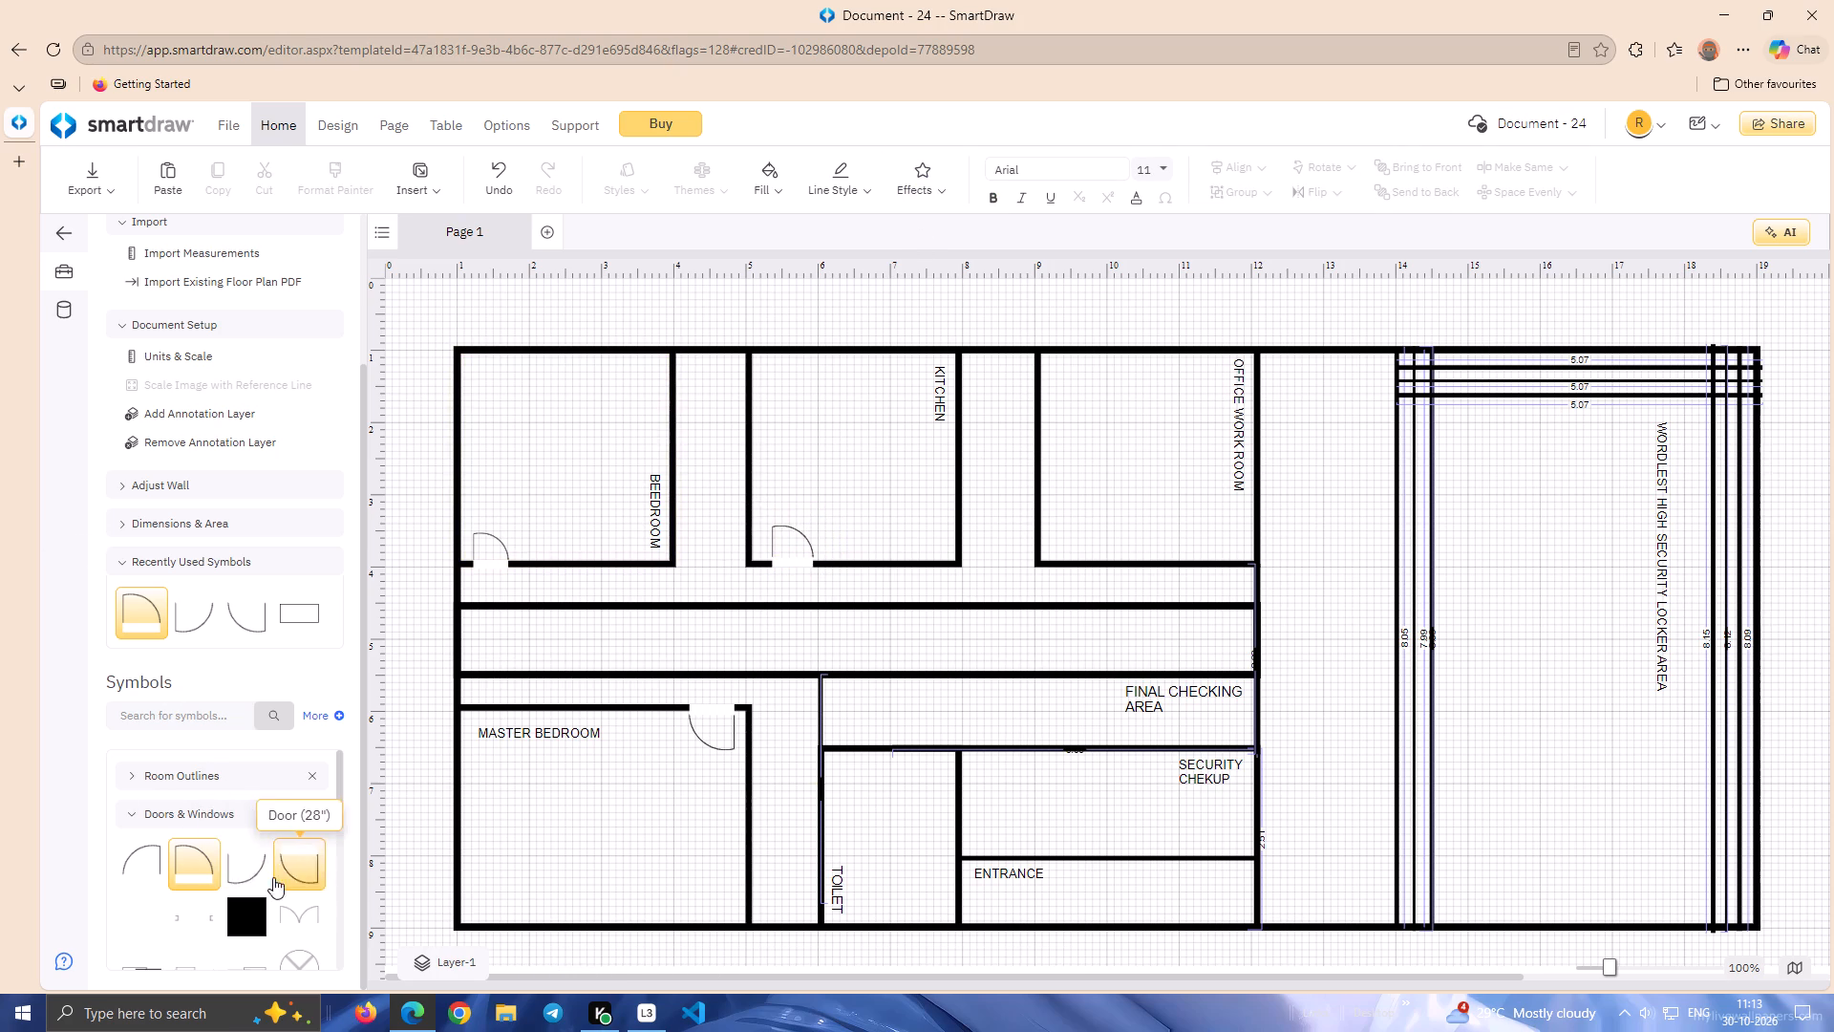
# Add an upward-opening Door (28") near the right end of the Office Work Room's lower wall and shrink it to about 0.59.
pyautogui.moveTo(152, 859); pyautogui.dragTo(607, 694)
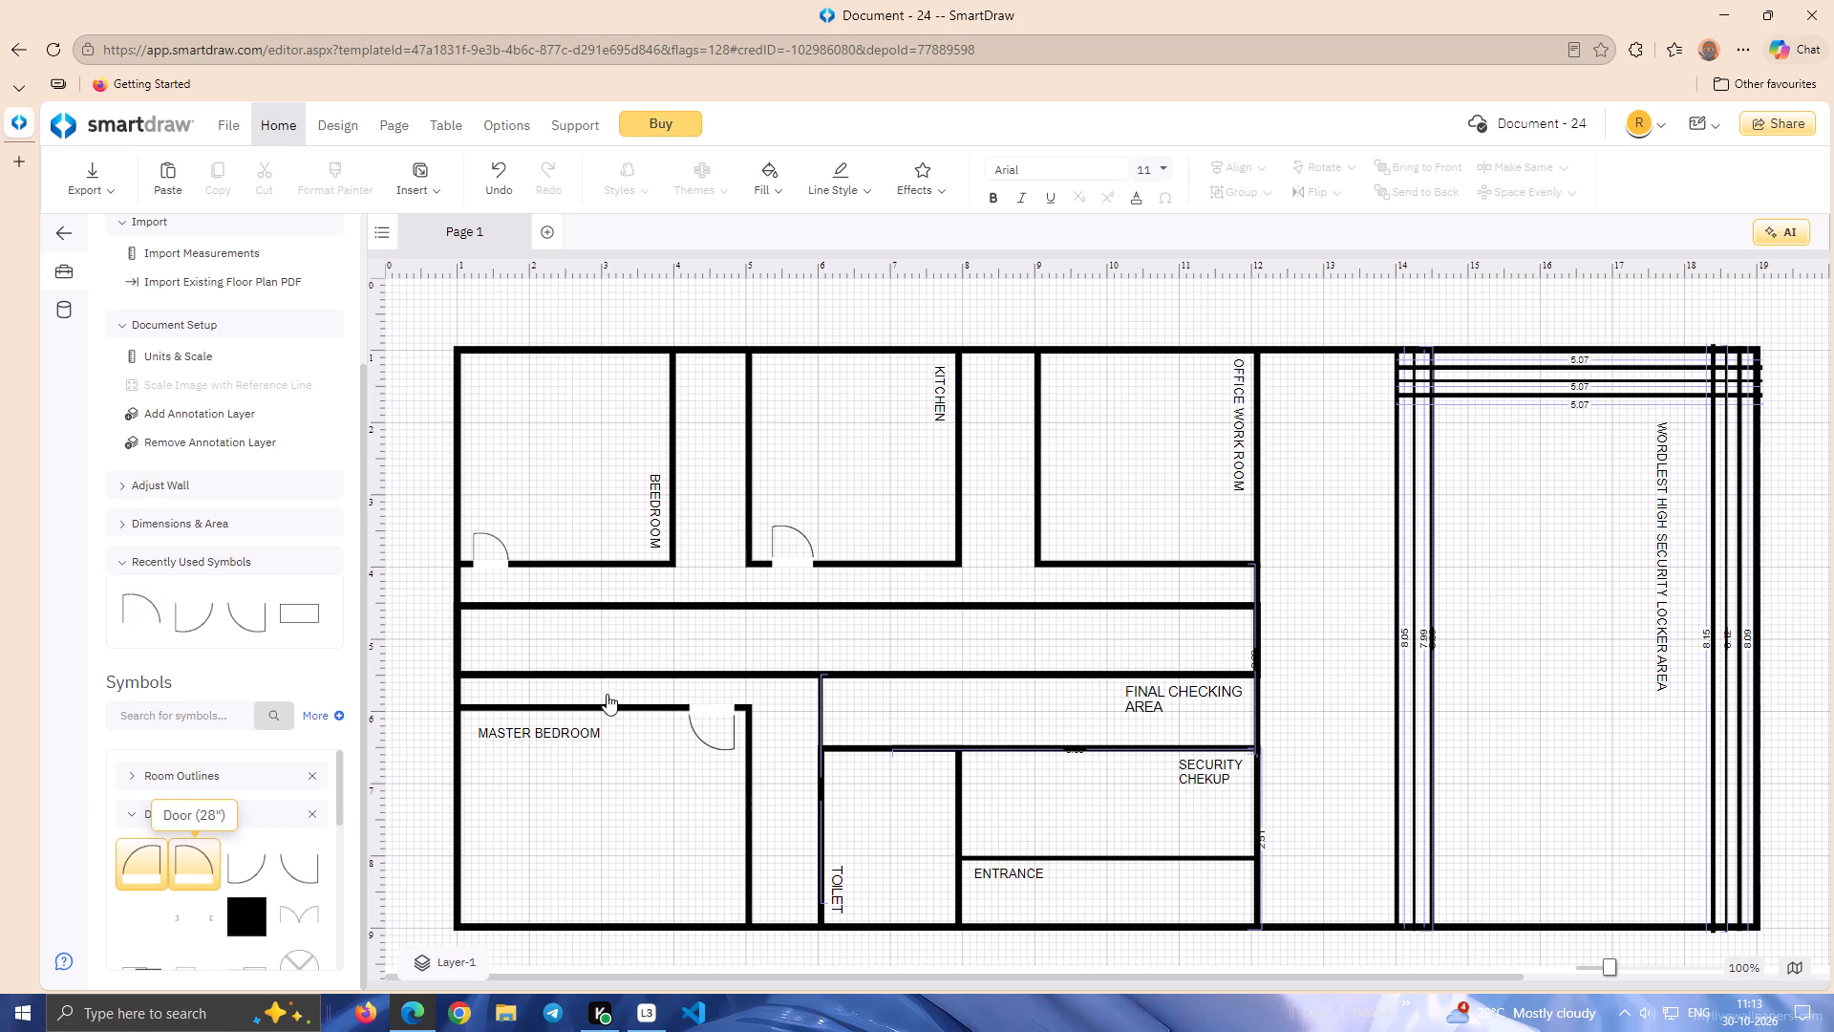
pyautogui.moveTo(607, 694); pyautogui.dragTo(1198, 523)
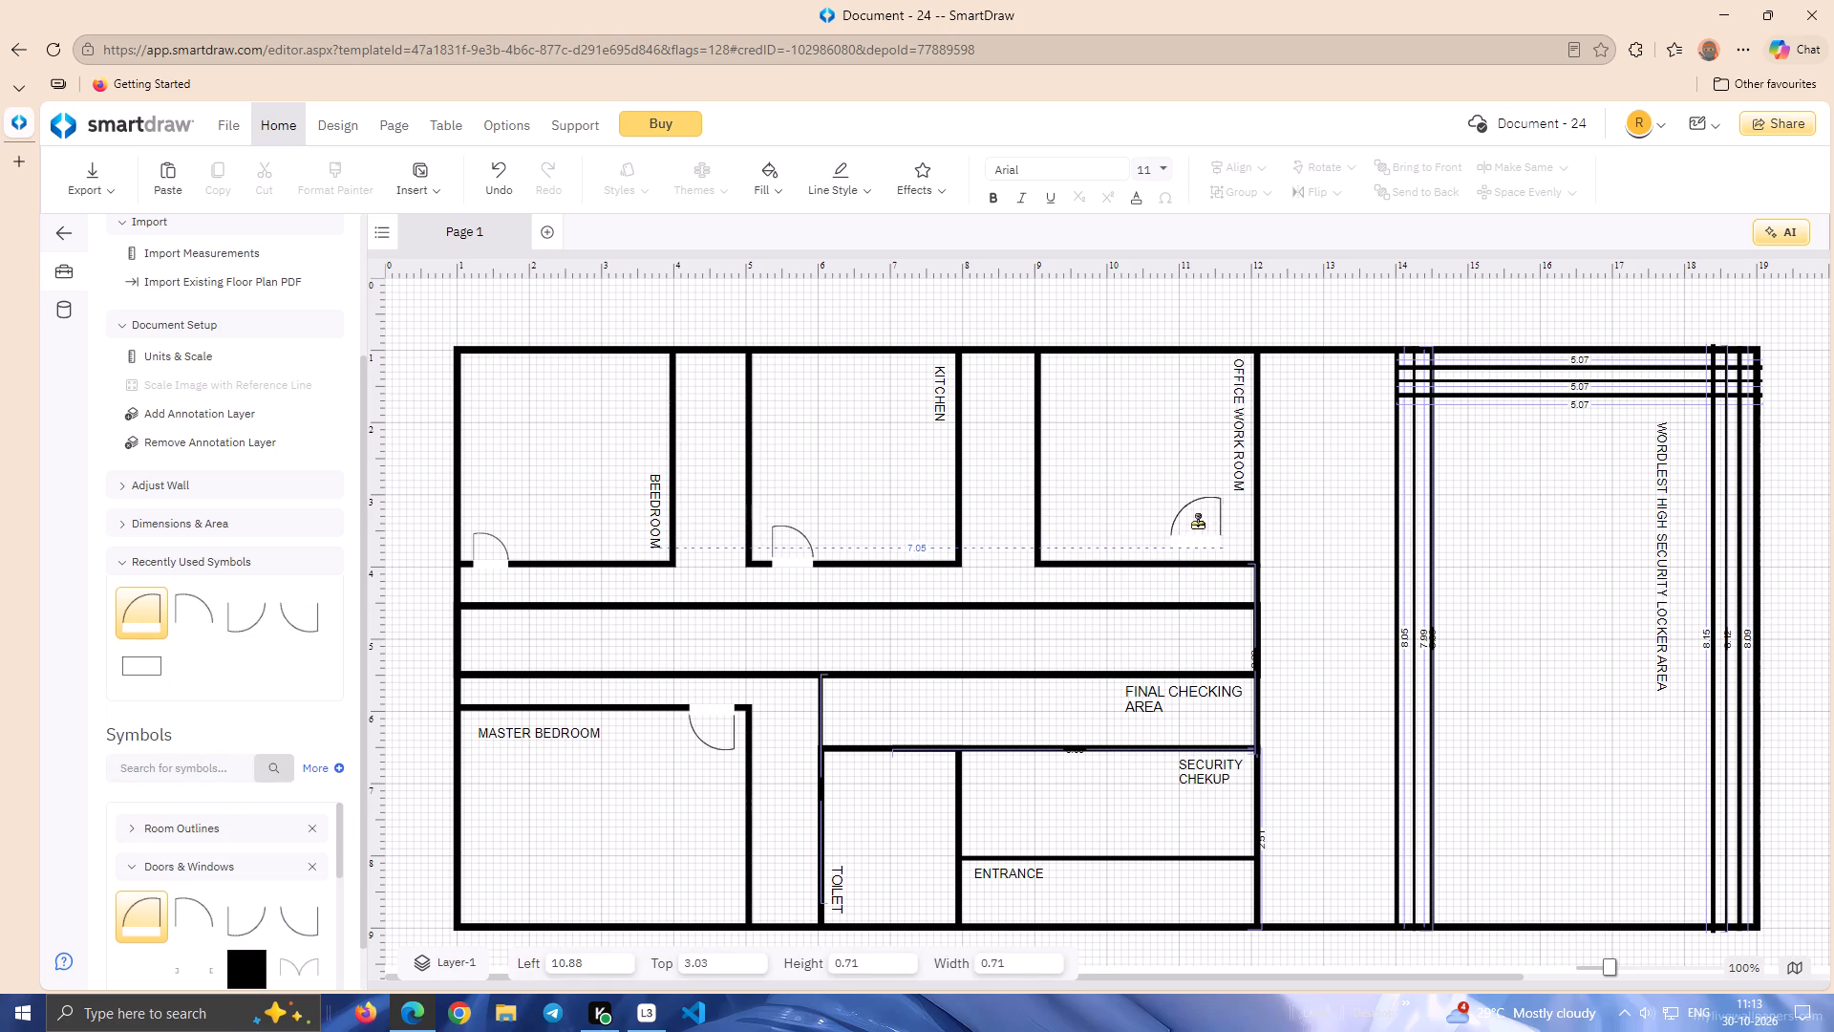
pyautogui.moveTo(1198, 523); pyautogui.dragTo(1199, 522)
pyautogui.moveTo(1196, 538); pyautogui.dragTo(1187, 546)
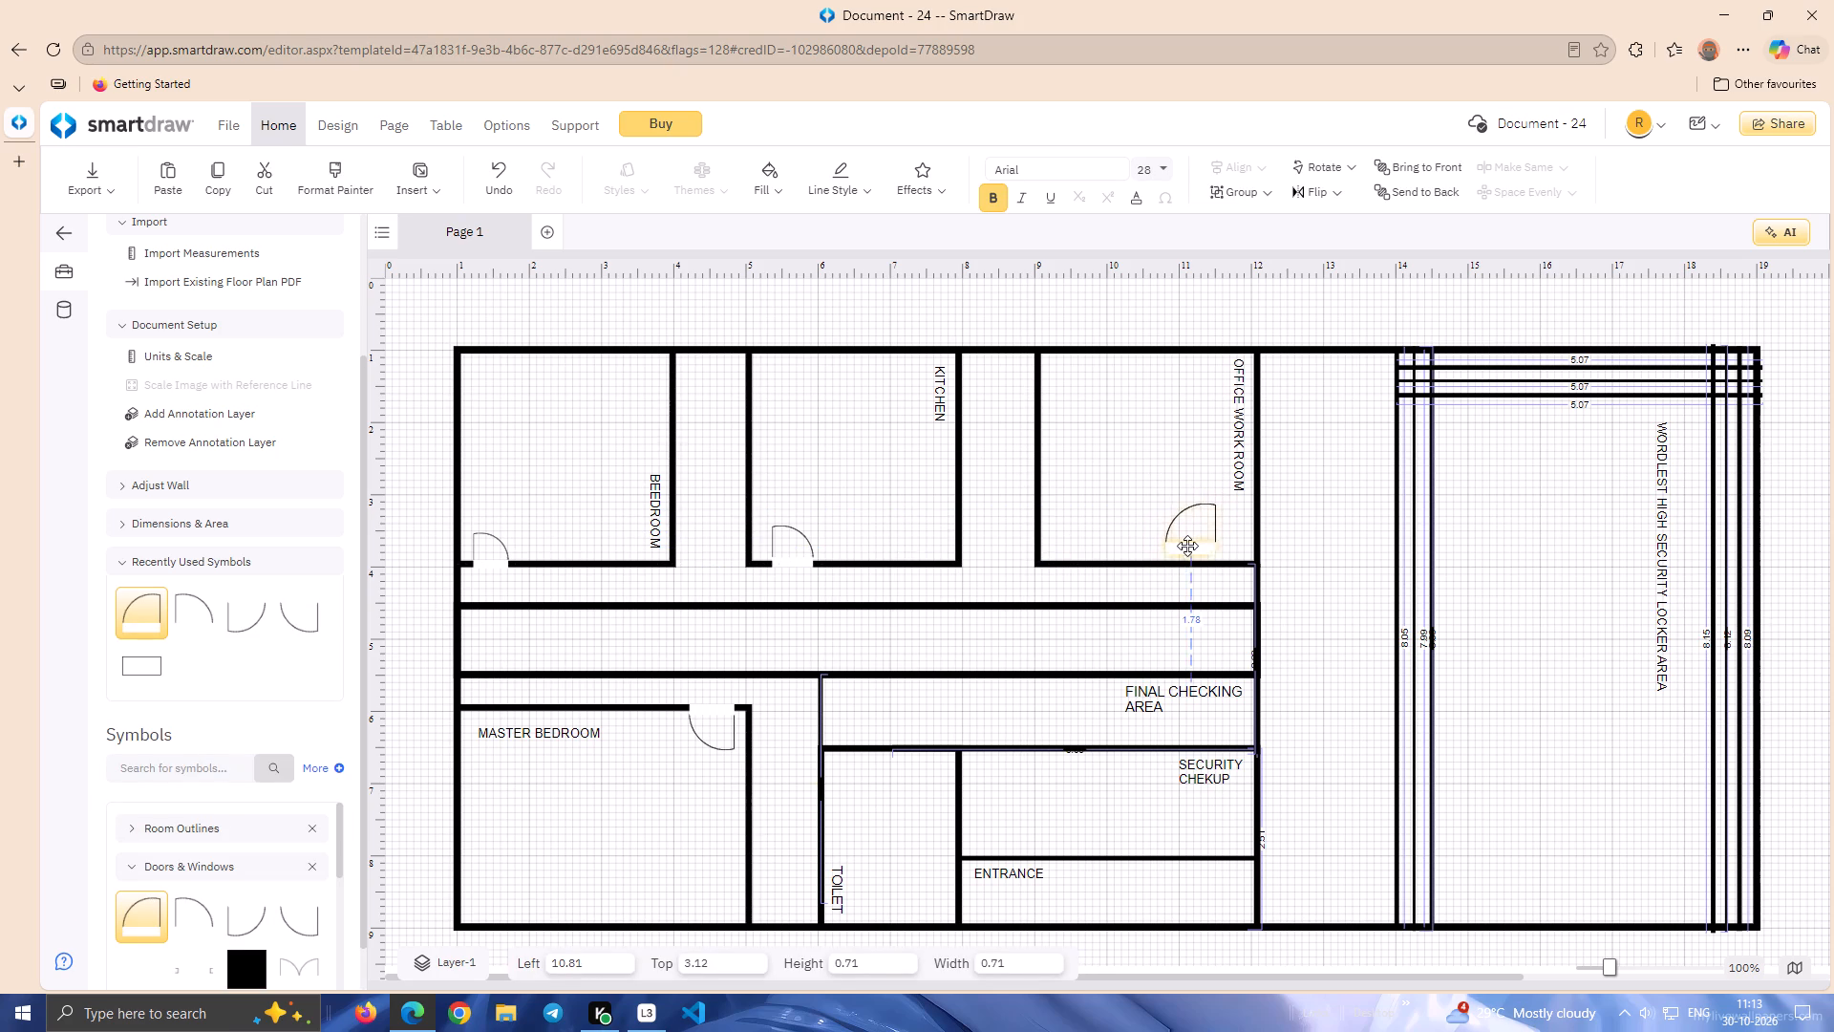
pyautogui.moveTo(1187, 546); pyautogui.dragTo(1204, 554)
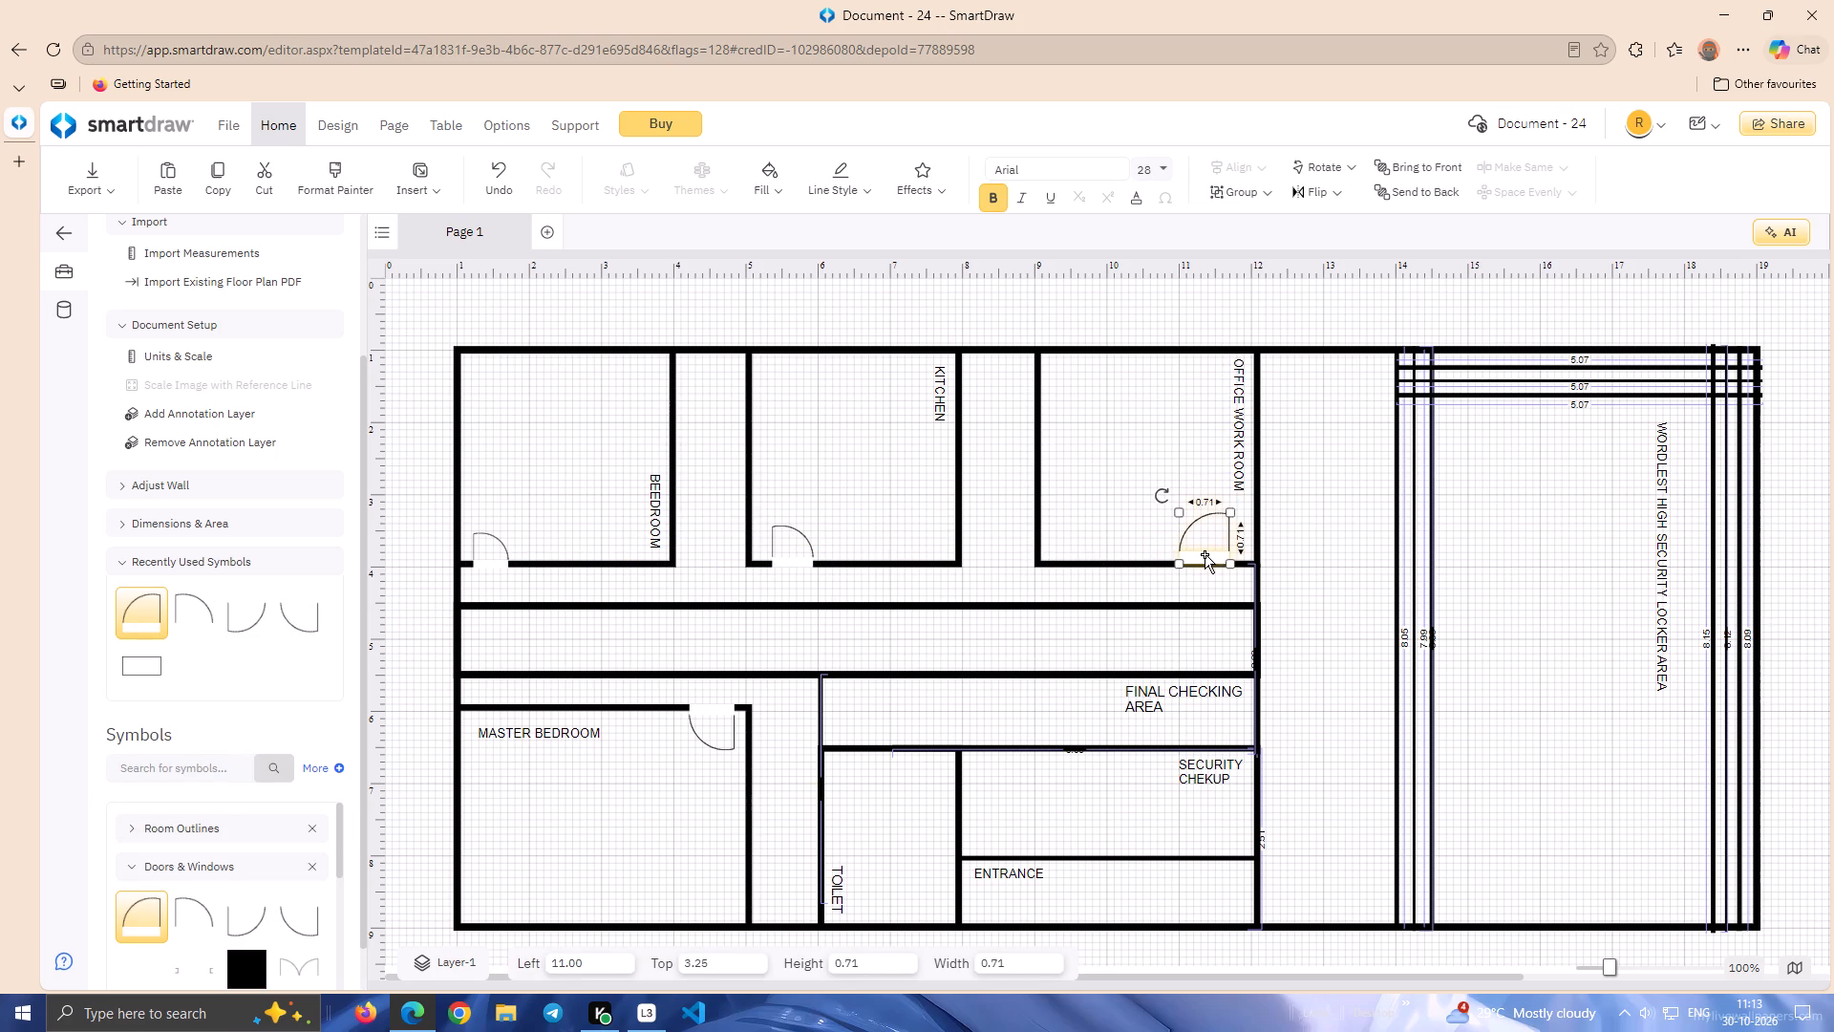
pyautogui.press('Down')
pyautogui.press('Down')
pyautogui.press('Down')
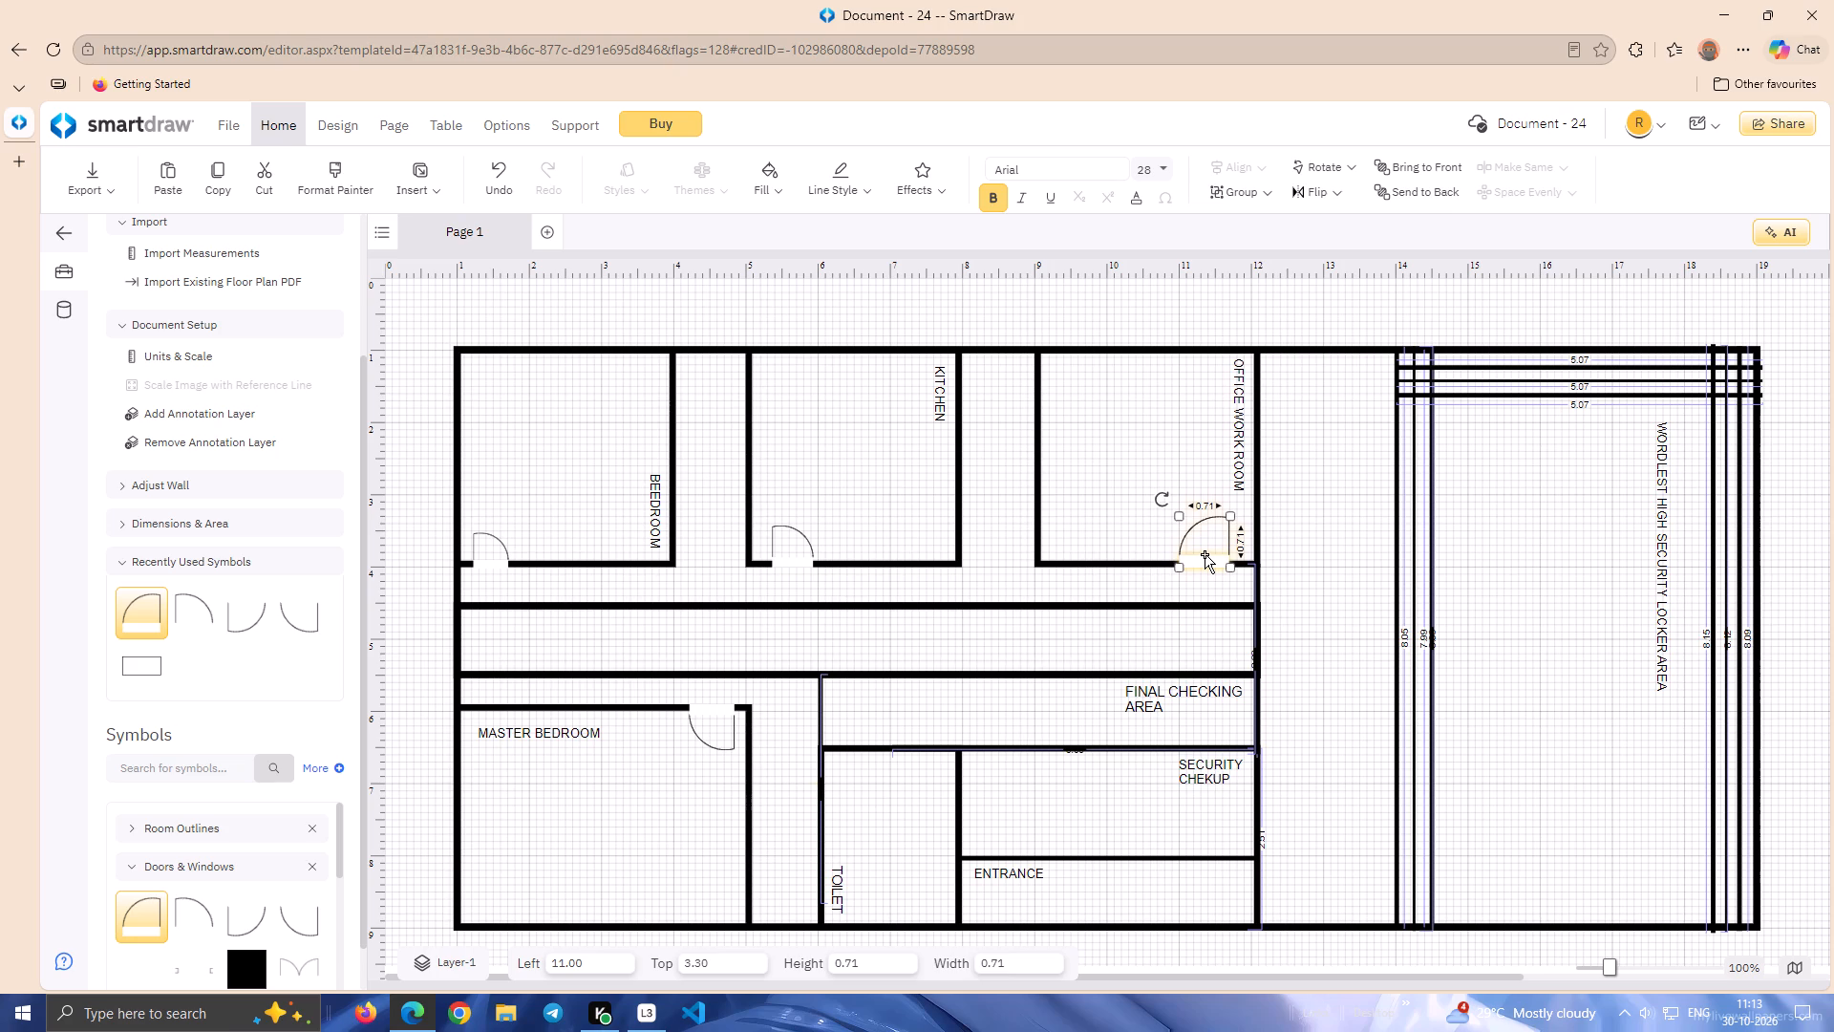
pyautogui.moveTo(1178, 566); pyautogui.dragTo(1194, 558)
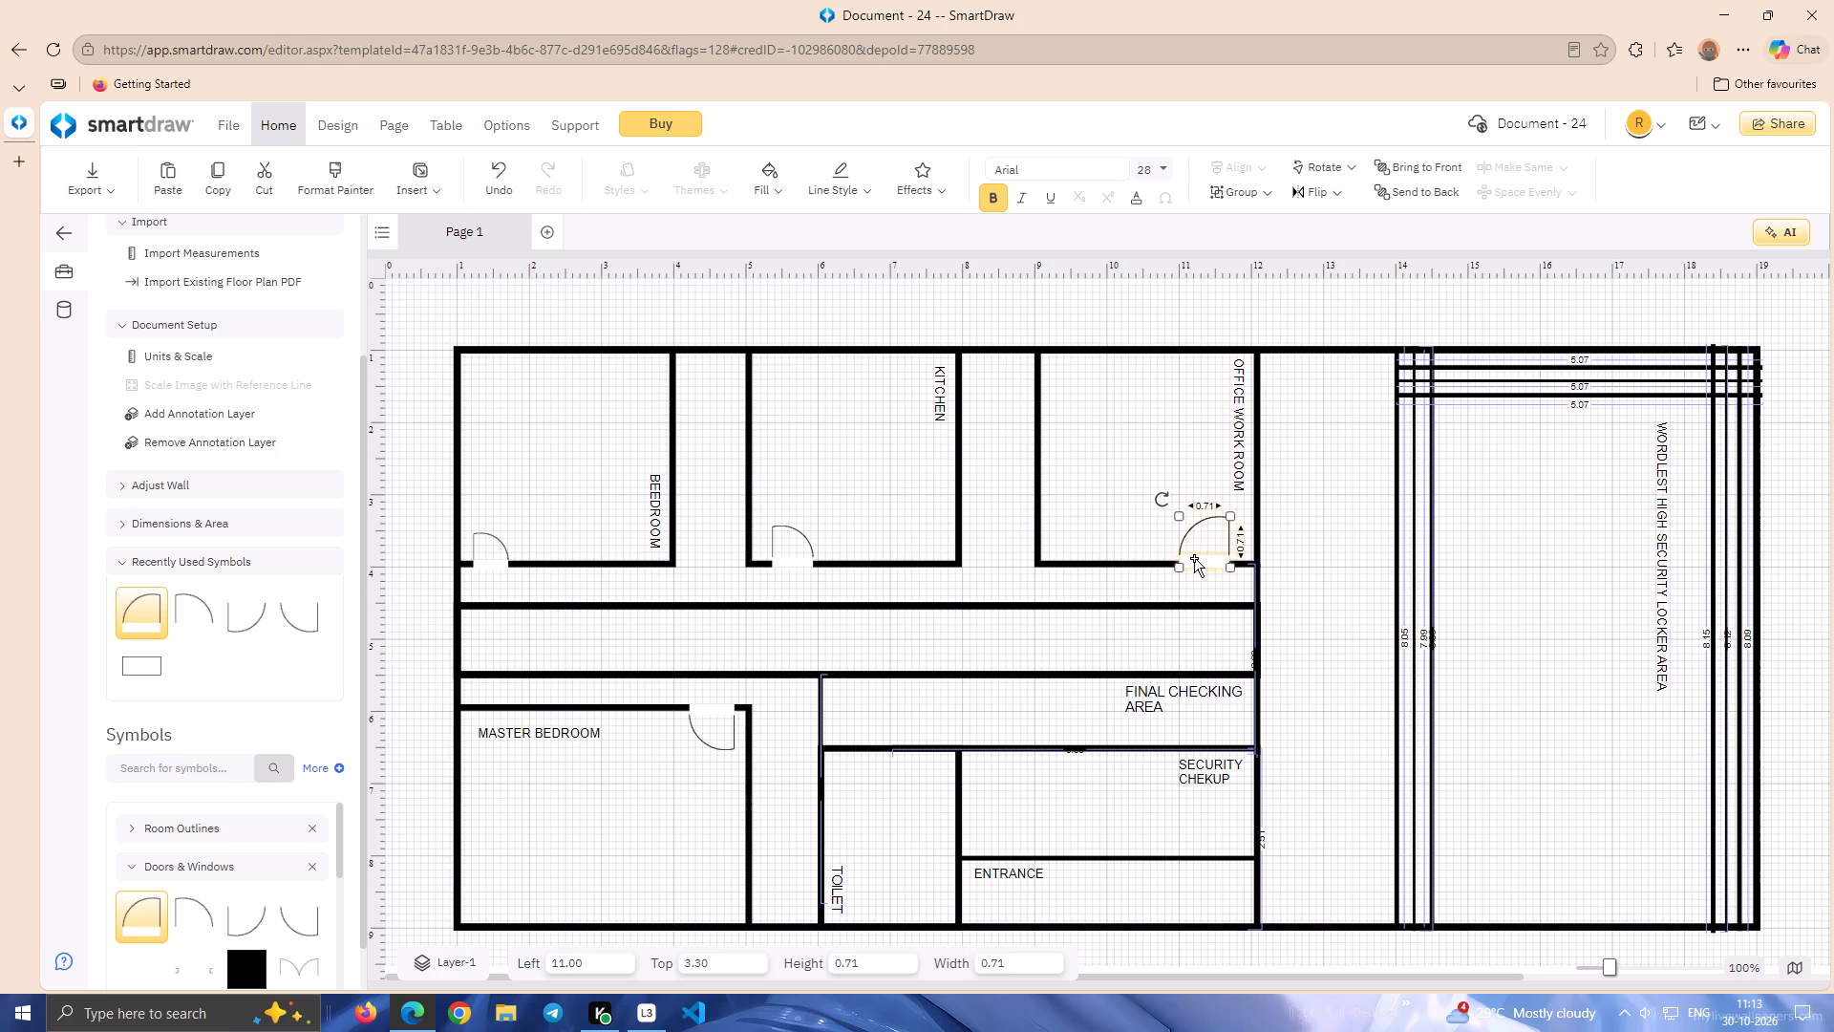
pyautogui.moveTo(1194, 558); pyautogui.dragTo(1195, 558)
pyautogui.click(1182, 567)
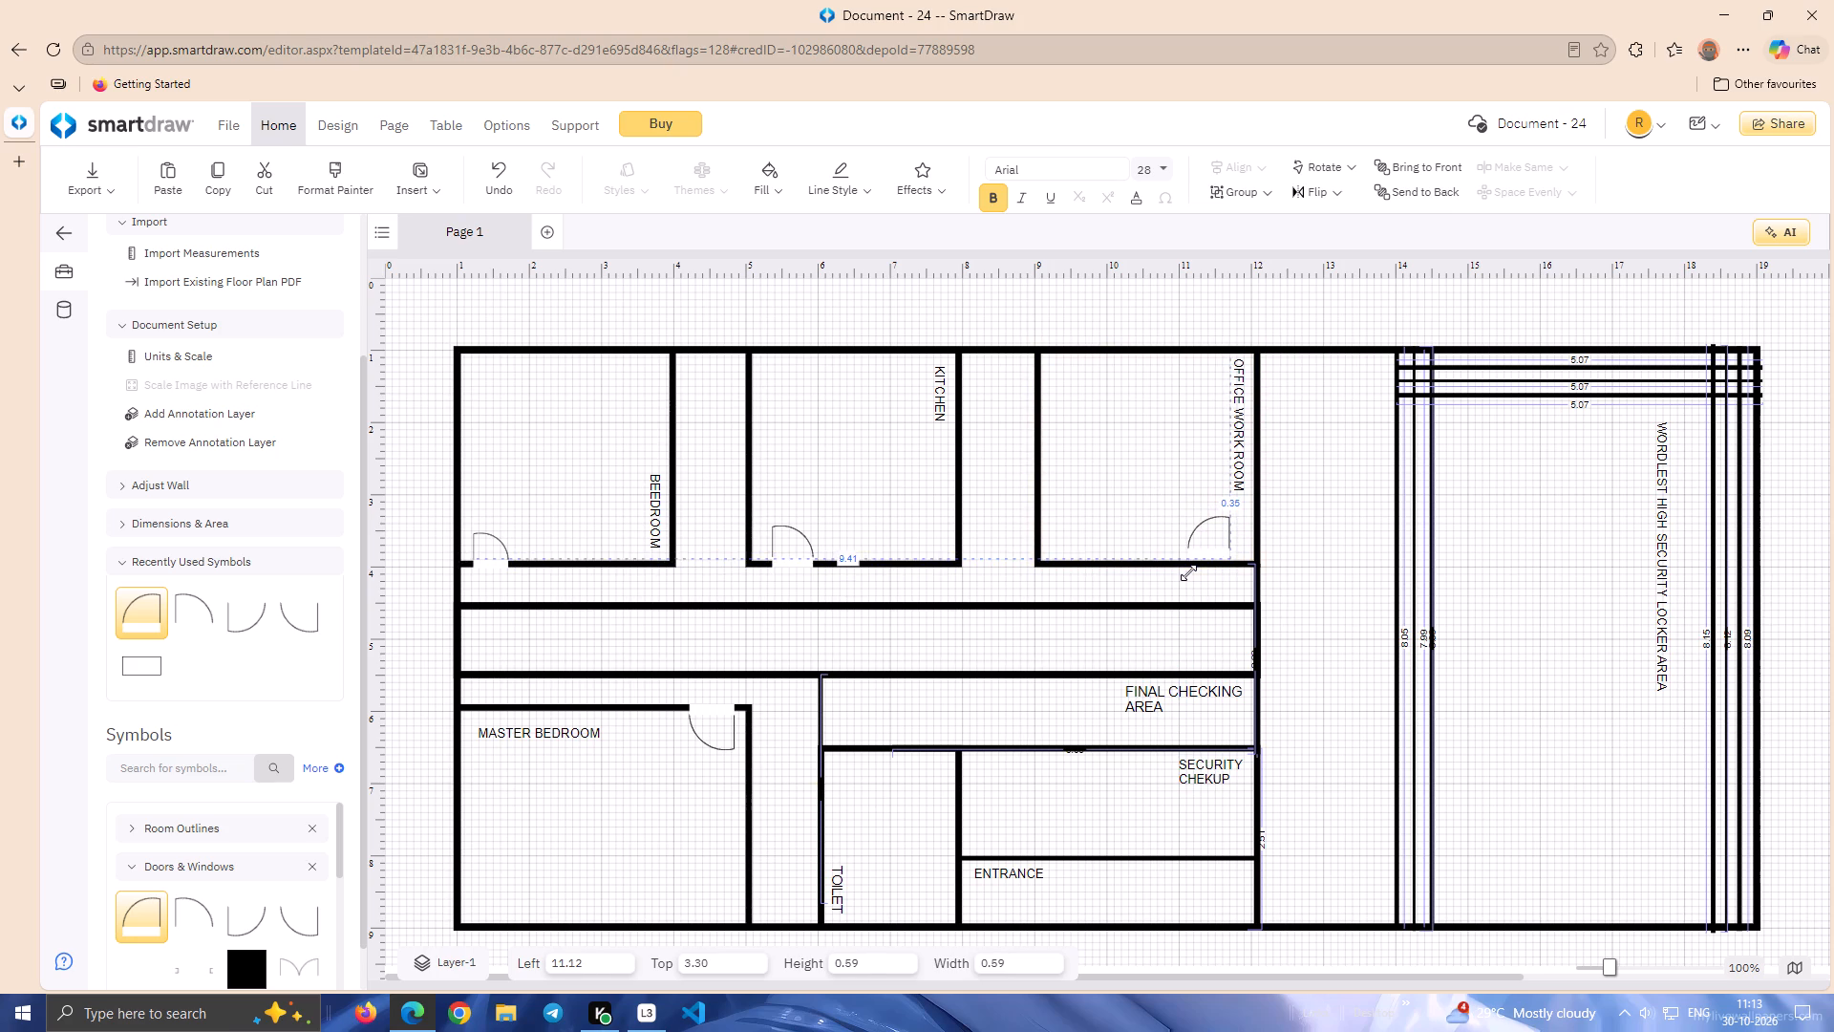
# Nudge the Office Work Room door down into the lower wall, at about left 11.11 and top 3.42.
pyautogui.press('Down')
pyautogui.press('Down')
pyautogui.press('Down')
pyautogui.press('Down')
pyautogui.press('Down')
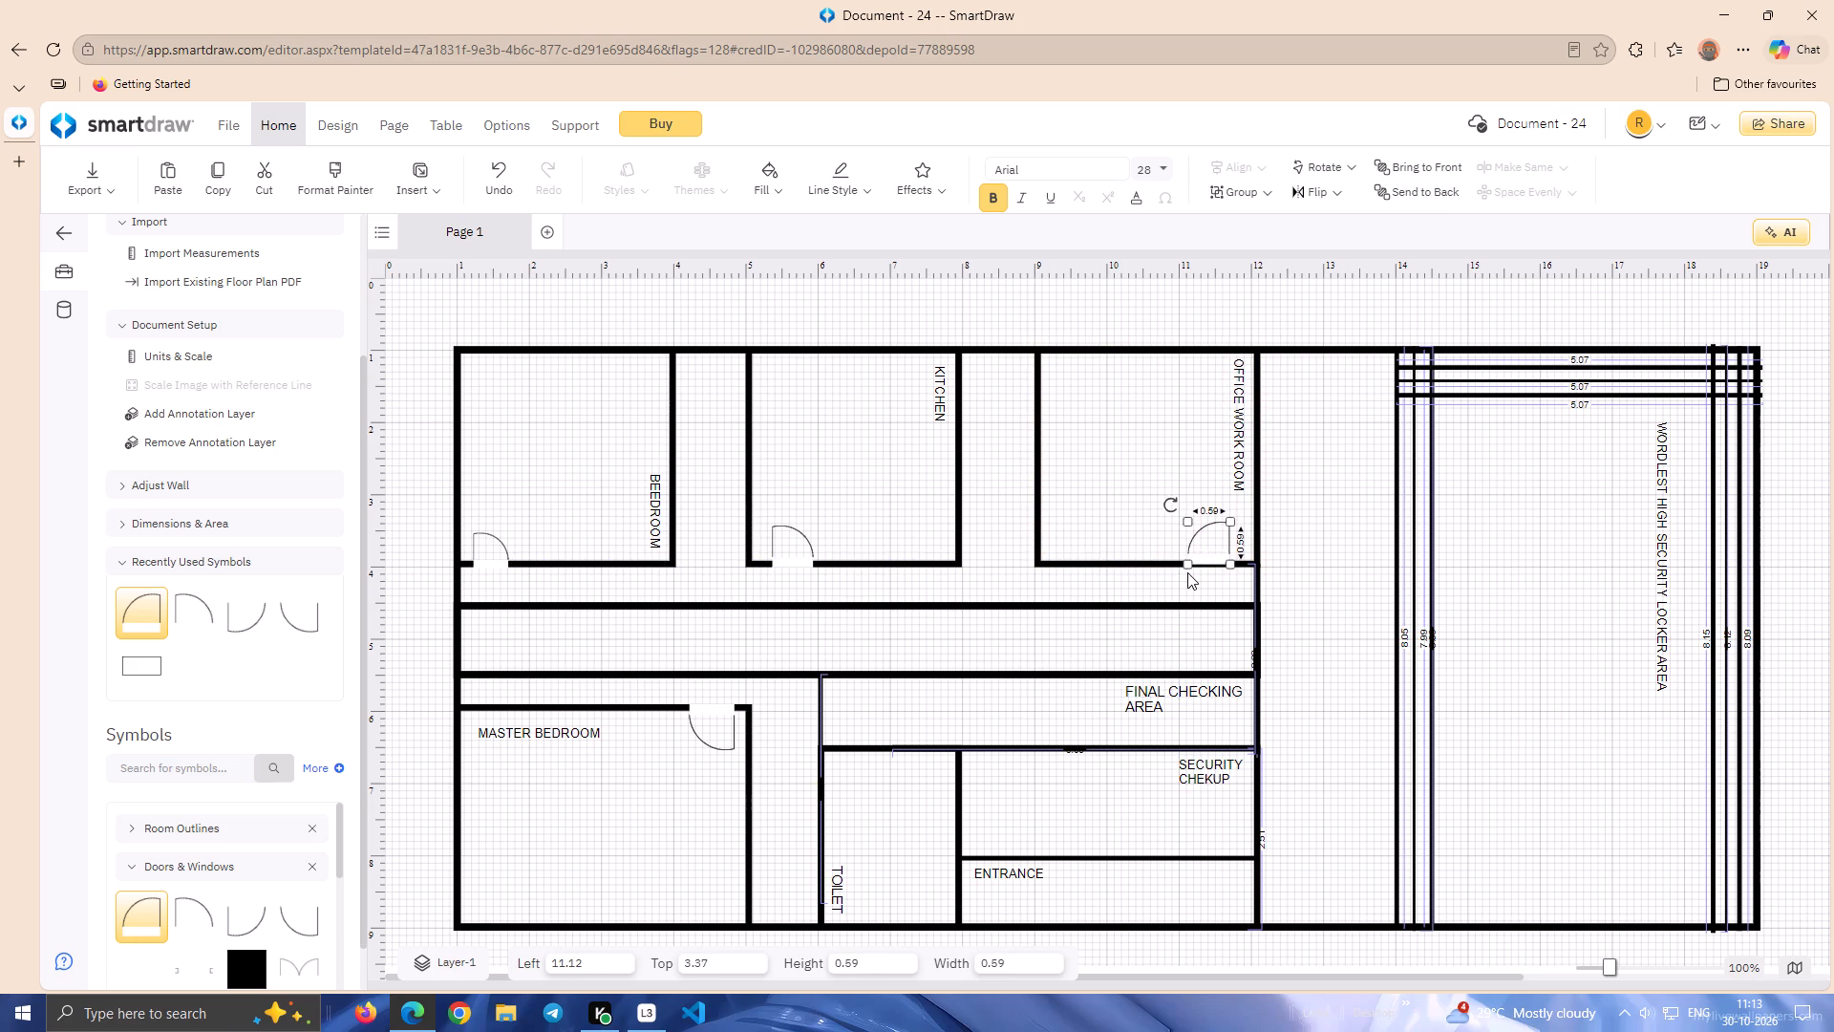
pyautogui.press('Down')
pyautogui.press('Down')
pyautogui.press('Down')
pyautogui.press('Down')
pyautogui.press('Left')
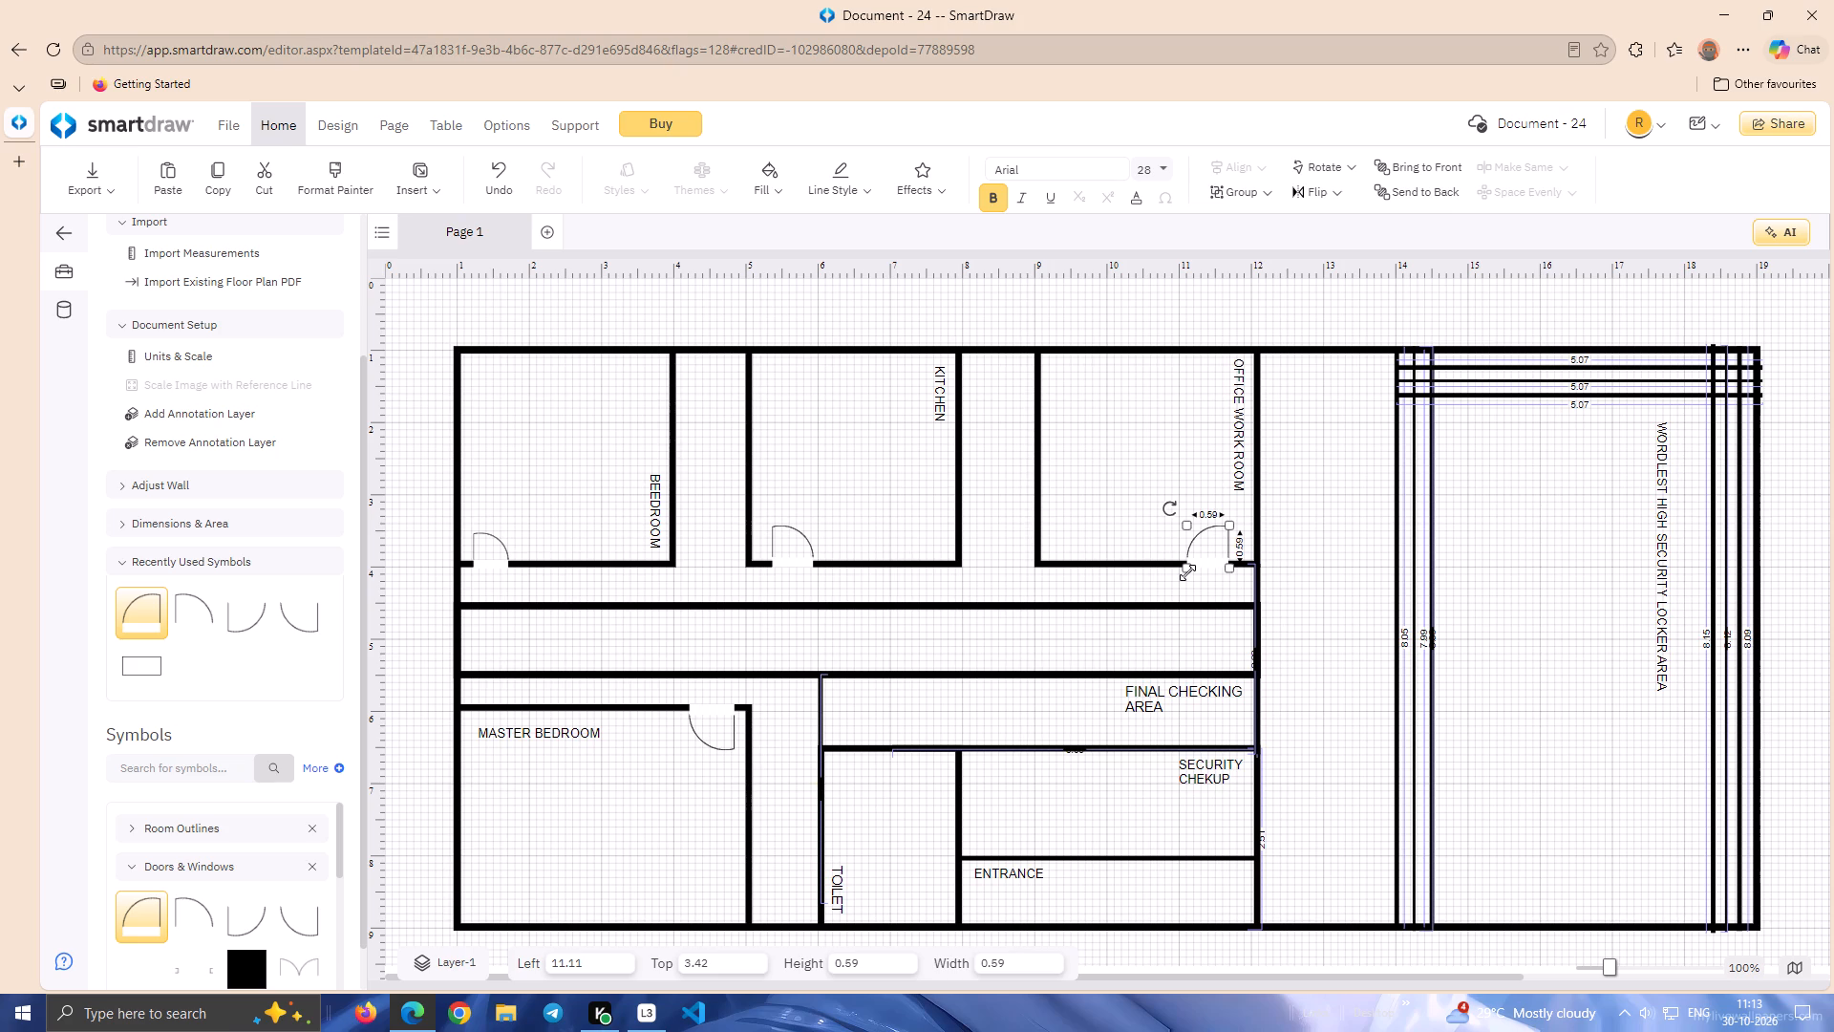
pyautogui.click(1100, 423)
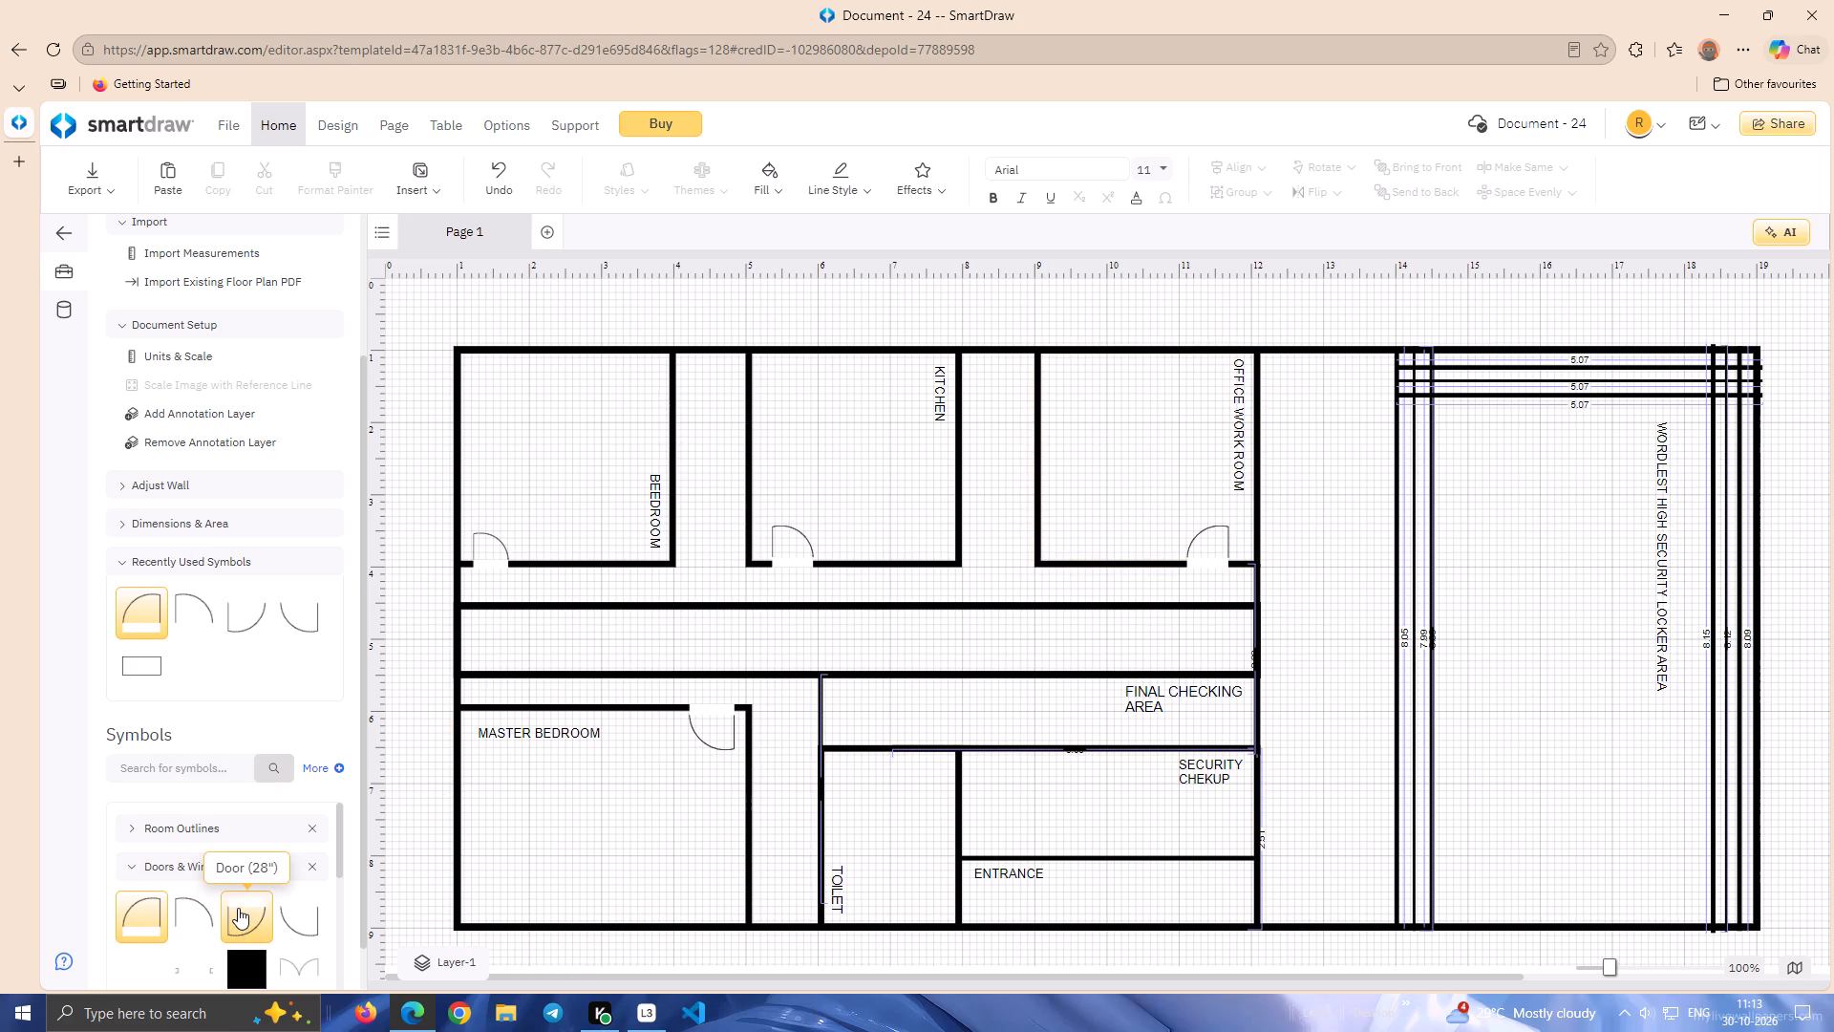
# Add a downward-opening Door (28") in the Toilet's upper wall near its left corner and shrink it to about 0.54.
pyautogui.moveTo(238, 908); pyautogui.dragTo(863, 759)
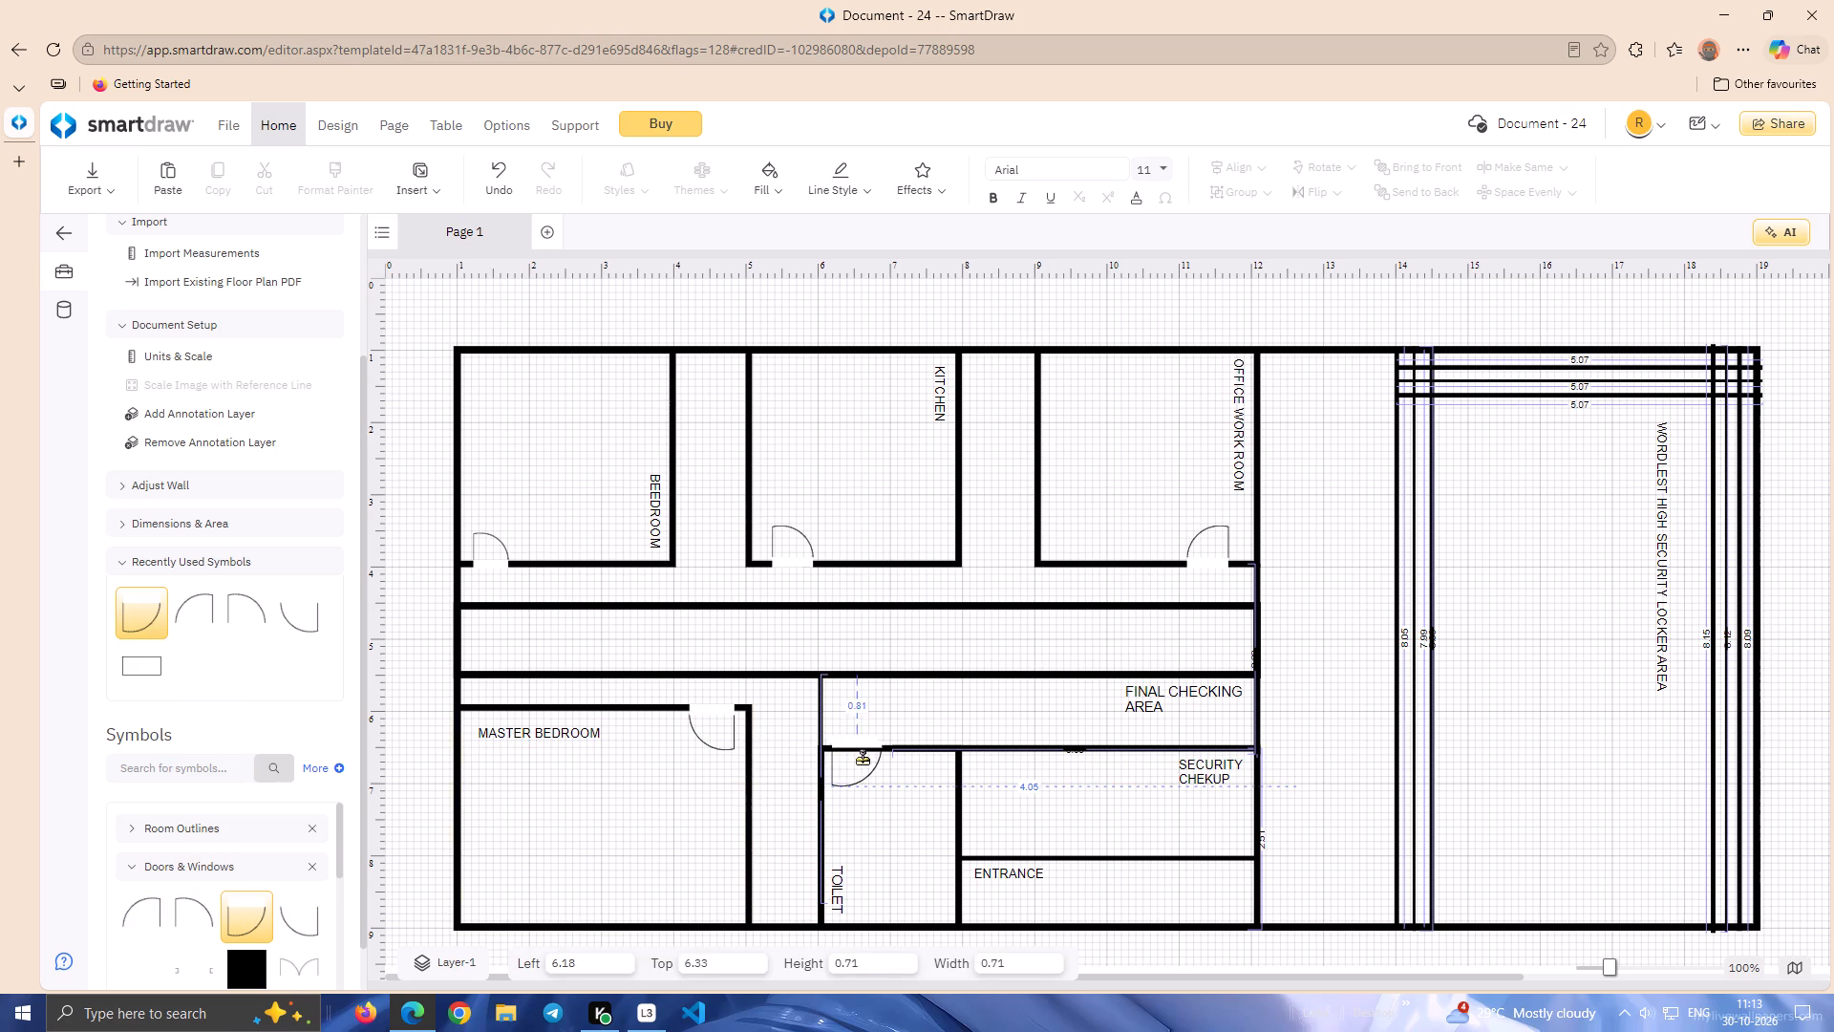
pyautogui.moveTo(863, 759); pyautogui.dragTo(864, 767)
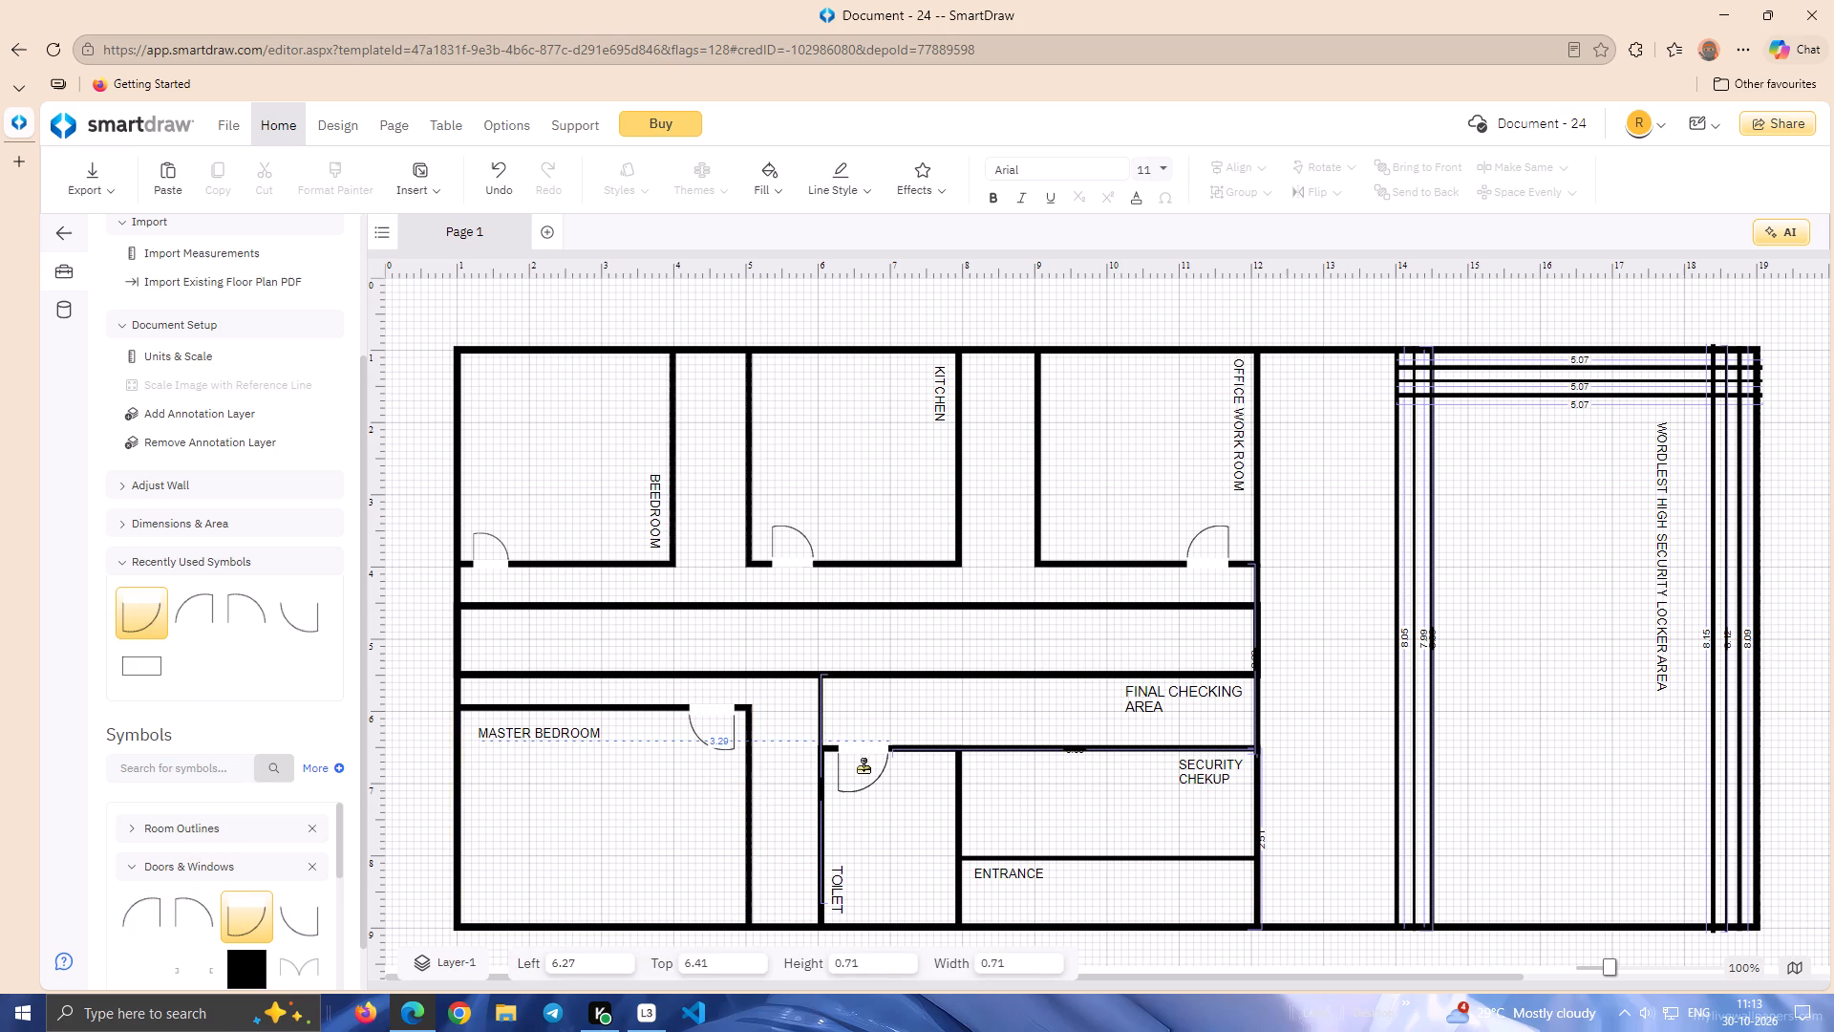
pyautogui.moveTo(864, 767); pyautogui.dragTo(862, 766)
pyautogui.moveTo(829, 794); pyautogui.dragTo(842, 787)
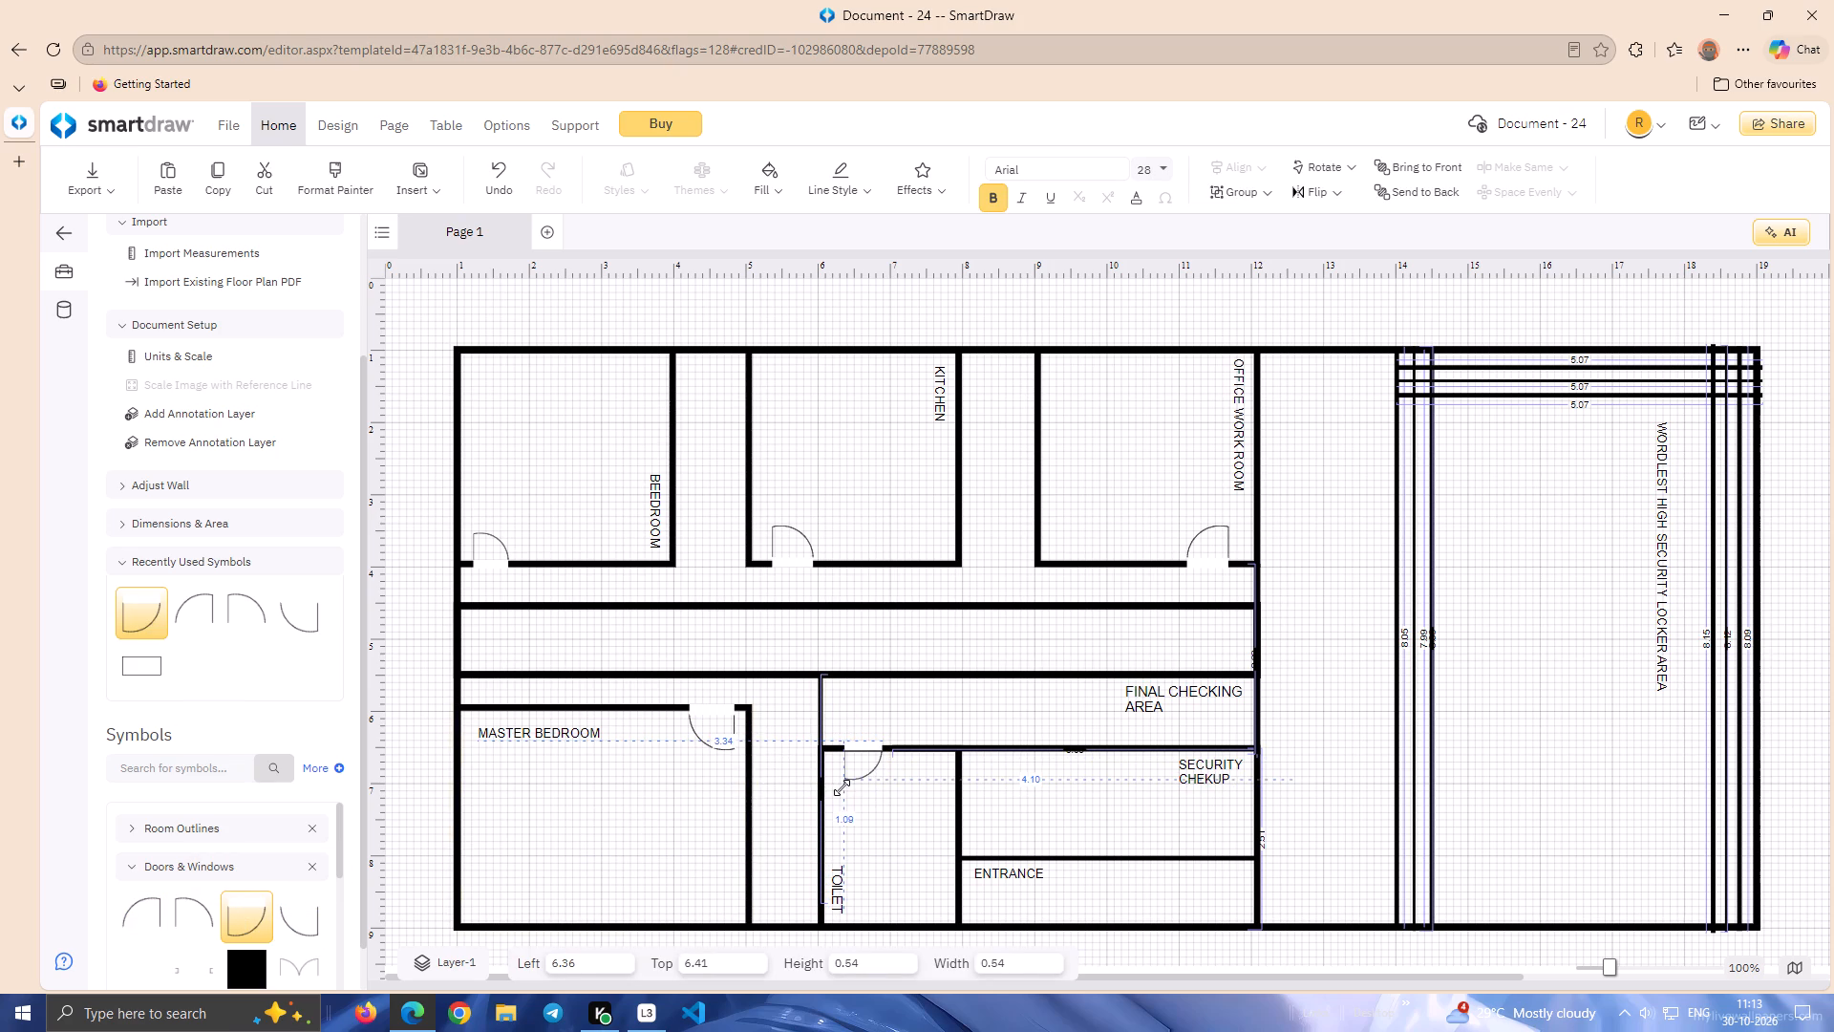
pyautogui.moveTo(842, 787); pyautogui.dragTo(841, 789)
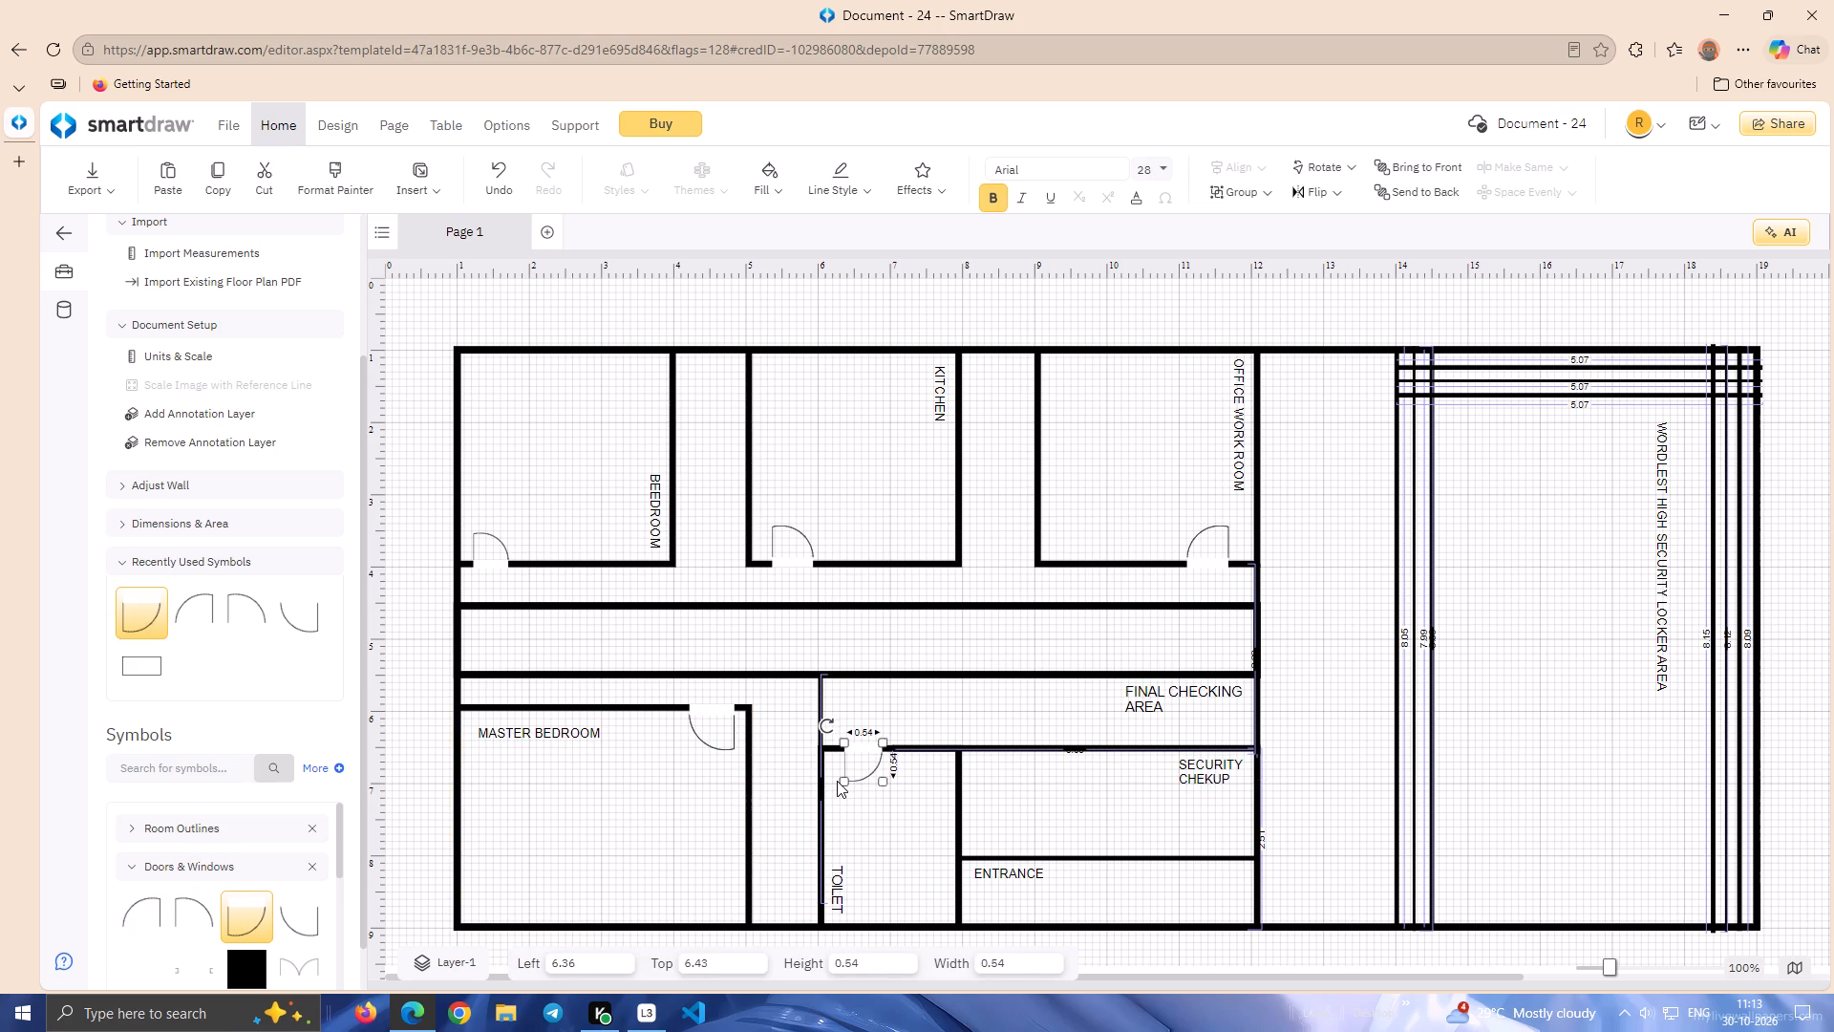
# Nudge the Toilet door toward the room's left corner in the upper wall, at about left 6.26 and top 6.45.
pyautogui.press('Down')
pyautogui.press('Down')
pyautogui.press('Left')
pyautogui.press('Left')
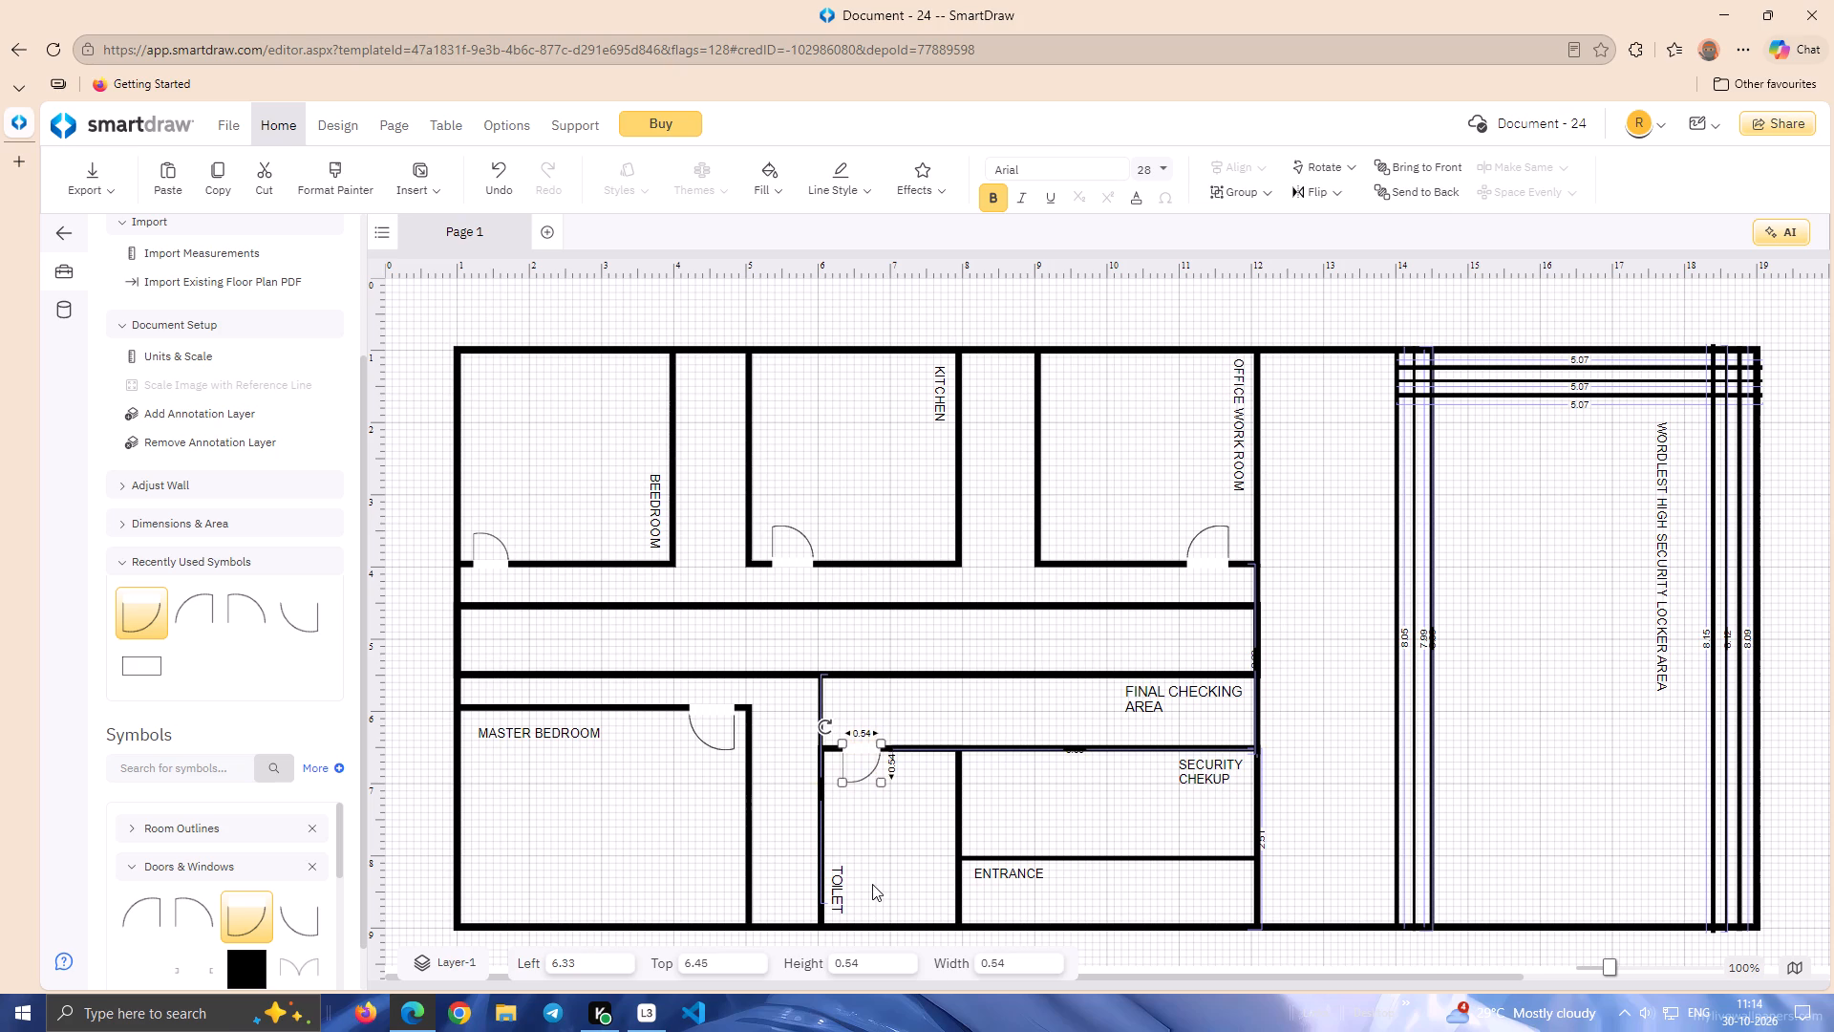
pyautogui.click(872, 884)
pyautogui.click(853, 756)
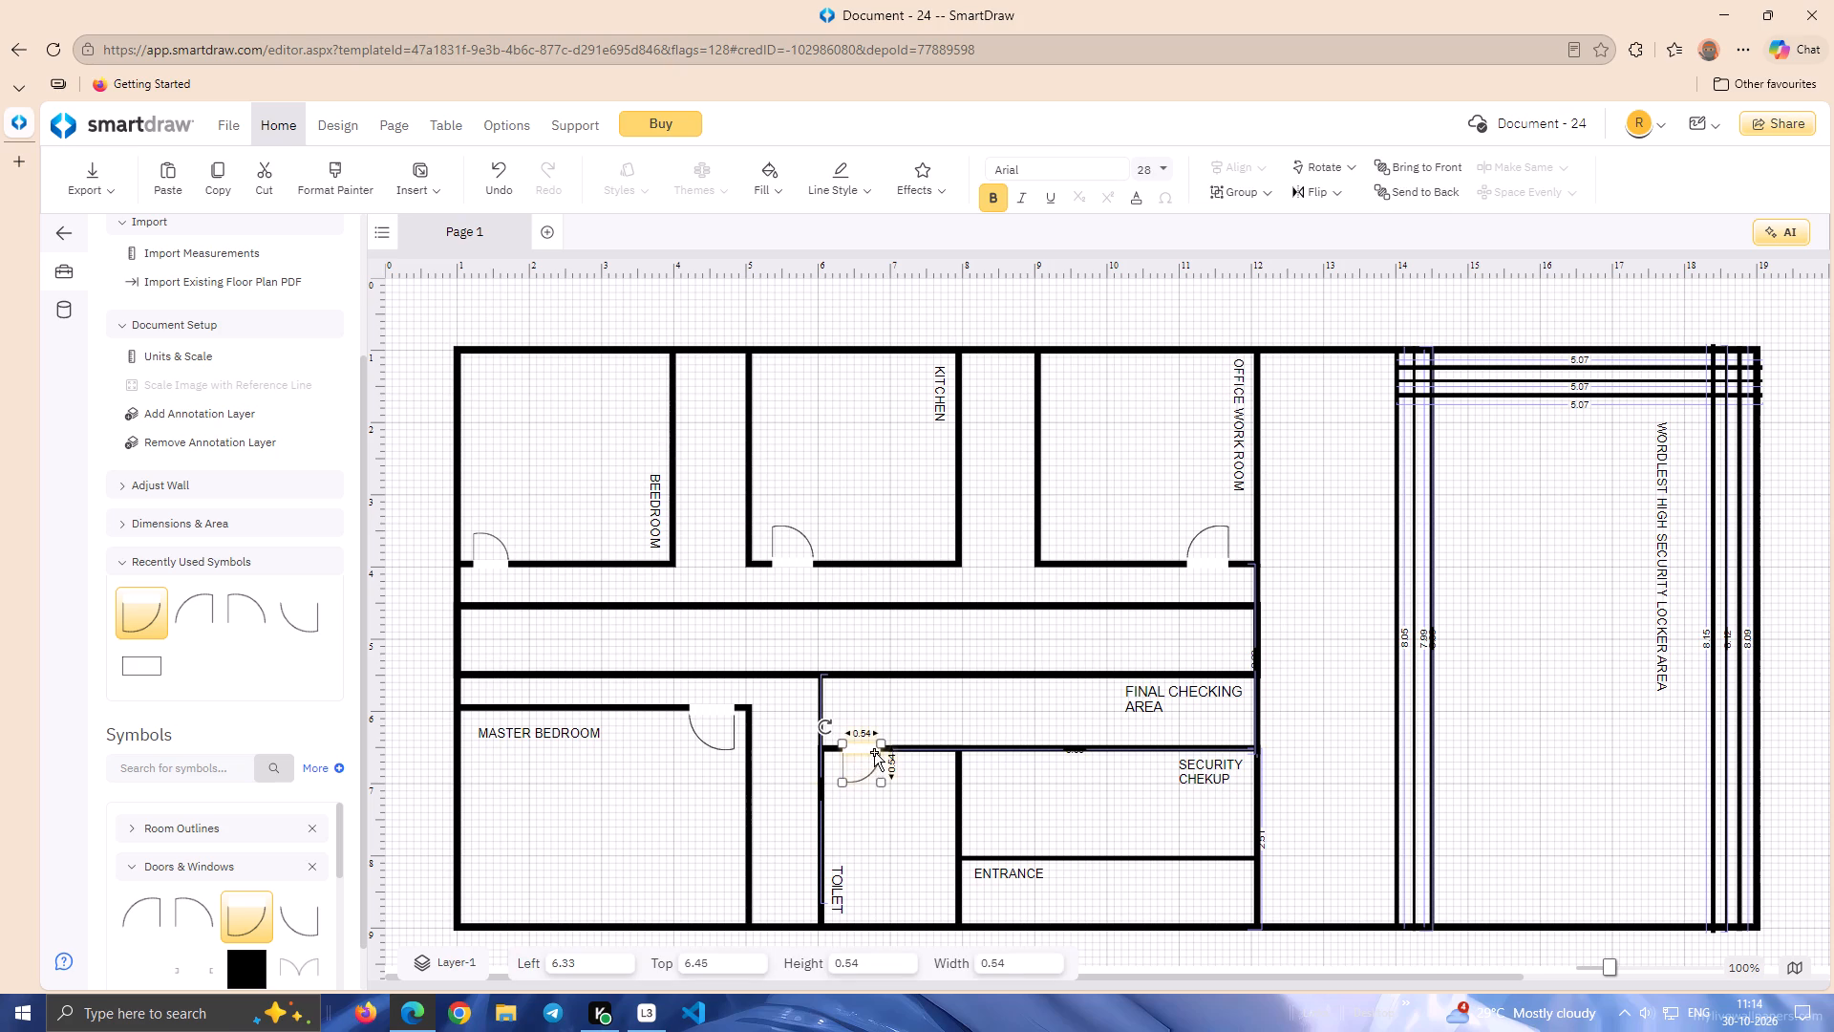
pyautogui.click(903, 699)
pyautogui.click(866, 761)
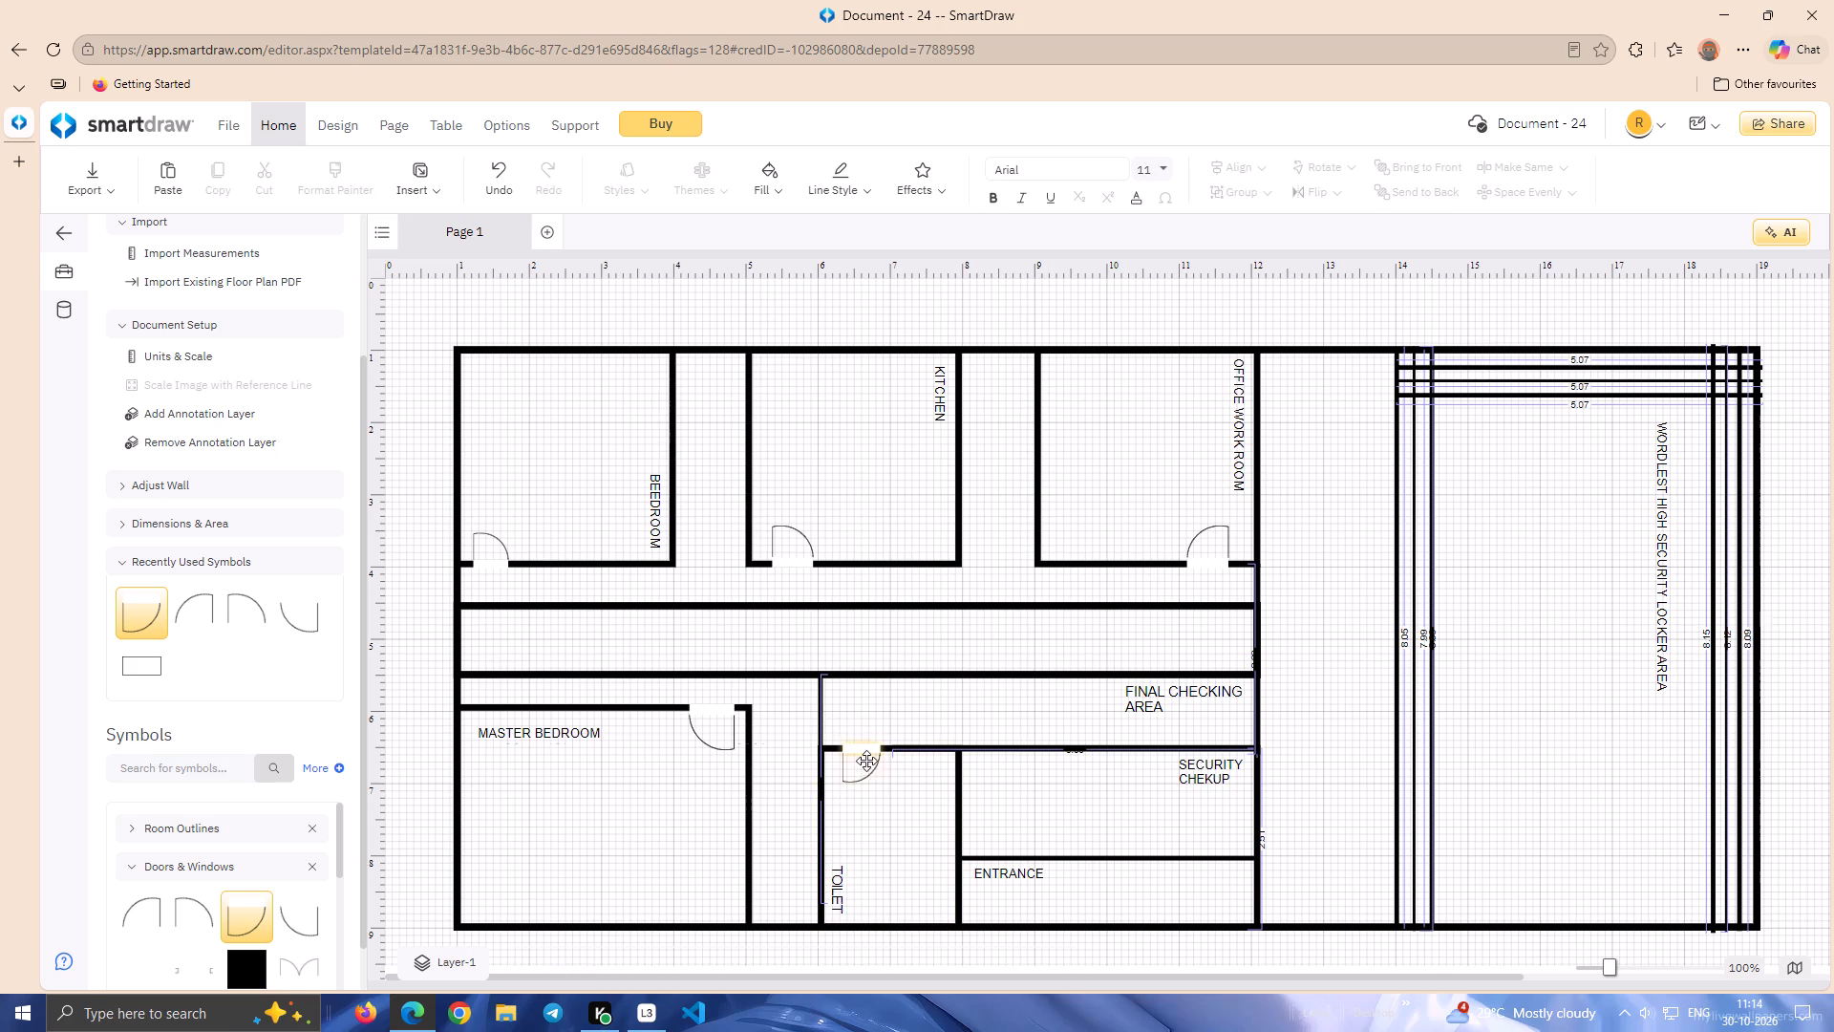
pyautogui.press('Left')
pyautogui.press('Left')
pyautogui.press('Left')
pyautogui.press('Left')
pyautogui.press('Left')
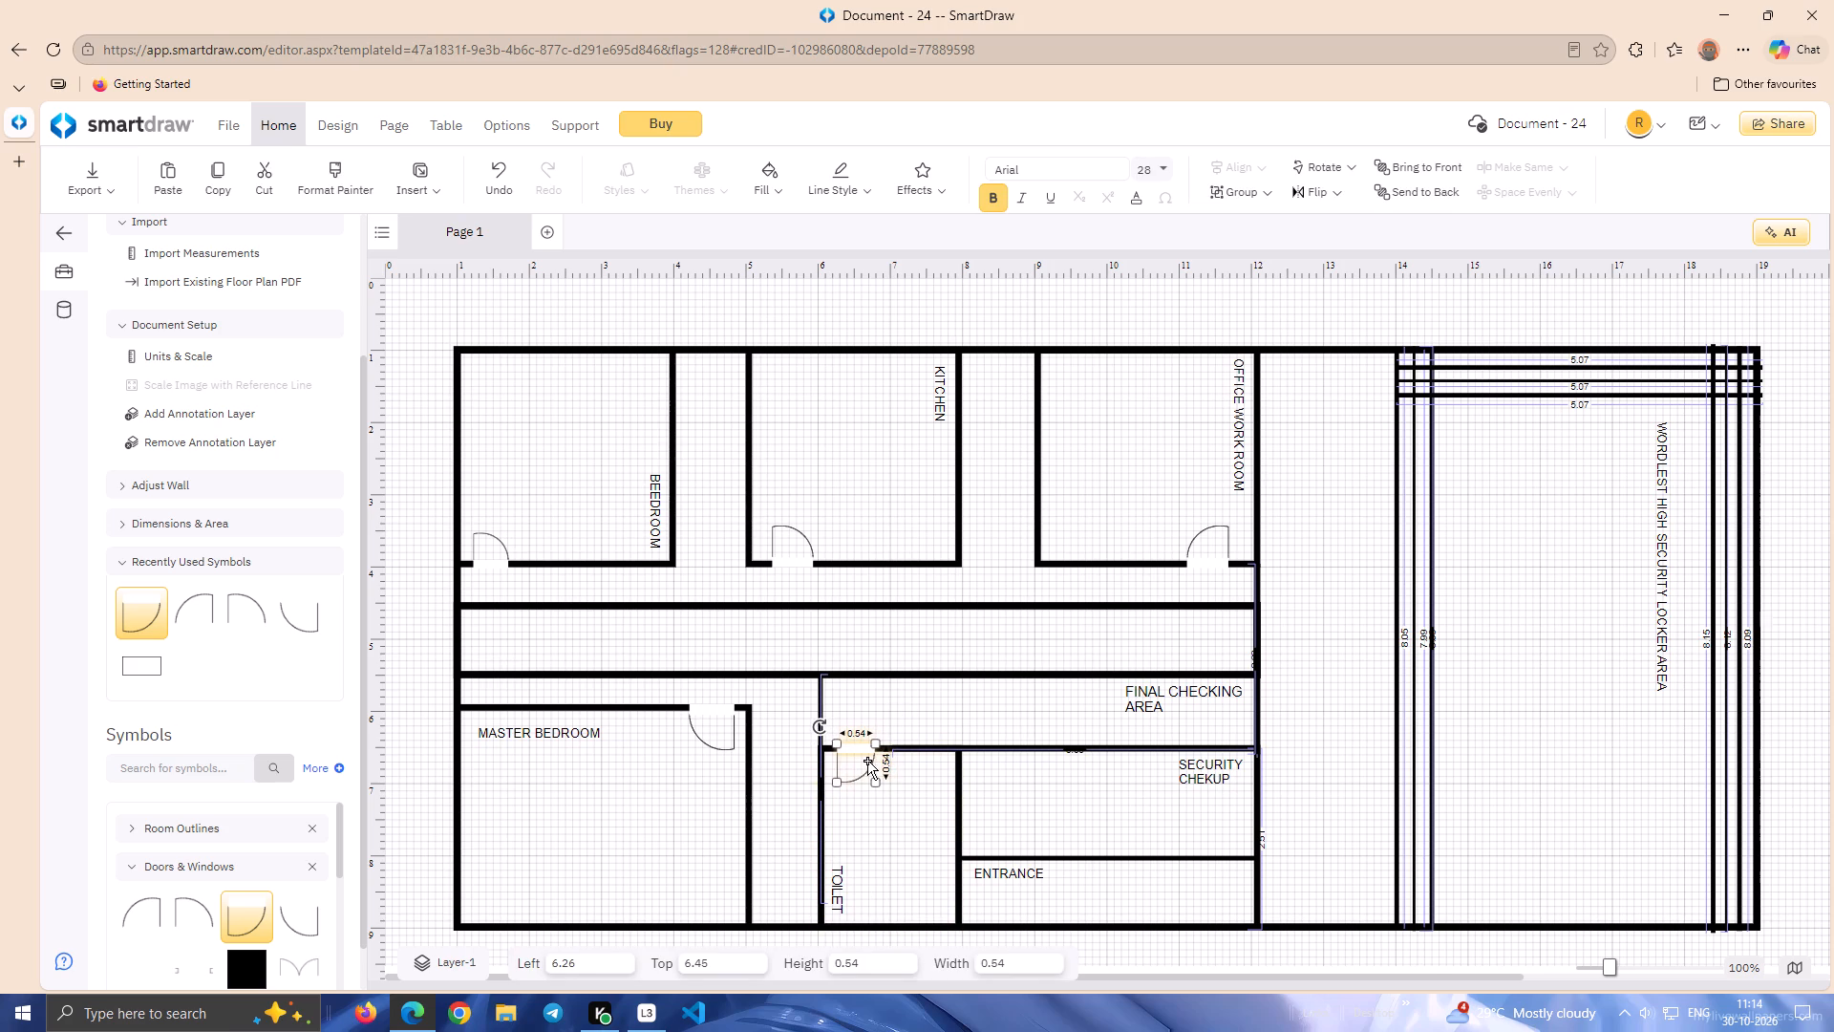
pyautogui.click(909, 713)
# Nudge the Kitchen door slightly left along the lower wall, at about left 5.31.
pyautogui.click(792, 569)
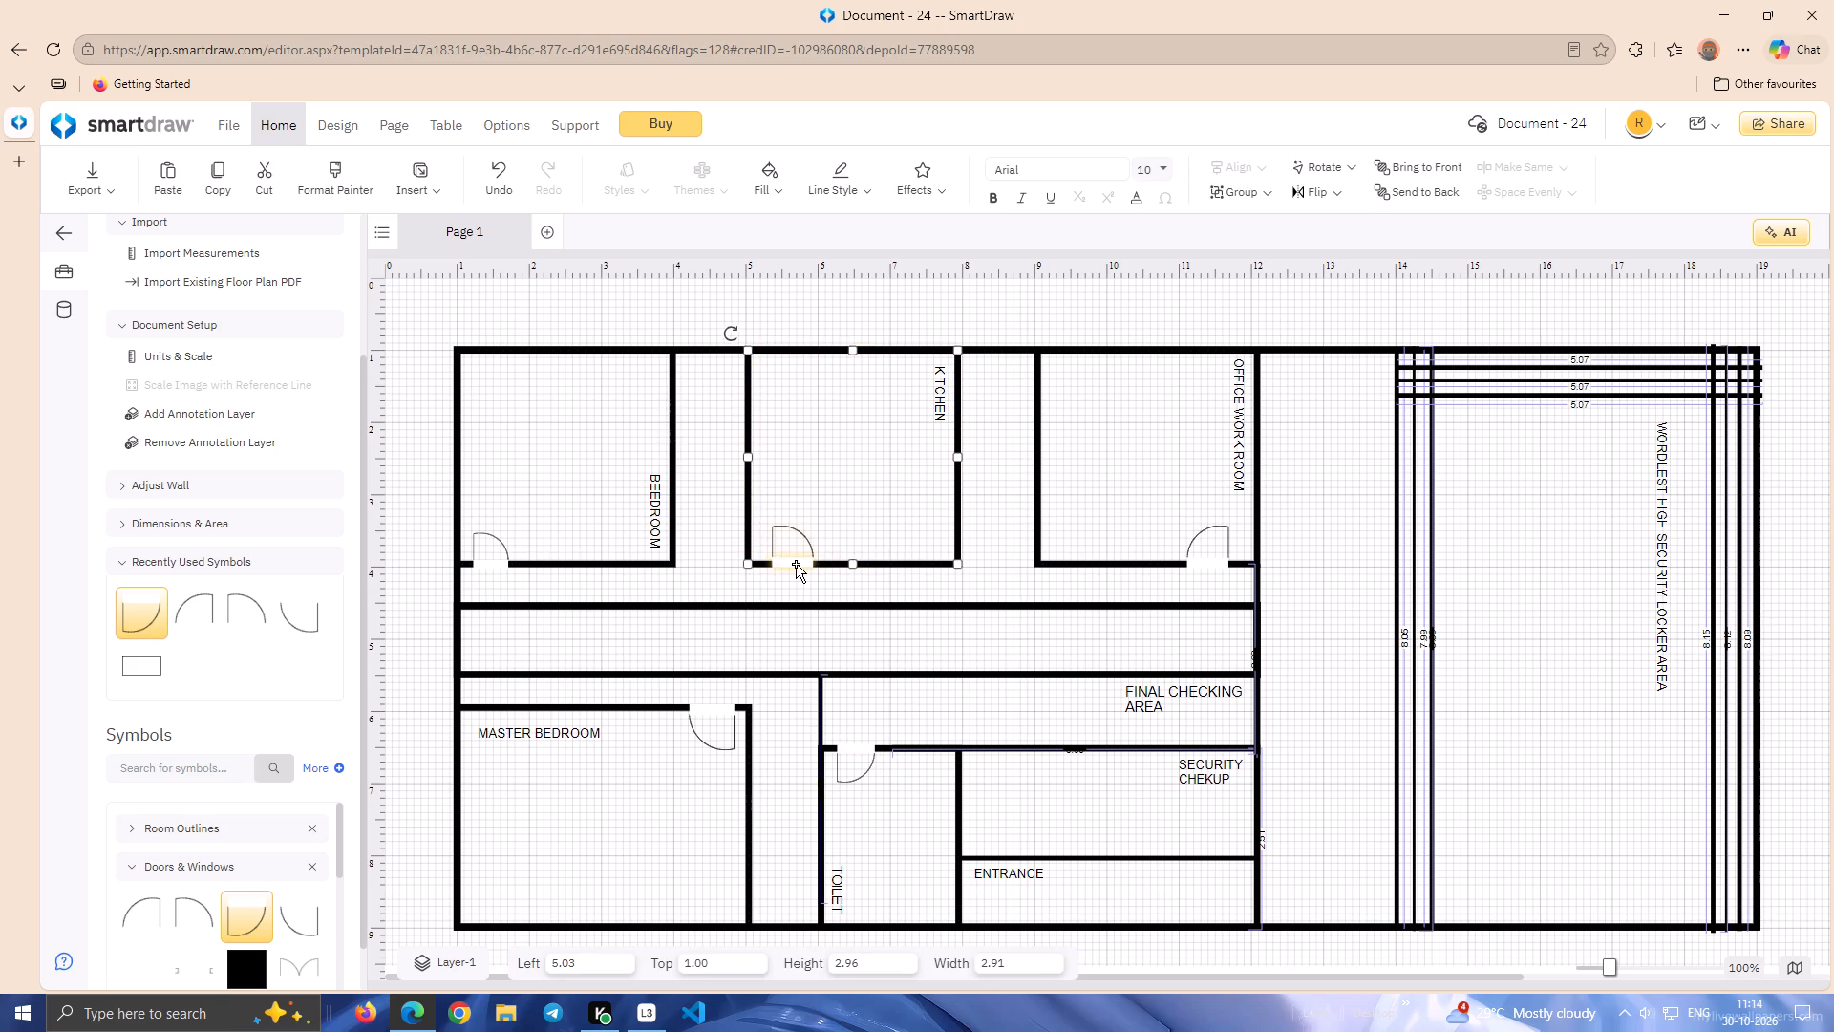
pyautogui.press('Right')
pyautogui.click(795, 564)
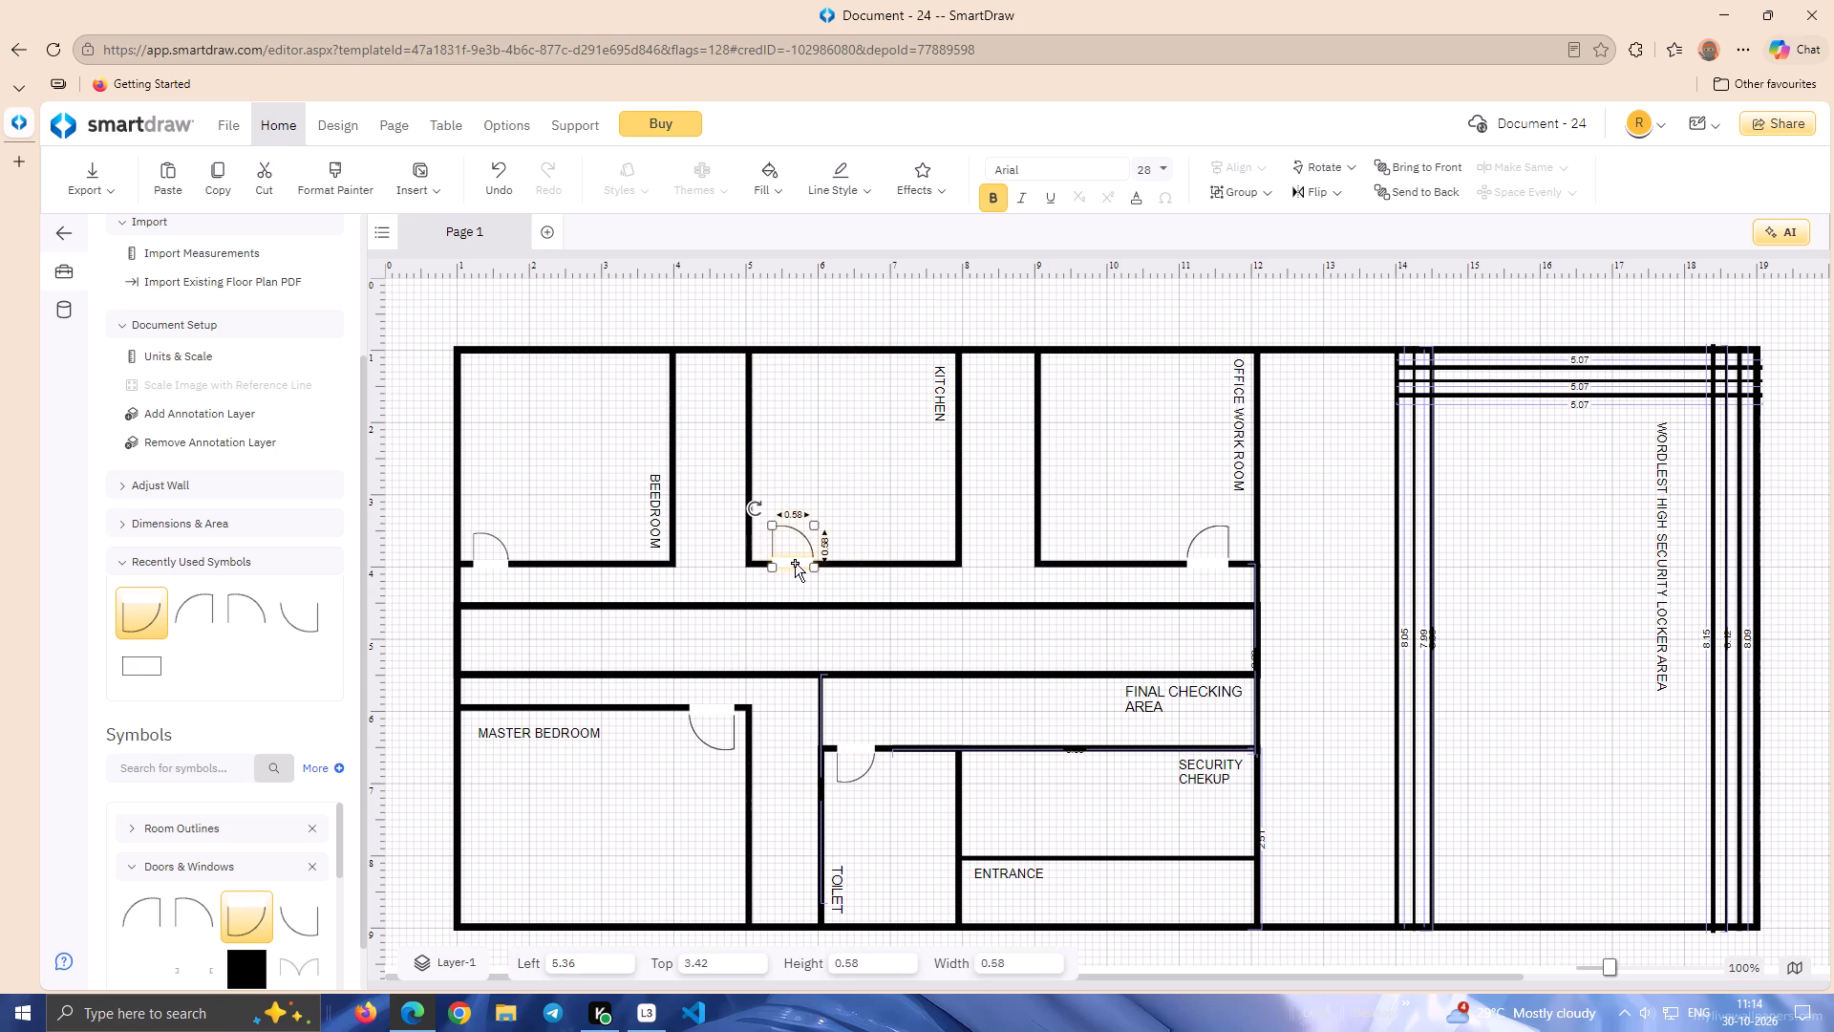
pyautogui.press('Left')
pyautogui.press('Left')
pyautogui.press('Left')
pyautogui.press('Left')
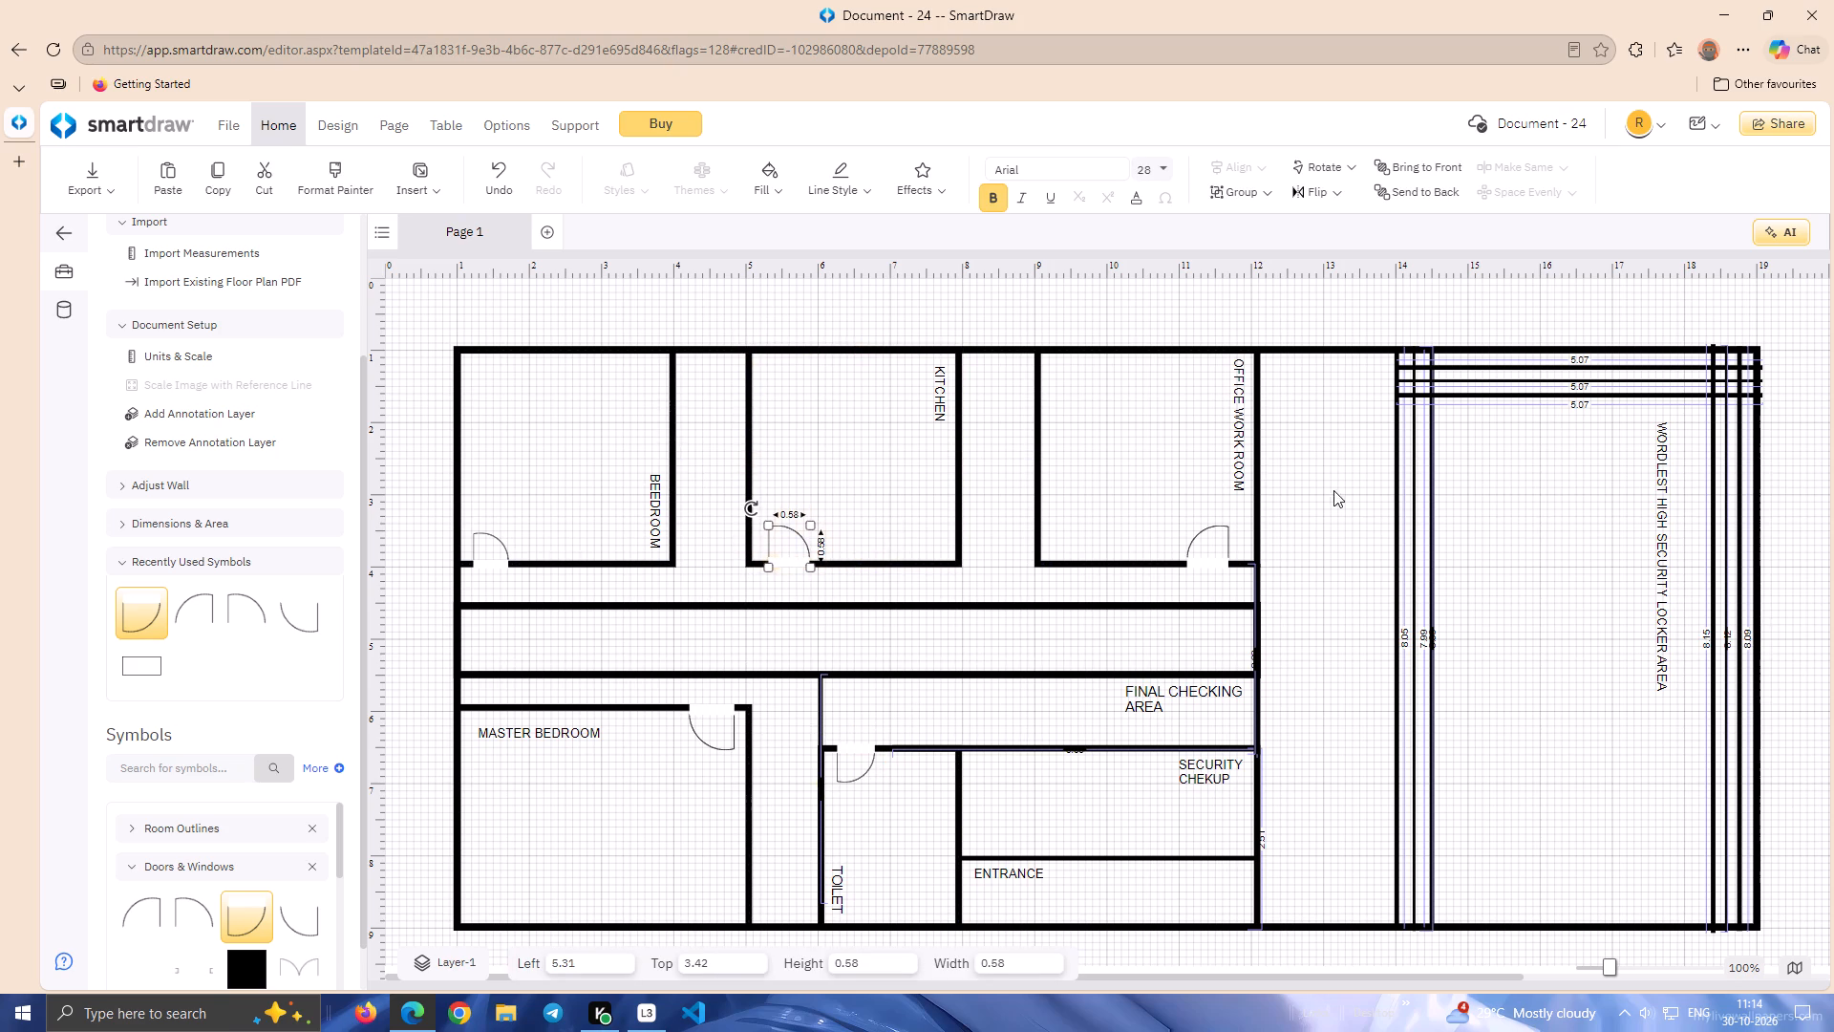
# Enlarge the Bedroom door slightly from its upper-left corner, starting from its 0.50 size.
pyautogui.click(487, 567)
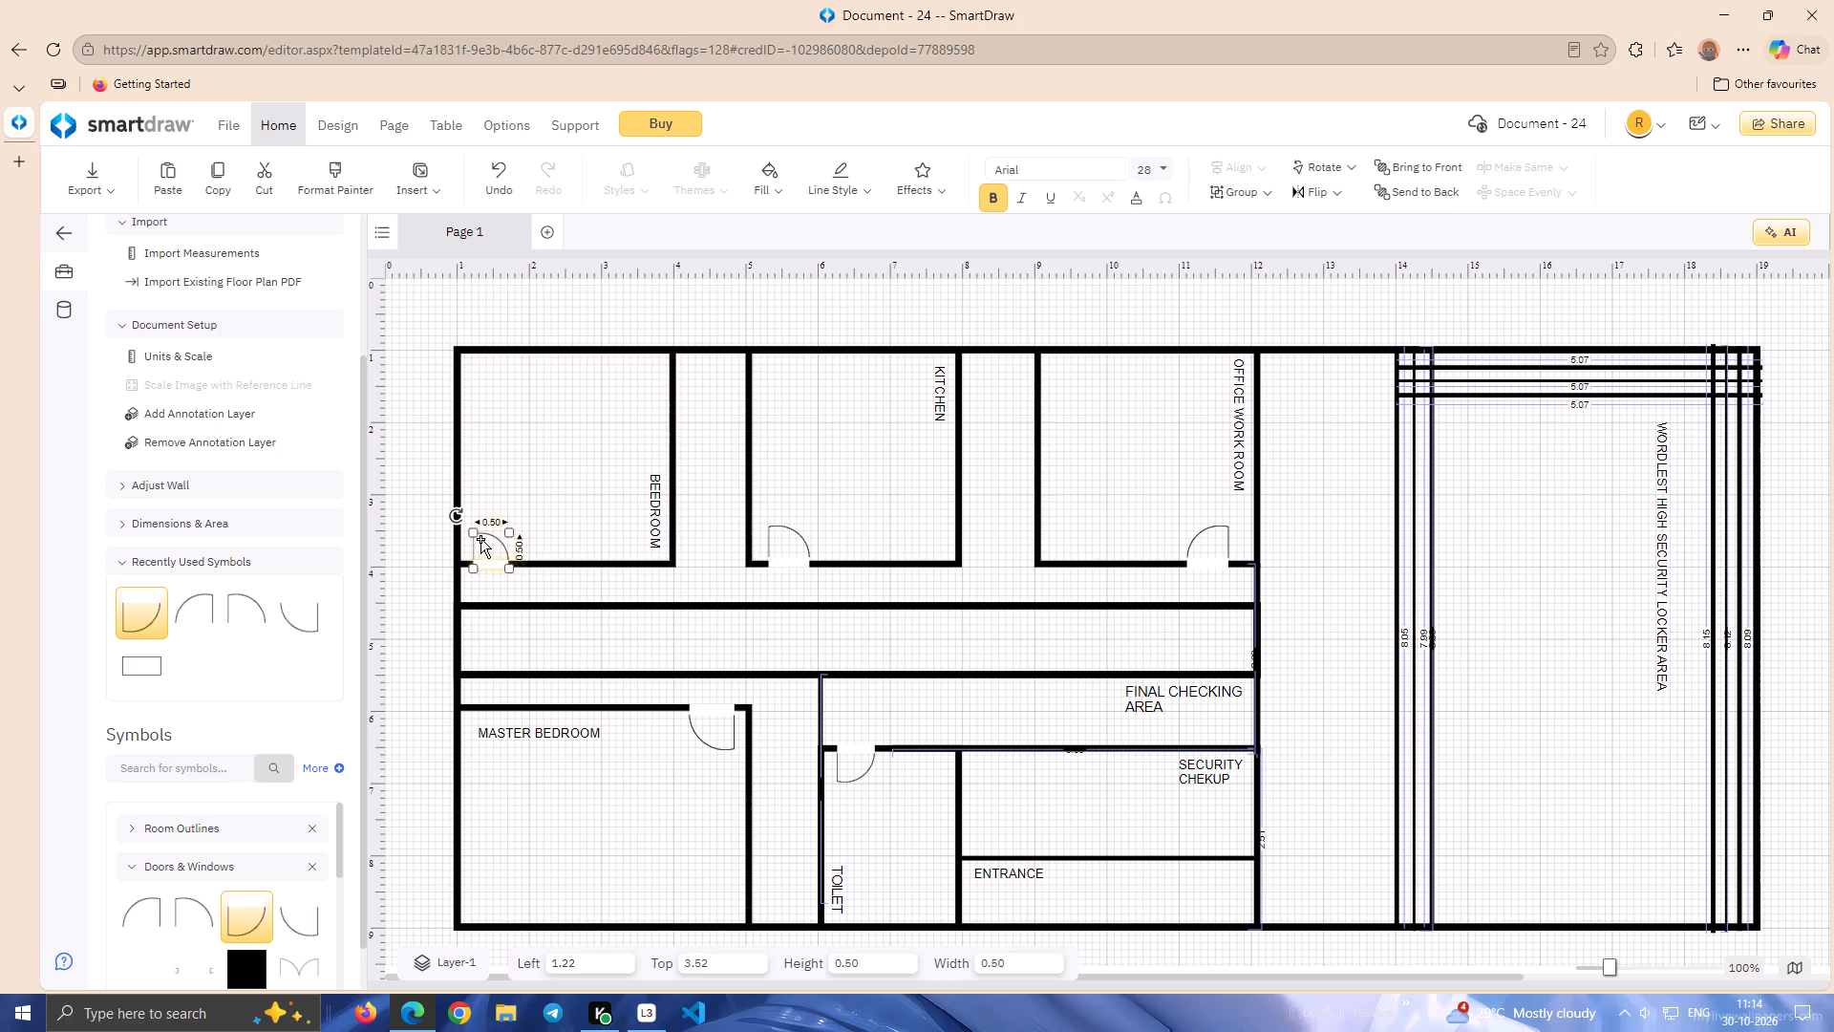
pyautogui.moveTo(471, 535); pyautogui.dragTo(473, 527)
pyautogui.moveTo(473, 527); pyautogui.dragTo(472, 521)
pyautogui.click(561, 475)
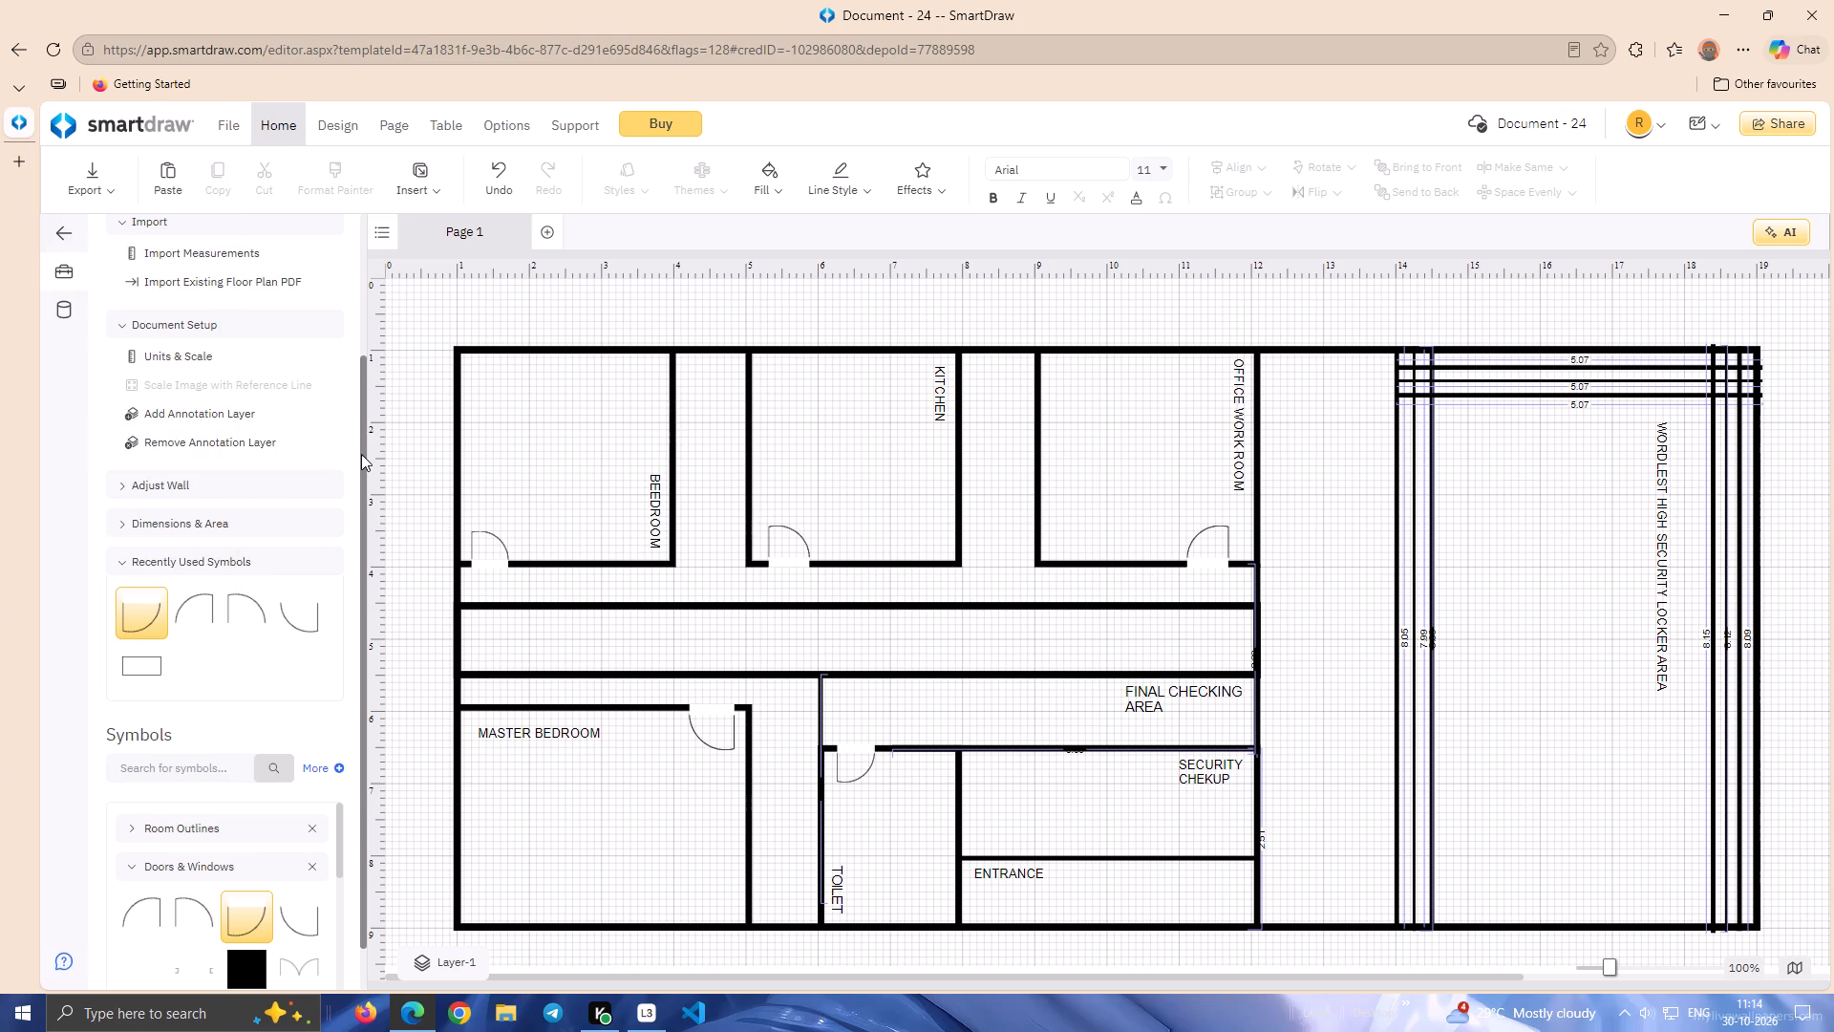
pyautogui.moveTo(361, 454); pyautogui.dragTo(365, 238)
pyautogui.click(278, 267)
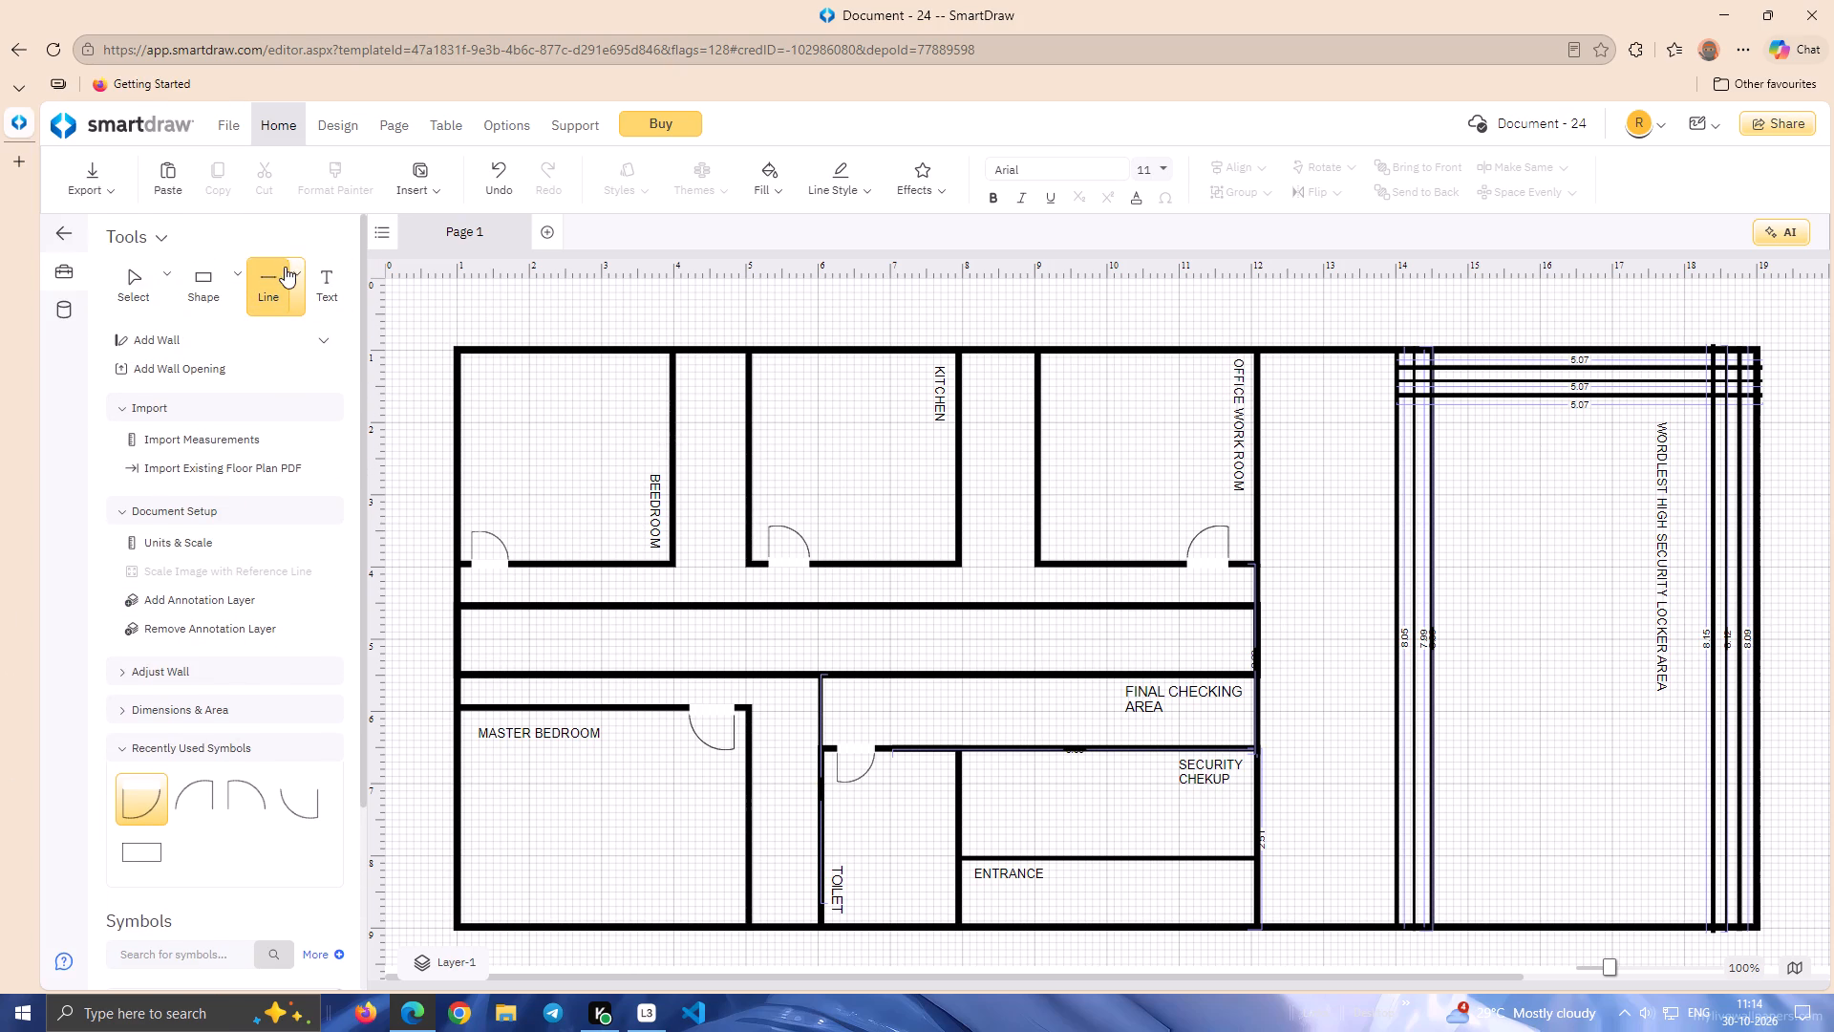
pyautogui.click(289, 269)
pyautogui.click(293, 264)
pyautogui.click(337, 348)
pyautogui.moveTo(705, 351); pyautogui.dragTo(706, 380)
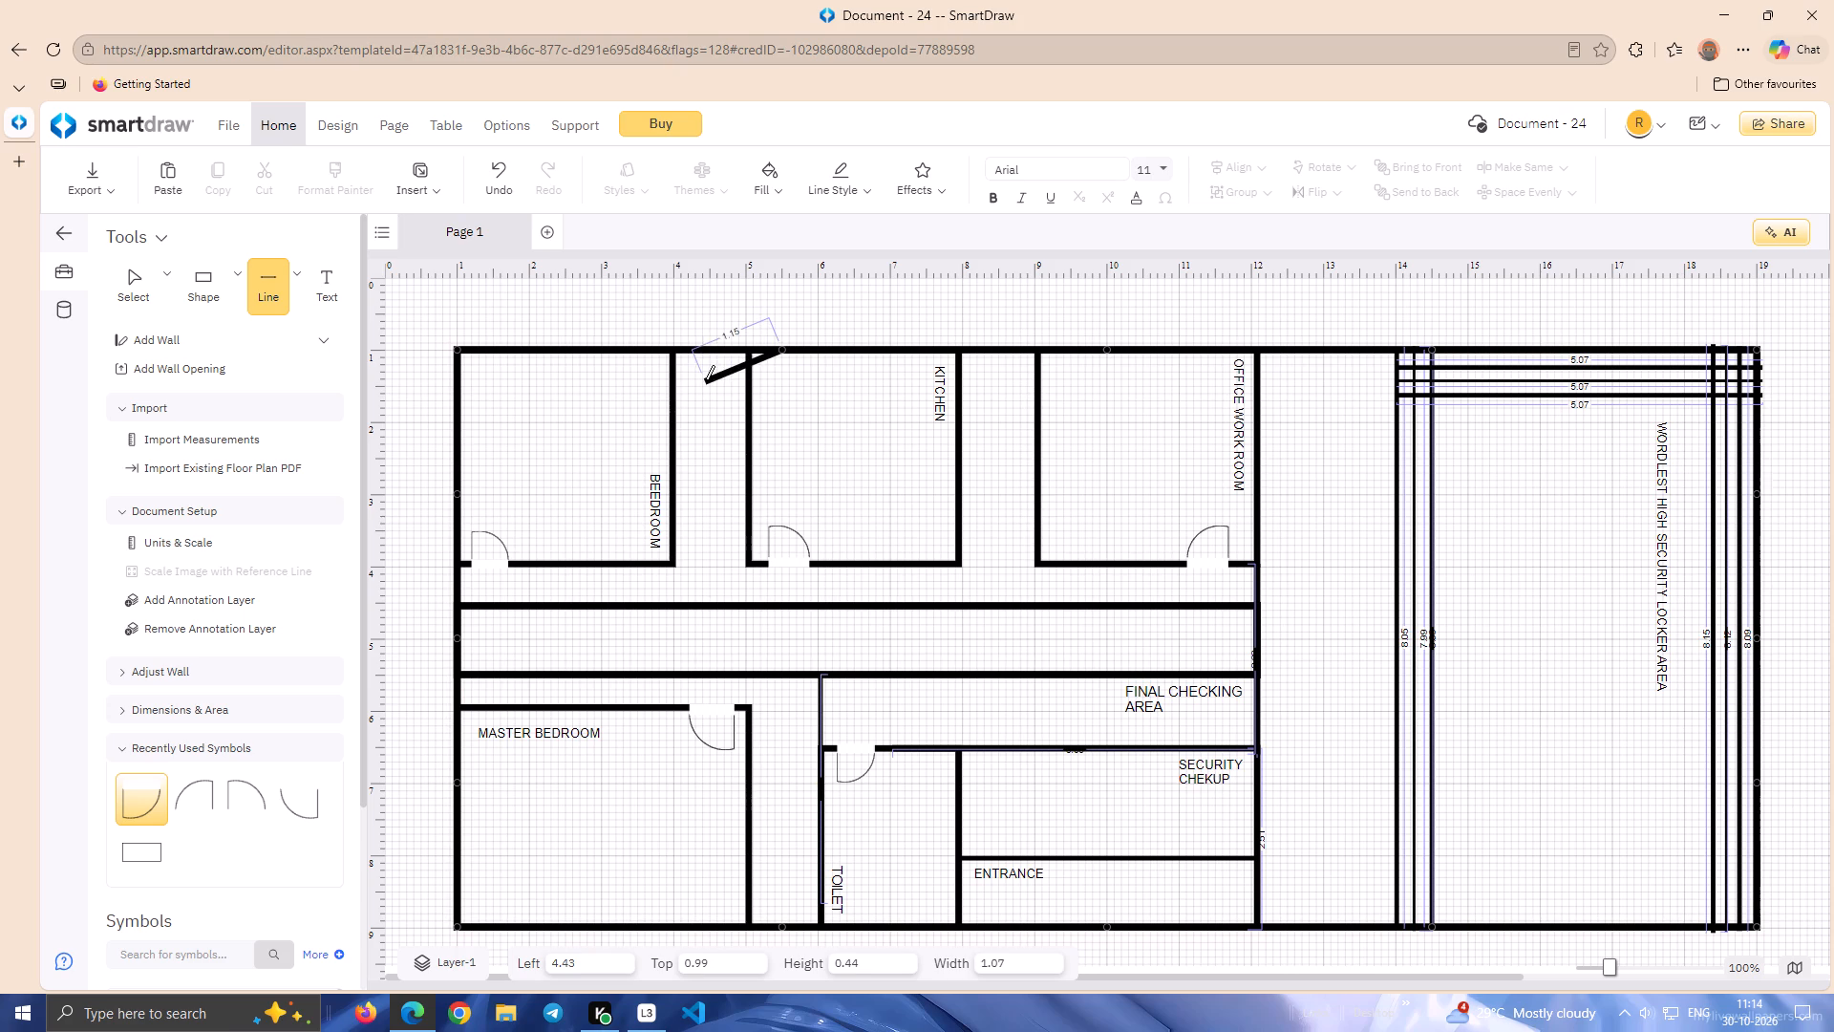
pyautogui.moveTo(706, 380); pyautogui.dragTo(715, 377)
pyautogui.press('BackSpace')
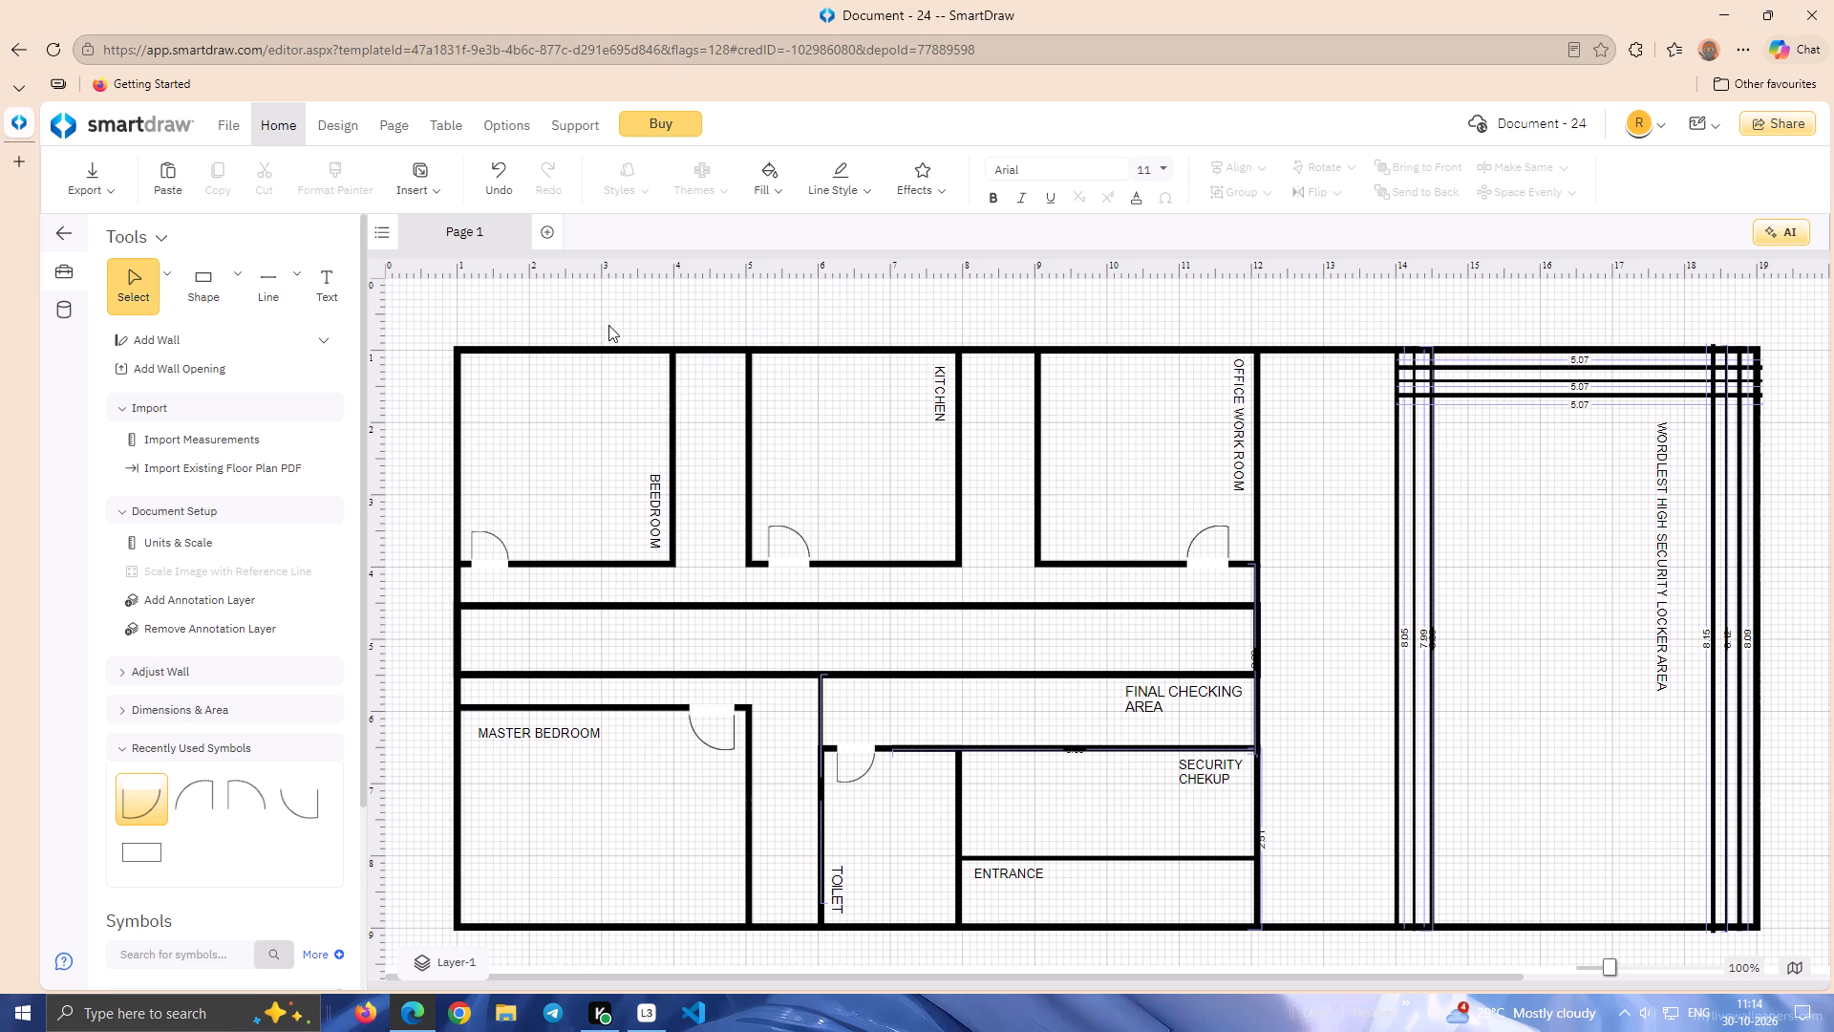
# Draw a vertical line about 3.6 long in the gap between the Bedroom and Kitchen, at about left 4.43.
pyautogui.click(269, 286)
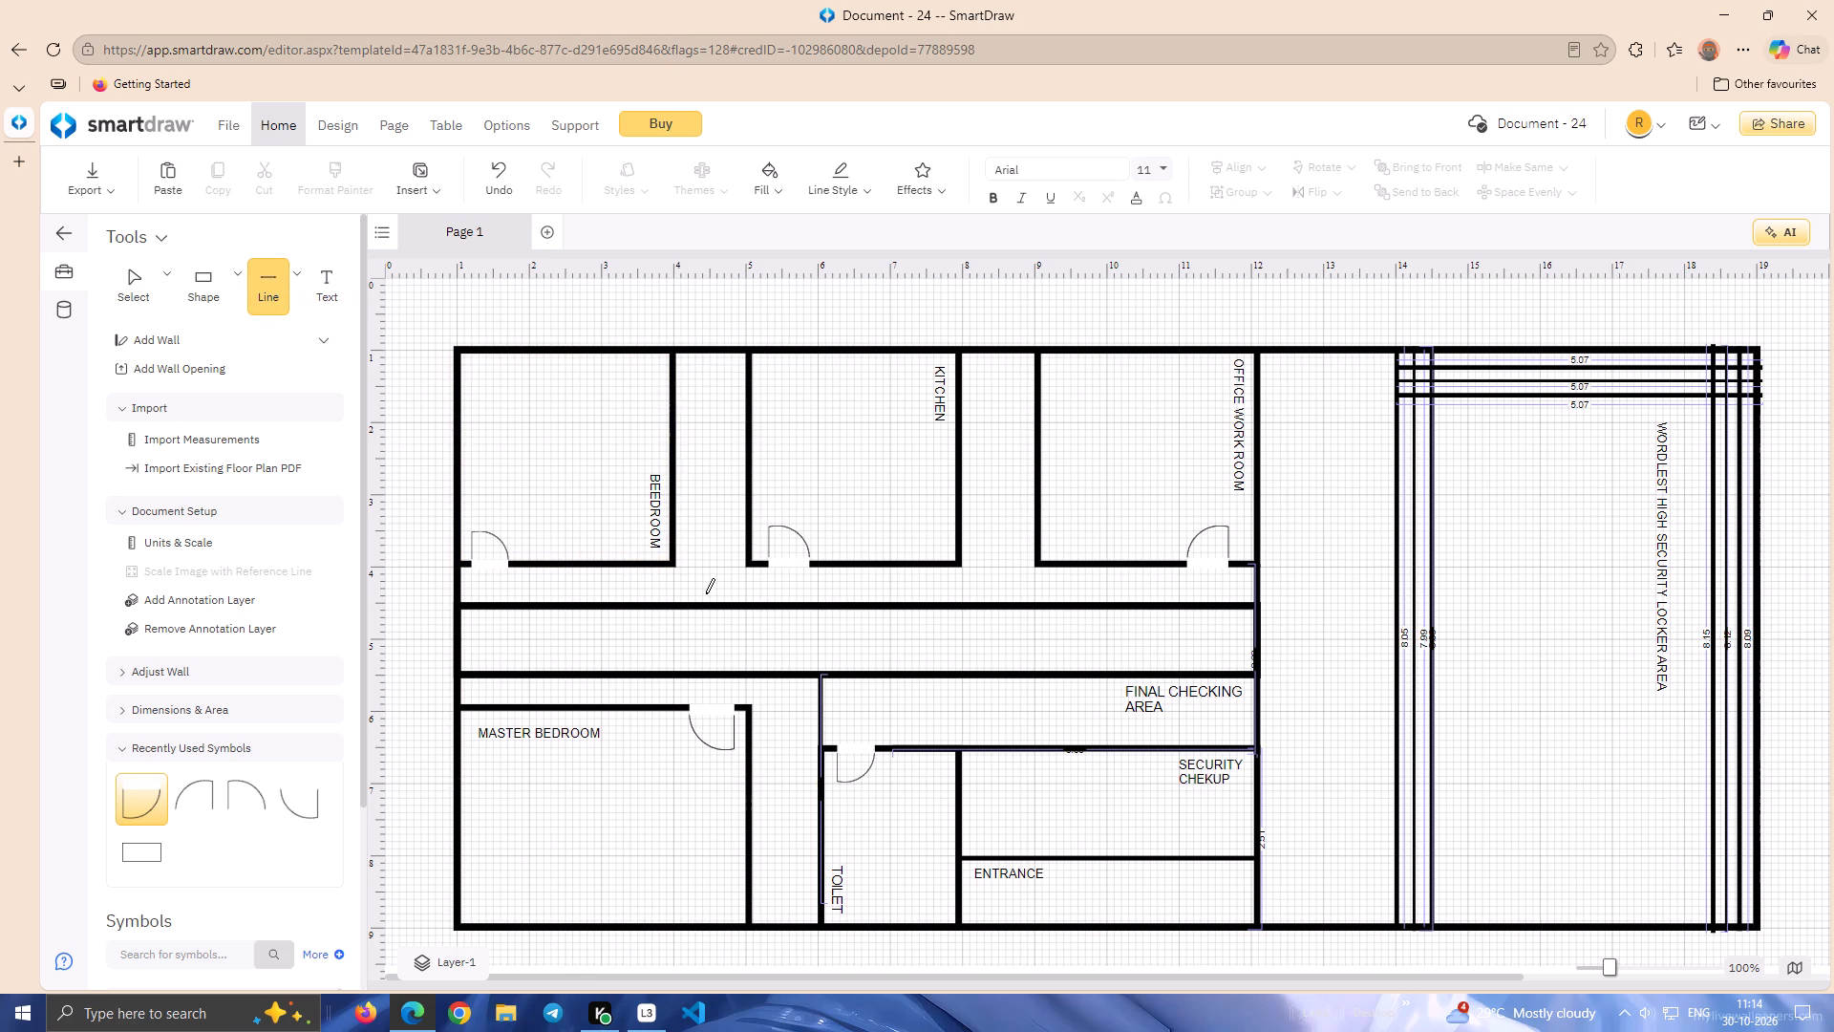
pyautogui.moveTo(706, 593); pyautogui.dragTo(713, 385)
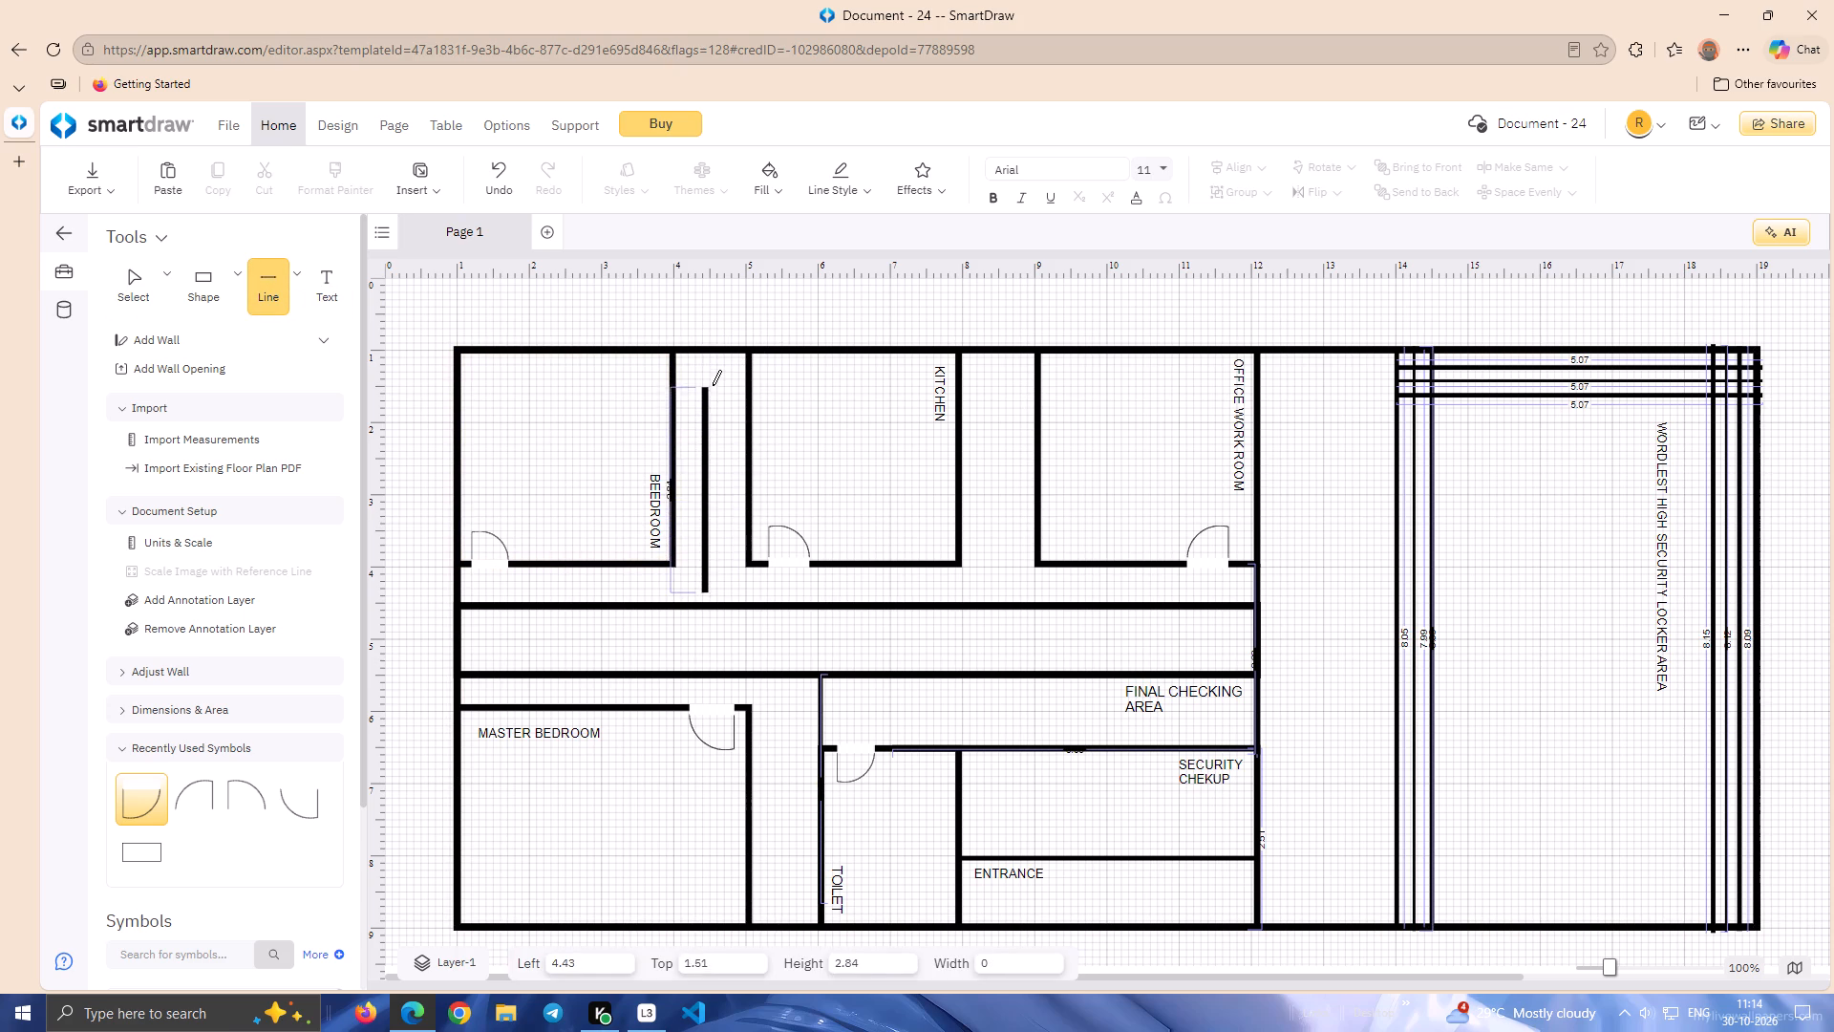
pyautogui.moveTo(713, 385); pyautogui.dragTo(696, 347)
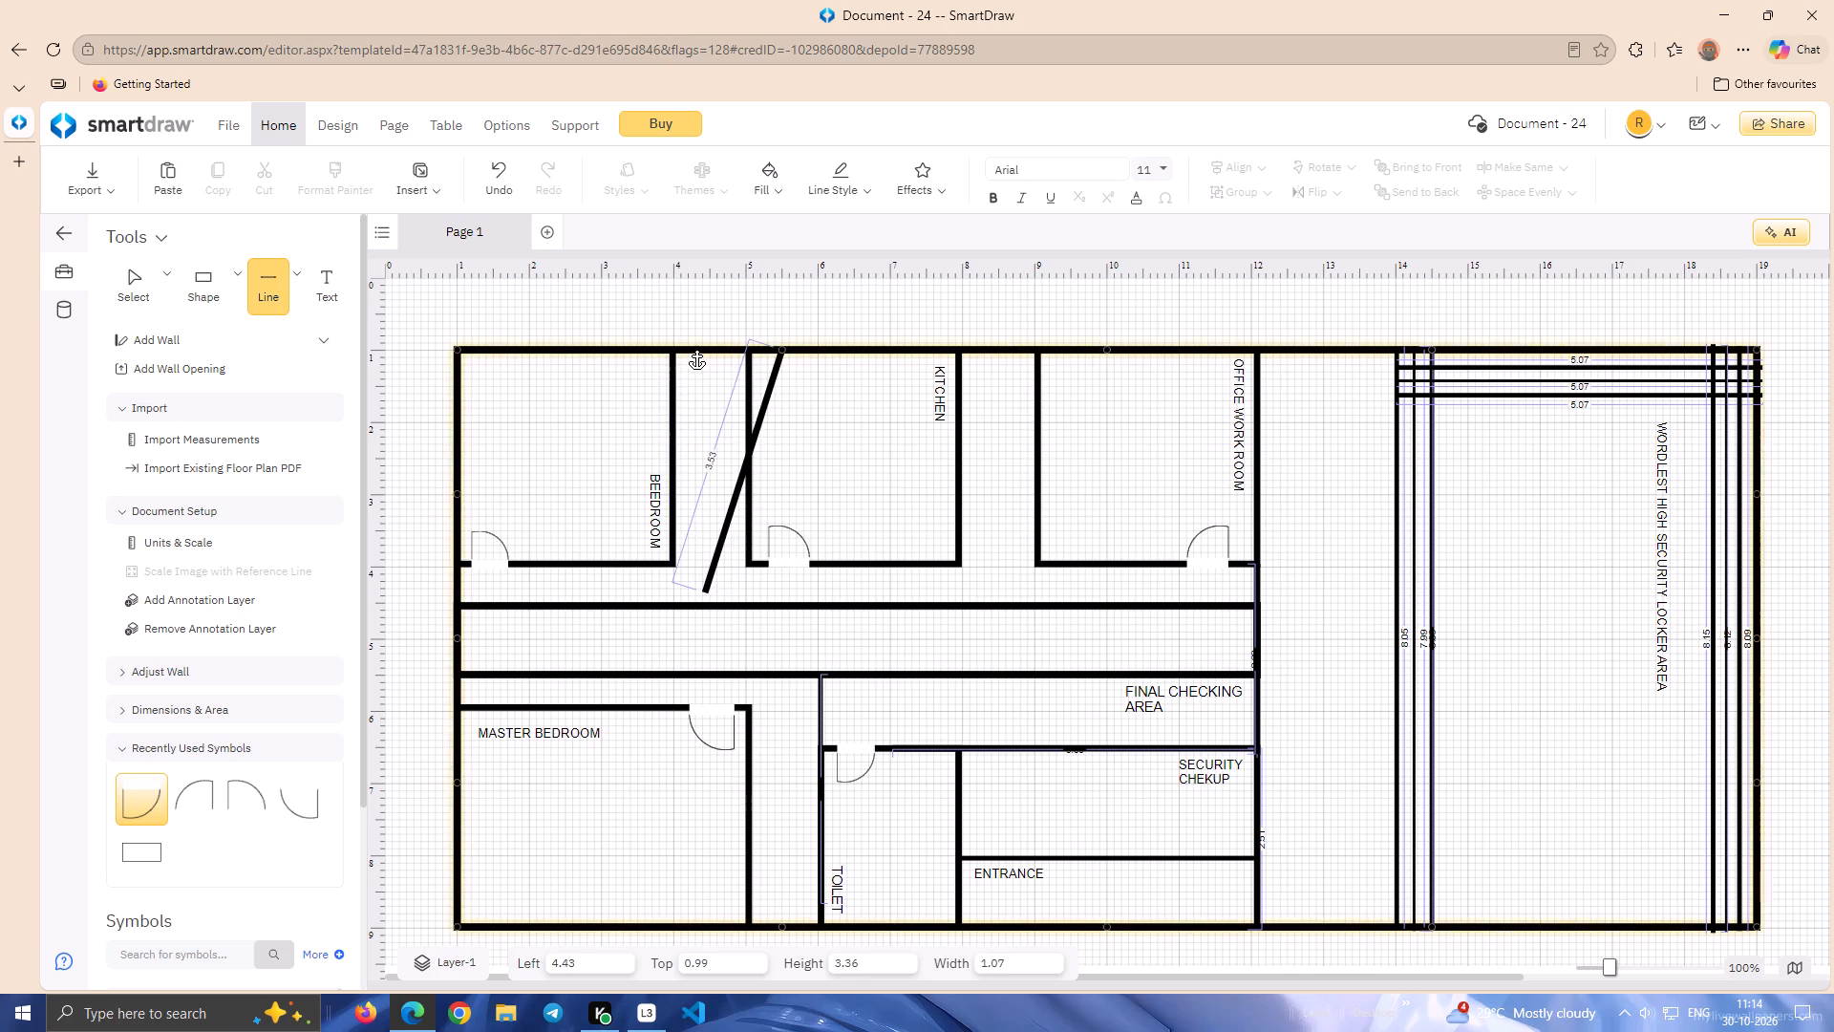
pyautogui.moveTo(696, 347); pyautogui.dragTo(713, 334)
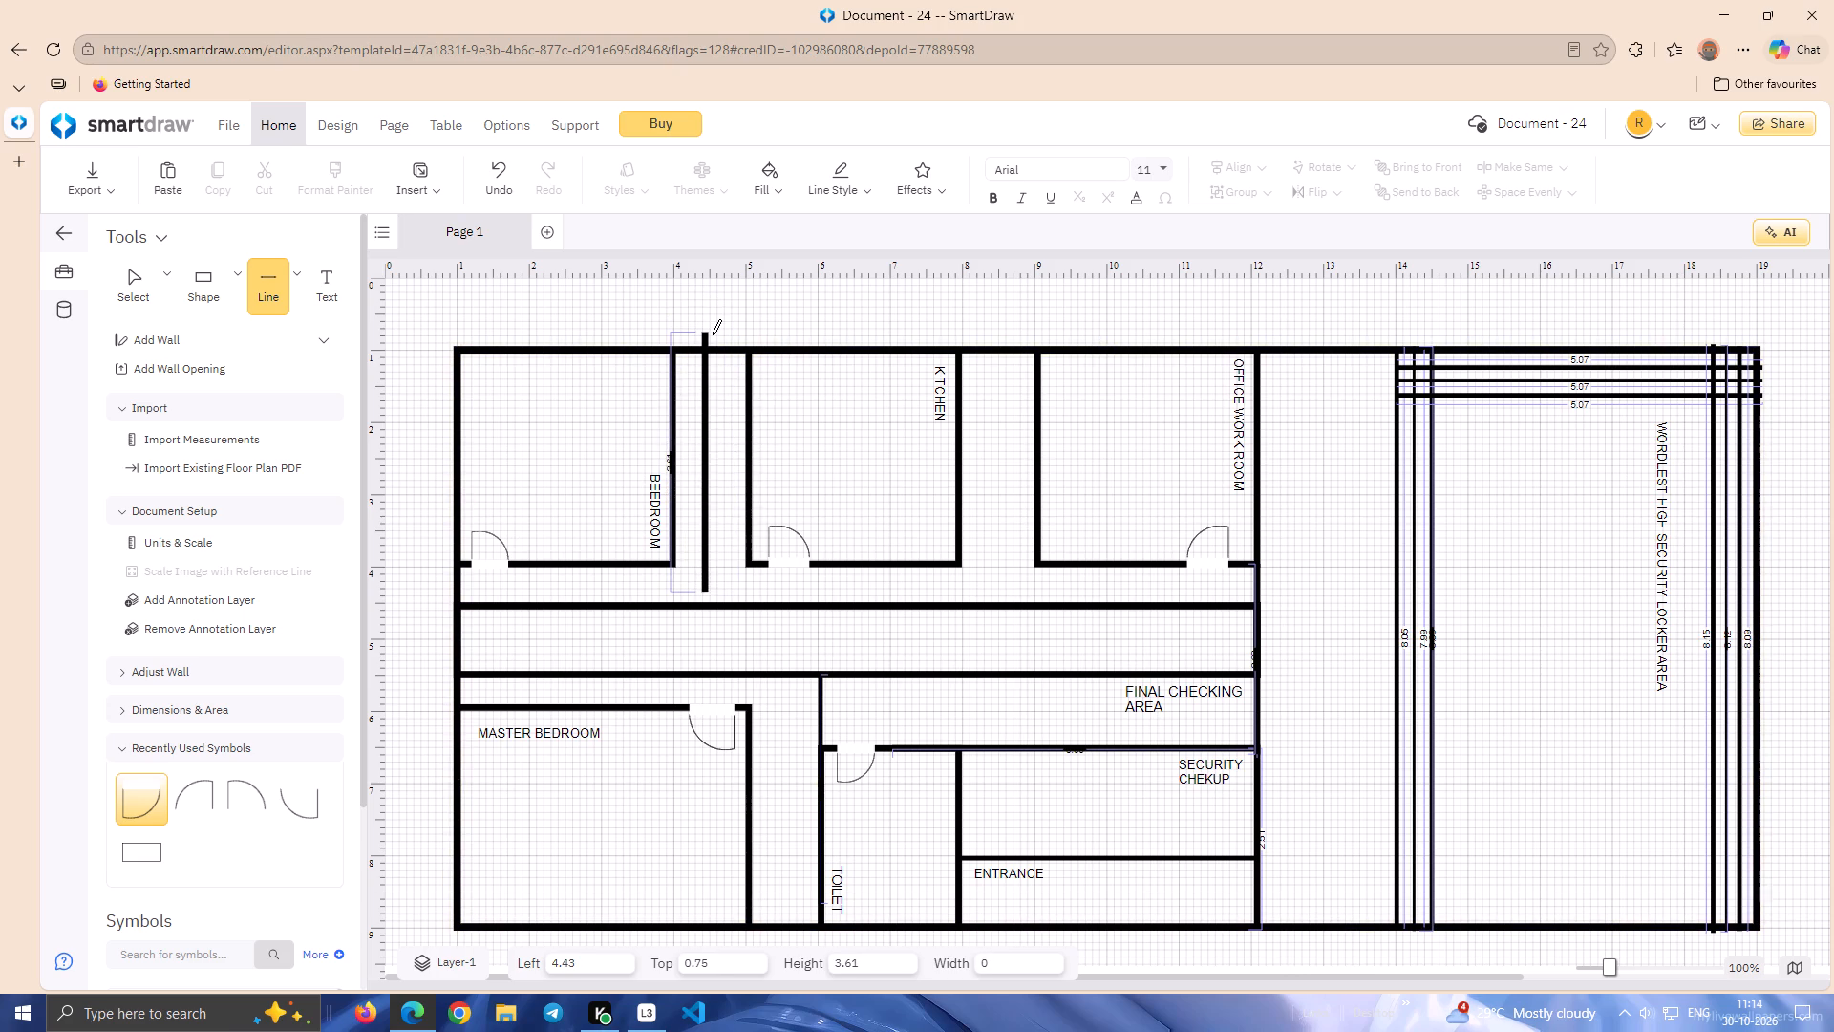
pyautogui.moveTo(713, 334); pyautogui.dragTo(714, 334)
# Nudge the new vertical line down so it runs from the outer upper wall to the corridor's upper wall.
pyautogui.press('Down')
pyautogui.press('Down')
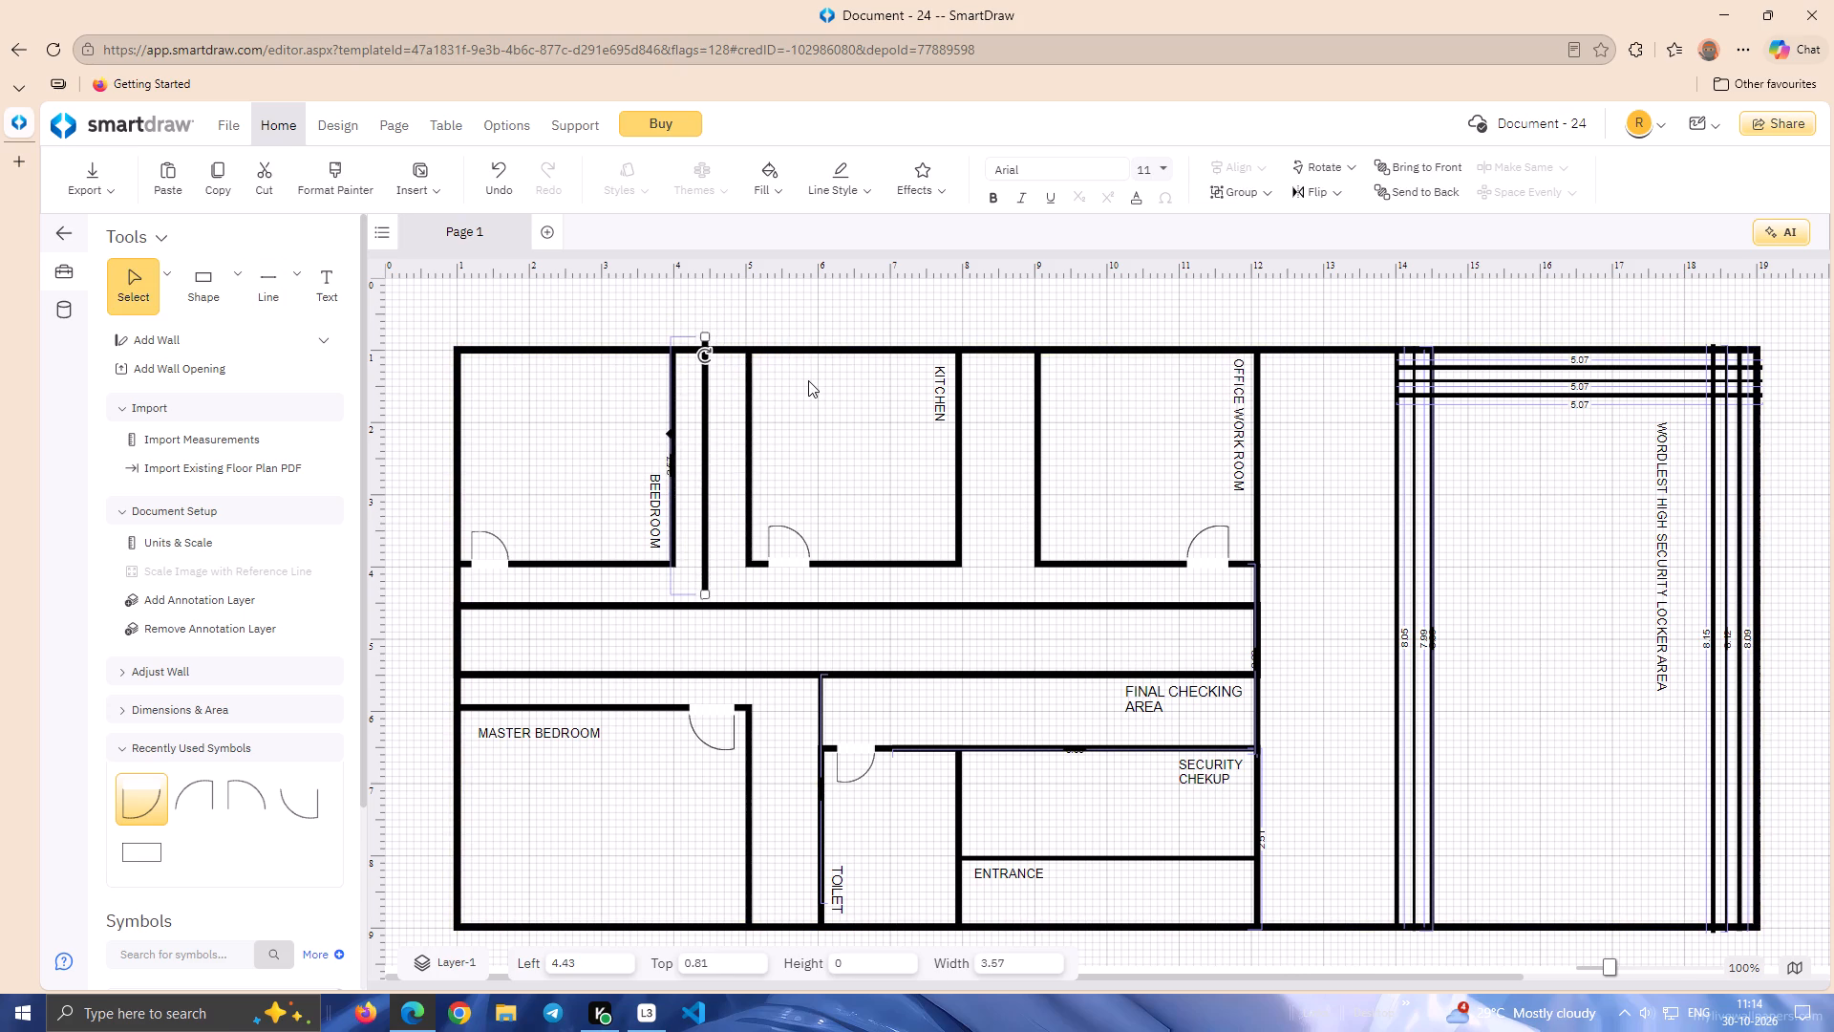
pyautogui.press('Down')
pyautogui.press('Down')
pyautogui.press('Down')
pyautogui.press('Down')
pyautogui.press('Down')
pyautogui.press('Down')
pyautogui.press('Down')
pyautogui.press('Down')
pyautogui.press('Down')
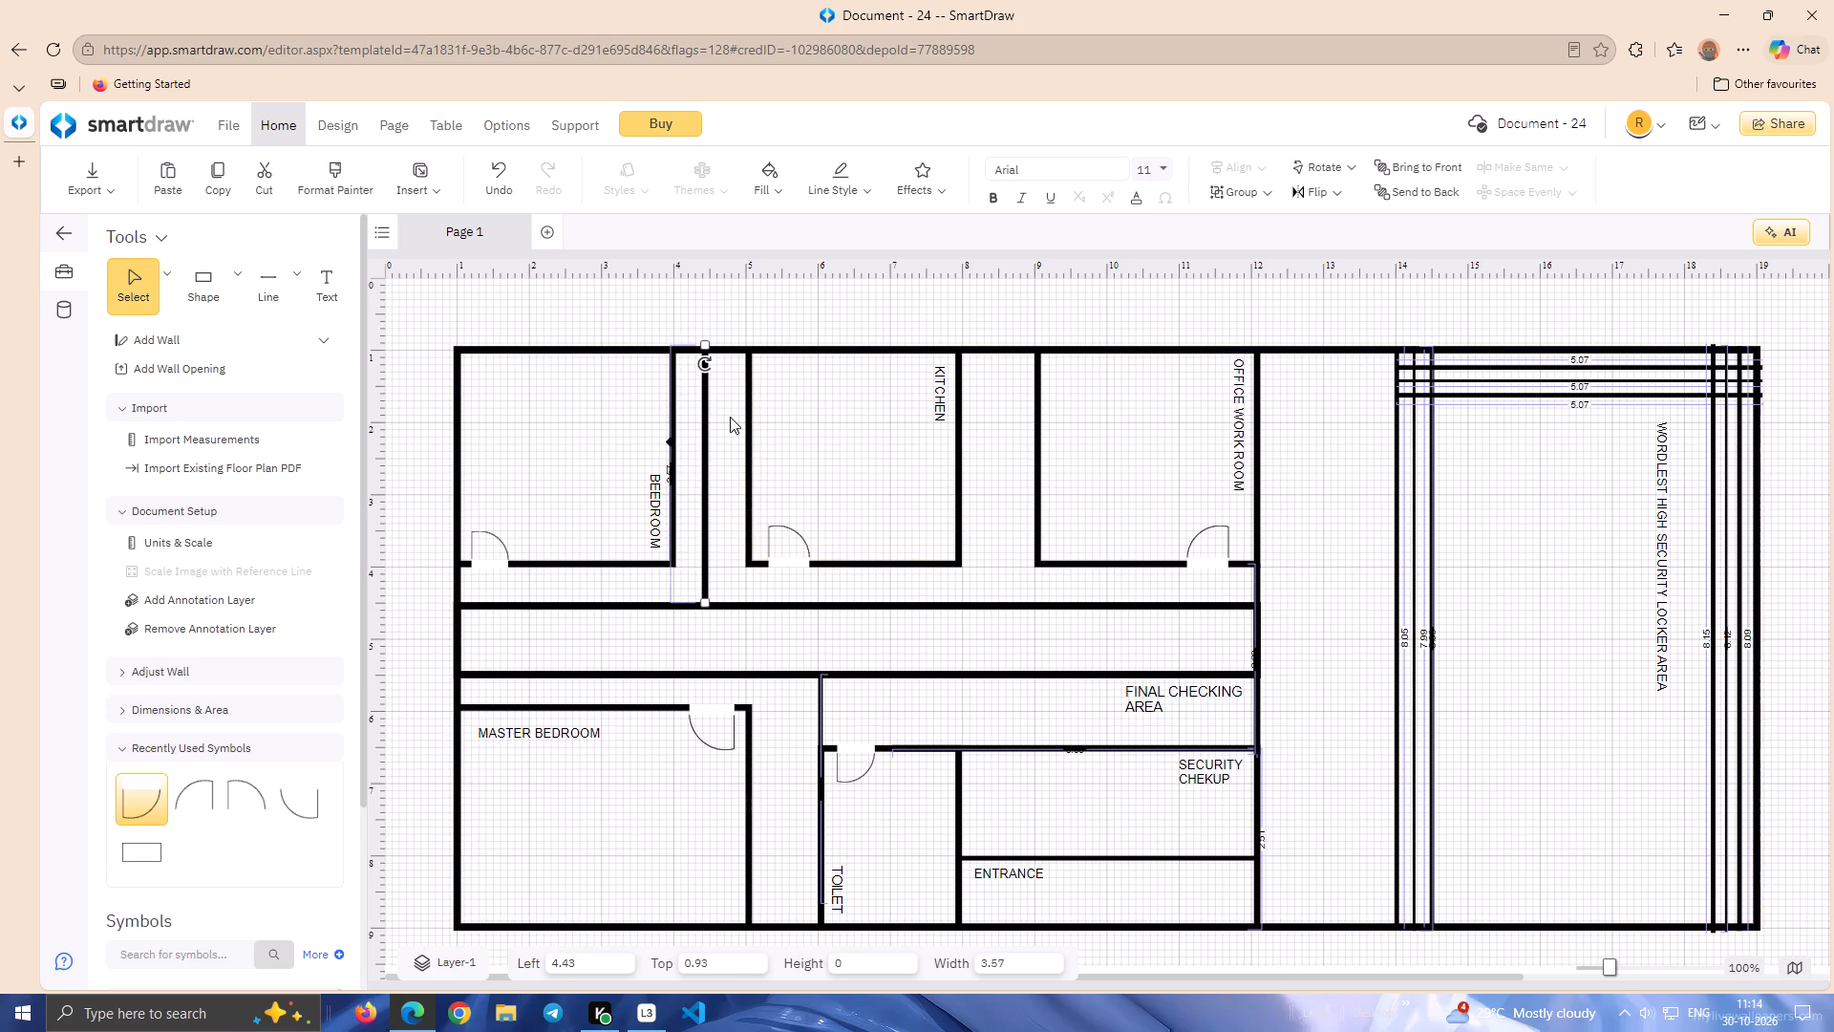
pyautogui.press('Down')
pyautogui.press('Down')
pyautogui.click(728, 435)
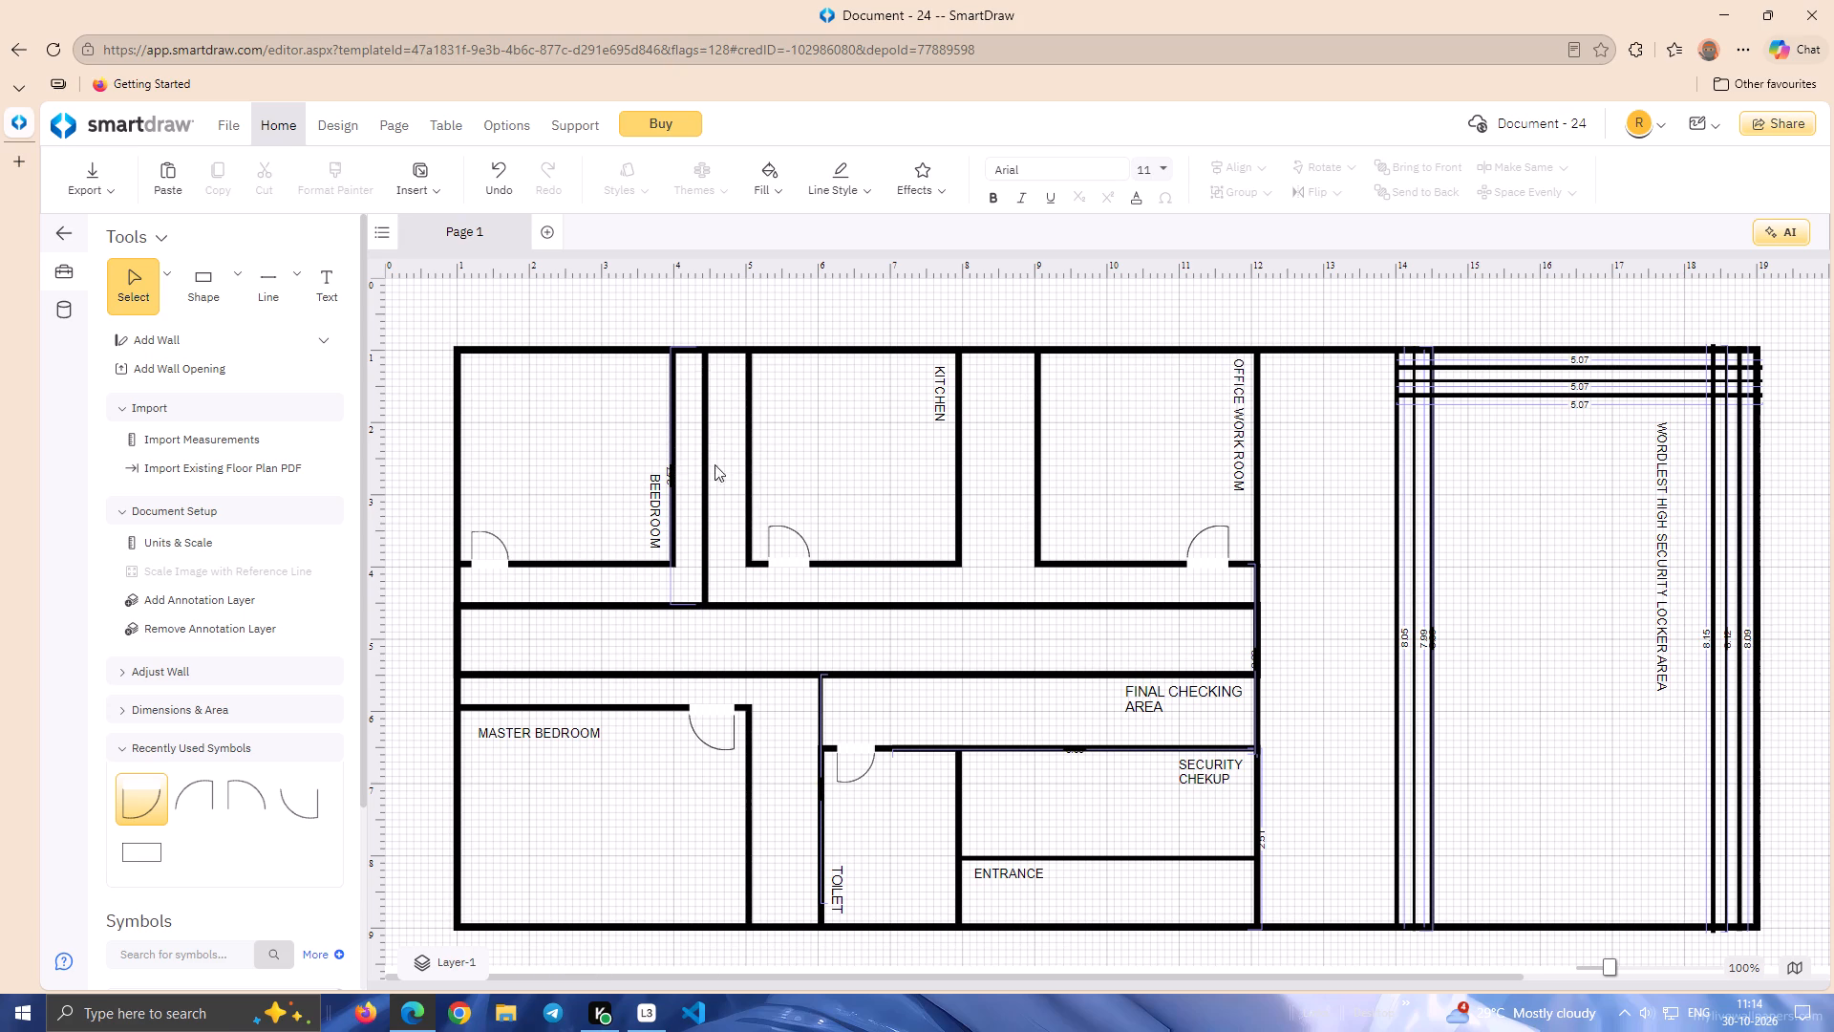
# Move the dimension of the vertical line between the Bedroom and Kitchen onto the line itself.
pyautogui.click(707, 473)
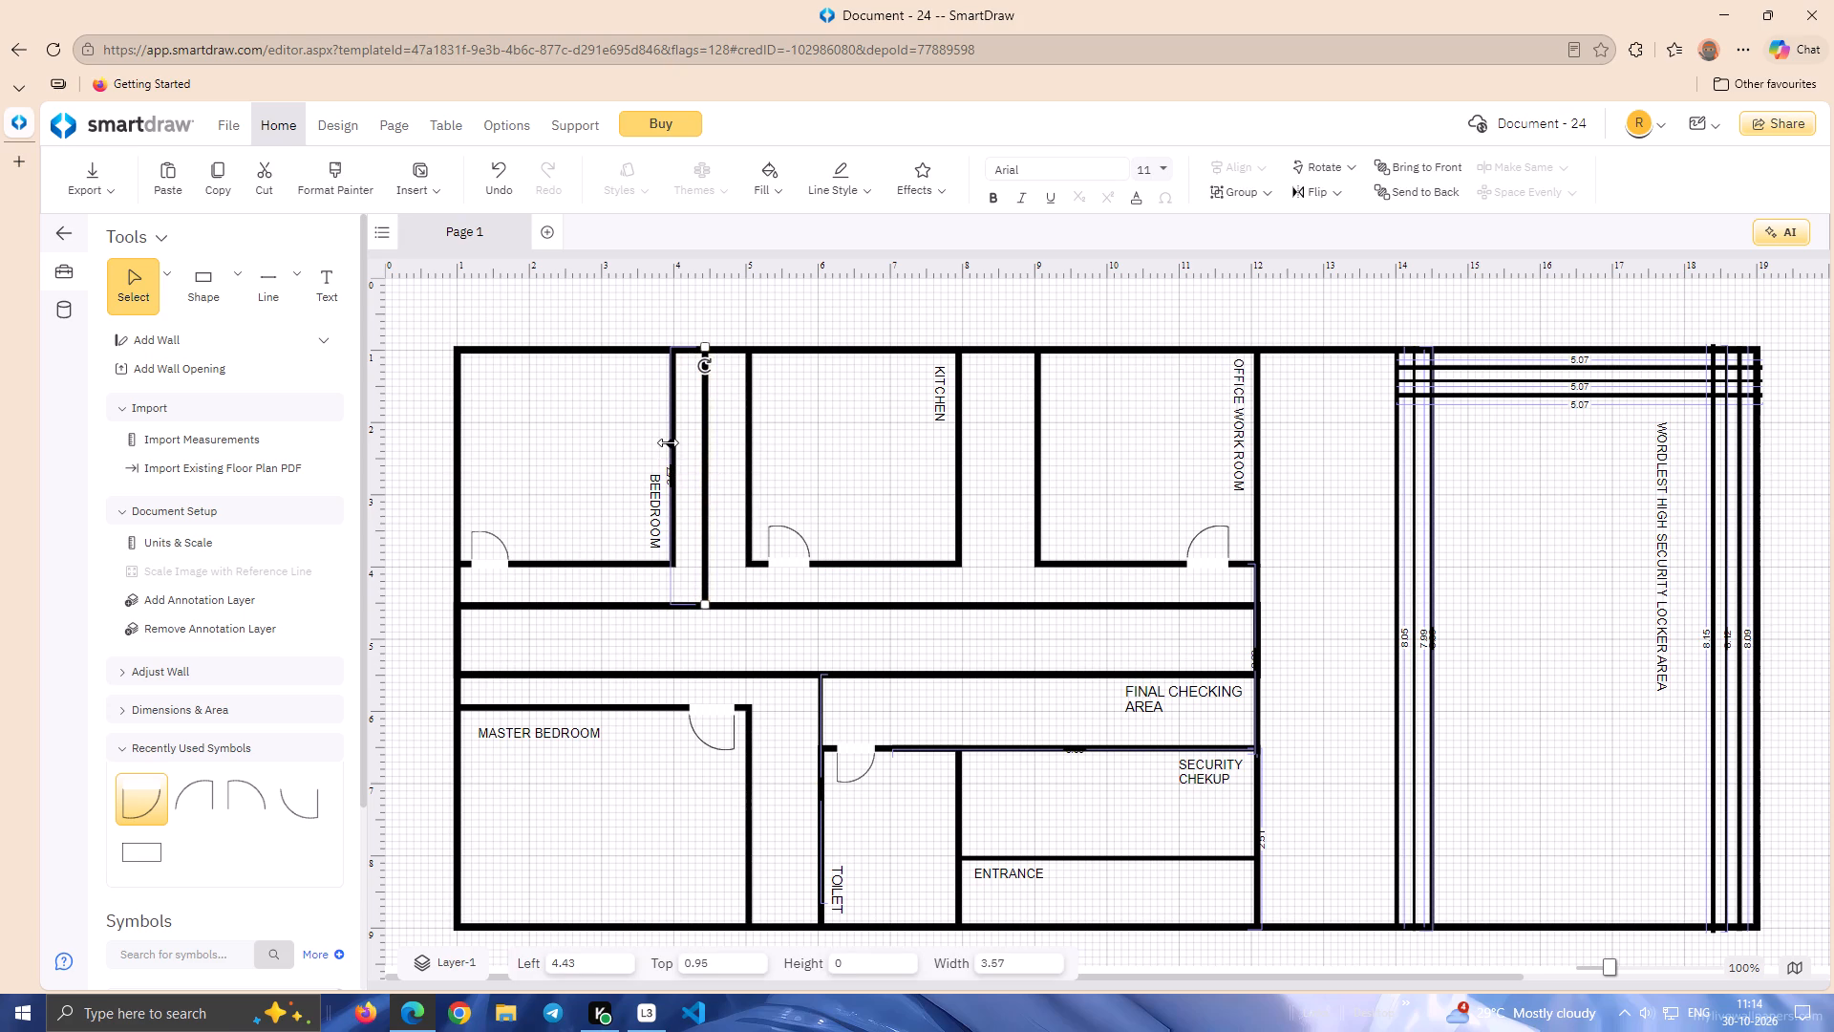
pyautogui.moveTo(669, 442); pyautogui.dragTo(704, 440)
pyautogui.click(736, 428)
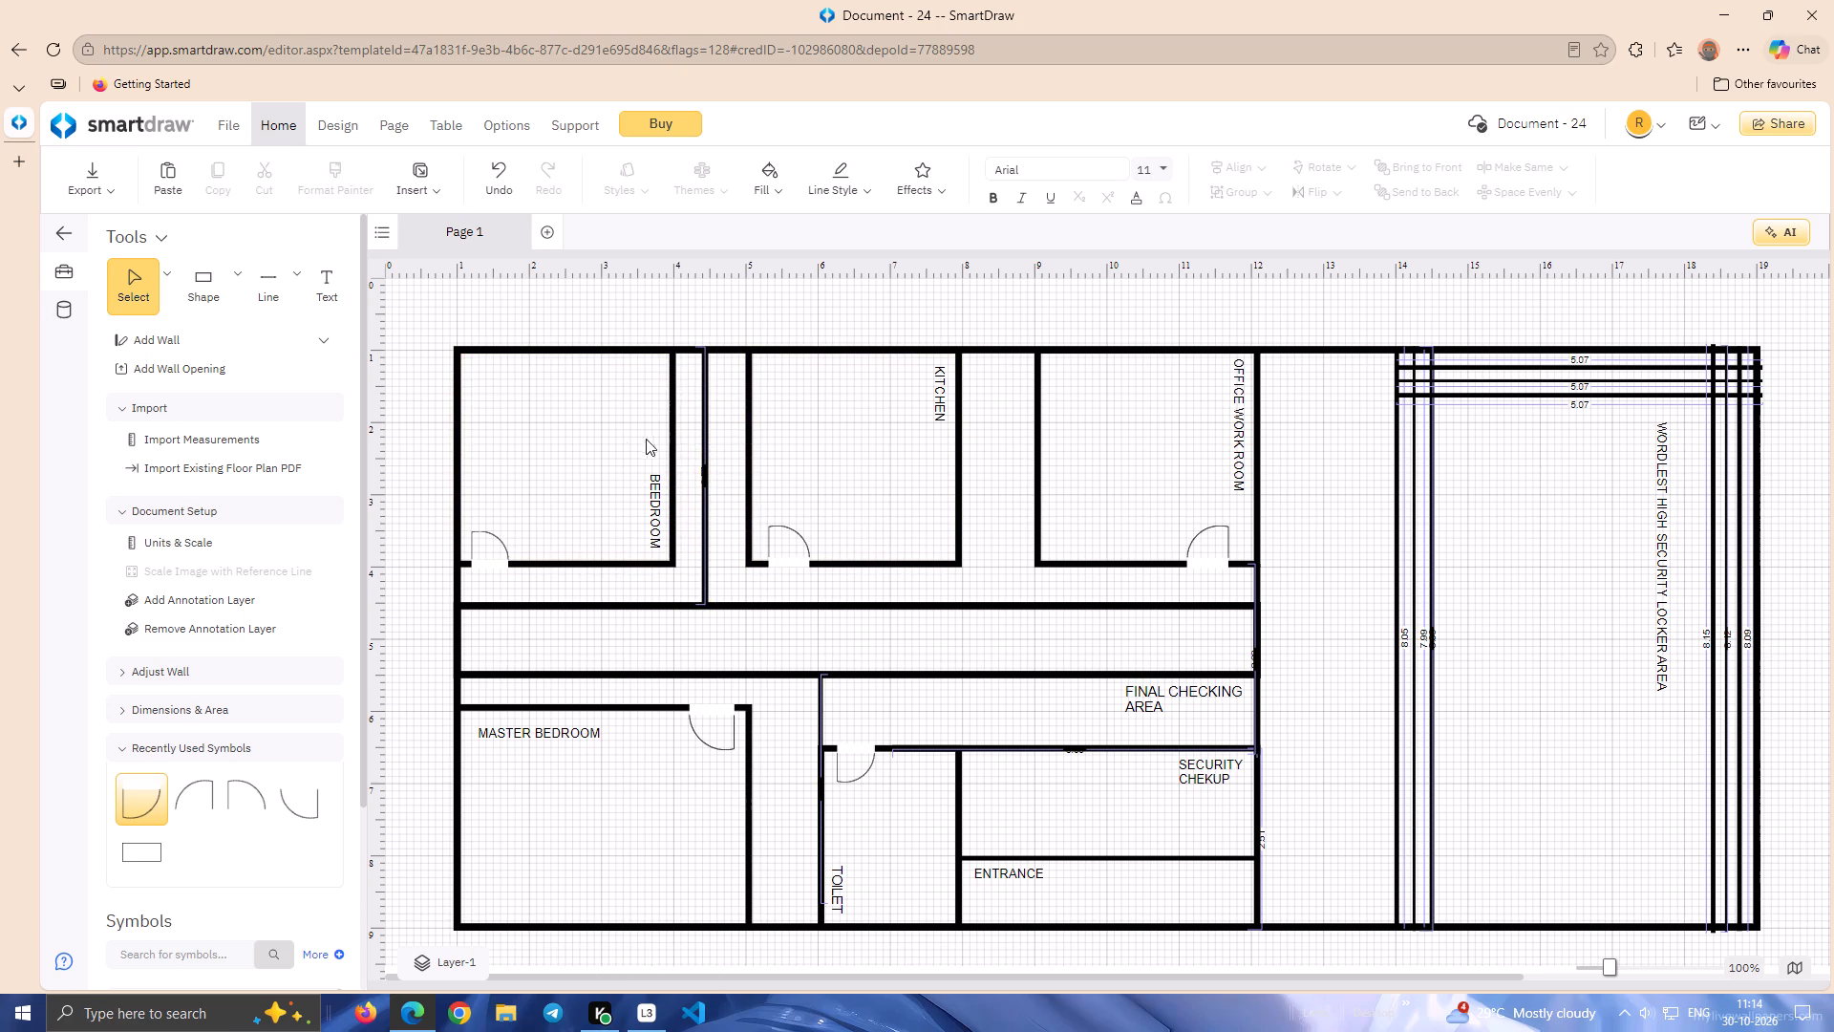
# Nudge the vertical line between the Bedroom and Kitchen slightly right, toward the Kitchen.
pyautogui.click(708, 438)
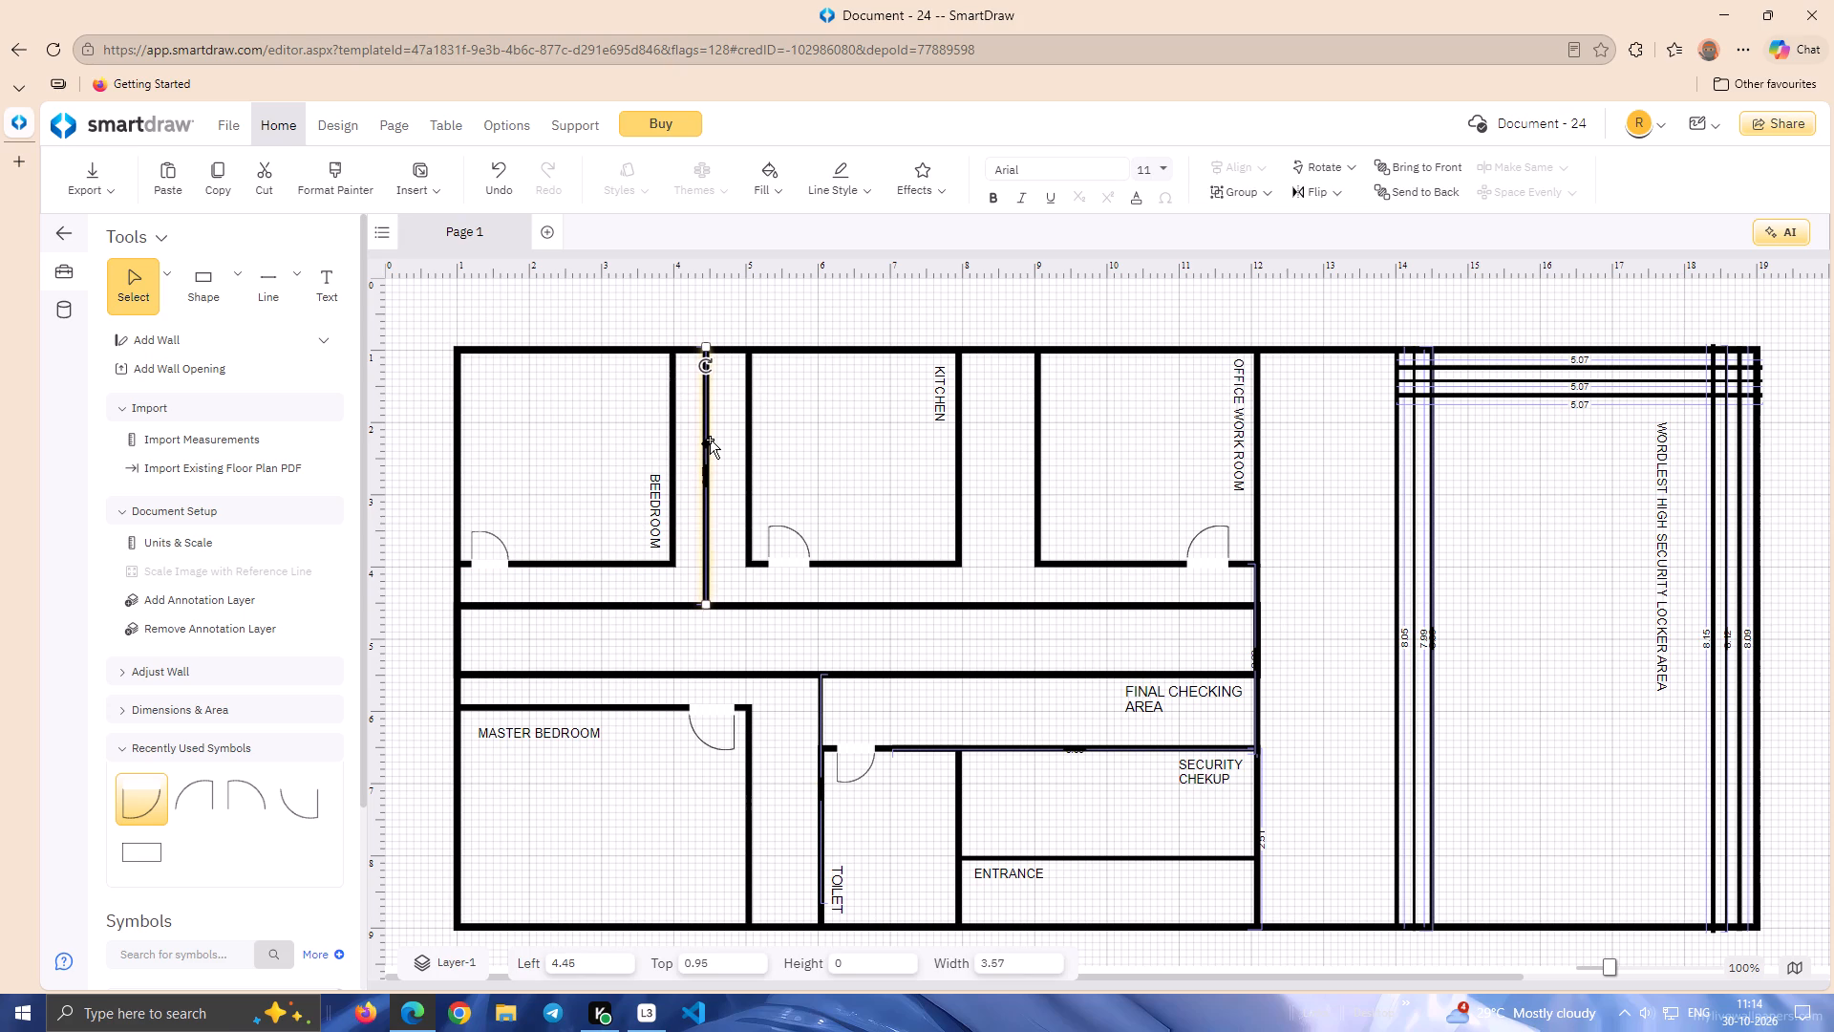
pyautogui.press('Right')
pyautogui.press('Right')
pyautogui.click(719, 441)
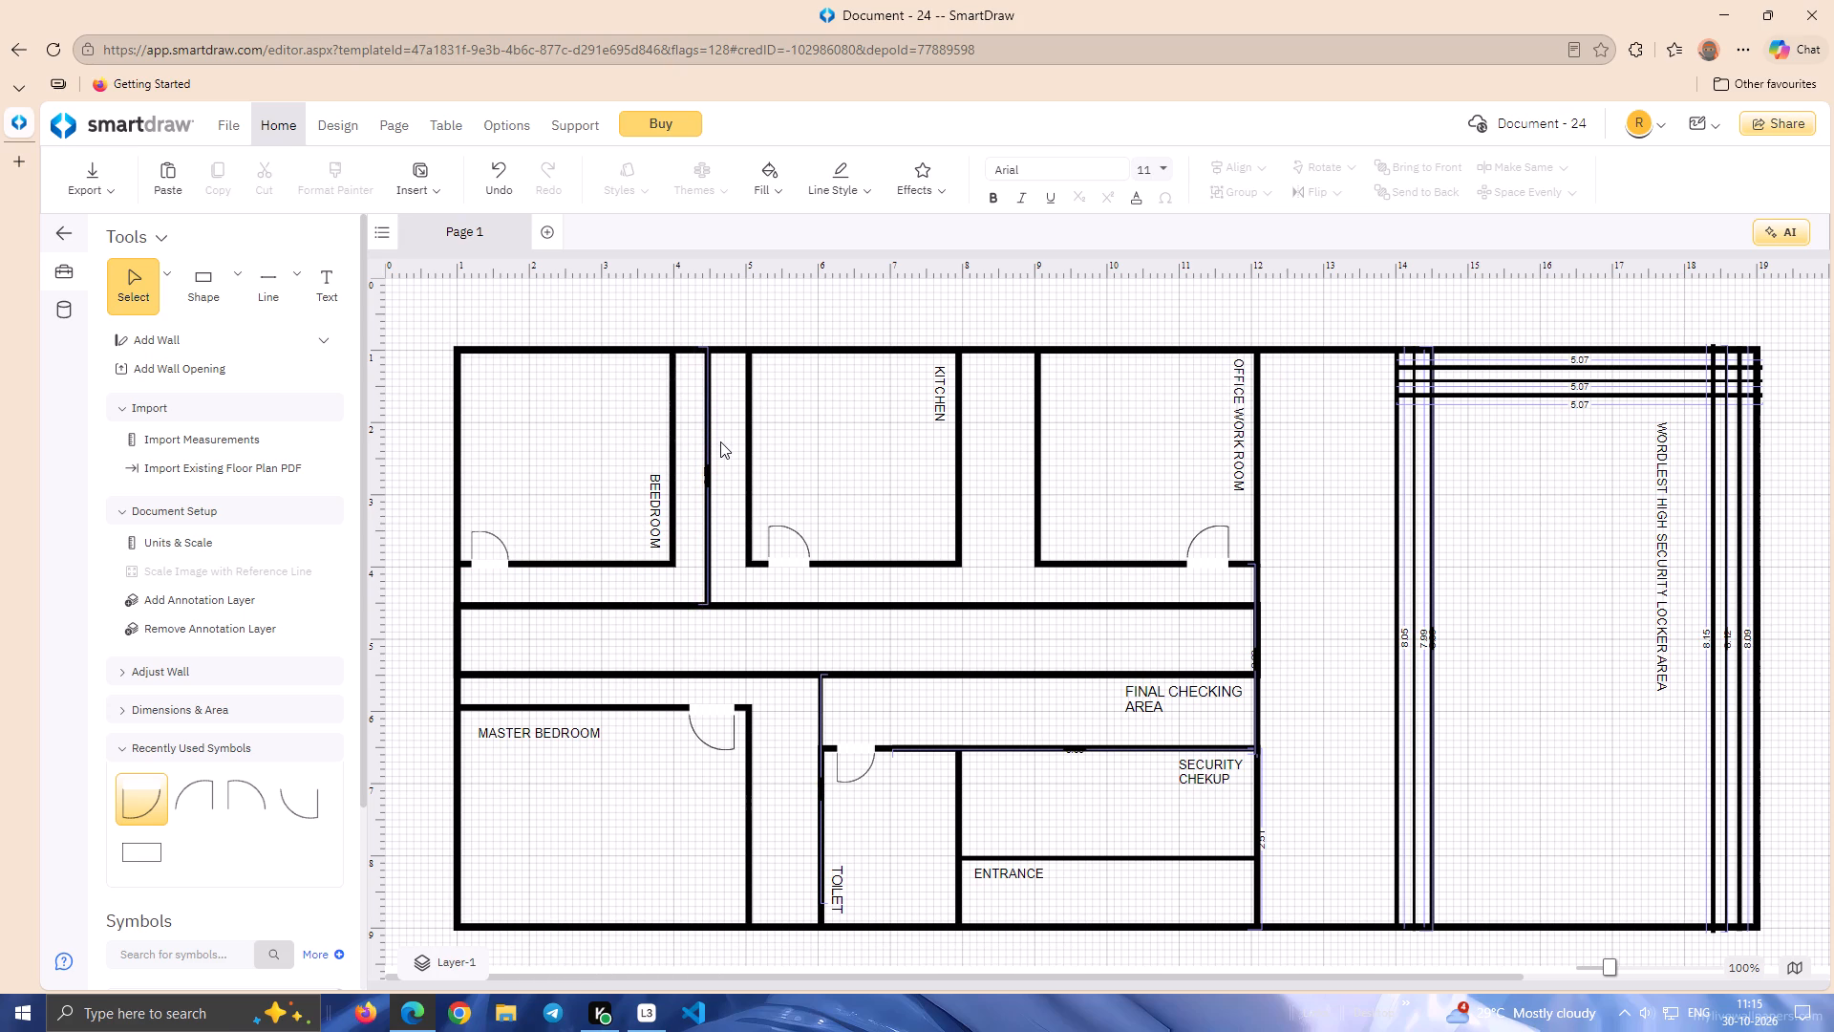
pyautogui.click(704, 506)
pyautogui.click(726, 506)
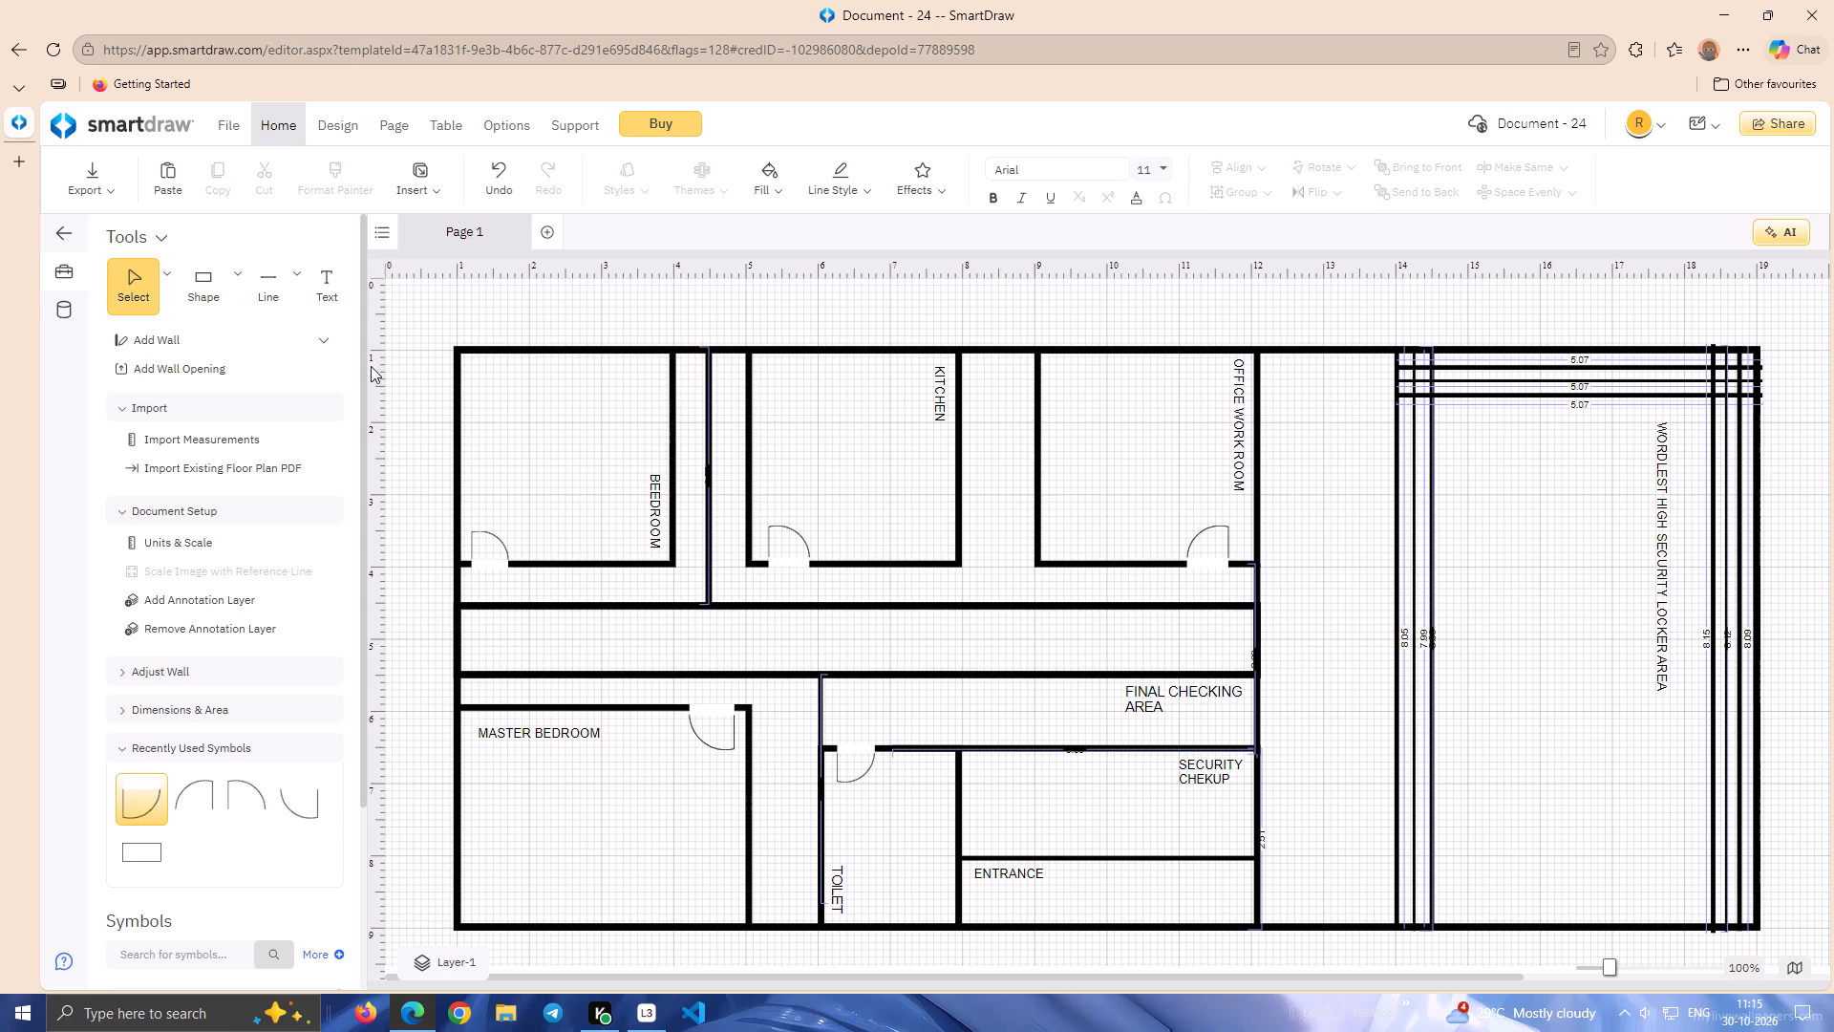
# Draw a vertical line about 3.65 long in the gap between the Kitchen and Office Work Room, at about left 8.47.
pyautogui.click(277, 296)
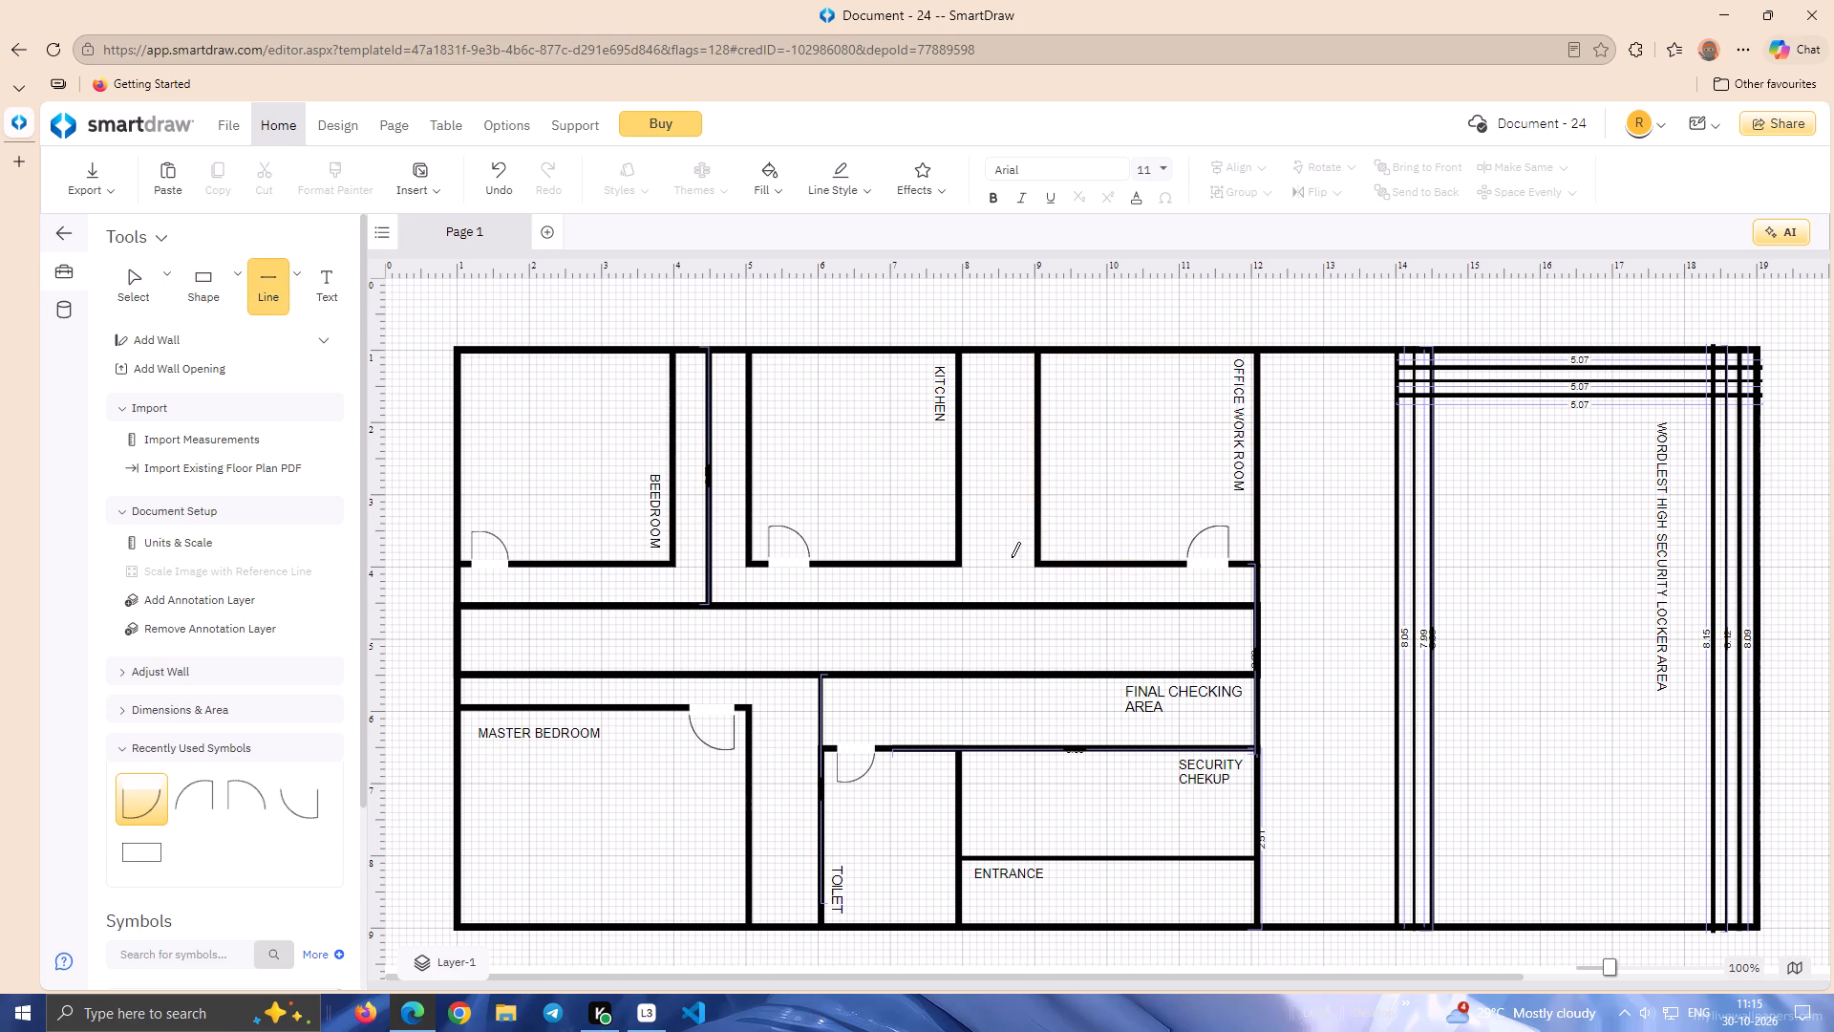
pyautogui.moveTo(995, 591); pyautogui.dragTo(996, 509)
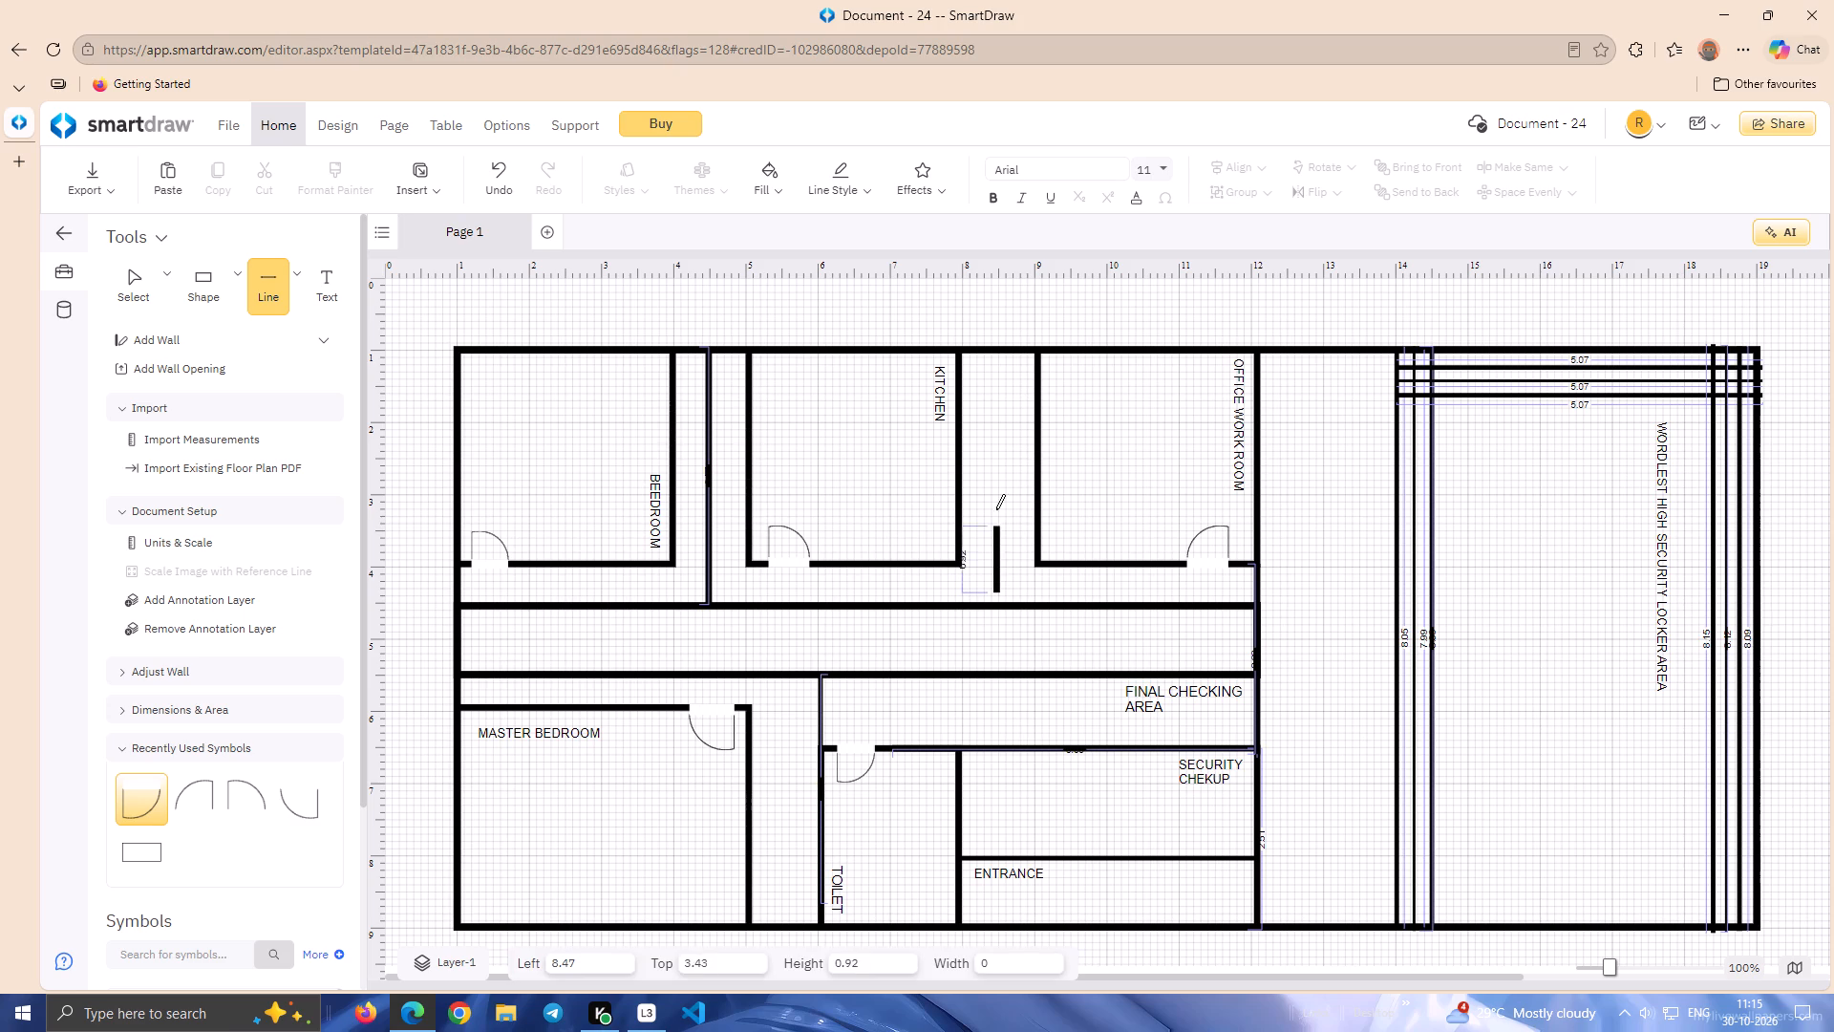
pyautogui.moveTo(996, 509); pyautogui.dragTo(992, 364)
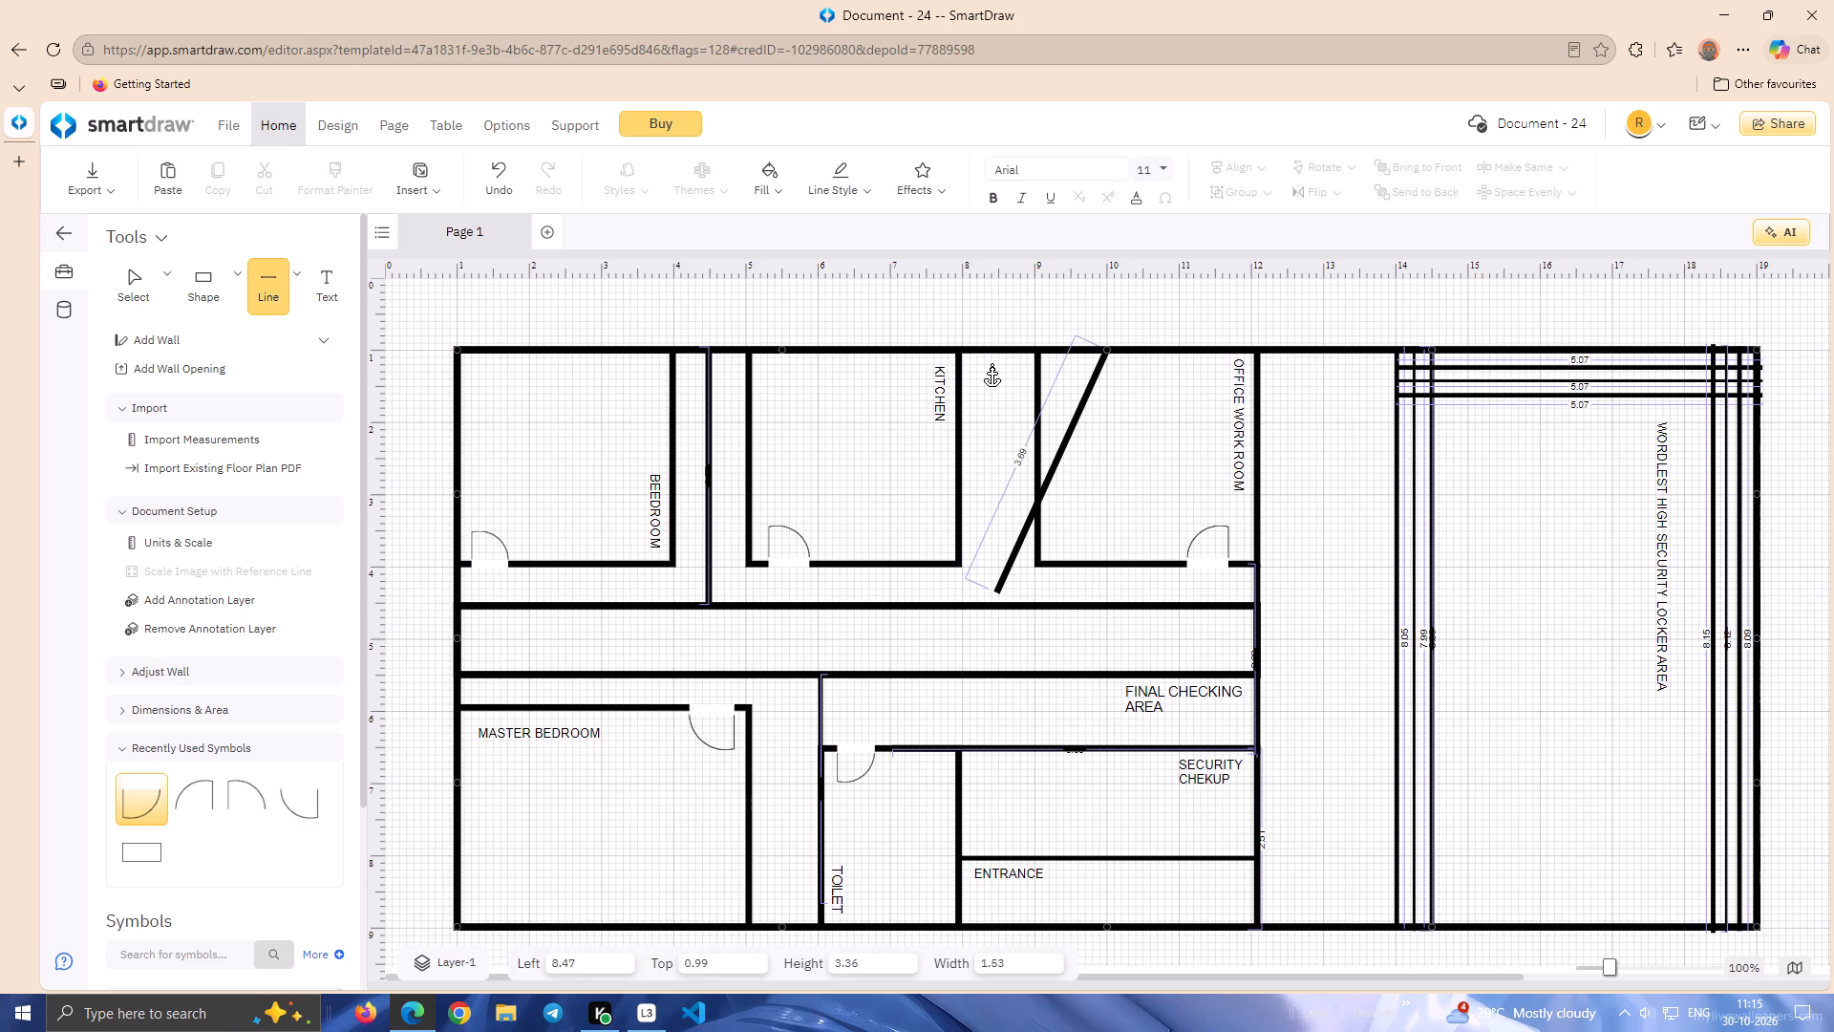
pyautogui.moveTo(992, 364); pyautogui.dragTo(983, 322)
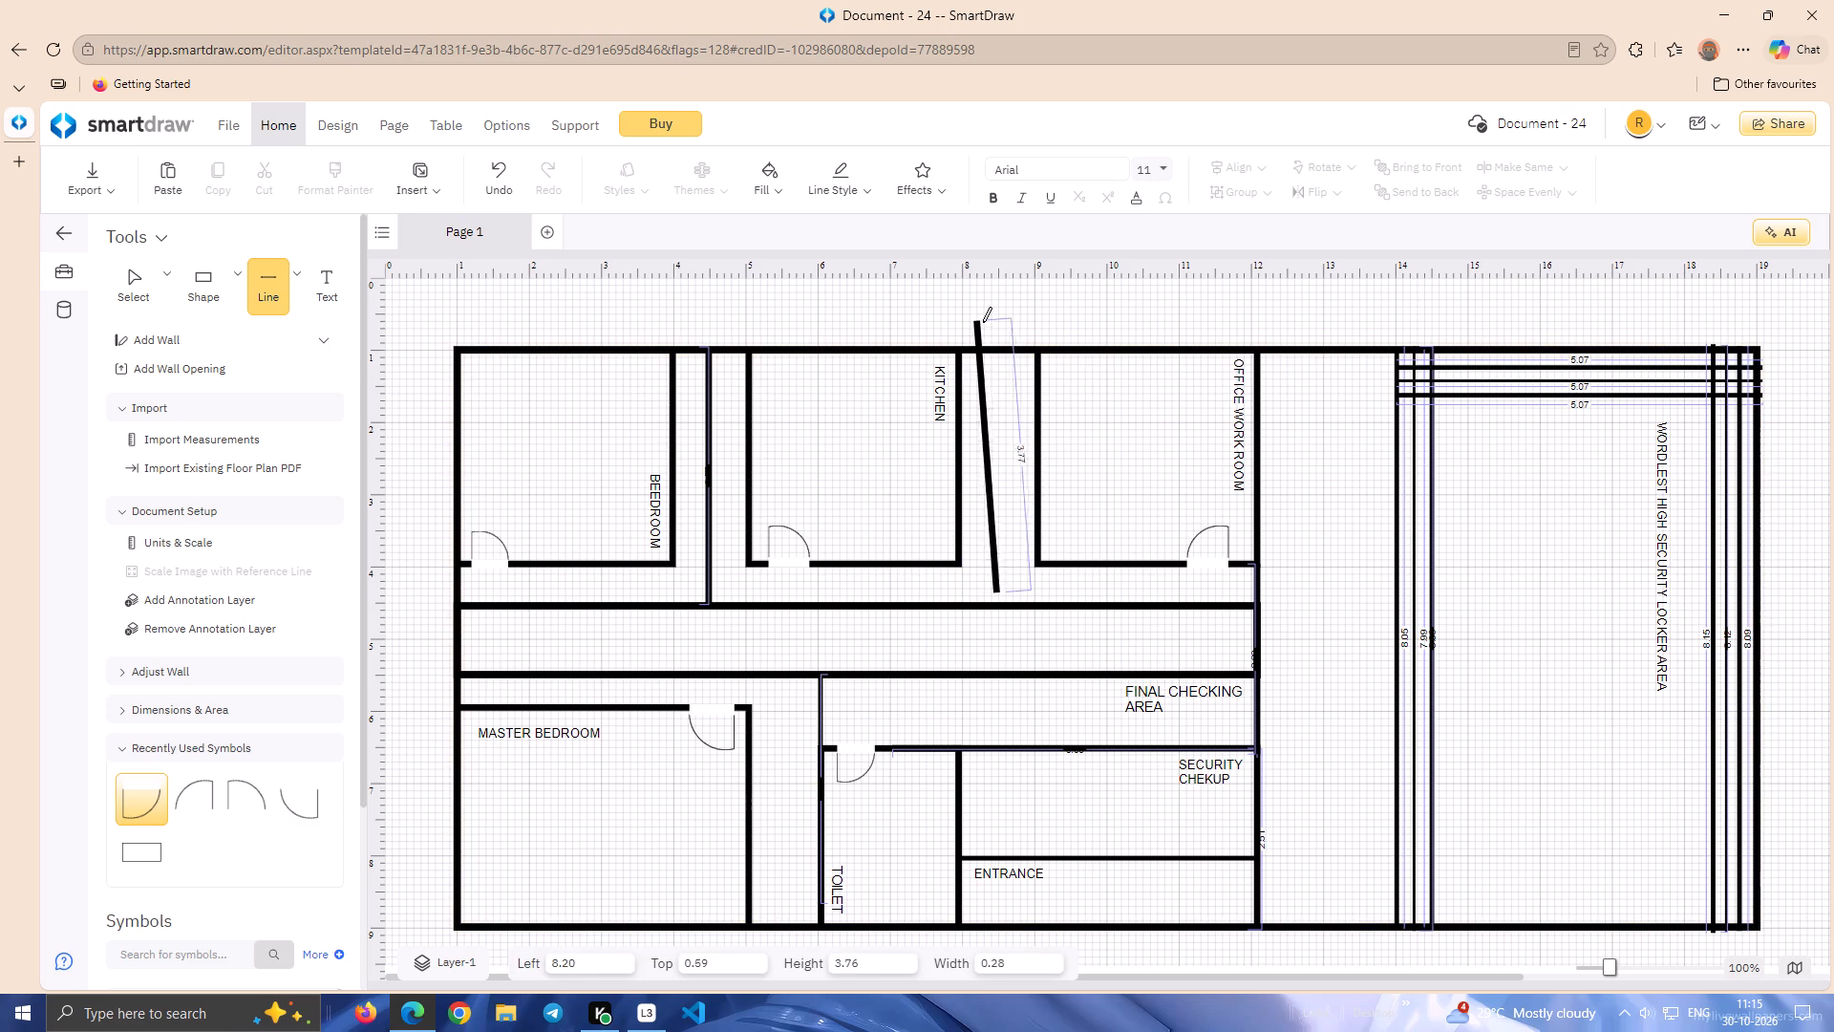
pyautogui.moveTo(983, 322); pyautogui.dragTo(998, 332)
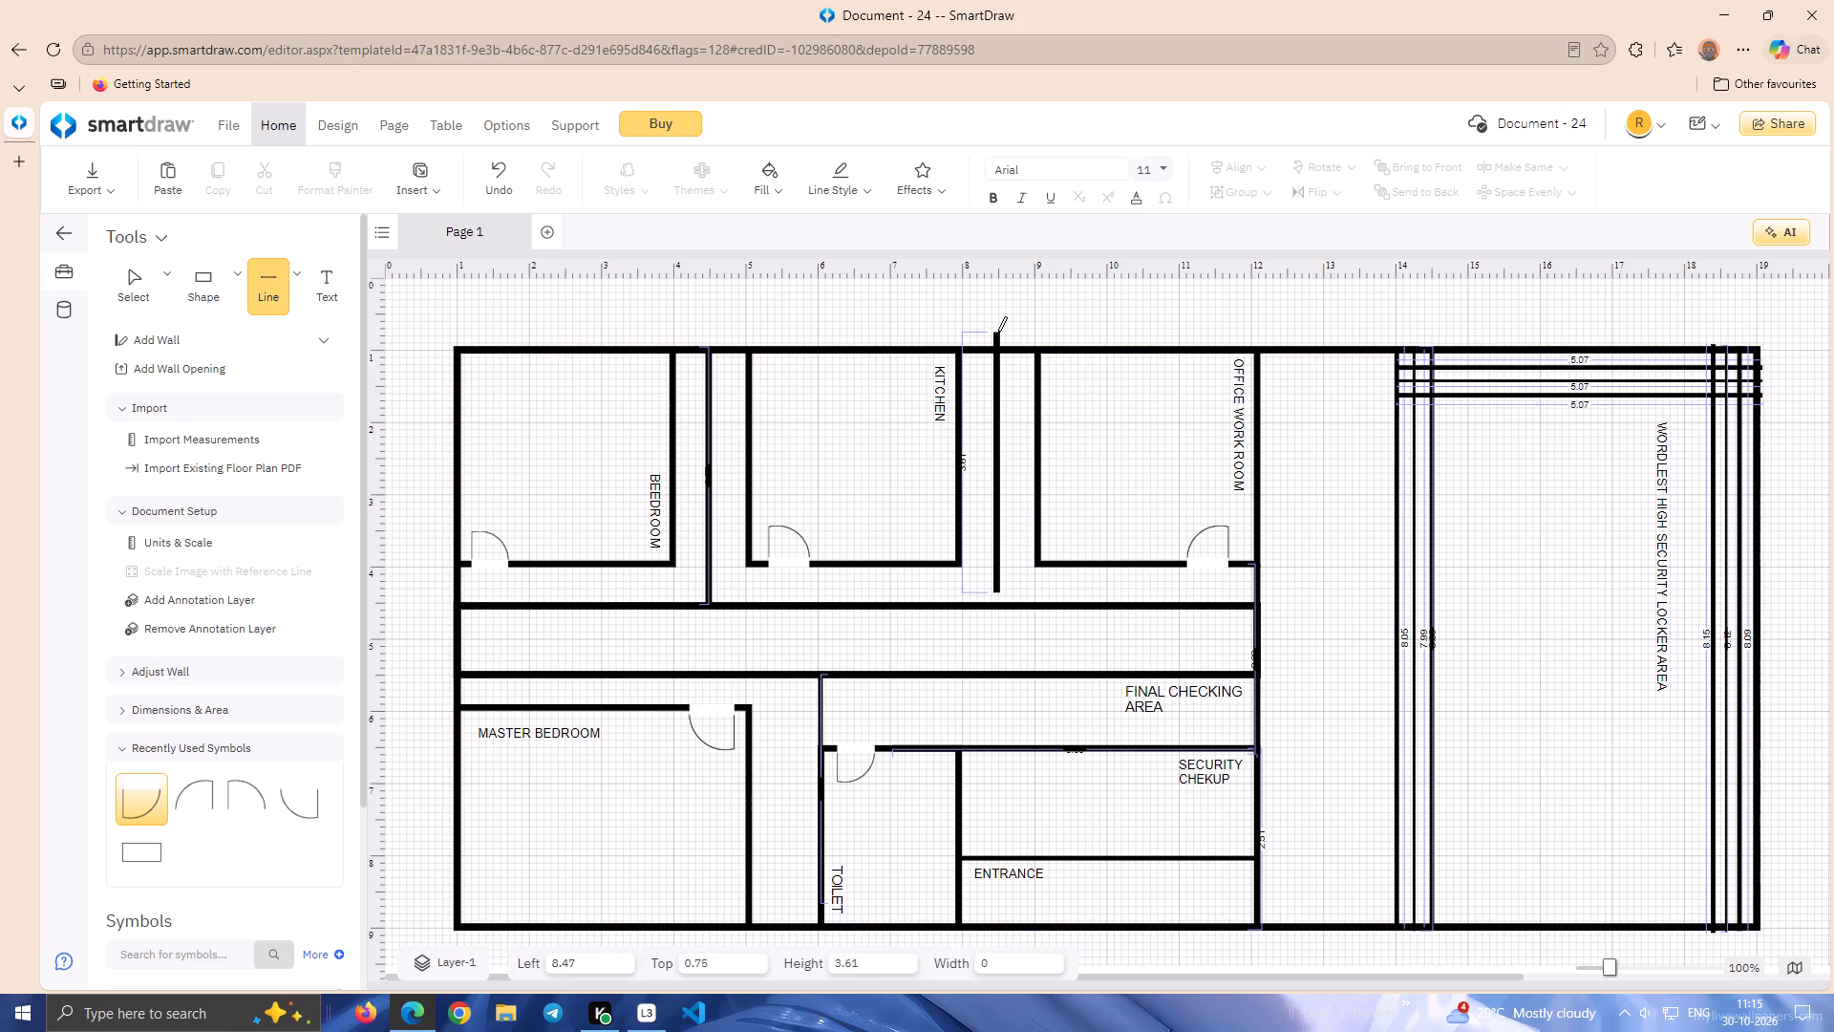
pyautogui.moveTo(998, 332); pyautogui.dragTo(998, 328)
pyautogui.moveTo(998, 328); pyautogui.dragTo(998, 330)
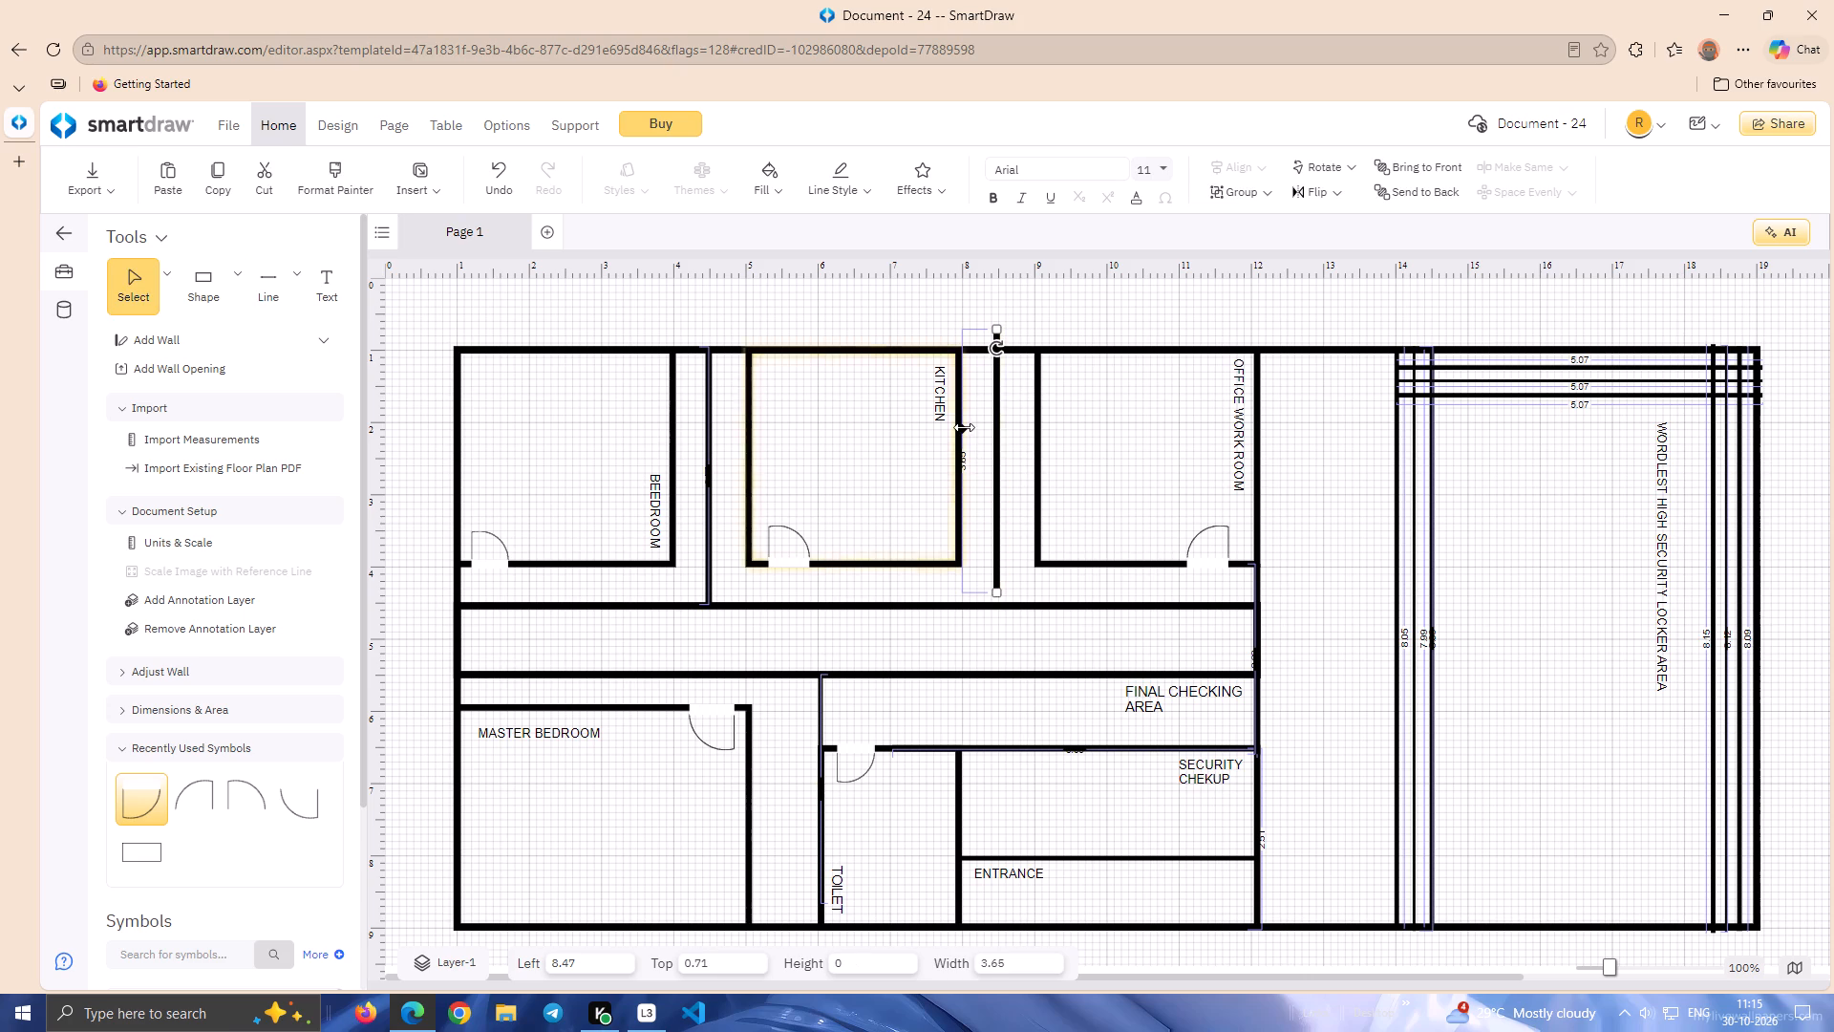
# Move the dimension of the new vertical line beside the Kitchen onto the line itself.
pyautogui.moveTo(964, 427); pyautogui.dragTo(996, 425)
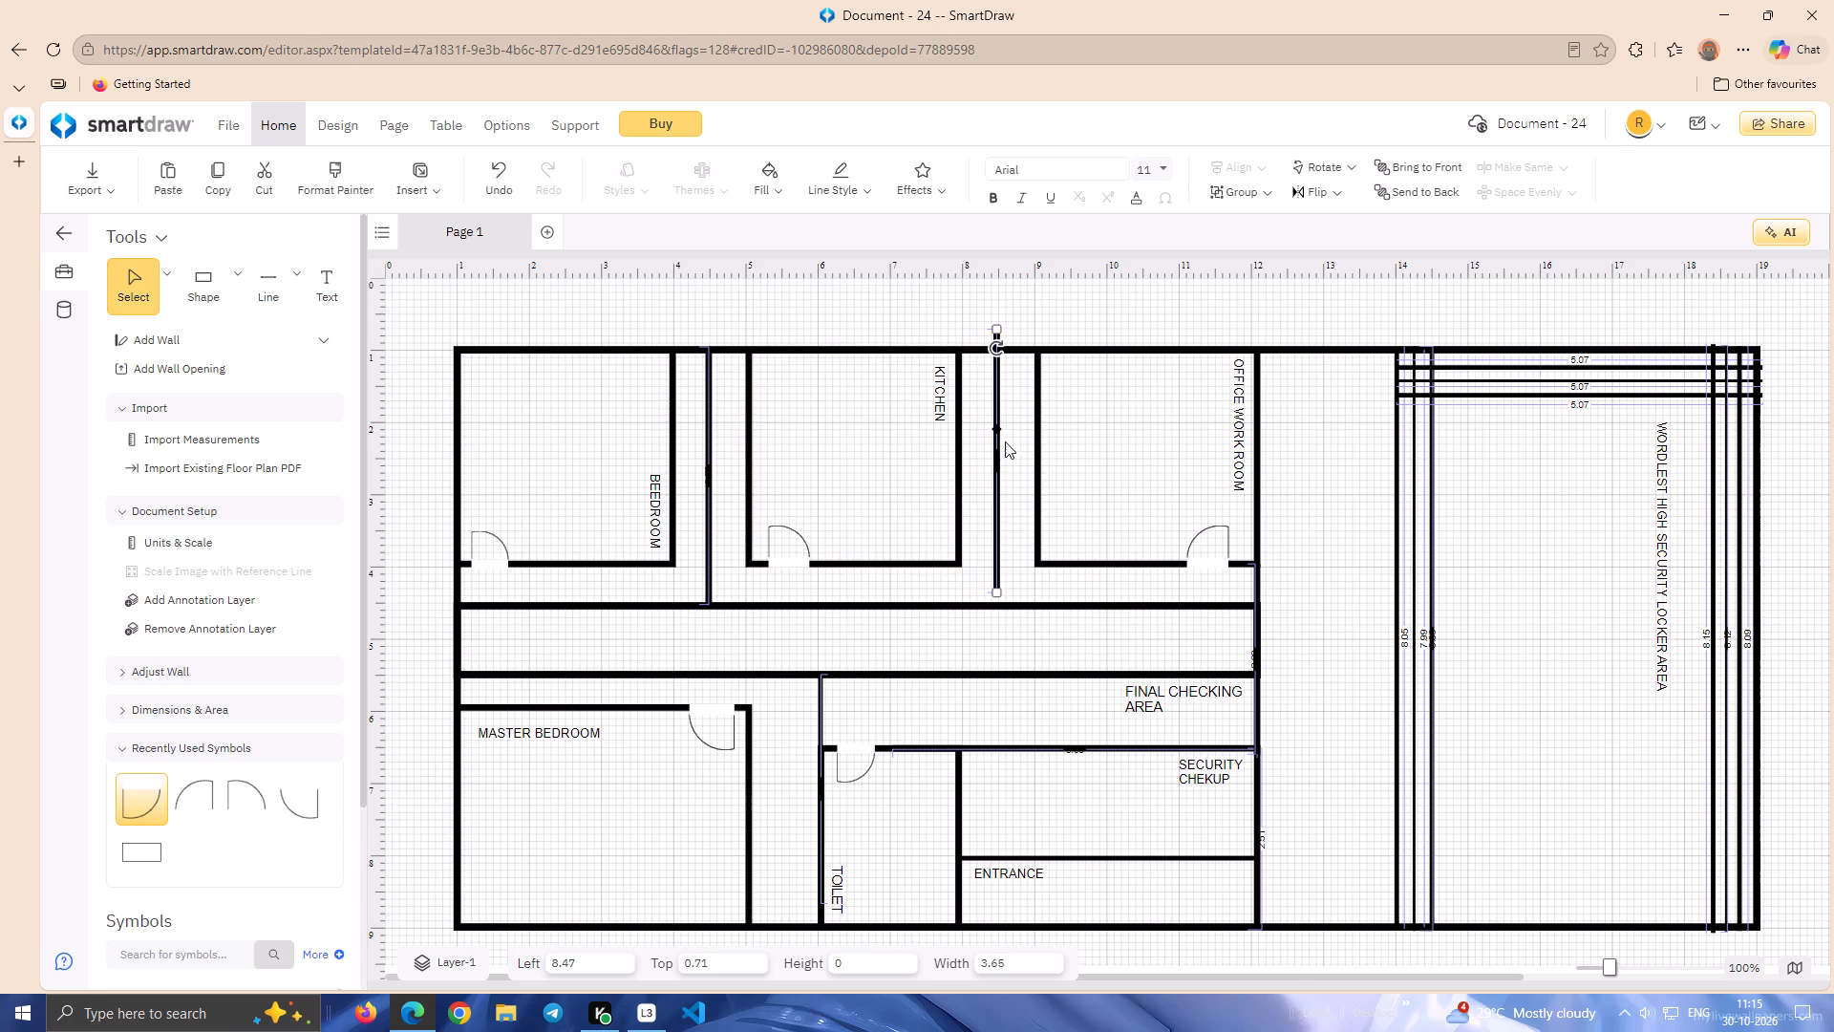
# Nudge the line between the Kitchen and Office Work Room down to top 0.94, spanning the outer upper wall to the corridor wall.
pyautogui.press('Down')
pyautogui.press('Down')
pyautogui.press('Down')
pyautogui.press('Down')
pyautogui.press('Down')
pyautogui.press('Down')
pyautogui.press('Down')
pyautogui.press('Down')
pyautogui.press('Down')
pyautogui.press('Down')
pyautogui.press('Down')
pyautogui.press('Down')
pyautogui.press('Down')
pyautogui.press('Down')
pyautogui.press('Down')
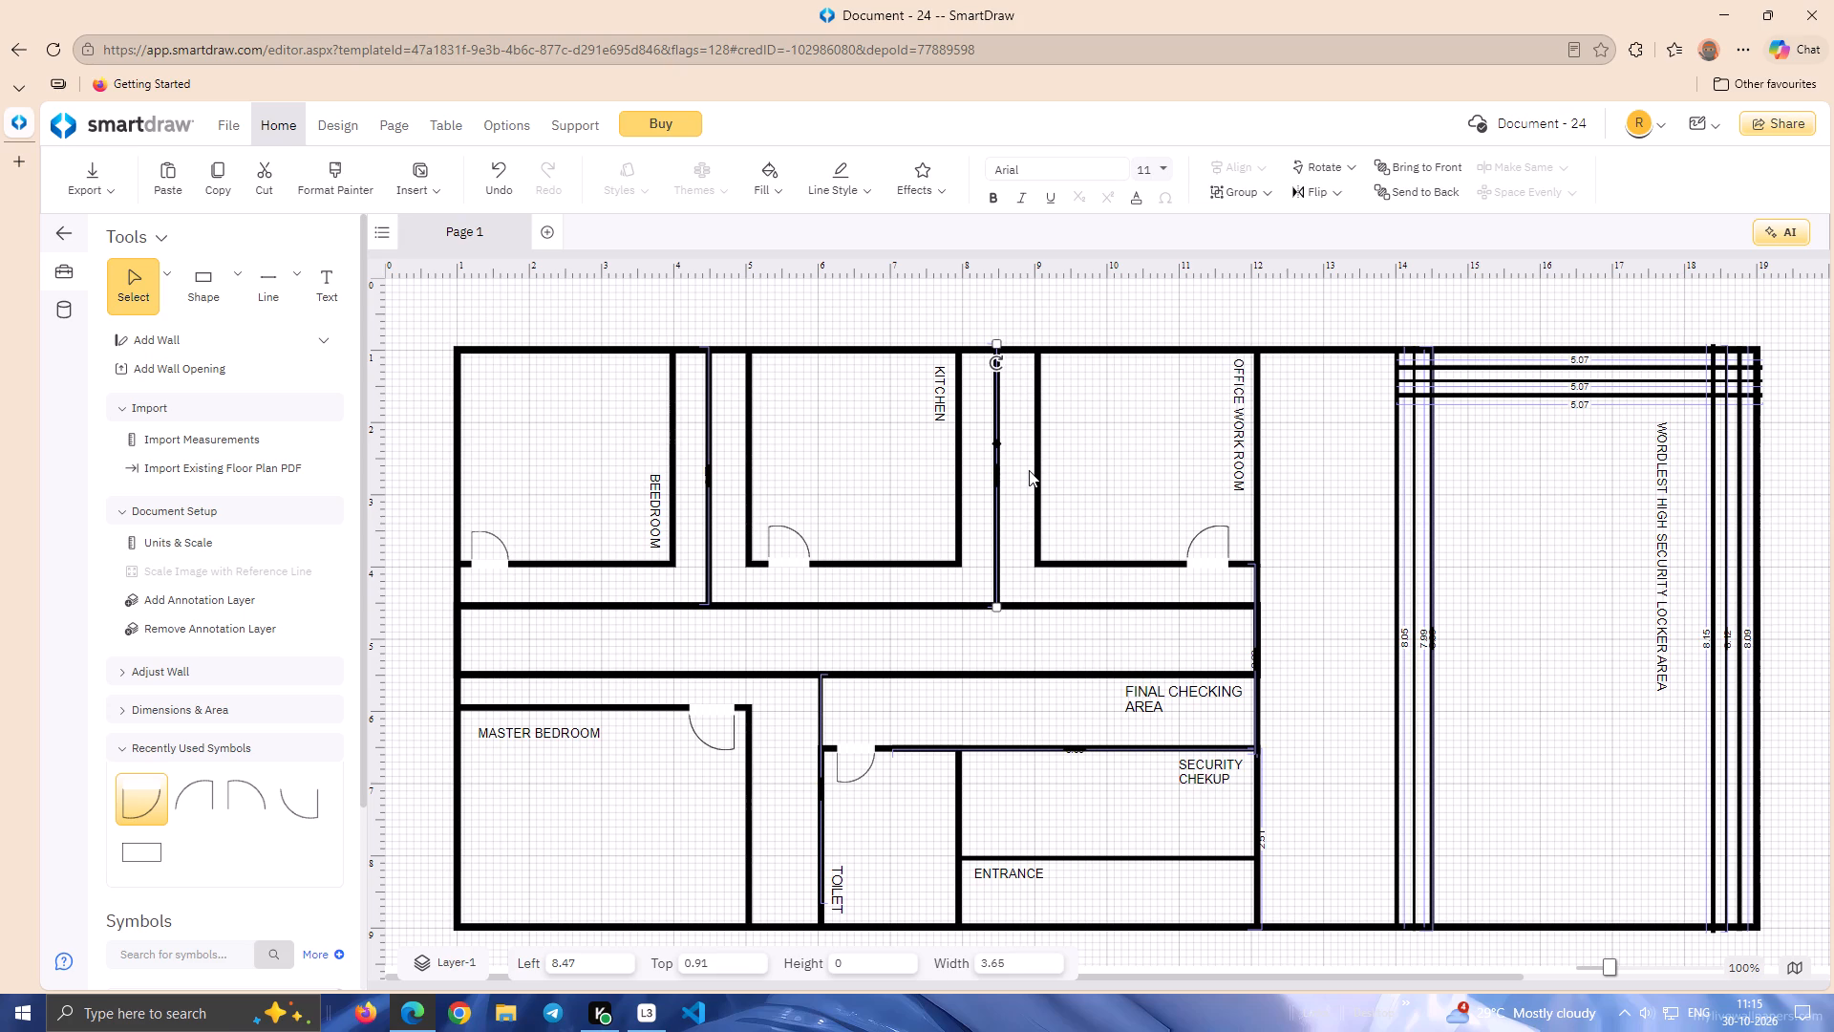
pyautogui.press('Down')
pyautogui.press('Down')
pyautogui.click(1018, 470)
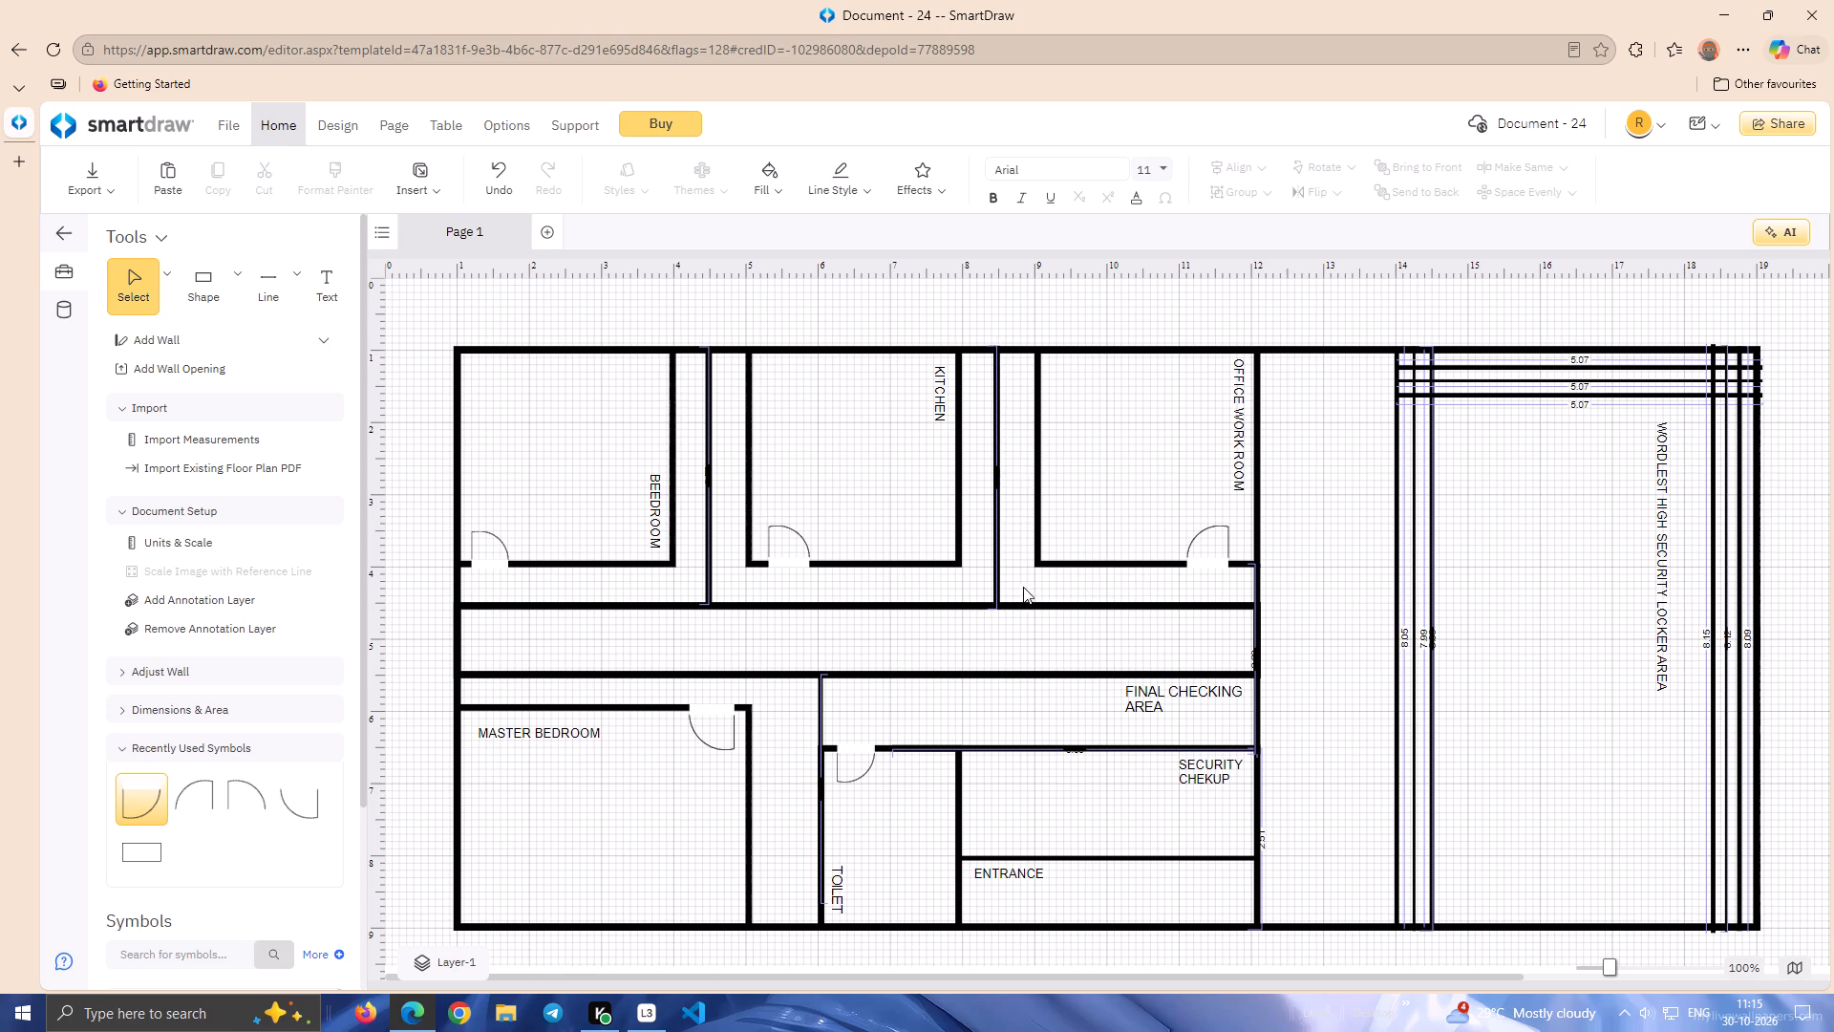
pyautogui.click(993, 544)
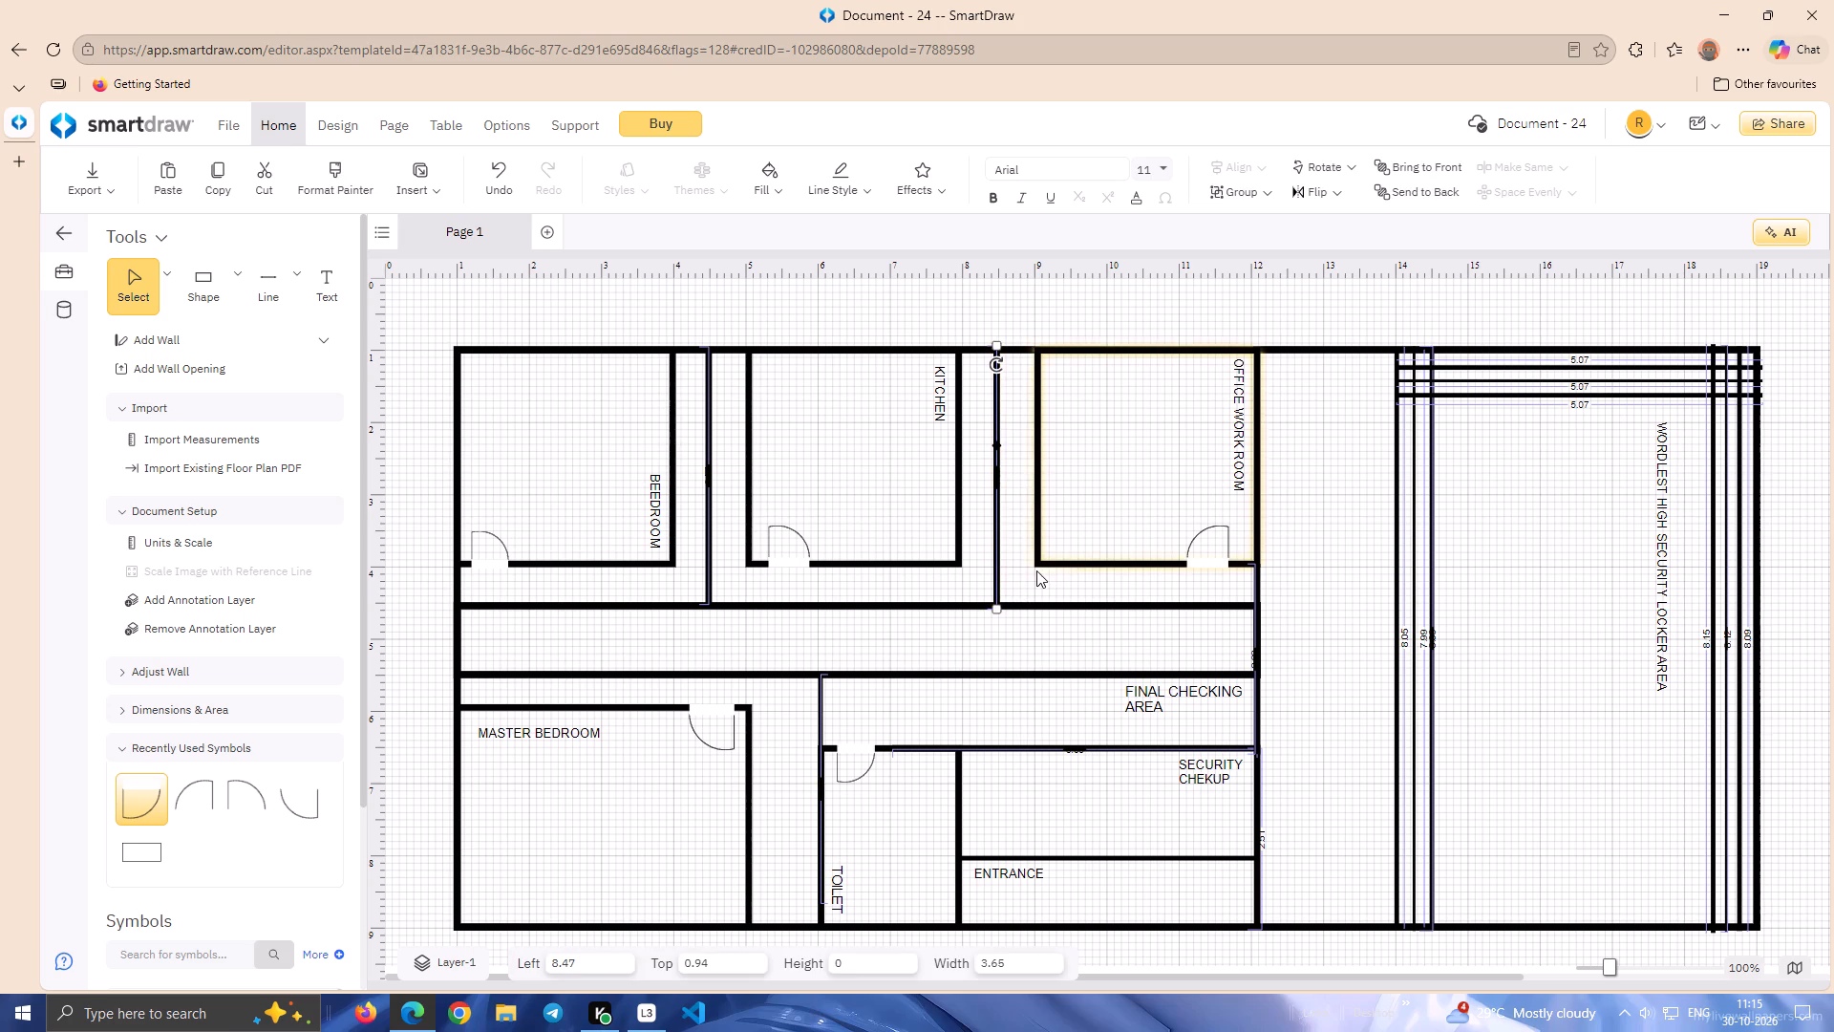
pyautogui.click(1033, 578)
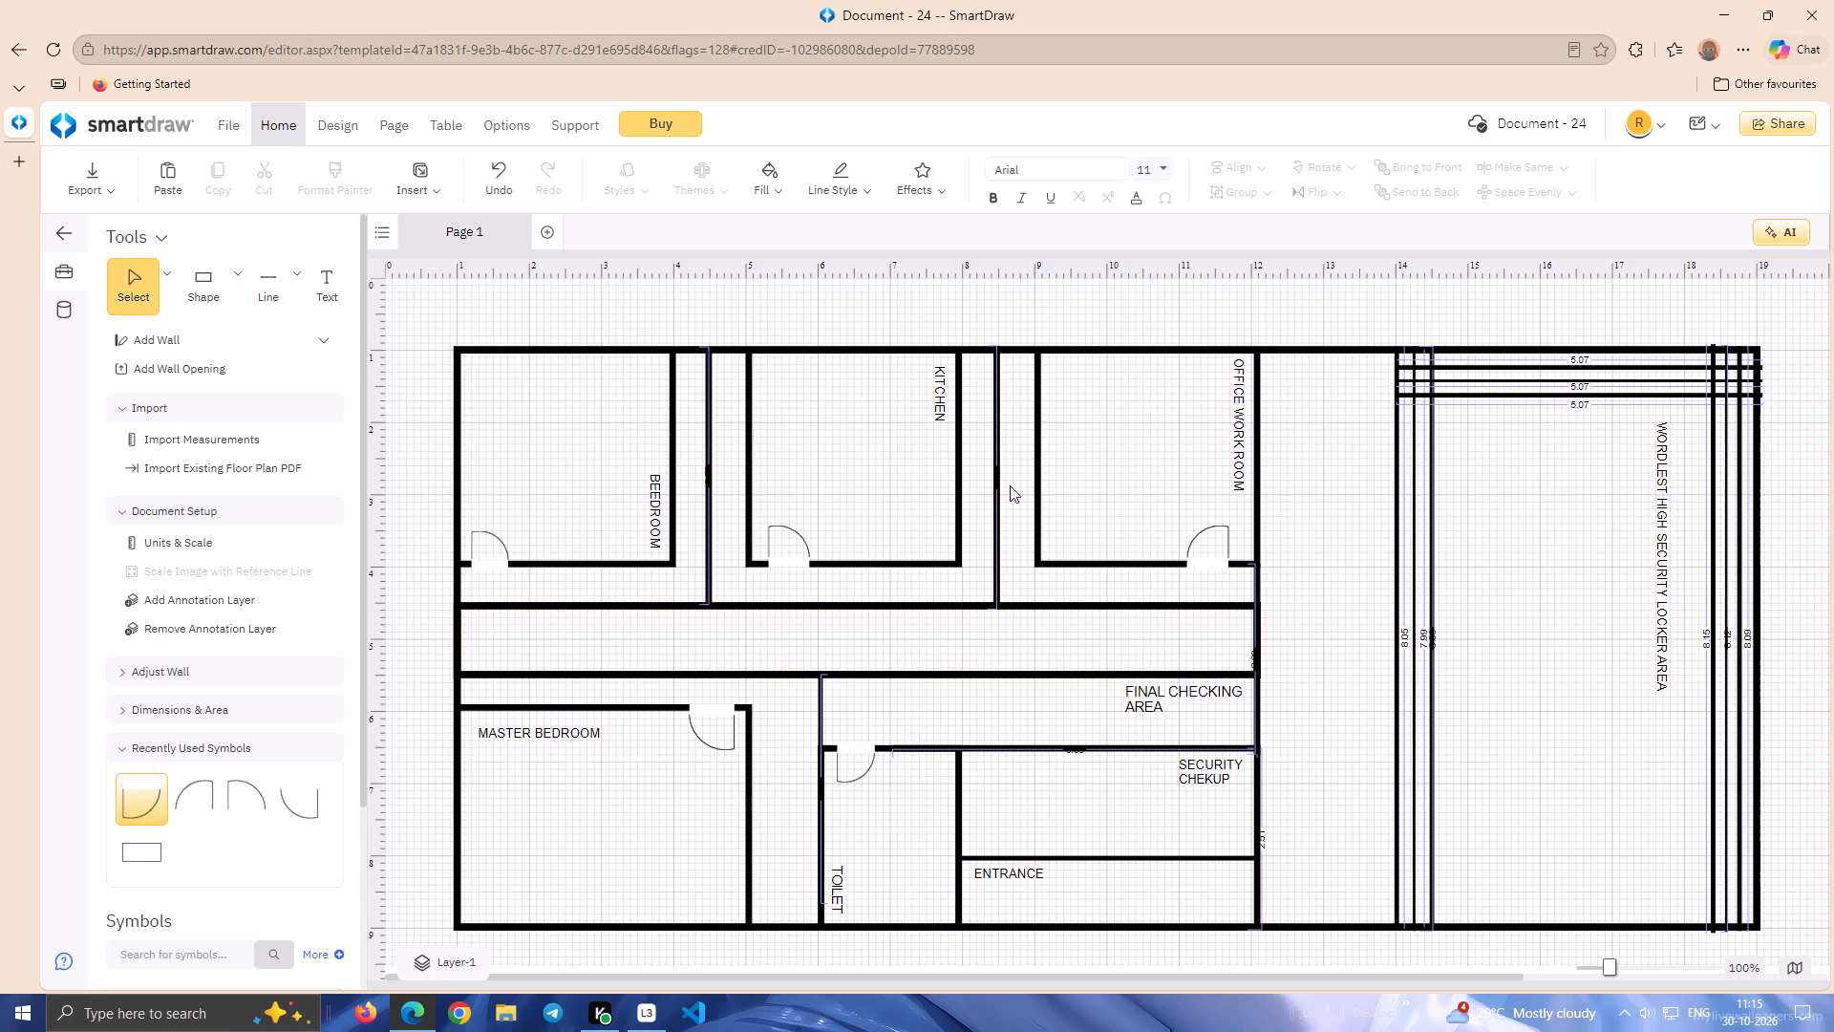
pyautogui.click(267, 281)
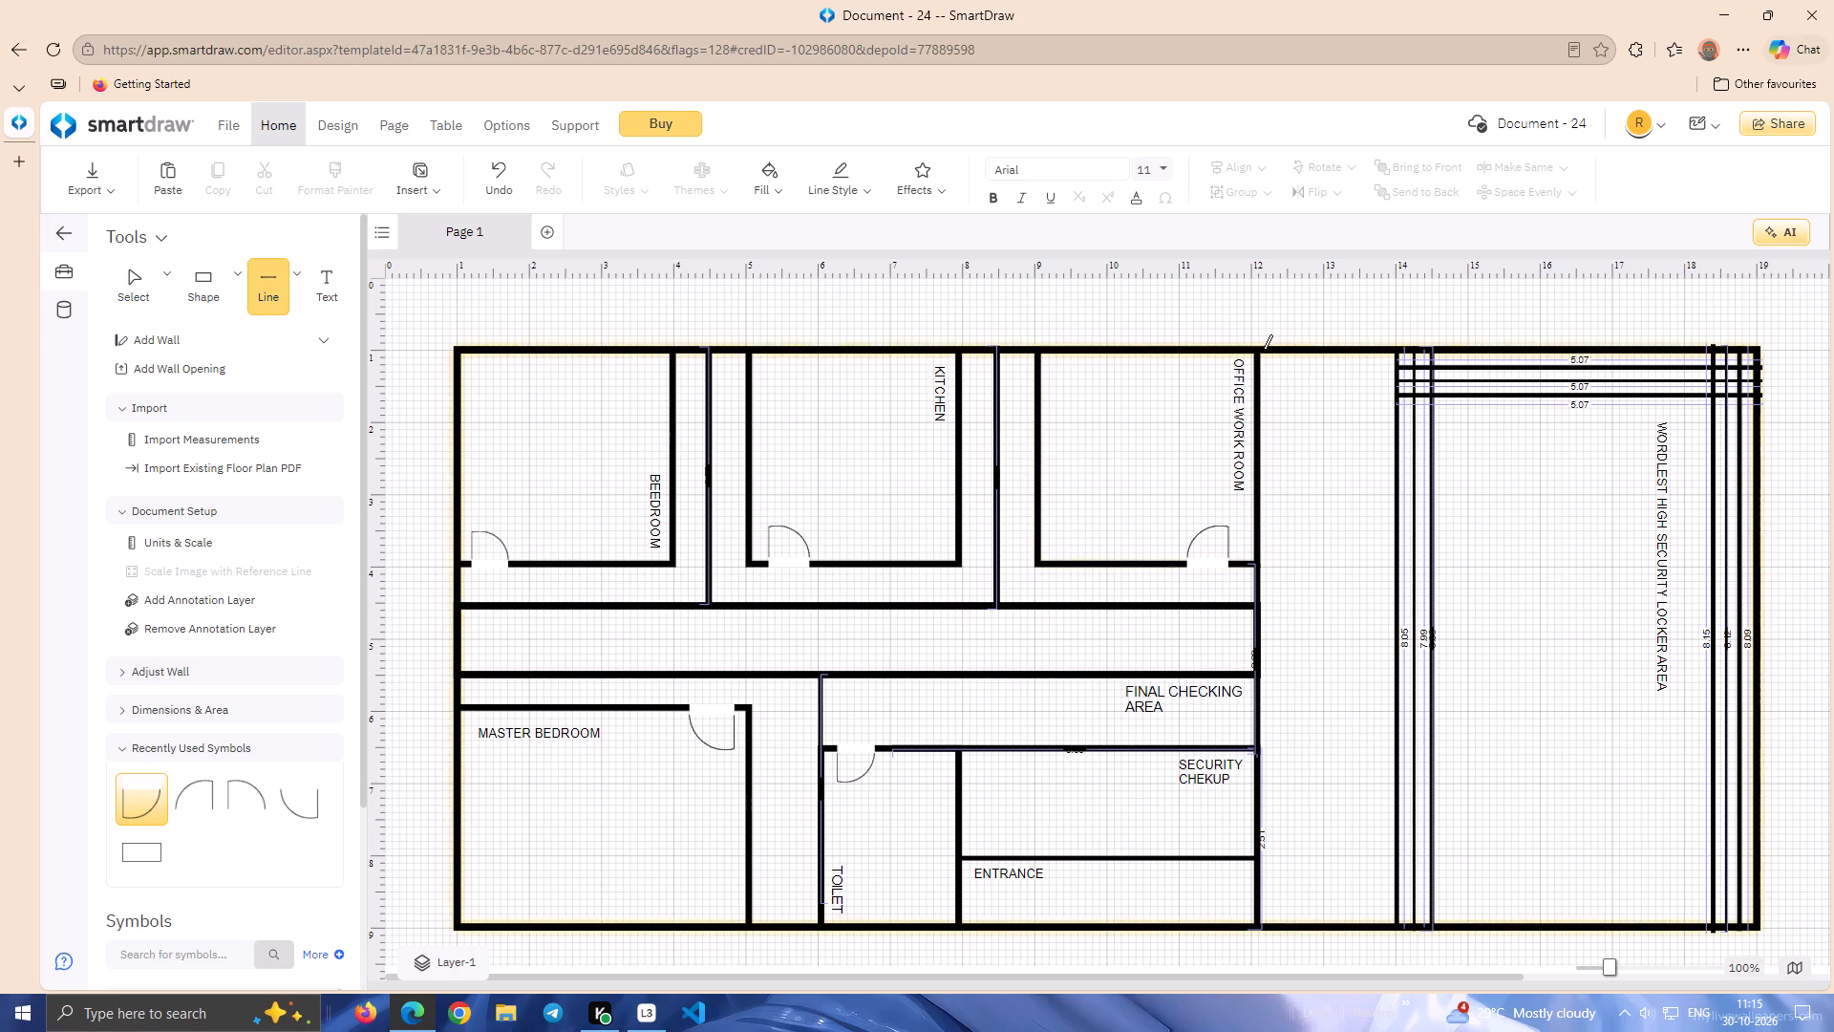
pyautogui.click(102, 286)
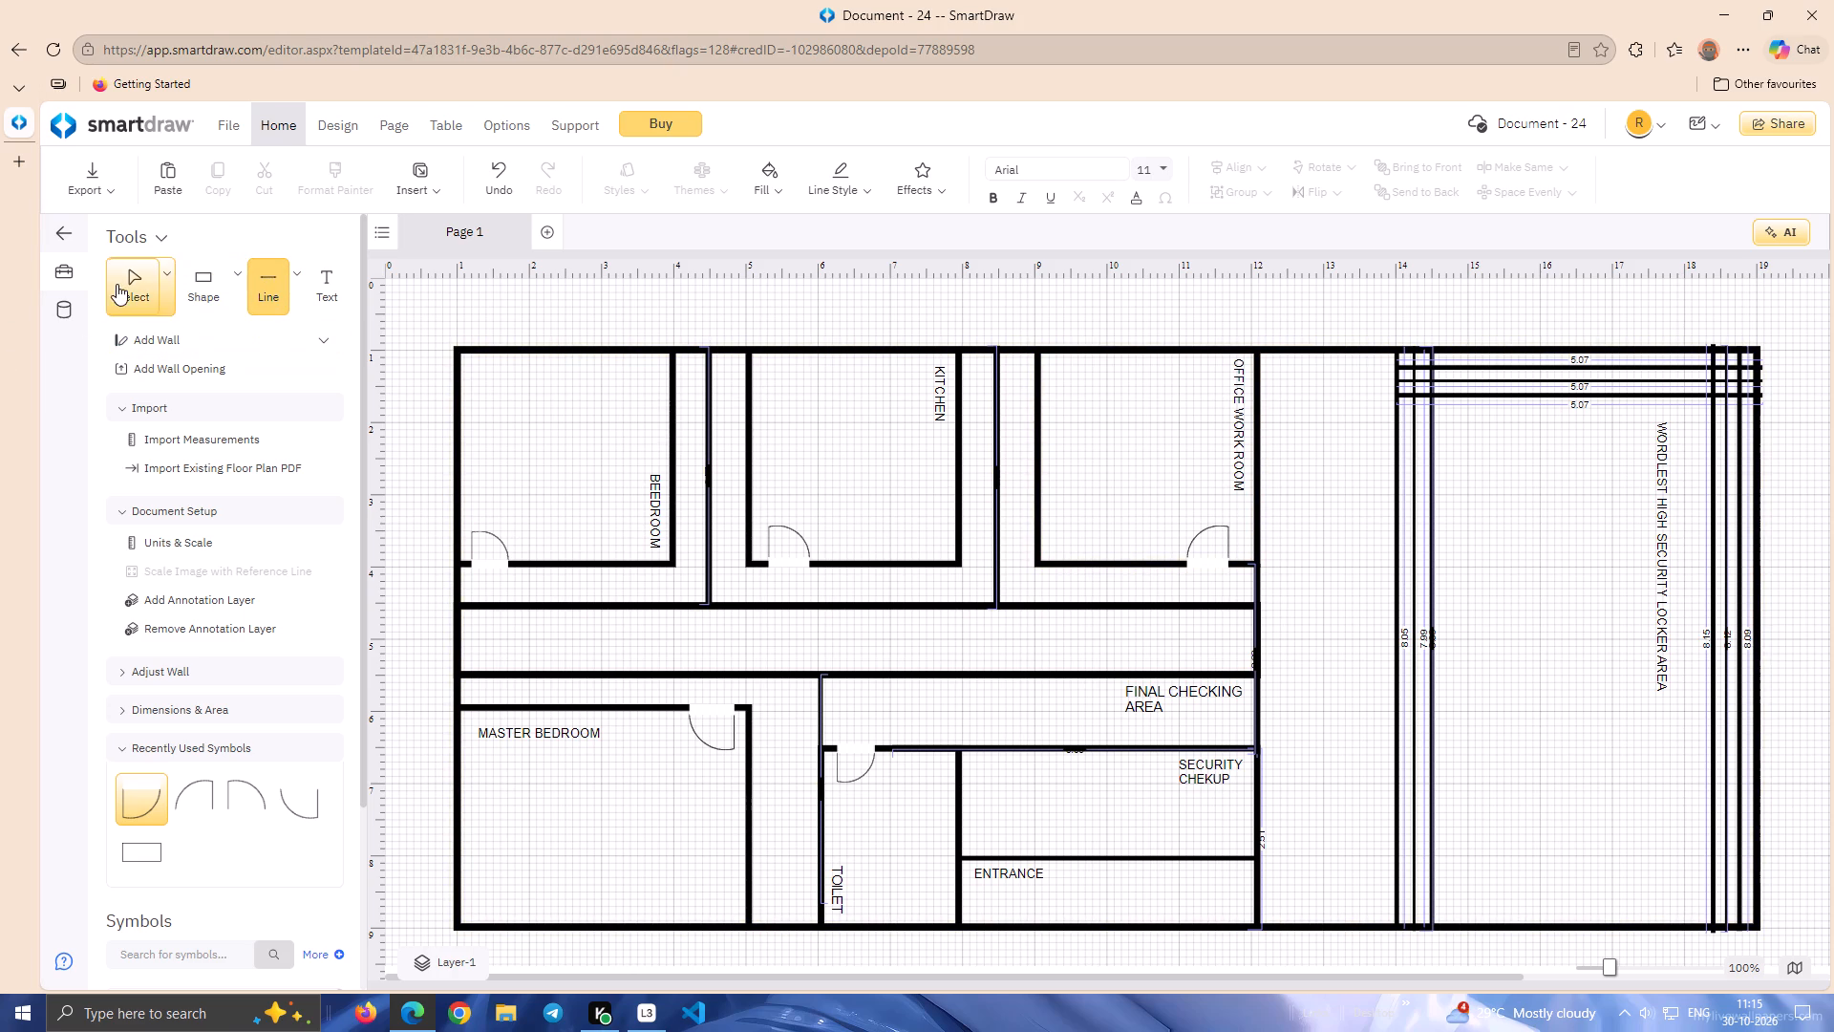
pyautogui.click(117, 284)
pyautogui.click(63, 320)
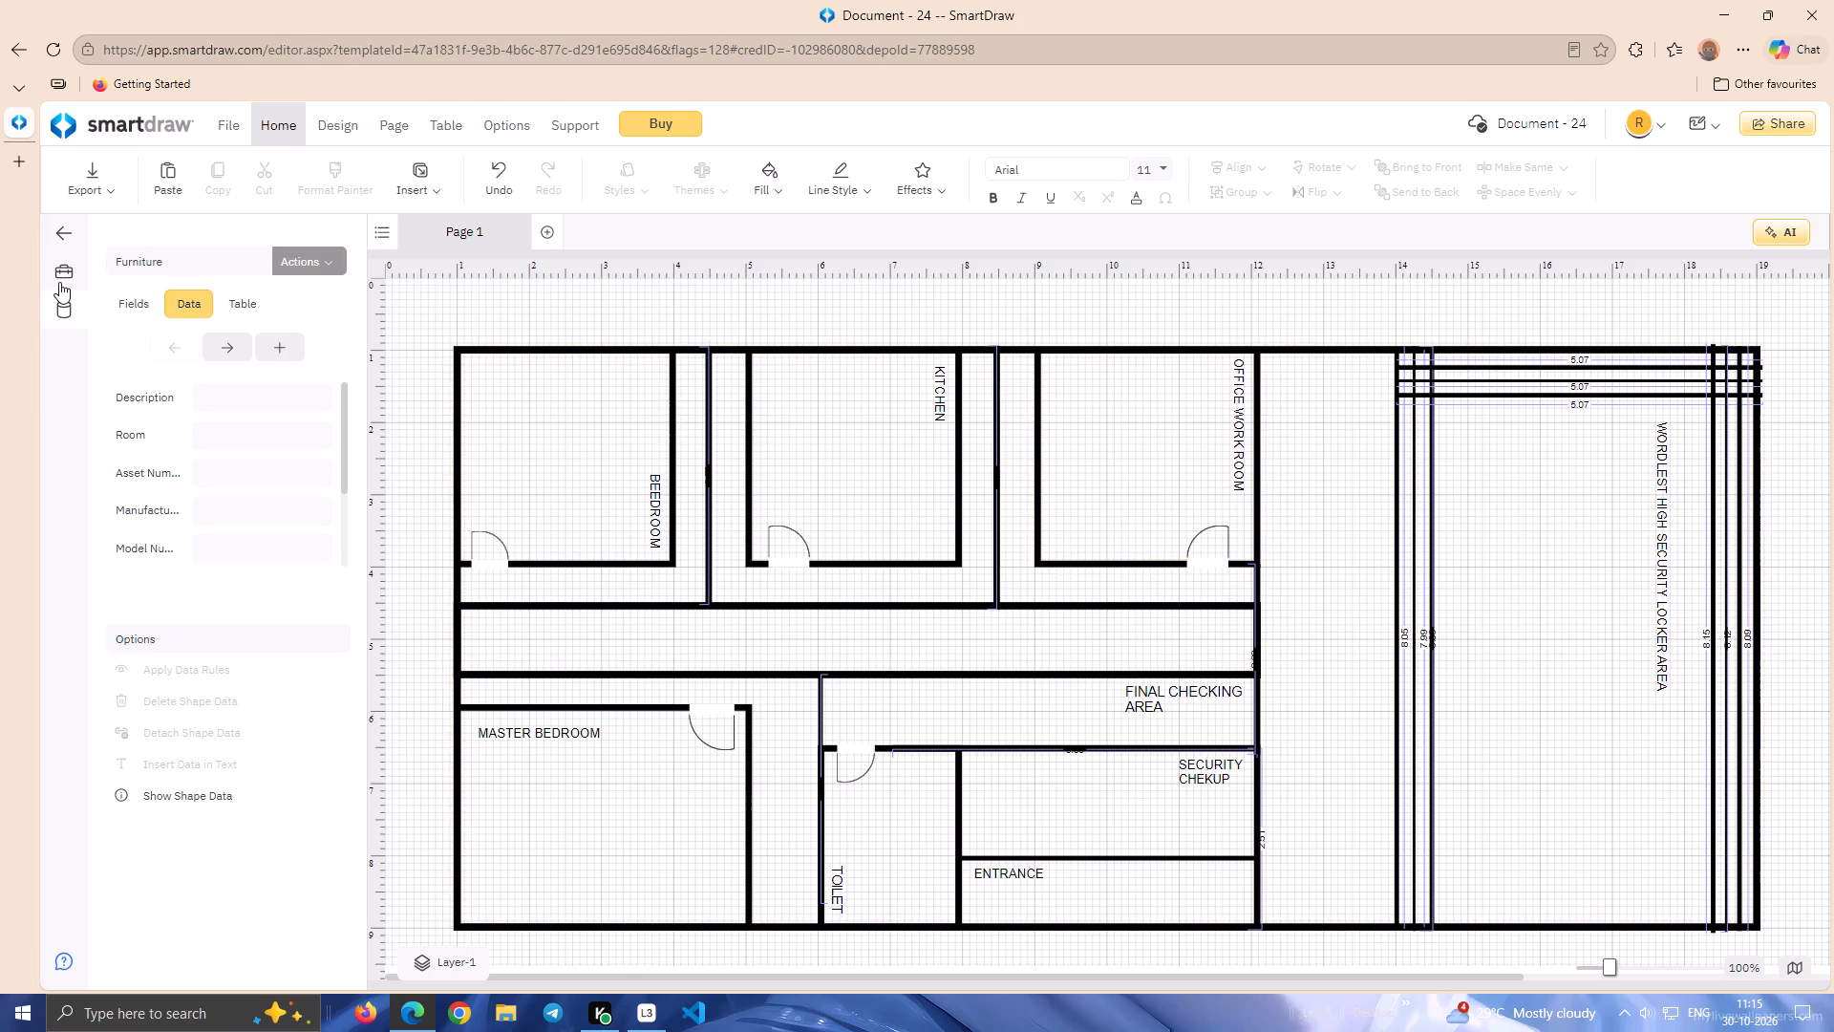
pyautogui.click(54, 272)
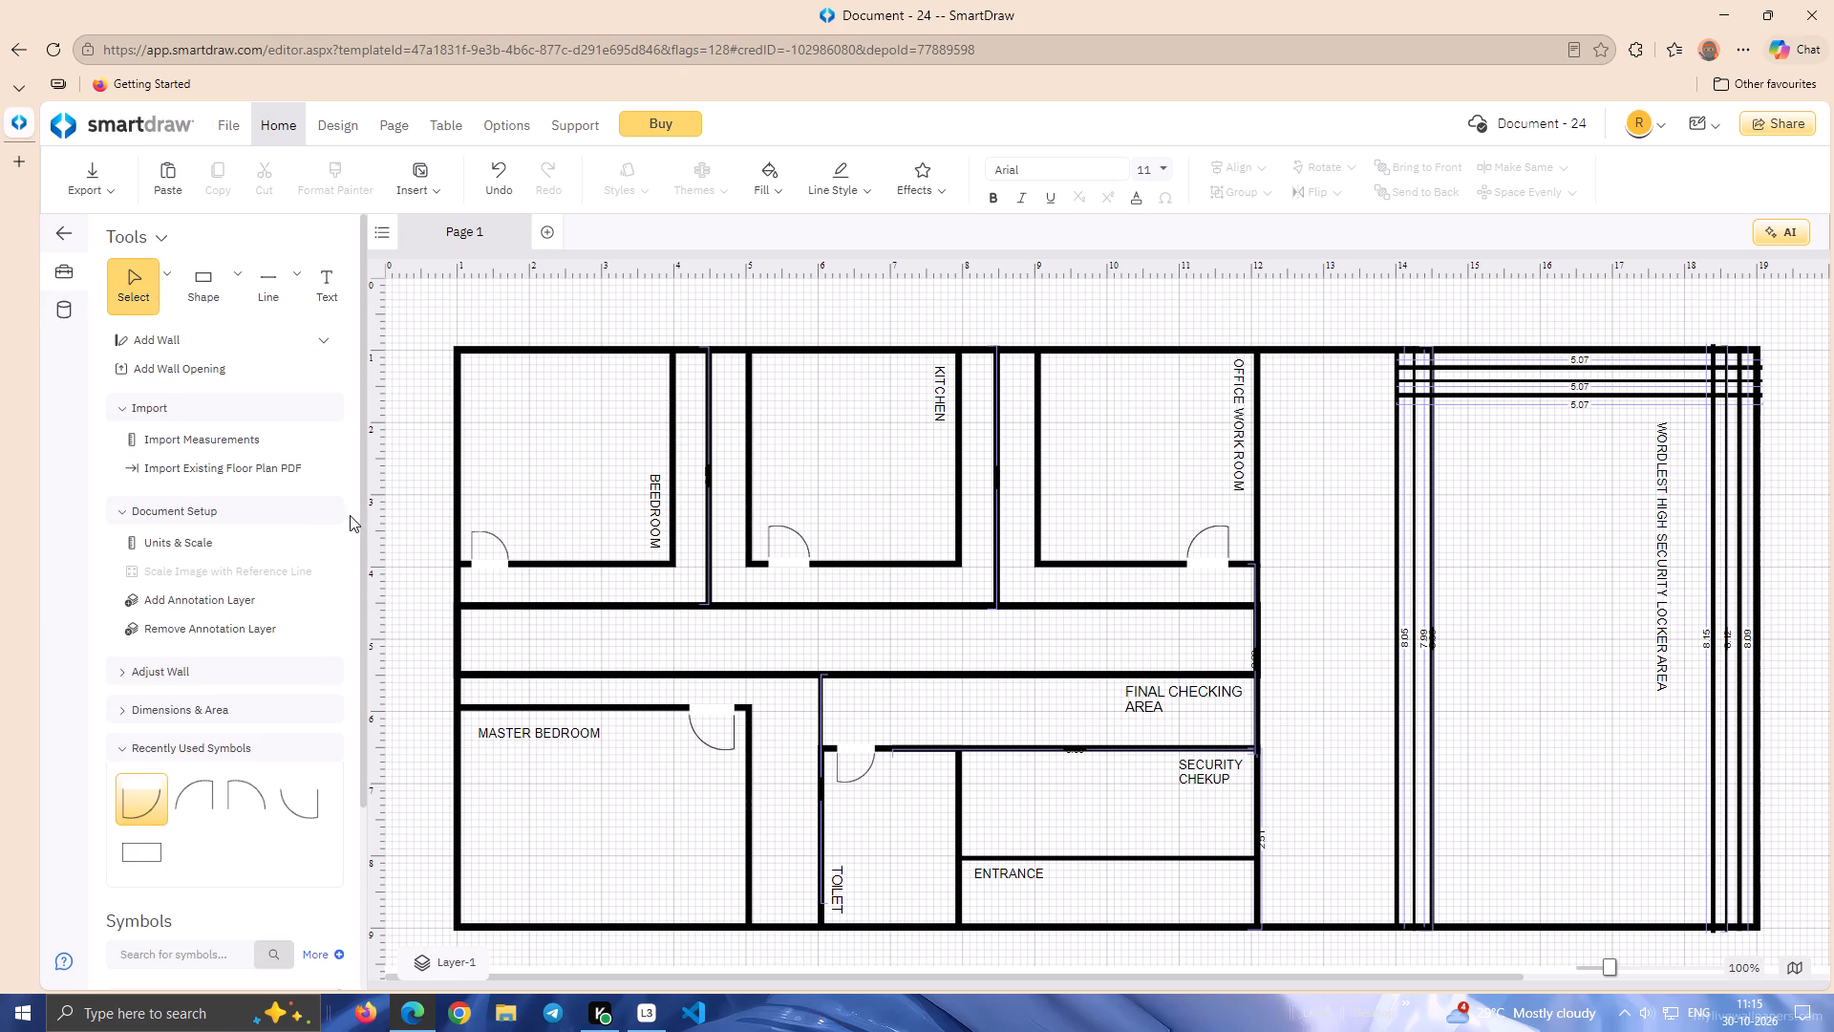
# Place a Pocket Door symbol inside the Entrance room, at about left 9.29, top 8.59.
pyautogui.moveTo(364, 508); pyautogui.dragTo(387, 788)
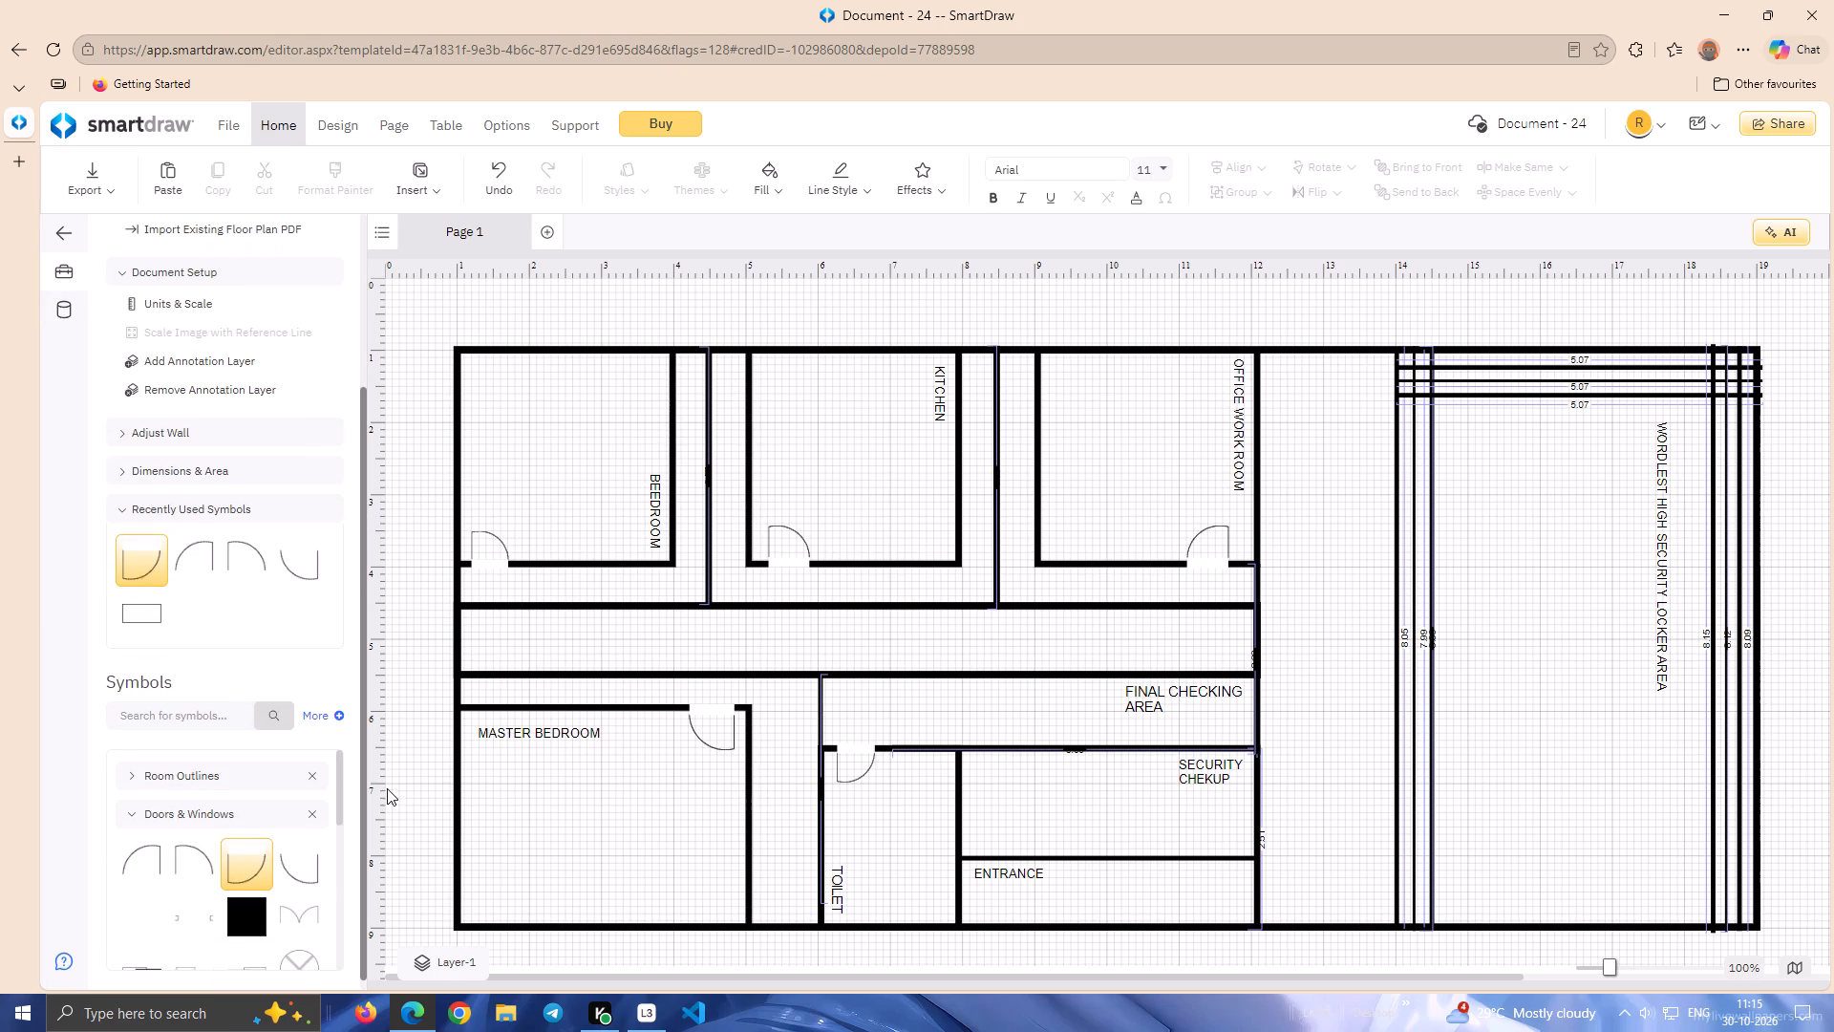
pyautogui.moveTo(387, 788); pyautogui.dragTo(389, 794)
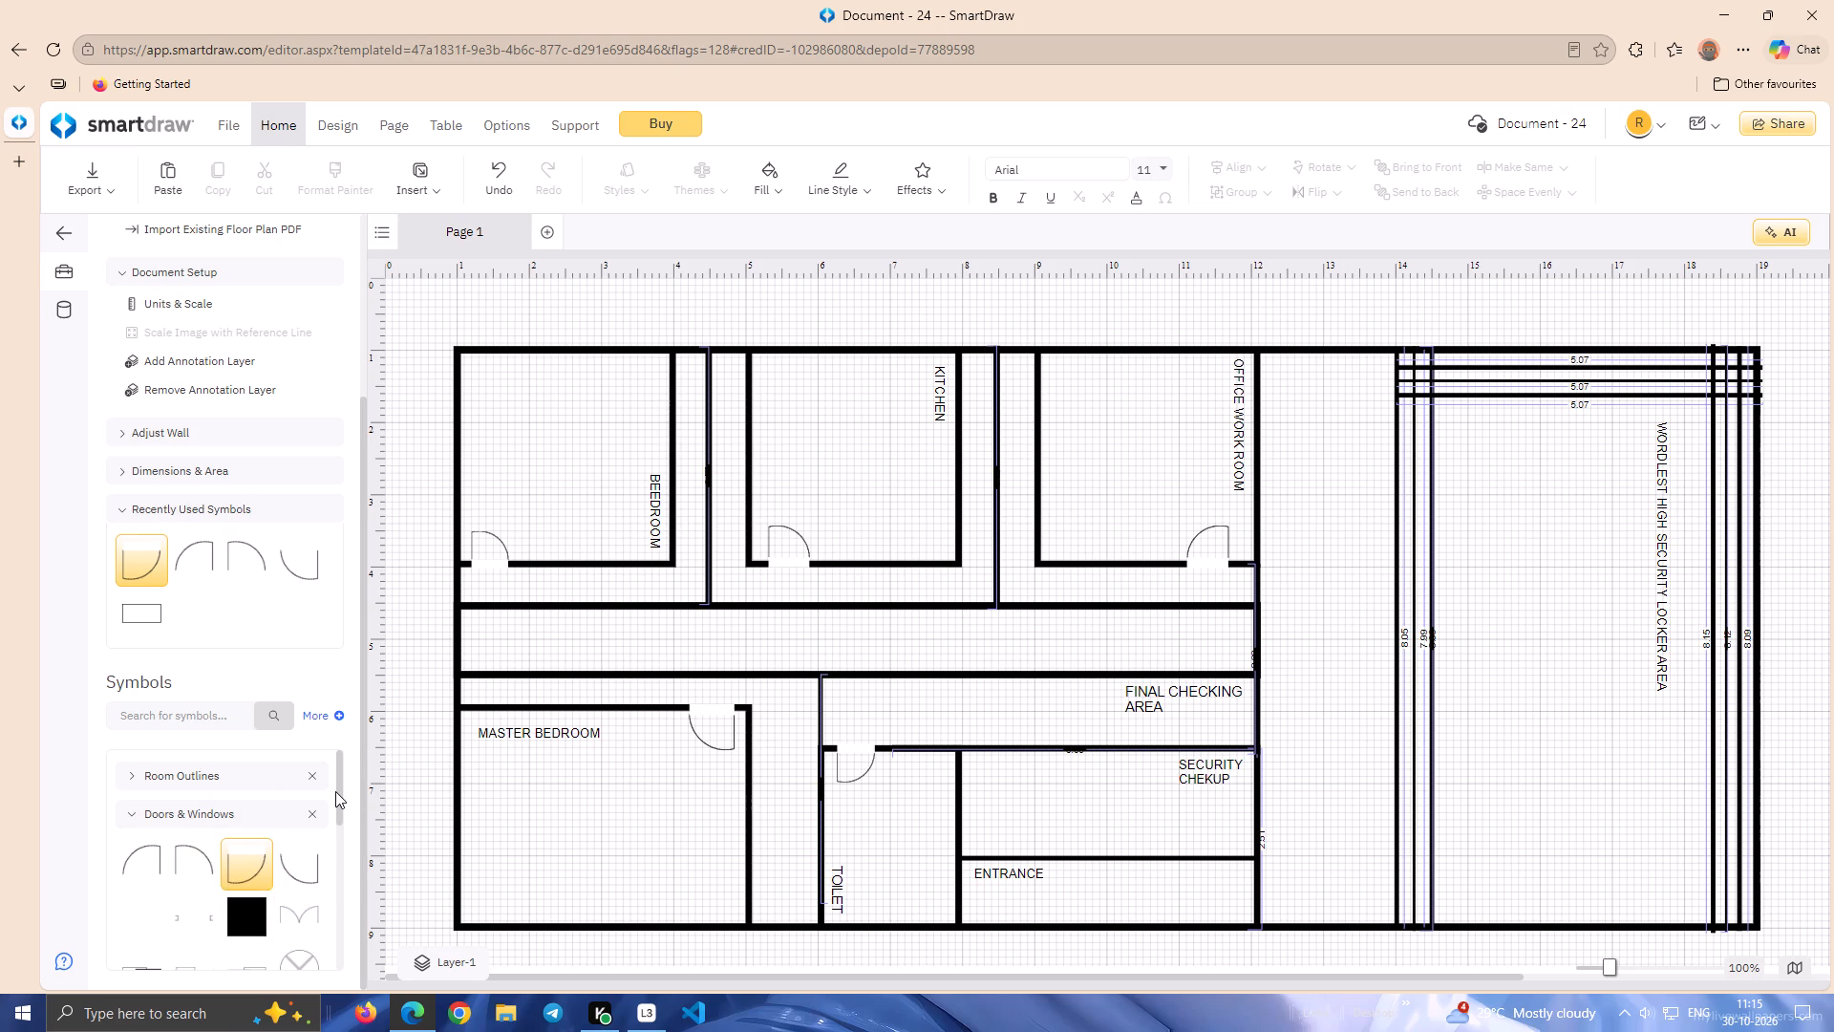
pyautogui.moveTo(335, 793); pyautogui.dragTo(336, 806)
pyautogui.moveTo(336, 795); pyautogui.dragTo(336, 827)
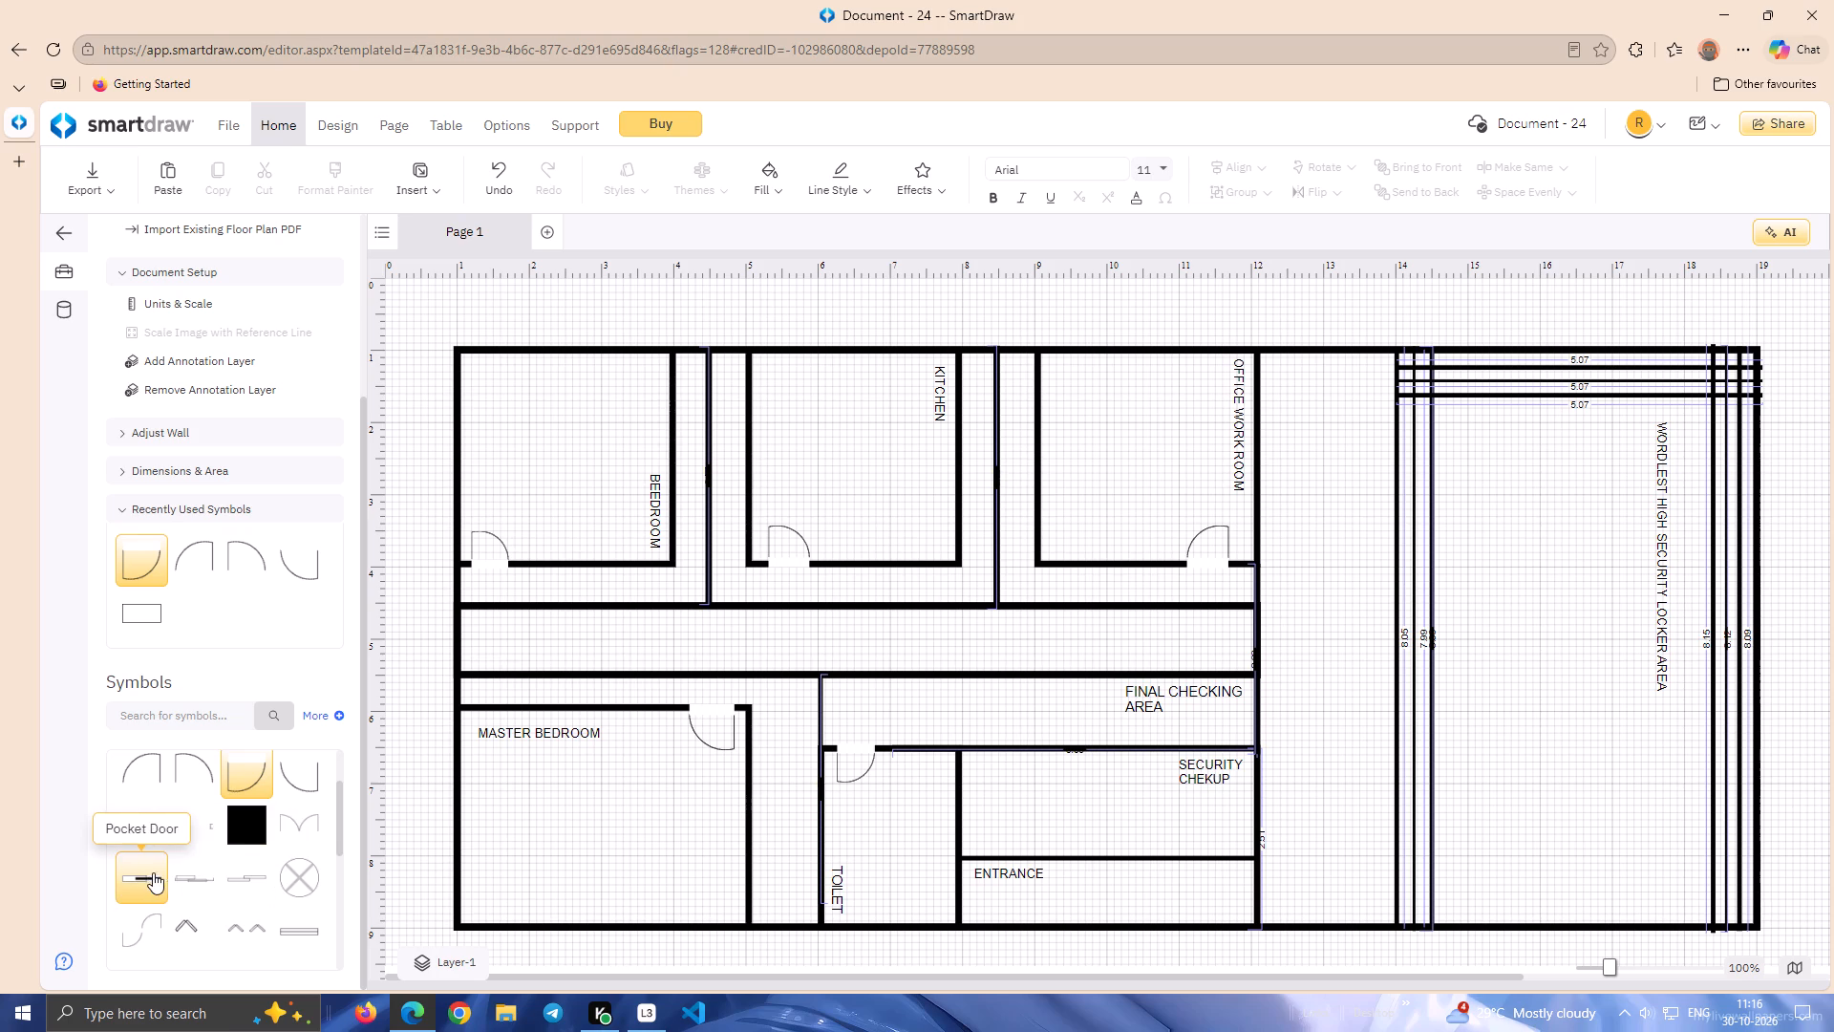
pyautogui.moveTo(135, 876); pyautogui.dragTo(811, 872)
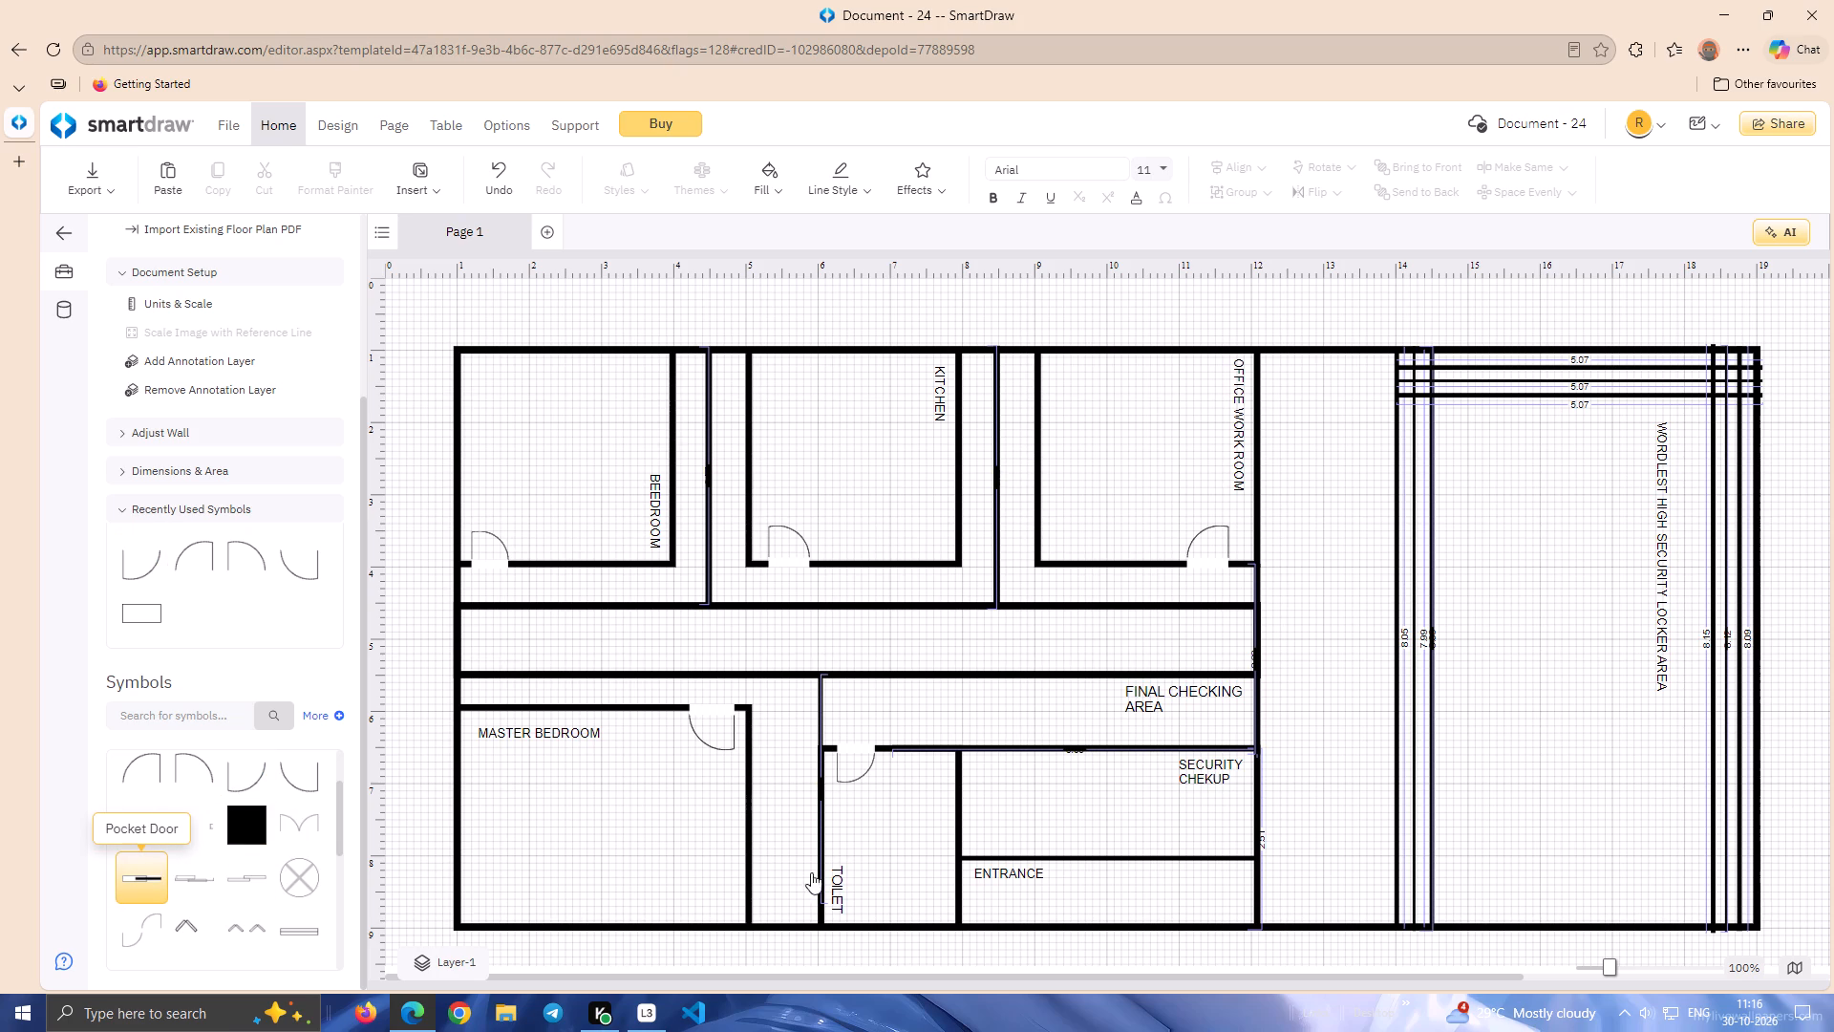
pyautogui.moveTo(811, 872); pyautogui.dragTo(1085, 879)
pyautogui.doubleClick(133, 886)
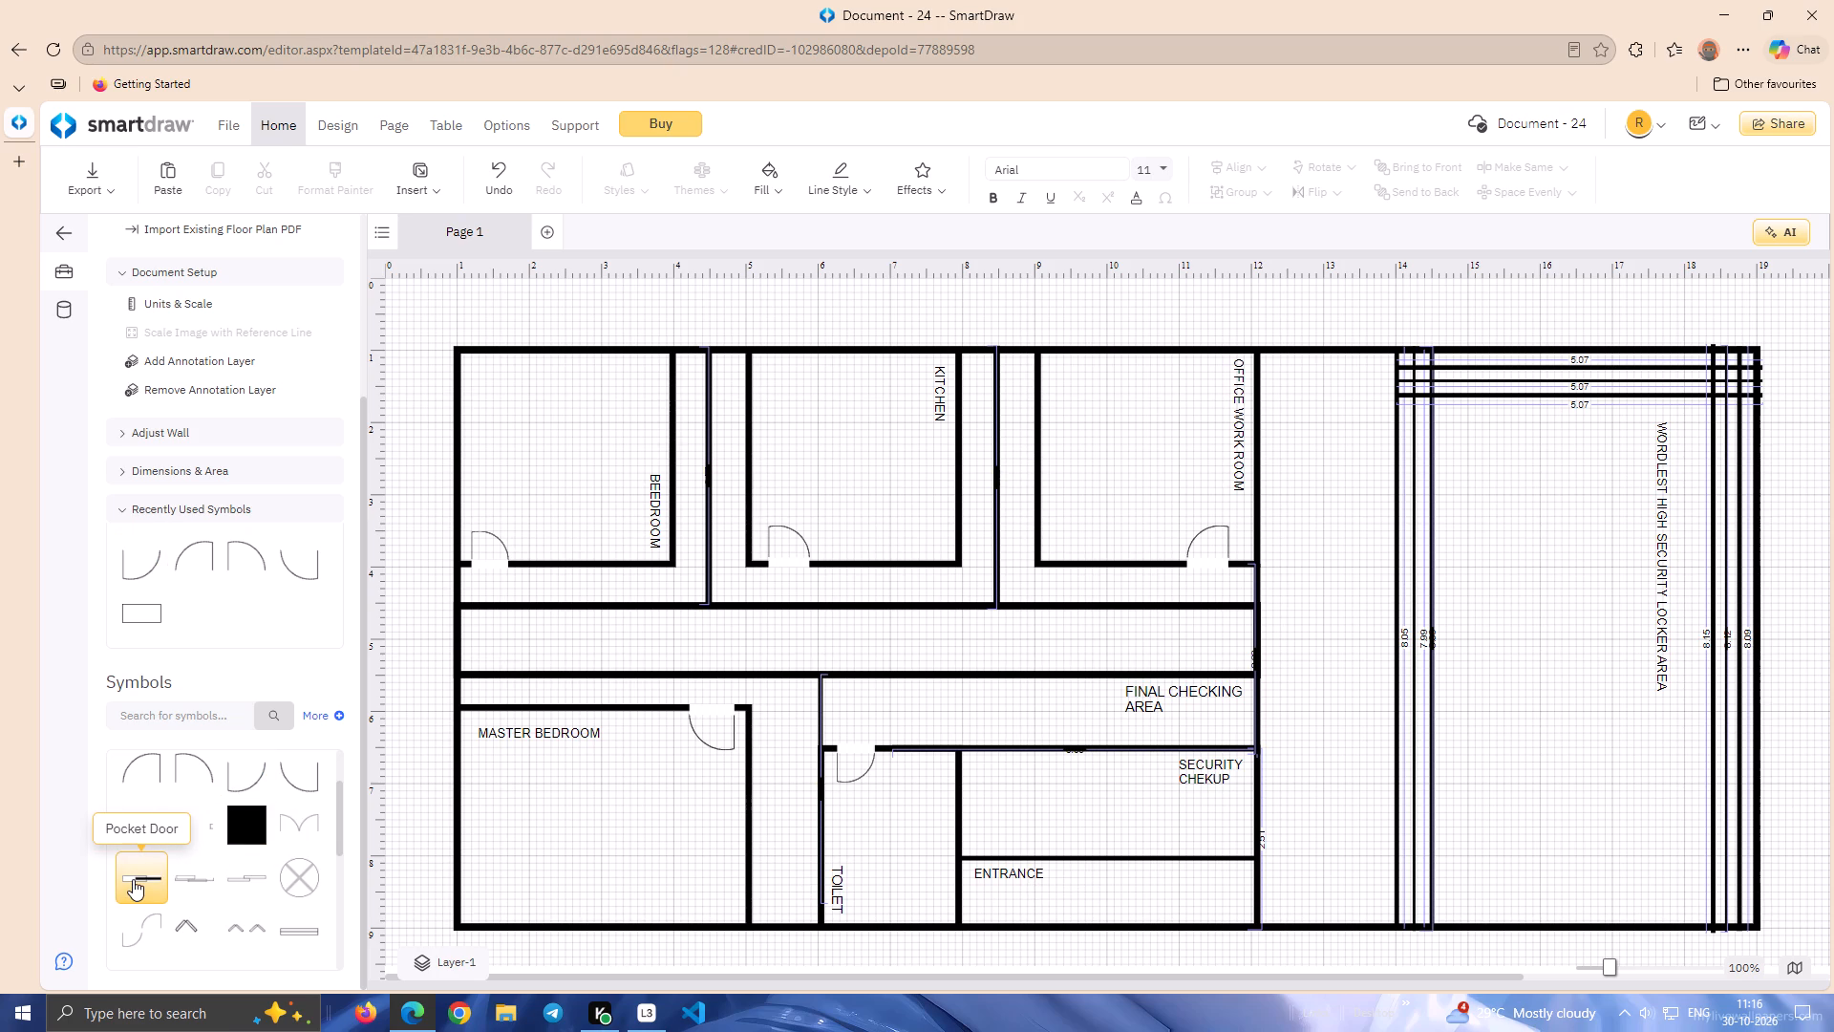
pyautogui.doubleClick(133, 879)
pyautogui.moveTo(133, 878); pyautogui.dragTo(1100, 905)
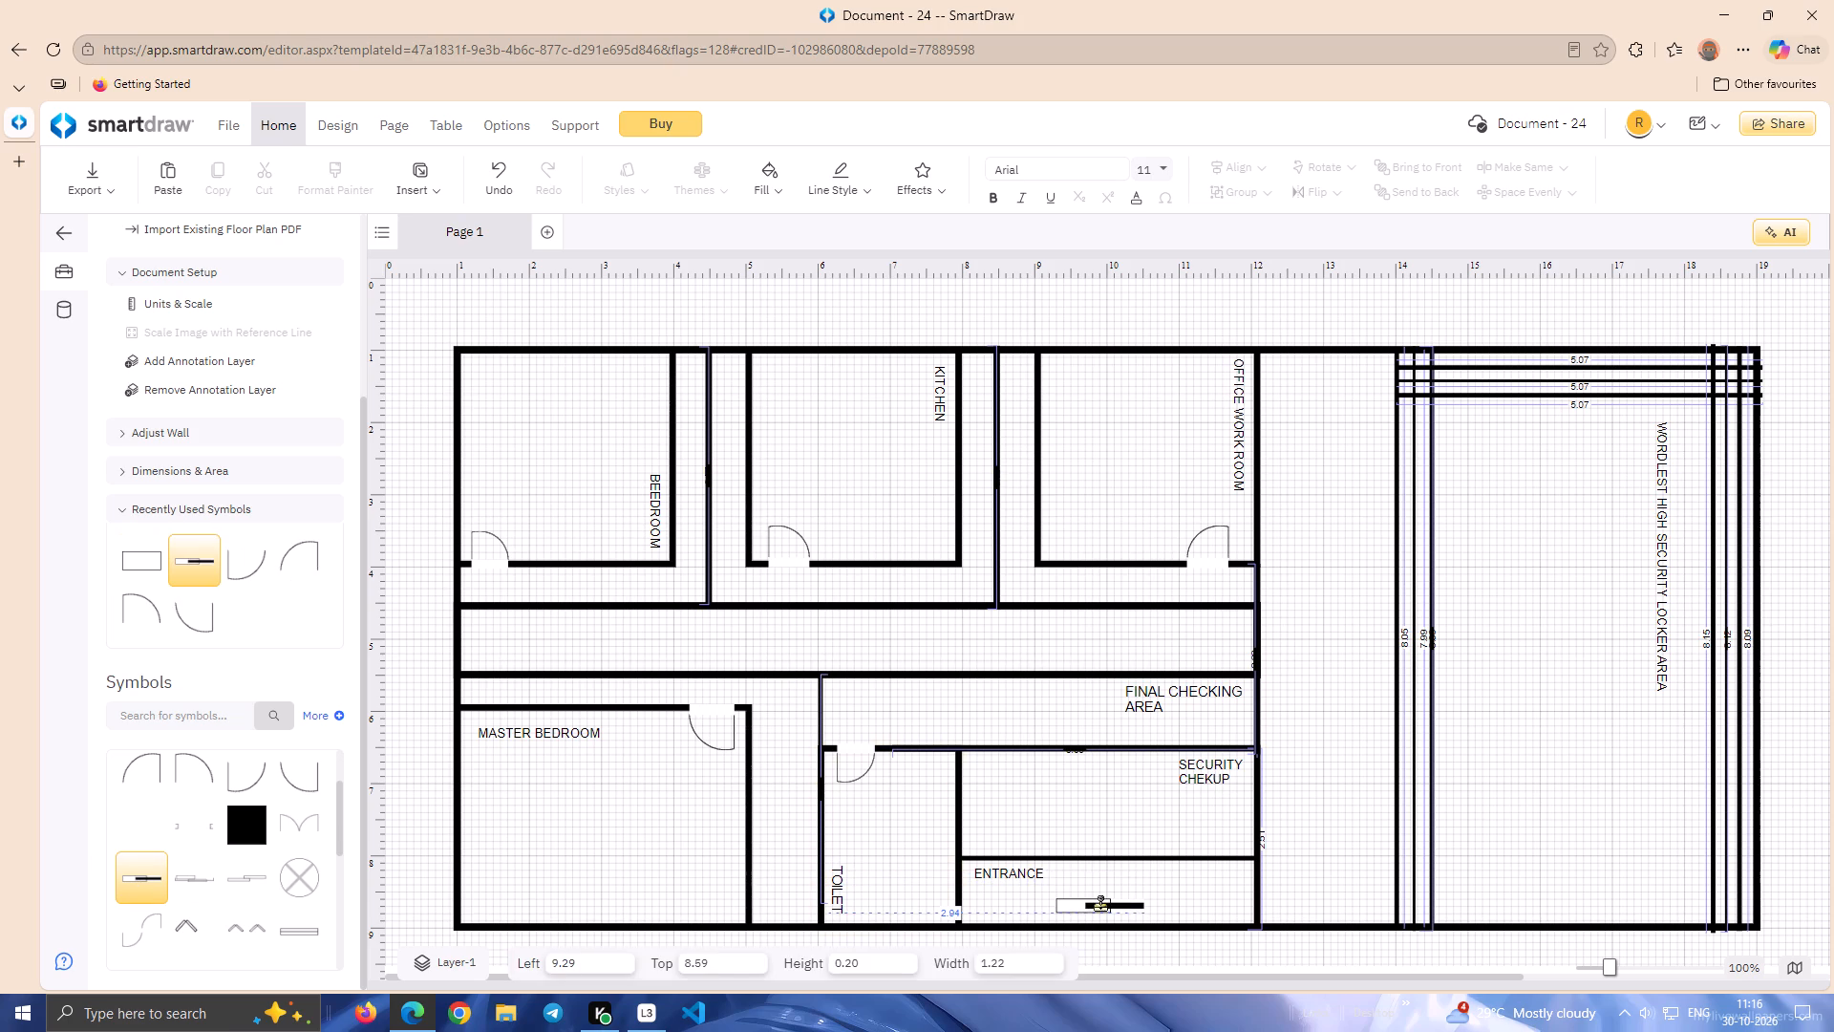
pyautogui.moveTo(1100, 905); pyautogui.dragTo(1100, 904)
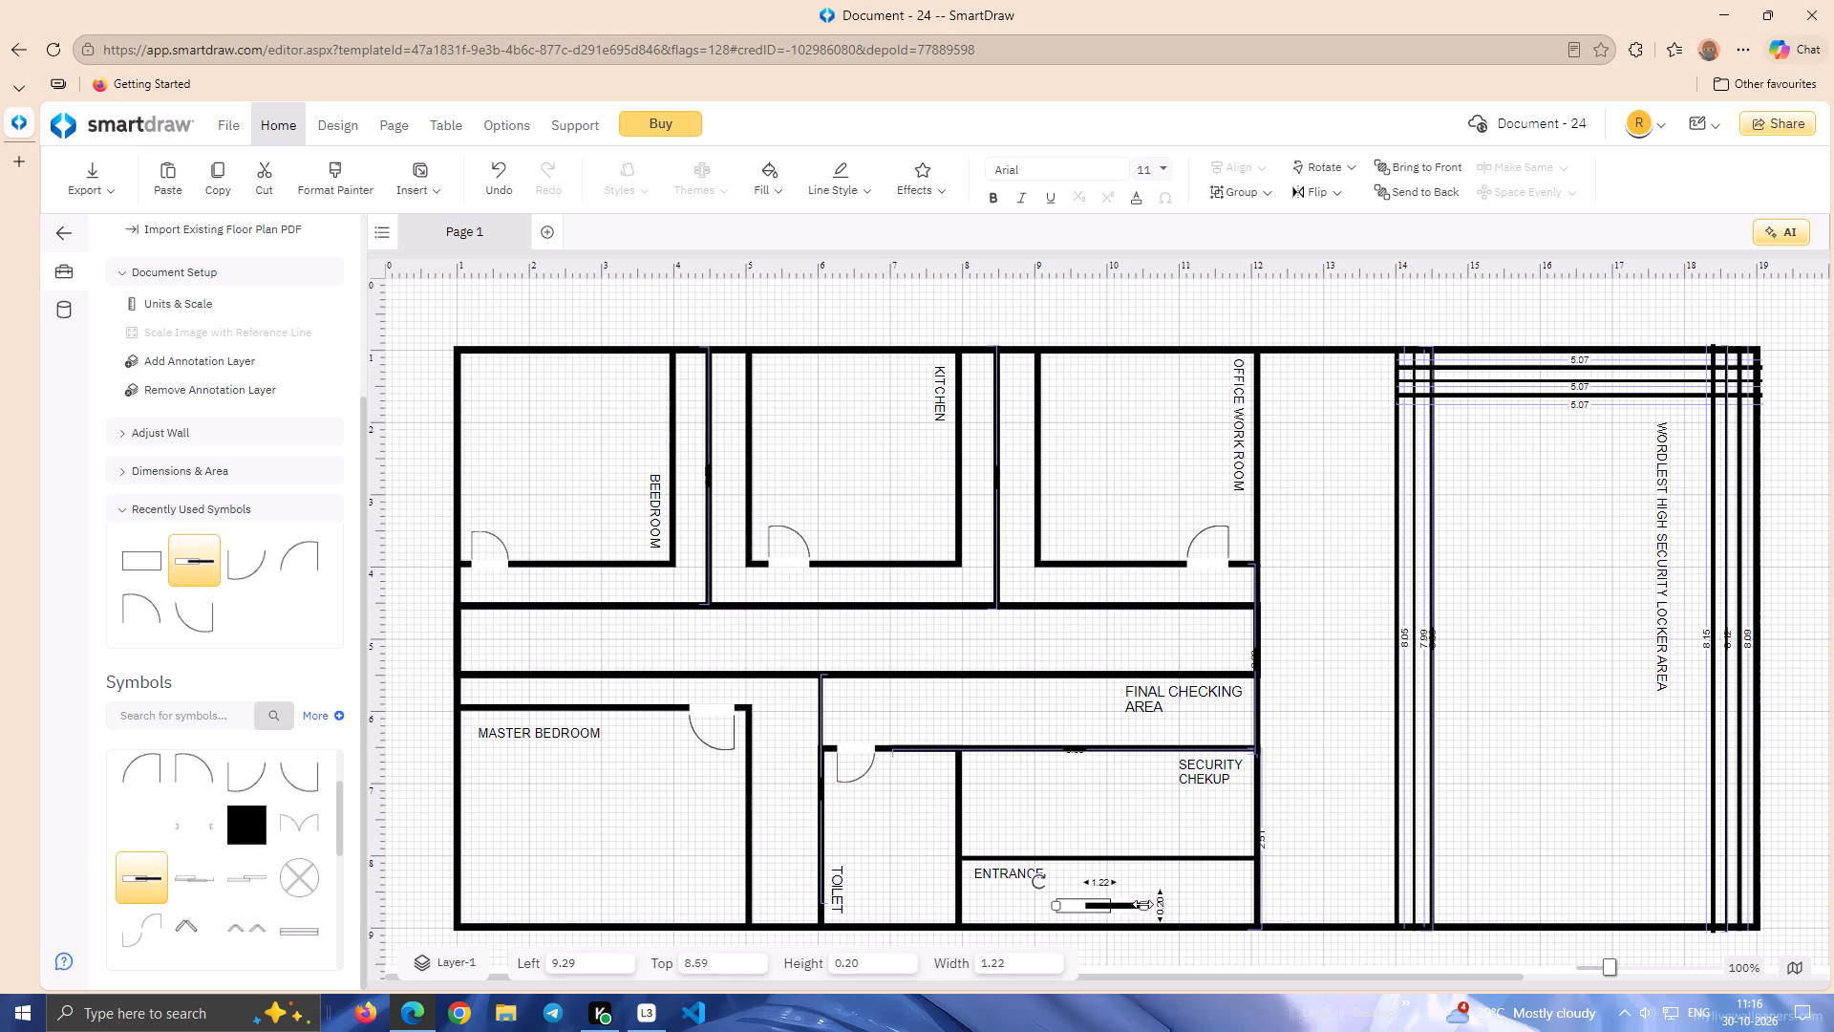
# Widen the pocket door in the Entrance to about 1.70 from its right end.
pyautogui.moveTo(1142, 909); pyautogui.dragTo(1187, 896)
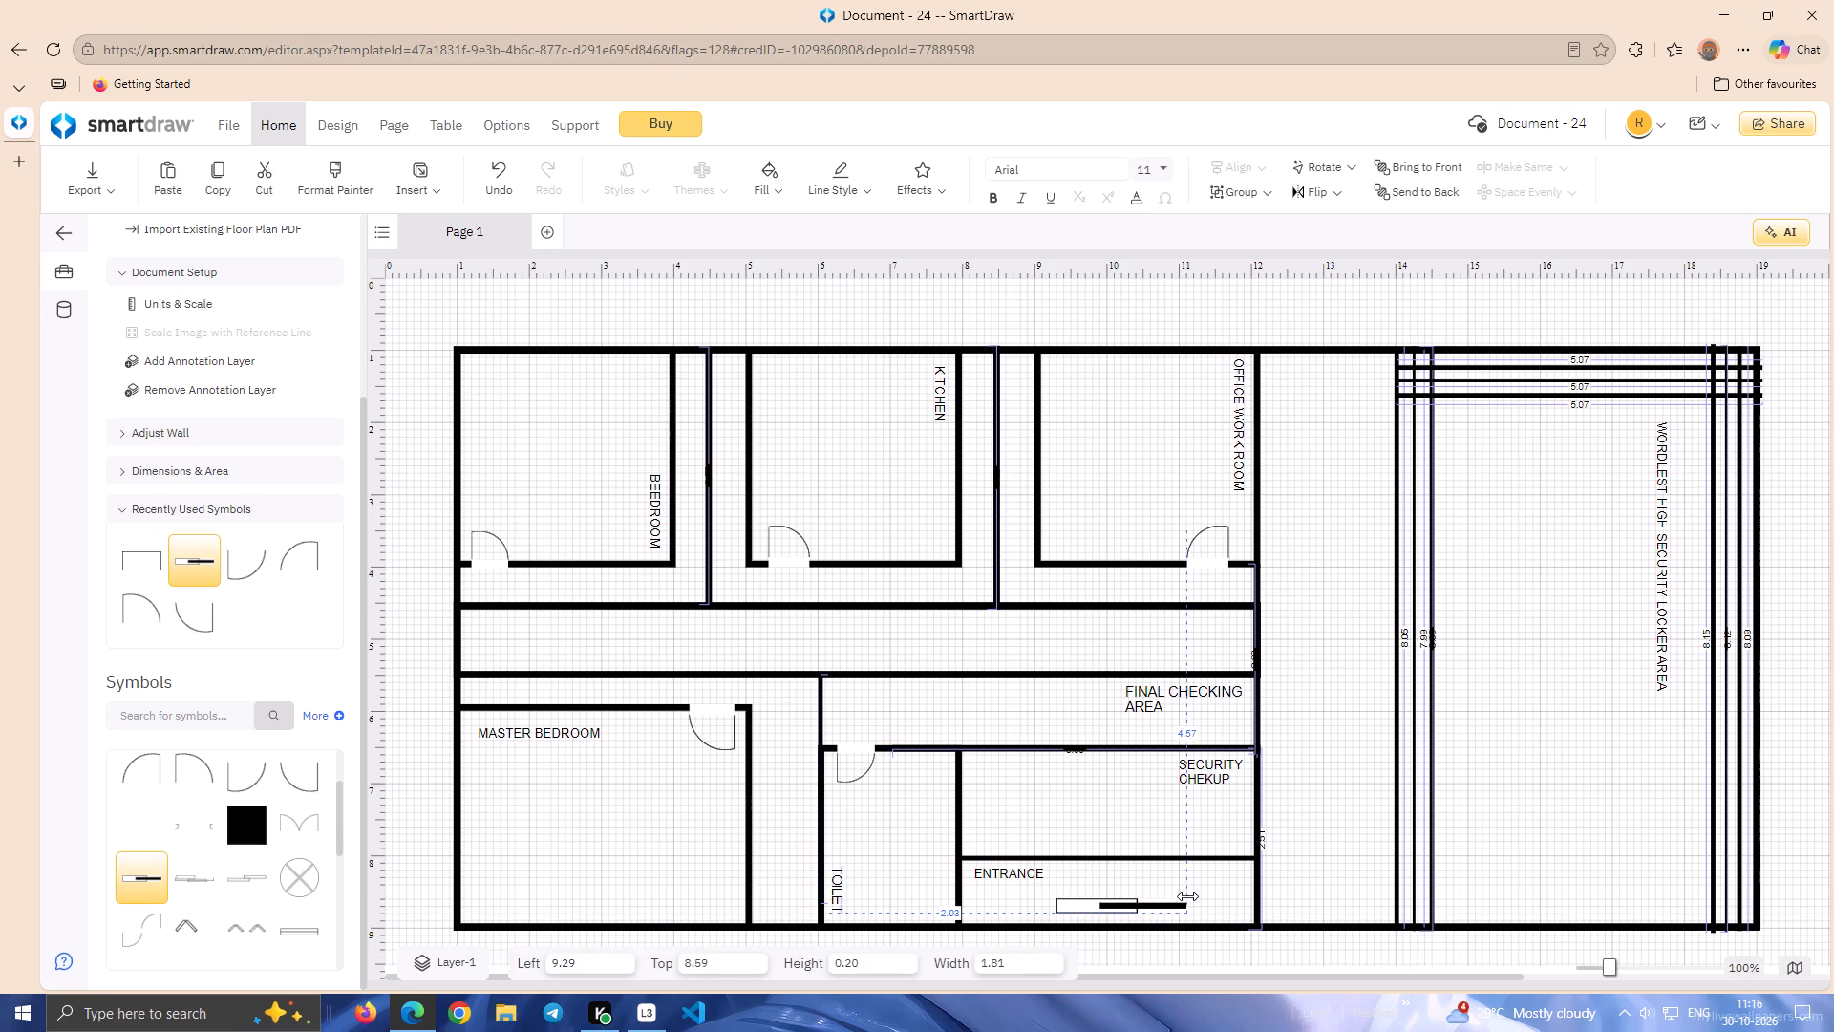
pyautogui.moveTo(1187, 896); pyautogui.dragTo(1175, 899)
pyautogui.click(1113, 915)
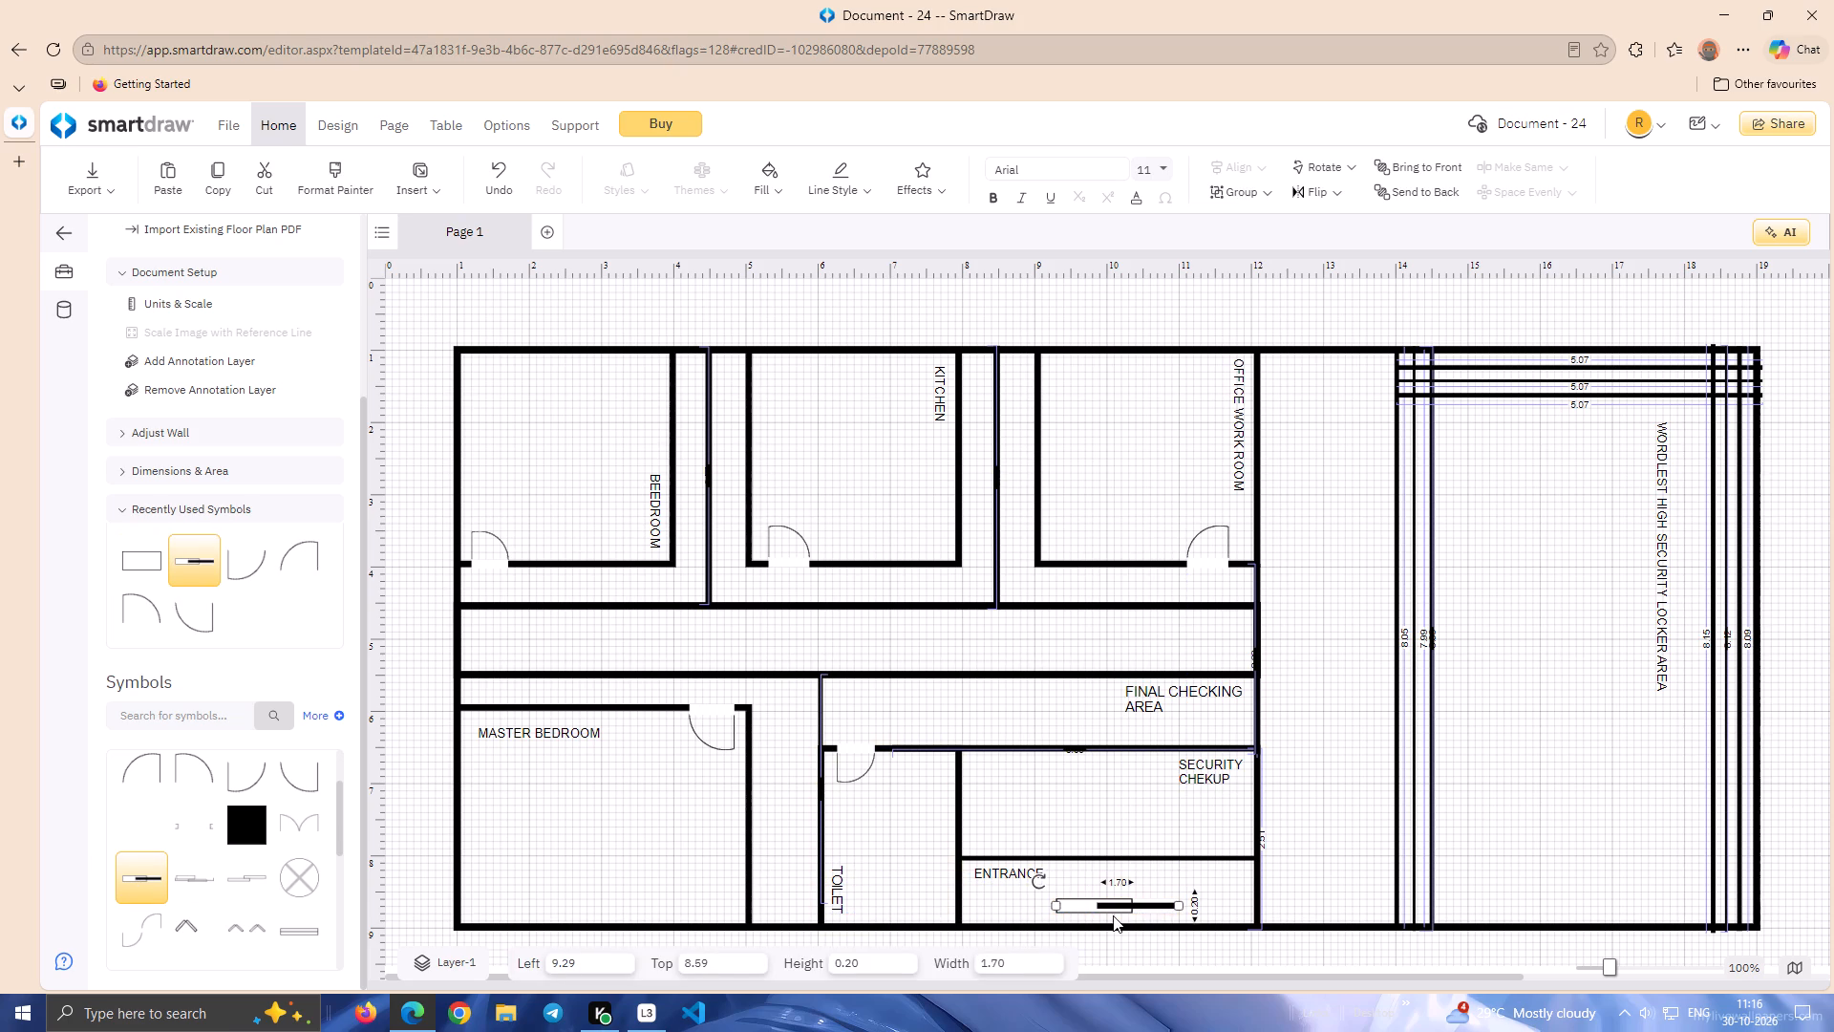
# Move the pocket door down onto the Entrance's lower outer wall, at about left 9.13, top 8.91.
pyautogui.moveTo(1112, 906); pyautogui.dragTo(1102, 929)
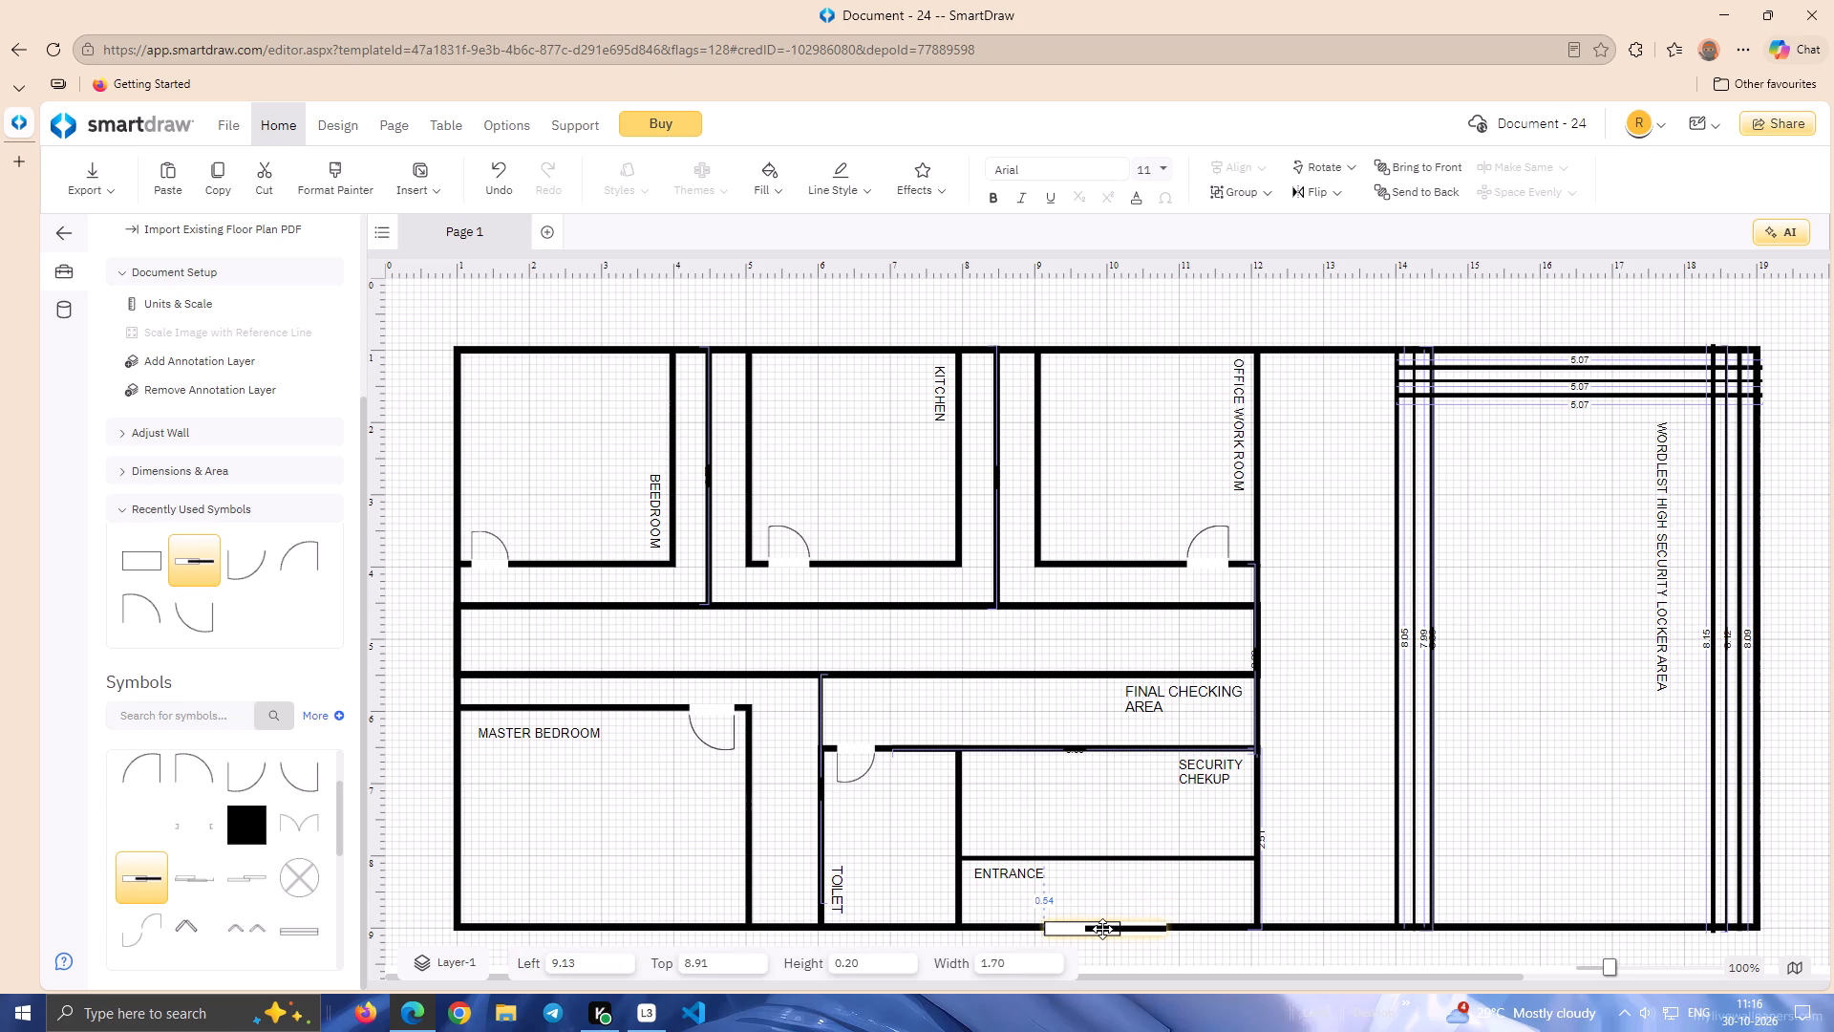
pyautogui.moveTo(1102, 929); pyautogui.dragTo(1101, 928)
# Widen the Entrance's pocket door to about 2.08 from its left end, keeping it on the lower outer wall at about left 8.91, top 8.88.
pyautogui.moveTo(1044, 933); pyautogui.dragTo(1052, 928)
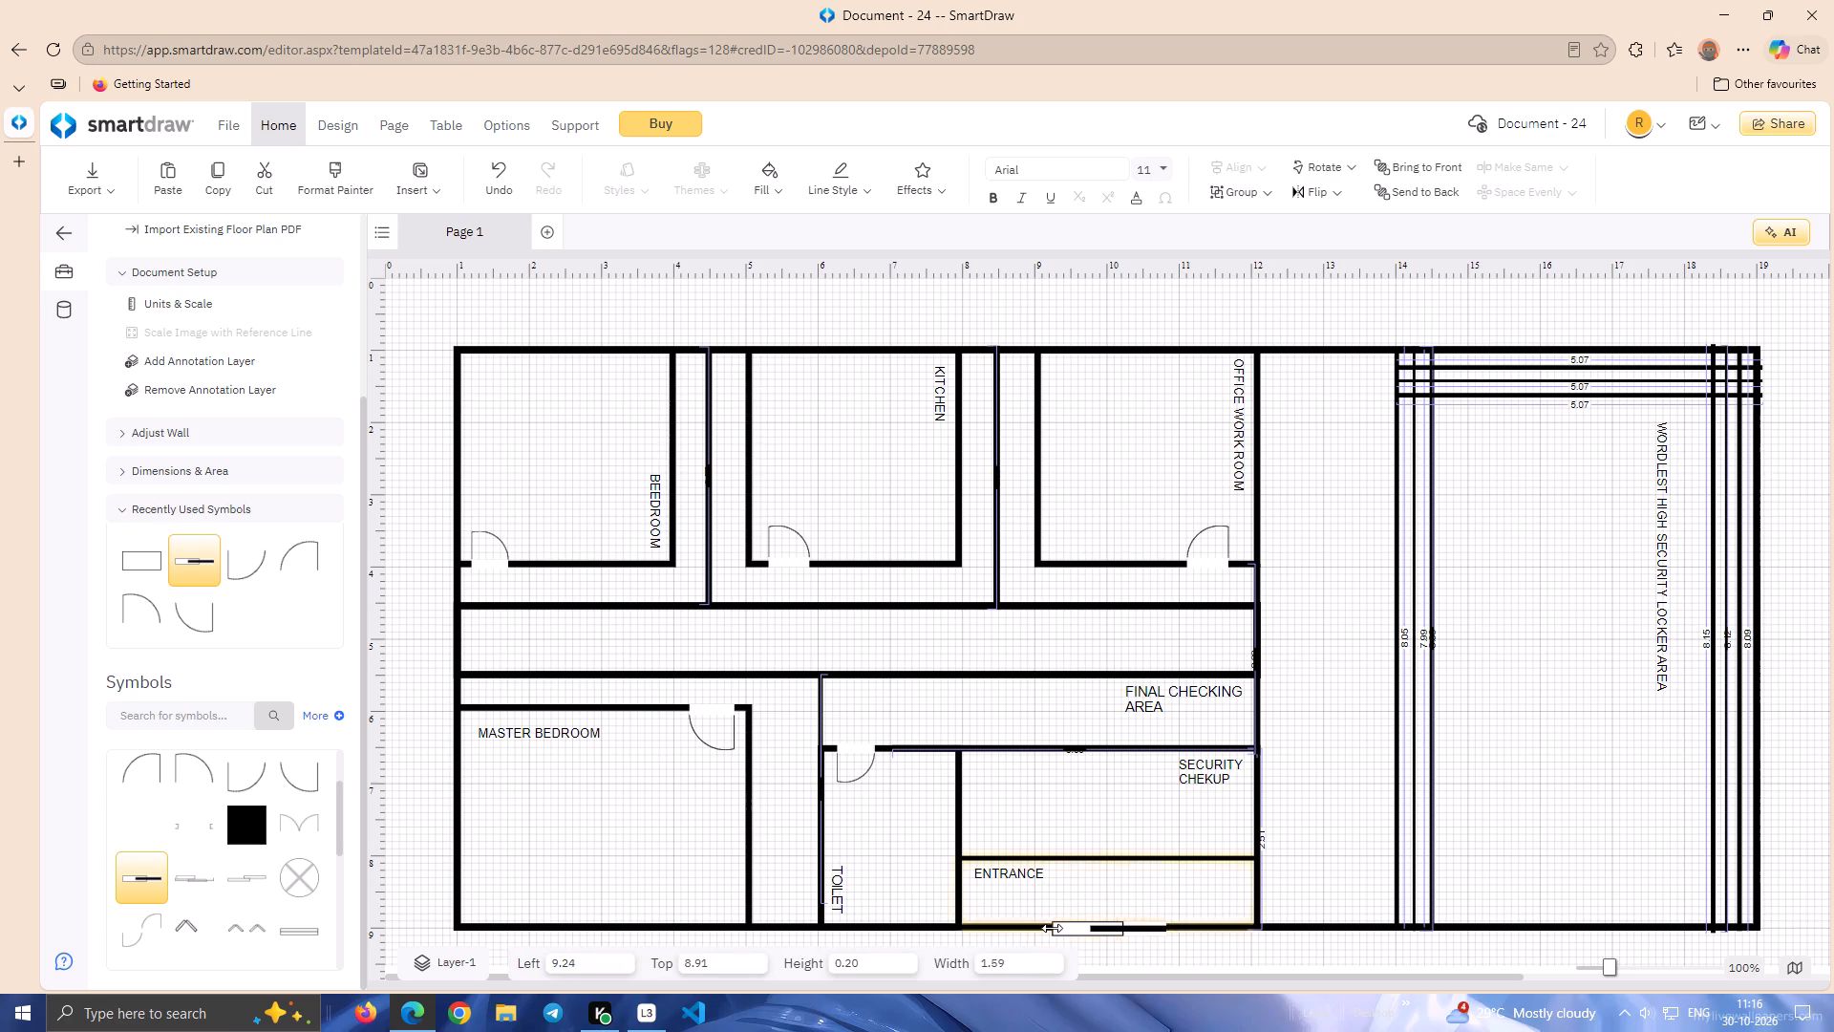
pyautogui.moveTo(1052, 928); pyautogui.dragTo(1034, 929)
pyautogui.moveTo(1034, 929); pyautogui.dragTo(1011, 932)
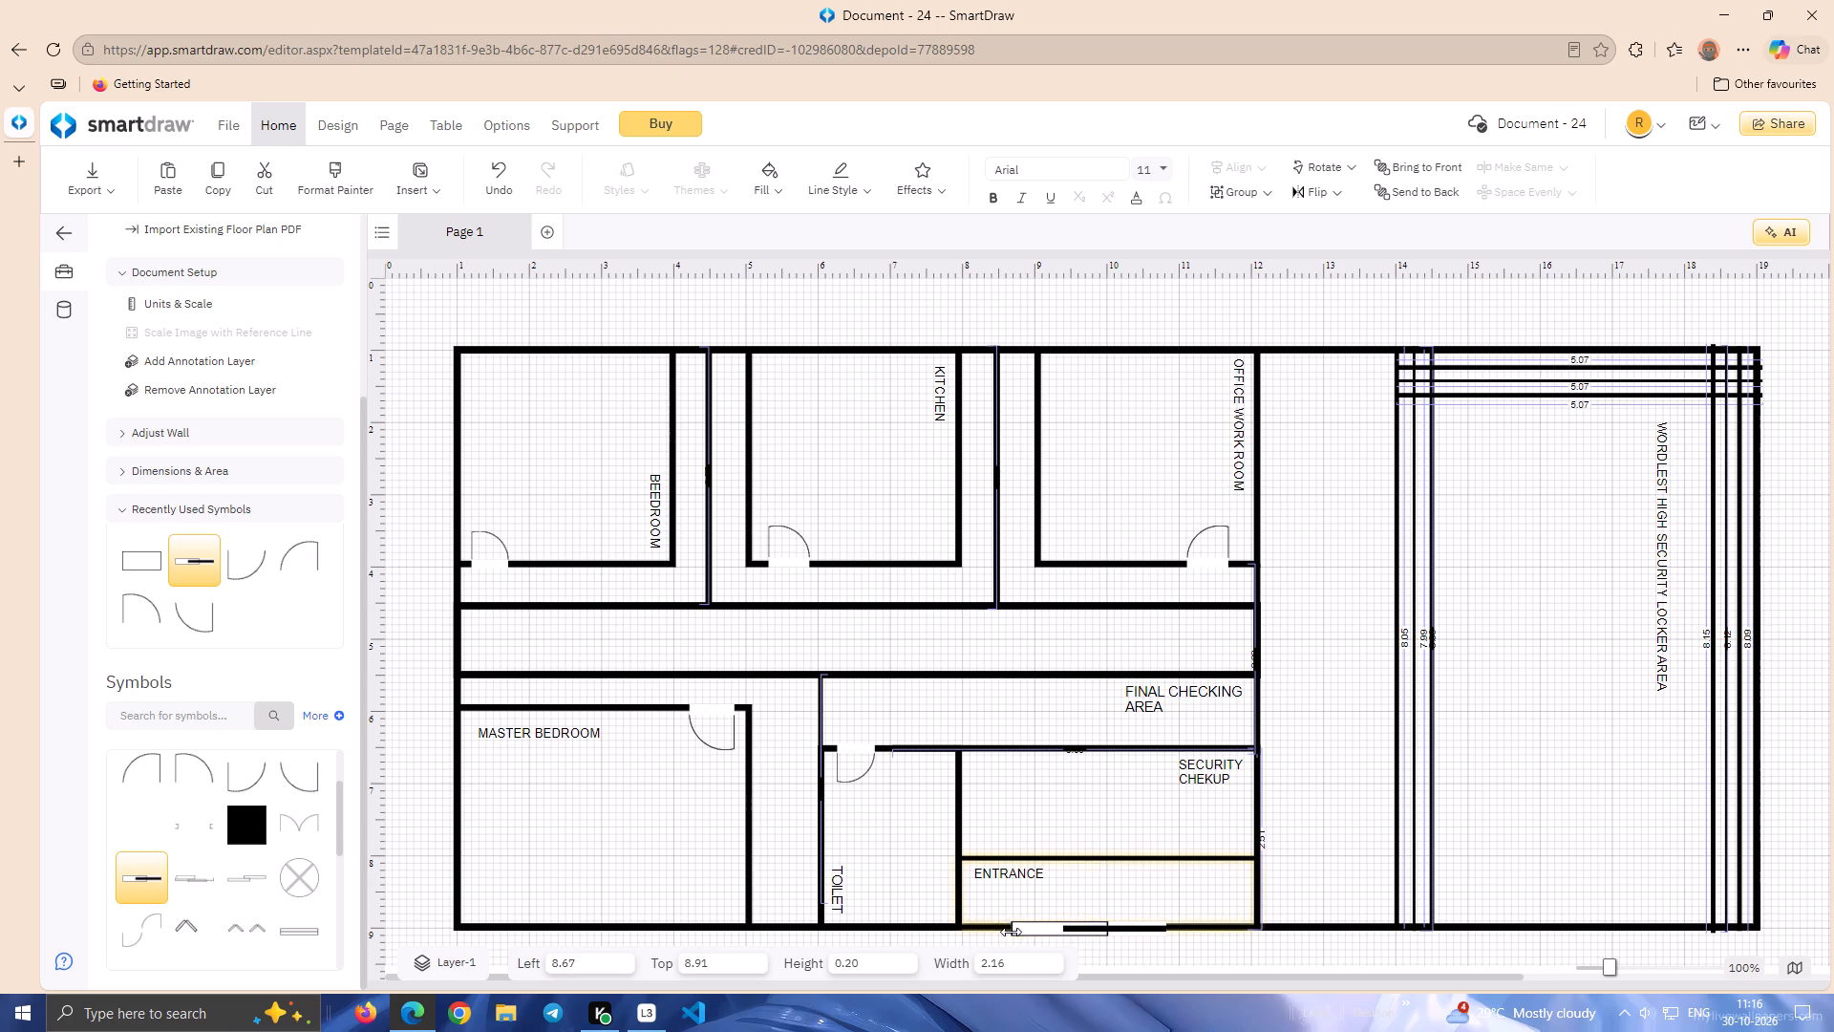
pyautogui.moveTo(1011, 932); pyautogui.dragTo(1017, 932)
pyautogui.click(1047, 929)
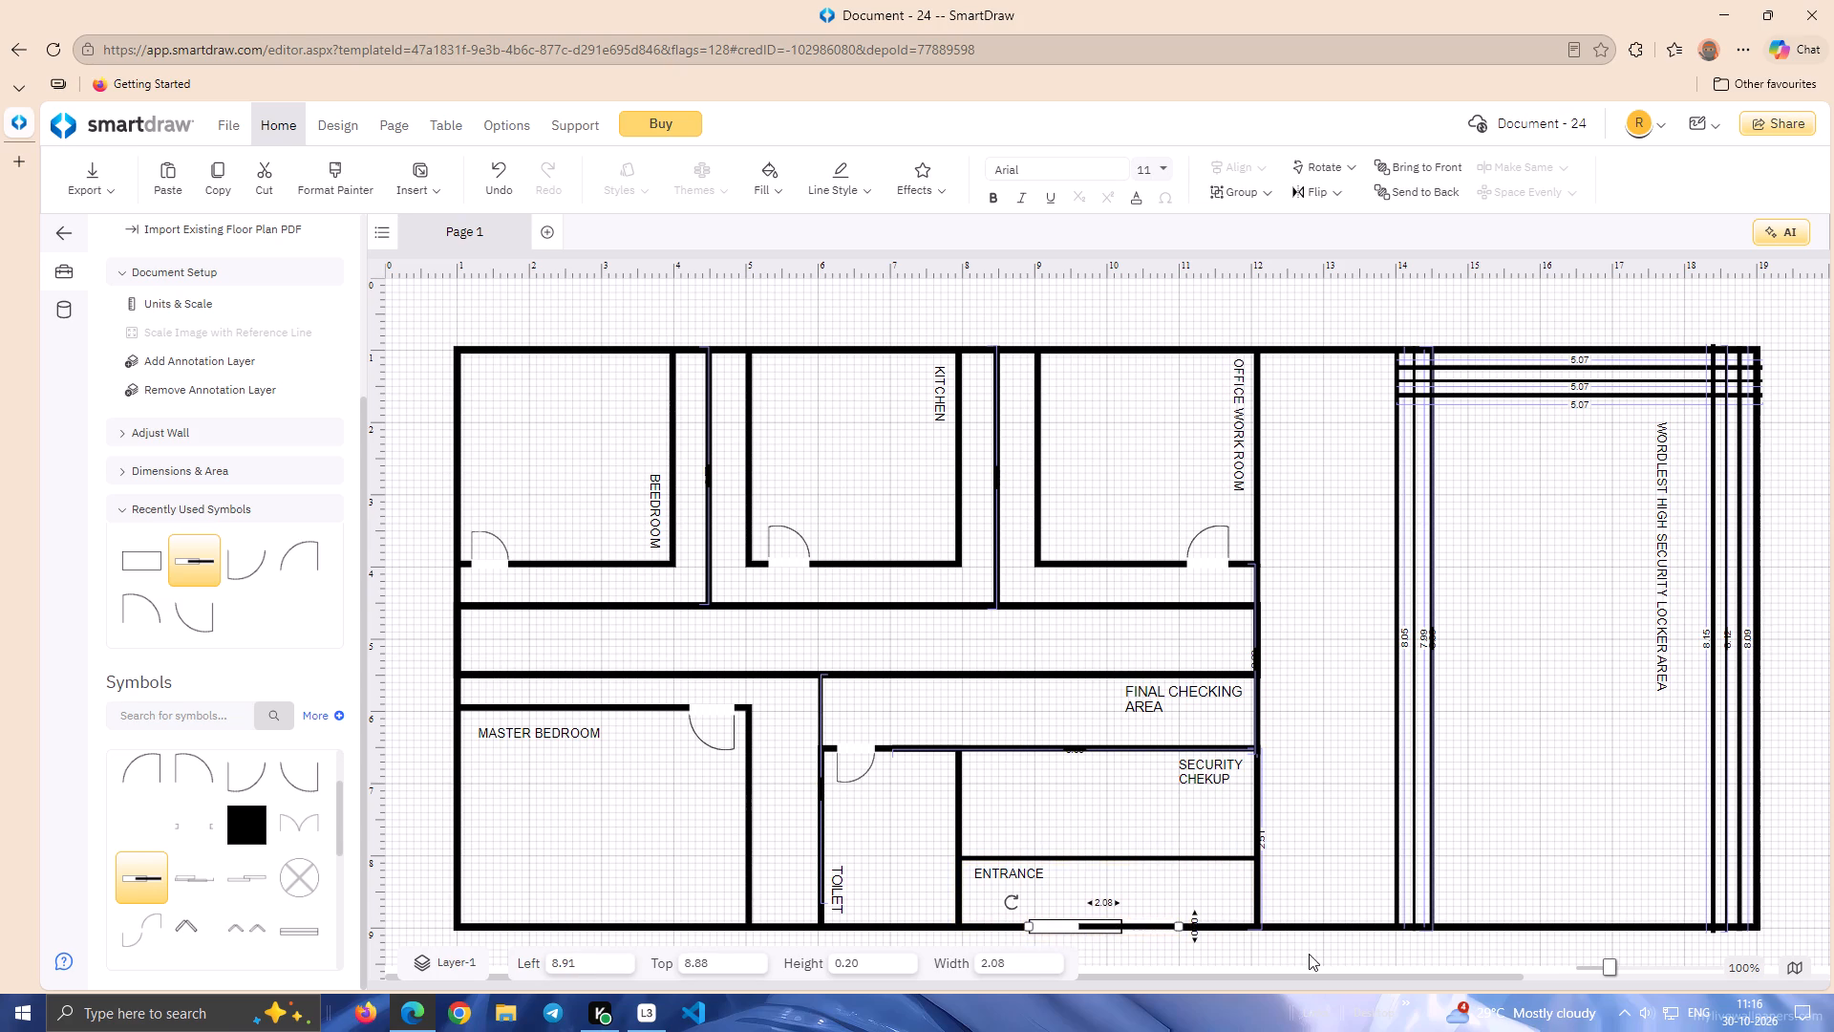
pyautogui.press('Up')
pyautogui.press('Down')
pyautogui.click(1132, 898)
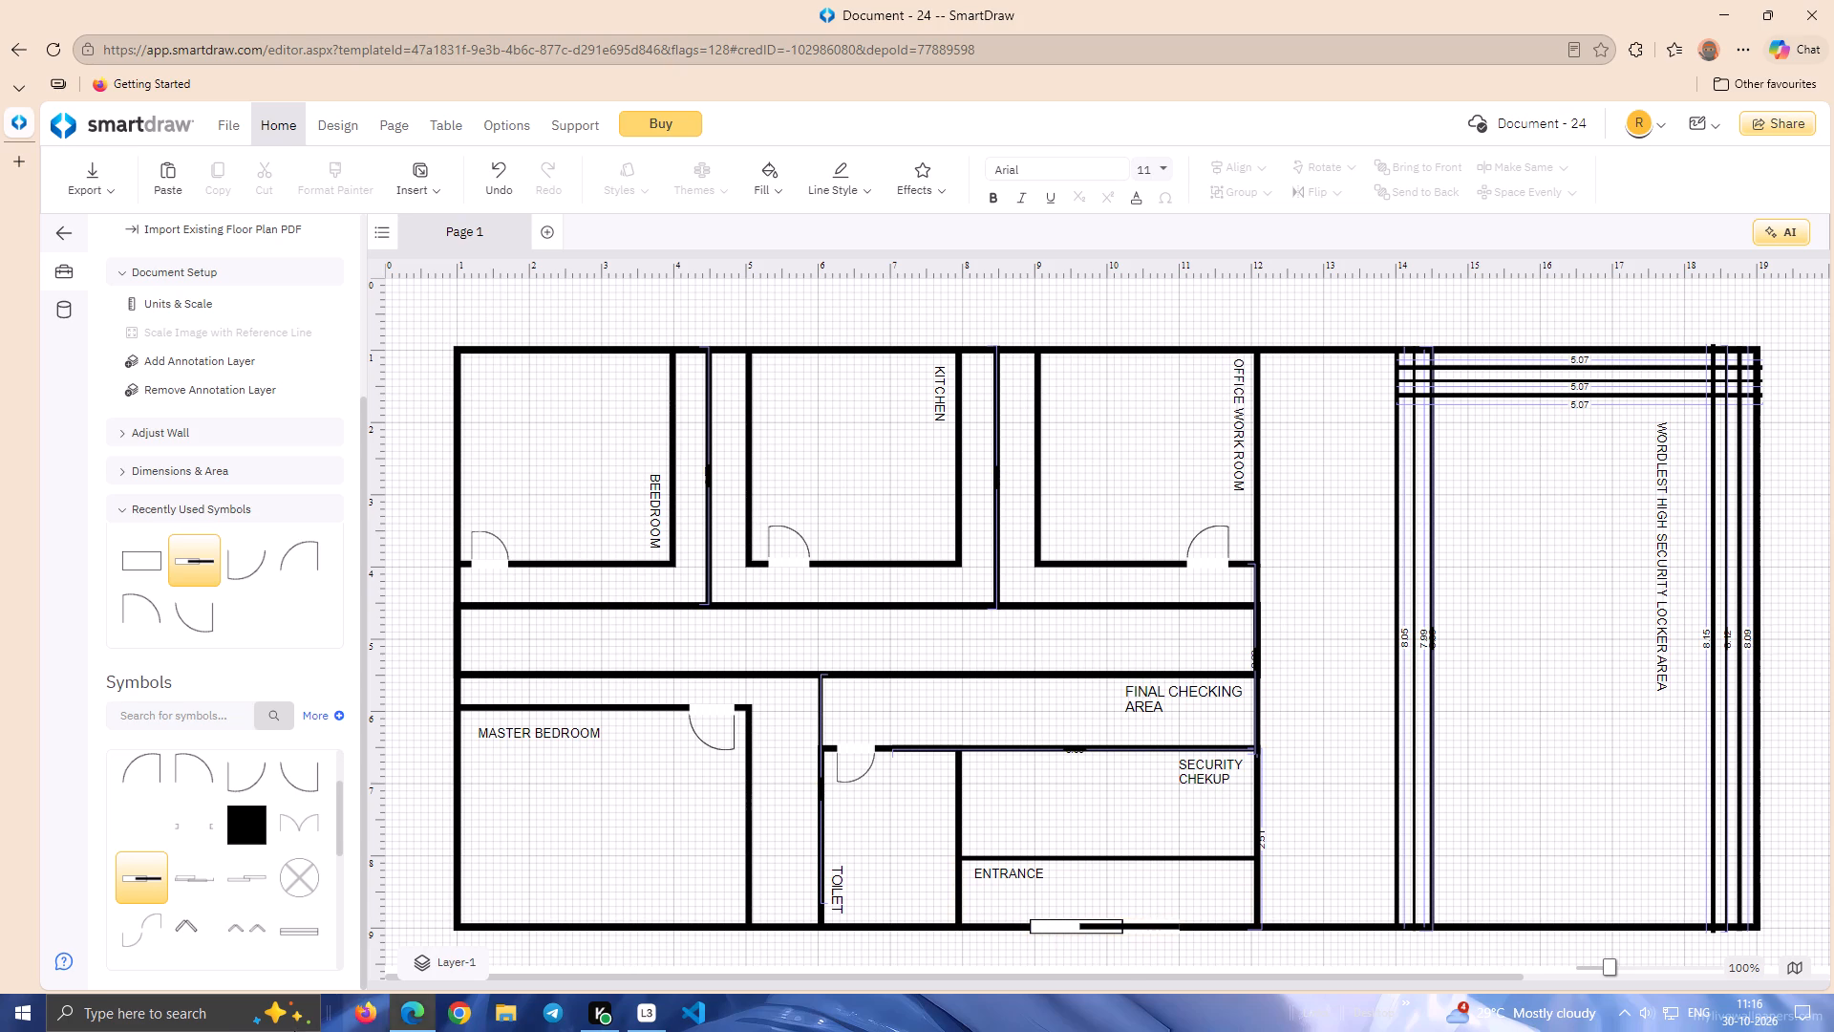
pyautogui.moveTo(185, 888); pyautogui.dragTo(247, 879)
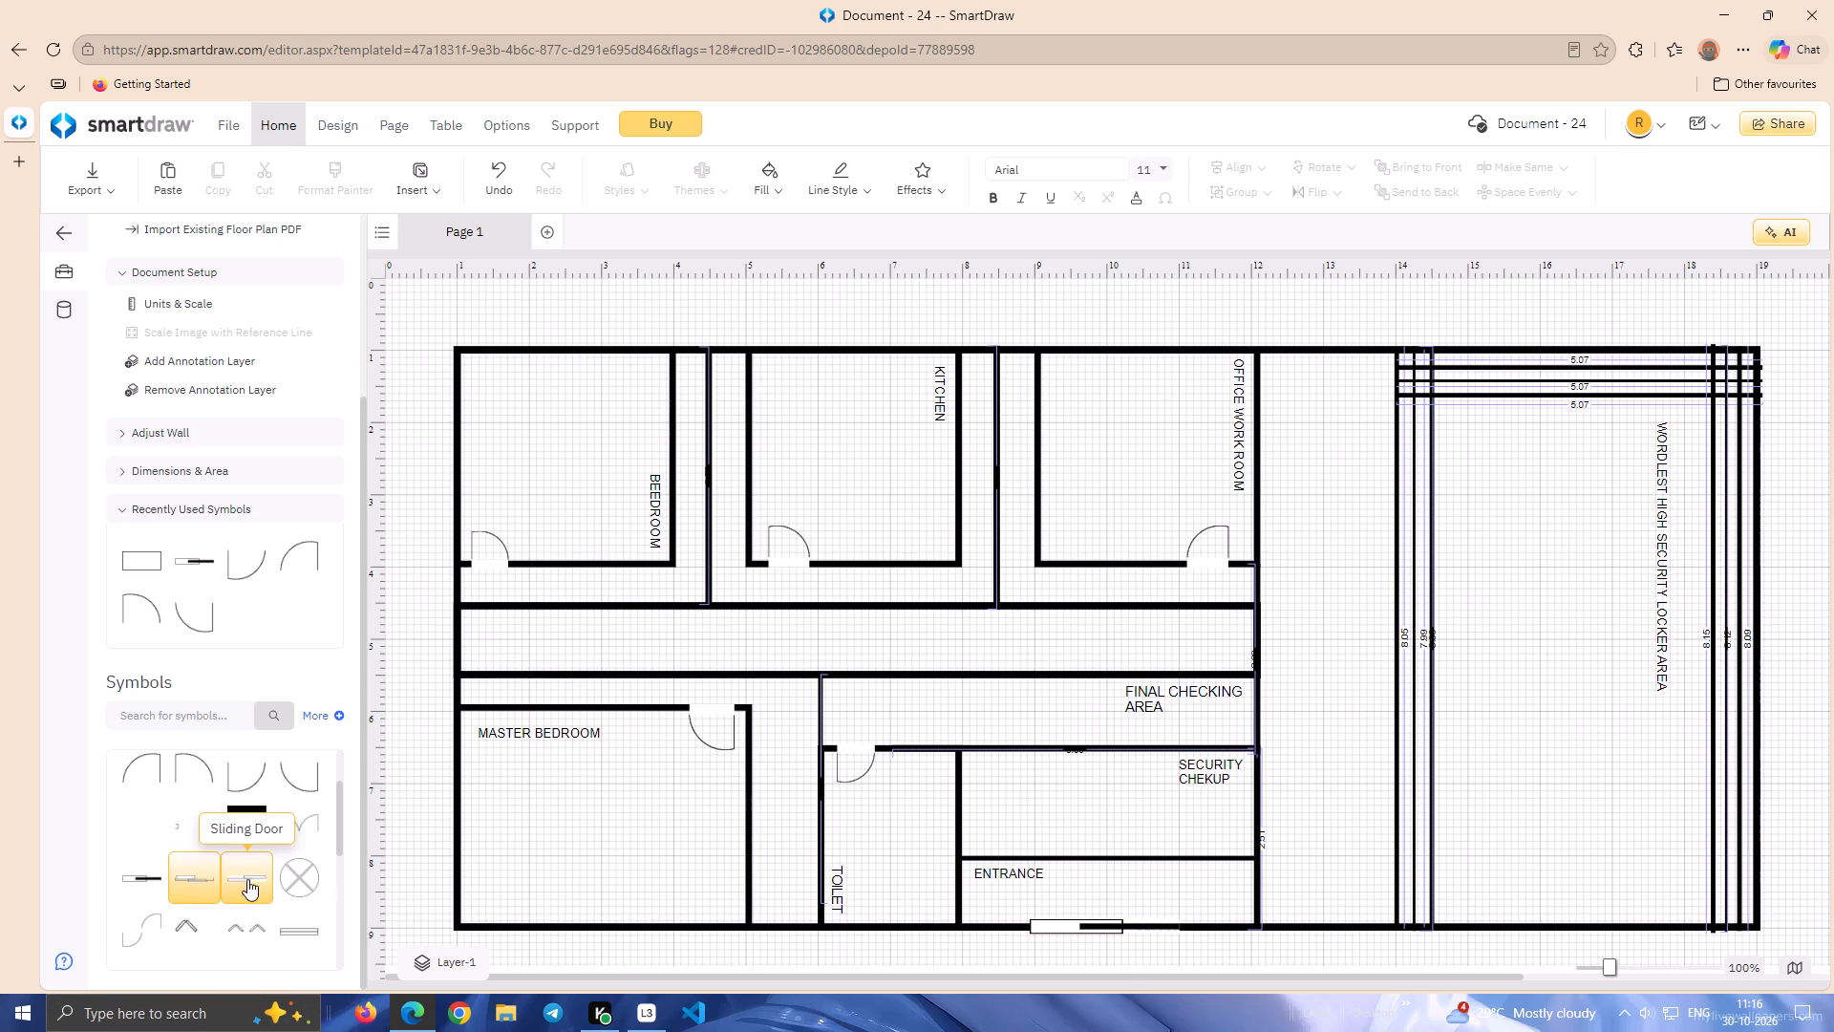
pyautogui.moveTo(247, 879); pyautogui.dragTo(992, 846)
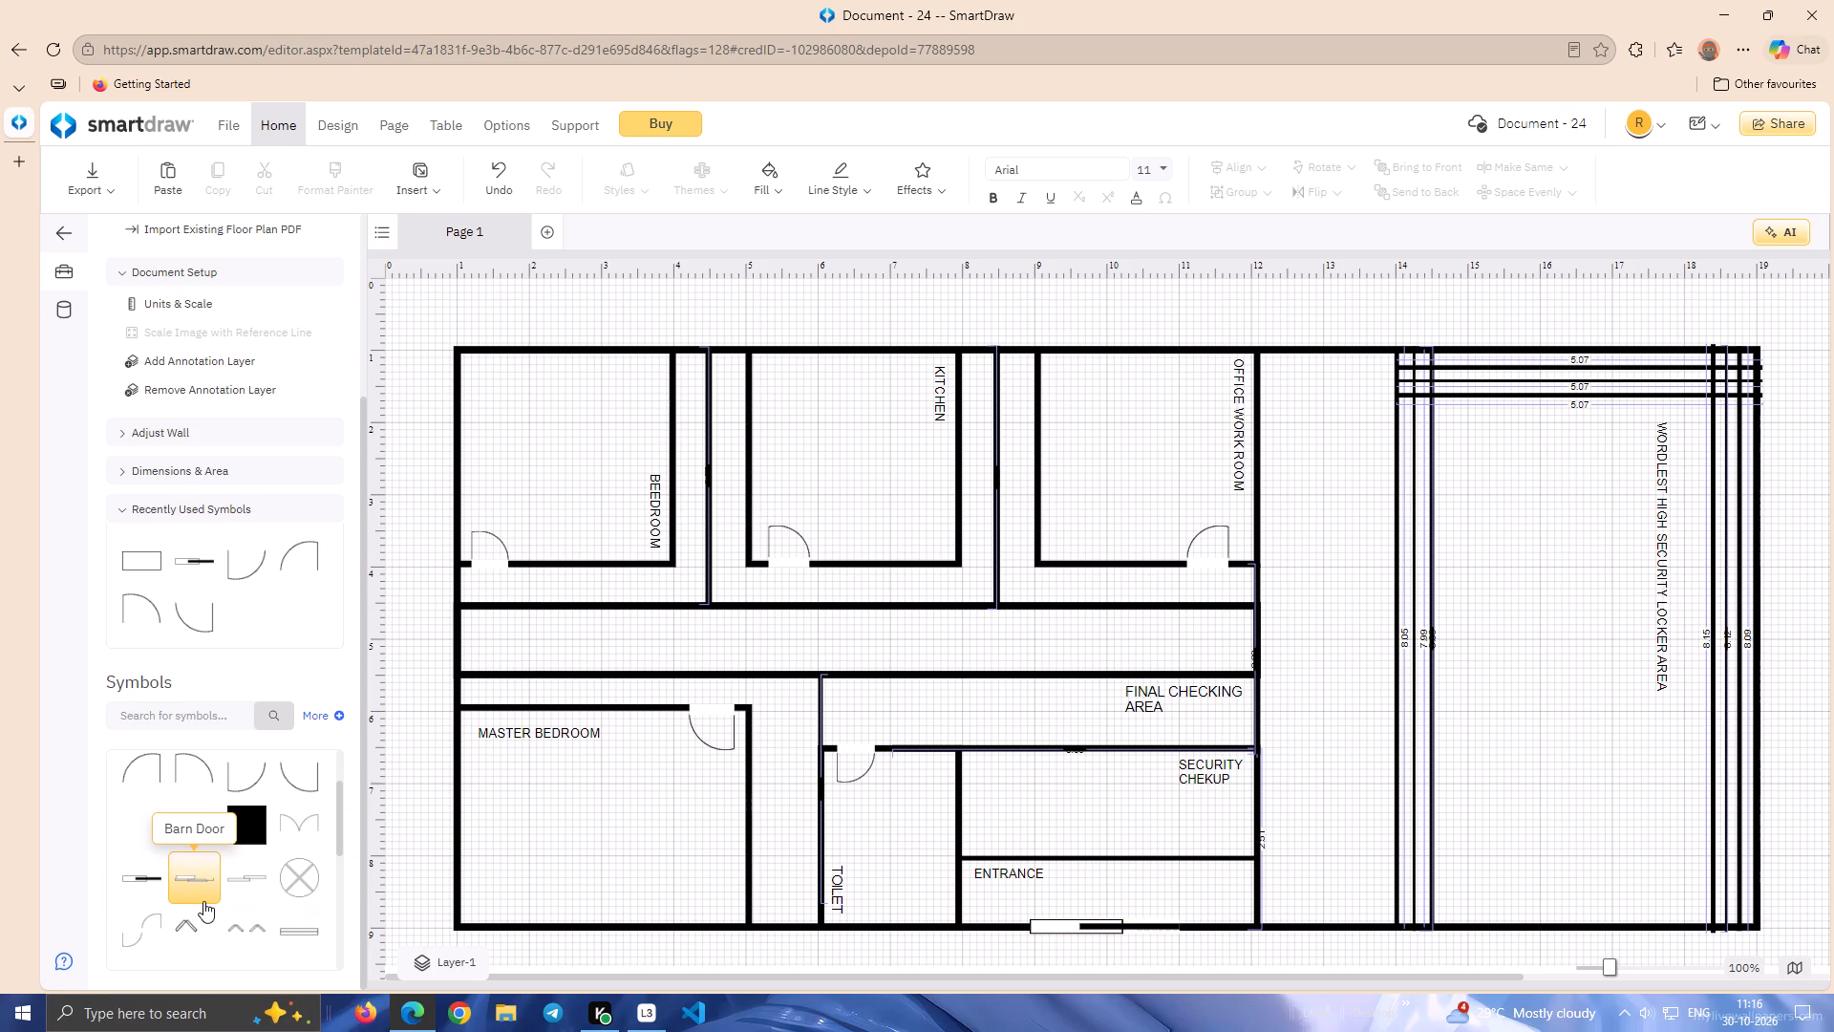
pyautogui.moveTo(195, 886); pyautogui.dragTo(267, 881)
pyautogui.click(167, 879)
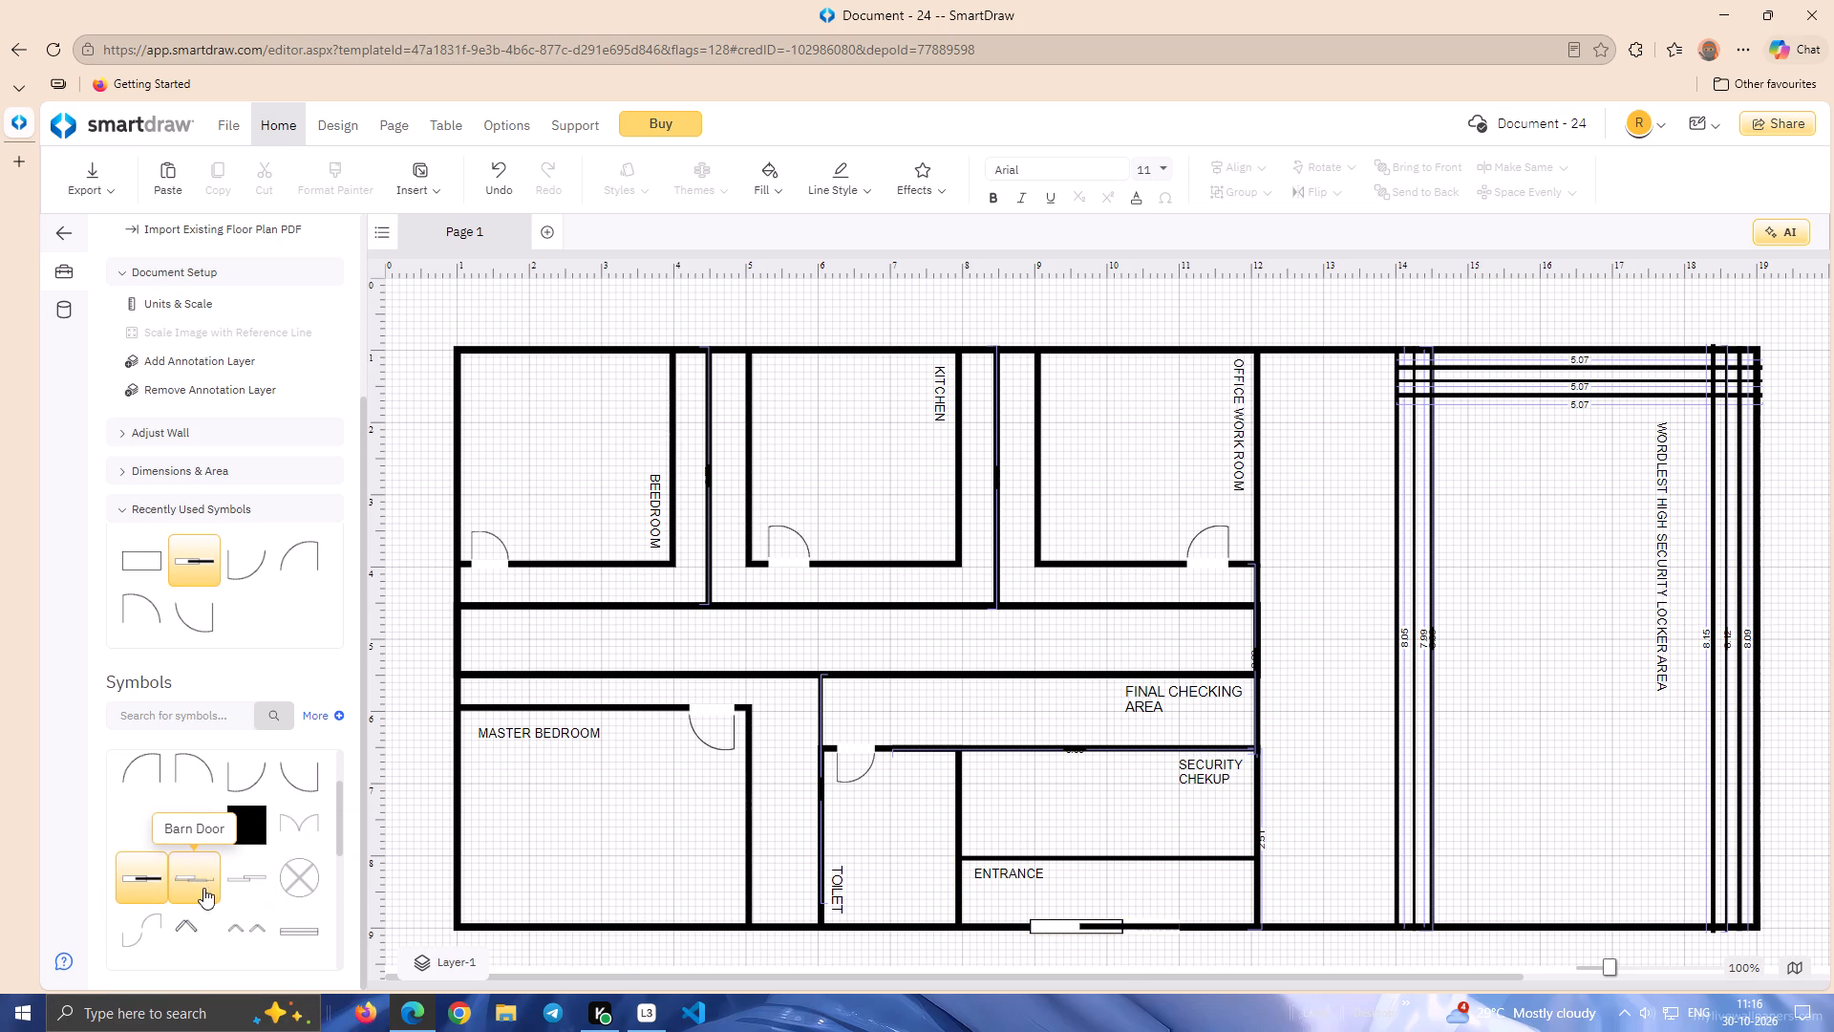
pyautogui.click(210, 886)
# Place a Barn Door symbol inside the Security Chekup room at about left 8.47, top 7.39, and narrow it to about 1.78.
pyautogui.moveTo(182, 876); pyautogui.dragTo(906, 848)
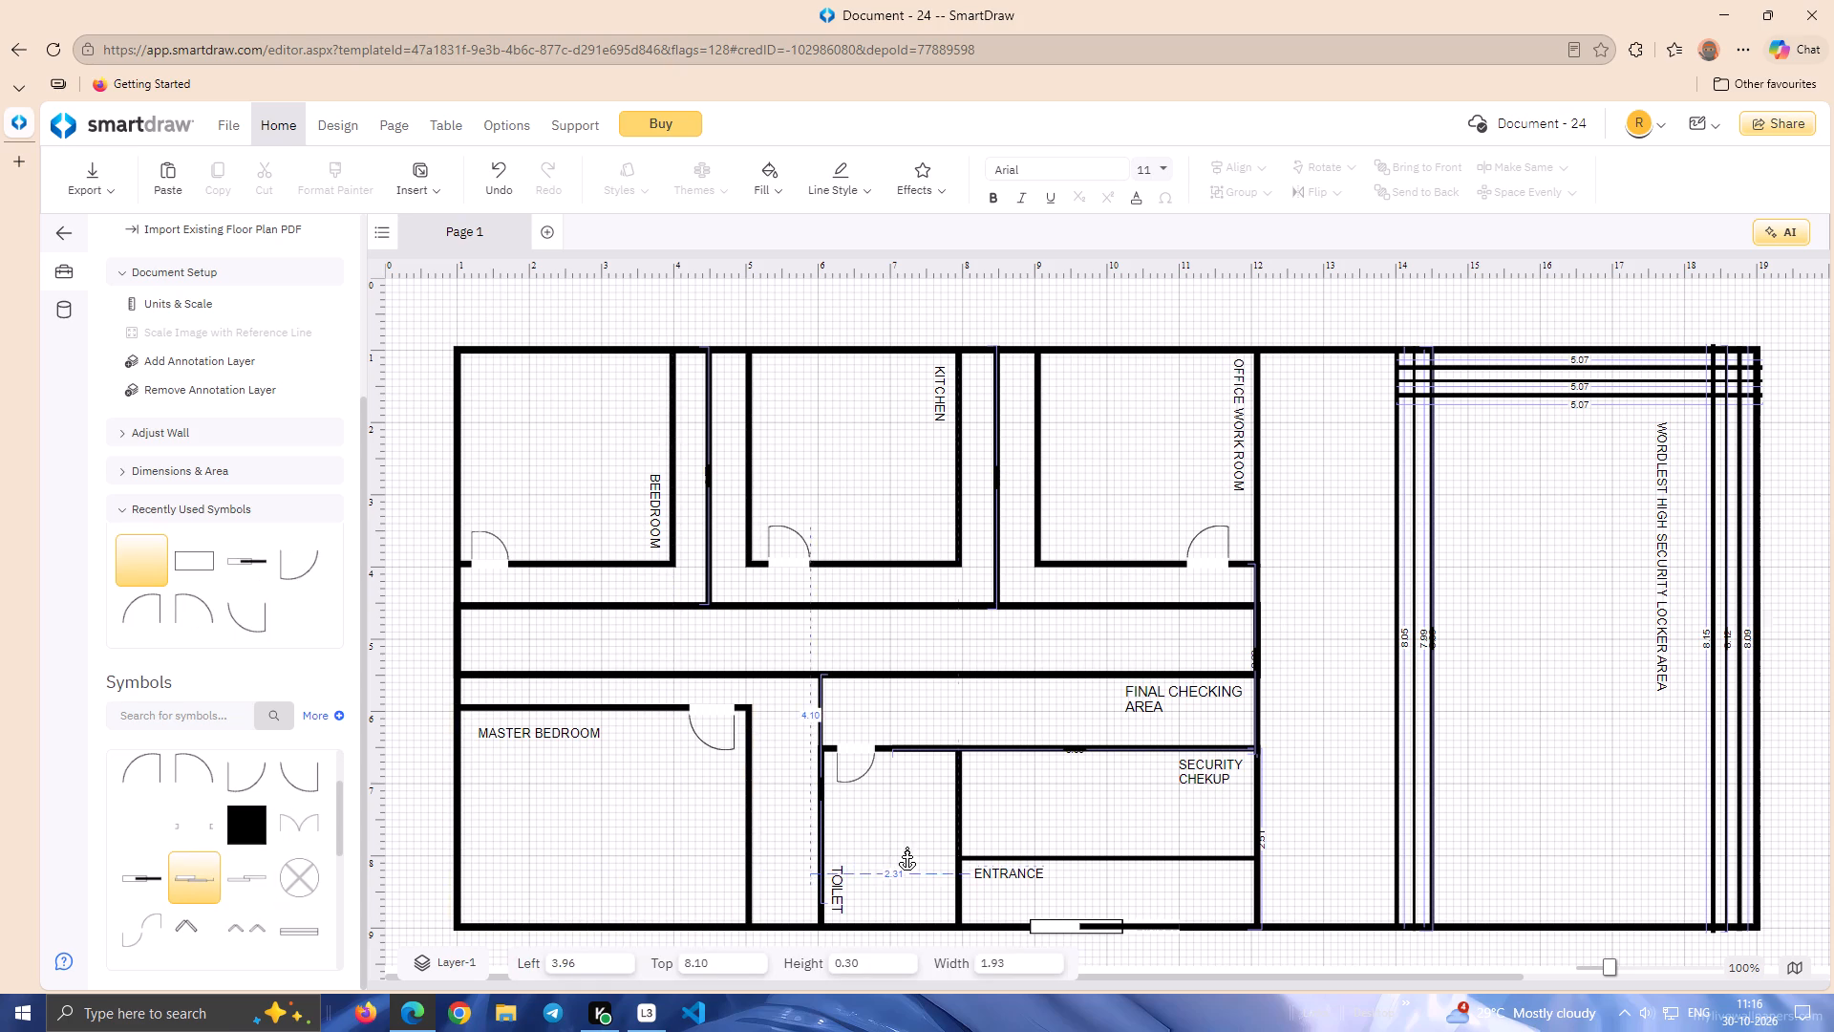
pyautogui.moveTo(906, 848); pyautogui.dragTo(1067, 823)
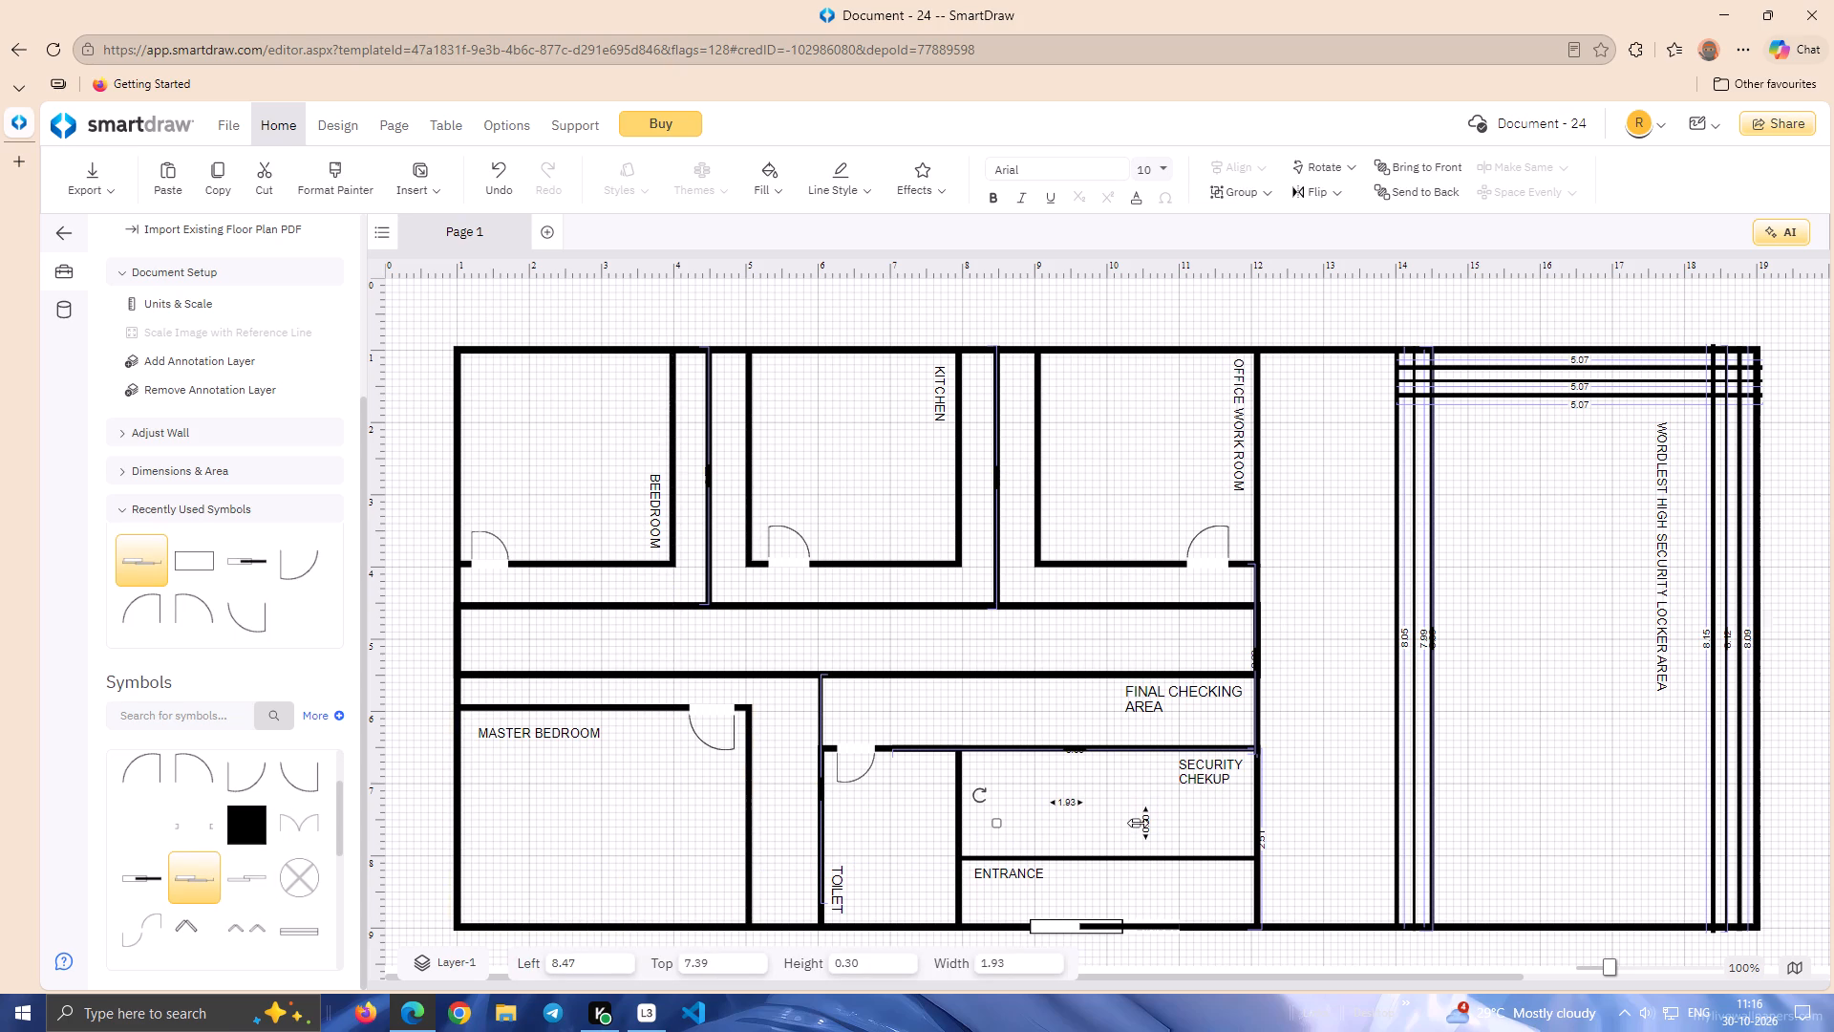
pyautogui.moveTo(1138, 823); pyautogui.dragTo(1104, 828)
pyautogui.moveTo(1103, 824); pyautogui.dragTo(1120, 824)
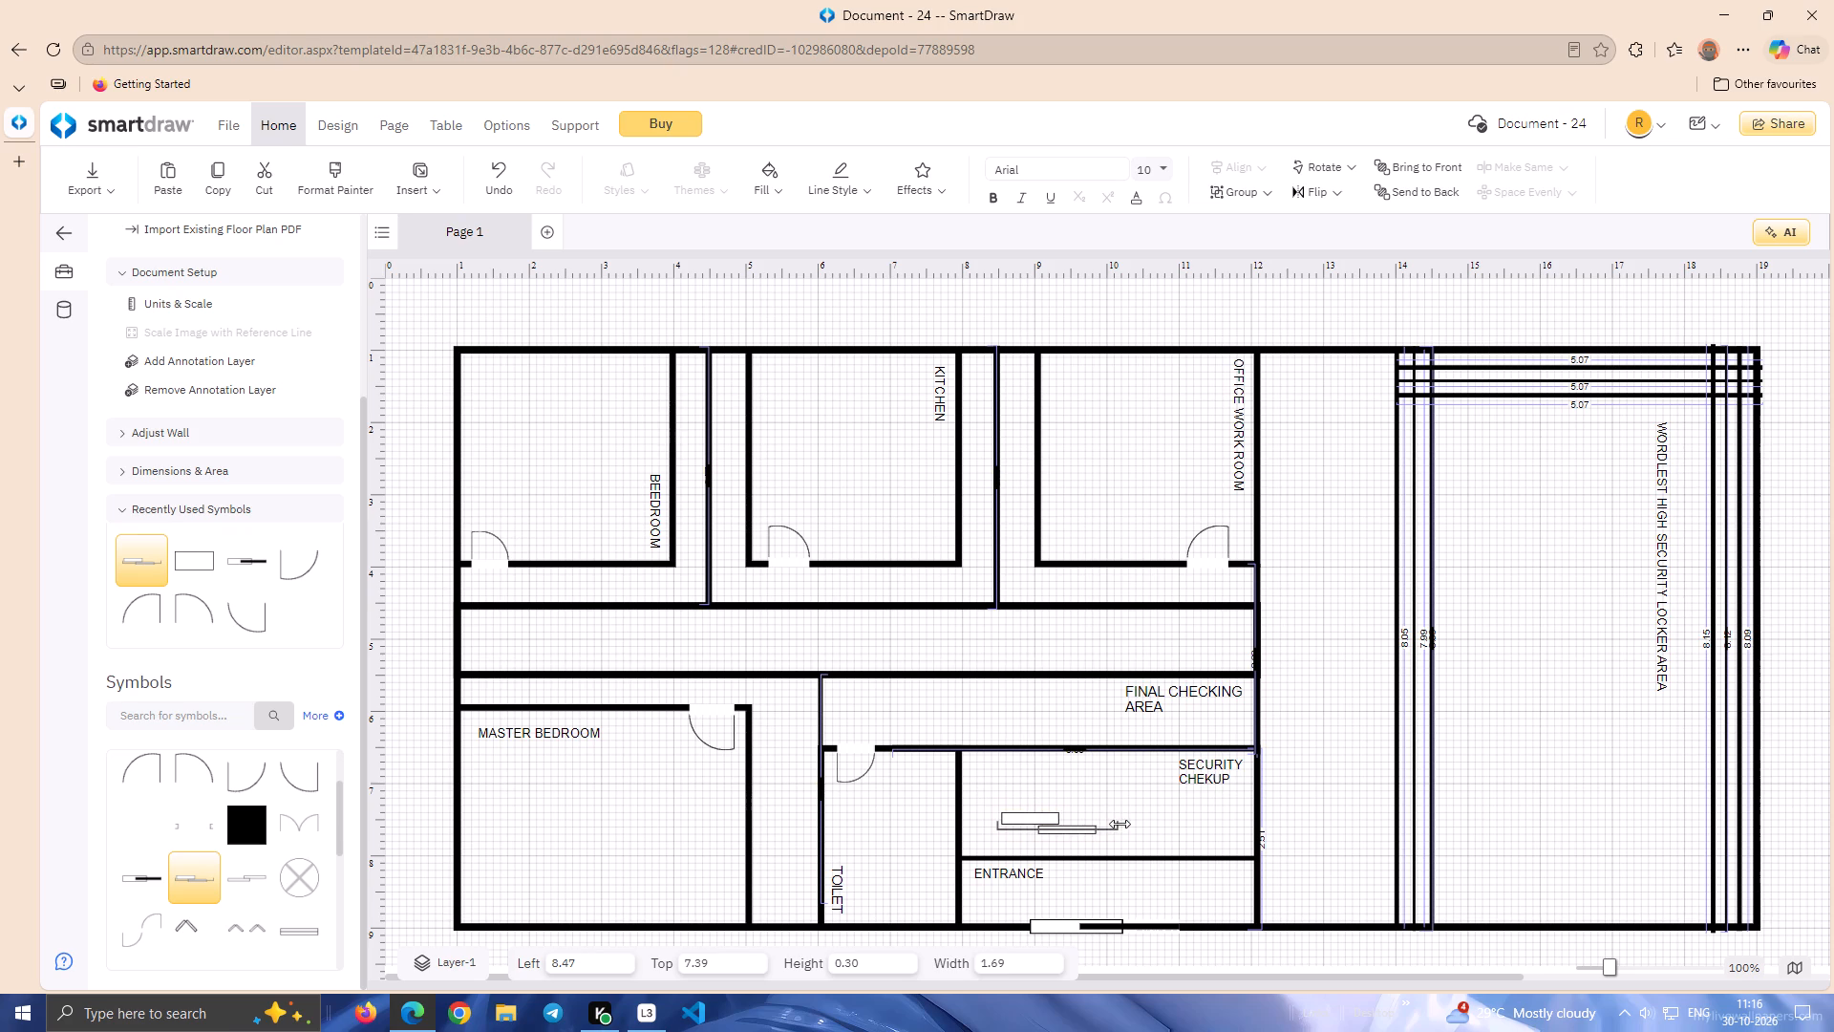
pyautogui.moveTo(1120, 824); pyautogui.dragTo(1139, 823)
pyautogui.moveTo(1139, 823); pyautogui.dragTo(1127, 823)
# Move the barn door up onto the corridor's lower wall above the Final Checking Area, at about left 8.47, top 5.31.
pyautogui.moveTo(1077, 833); pyautogui.dragTo(1086, 694)
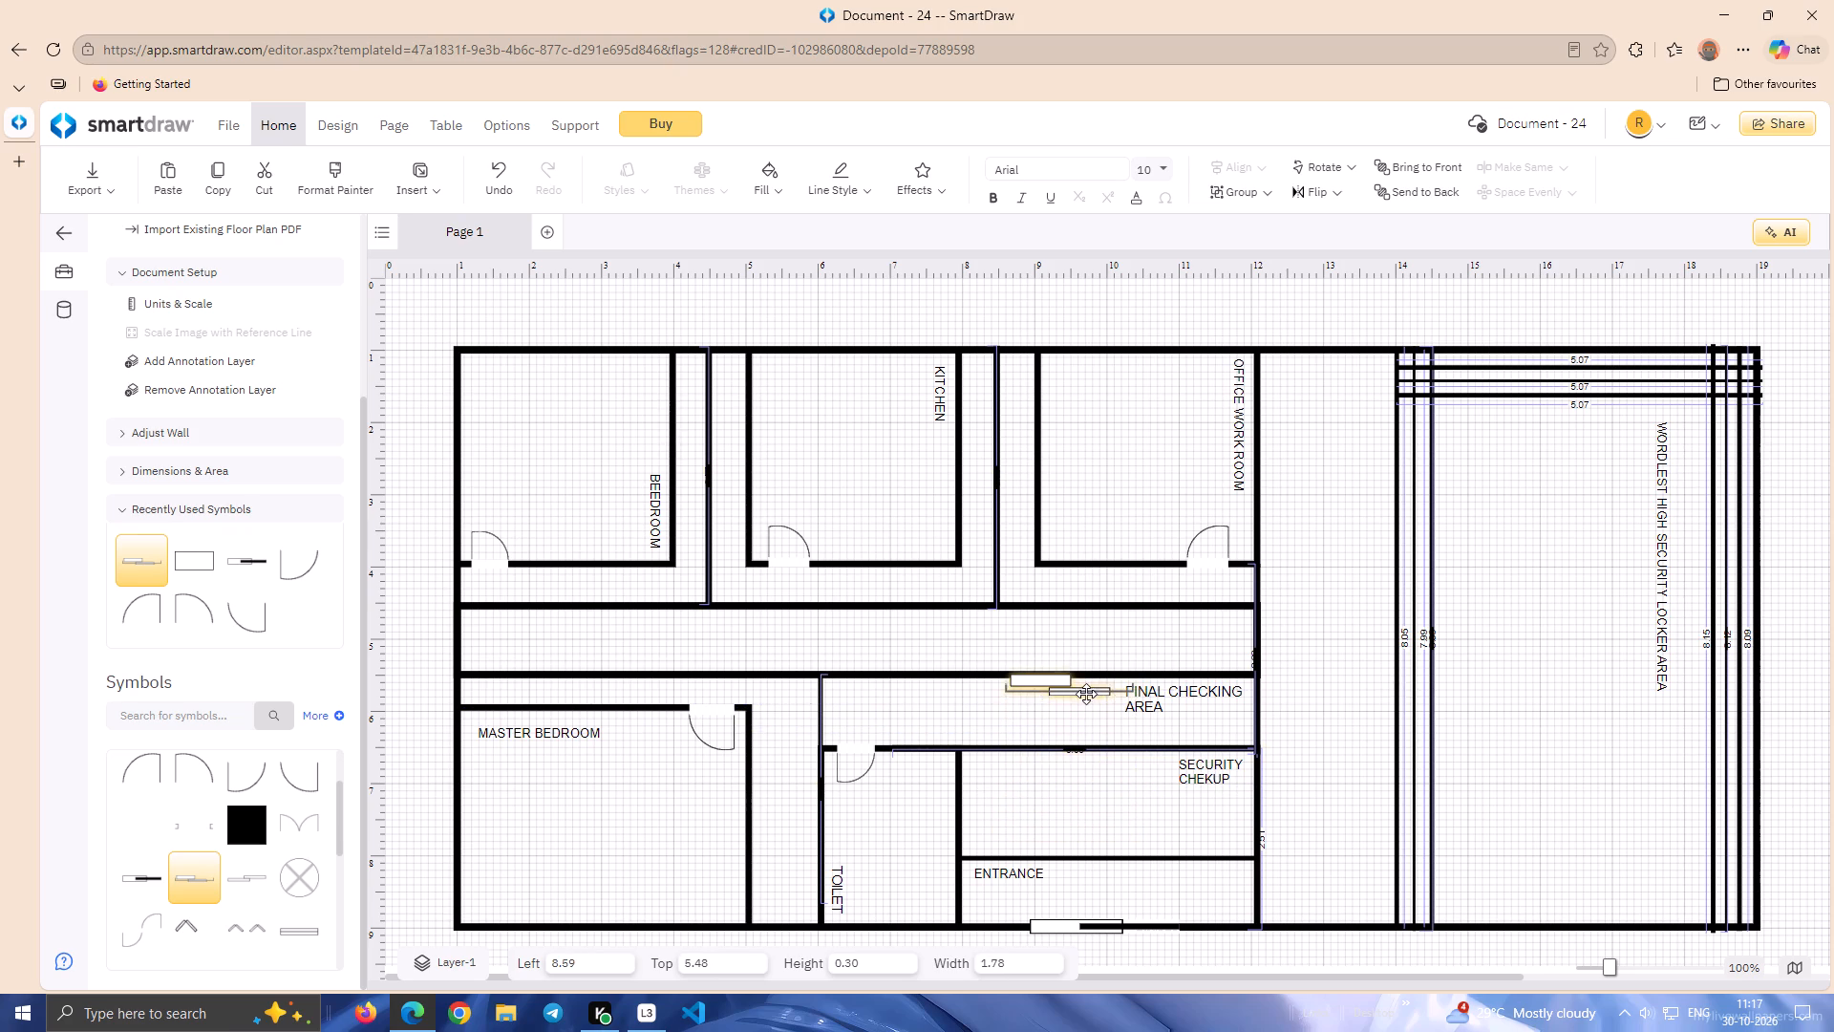
pyautogui.moveTo(1086, 694); pyautogui.dragTo(1080, 682)
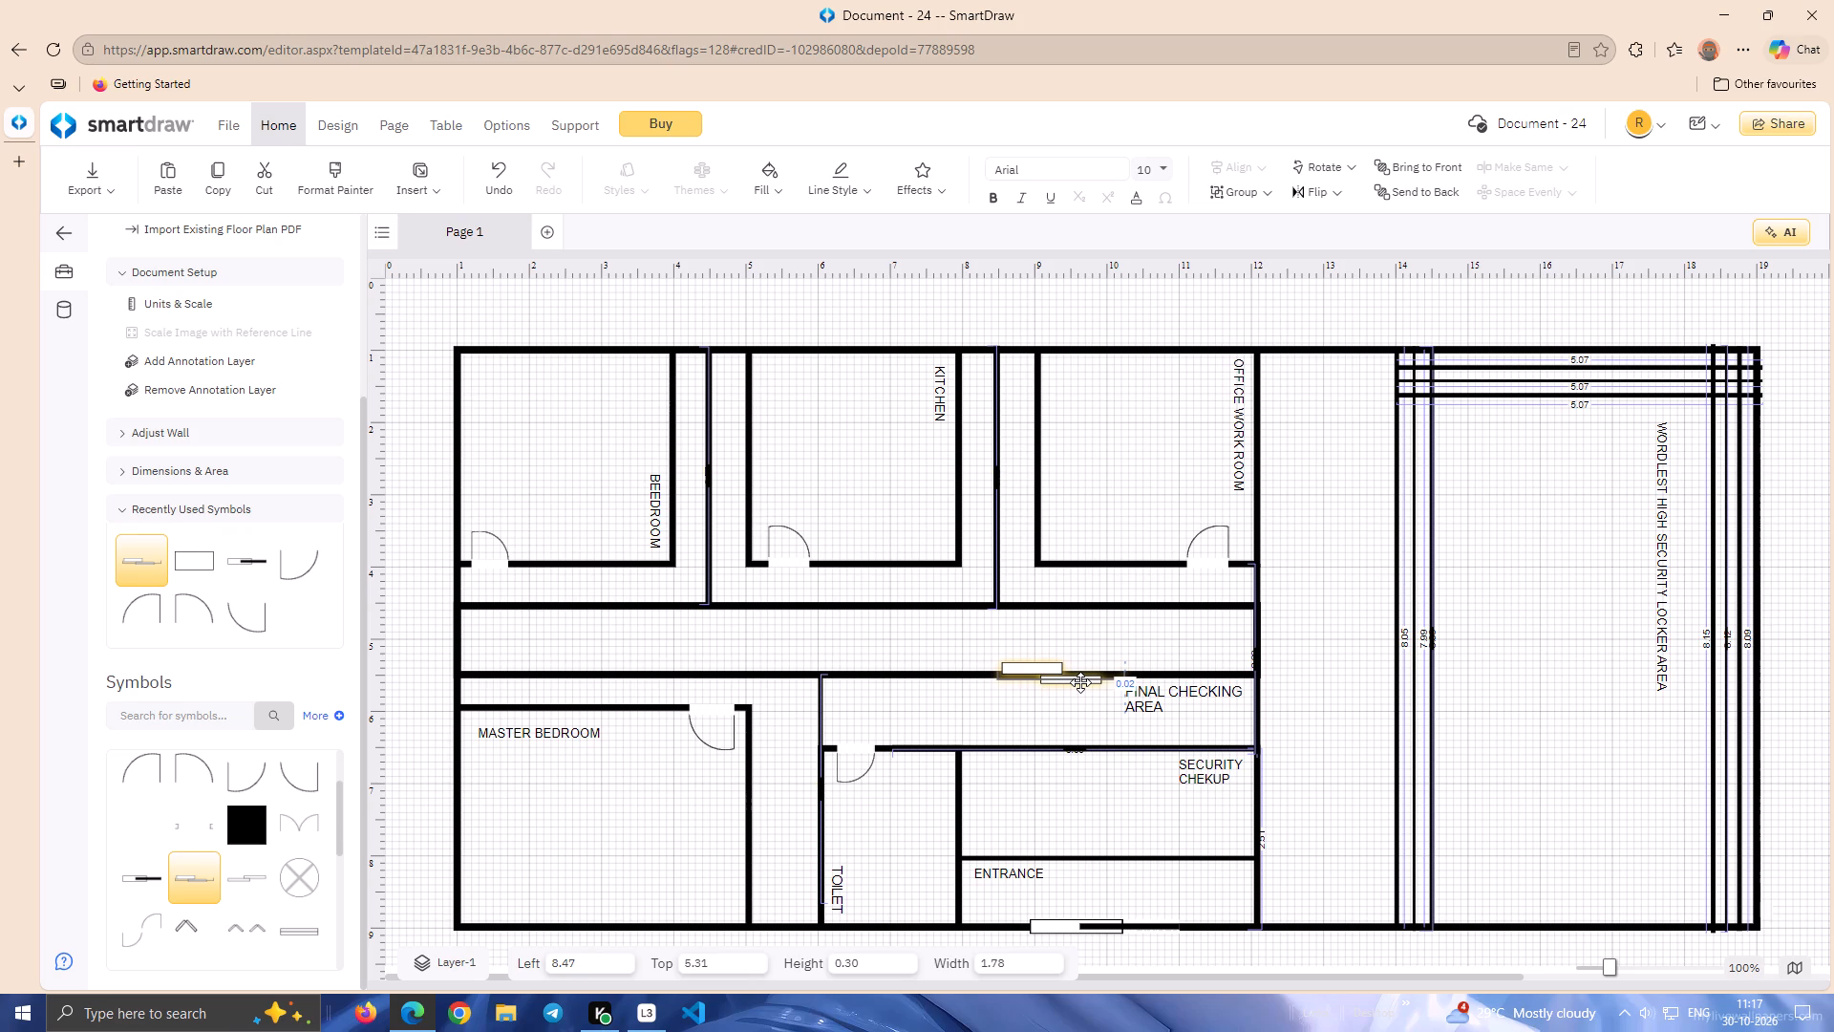
pyautogui.moveTo(1080, 682); pyautogui.dragTo(1070, 700)
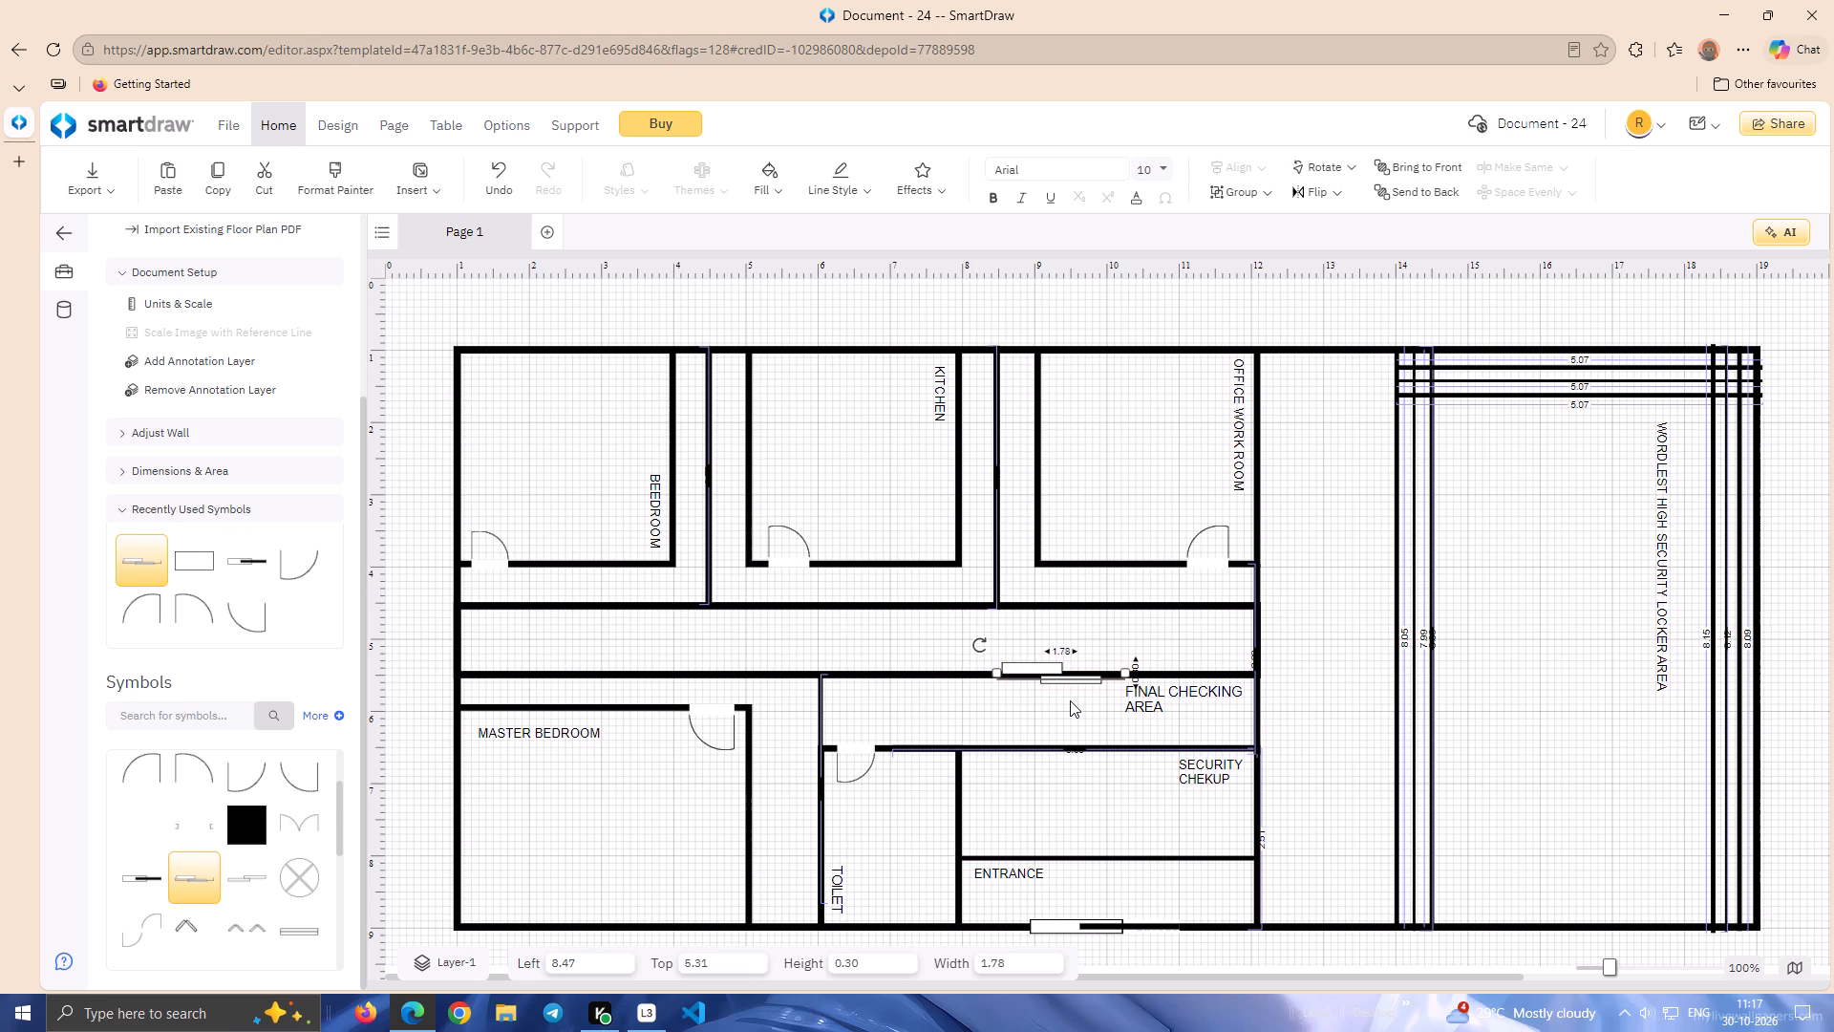
pyautogui.moveTo(1070, 700); pyautogui.dragTo(1071, 699)
# Nudge the barn door left along the corridor's lower wall until it sits above the Toilet, near the Final Checking Area's left end.
pyautogui.press('Left')
pyautogui.press('Left')
pyautogui.press('Left')
pyautogui.press('Left')
pyautogui.press('Left')
pyautogui.press('Left')
pyautogui.press('Left')
pyautogui.press('Left')
pyautogui.press('Left')
pyautogui.press('Left')
pyautogui.press('Left')
pyautogui.press('Left')
pyautogui.press('Left')
pyautogui.press('Left')
pyautogui.press('Left')
pyautogui.press('Left')
pyautogui.press('Left')
pyautogui.press('Left')
pyautogui.press('Left')
pyautogui.press('Left')
pyautogui.press('Left')
pyautogui.press('Left')
pyautogui.press('Left')
pyautogui.press('Left')
pyautogui.press('Left')
pyautogui.press('Left')
pyautogui.press('Left')
pyautogui.press('Left')
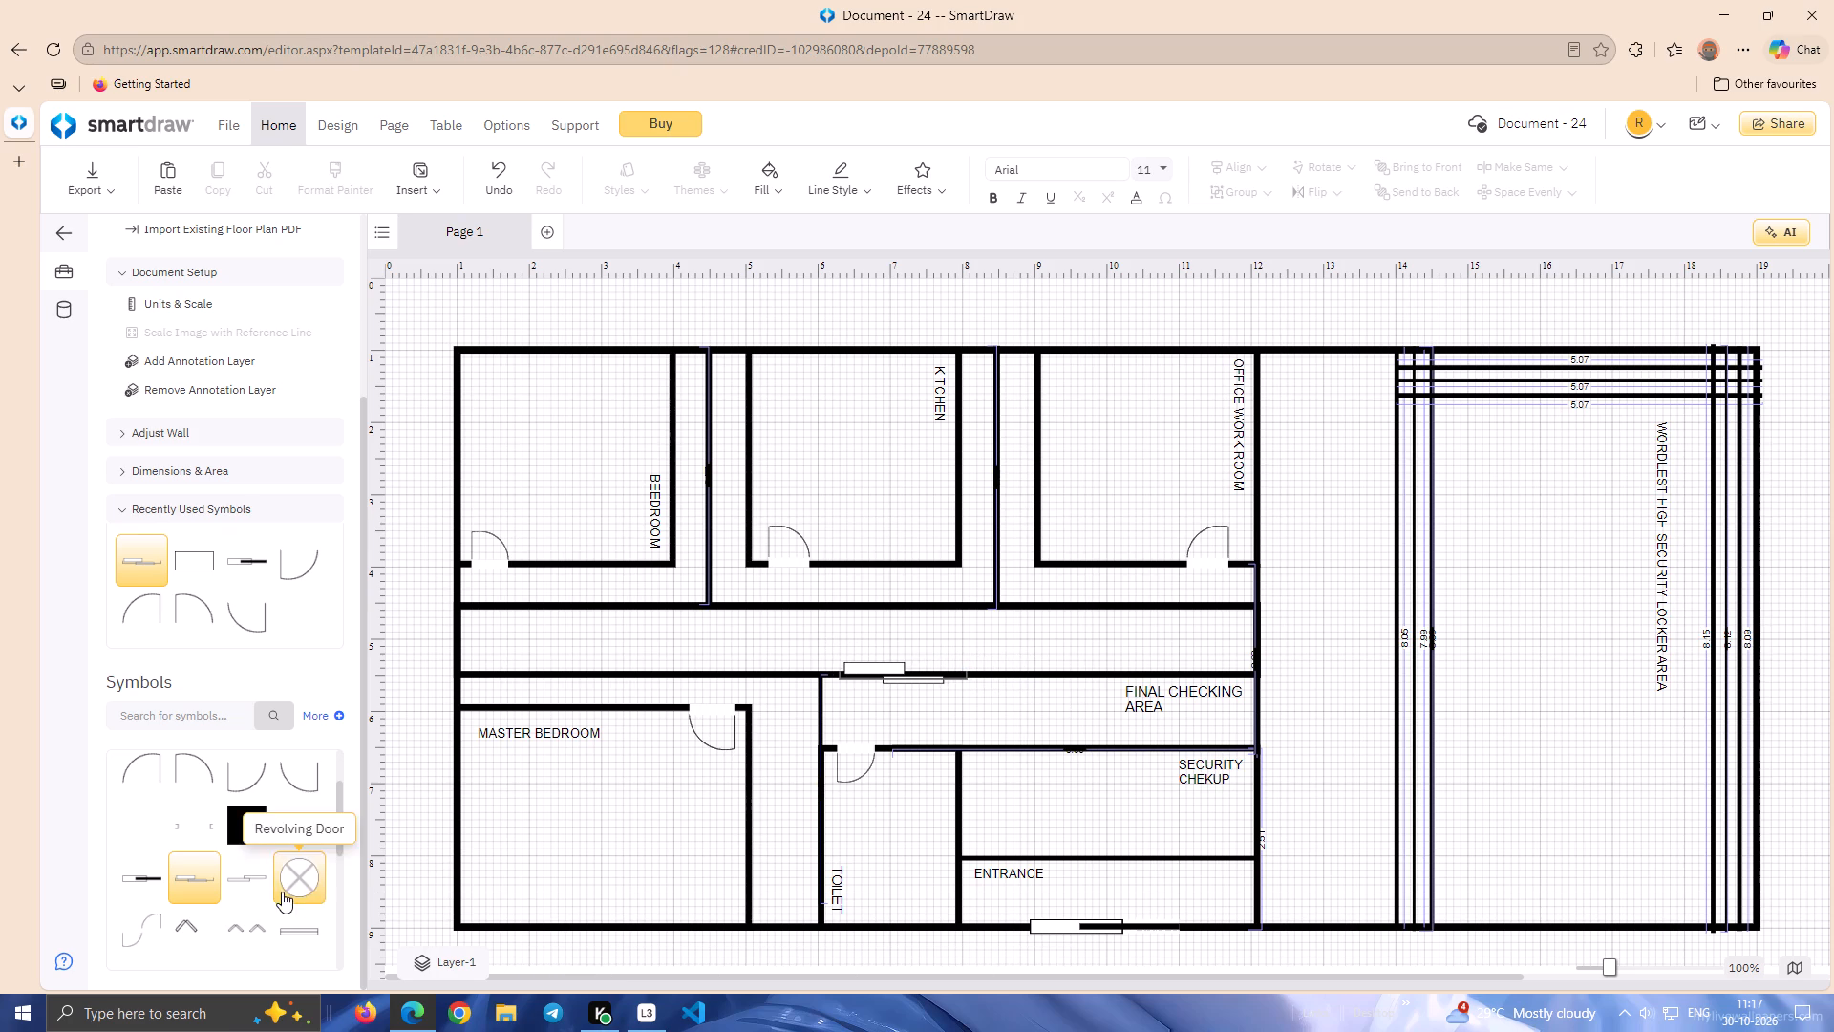
# Place a Sliding Door symbol in the Security Chekup room at about left 8.63, top 6.81, narrowed to about 1.69.
pyautogui.moveTo(229, 880); pyautogui.dragTo(934, 817)
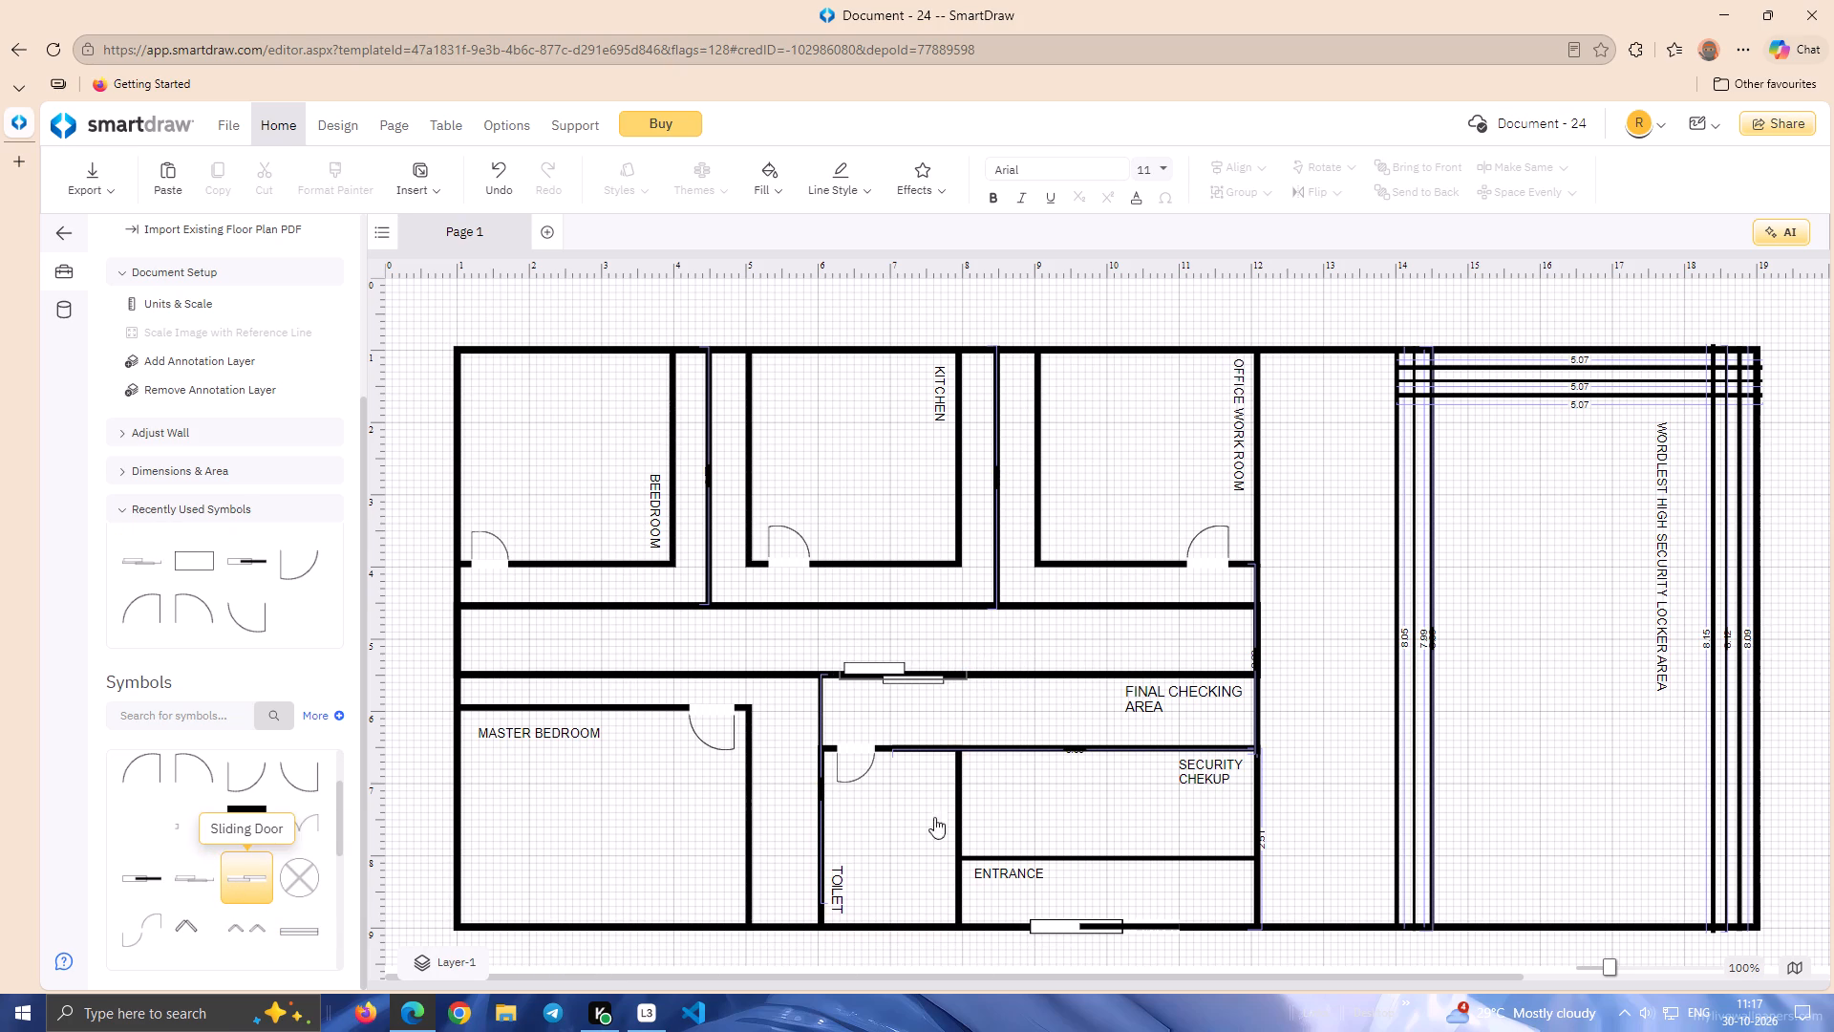
pyautogui.moveTo(934, 817); pyautogui.dragTo(1023, 801)
pyautogui.moveTo(1093, 794); pyautogui.dragTo(1075, 794)
pyautogui.moveTo(1038, 795); pyautogui.dragTo(1094, 779)
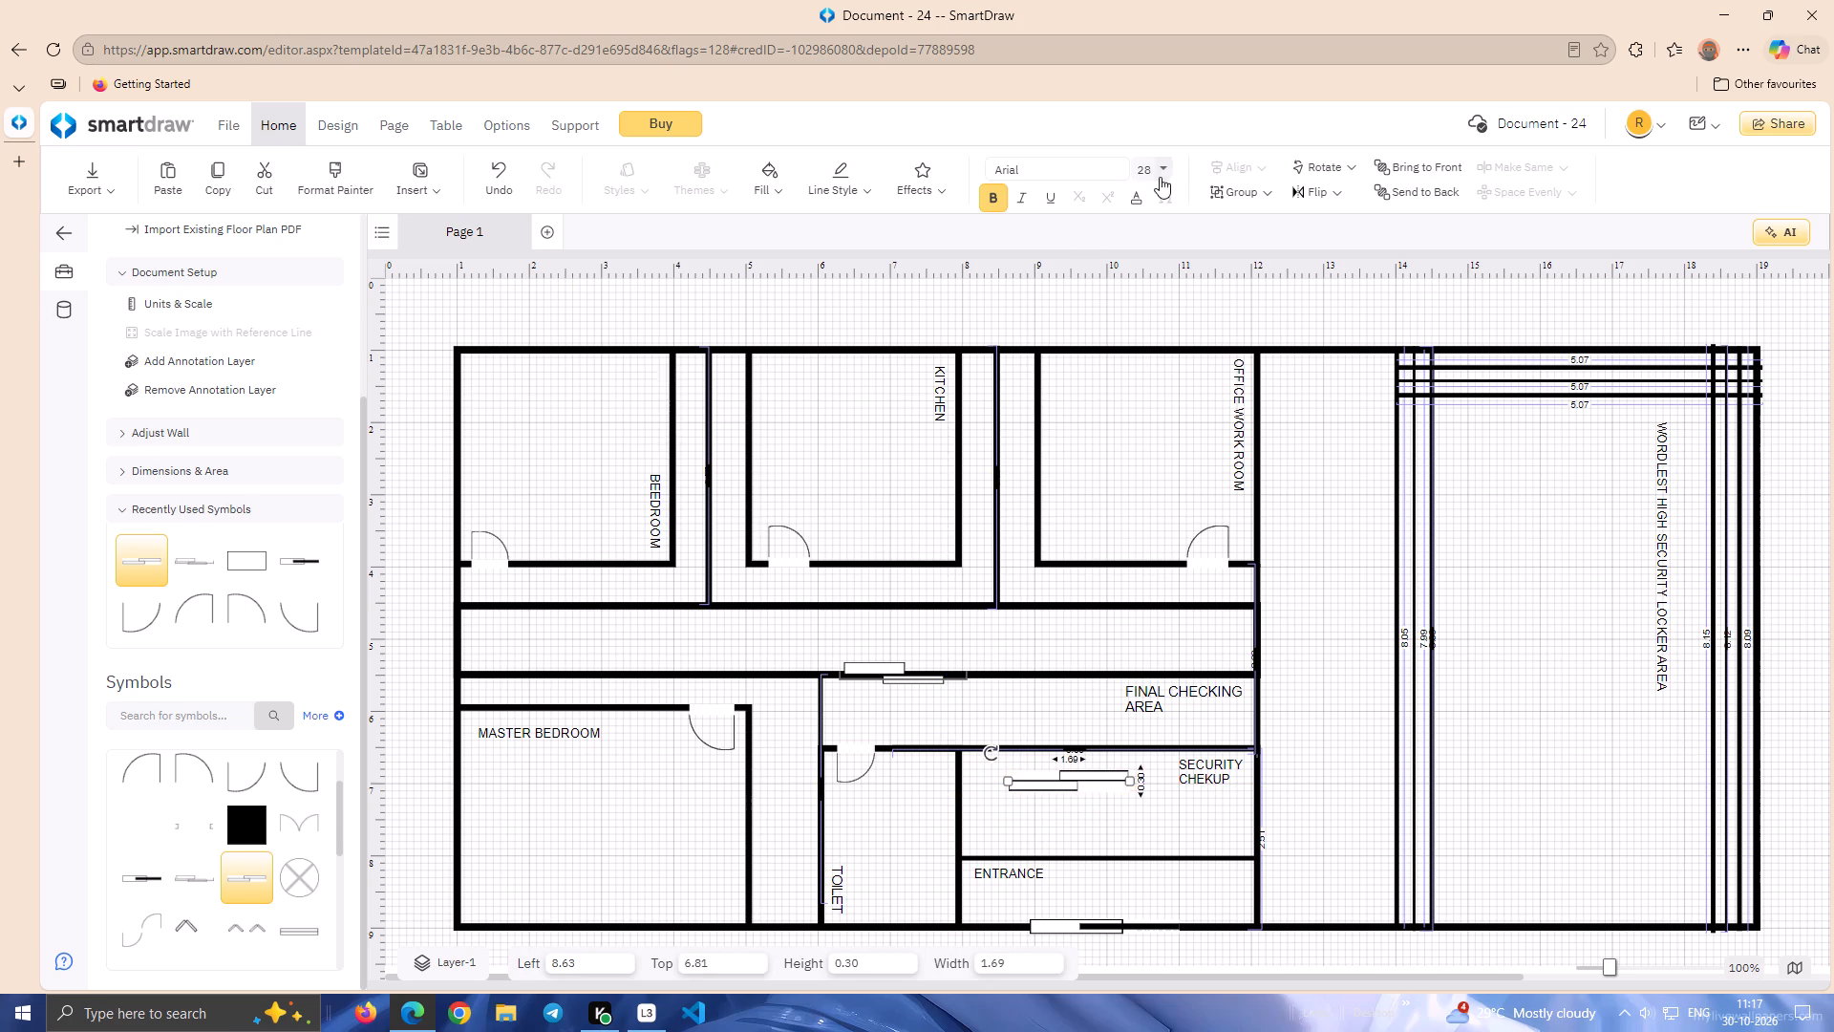
# Try text sizes 24 and 10 on the sliding door, settling on 16.
pyautogui.click(1165, 171)
pyautogui.click(1193, 502)
pyautogui.click(1164, 161)
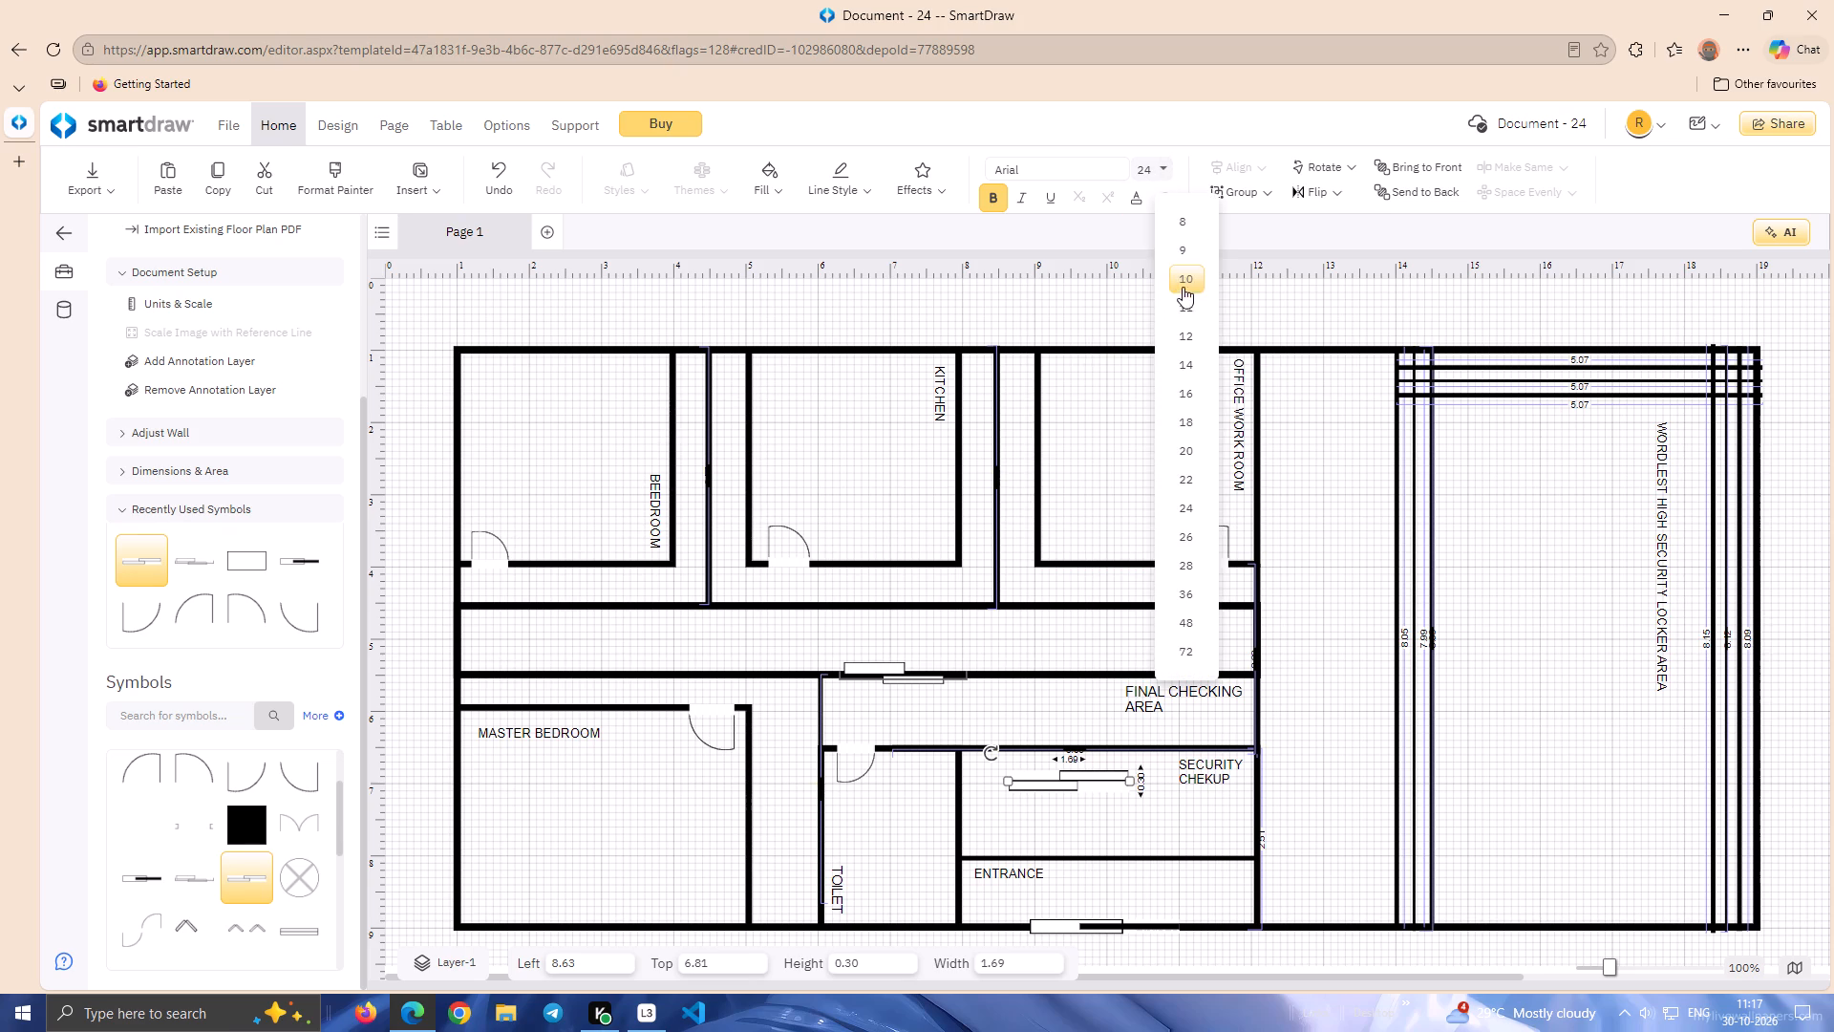
pyautogui.click(1184, 291)
pyautogui.doubleClick(1069, 791)
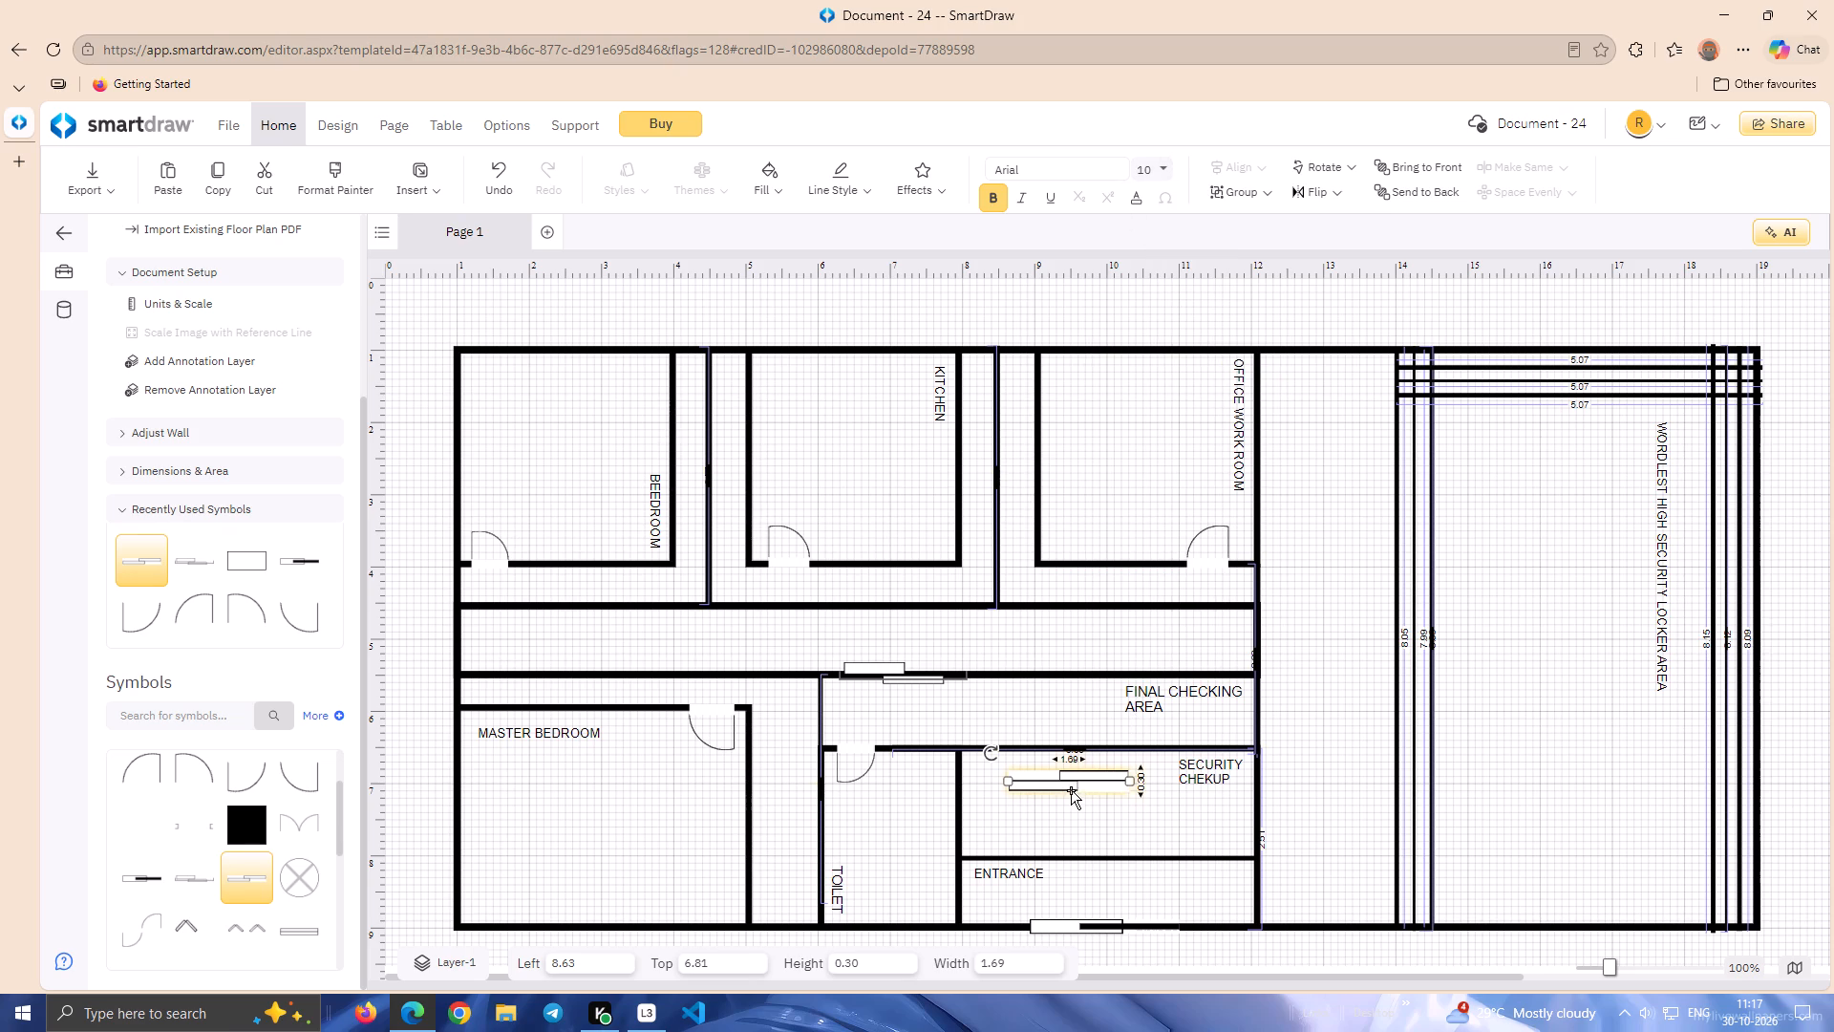
pyautogui.click(1166, 171)
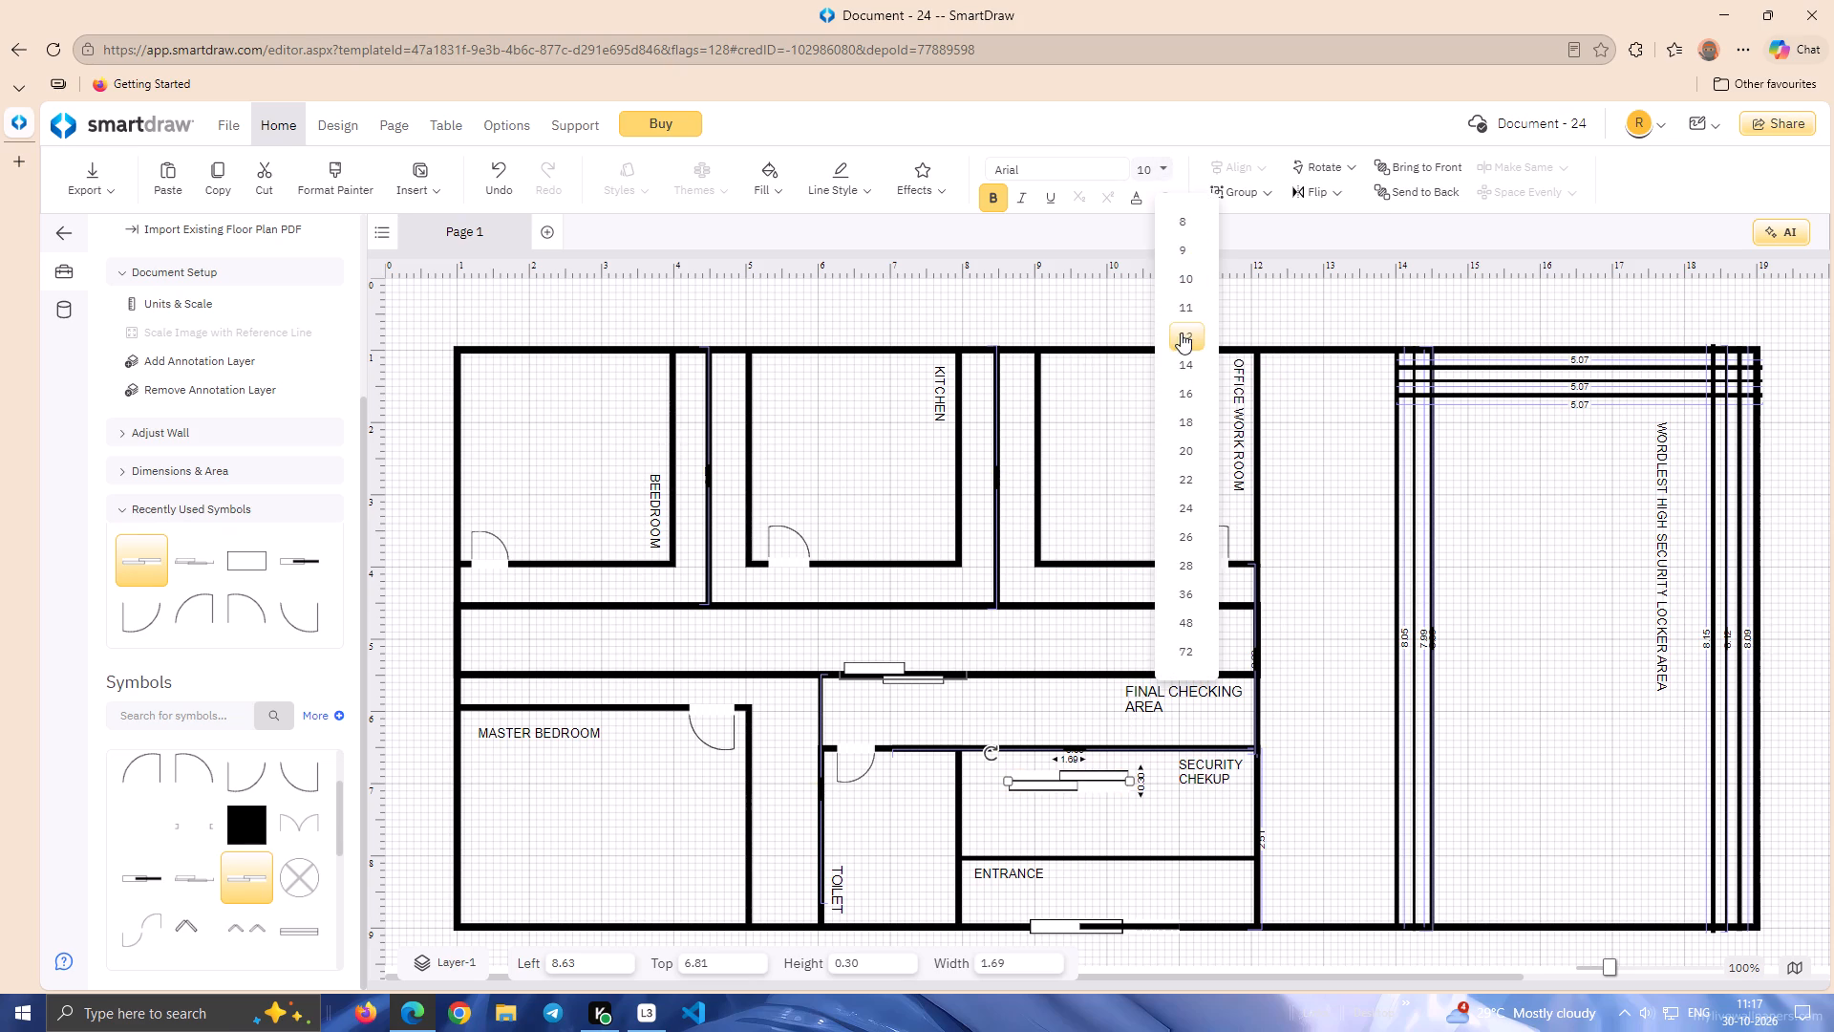
pyautogui.click(1181, 384)
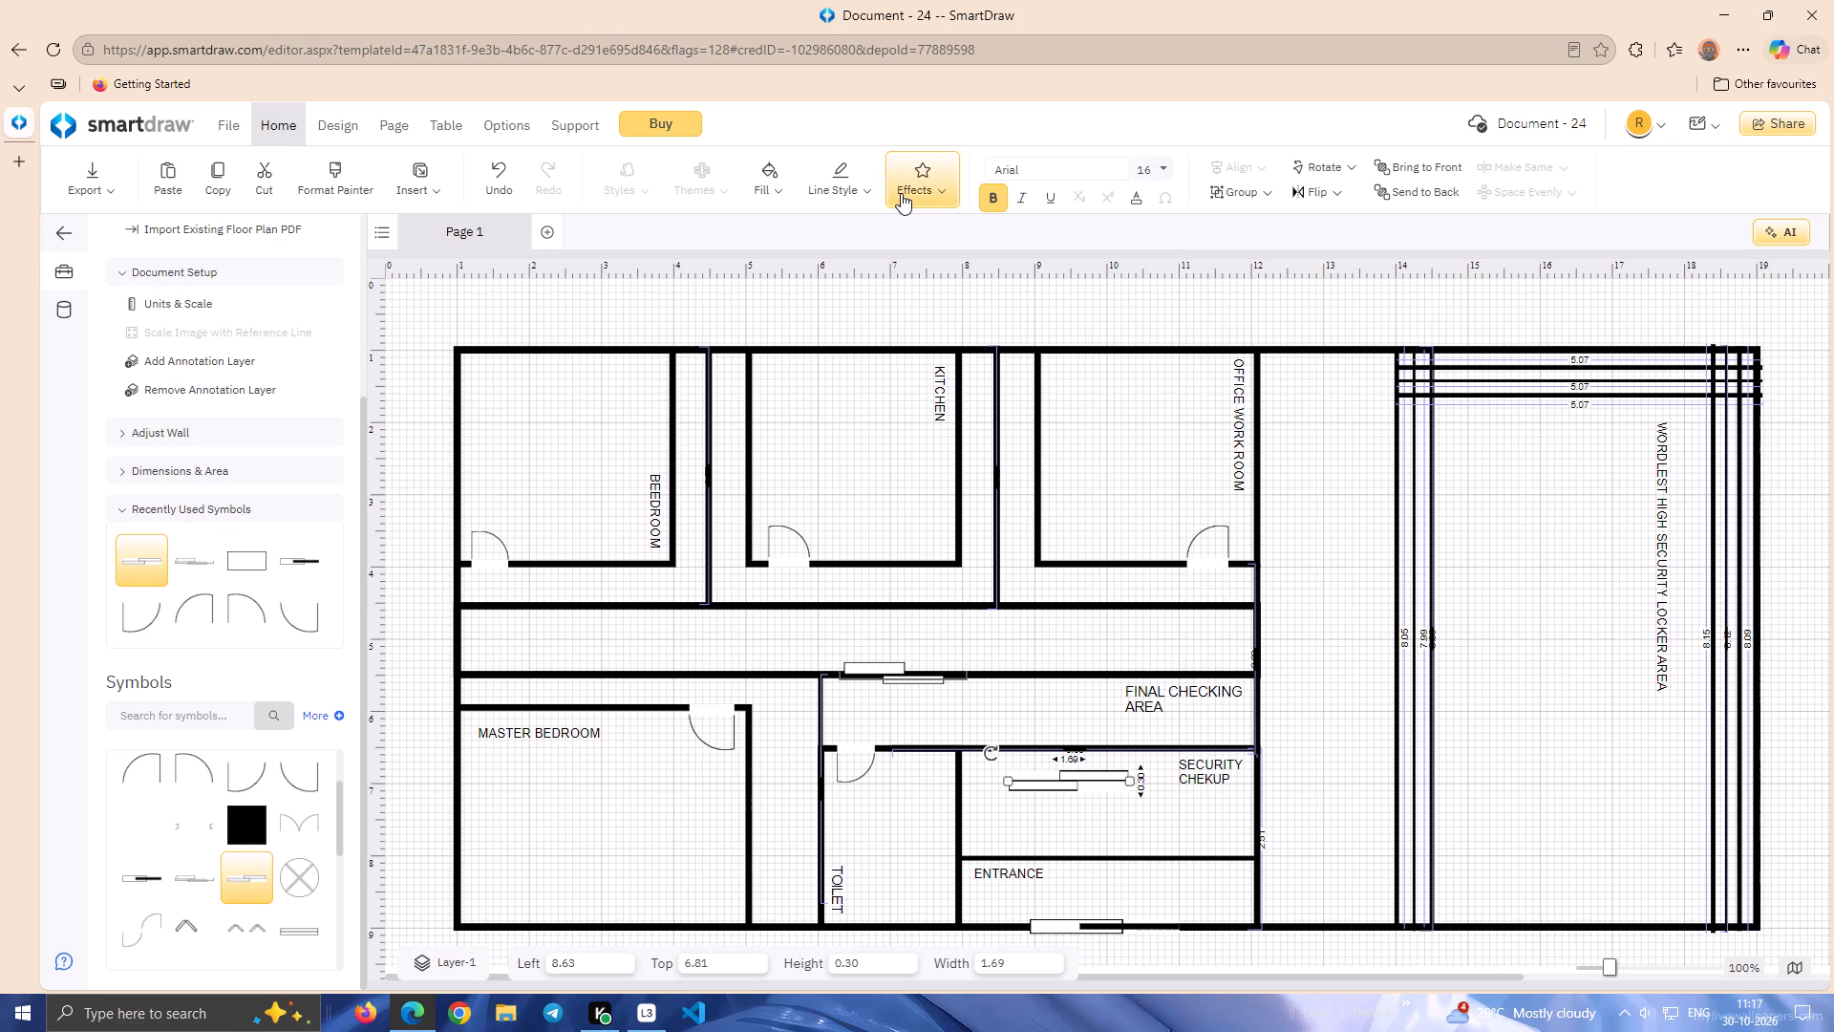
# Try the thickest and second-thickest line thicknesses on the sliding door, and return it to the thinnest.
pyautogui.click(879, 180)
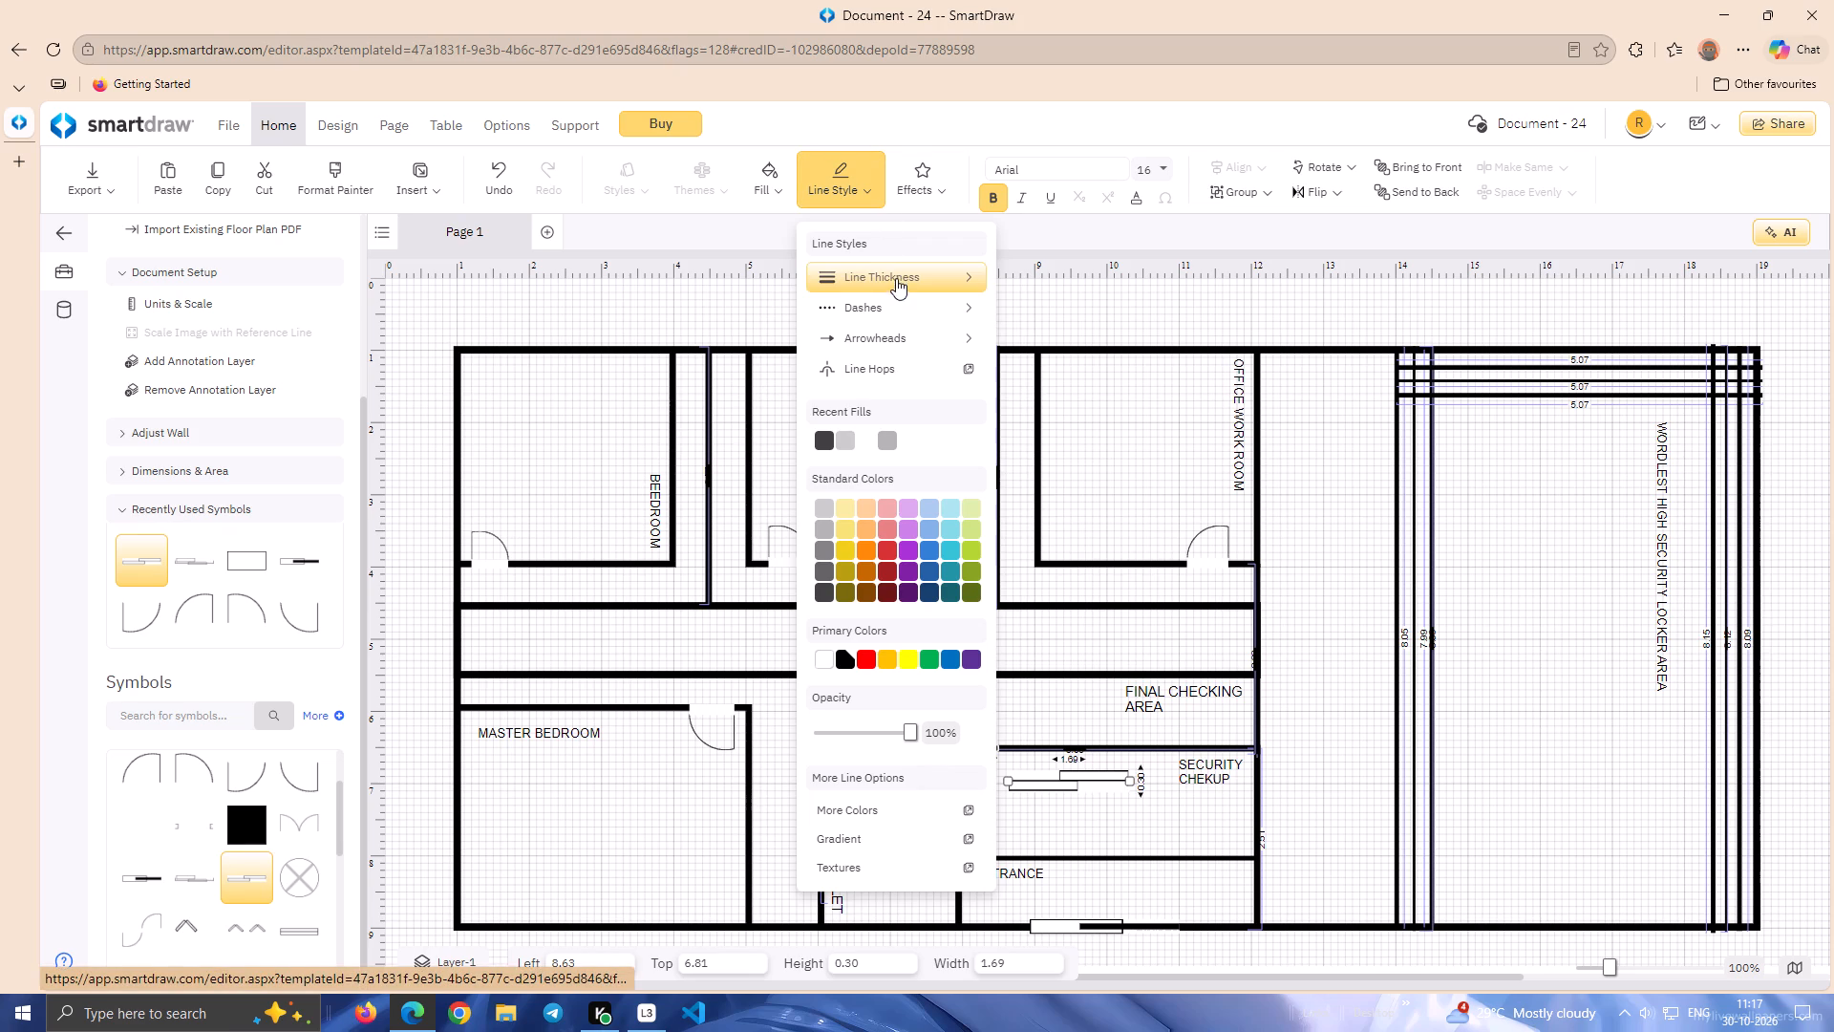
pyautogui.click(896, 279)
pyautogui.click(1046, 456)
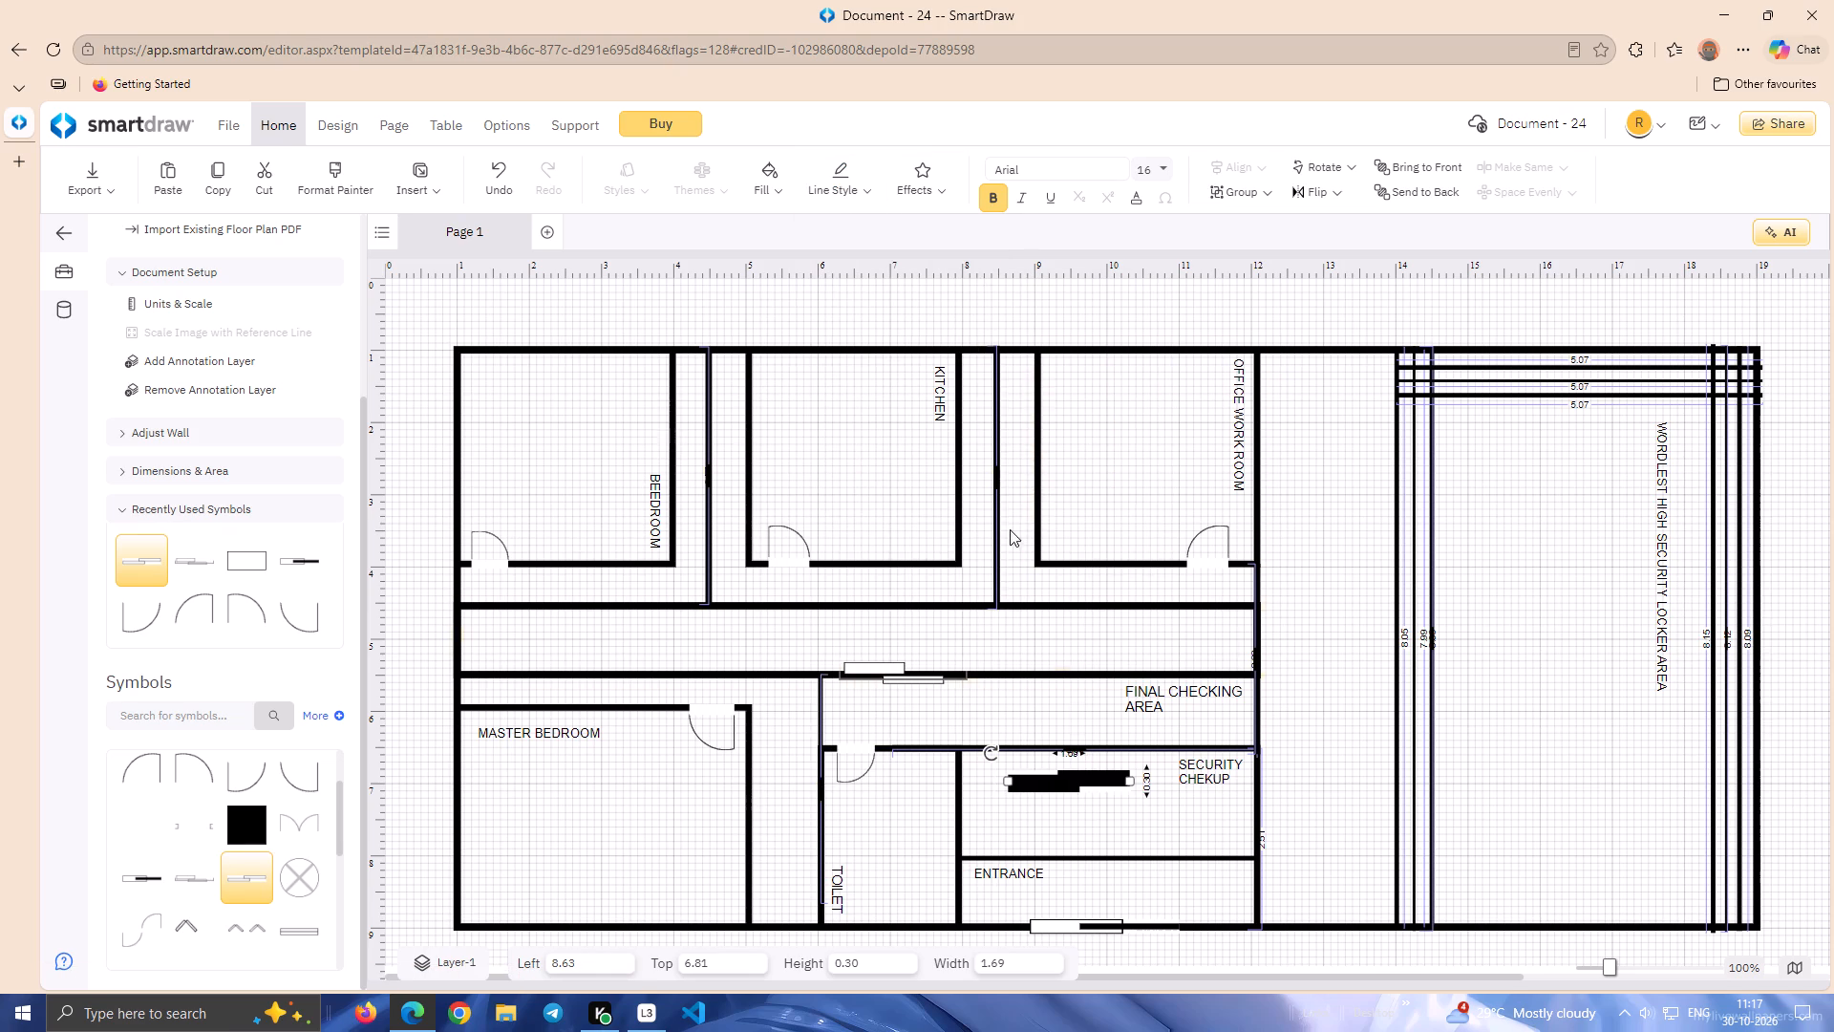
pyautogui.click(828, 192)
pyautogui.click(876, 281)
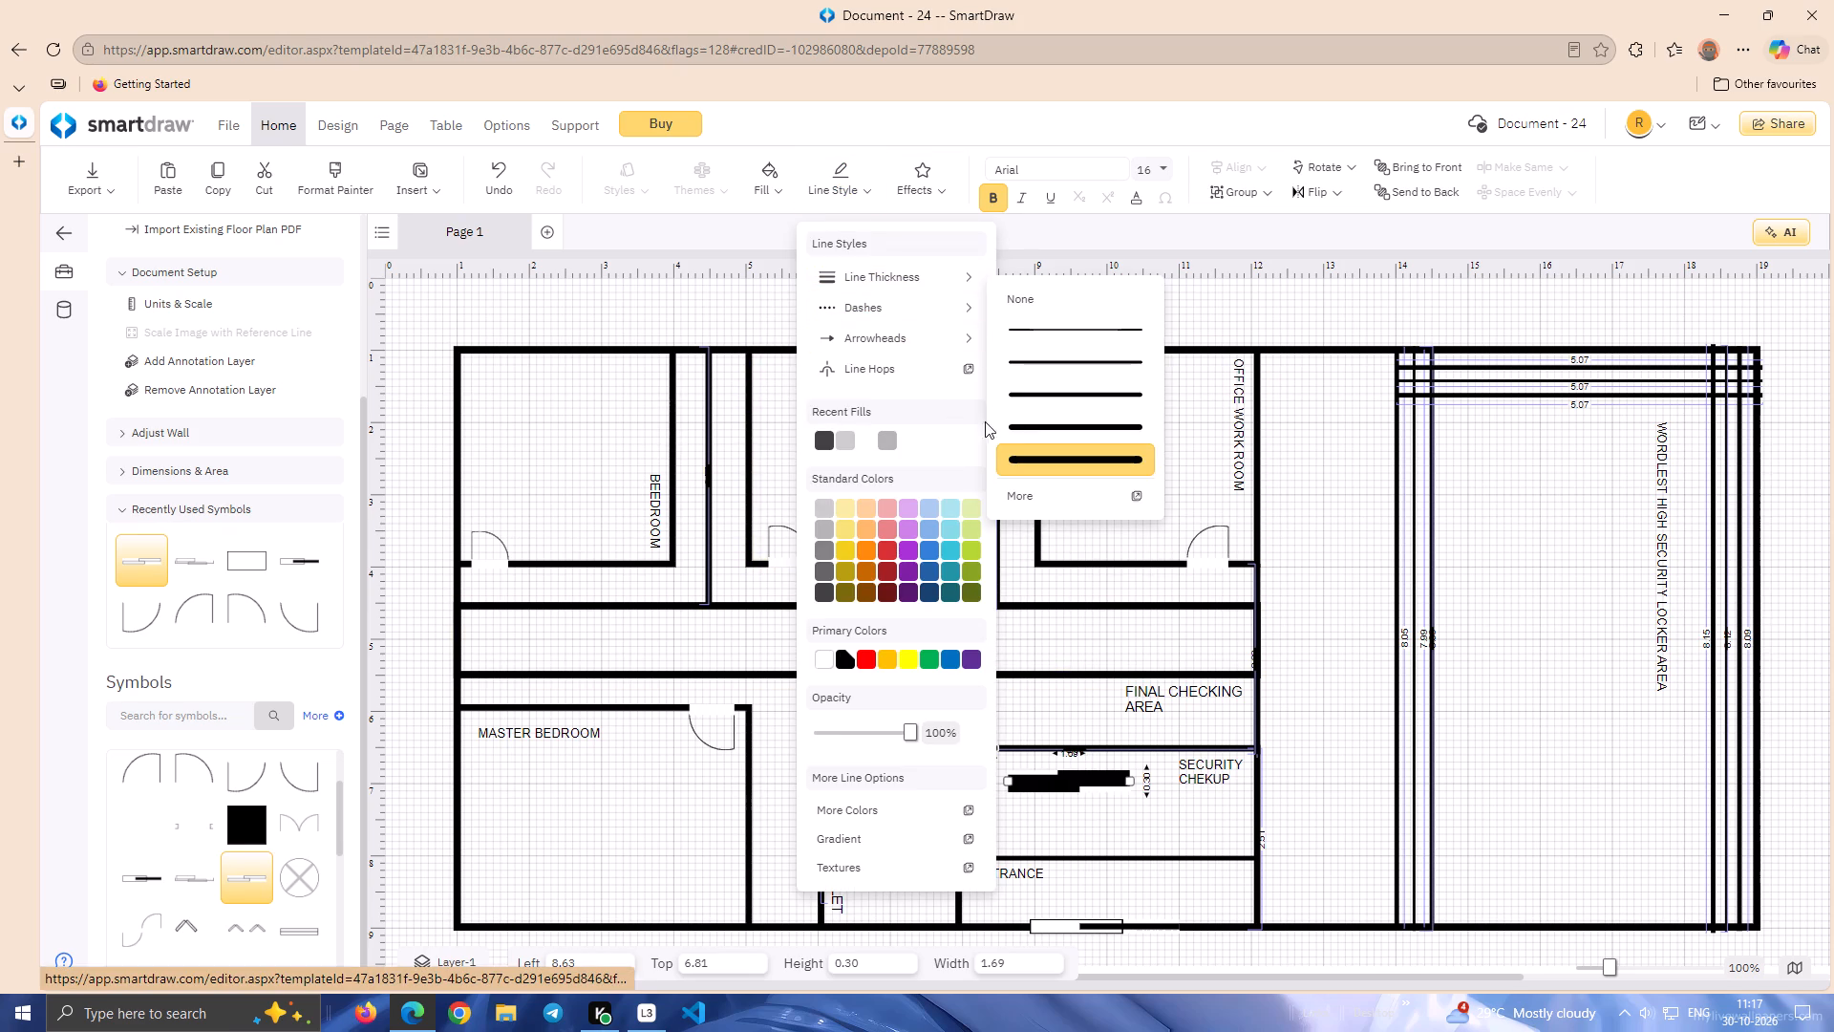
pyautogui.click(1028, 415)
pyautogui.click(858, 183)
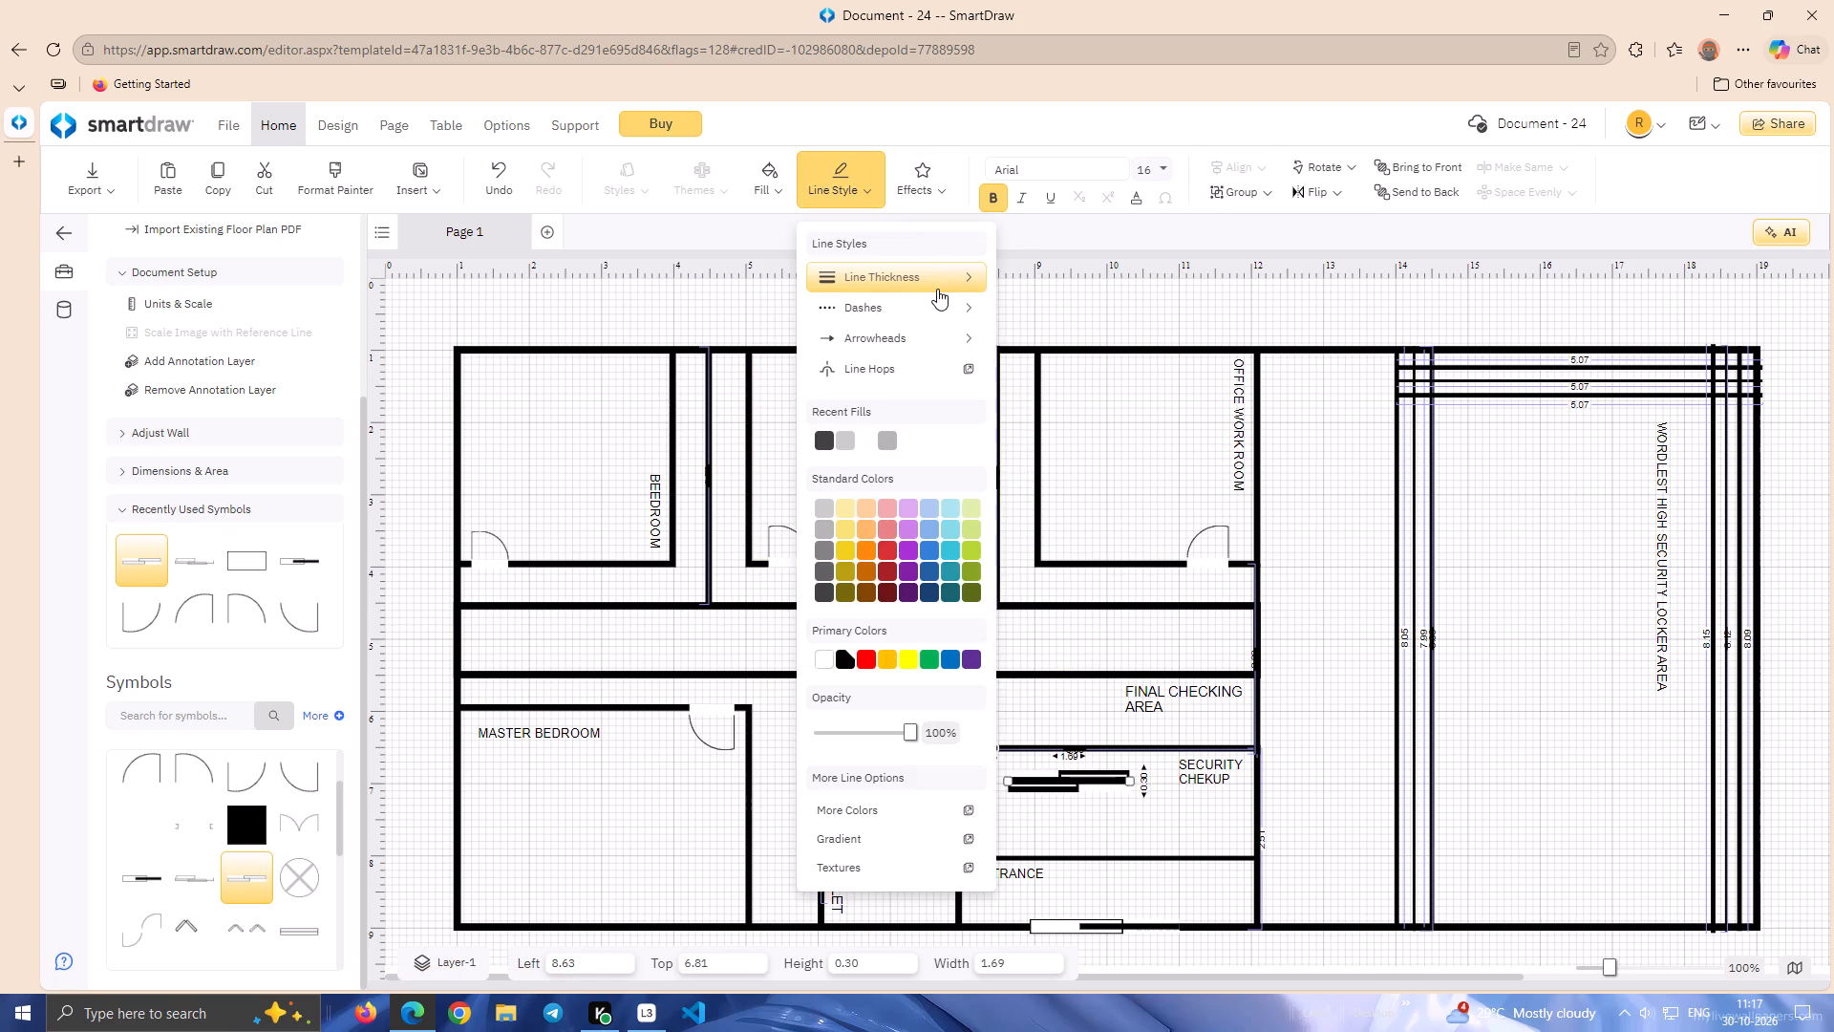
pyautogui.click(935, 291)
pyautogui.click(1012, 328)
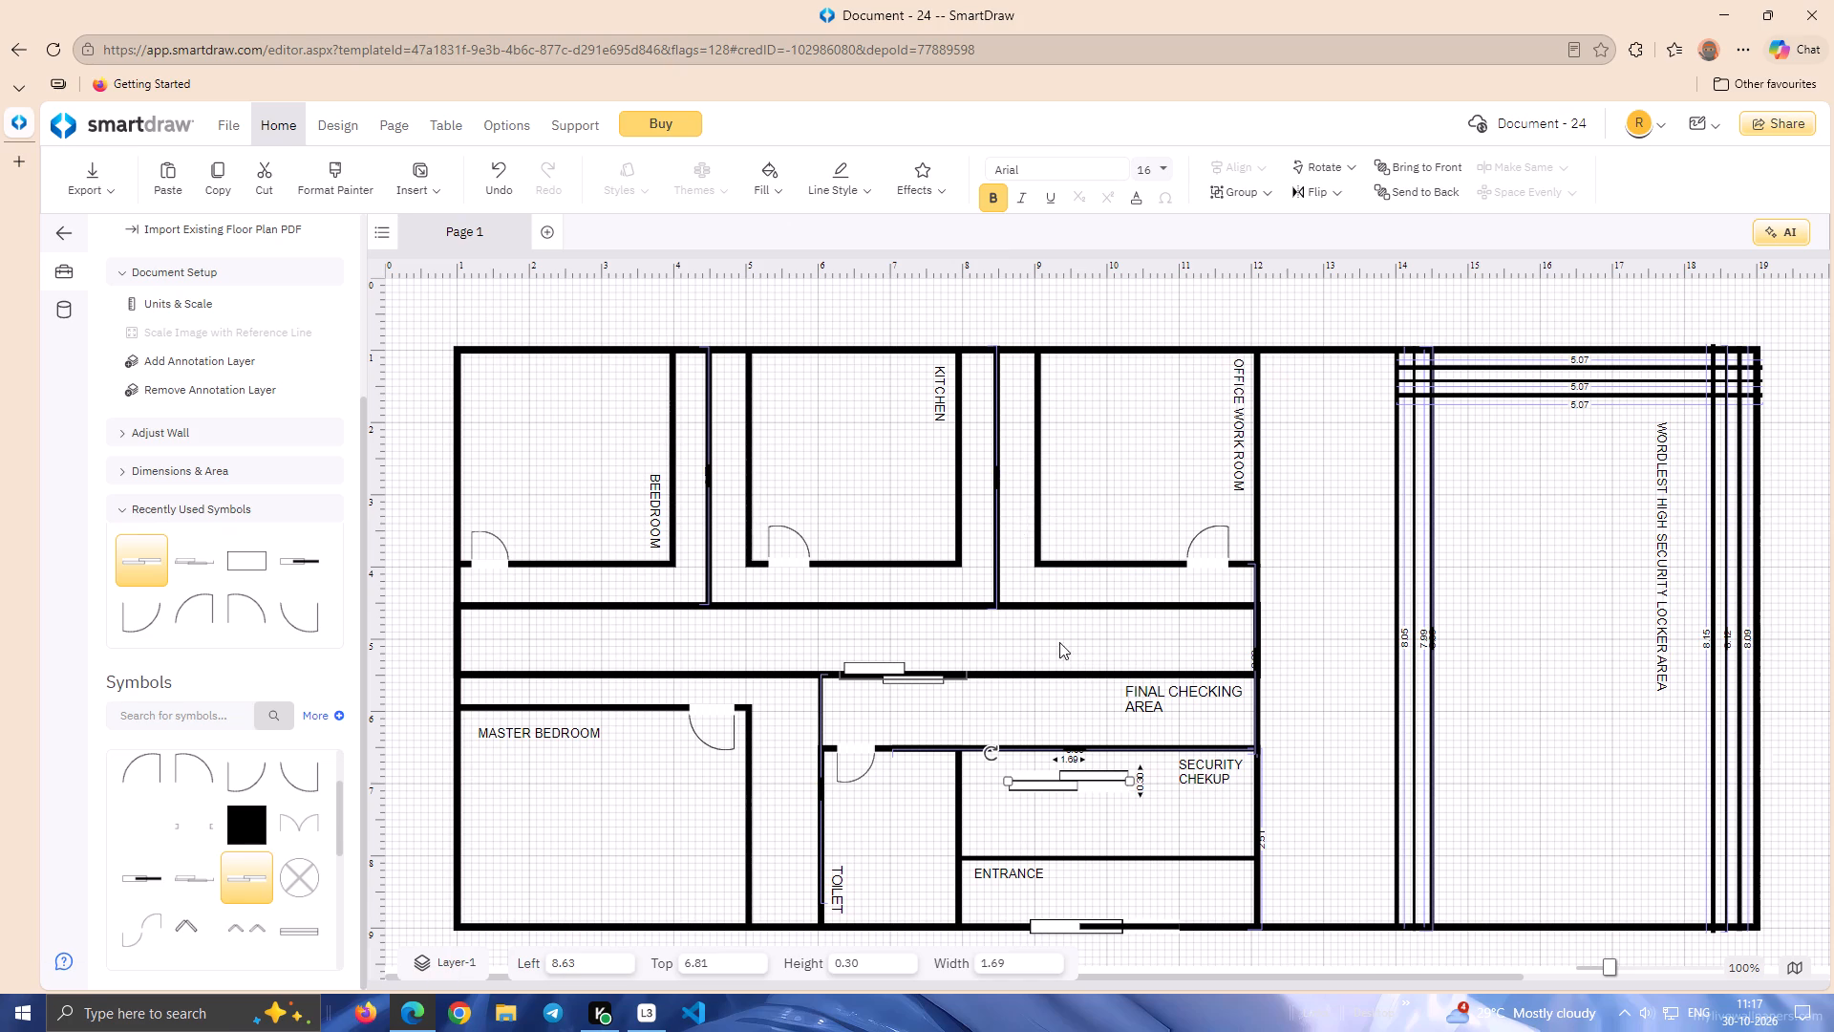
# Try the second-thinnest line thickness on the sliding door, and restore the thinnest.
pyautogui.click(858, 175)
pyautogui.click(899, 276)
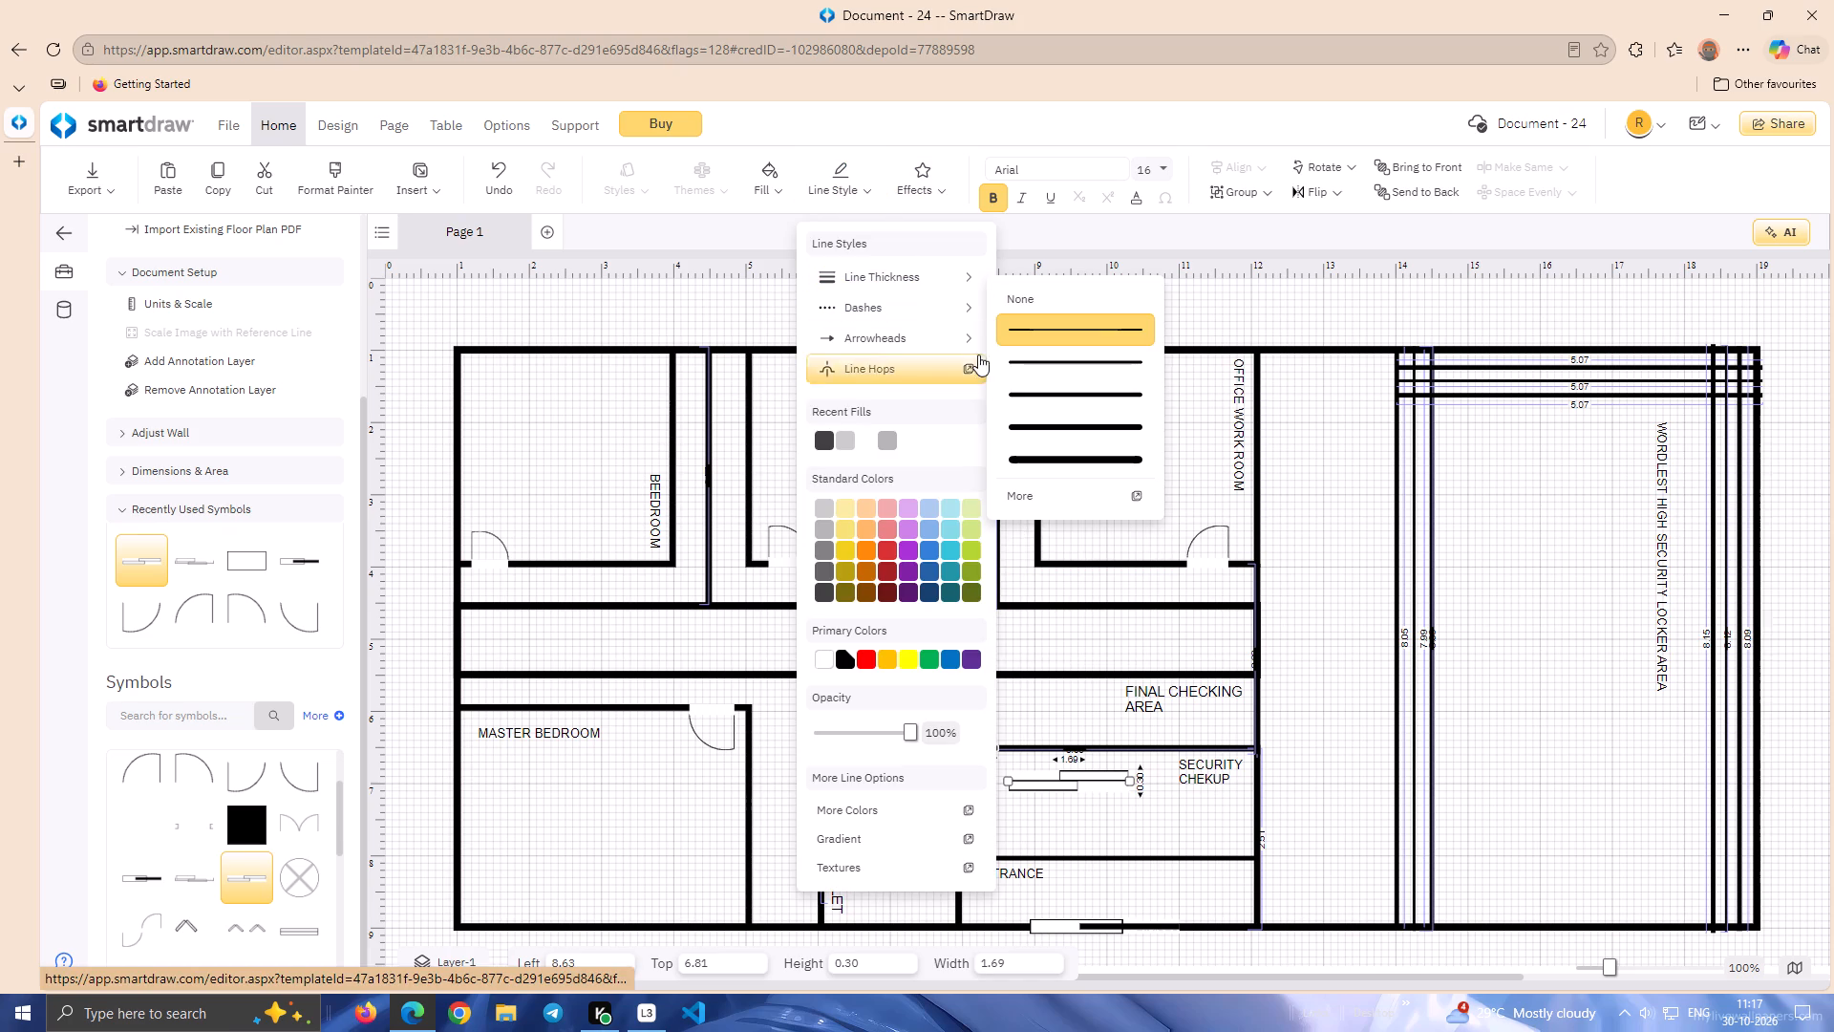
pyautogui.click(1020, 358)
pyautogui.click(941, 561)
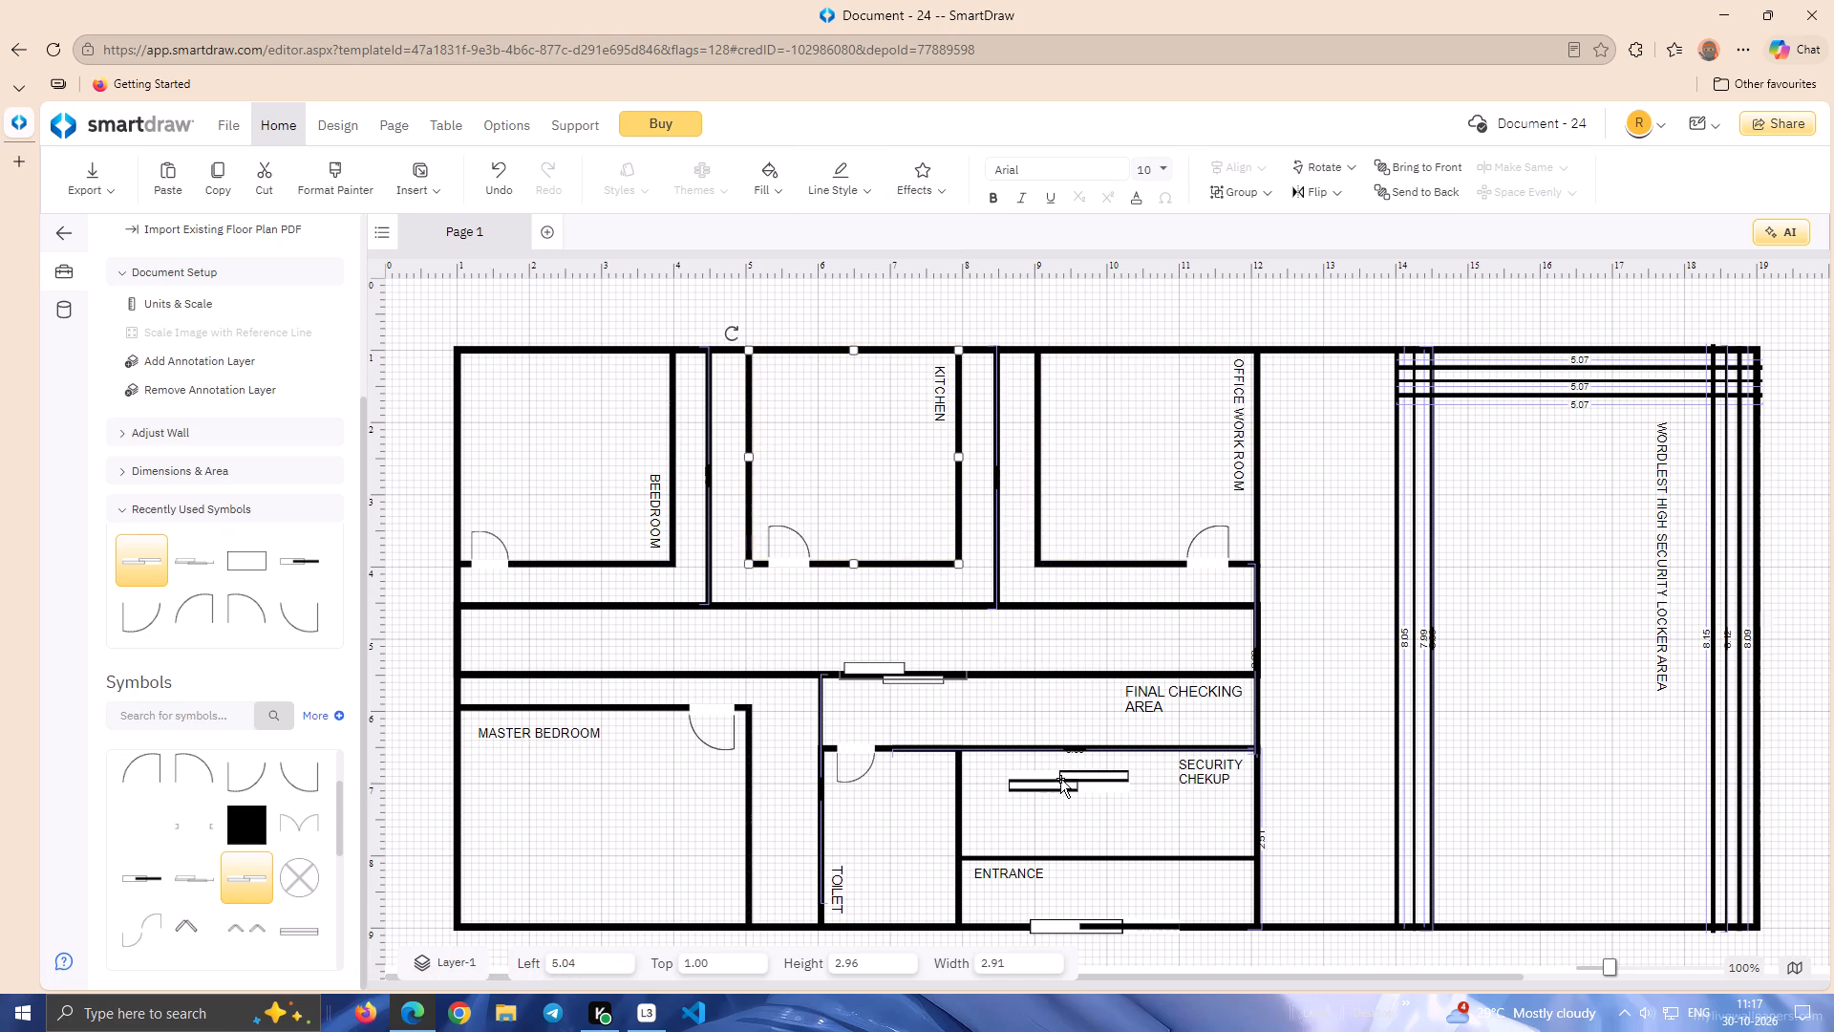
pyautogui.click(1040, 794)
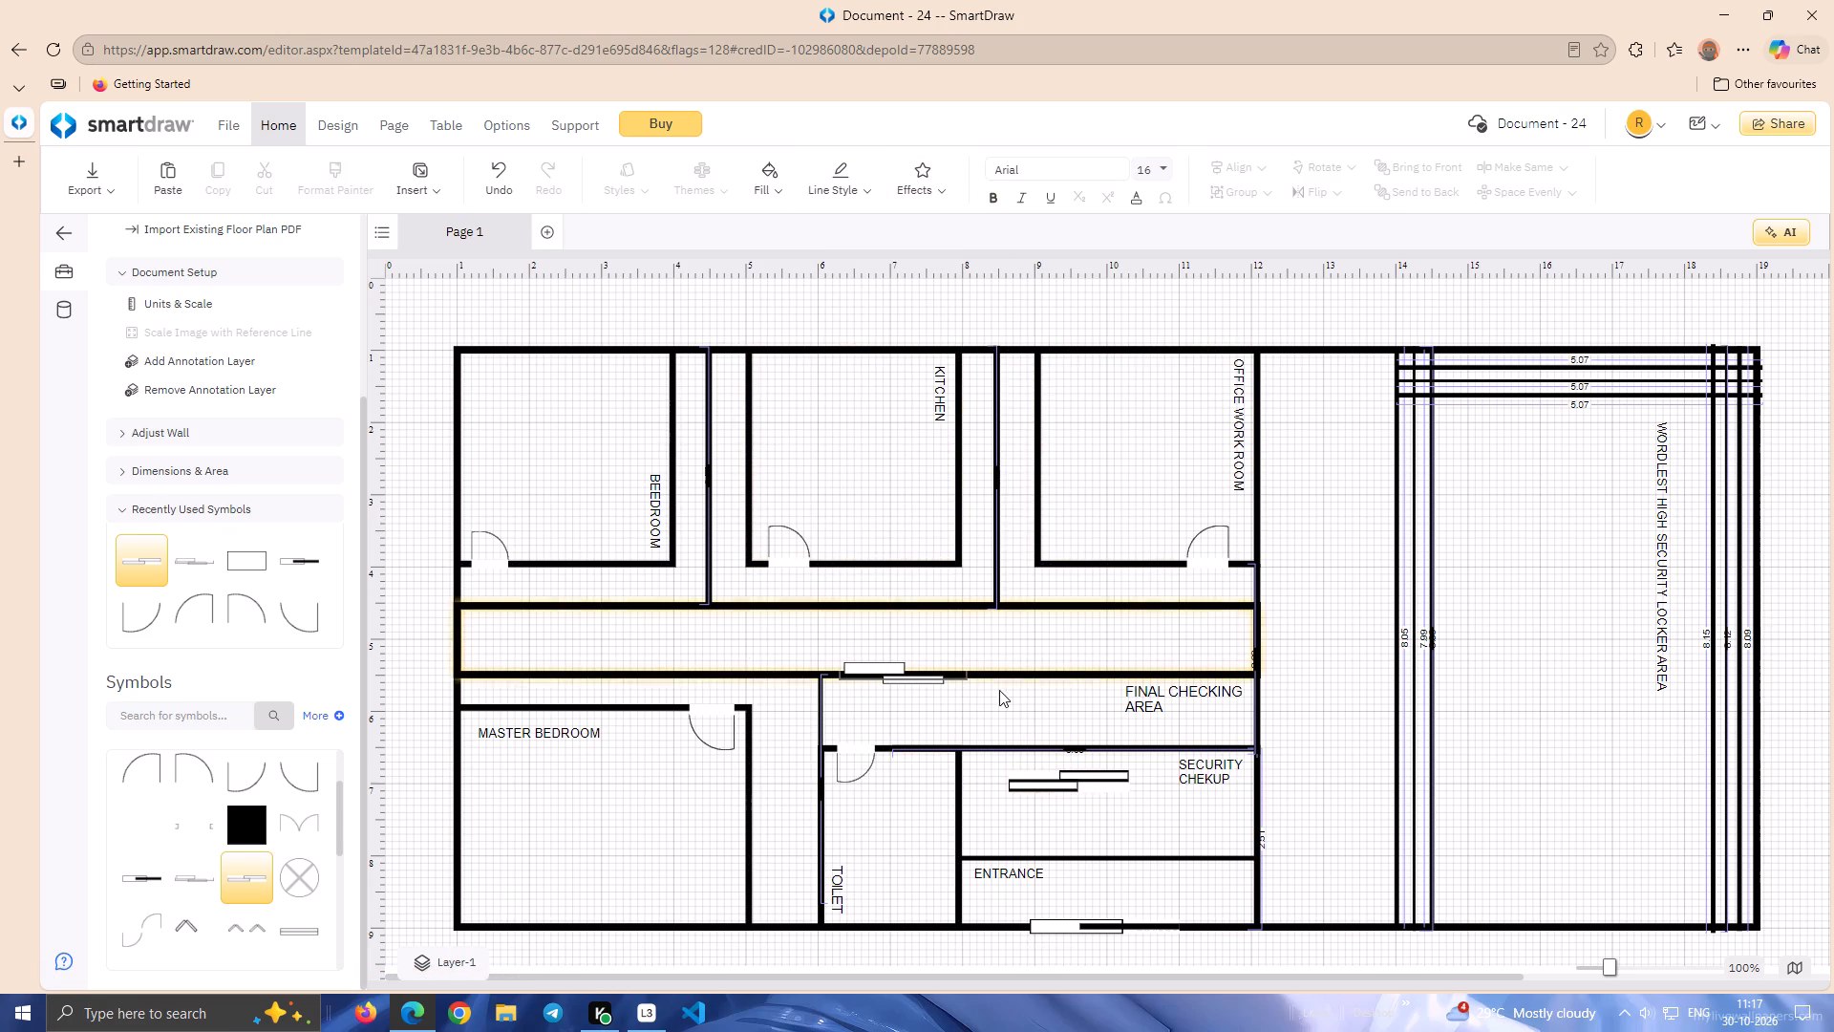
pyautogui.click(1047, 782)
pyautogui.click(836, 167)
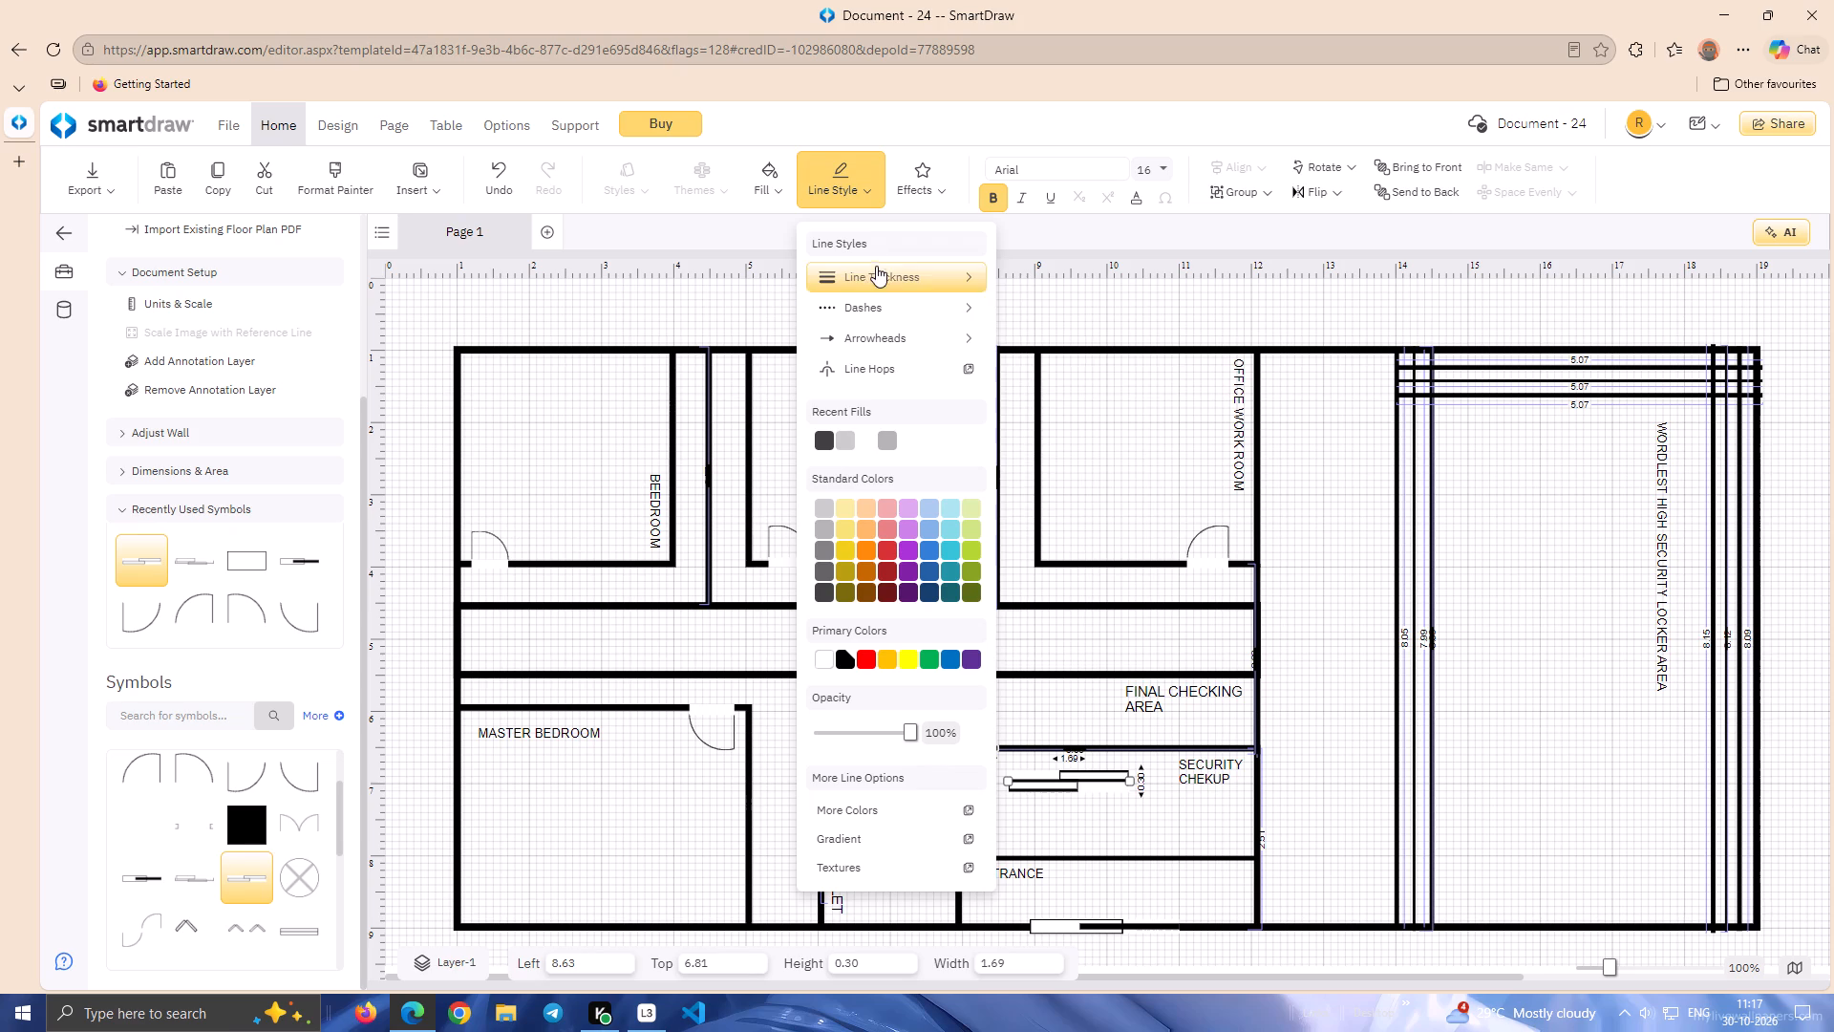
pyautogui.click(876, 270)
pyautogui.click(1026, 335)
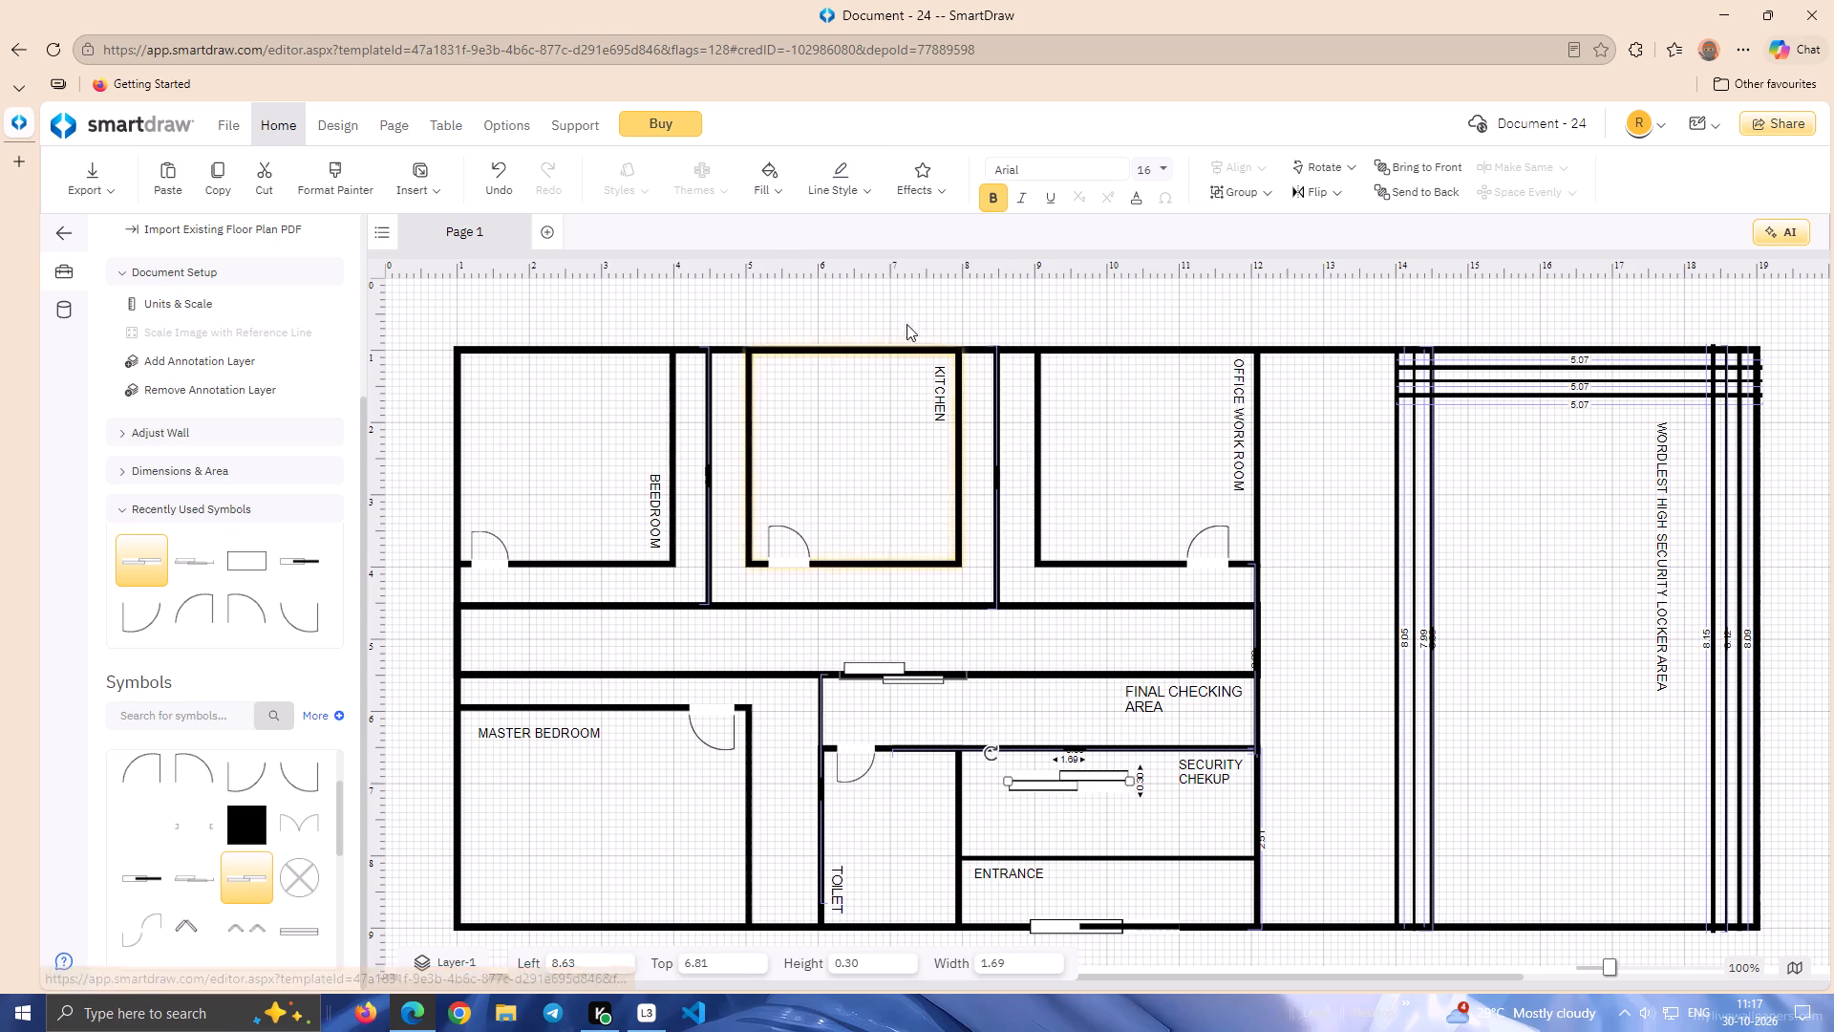
# Lower the line opacity of the sliding door in the Security Chekup room to the minimum.
pyautogui.click(847, 189)
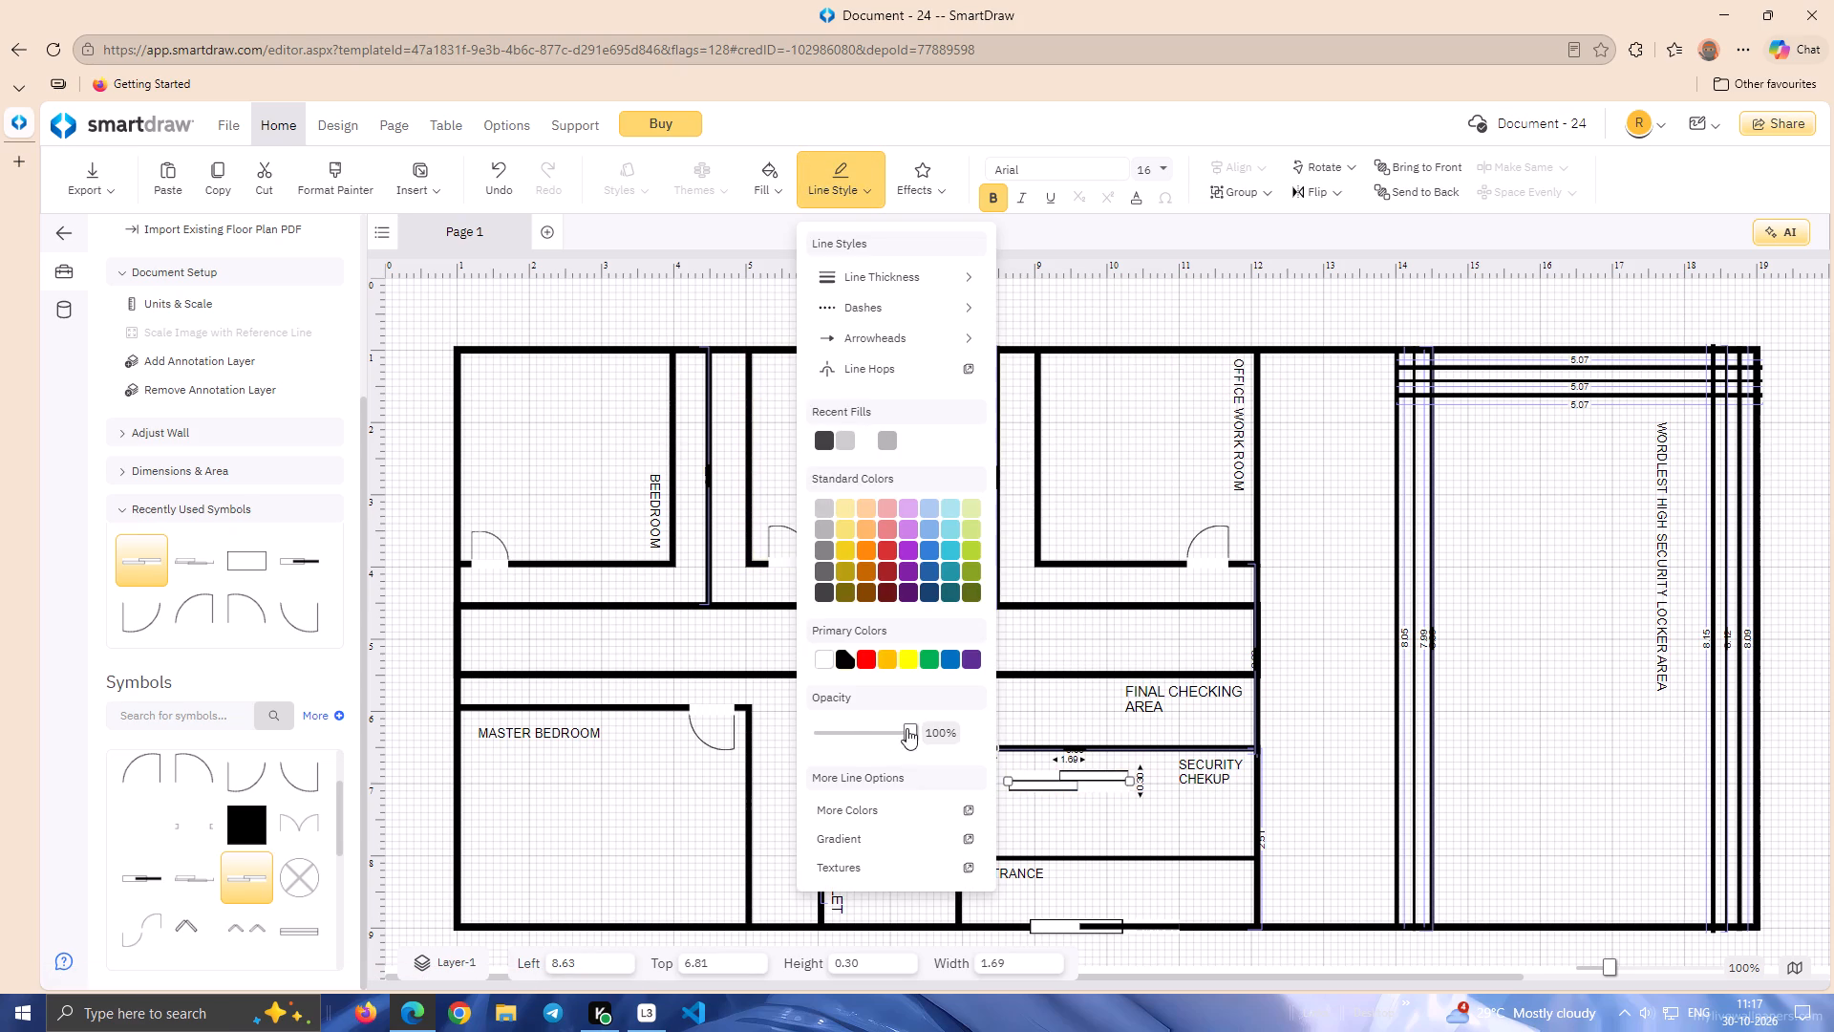
pyautogui.moveTo(906, 728); pyautogui.dragTo(817, 734)
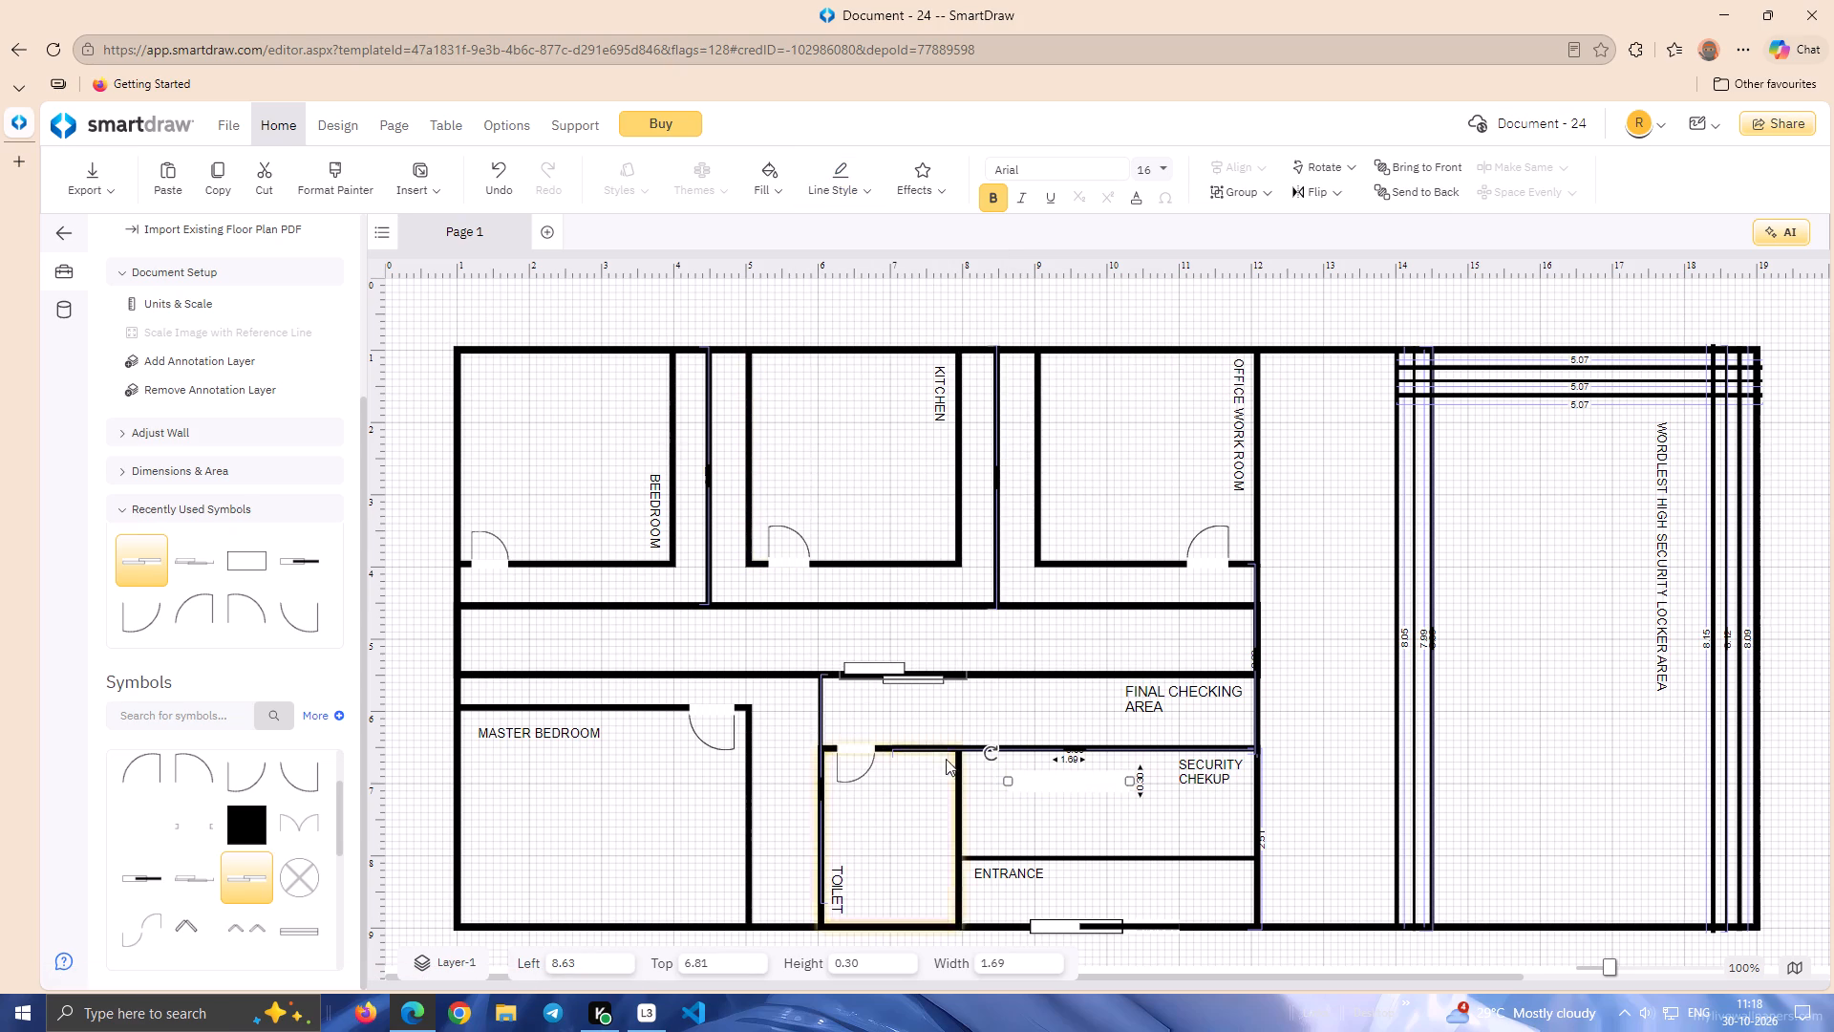
# Raise the line opacity of the sliding door in the Security Chekup room back up from the minimum.
pyautogui.click(855, 183)
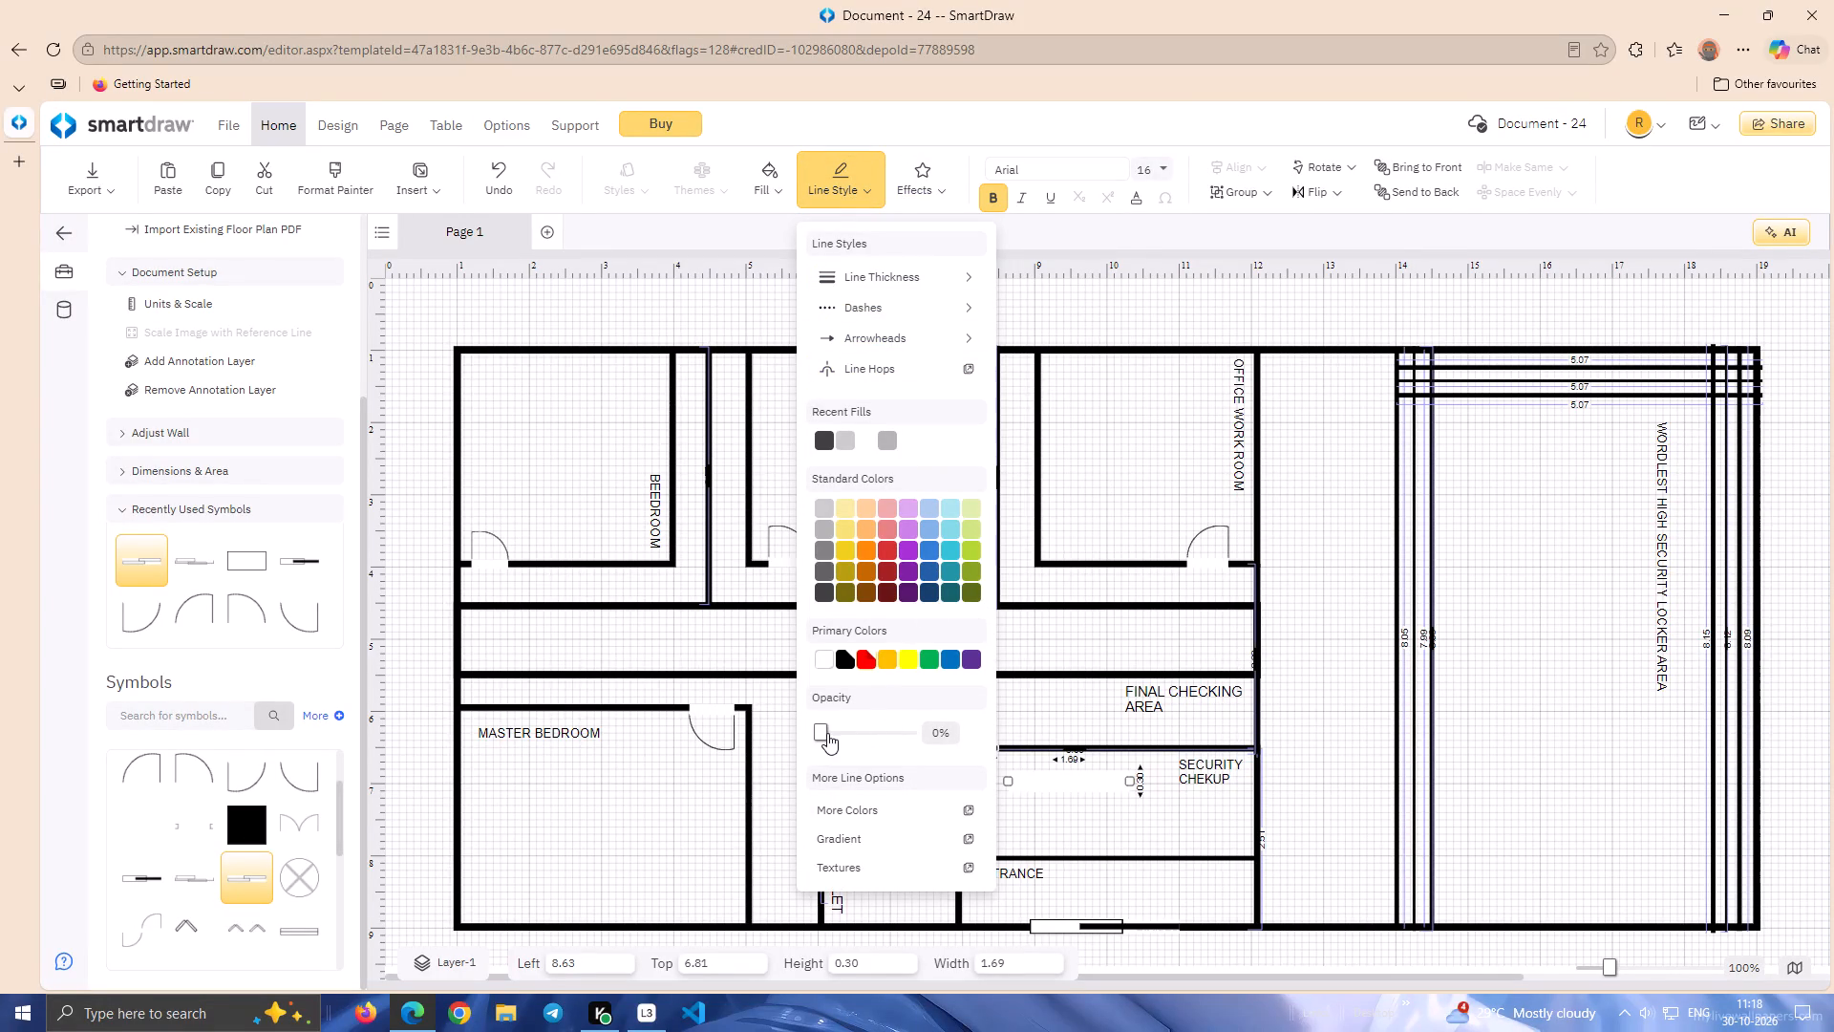
pyautogui.moveTo(827, 733); pyautogui.dragTo(906, 733)
# Seat the sliding door in the wall between the Final Checking Area and the Security Chekup room.
pyautogui.moveTo(1050, 787); pyautogui.dragTo(1052, 764)
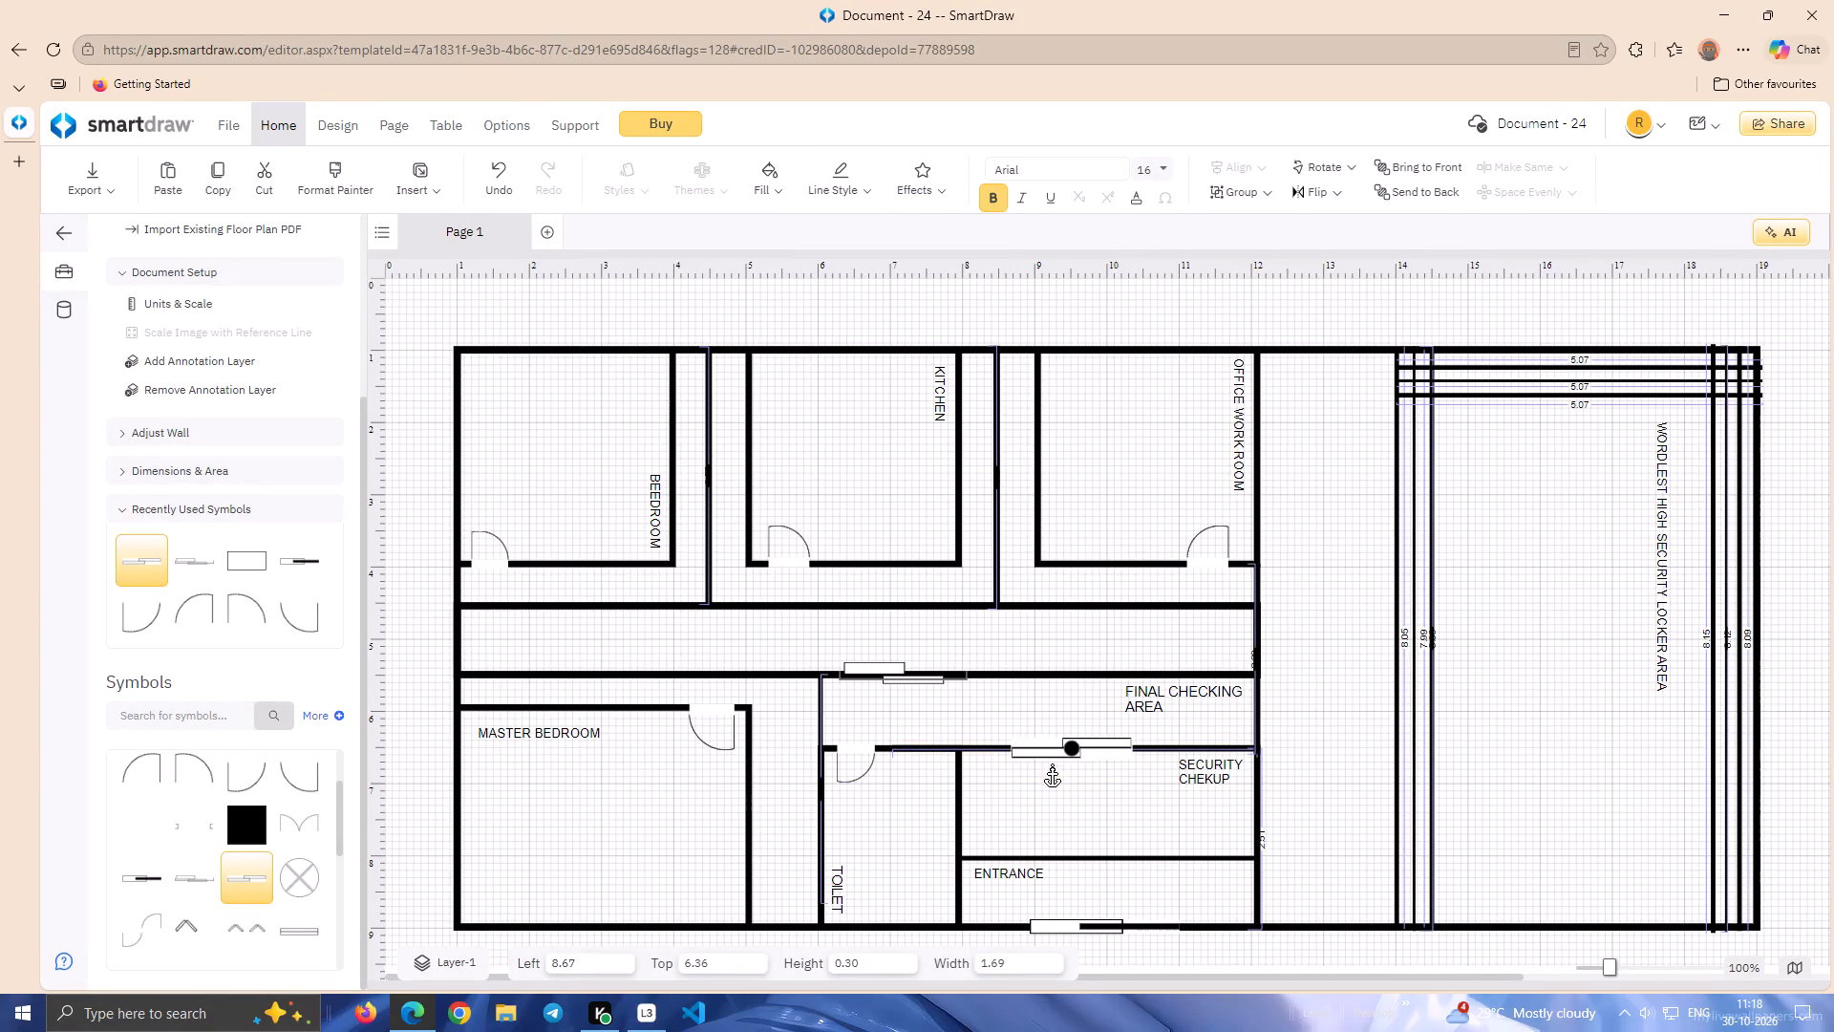
pyautogui.moveTo(1052, 764); pyautogui.dragTo(1084, 763)
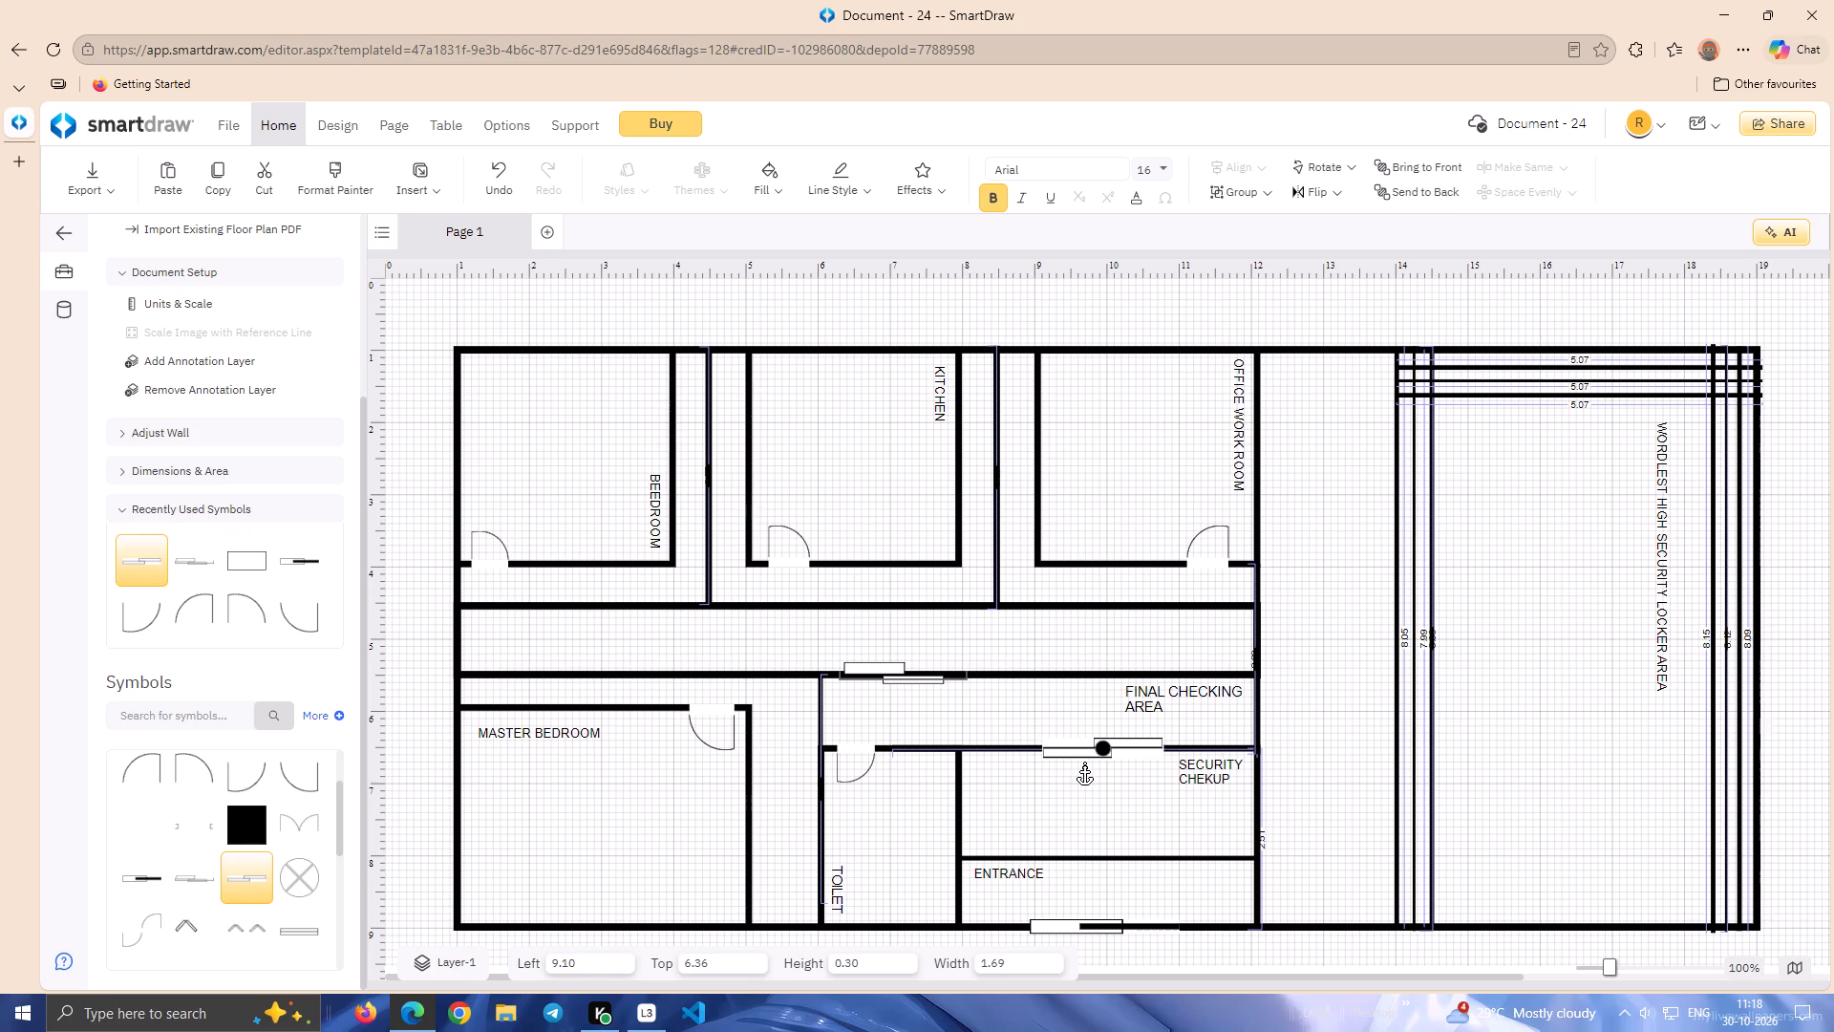
pyautogui.moveTo(1084, 763); pyautogui.dragTo(1096, 761)
# Move the SECURITY CHEKUP label beside the toilet wall and slide the door along its wall toward the far end of the room.
pyautogui.moveTo(1202, 771); pyautogui.dragTo(998, 767)
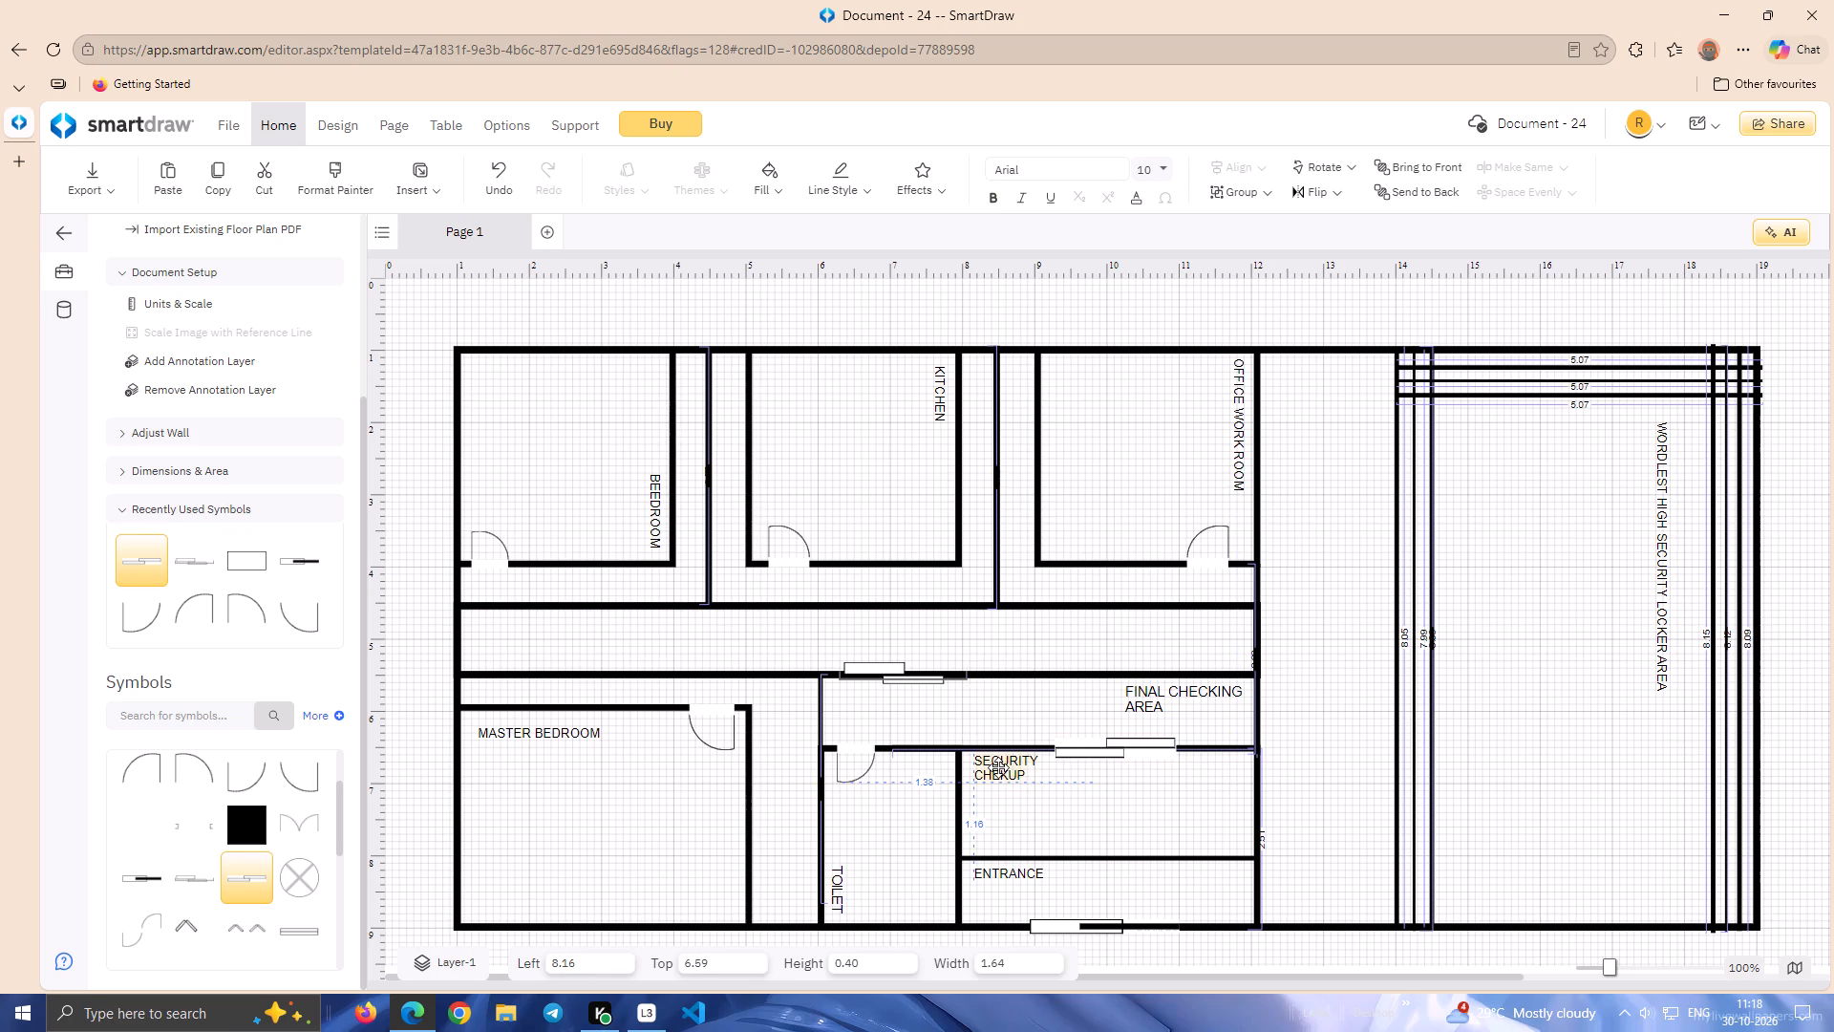
pyautogui.moveTo(998, 767); pyautogui.dragTo(998, 768)
pyautogui.press('Left')
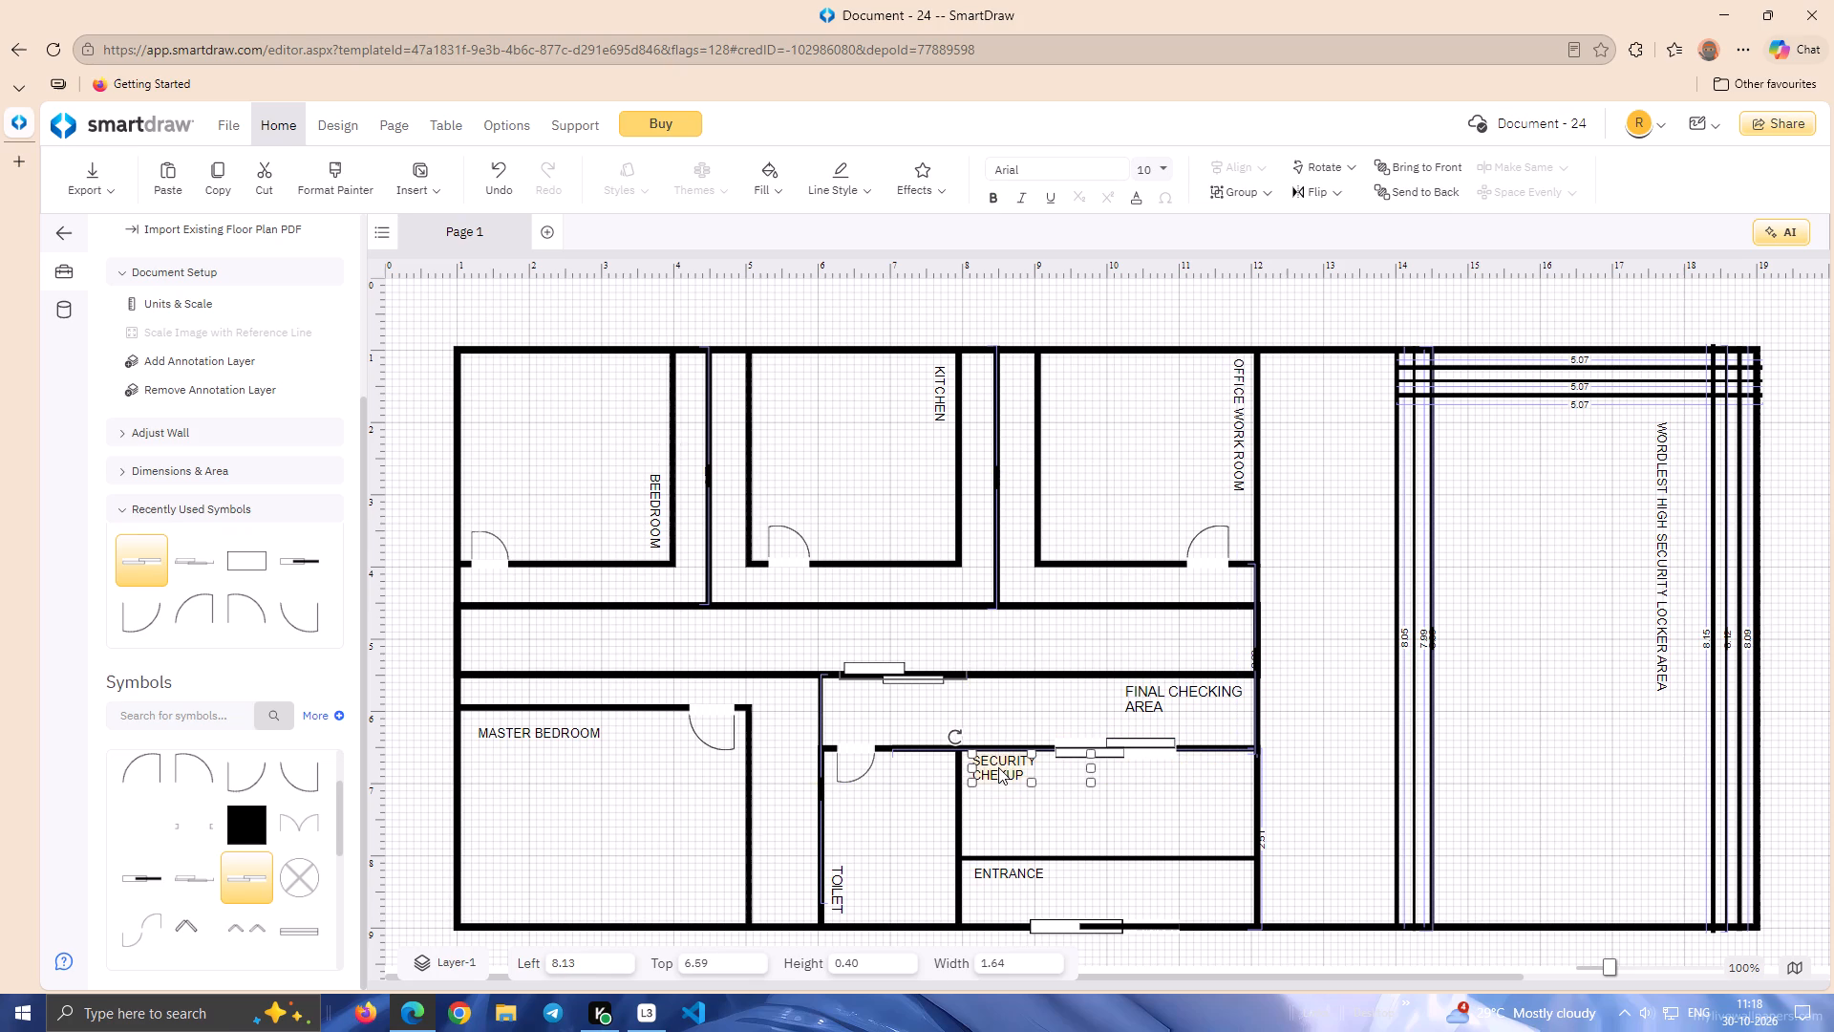
pyautogui.moveTo(1127, 753); pyautogui.dragTo(1174, 754)
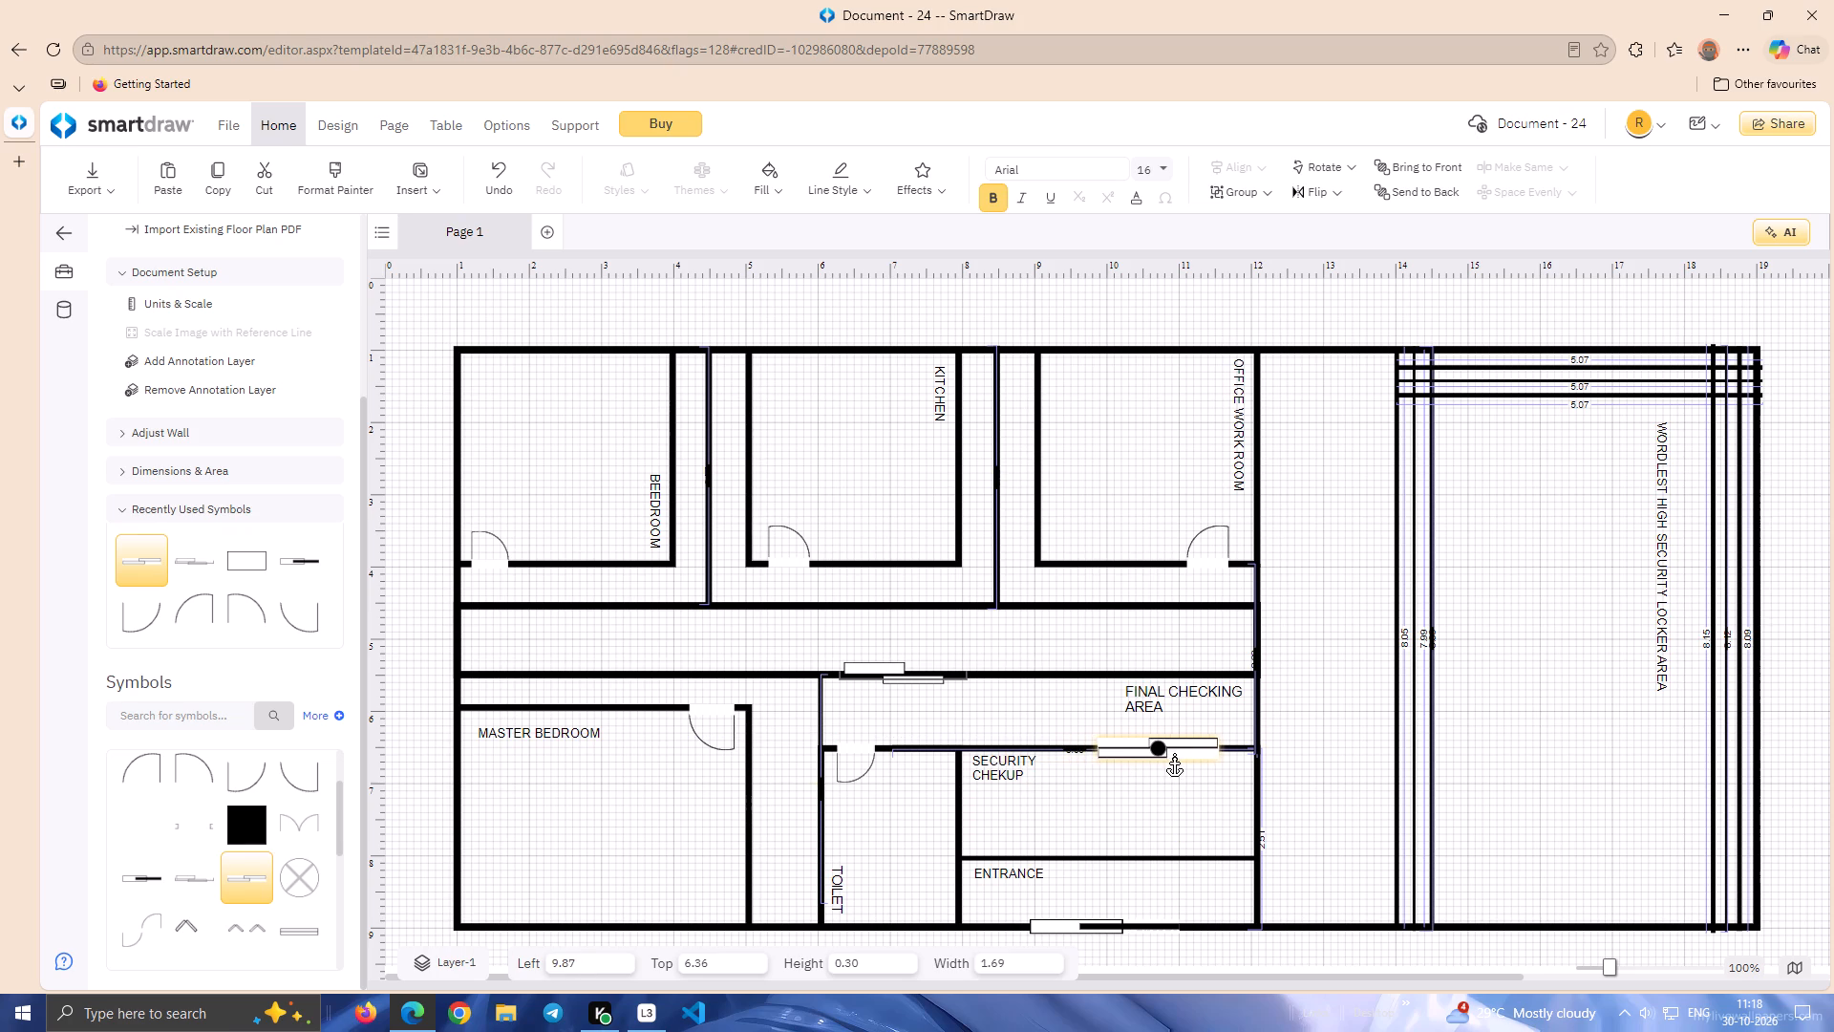
pyautogui.moveTo(1174, 754); pyautogui.dragTo(1190, 756)
pyautogui.click(1190, 770)
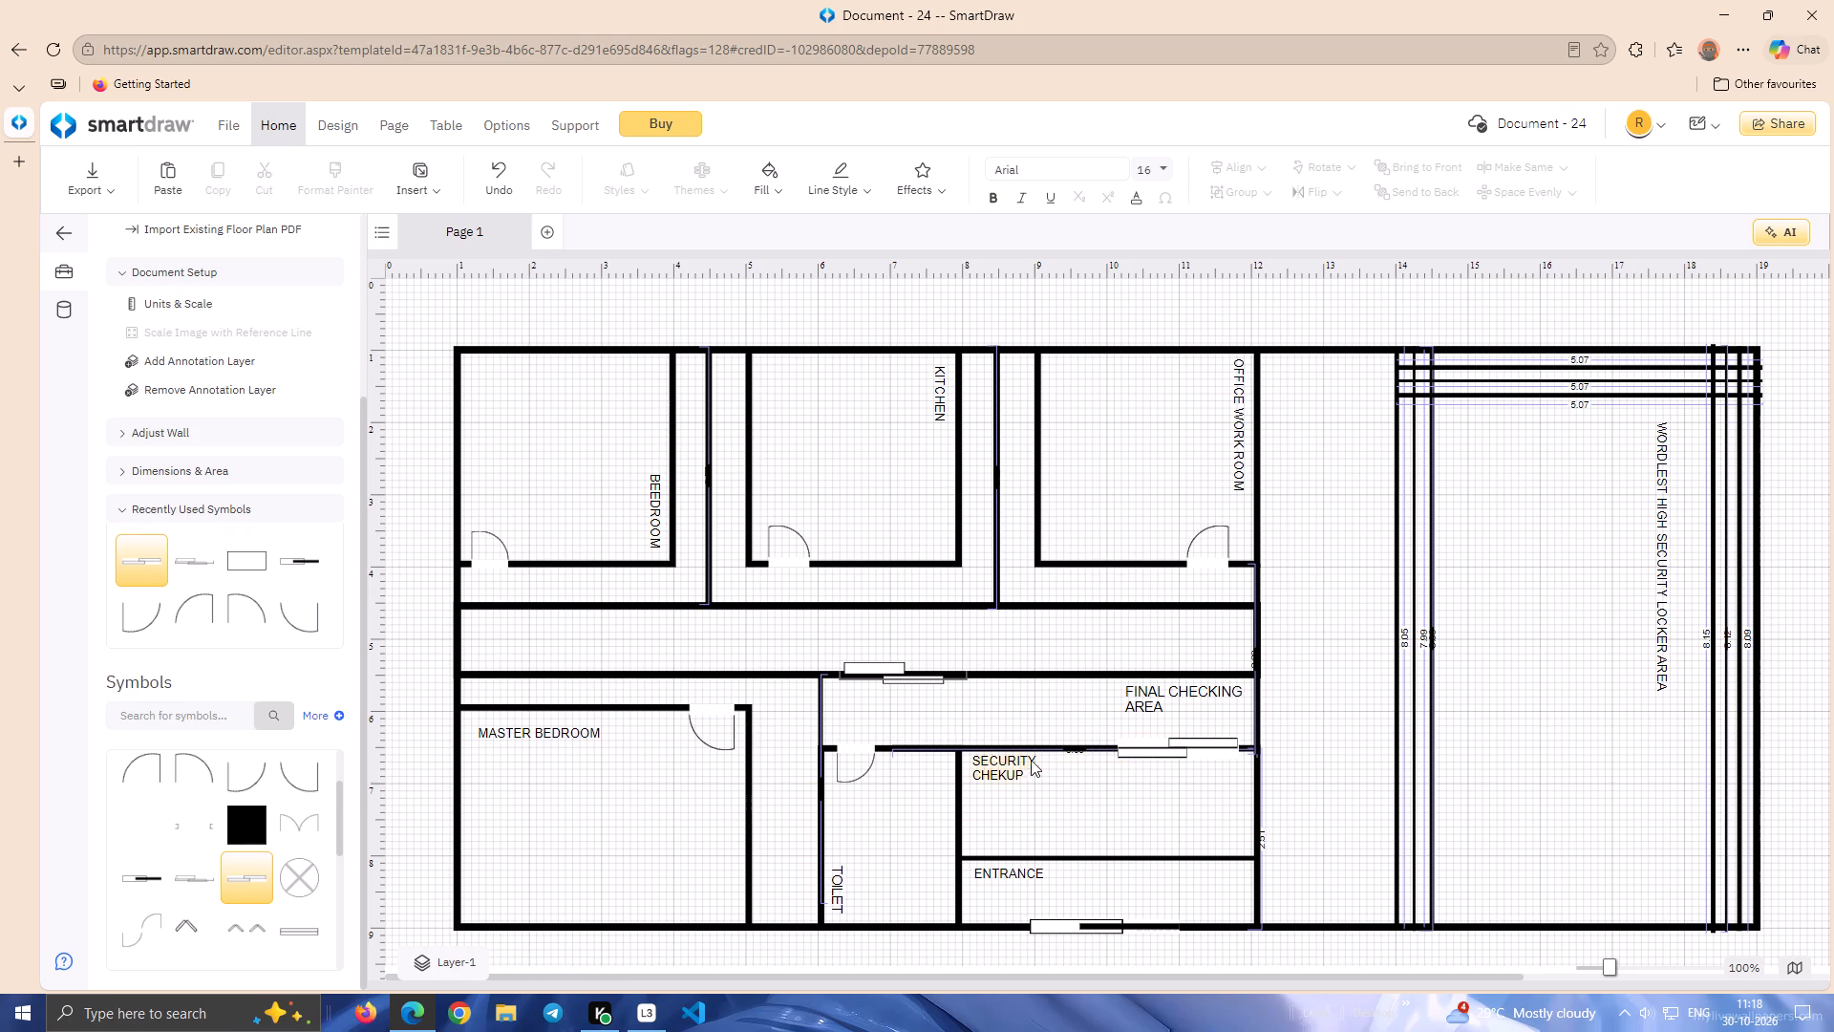
# Lower the SECURITY CHEKUP label within its room and move the FINAL CHECKING AREA label to about 8.51 left, 5.62 top.
pyautogui.moveTo(1006, 769); pyautogui.dragTo(1006, 778)
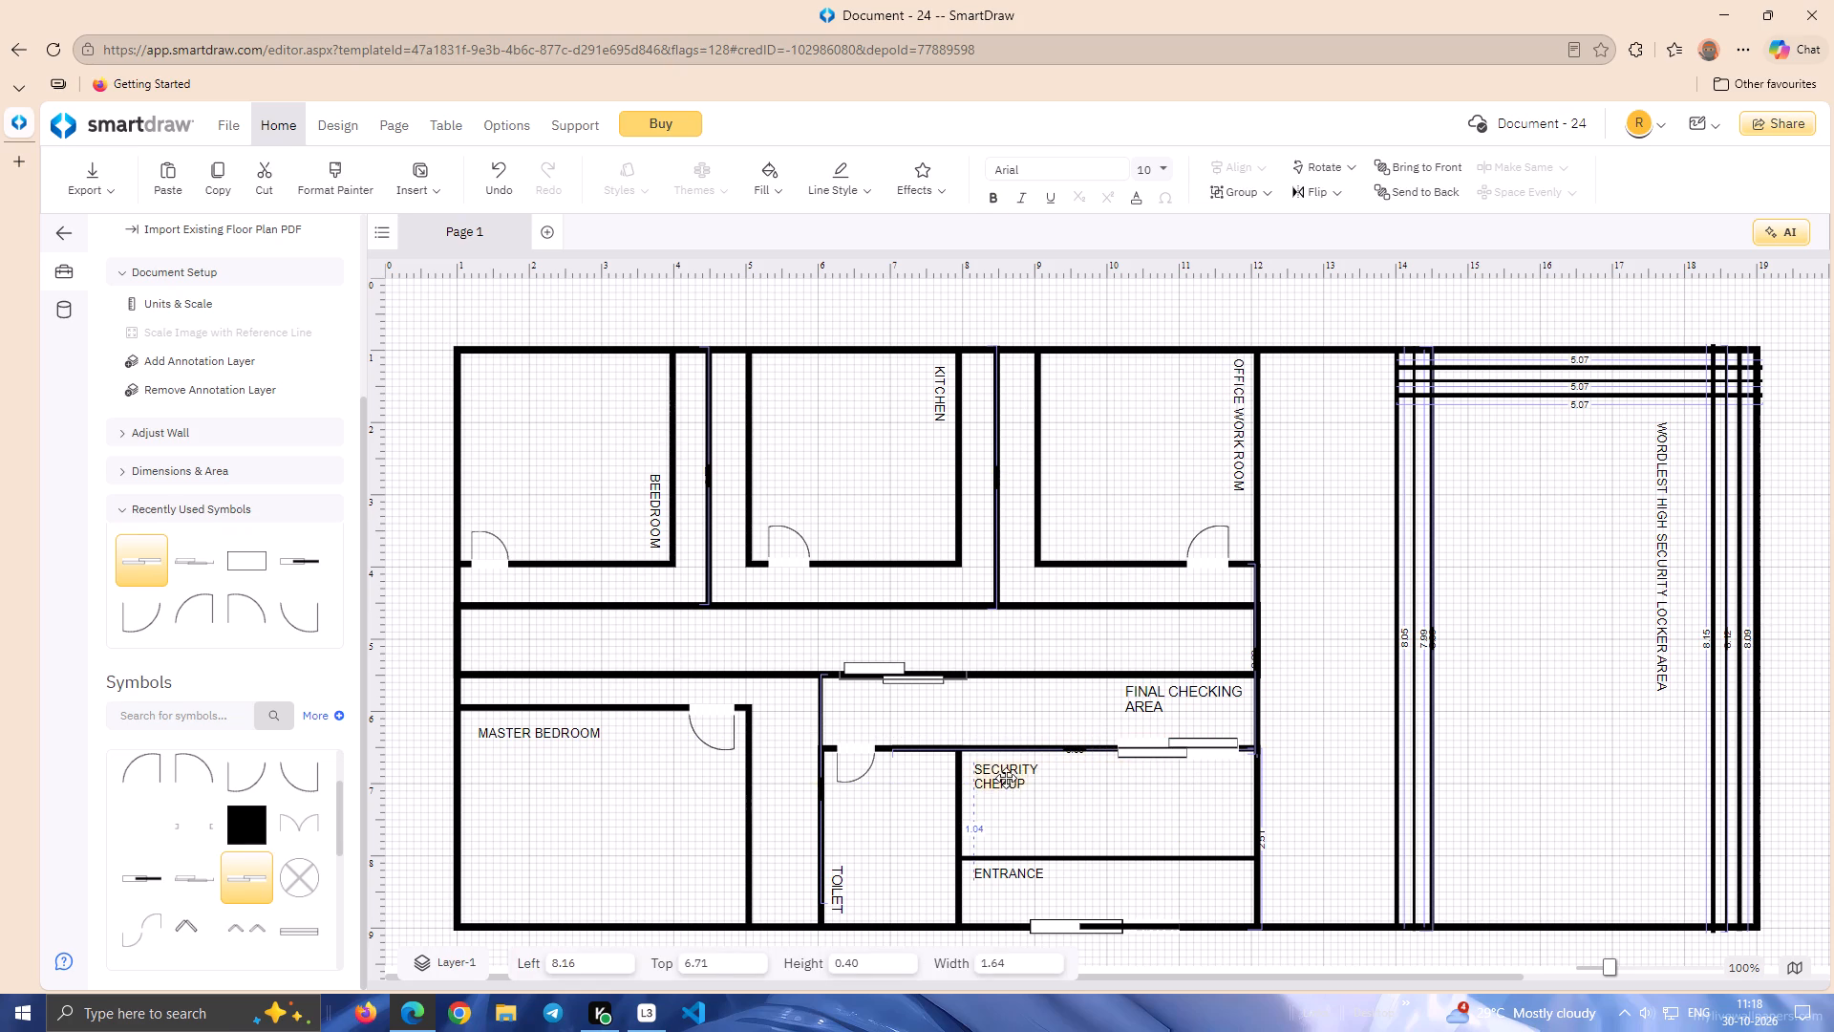
pyautogui.moveTo(1006, 778); pyautogui.dragTo(1006, 803)
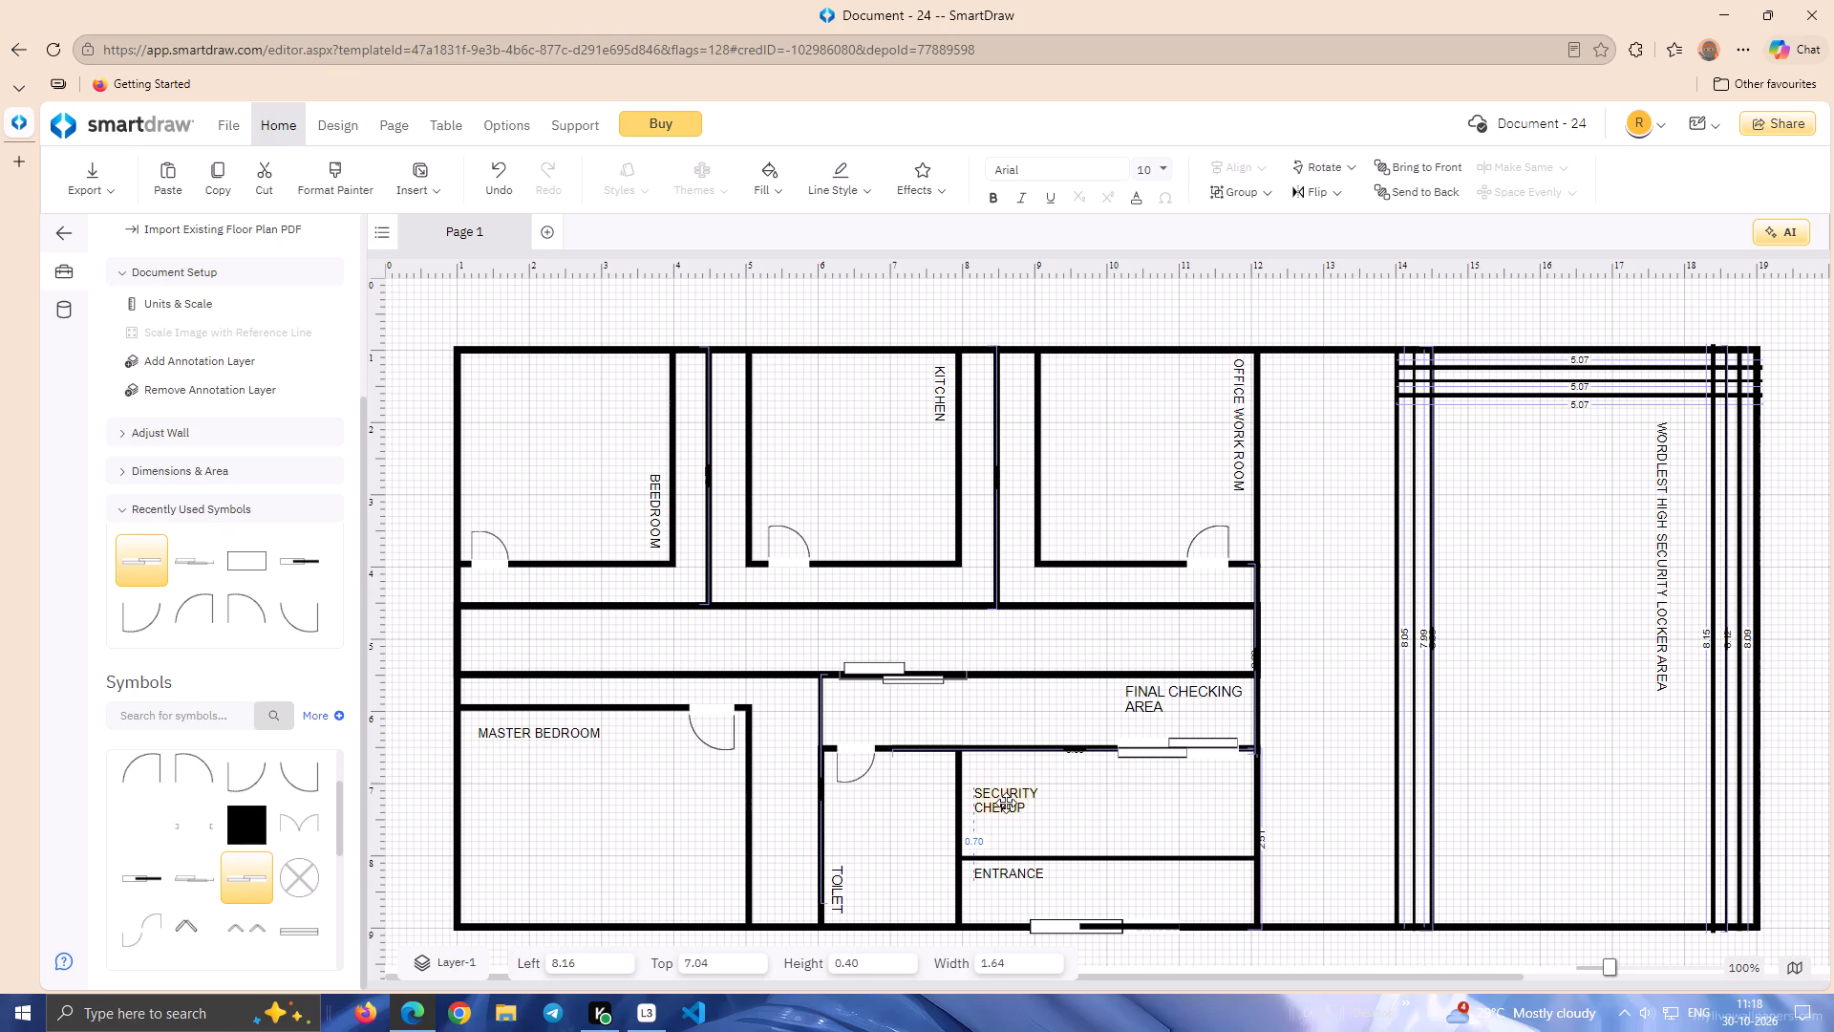
pyautogui.moveTo(1006, 803); pyautogui.dragTo(1006, 802)
pyautogui.moveTo(1163, 690); pyautogui.dragTo(1037, 695)
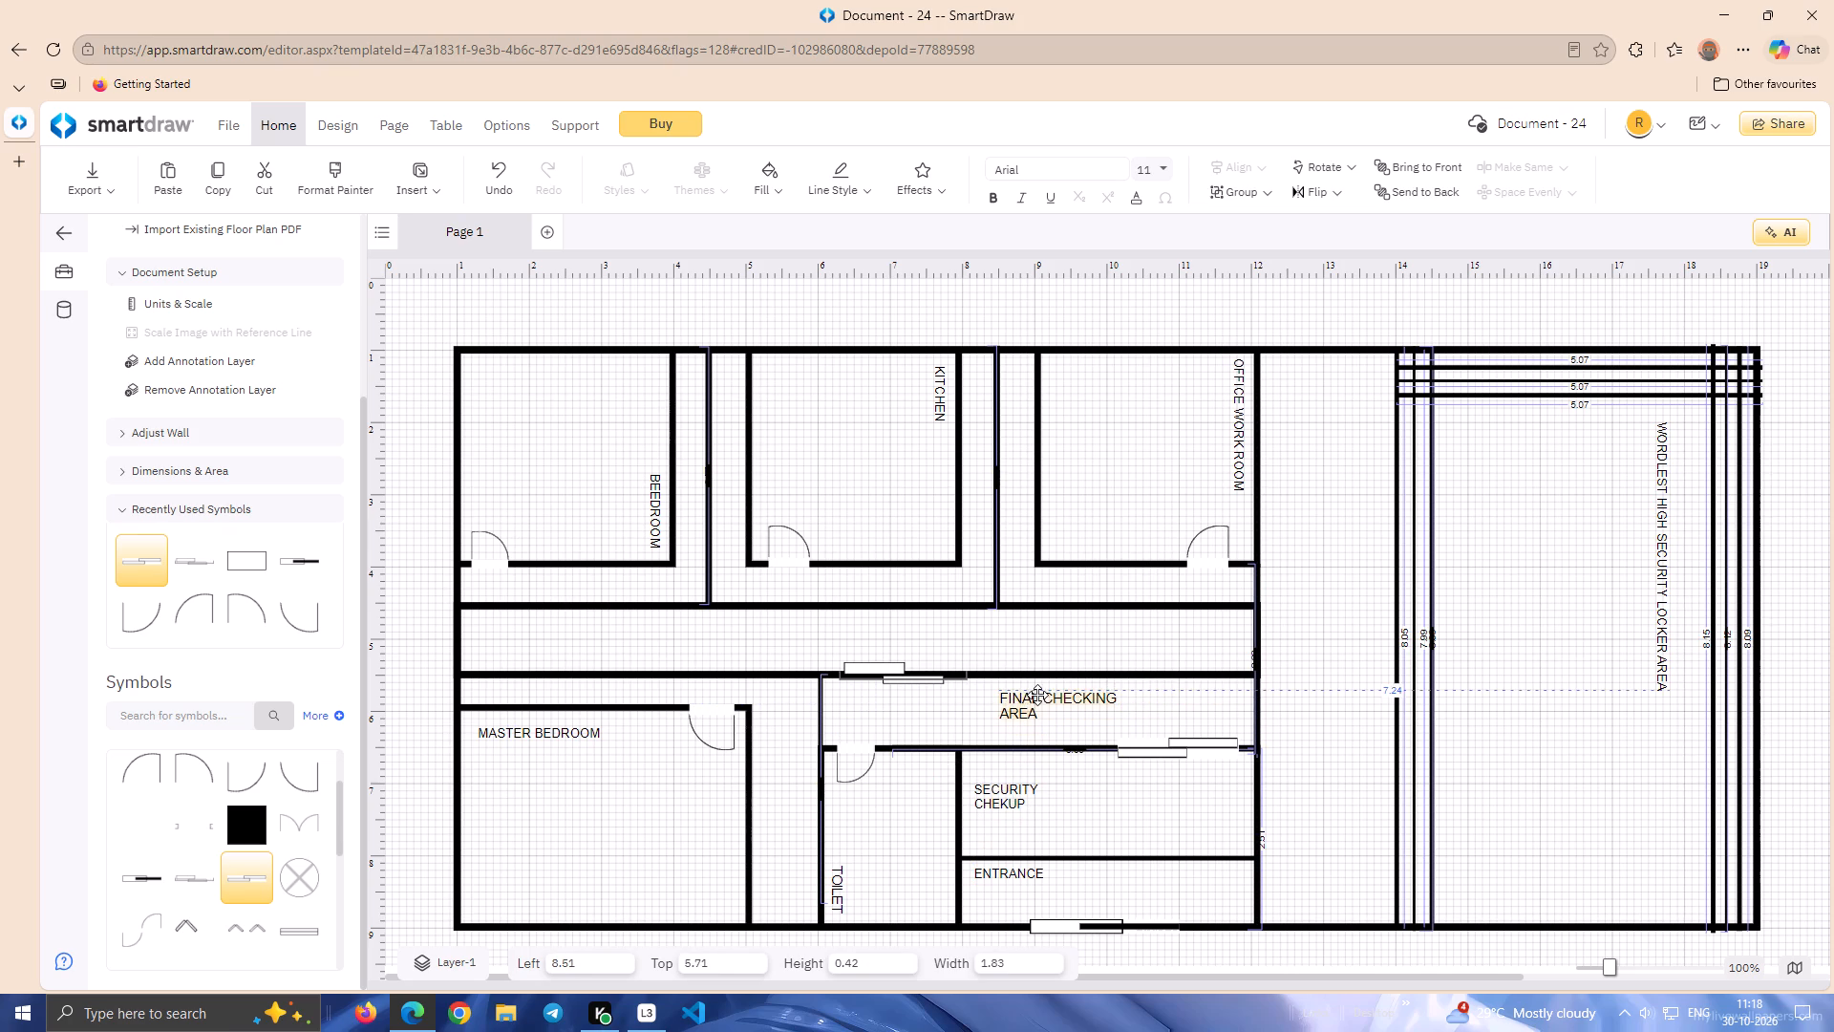
pyautogui.moveTo(1037, 695); pyautogui.dragTo(1037, 693)
pyautogui.click(1156, 817)
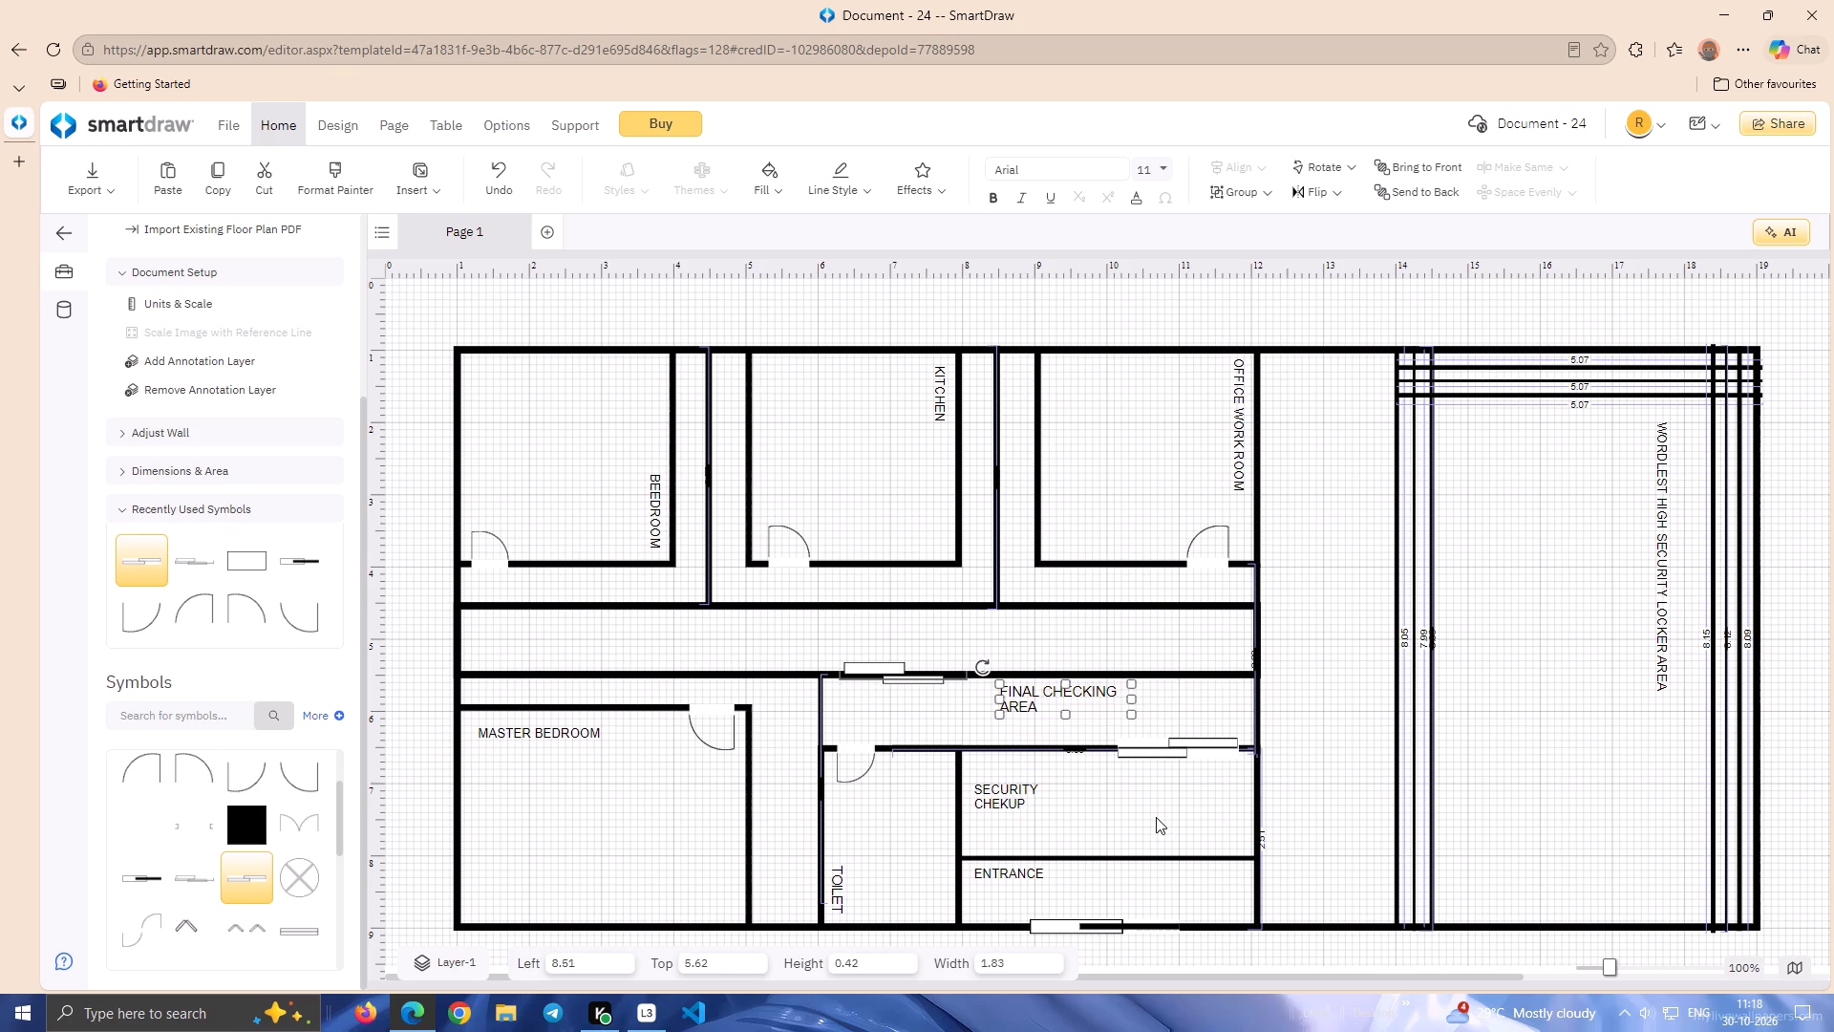
# Center the ENTRANCE label in its room and shift the SECURITY CHEKUP label inward to about 8.8 left, 7.0 top.
pyautogui.moveTo(1025, 875); pyautogui.dragTo(1034, 875)
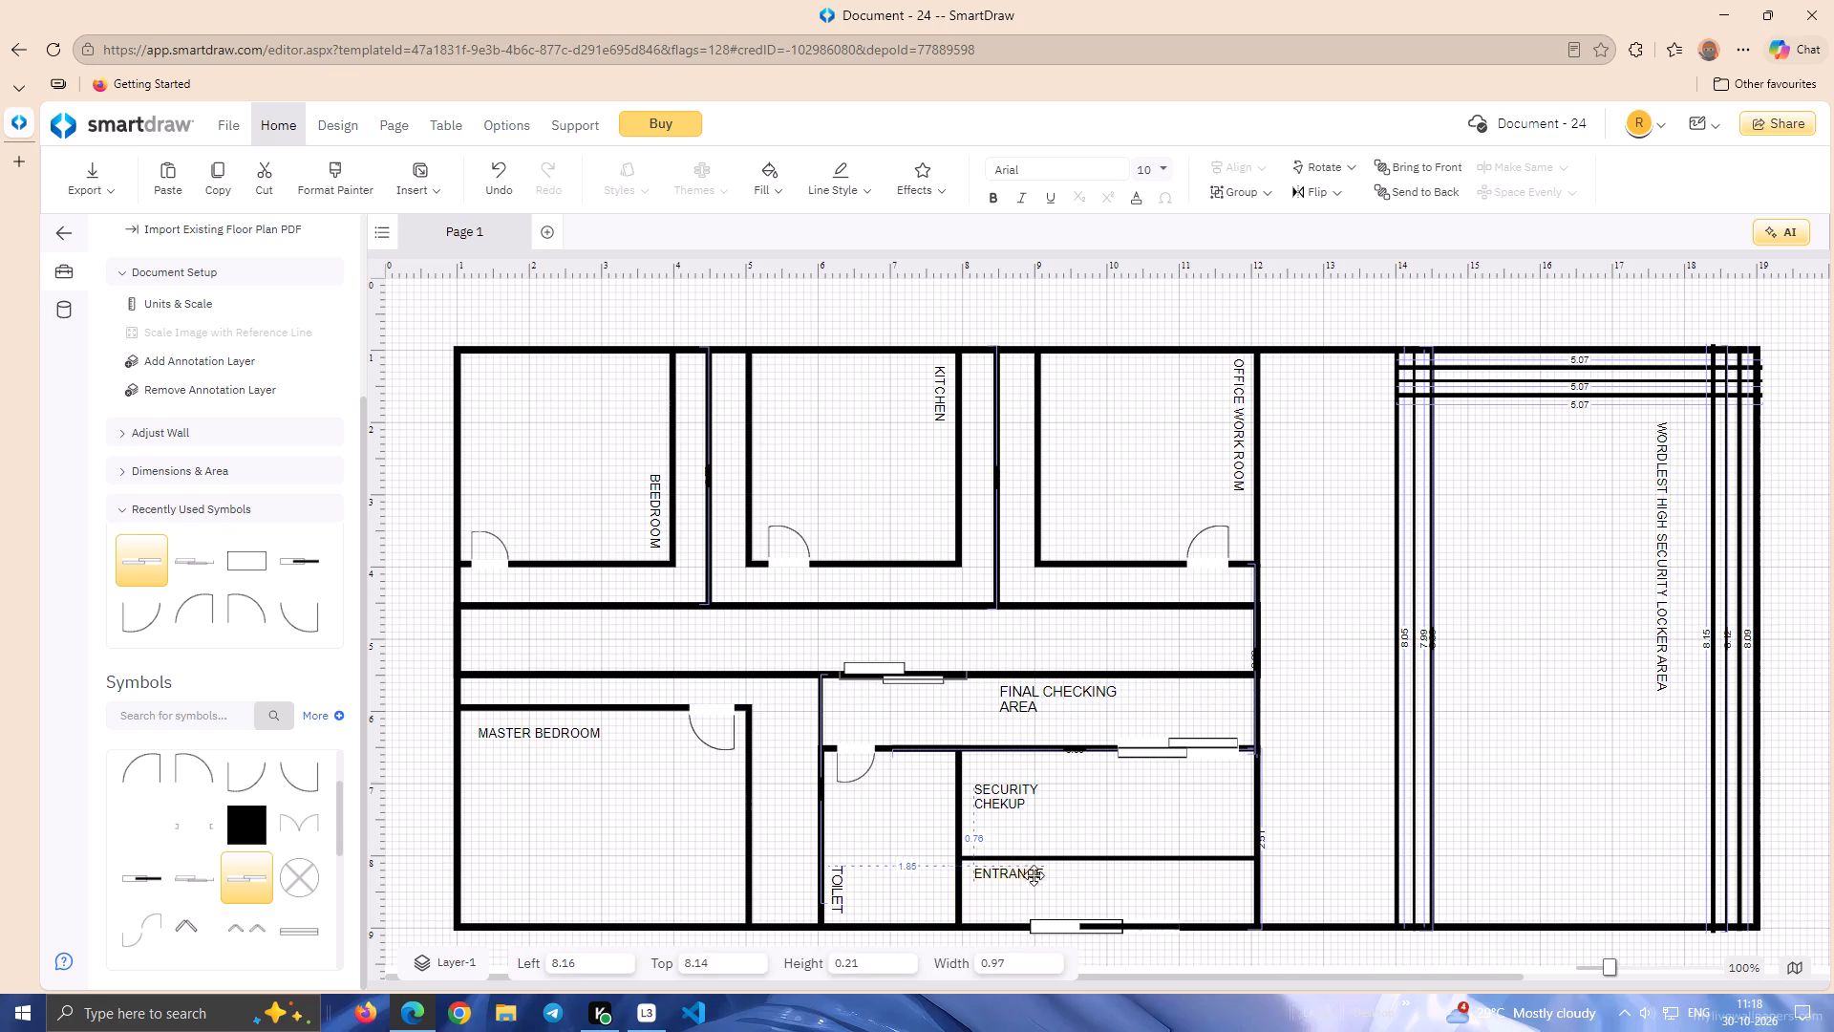
pyautogui.moveTo(1034, 875); pyautogui.dragTo(1109, 892)
pyautogui.click(1143, 895)
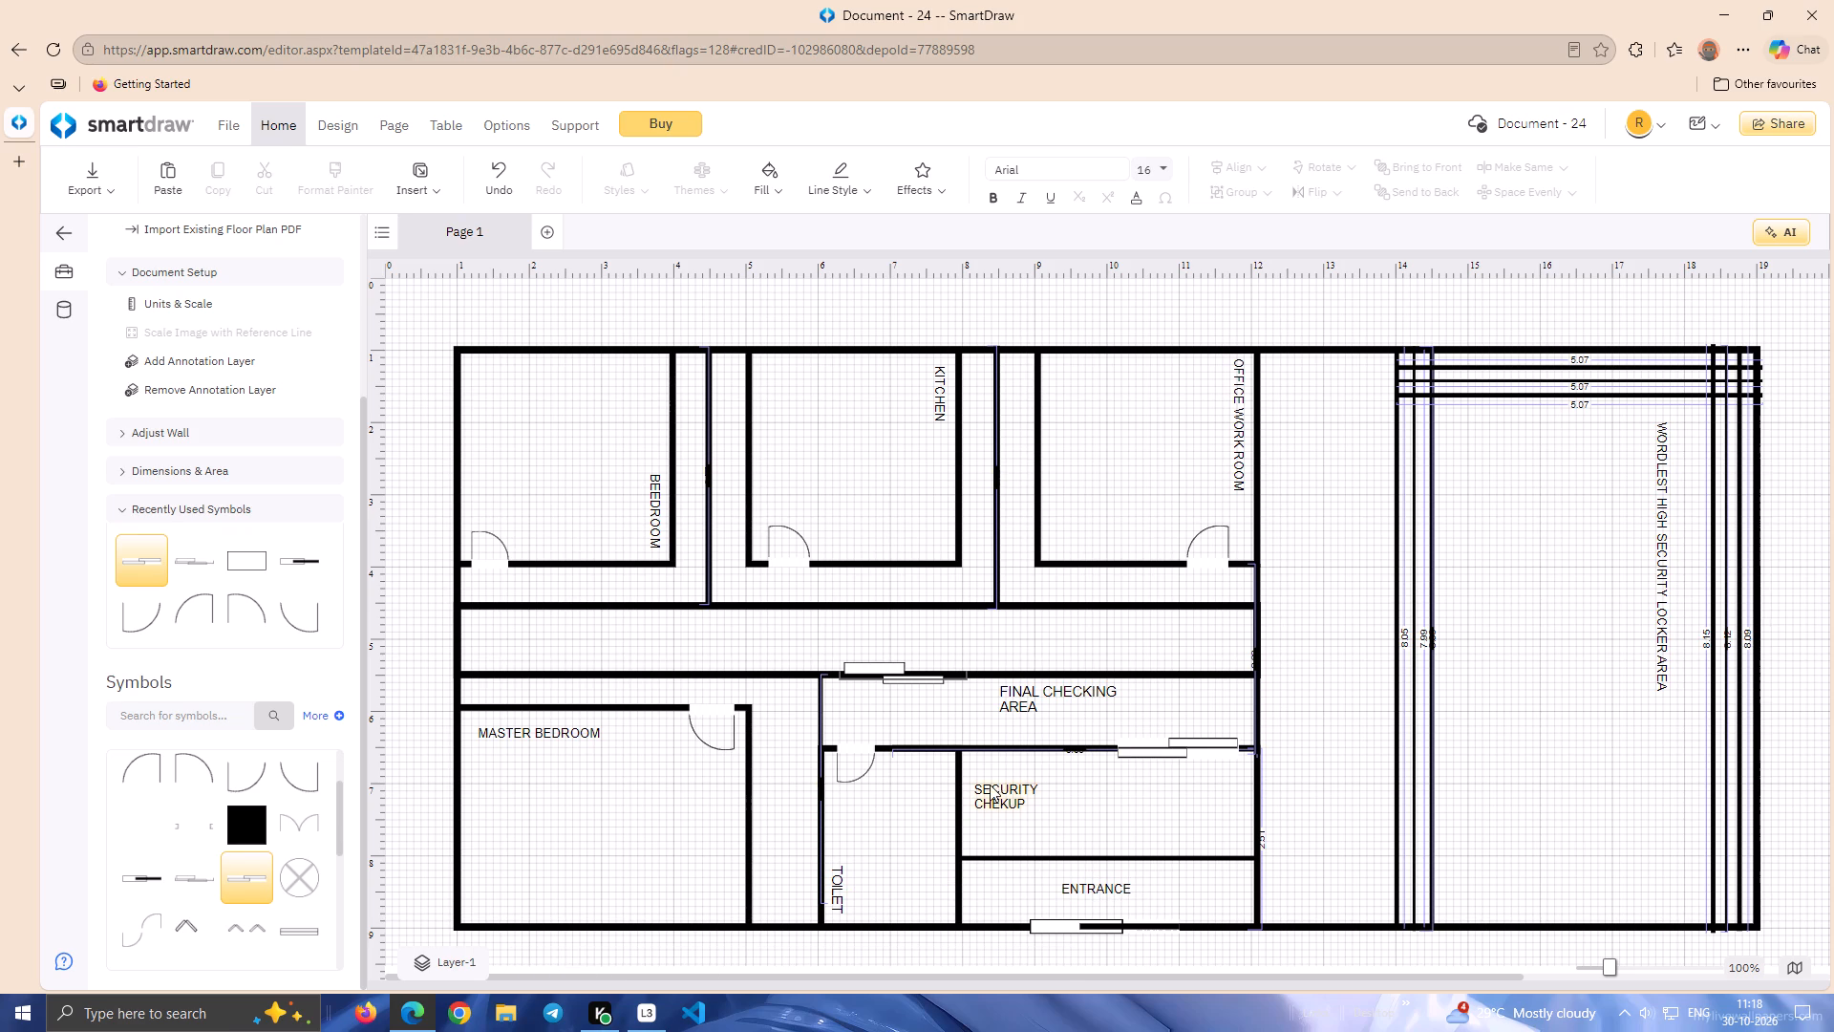
pyautogui.moveTo(990, 785); pyautogui.dragTo(1034, 789)
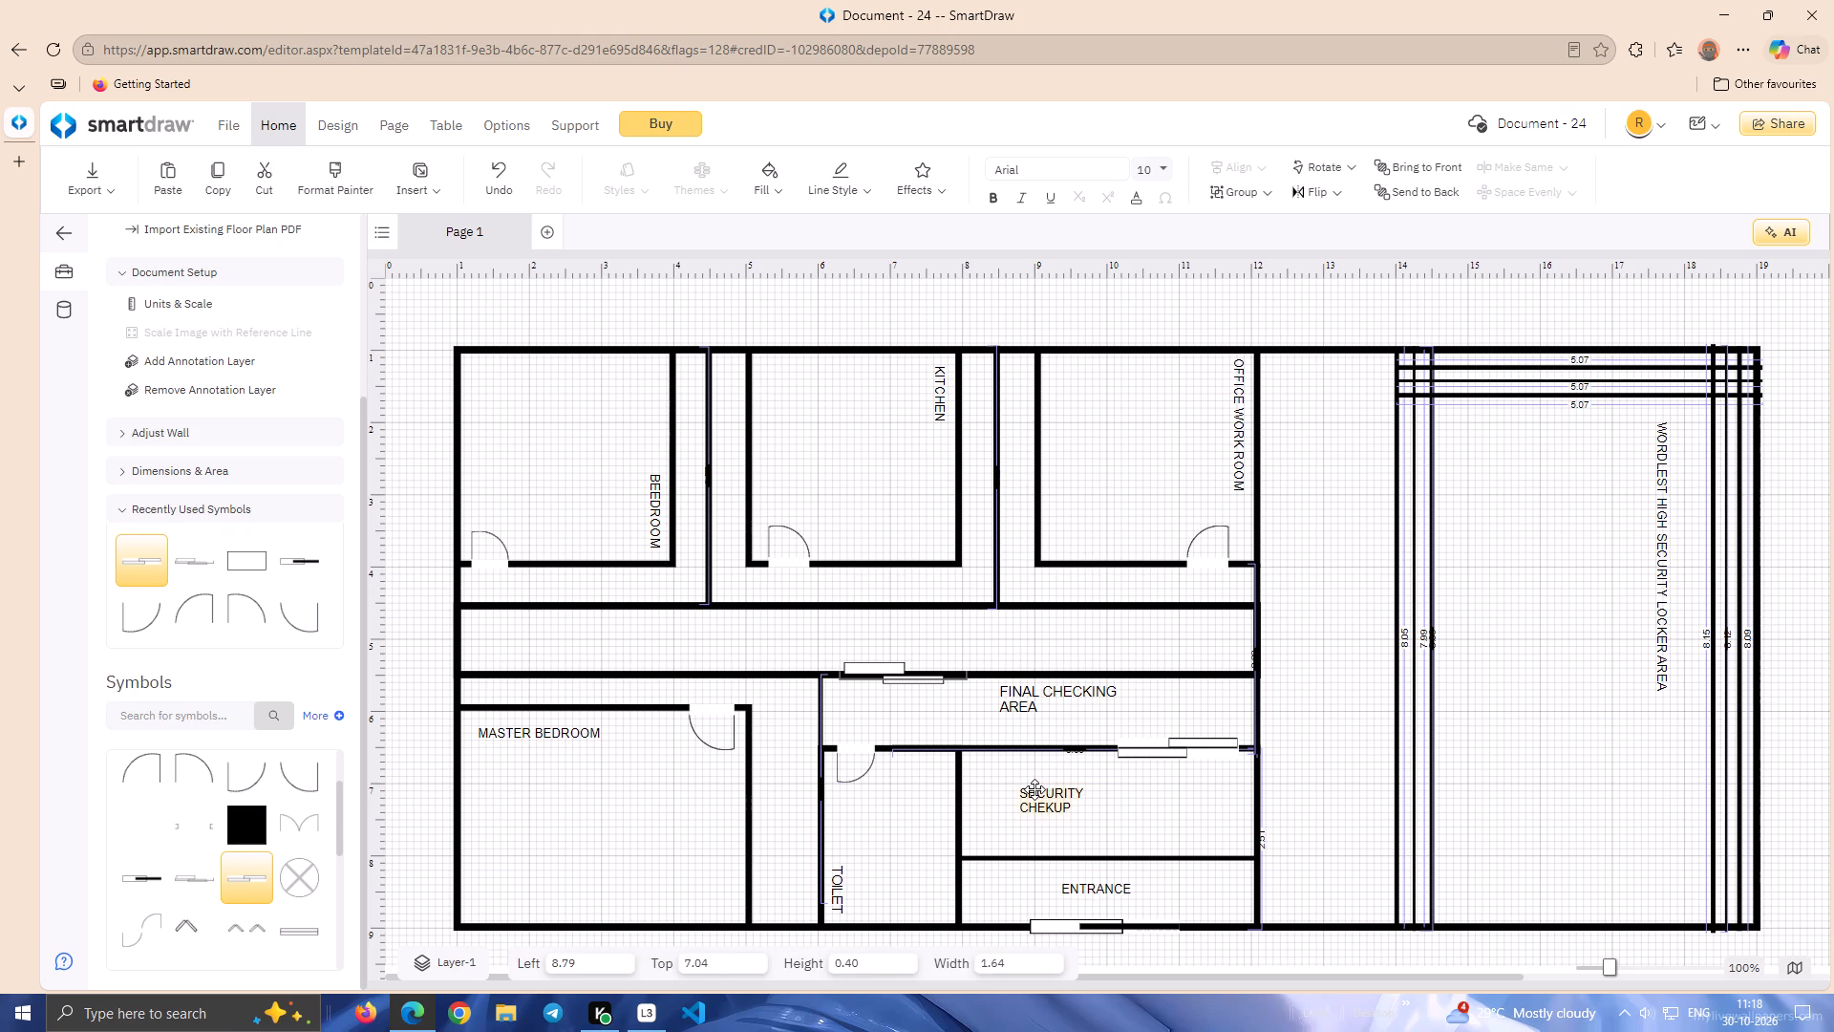
pyautogui.moveTo(1034, 789); pyautogui.dragTo(1034, 788)
pyautogui.click(1120, 806)
pyautogui.click(1101, 849)
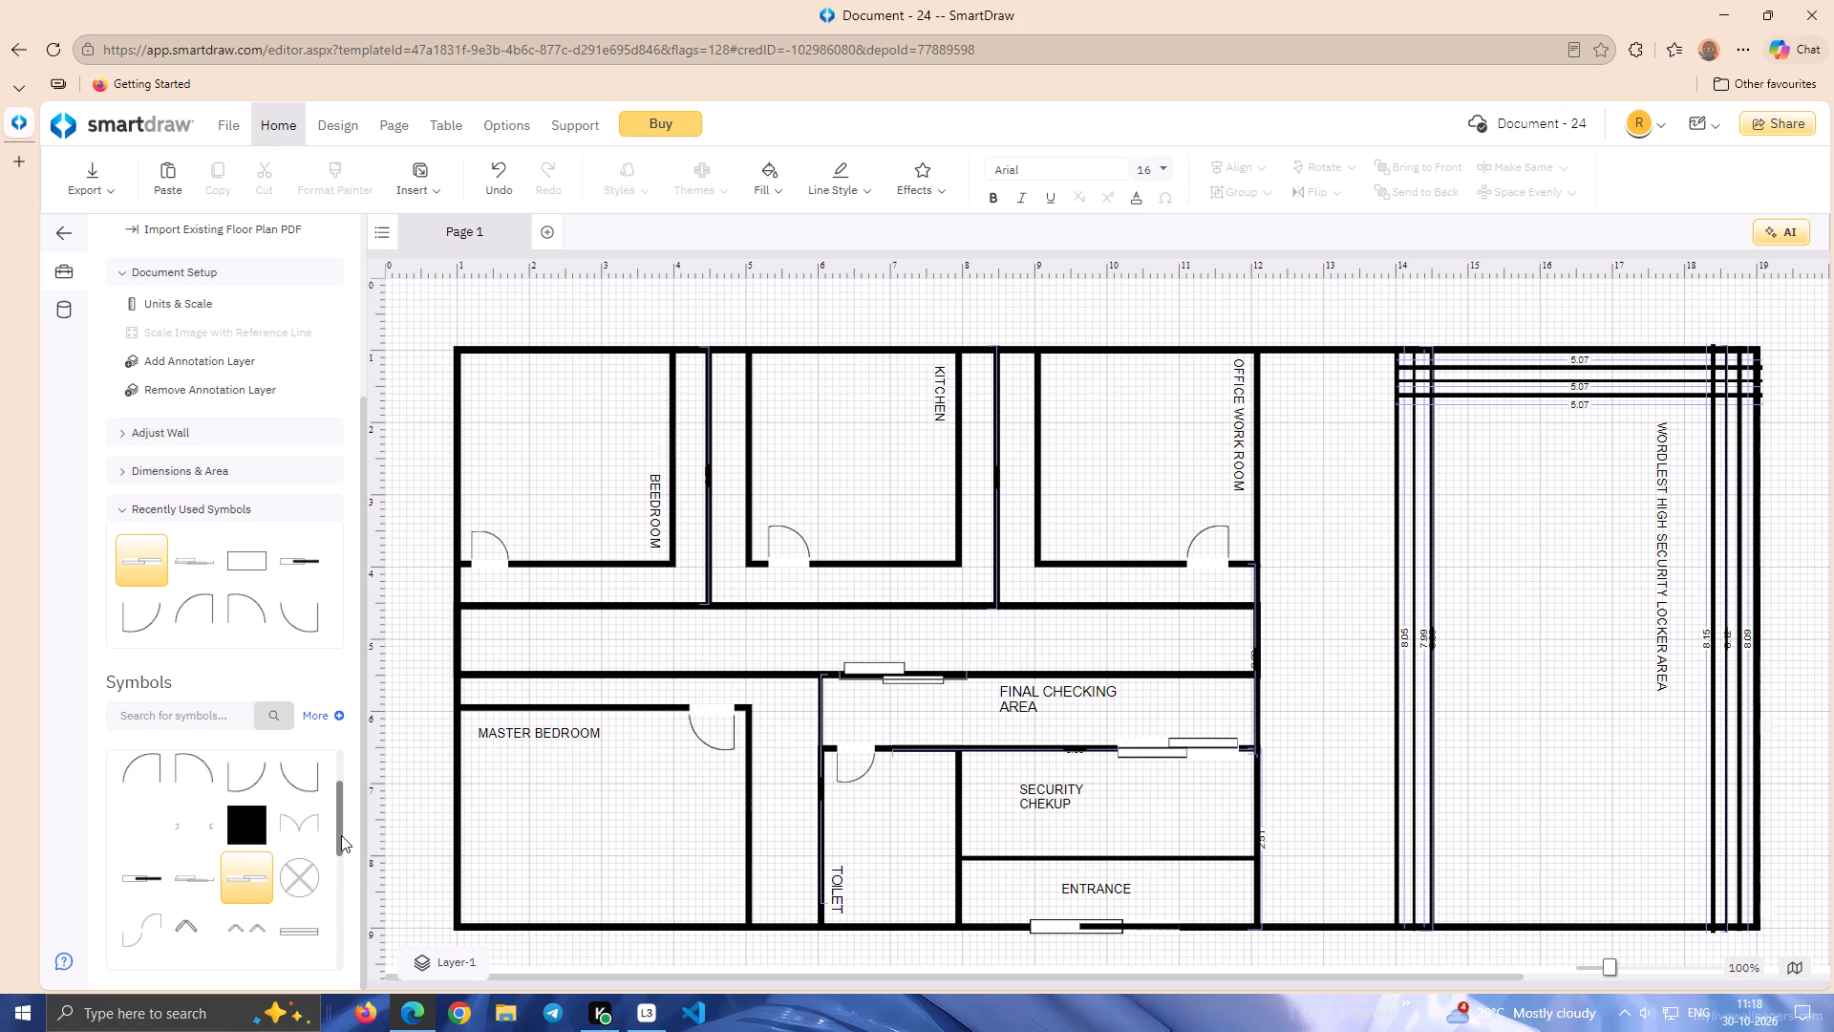
# Add a Double Folding Door (48") to the wall between Security Chekup and Entrance, narrowed to about 1.18 wide.
pyautogui.moveTo(341, 835); pyautogui.dragTo(341, 872)
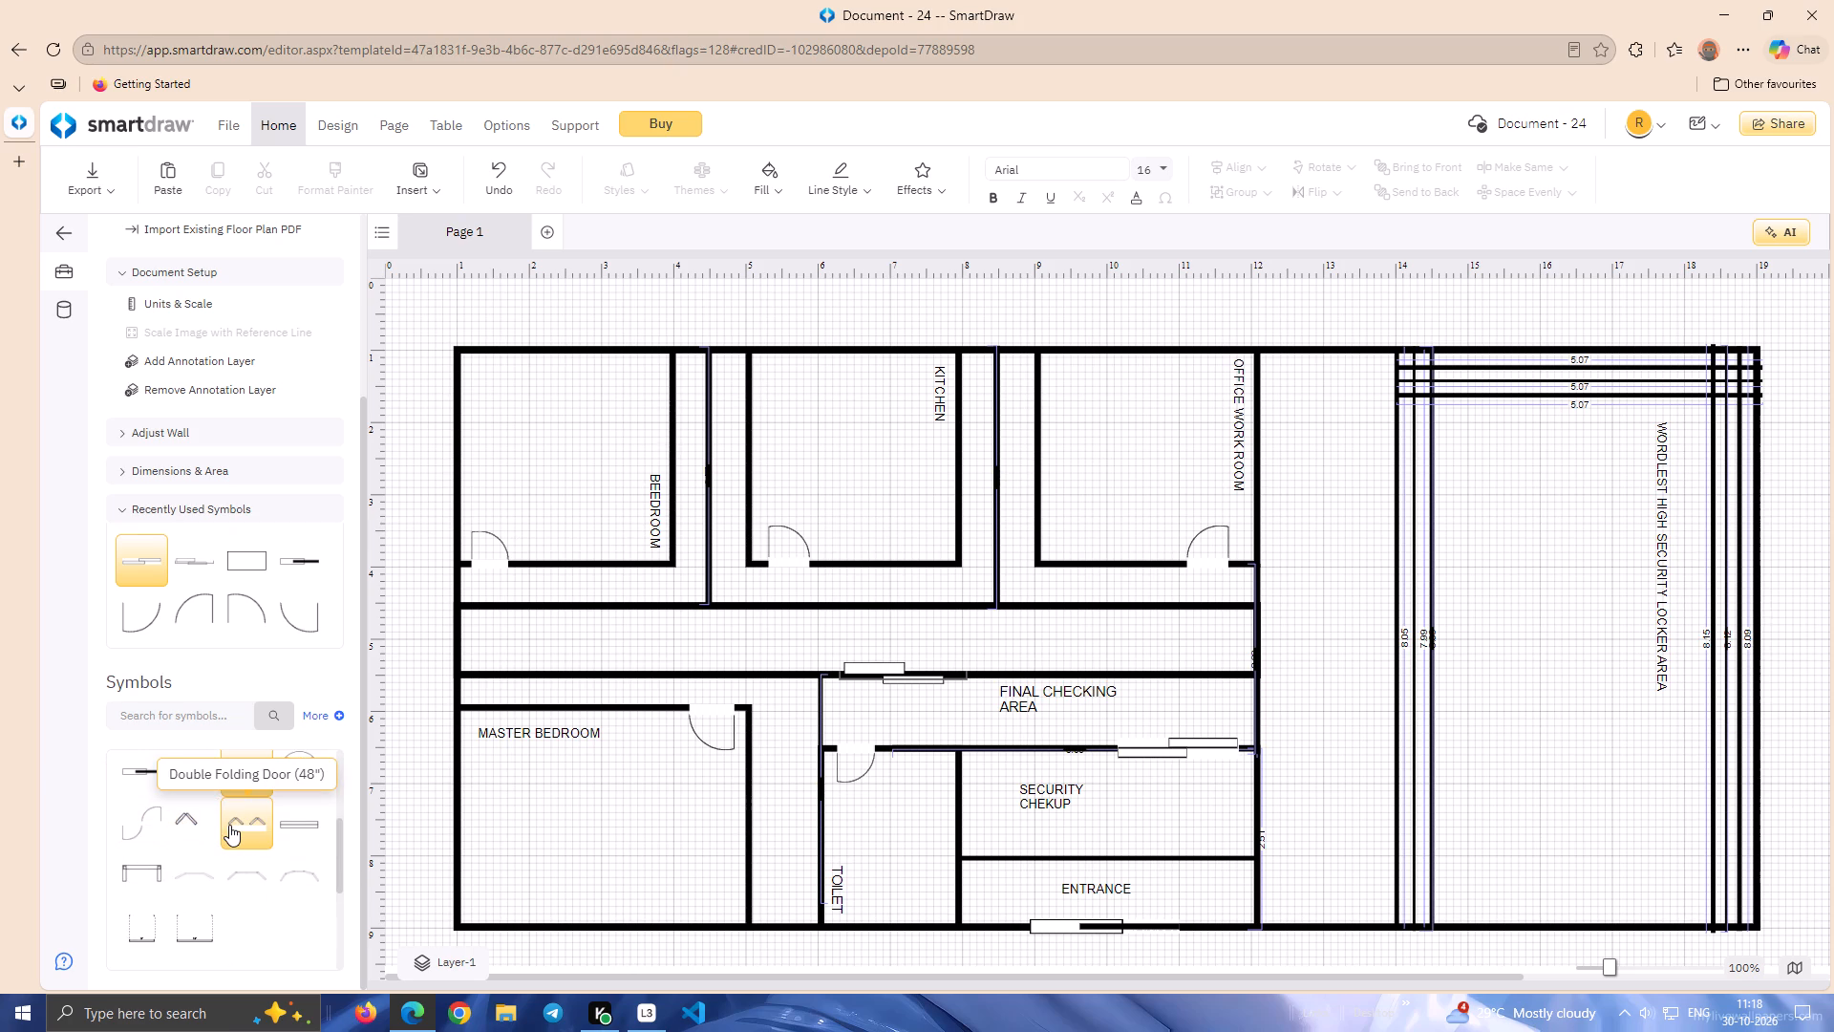
pyautogui.moveTo(229, 825); pyautogui.dragTo(896, 828)
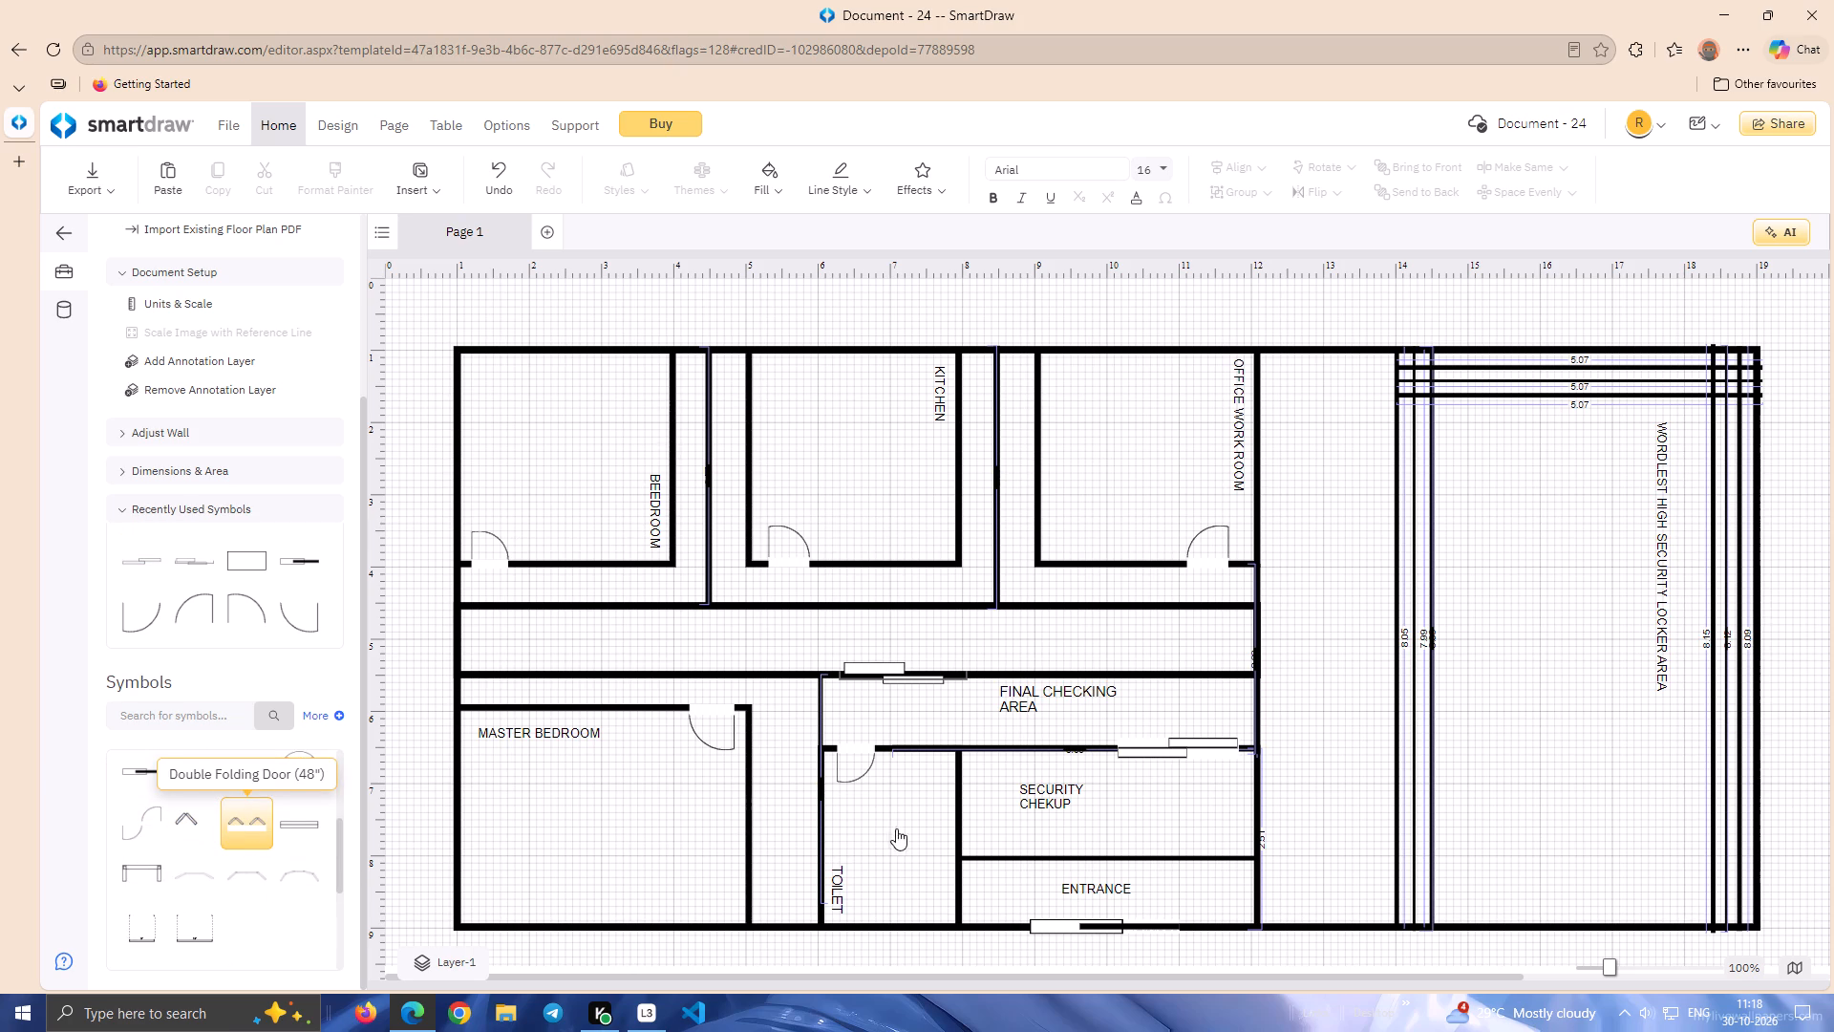
pyautogui.moveTo(896, 828); pyautogui.dragTo(1162, 848)
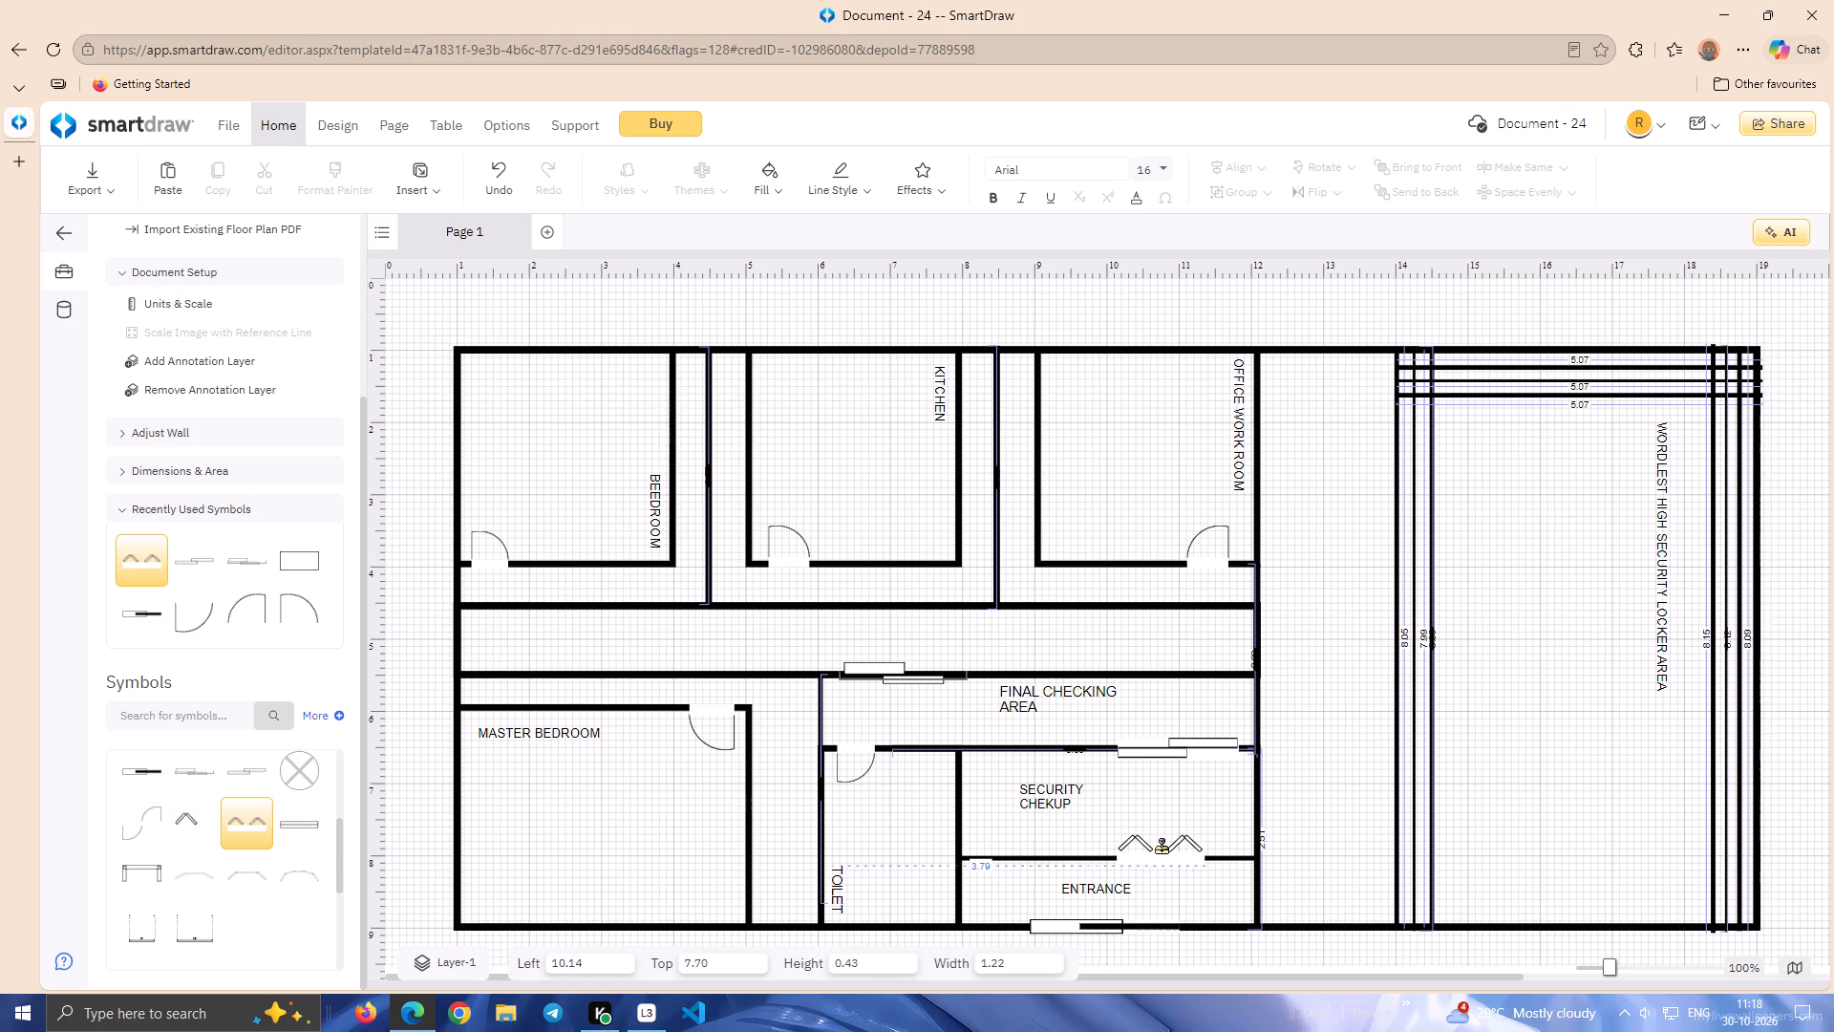
pyautogui.moveTo(1162, 848); pyautogui.dragTo(1162, 848)
pyautogui.moveTo(1118, 850); pyautogui.dragTo(1126, 852)
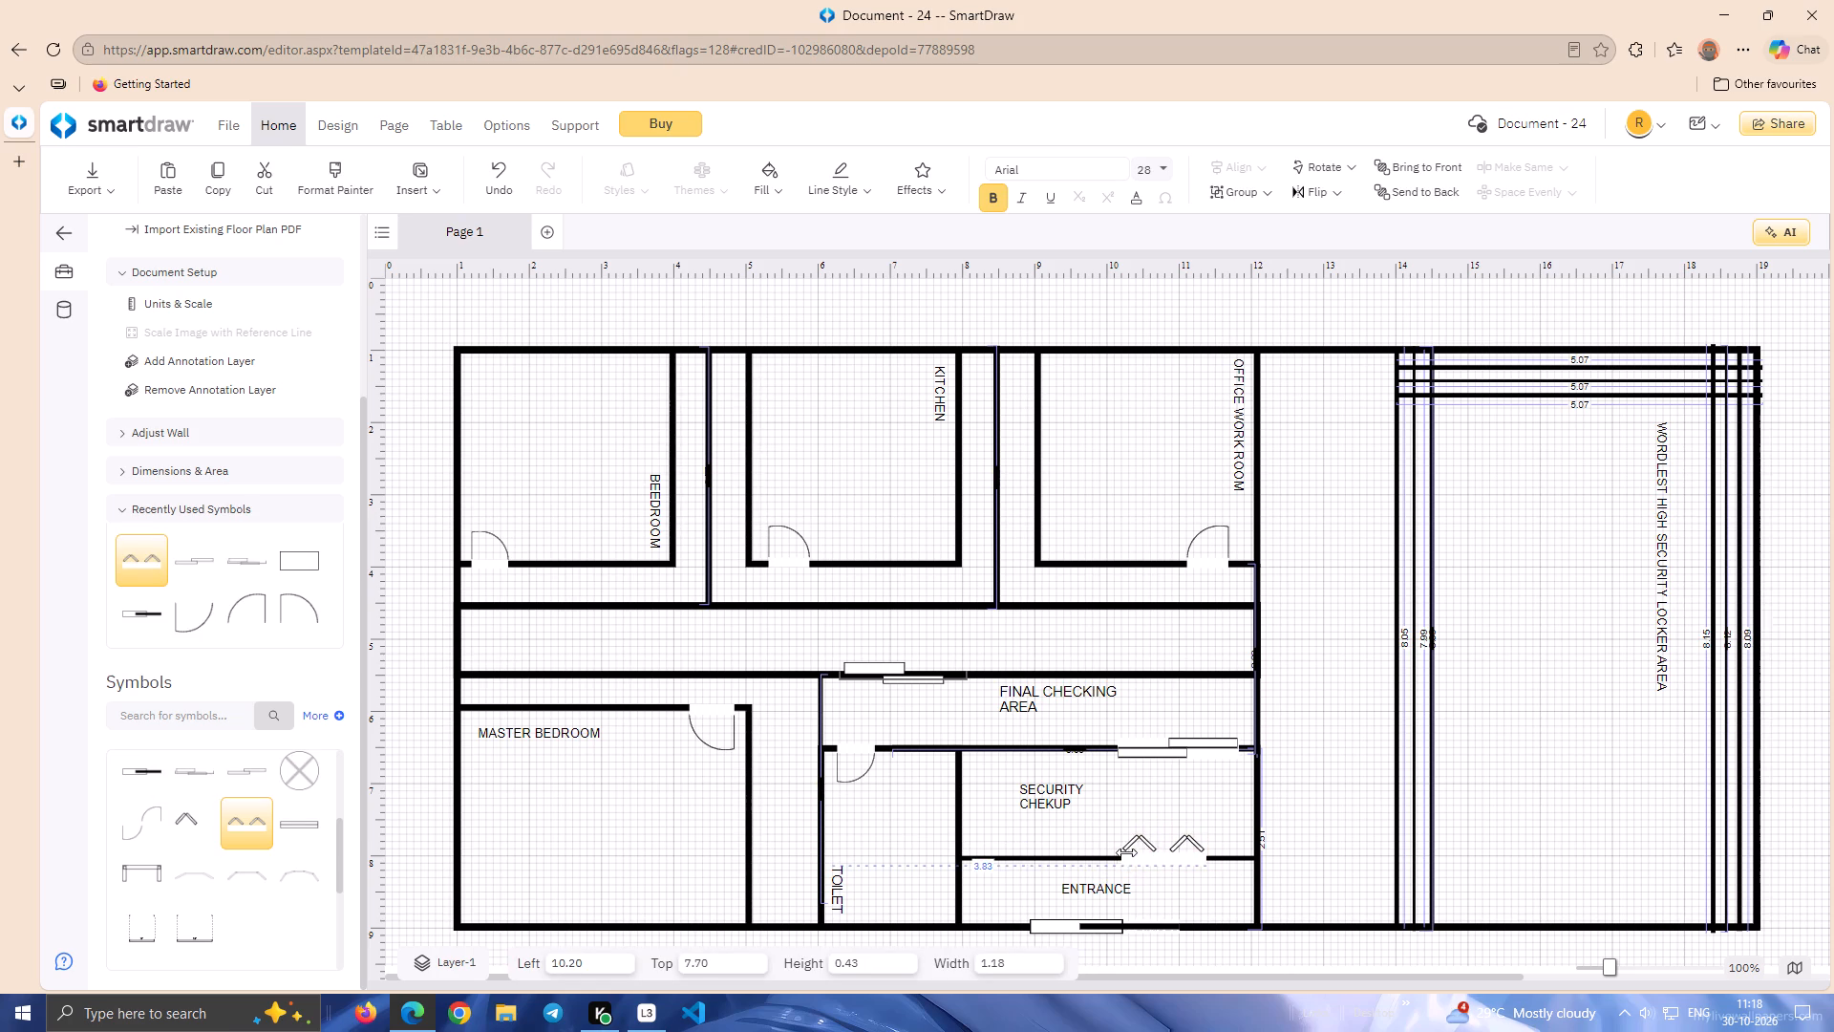
pyautogui.moveTo(1126, 852); pyautogui.dragTo(1147, 878)
pyautogui.moveTo(1147, 878); pyautogui.dragTo(1122, 893)
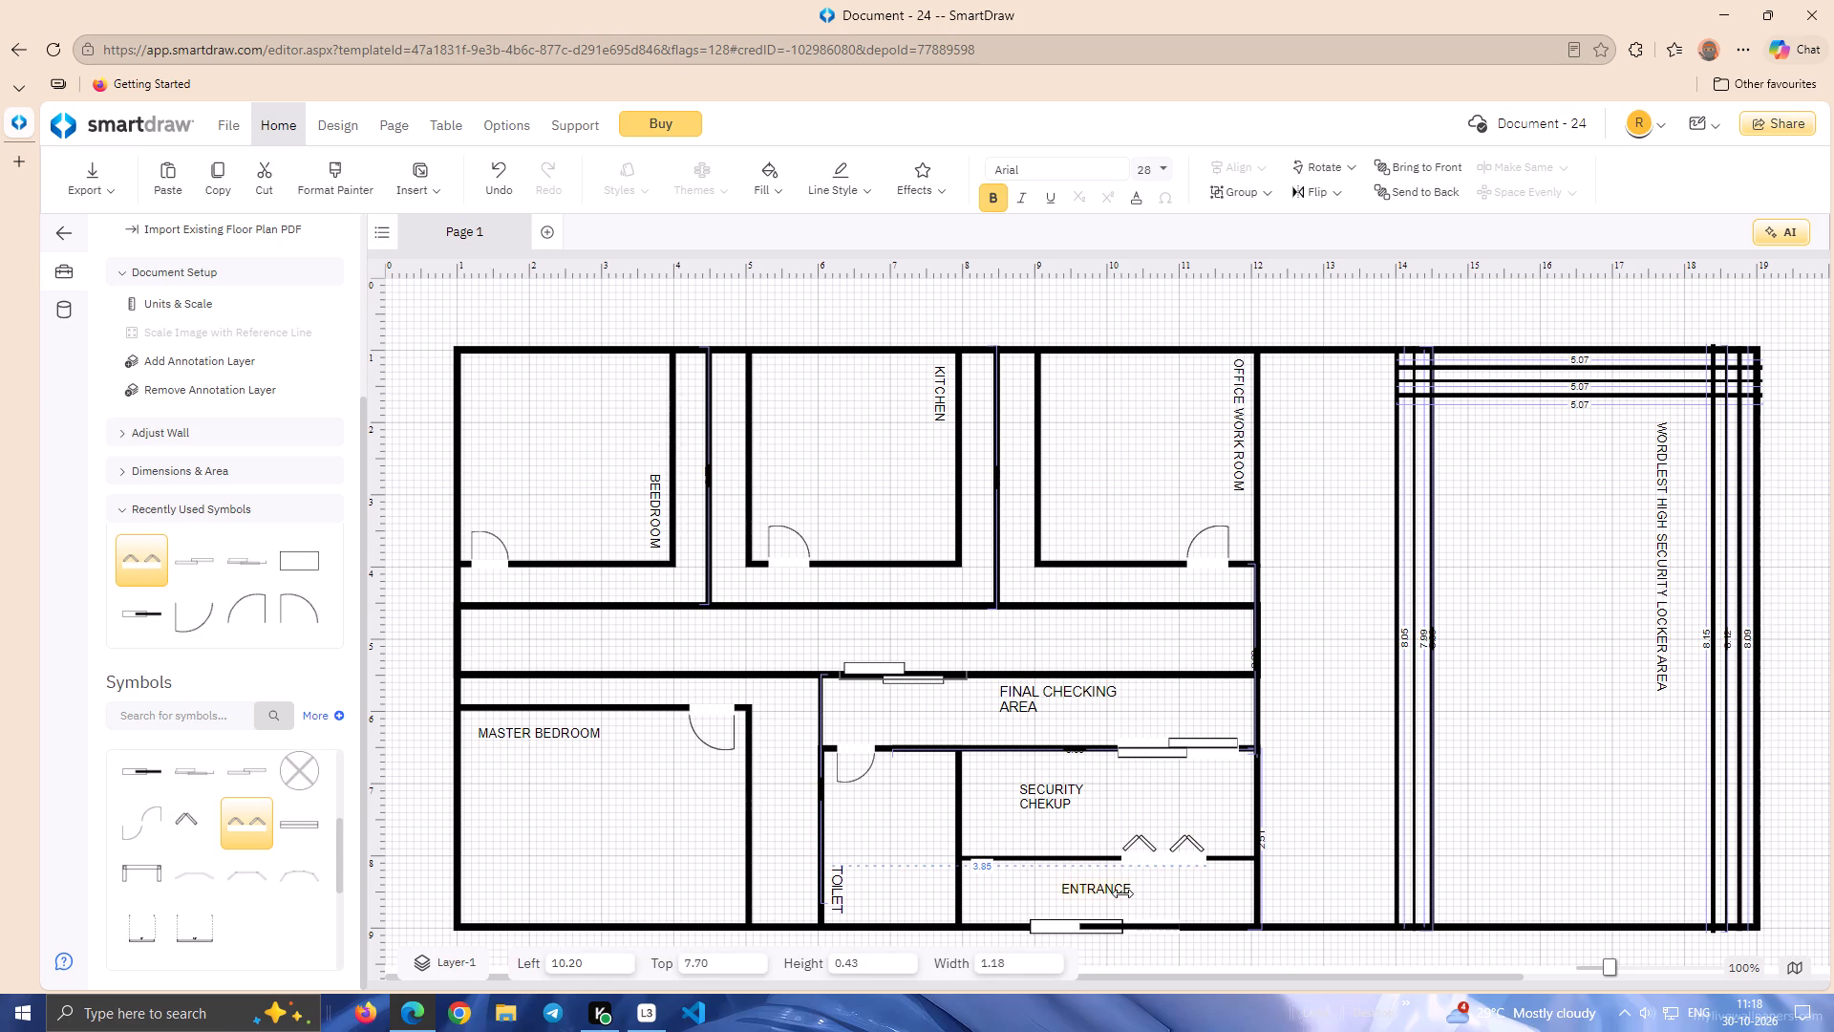
pyautogui.moveTo(1122, 893); pyautogui.dragTo(1121, 893)
# Narrow the folding door to about 1.09 and position it along the Entrance wall at about 10.0 left.
pyautogui.moveTo(1170, 862); pyautogui.dragTo(1089, 858)
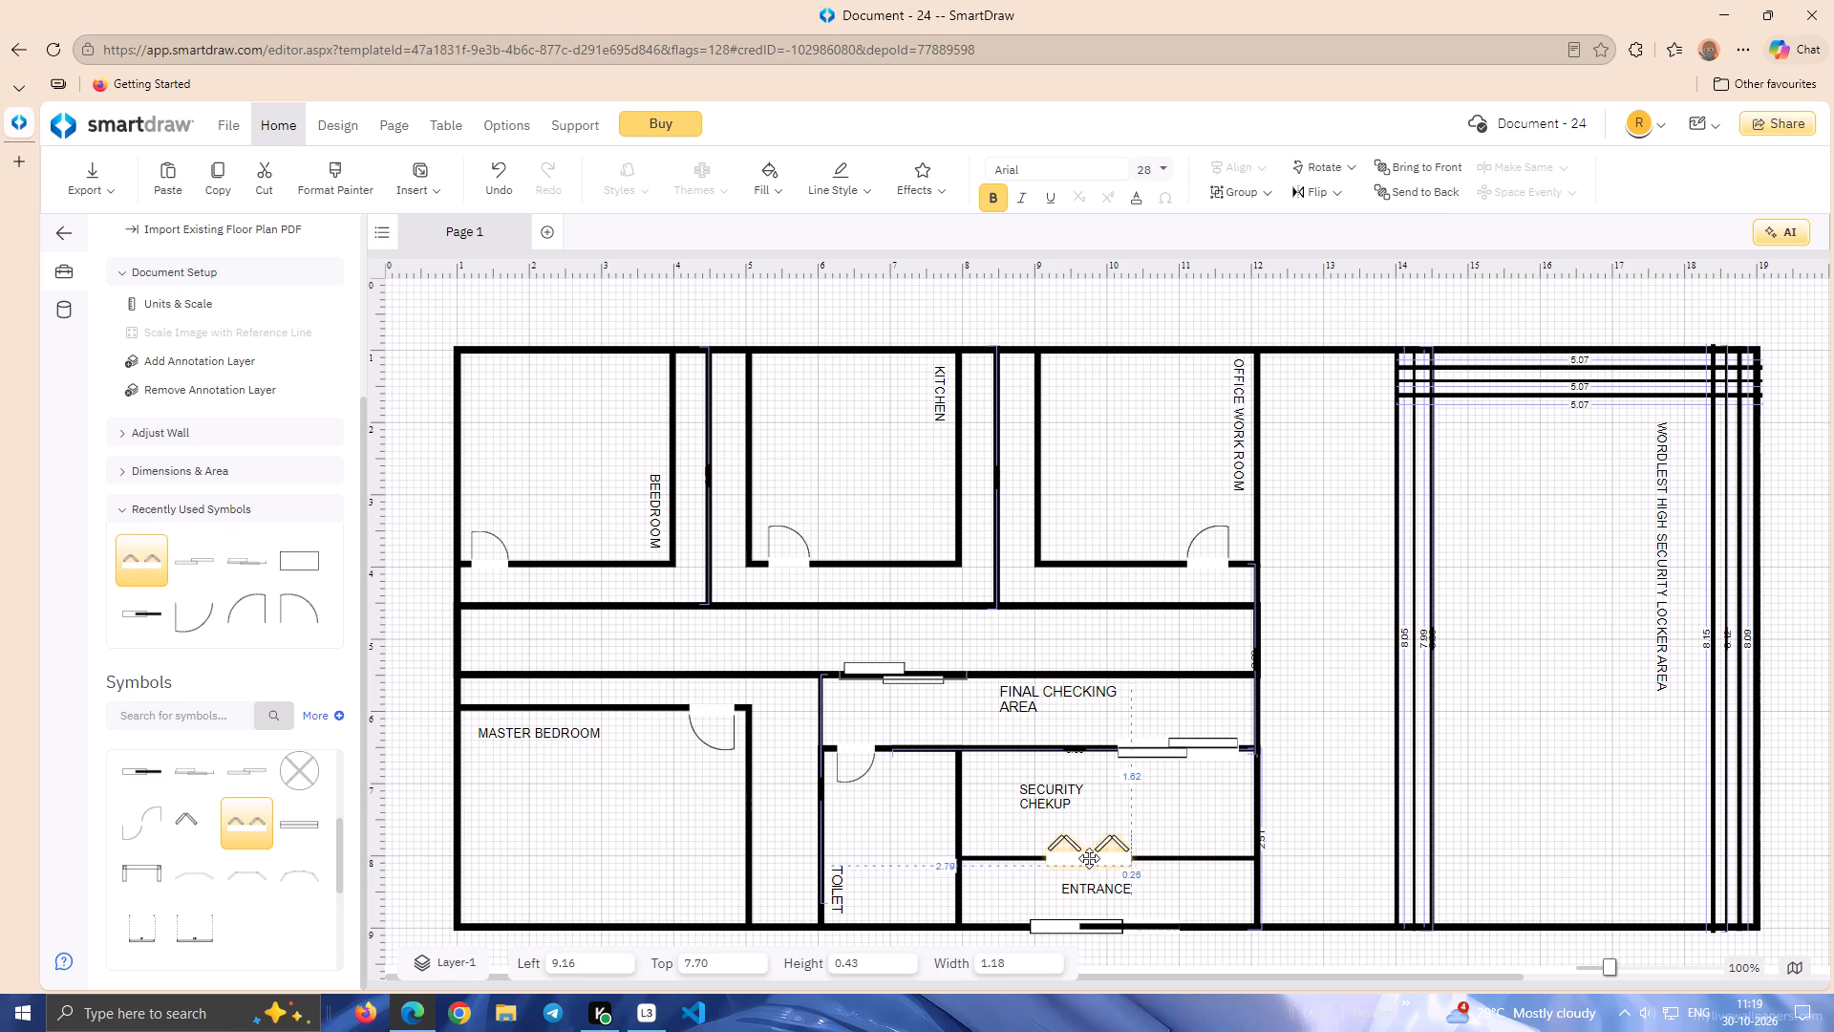
pyautogui.moveTo(1089, 858); pyautogui.dragTo(1025, 862)
pyautogui.click(1060, 853)
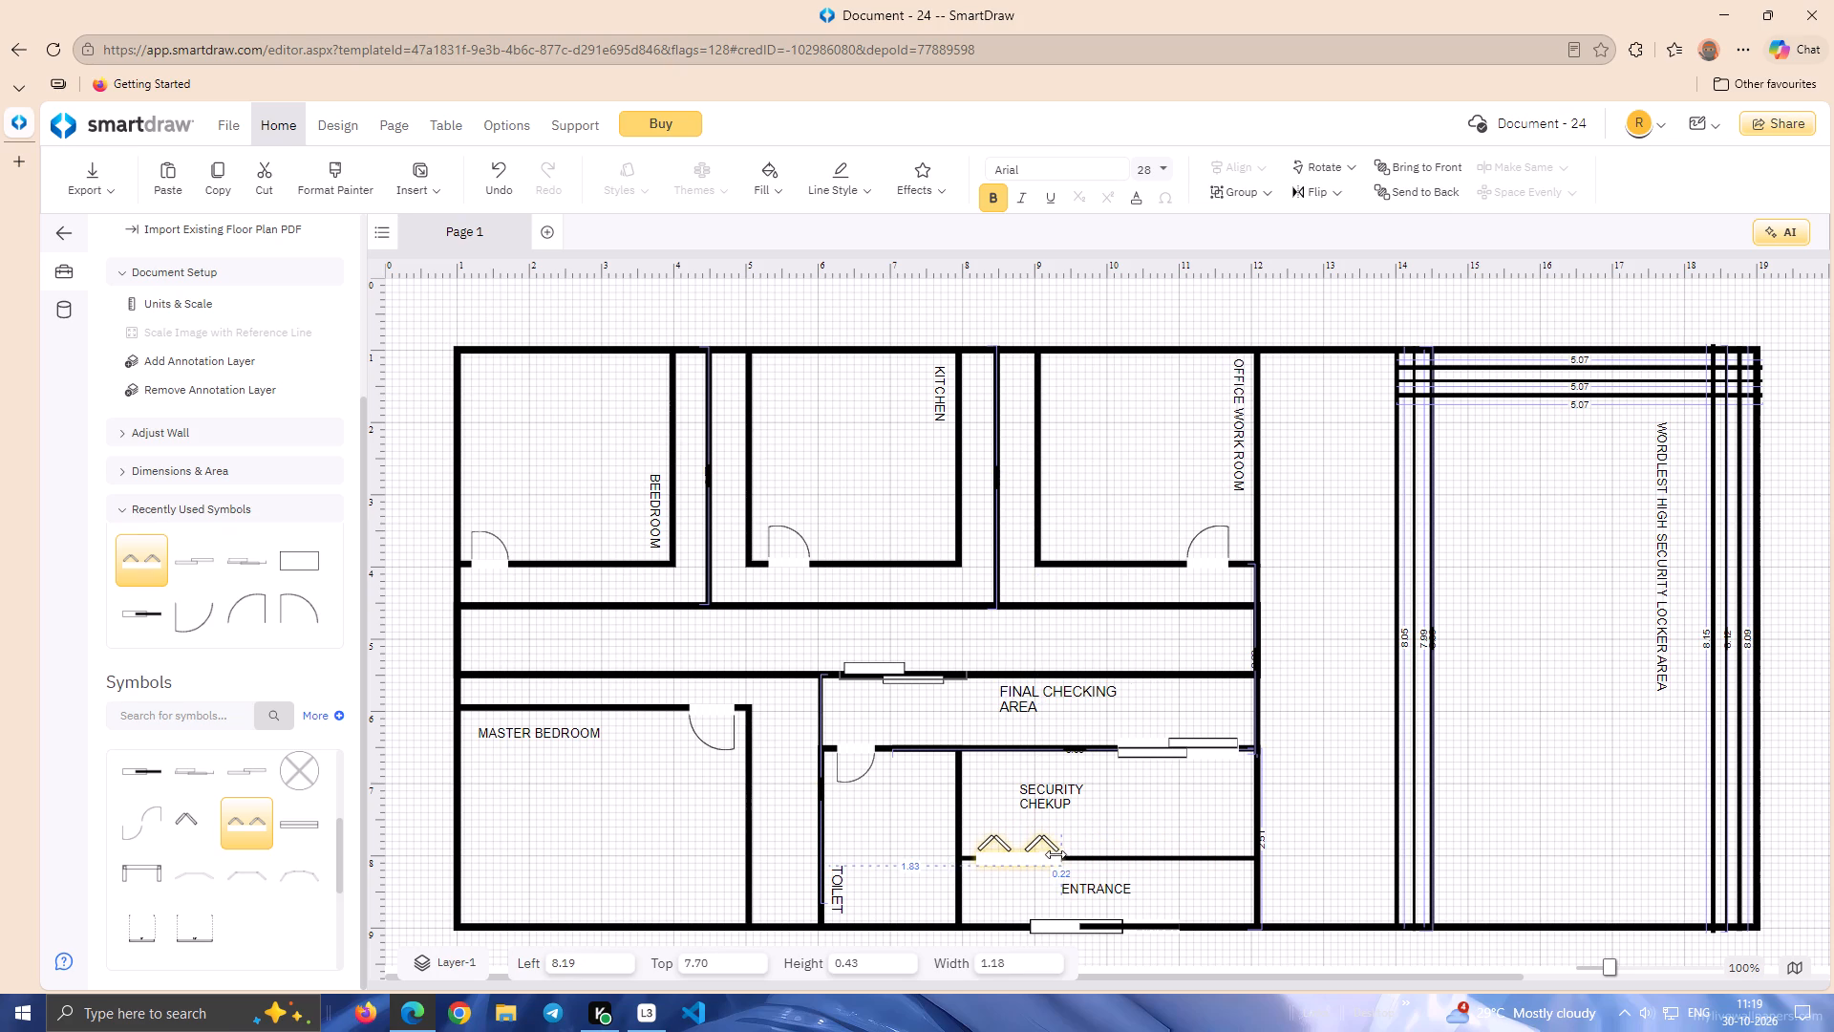
pyautogui.moveTo(1013, 864); pyautogui.dragTo(1174, 865)
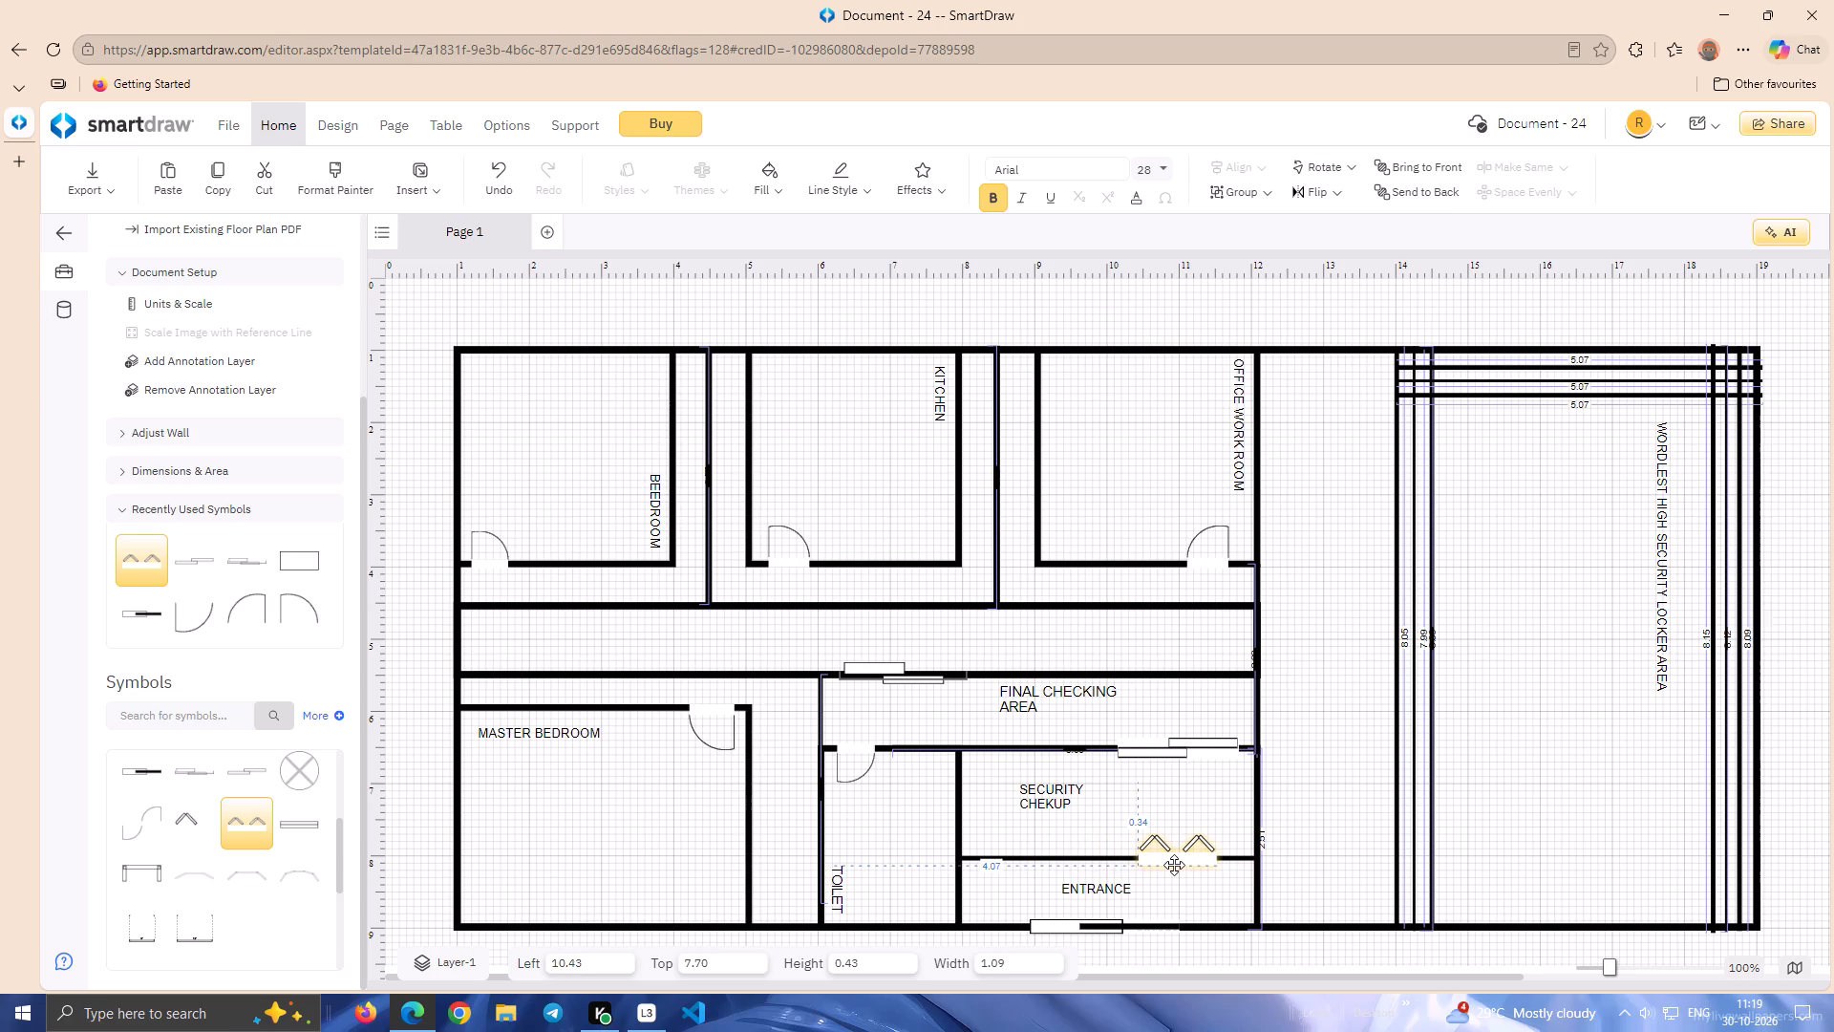
pyautogui.moveTo(1174, 865); pyautogui.dragTo(1146, 867)
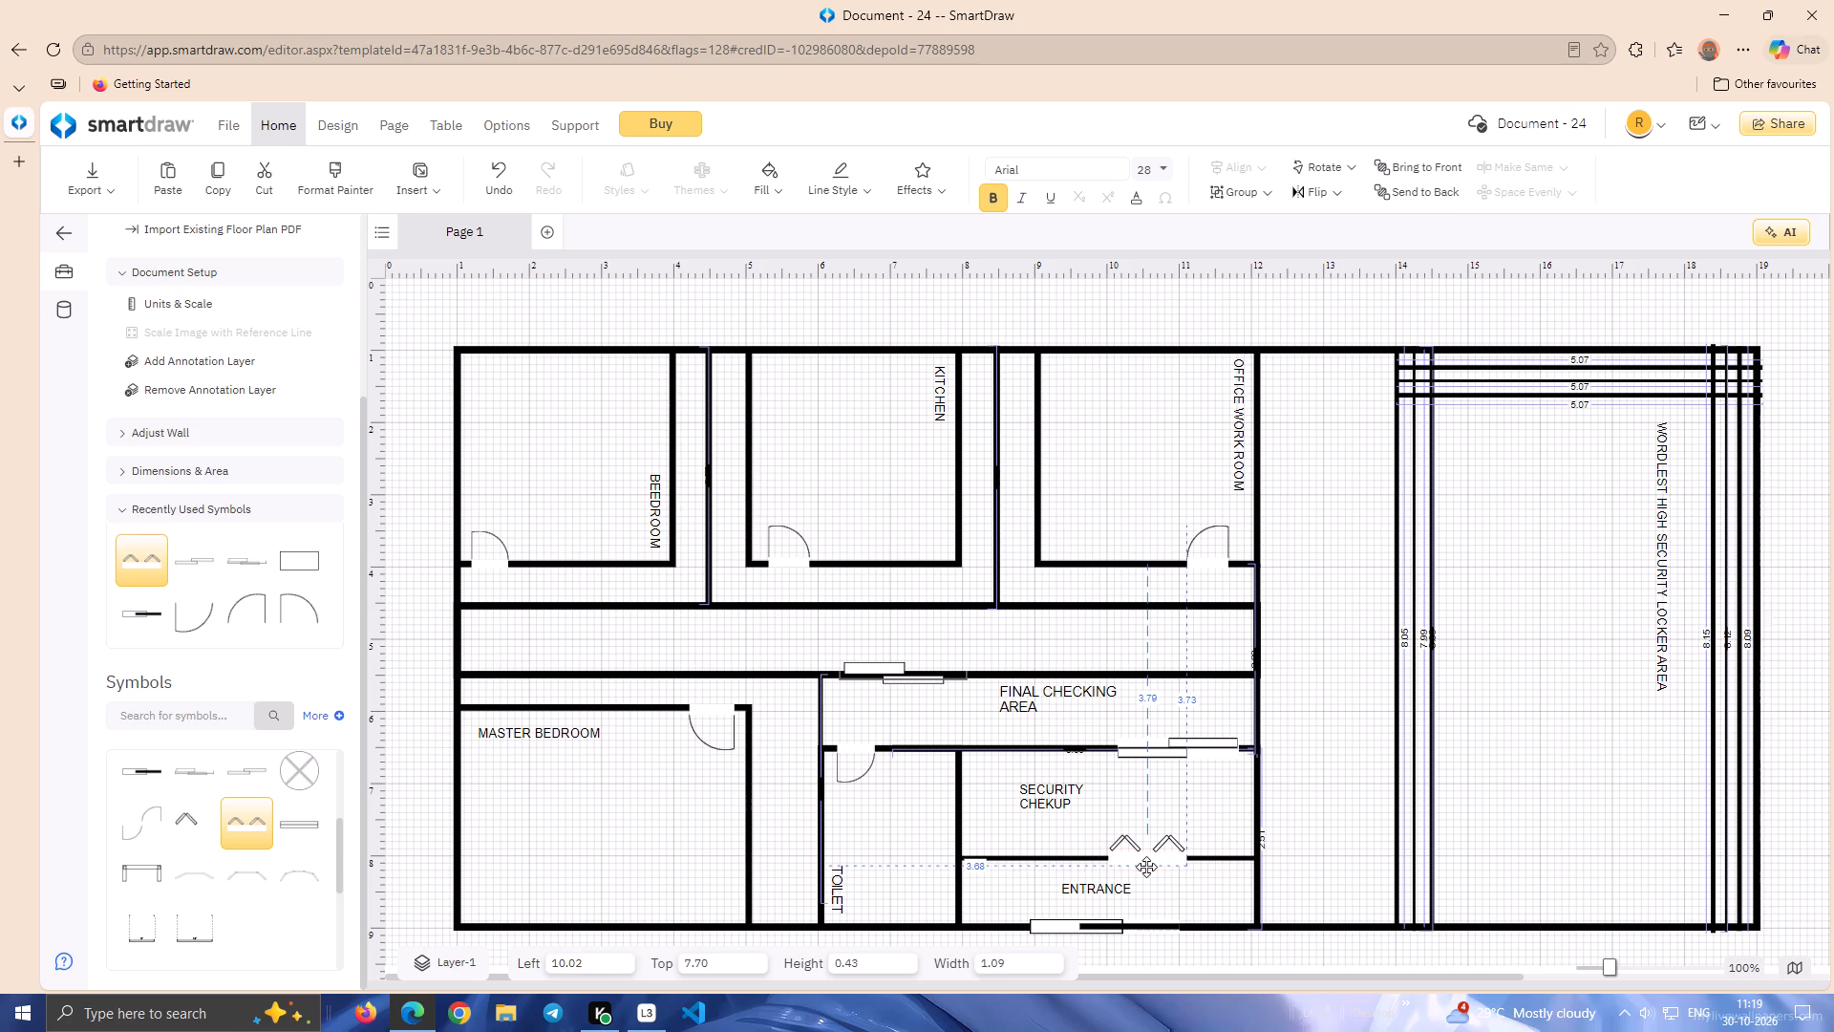
pyautogui.moveTo(1146, 867); pyautogui.dragTo(1140, 867)
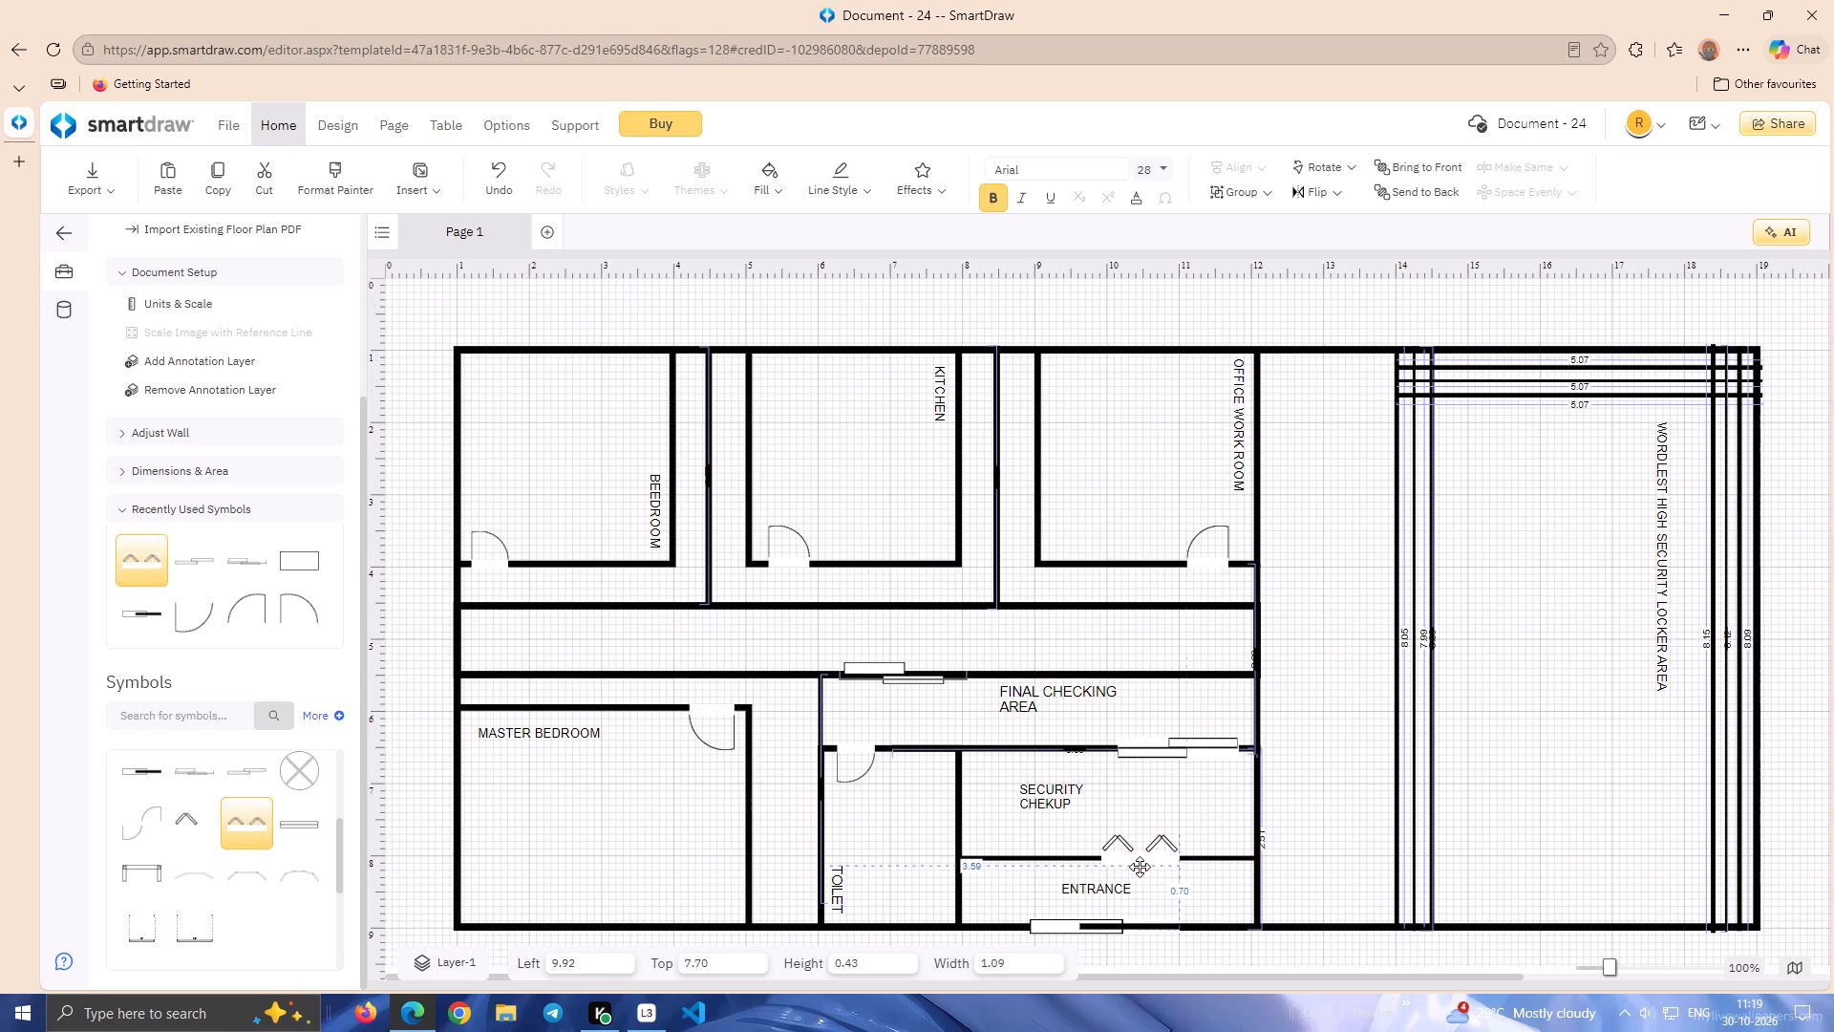
pyautogui.moveTo(1140, 867); pyautogui.dragTo(1147, 868)
pyautogui.click(1162, 800)
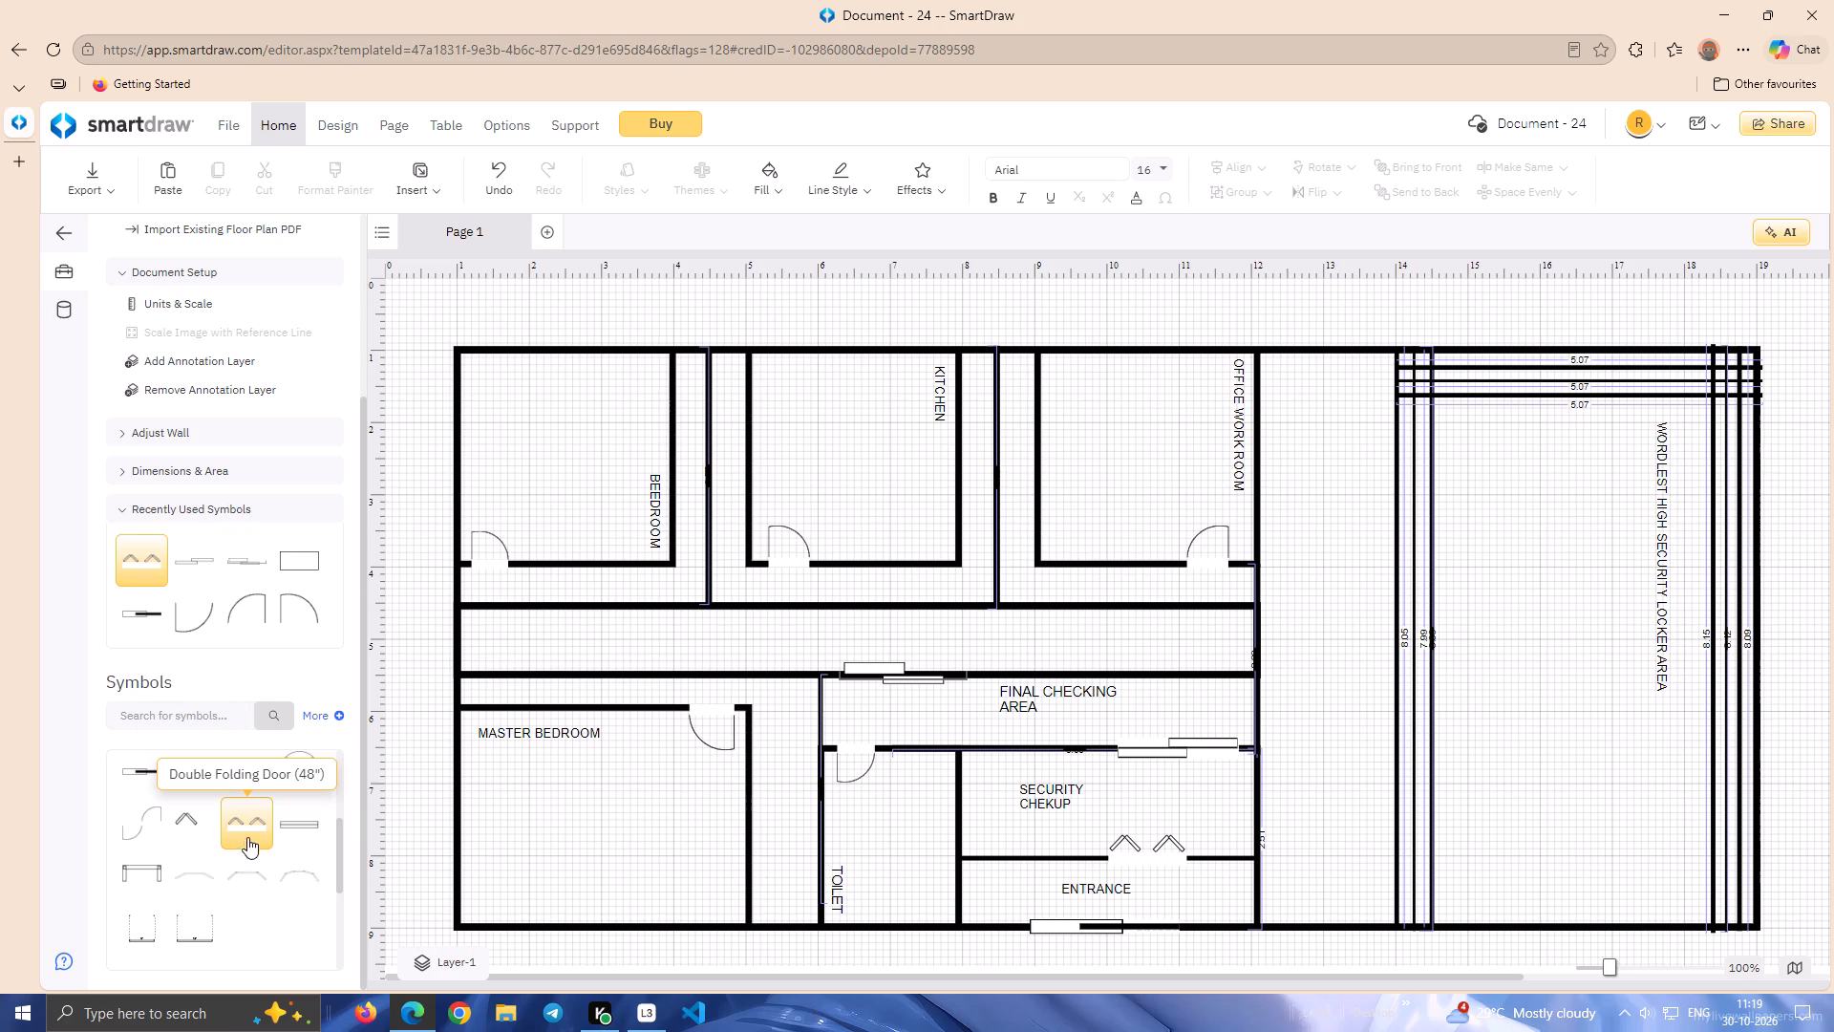
# Place another Double Folding Door (48") in the open space before the locker area and narrow it to about 0.96.
pyautogui.moveTo(246, 830); pyautogui.dragTo(1114, 735)
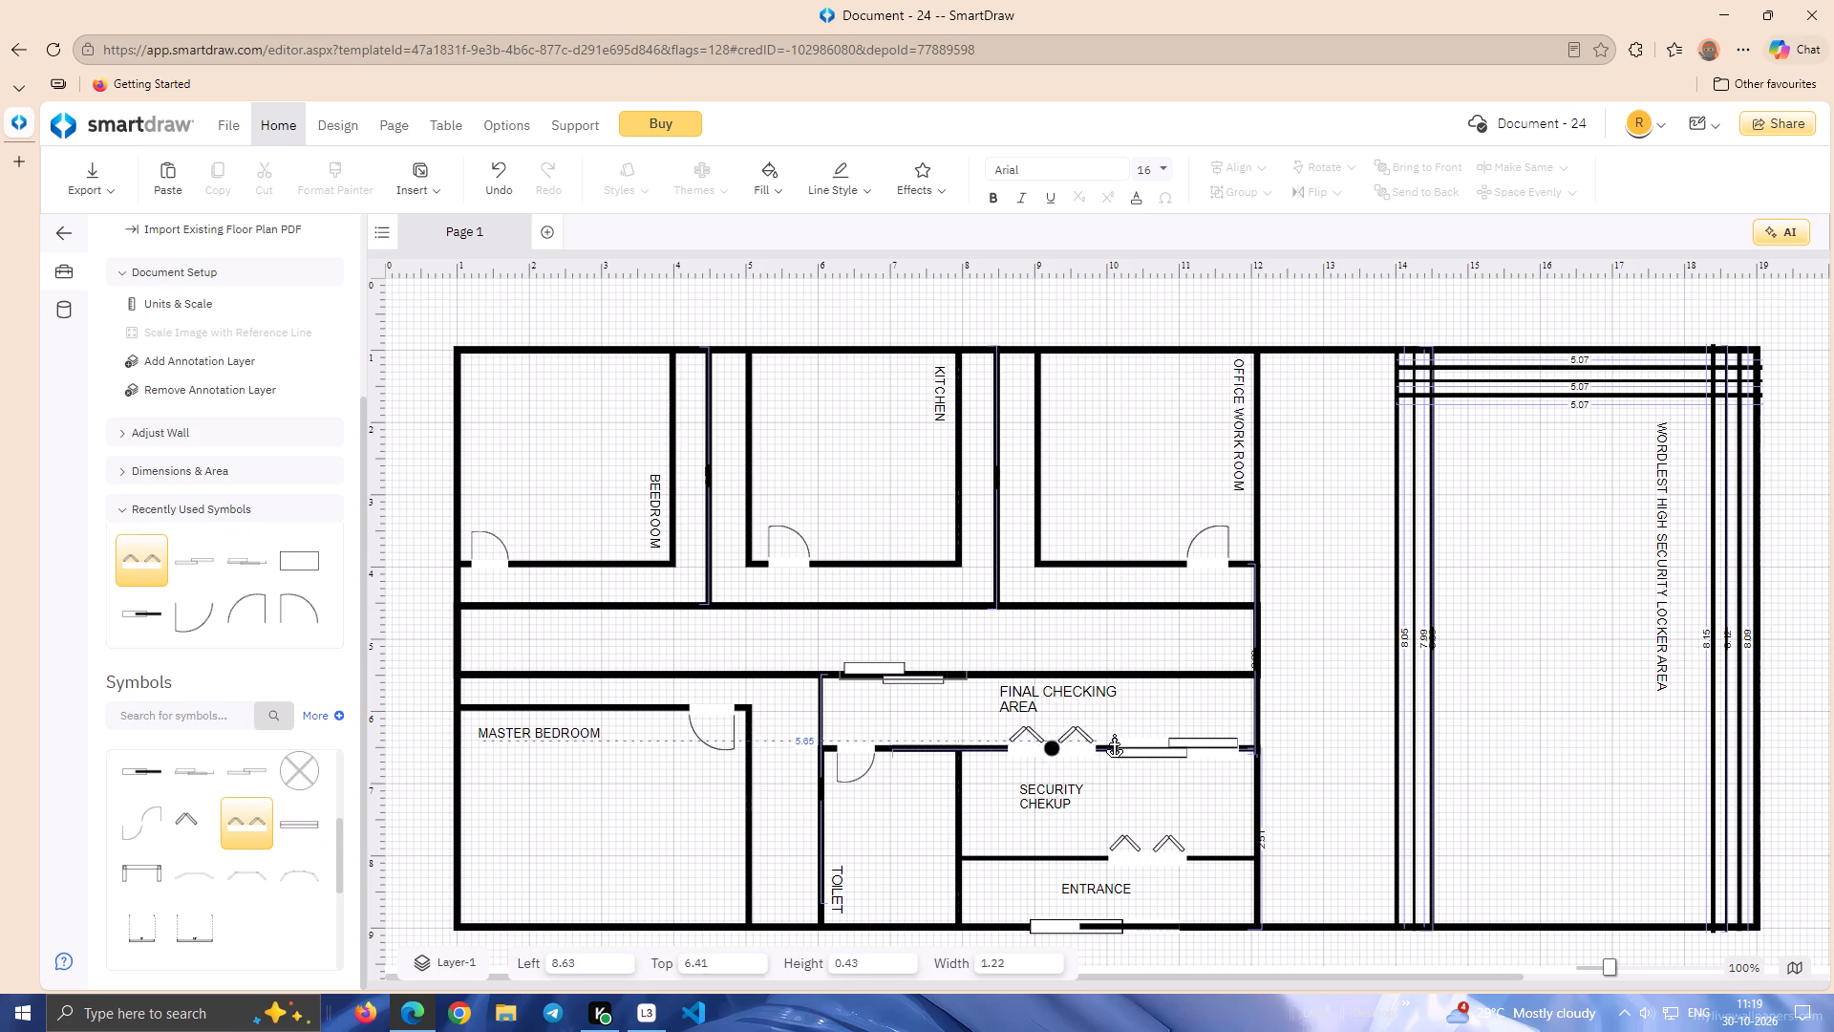
pyautogui.moveTo(1114, 735); pyautogui.dragTo(1316, 638)
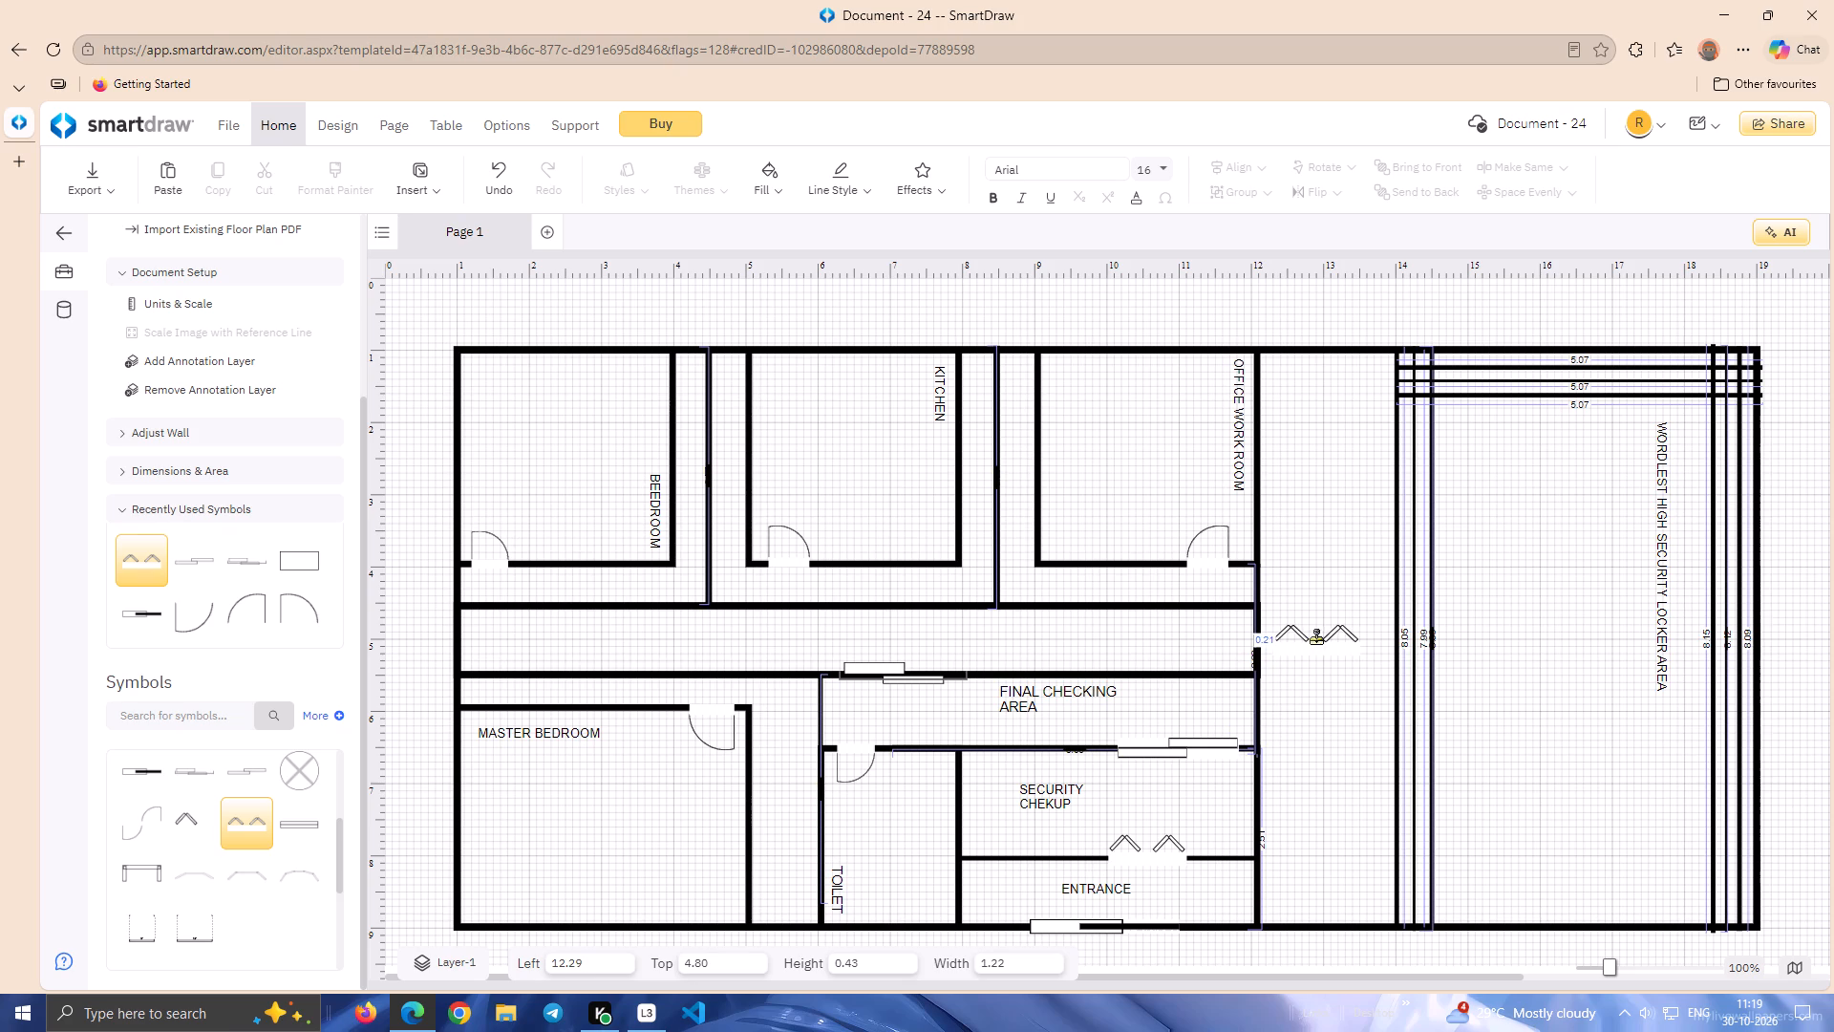
pyautogui.moveTo(1316, 638); pyautogui.dragTo(1316, 636)
pyautogui.moveTo(1274, 640); pyautogui.dragTo(1287, 642)
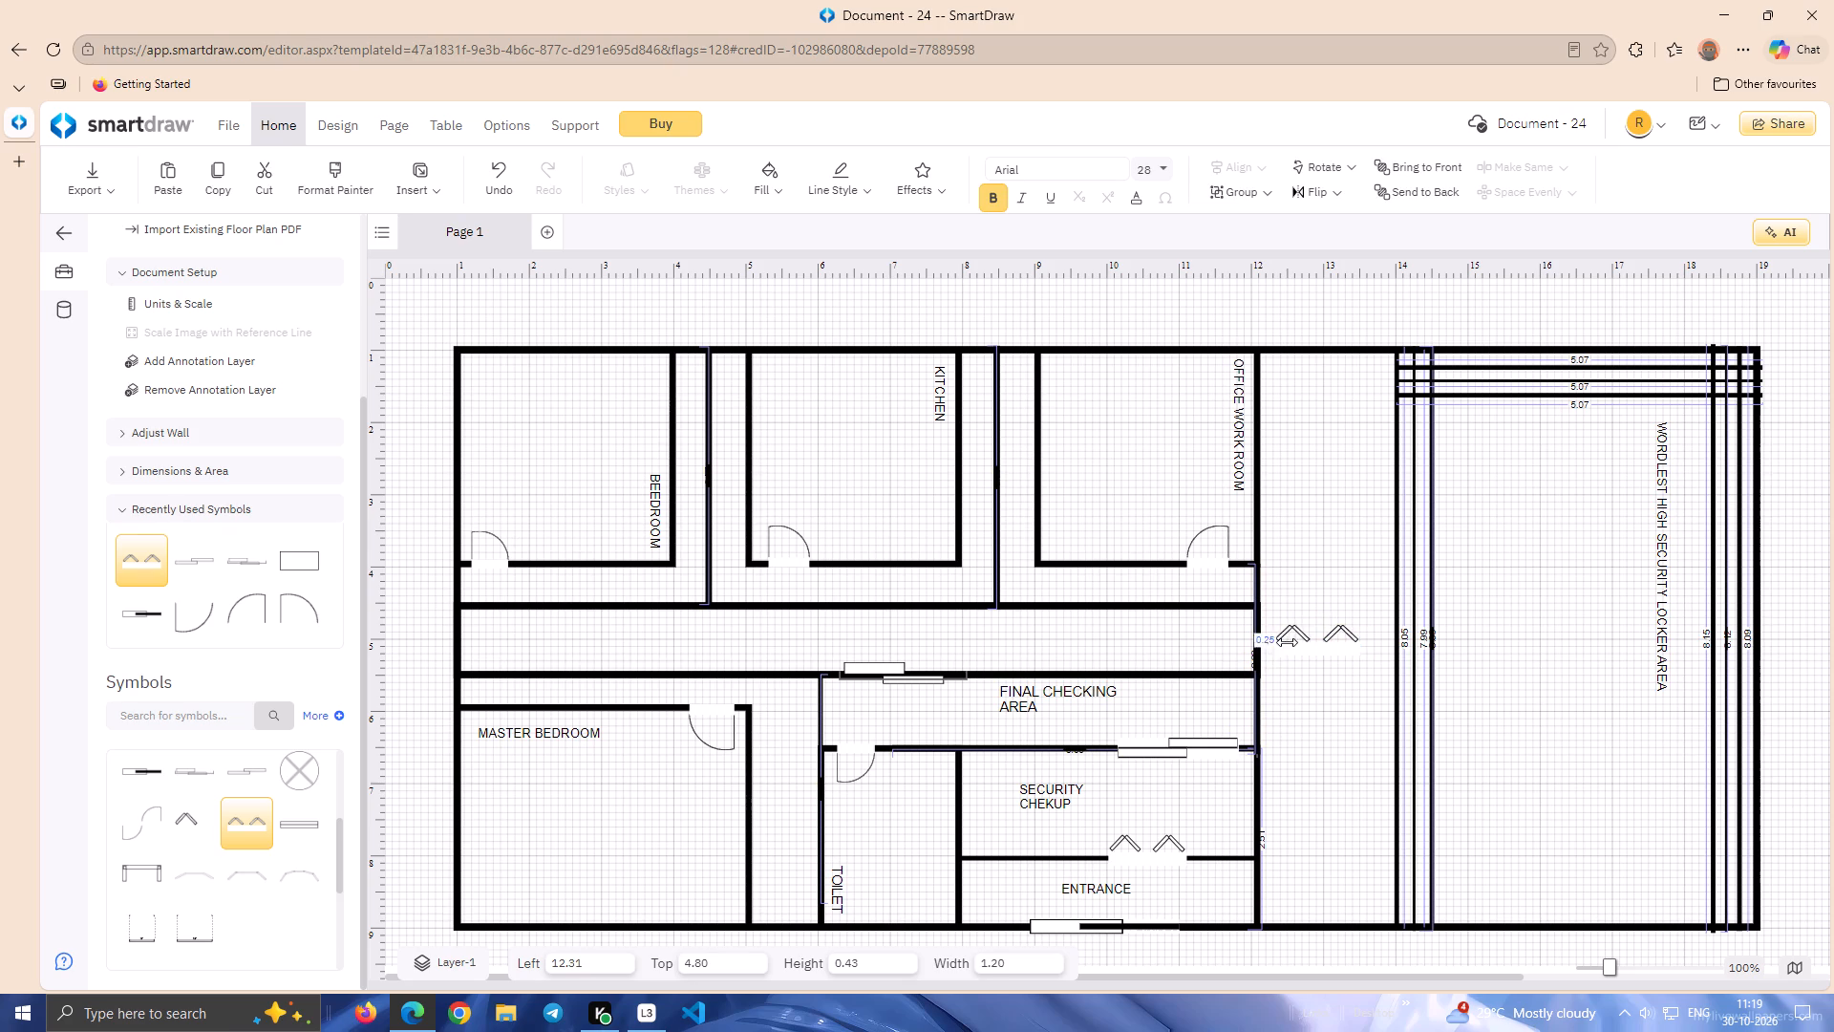
pyautogui.moveTo(1287, 642); pyautogui.dragTo(1290, 643)
# Rotate the new folding door to 270° and seat it in the wall at the corridor's end facing the locker area.
pyautogui.moveTo(1272, 606); pyautogui.dragTo(1355, 597)
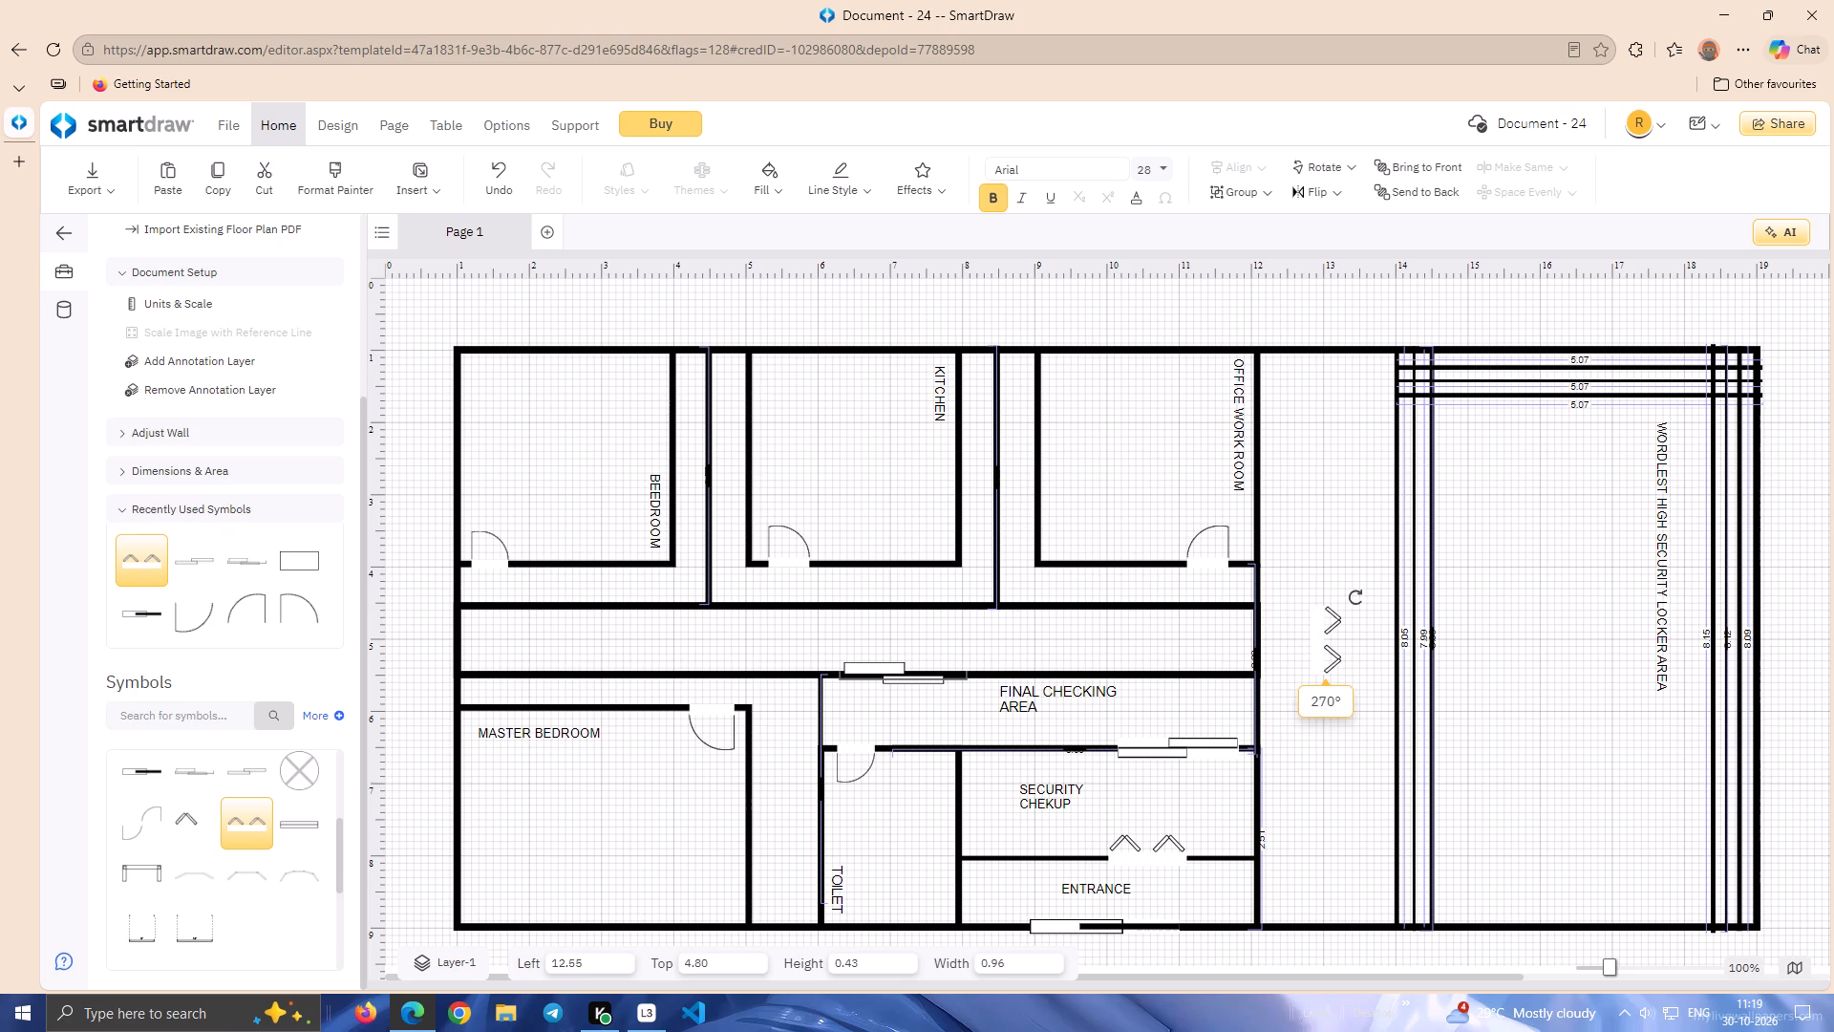
pyautogui.moveTo(1355, 597); pyautogui.dragTo(1352, 594)
pyautogui.moveTo(1320, 634); pyautogui.dragTo(1316, 596)
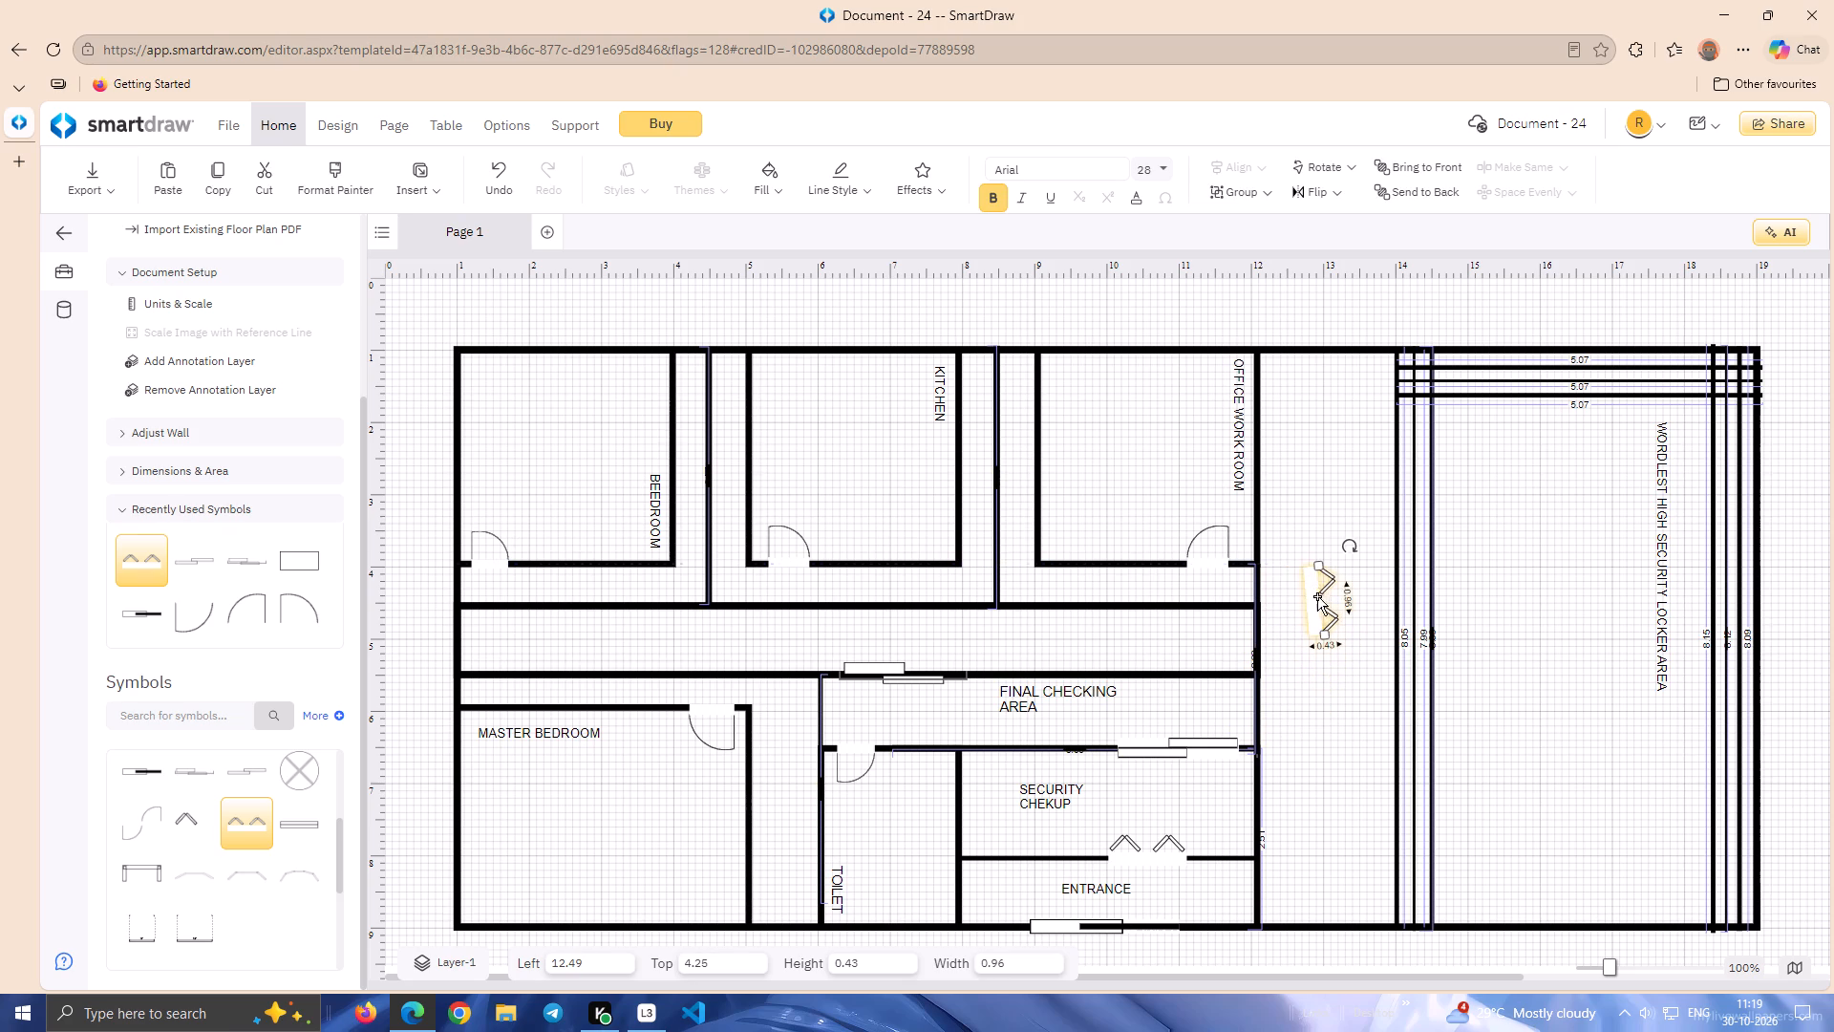
pyautogui.click(1348, 552)
pyautogui.moveTo(1319, 642); pyautogui.dragTo(1318, 617)
pyautogui.moveTo(1324, 603); pyautogui.dragTo(1267, 643)
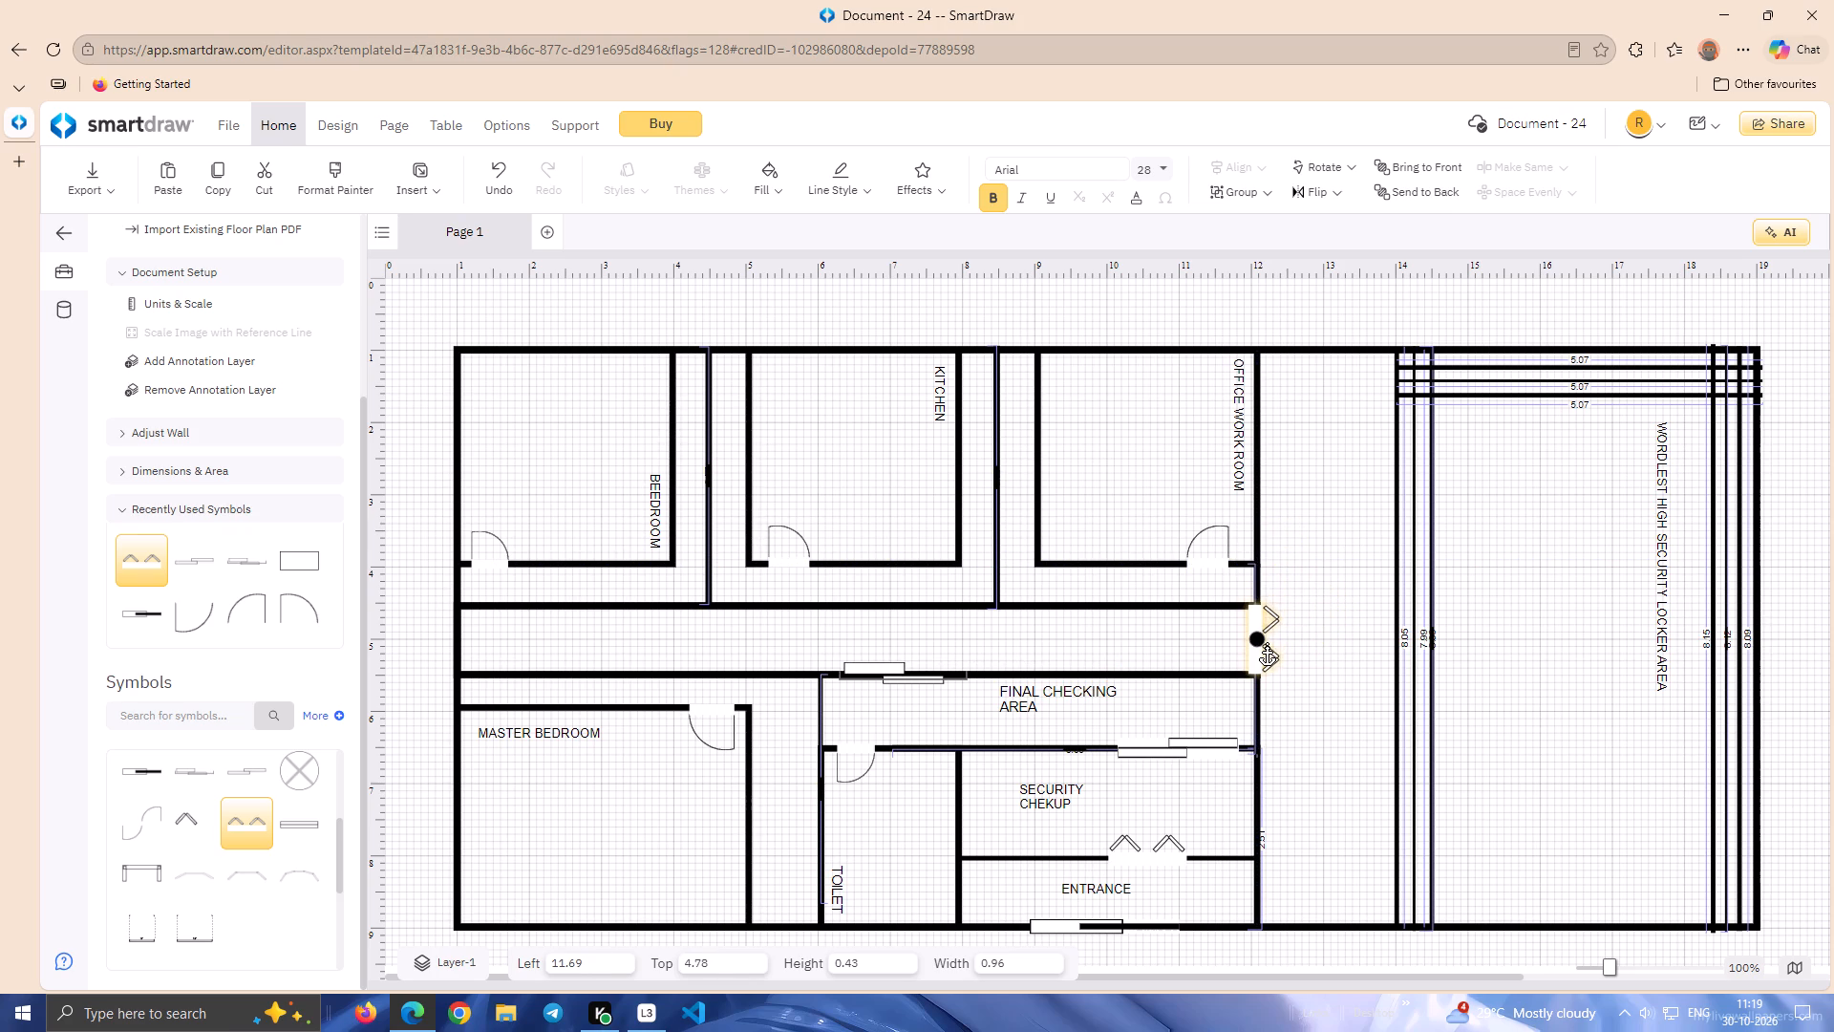
# Narrow the folding door at the corridor's end to about 0.89 and shift it along the wall to about 4.79 top.
pyautogui.moveTo(1267, 643); pyautogui.dragTo(1269, 634)
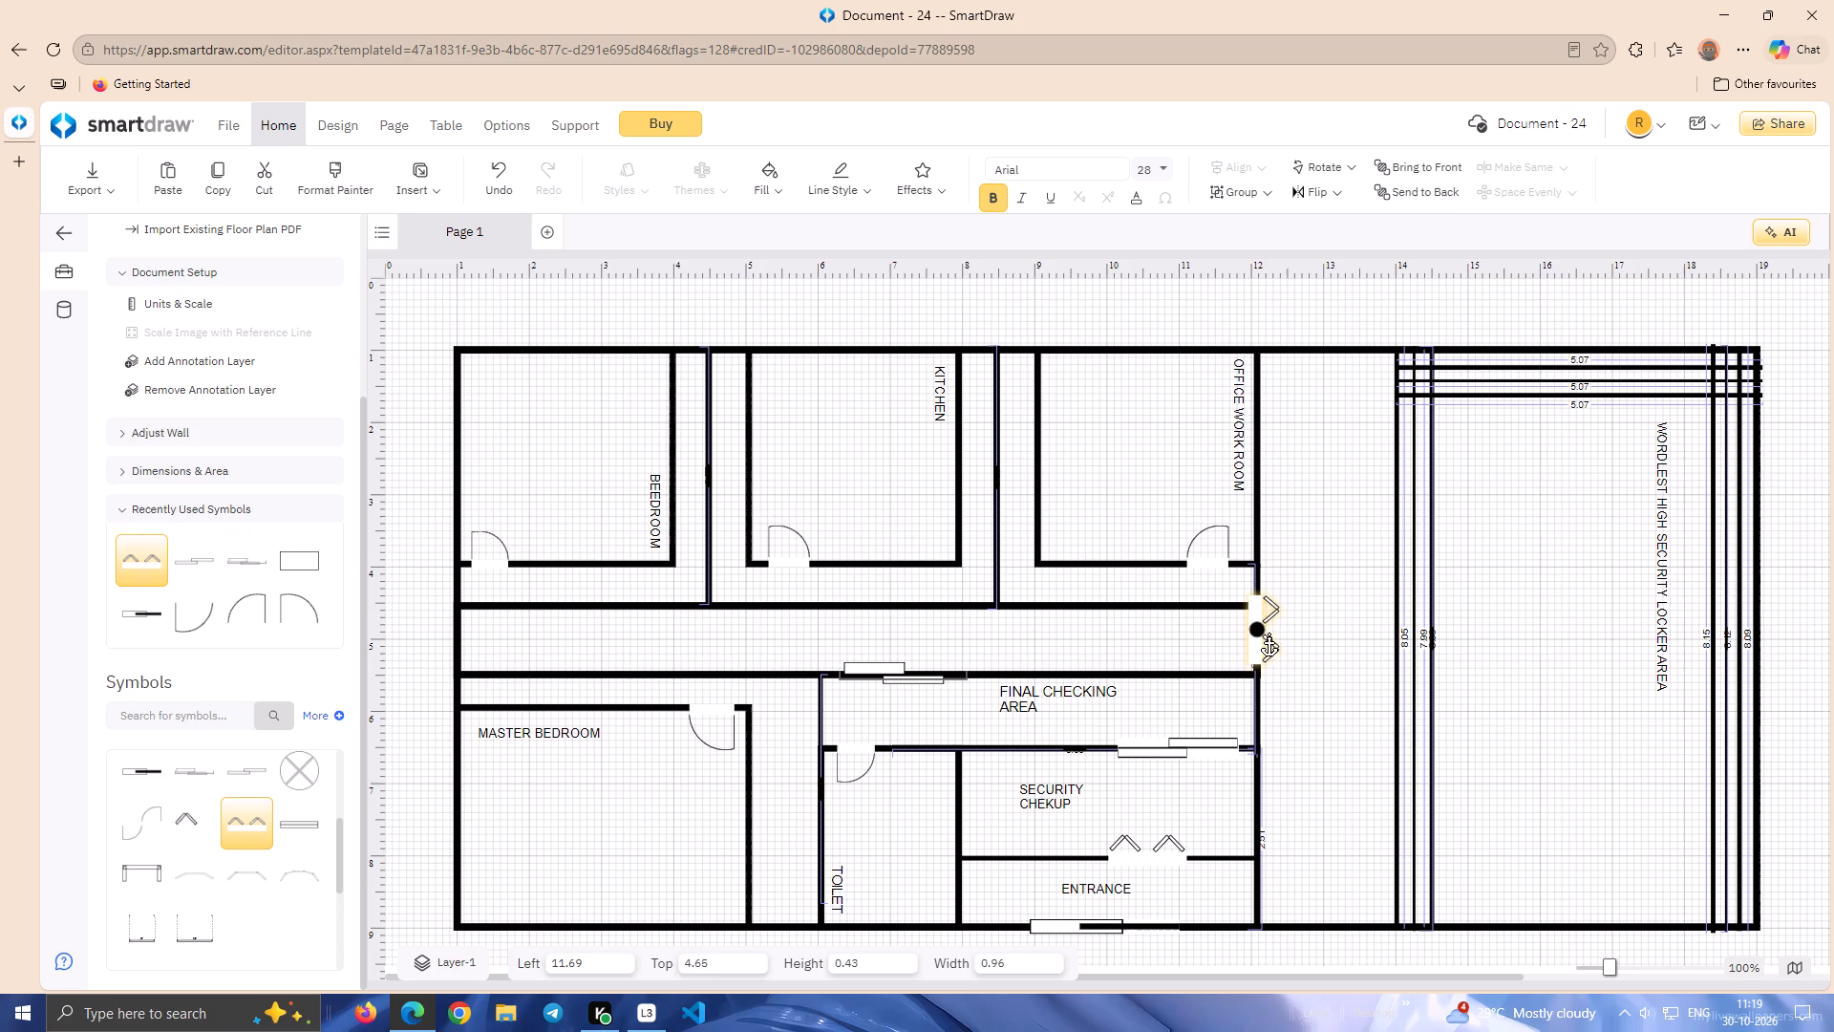
pyautogui.moveTo(1269, 634); pyautogui.dragTo(1269, 636)
pyautogui.click(1268, 675)
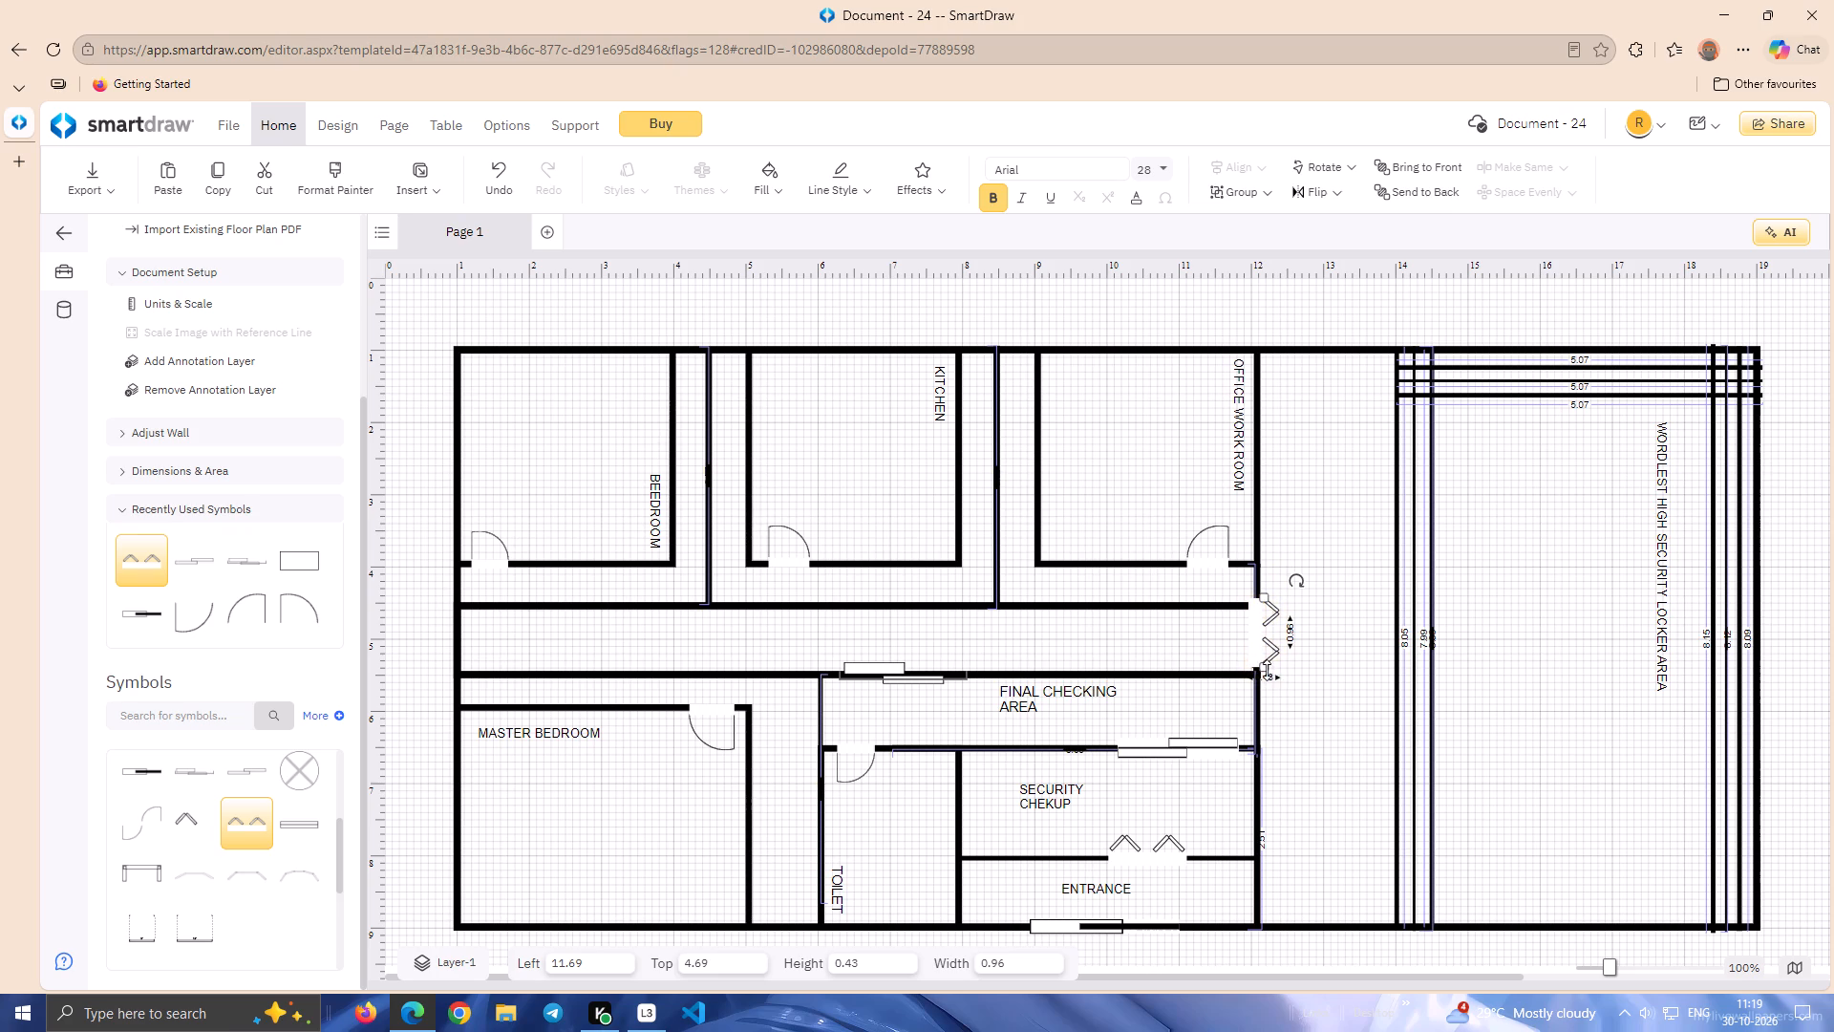
pyautogui.moveTo(1267, 670); pyautogui.dragTo(1267, 661)
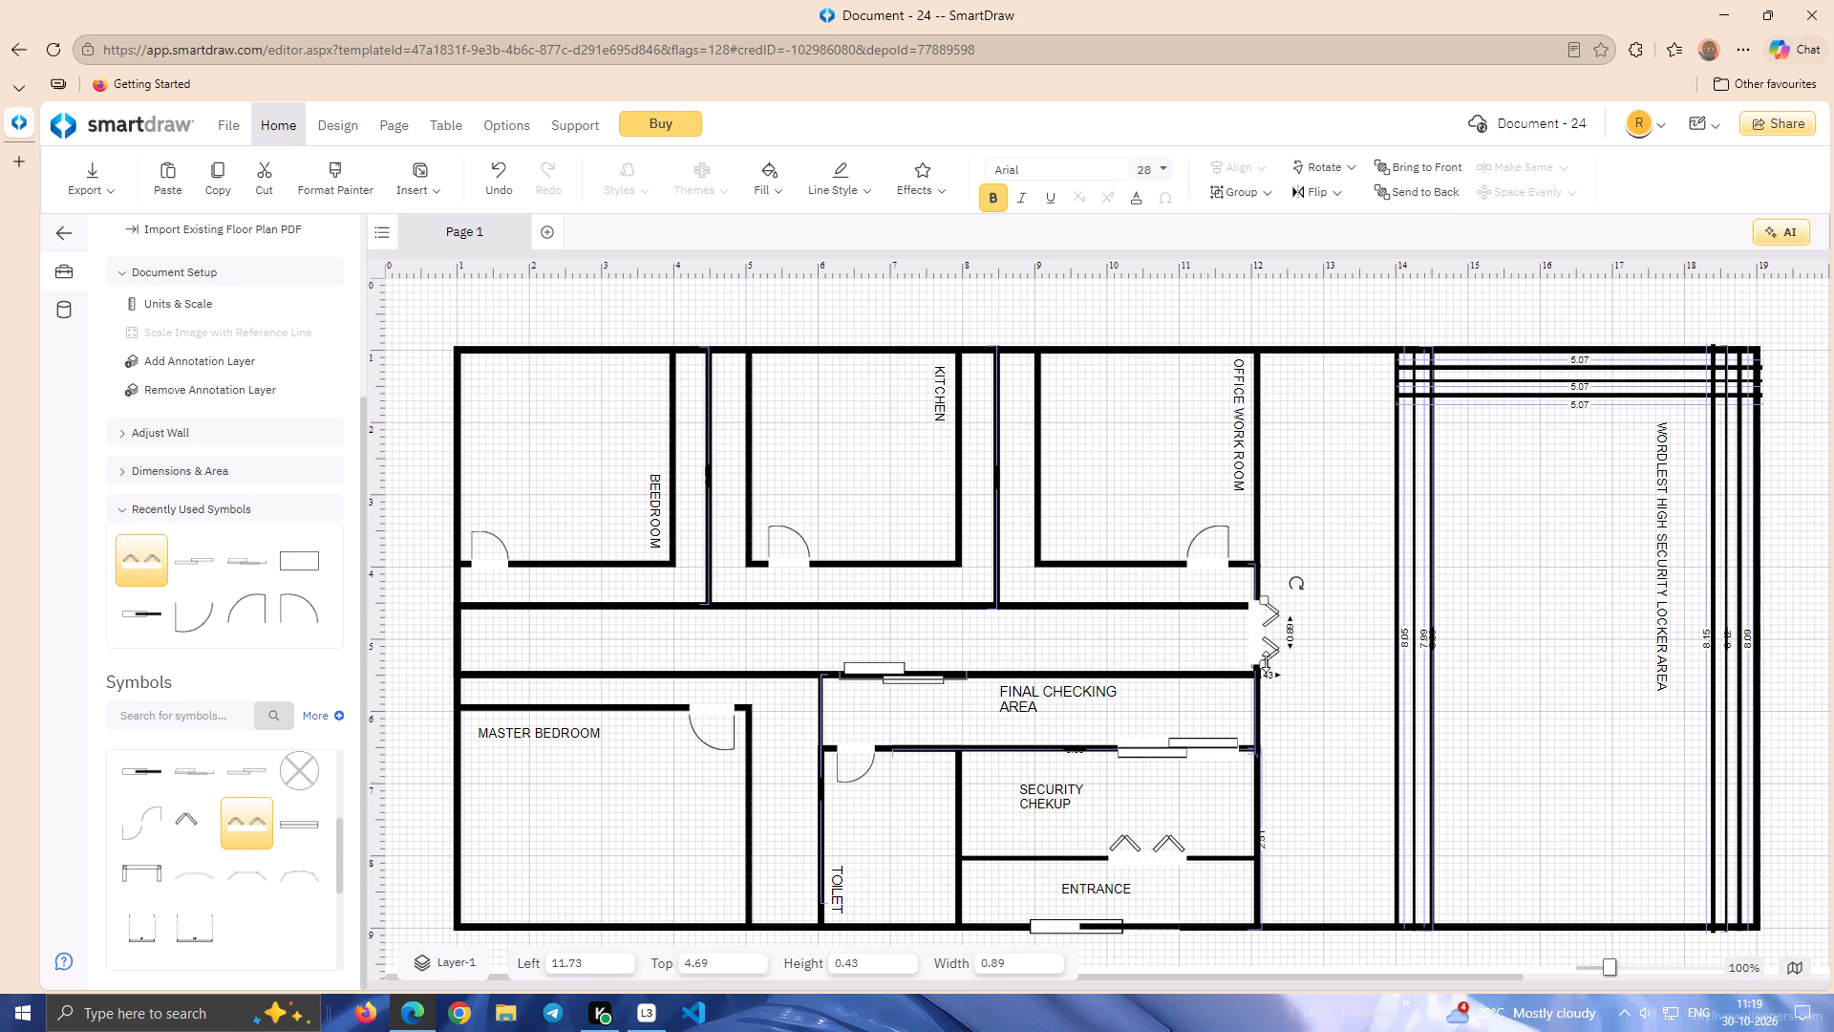
pyautogui.press('Down')
pyautogui.press('Down')
pyautogui.press('Down')
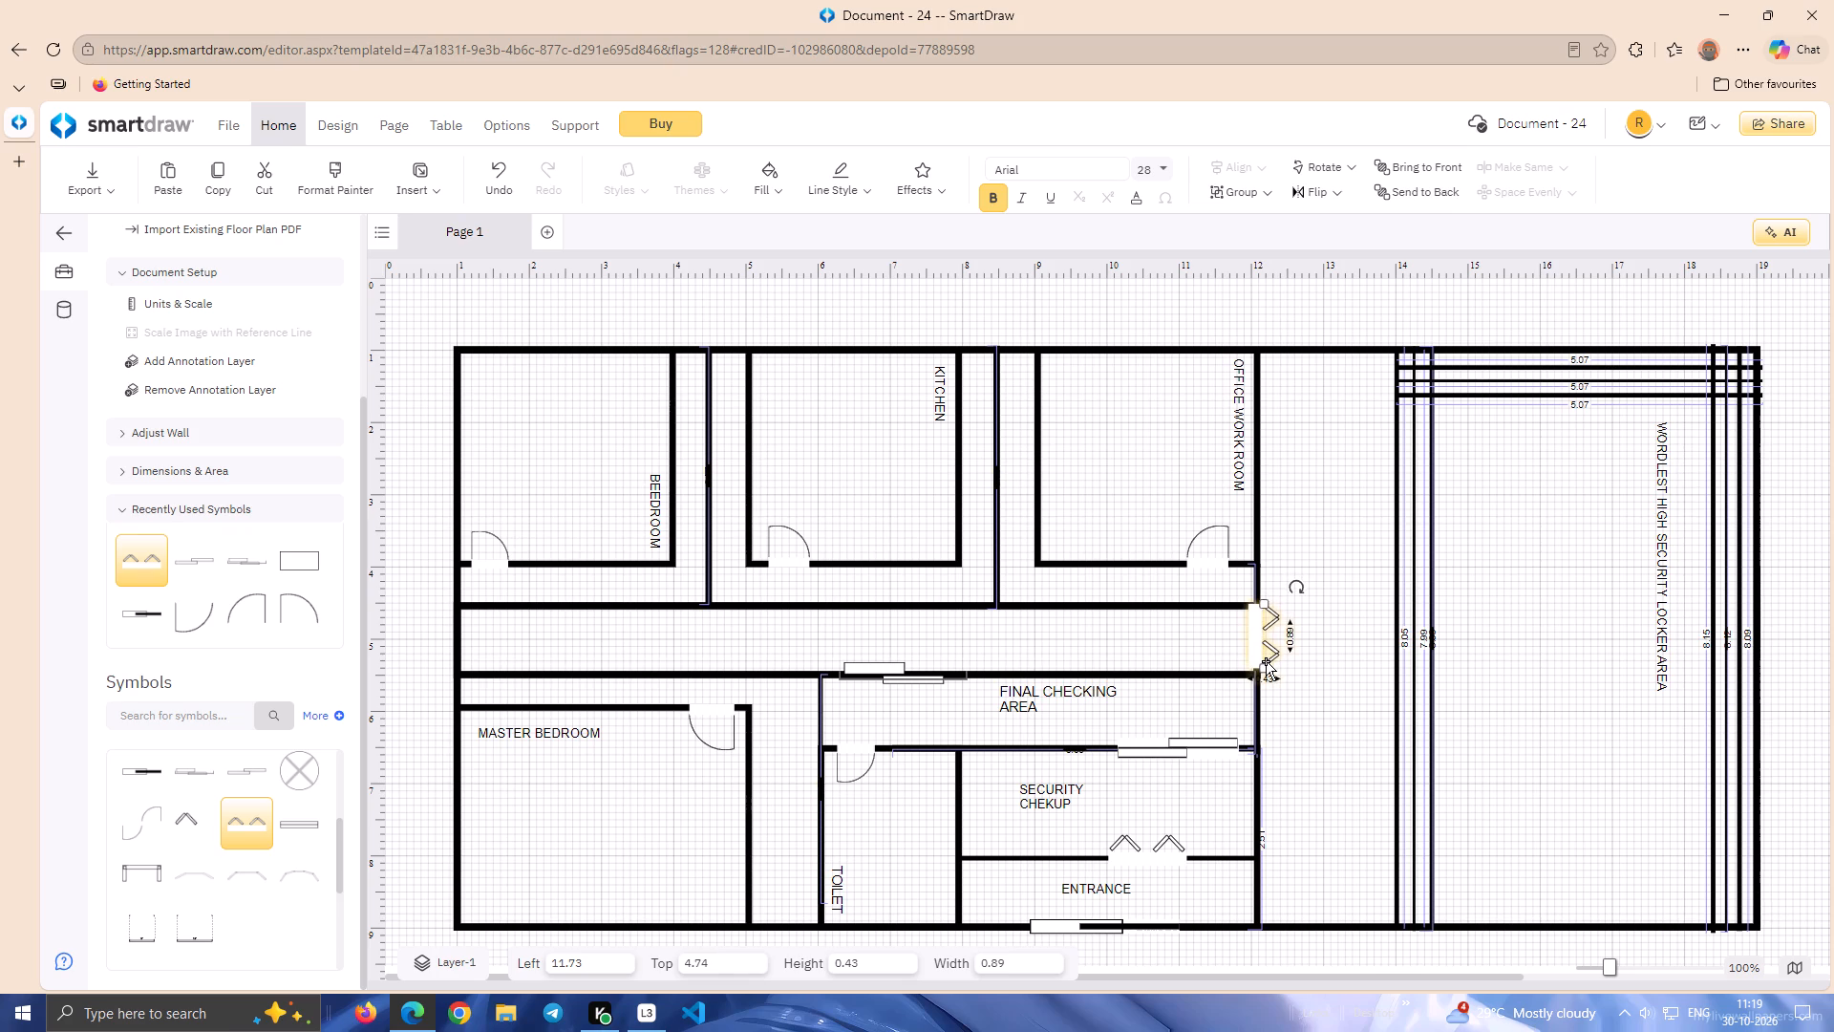
pyautogui.press('Down')
pyautogui.press('Down')
pyautogui.press('Down')
pyautogui.press('Down')
# Narrow the corridor-end folding door to about 0.87 and fine-tune its position in the wall to about 4.79 top.
pyautogui.moveTo(1266, 672); pyautogui.dragTo(1266, 670)
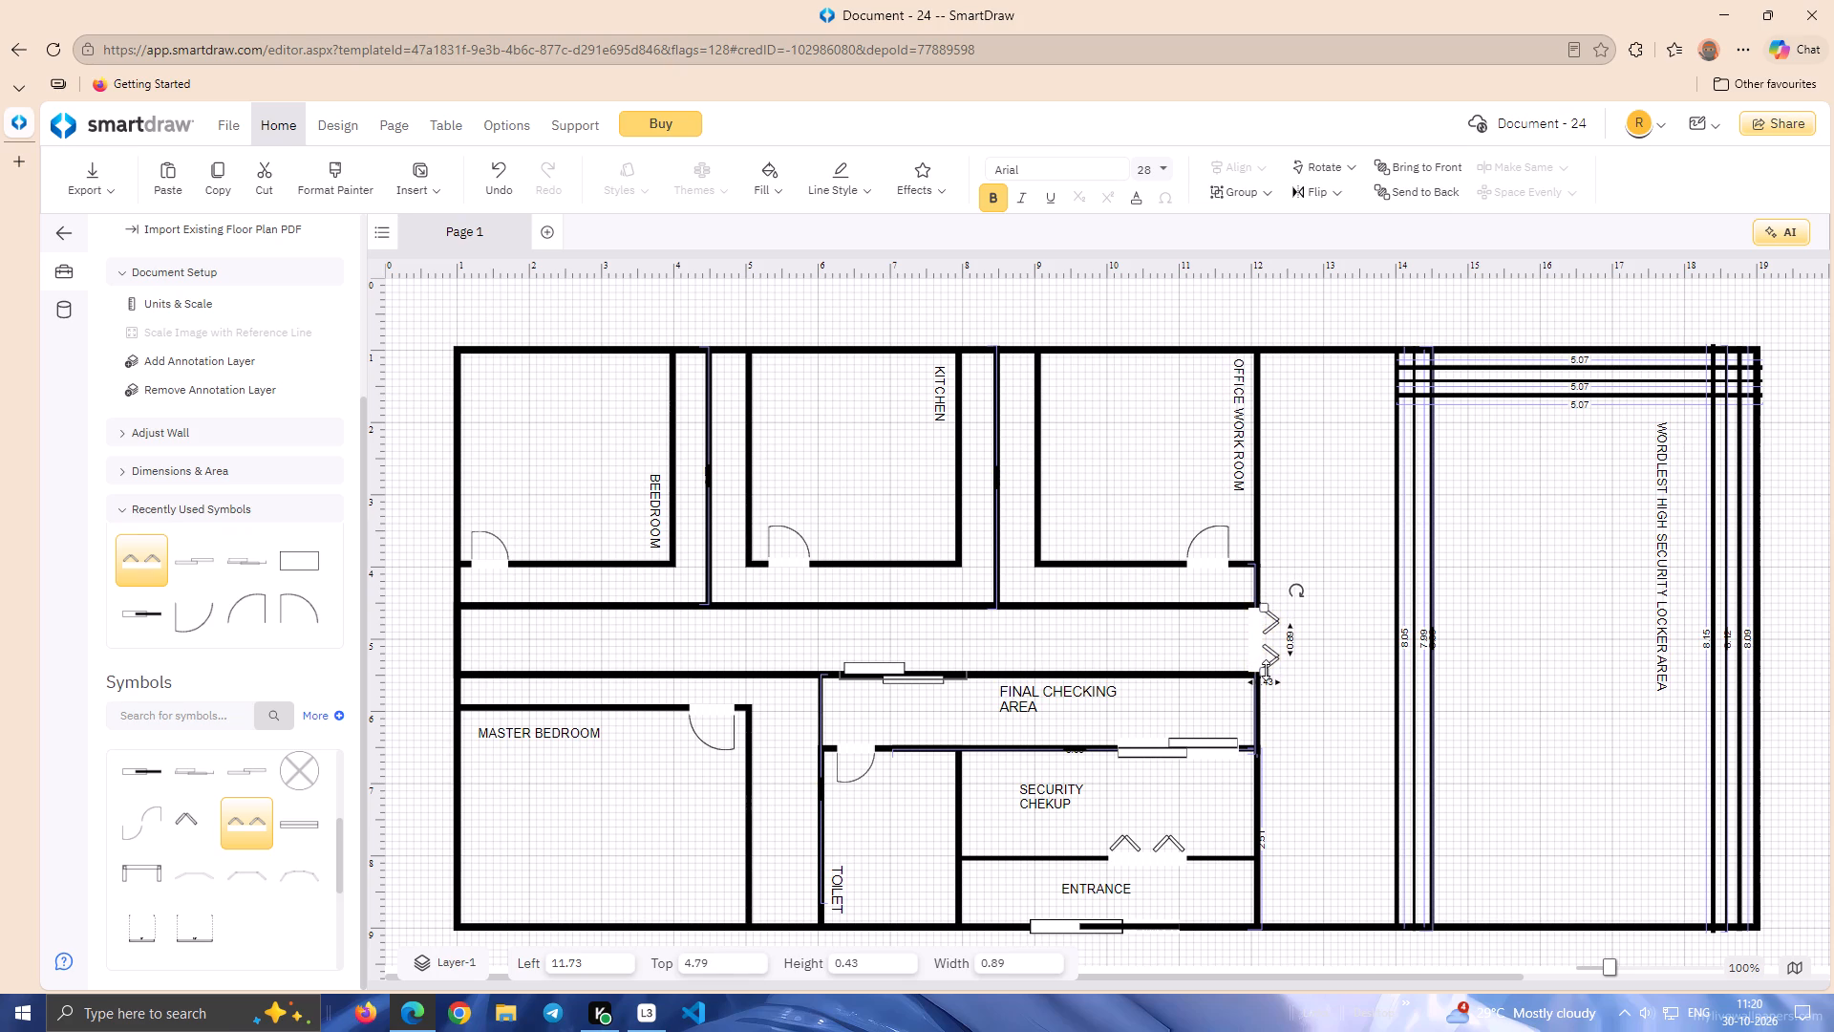
pyautogui.moveTo(1266, 670); pyautogui.dragTo(1267, 640)
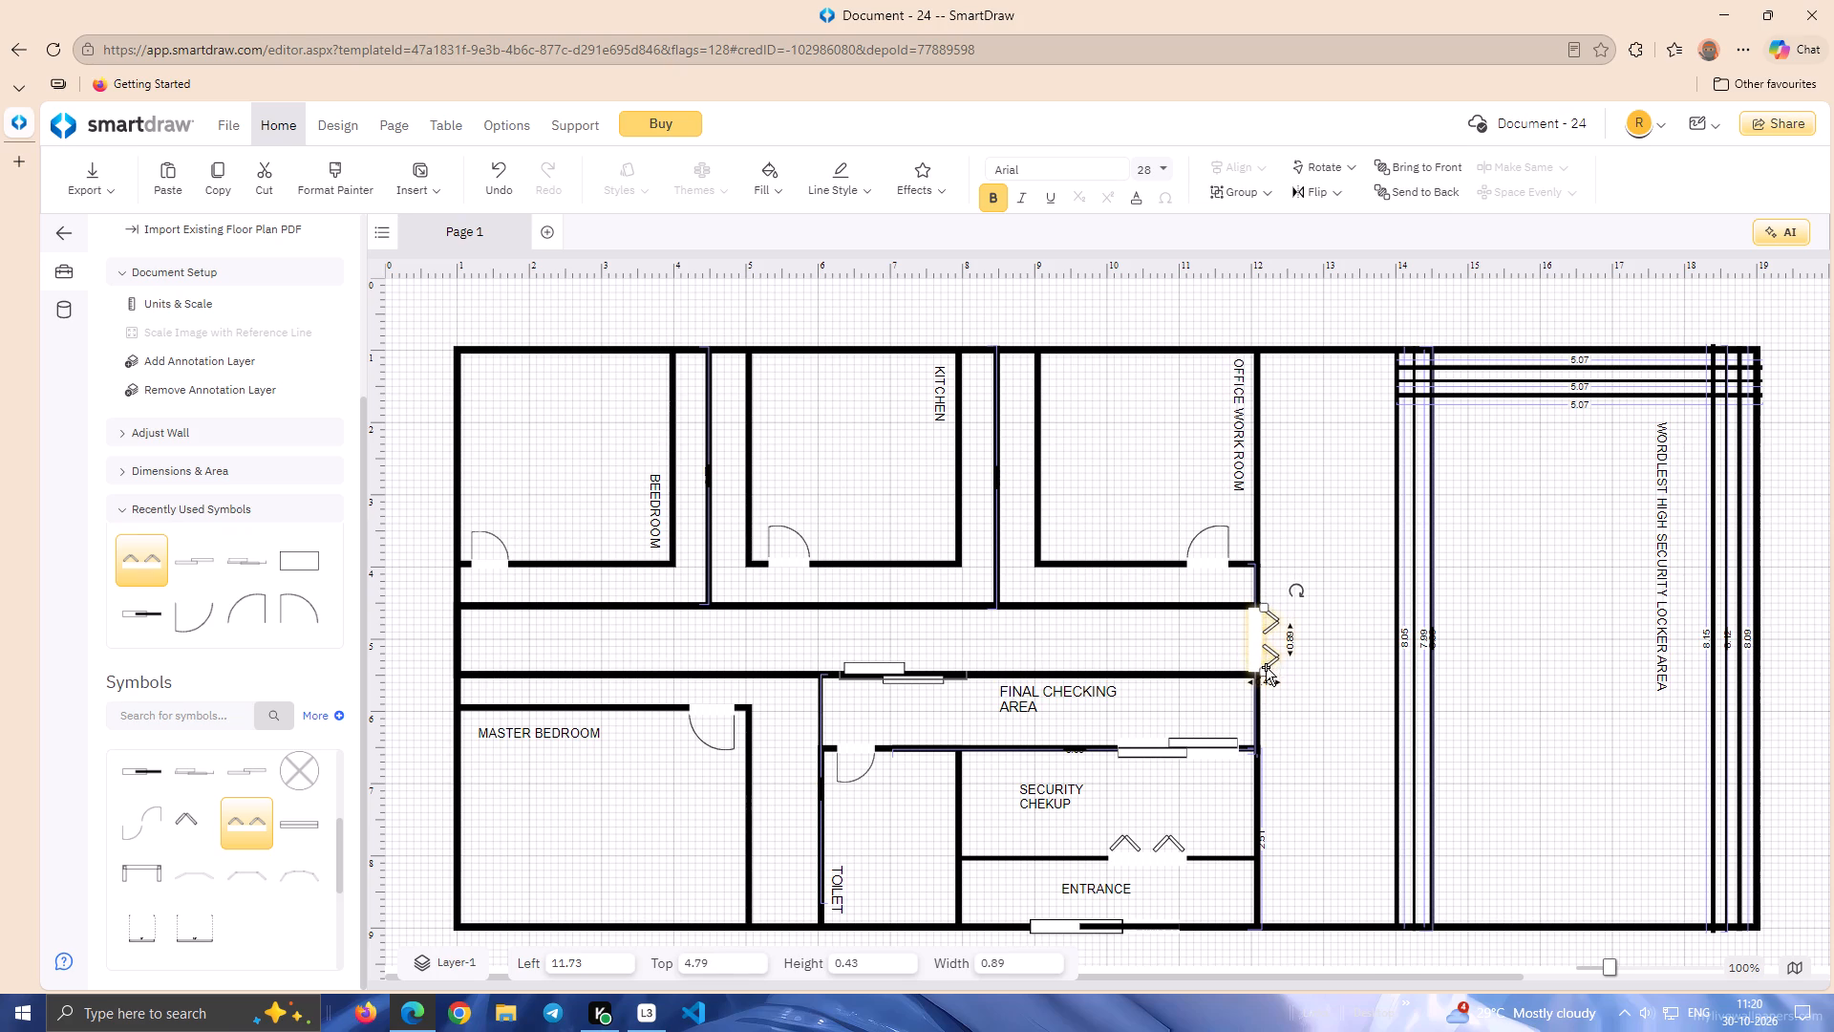
pyautogui.click(1262, 675)
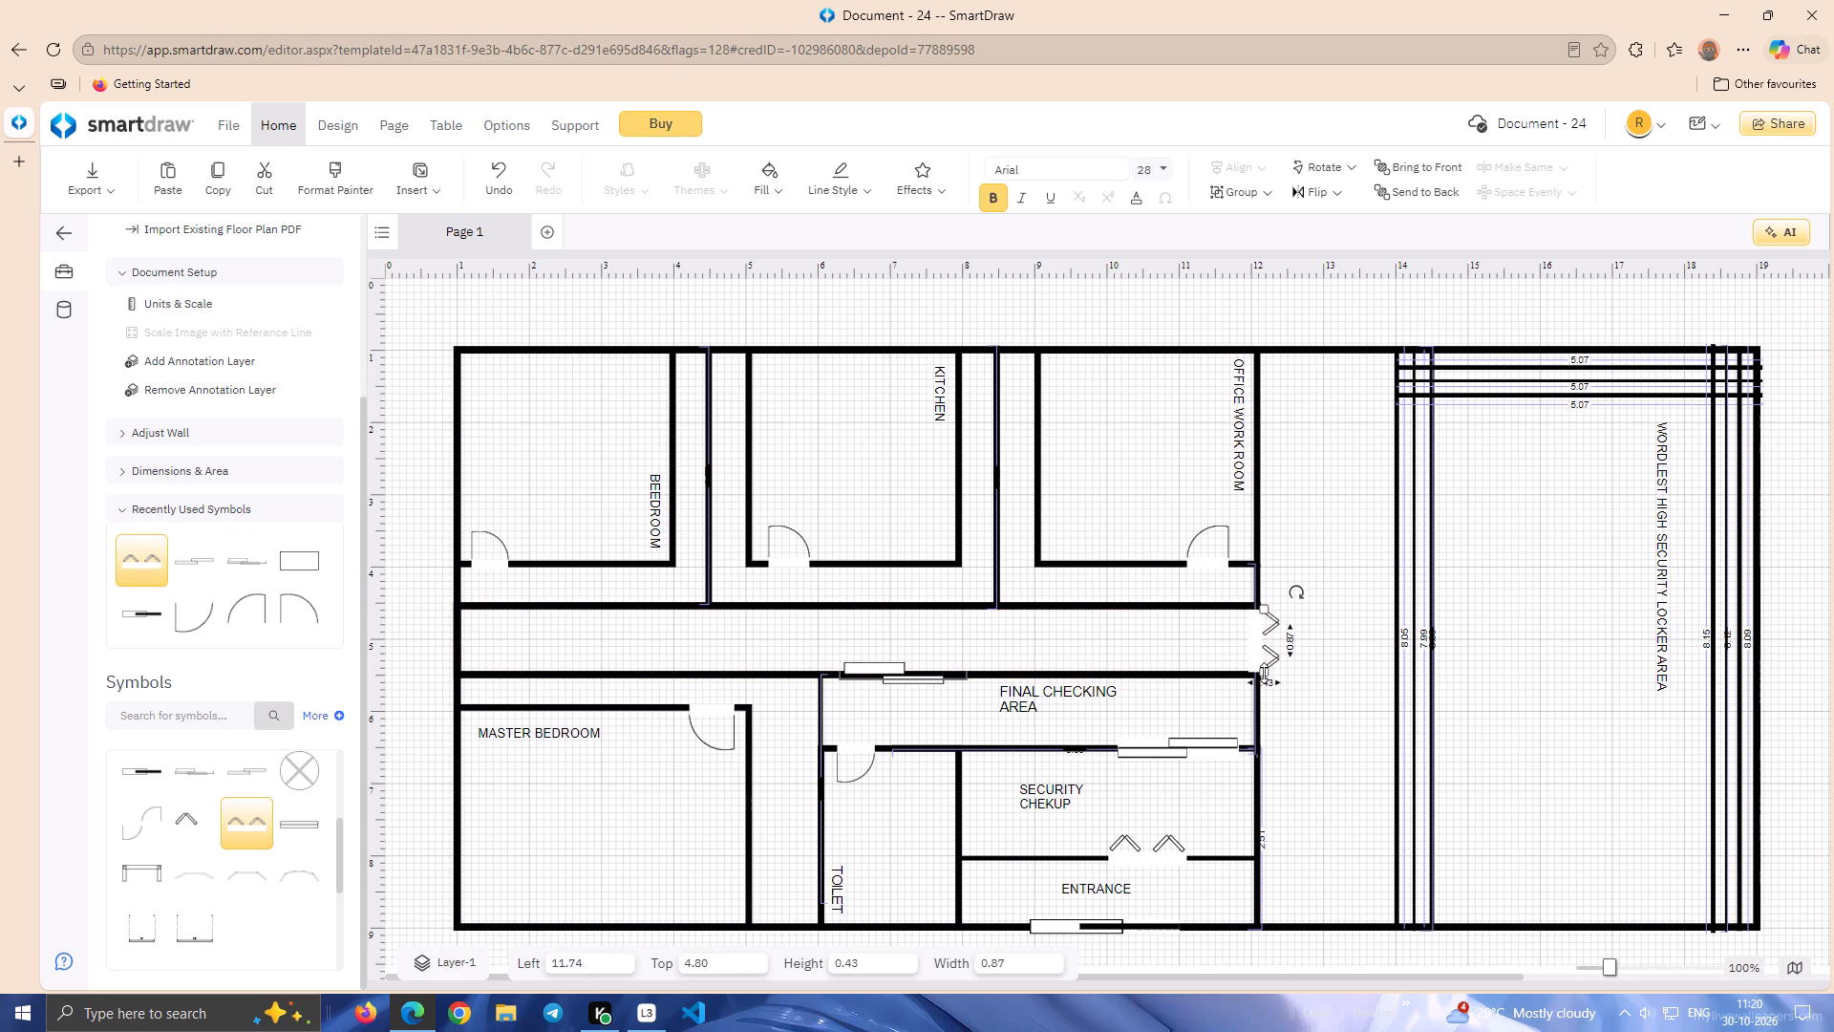
pyautogui.press('Up')
pyautogui.click(1350, 630)
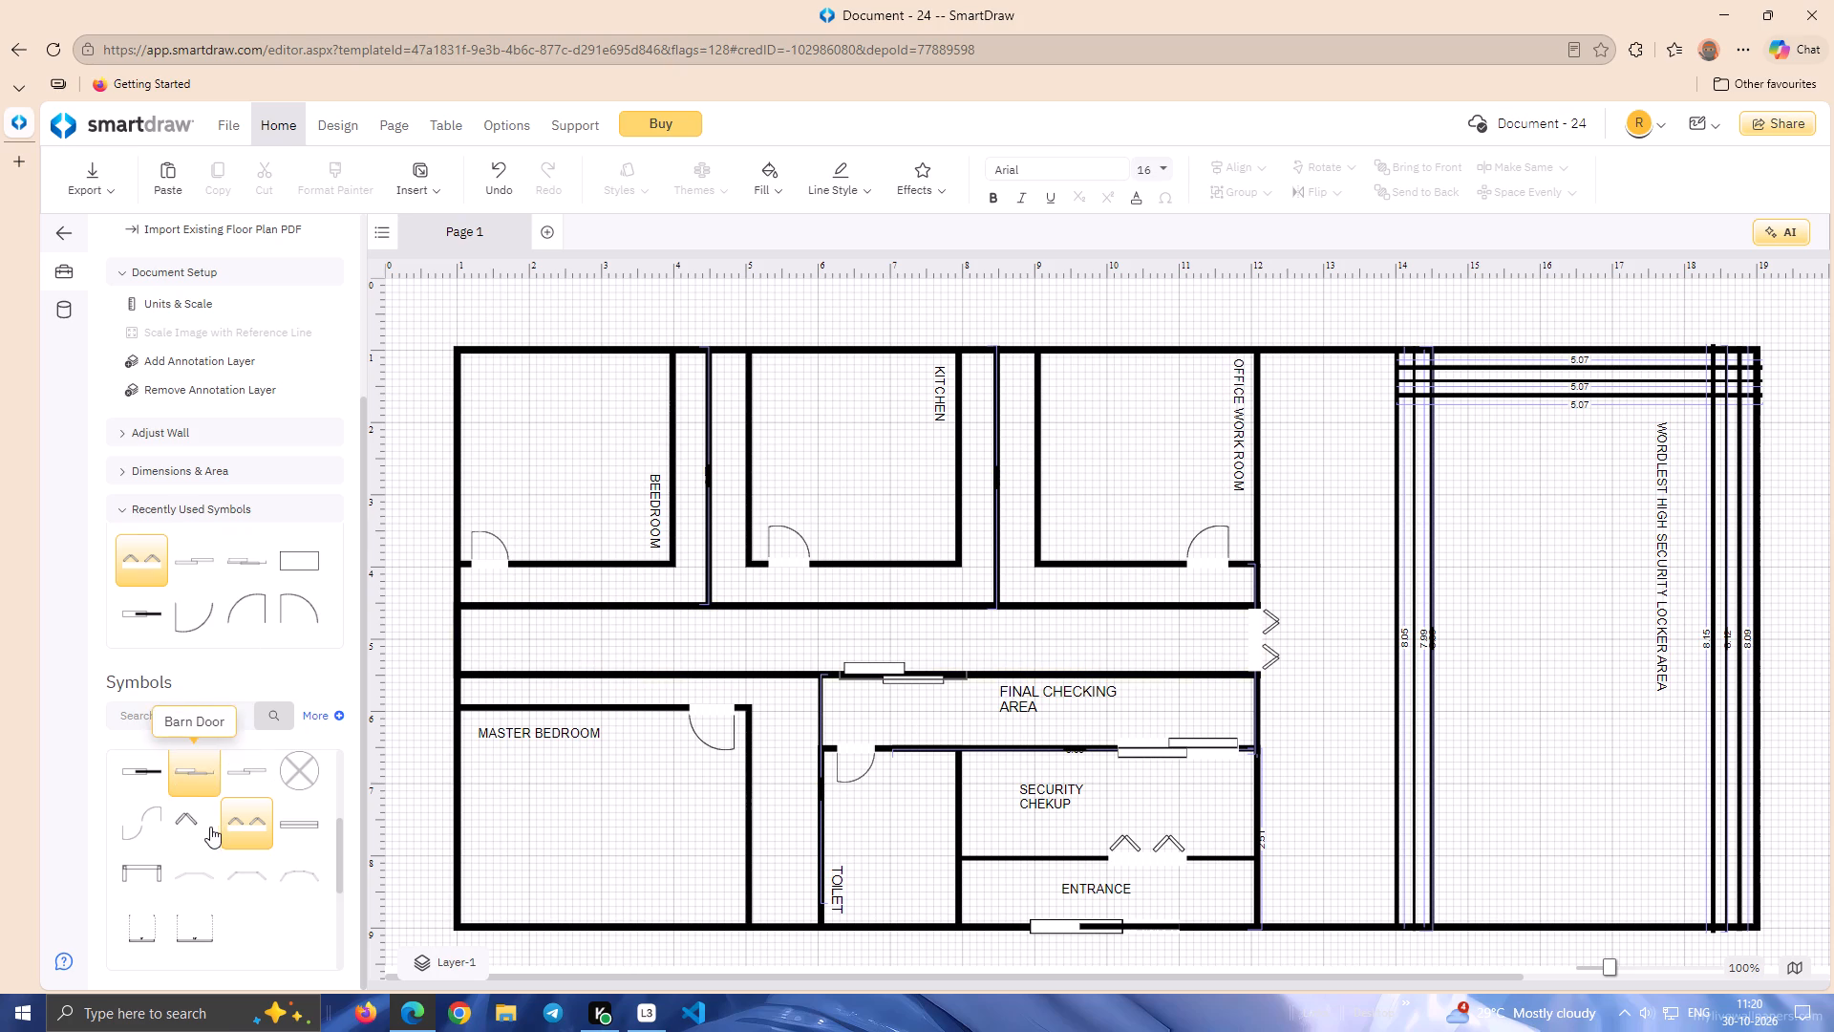
# Place a Sliding Door in the open space before the locker area and narrow it to about 0.94.
pyautogui.moveTo(334, 869); pyautogui.dragTo(341, 854)
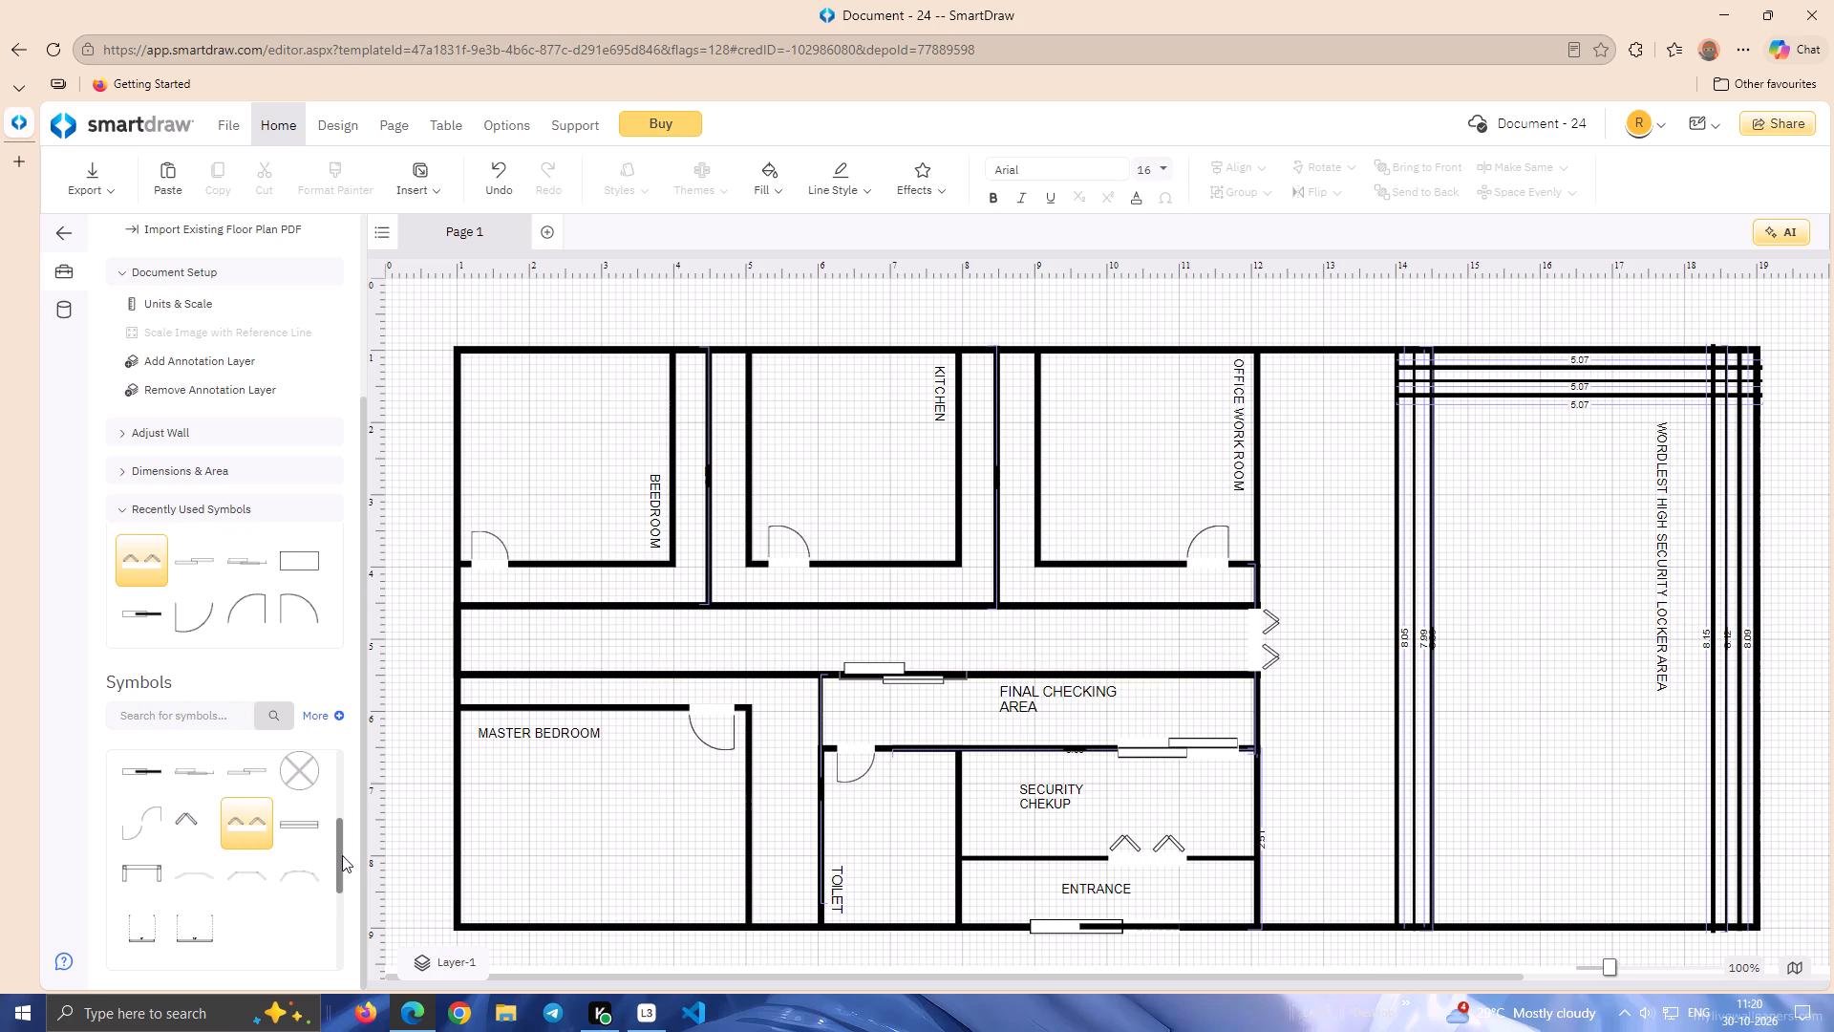
pyautogui.moveTo(342, 855); pyautogui.dragTo(343, 827)
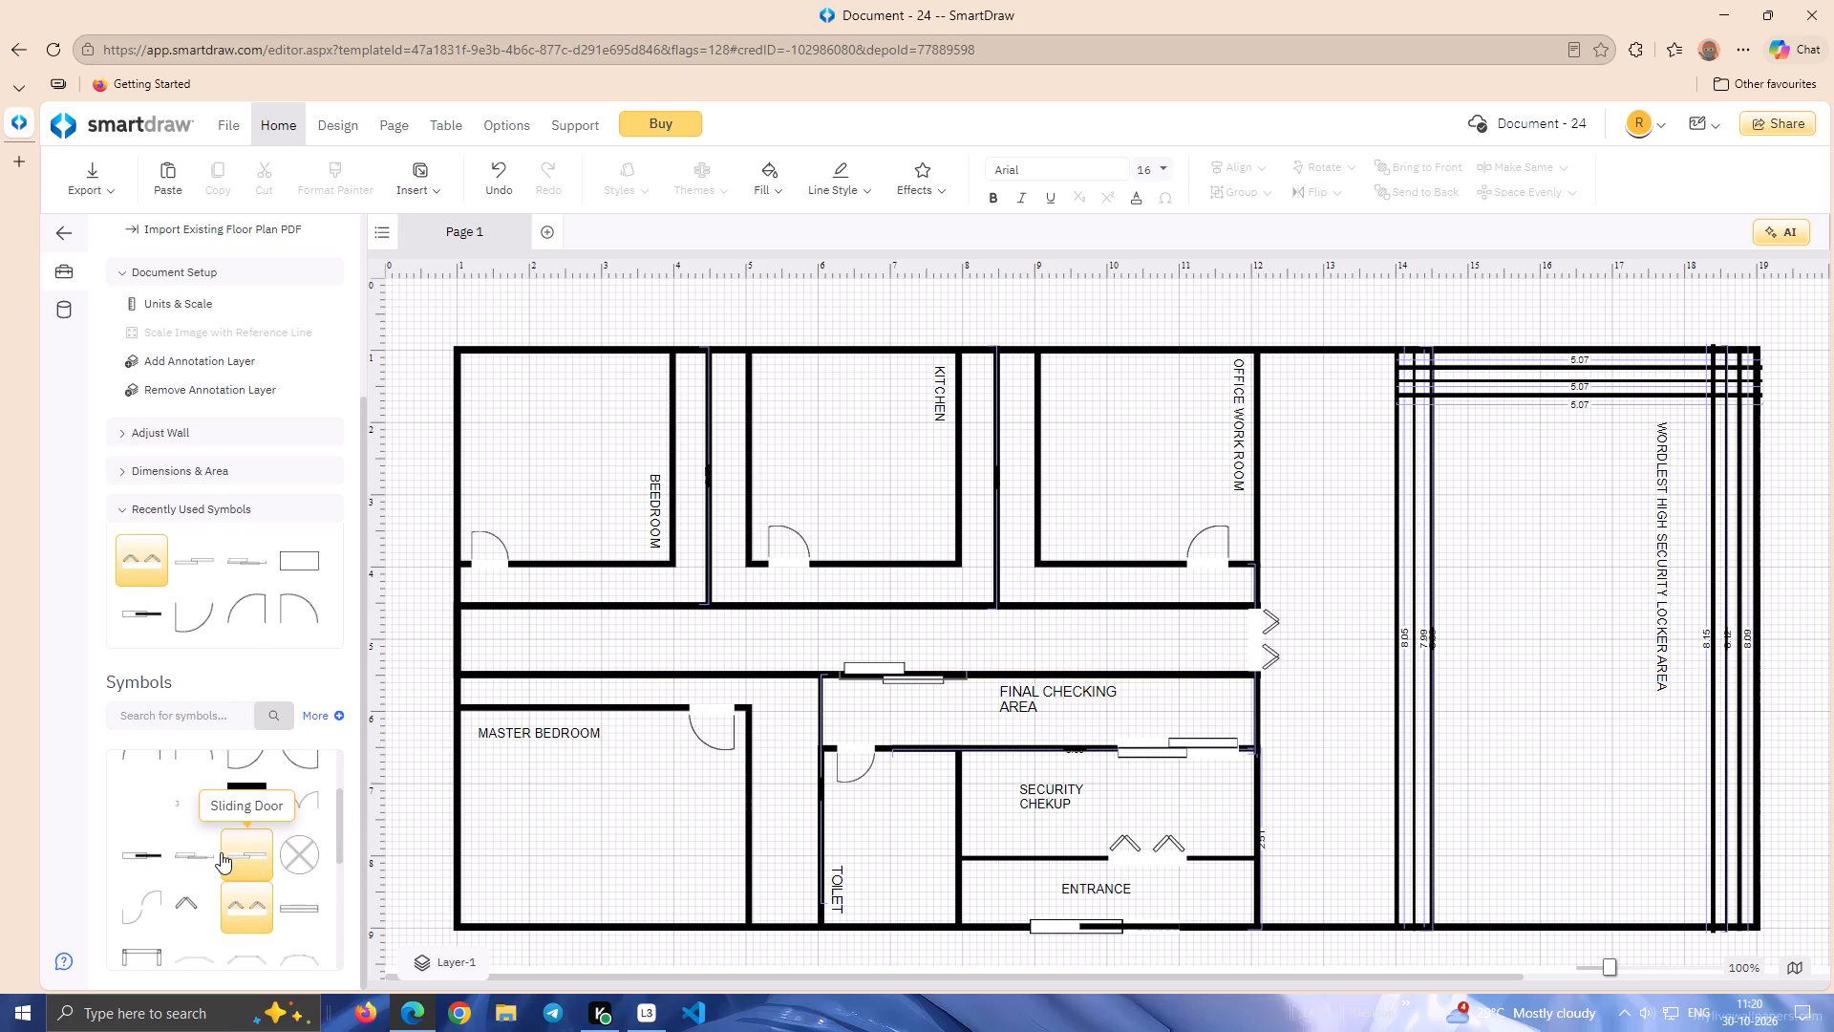
pyautogui.moveTo(221, 852); pyautogui.dragTo(811, 820)
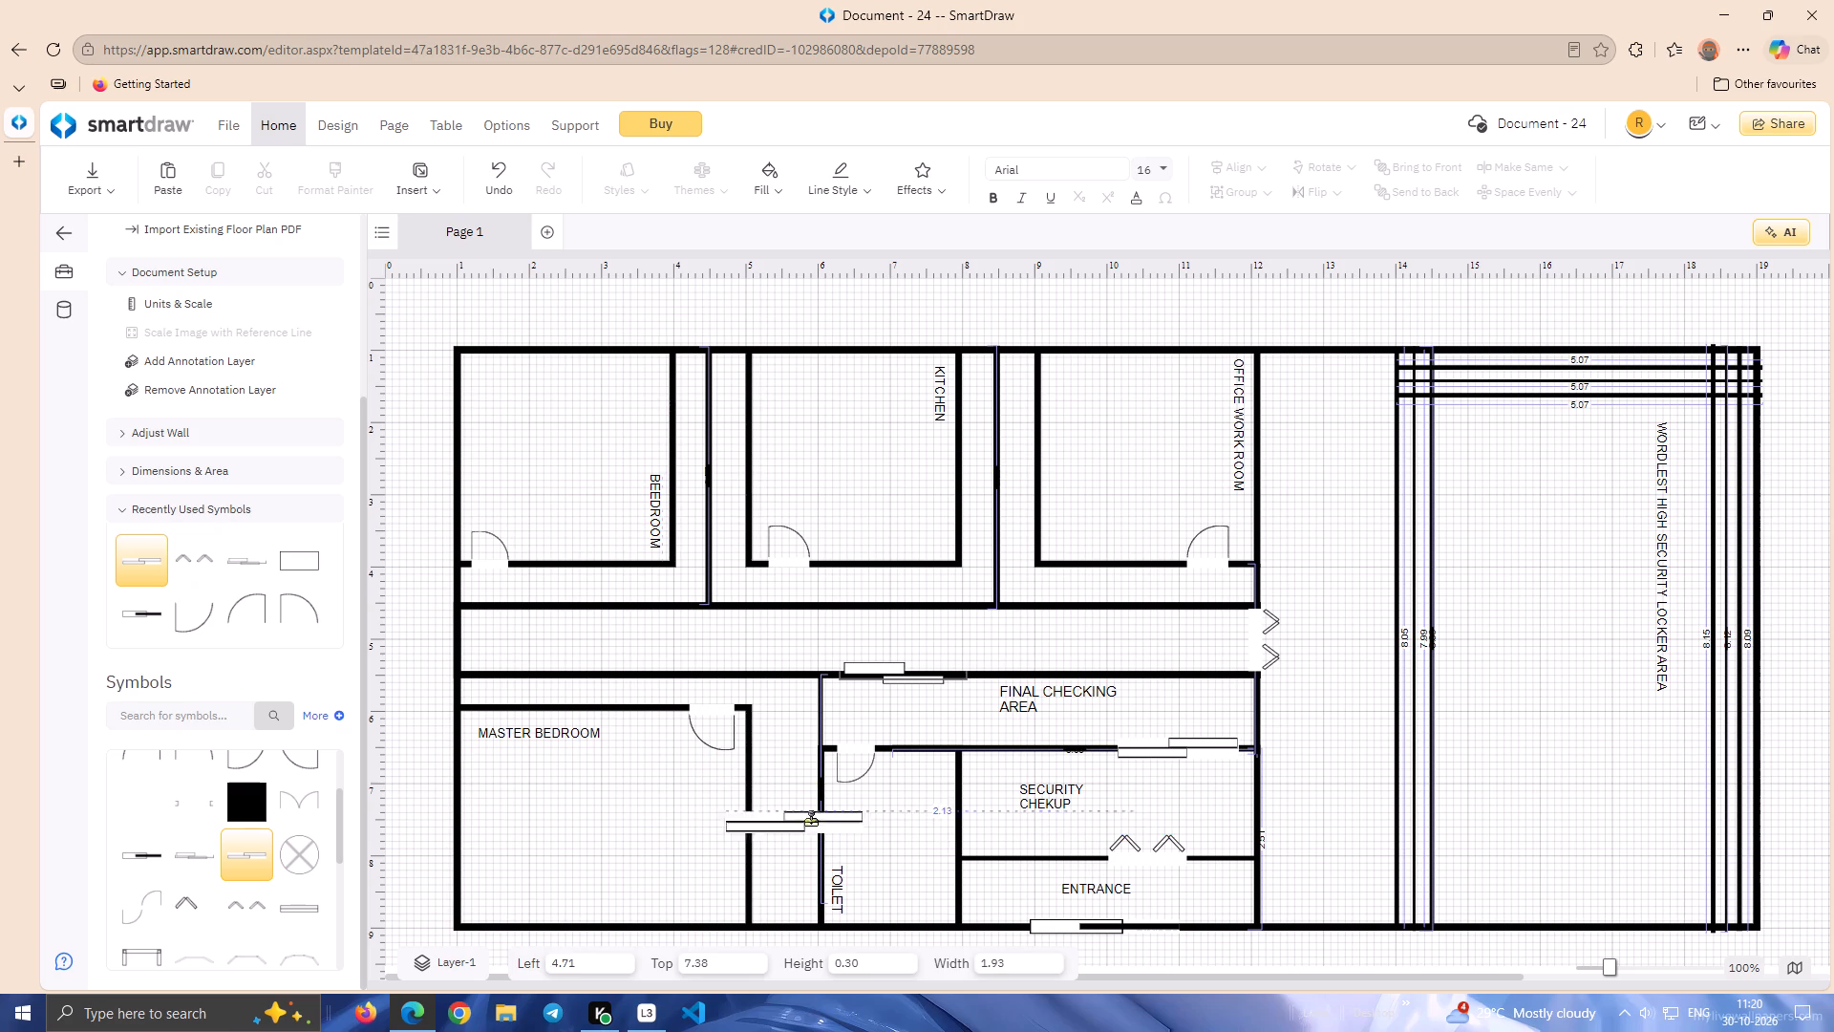
pyautogui.moveTo(811, 820); pyautogui.dragTo(1313, 713)
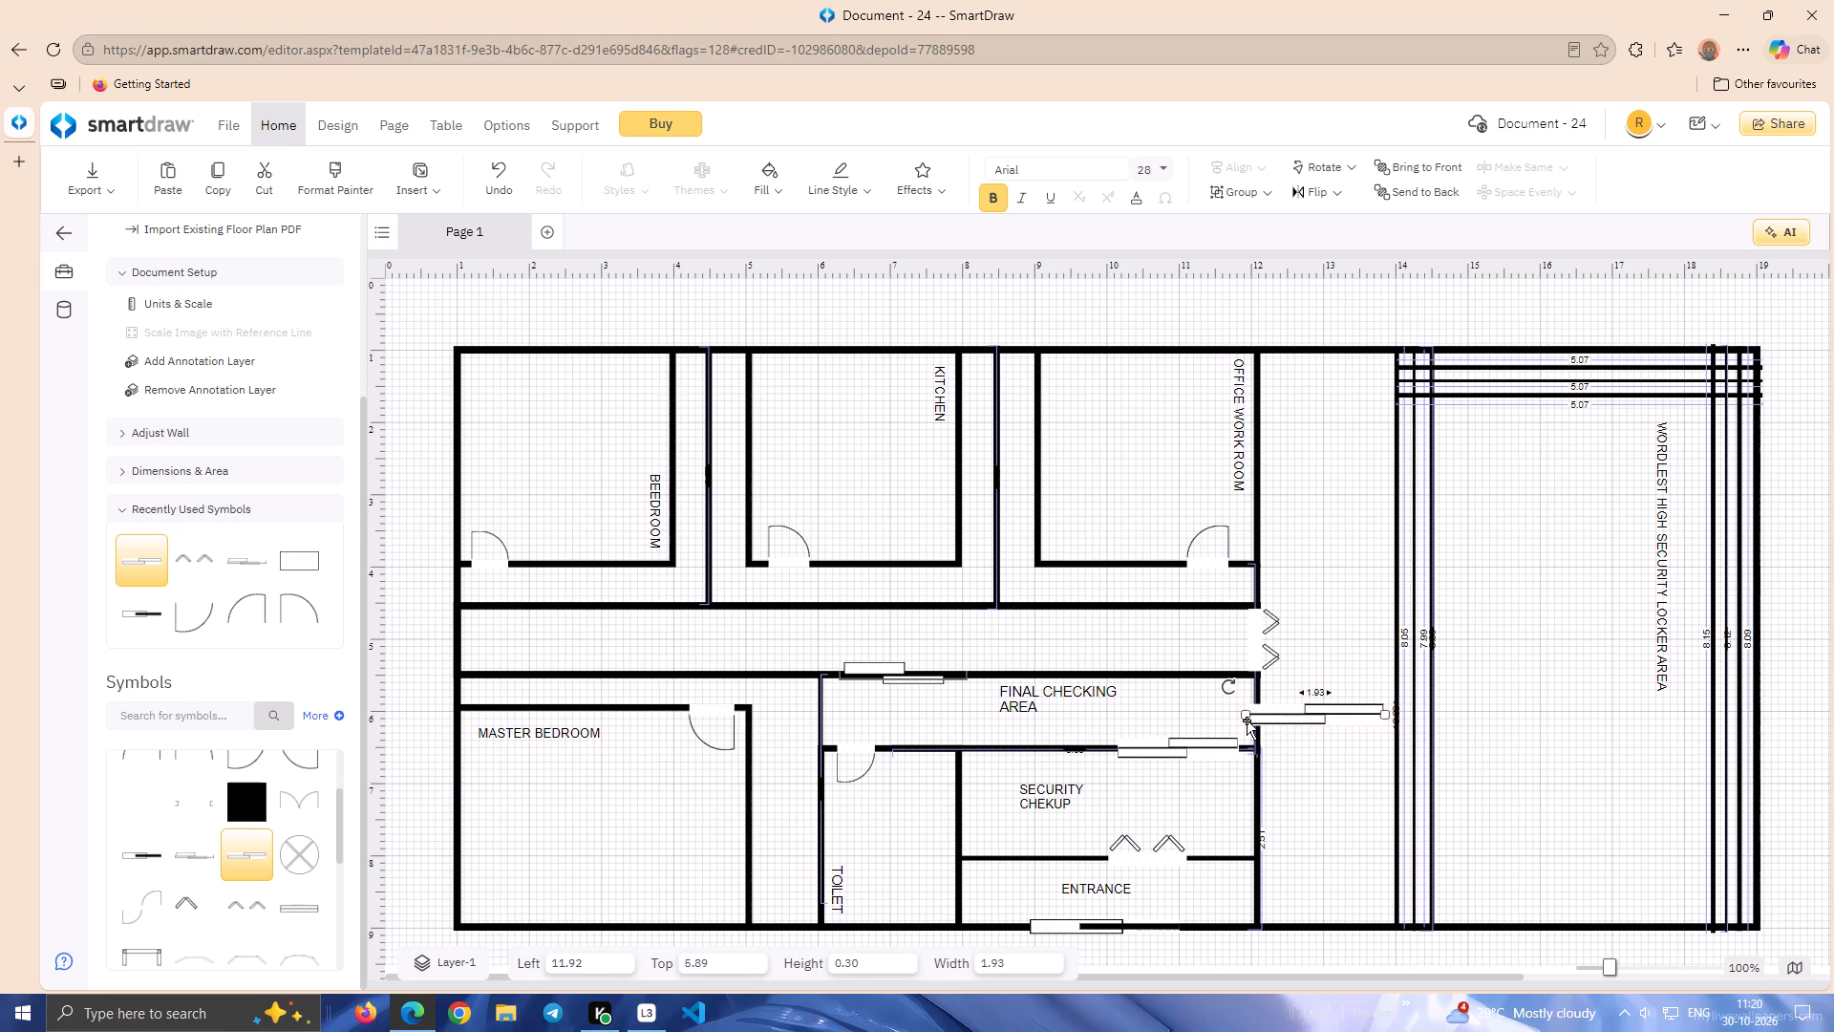
pyautogui.moveTo(1247, 716); pyautogui.dragTo(1318, 713)
# Rotate the new sliding door to vertical and seat it in the upper part of the locker area's outermost left wall.
pyautogui.moveTo(1291, 686); pyautogui.dragTo(1374, 673)
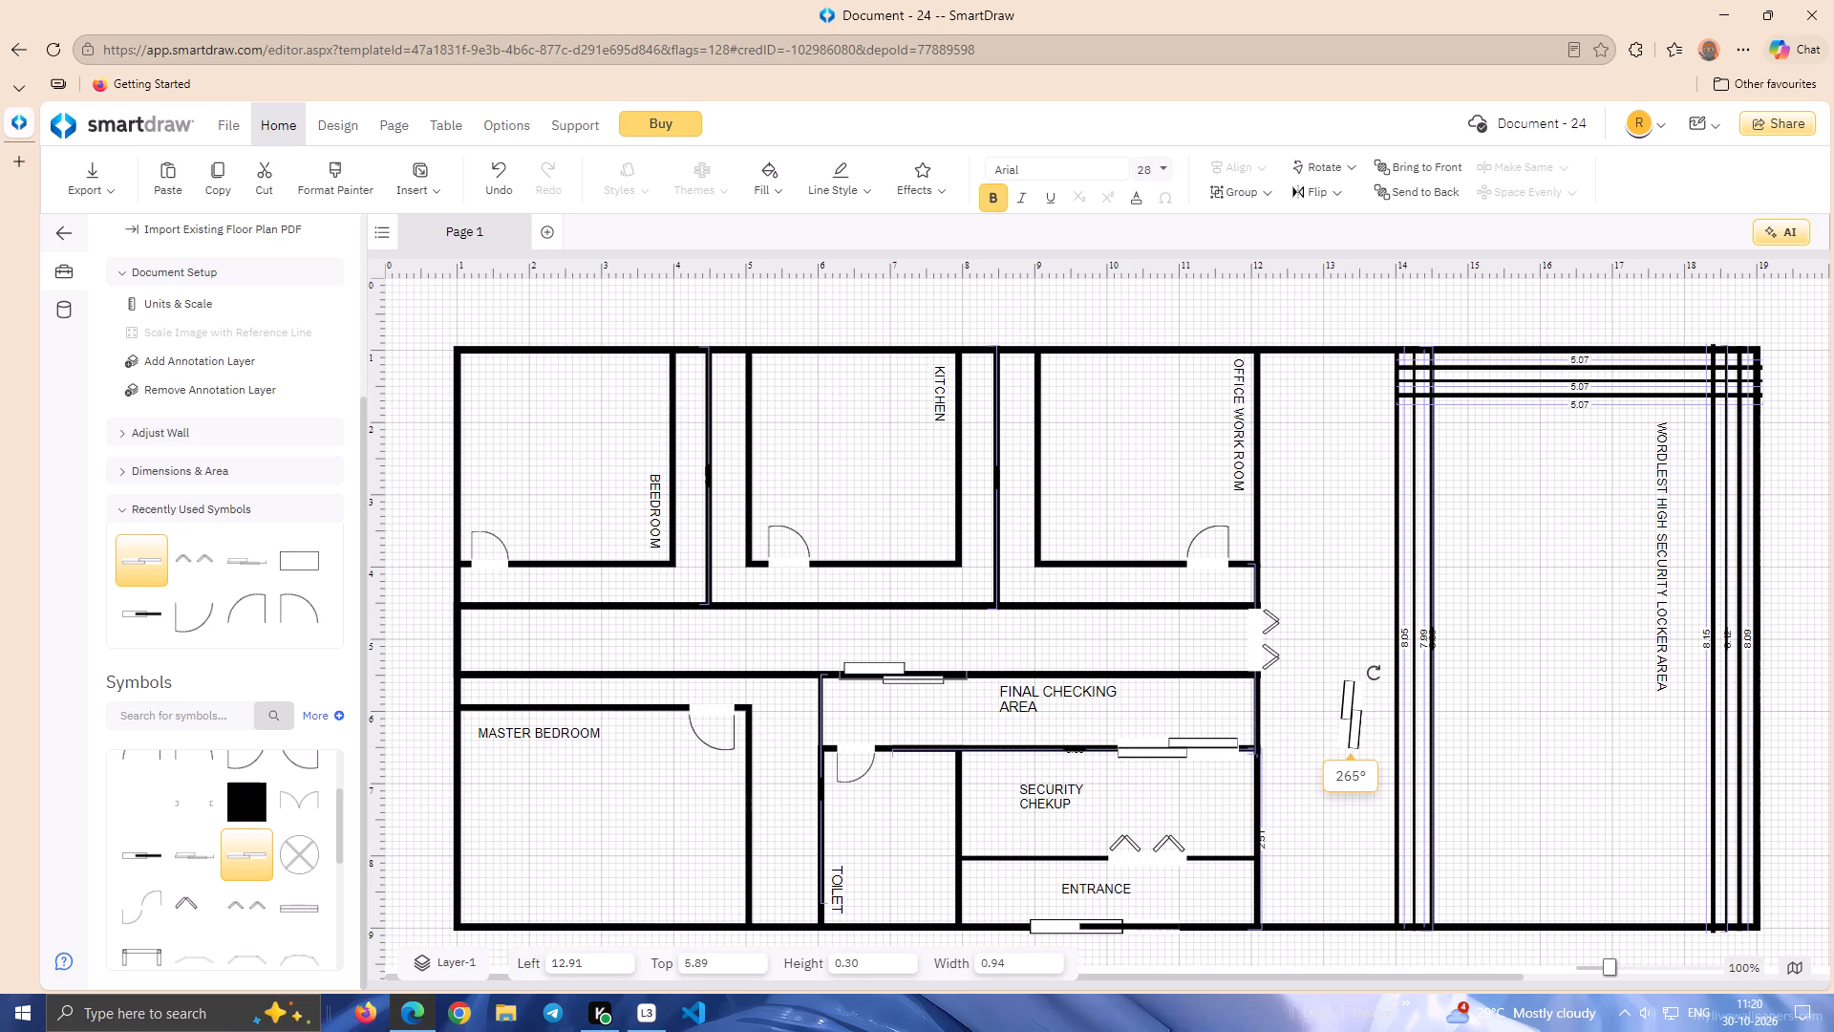
pyautogui.moveTo(1374, 673); pyautogui.dragTo(1370, 673)
pyautogui.moveTo(1355, 720); pyautogui.dragTo(1398, 702)
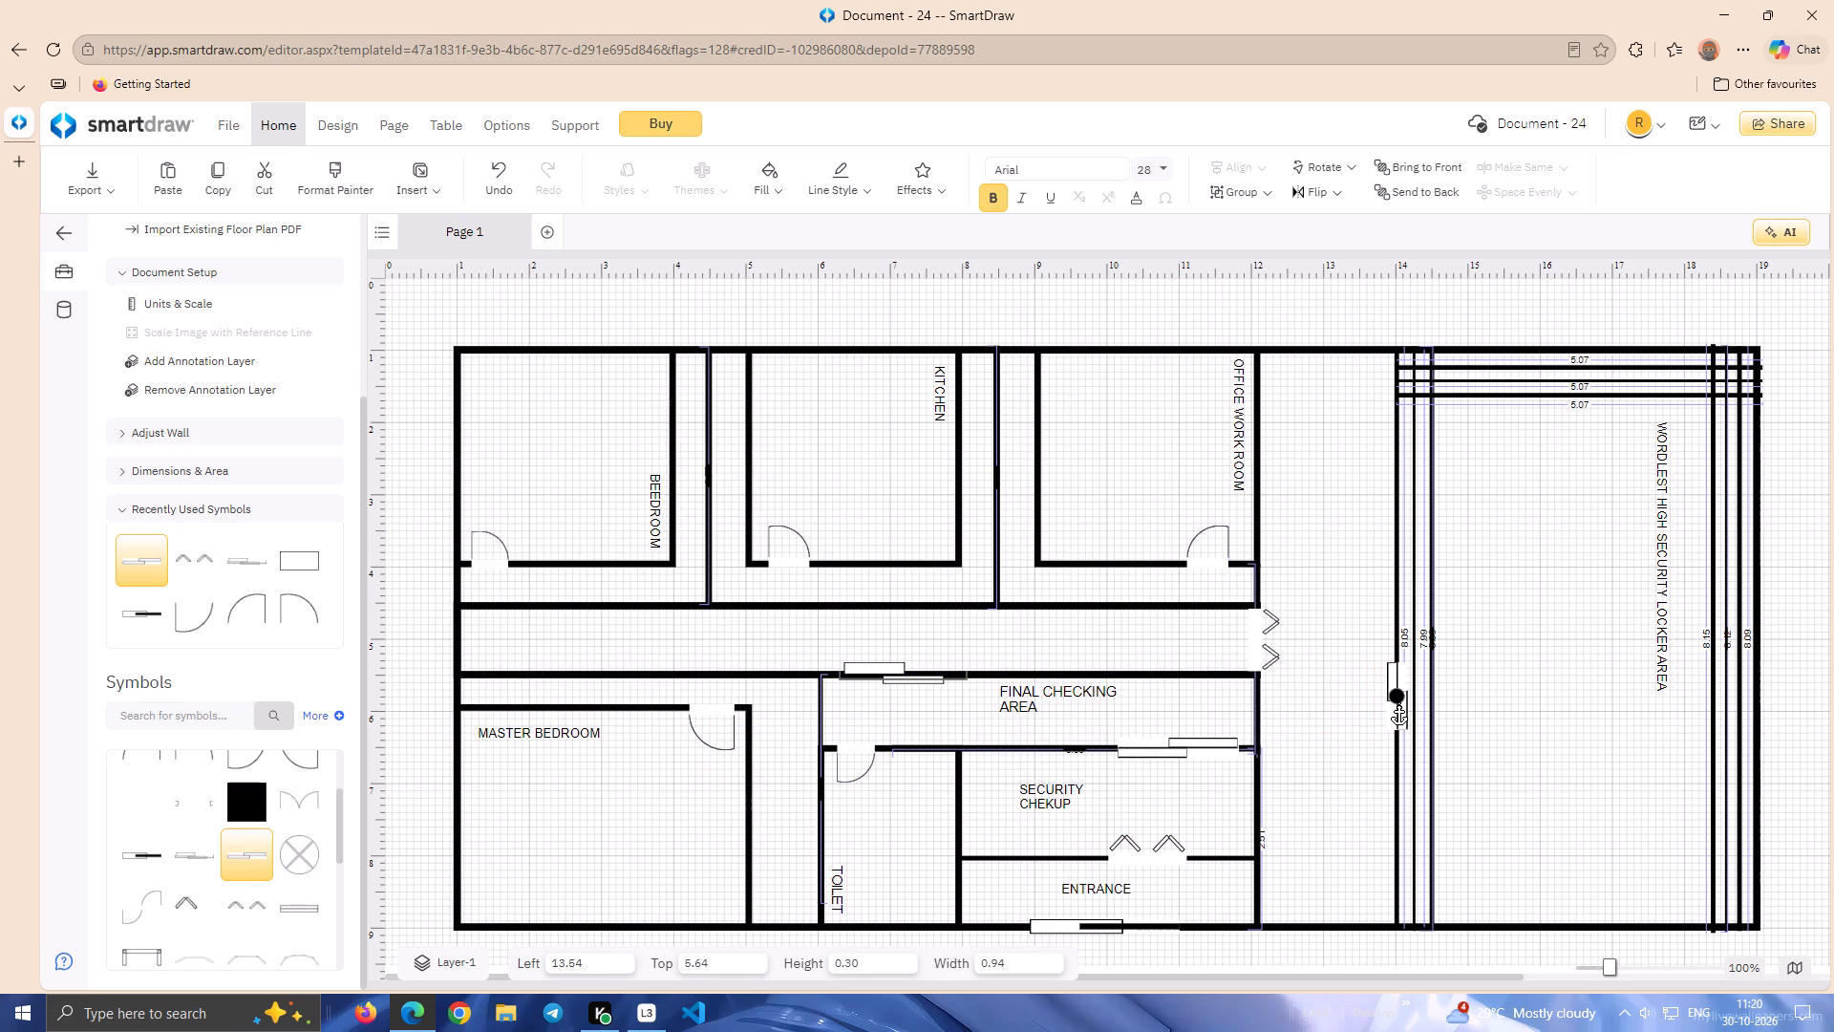
pyautogui.moveTo(1398, 702); pyautogui.dragTo(1397, 532)
pyautogui.moveTo(1397, 532); pyautogui.dragTo(1402, 481)
pyautogui.click(1332, 547)
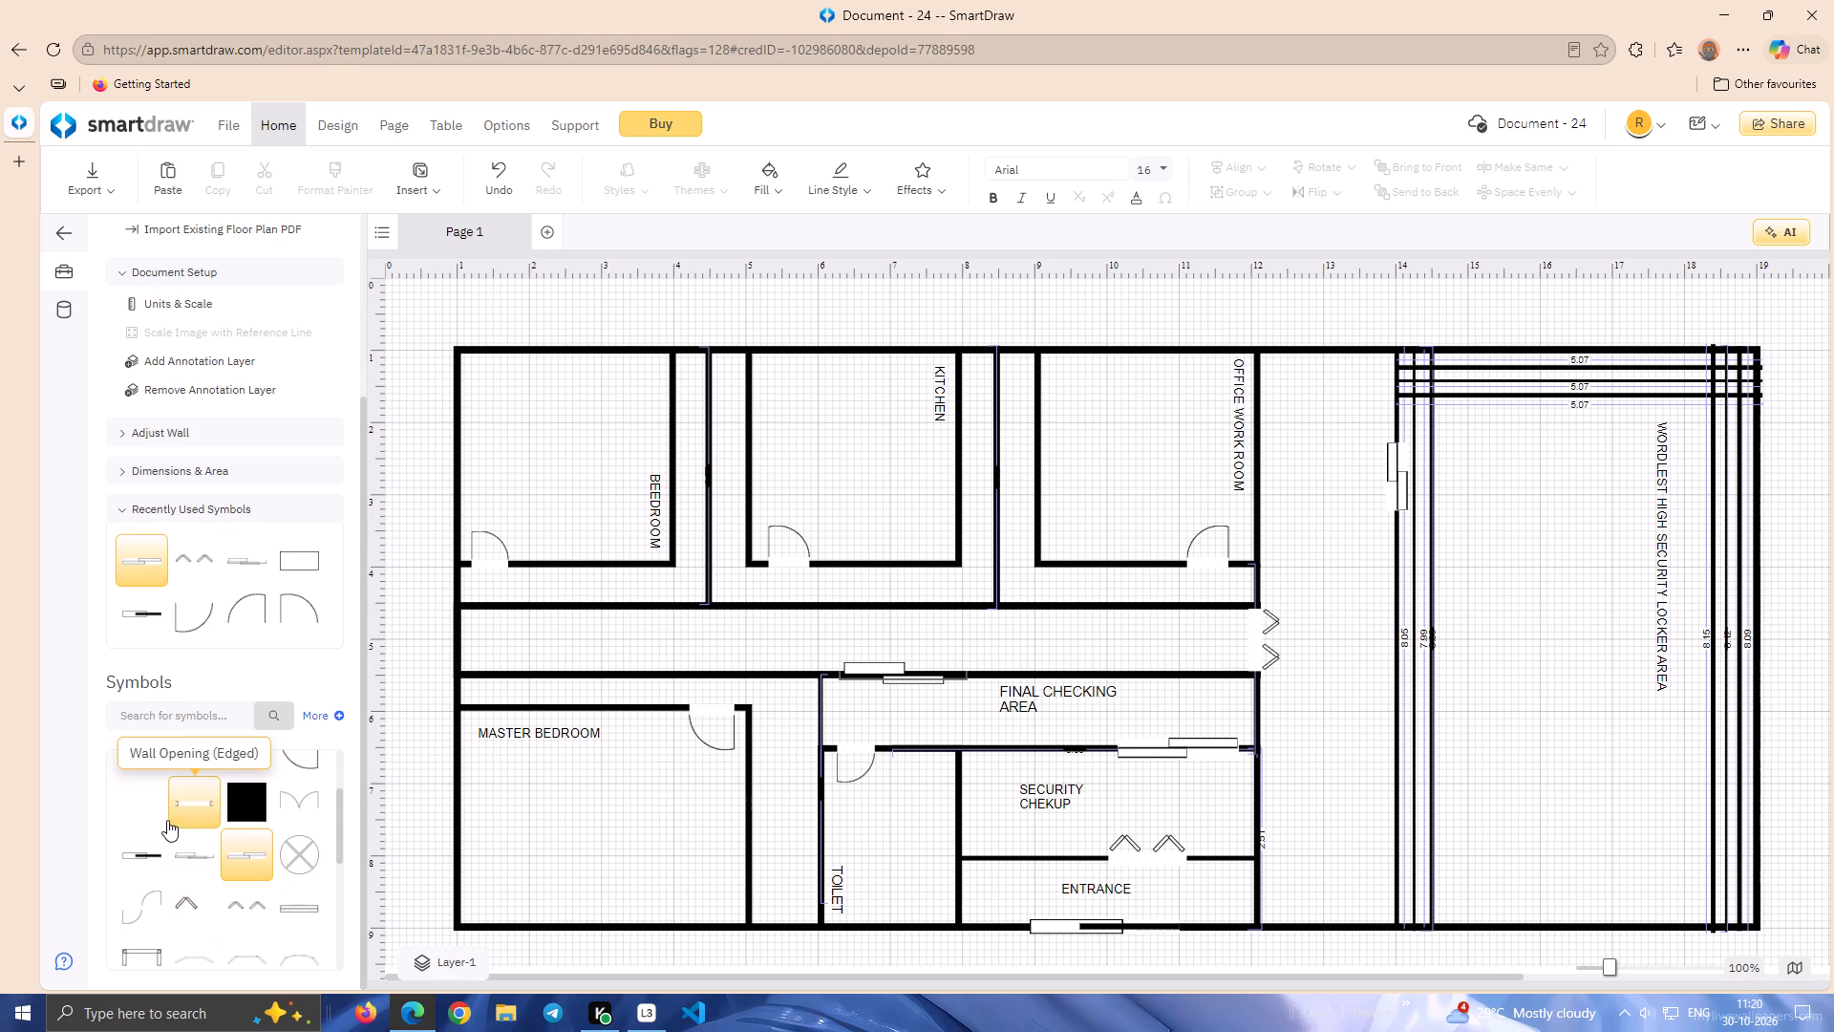
# Add a Wall Opening (Edged) about 1.22 wide, rotated vertical, to the middle of the locker area's three left walls, below the corridor level.
pyautogui.moveTo(187, 803); pyautogui.dragTo(219, 803)
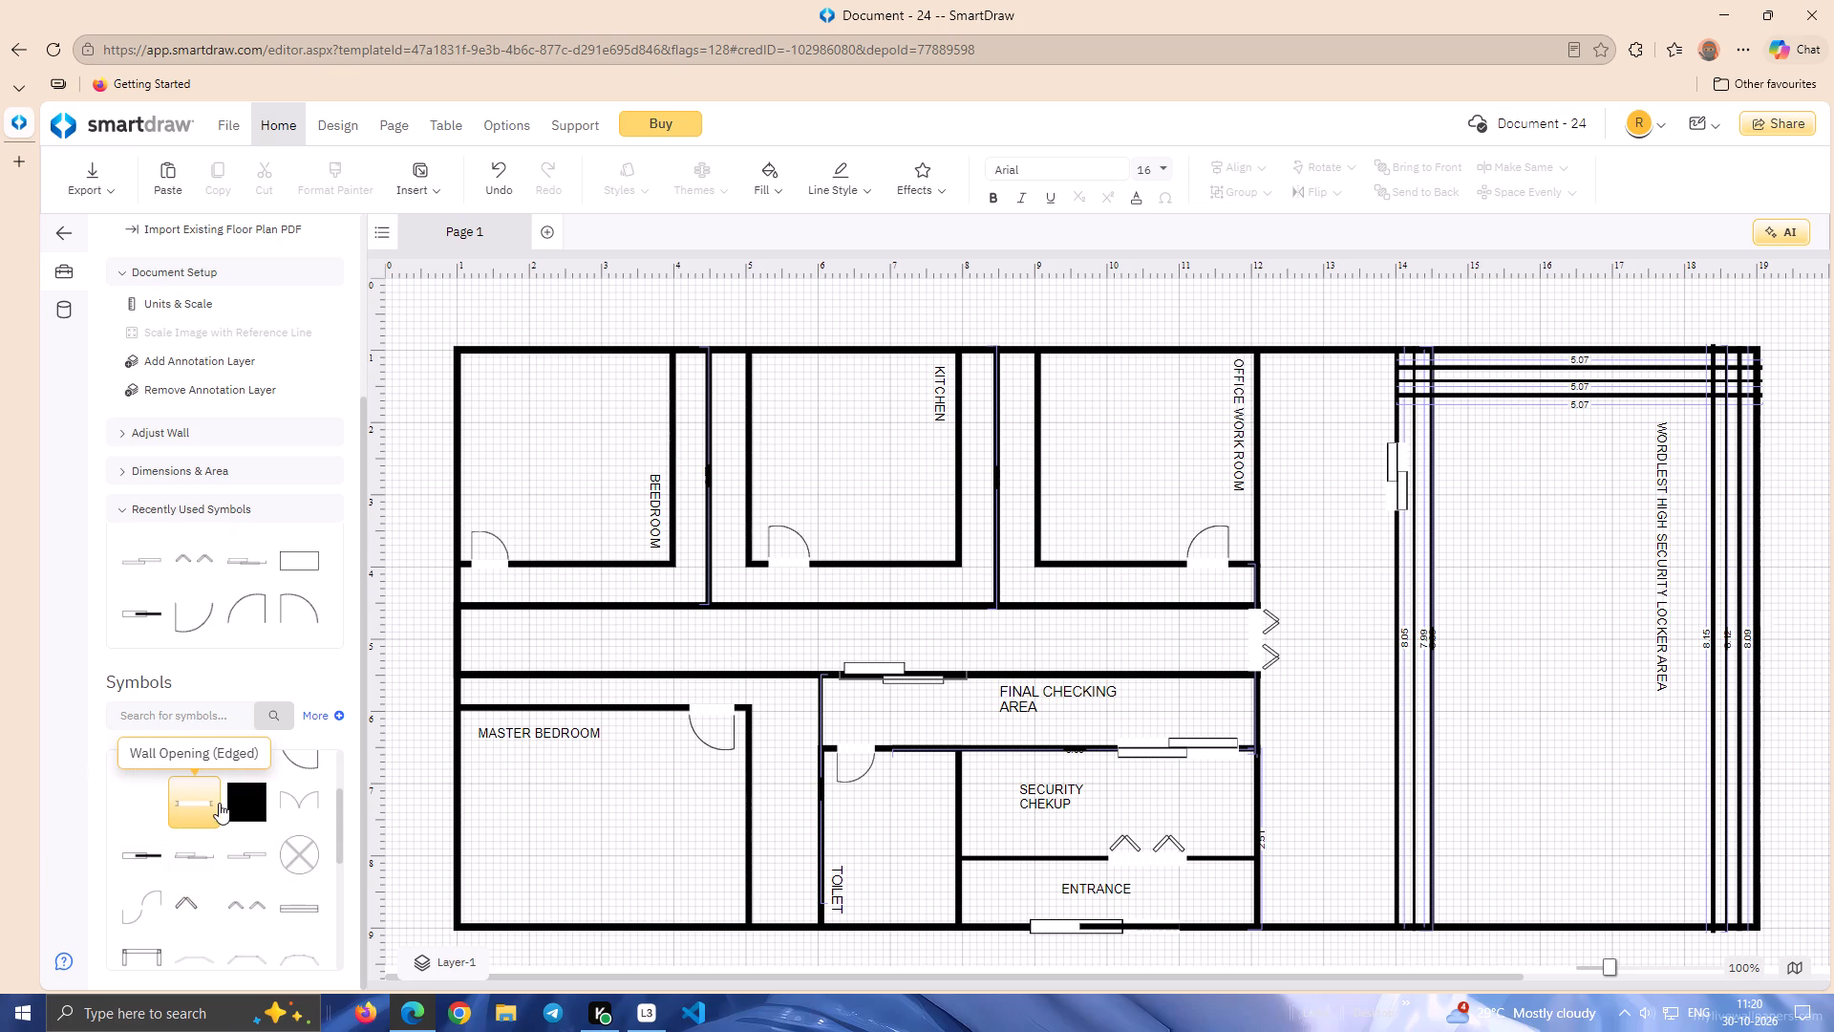
pyautogui.moveTo(219, 803); pyautogui.dragTo(1316, 715)
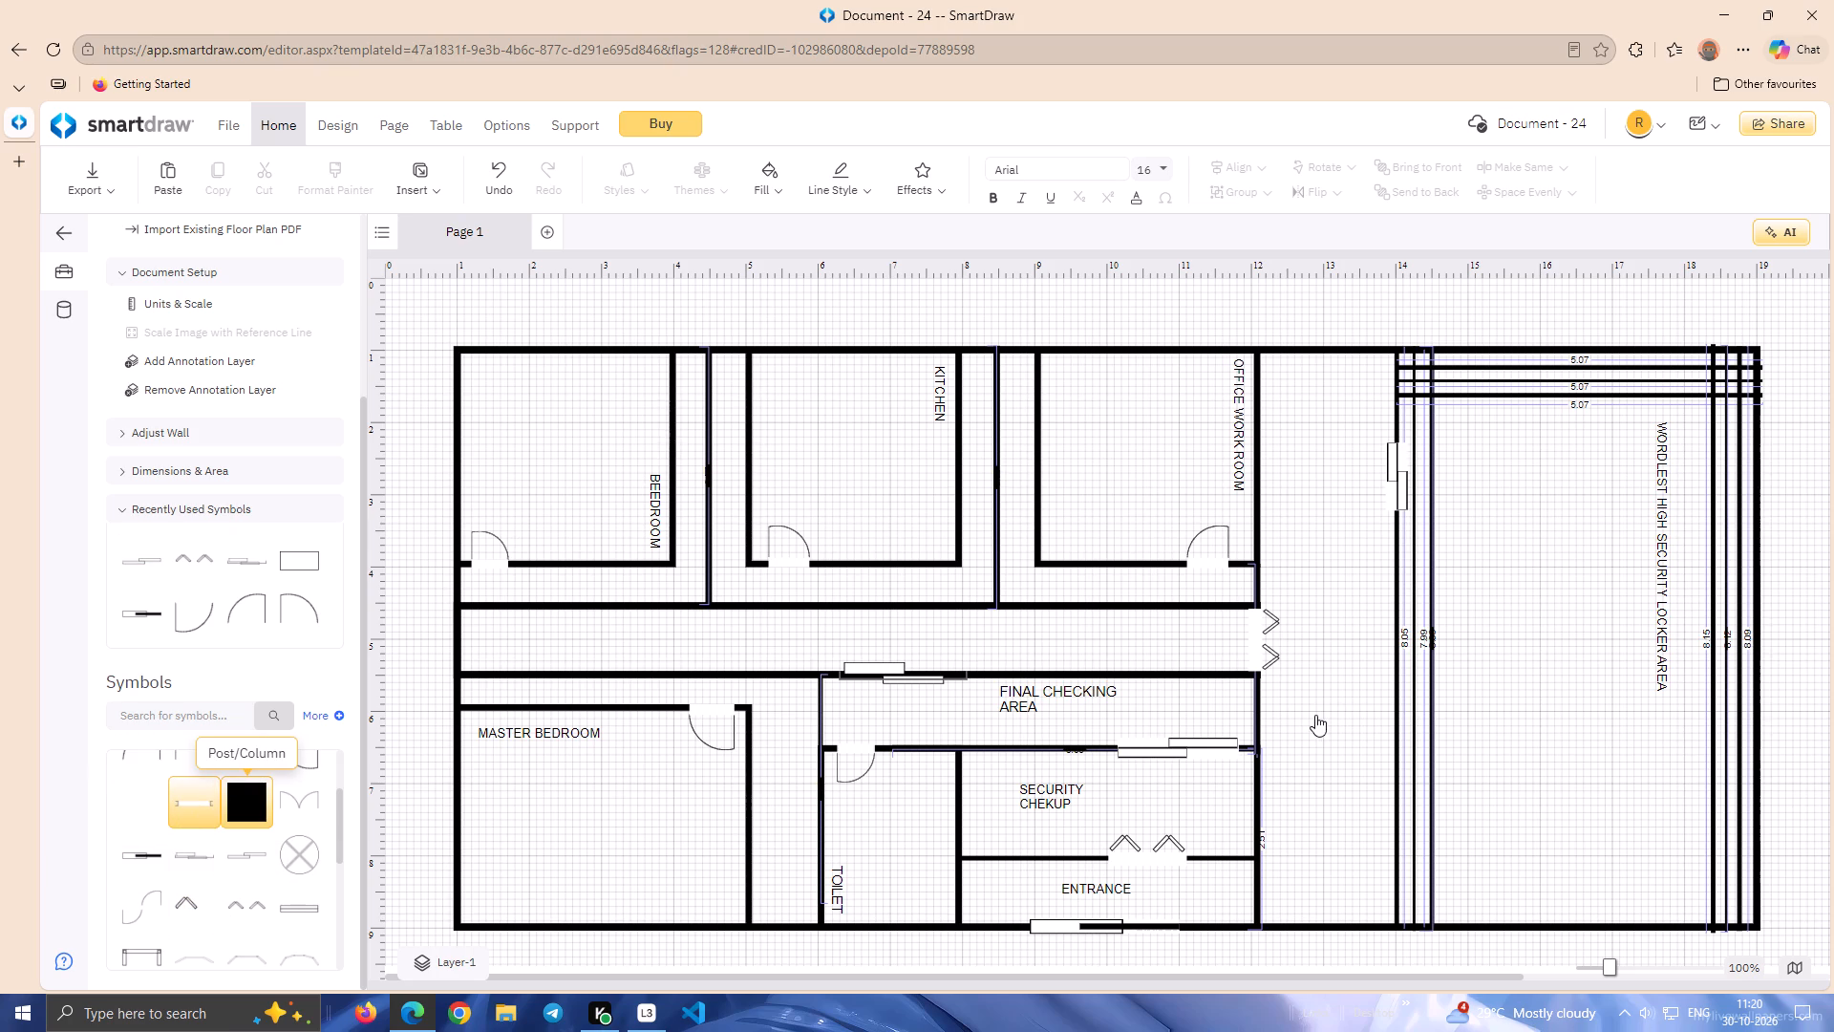
pyautogui.moveTo(178, 796); pyautogui.dragTo(1237, 706)
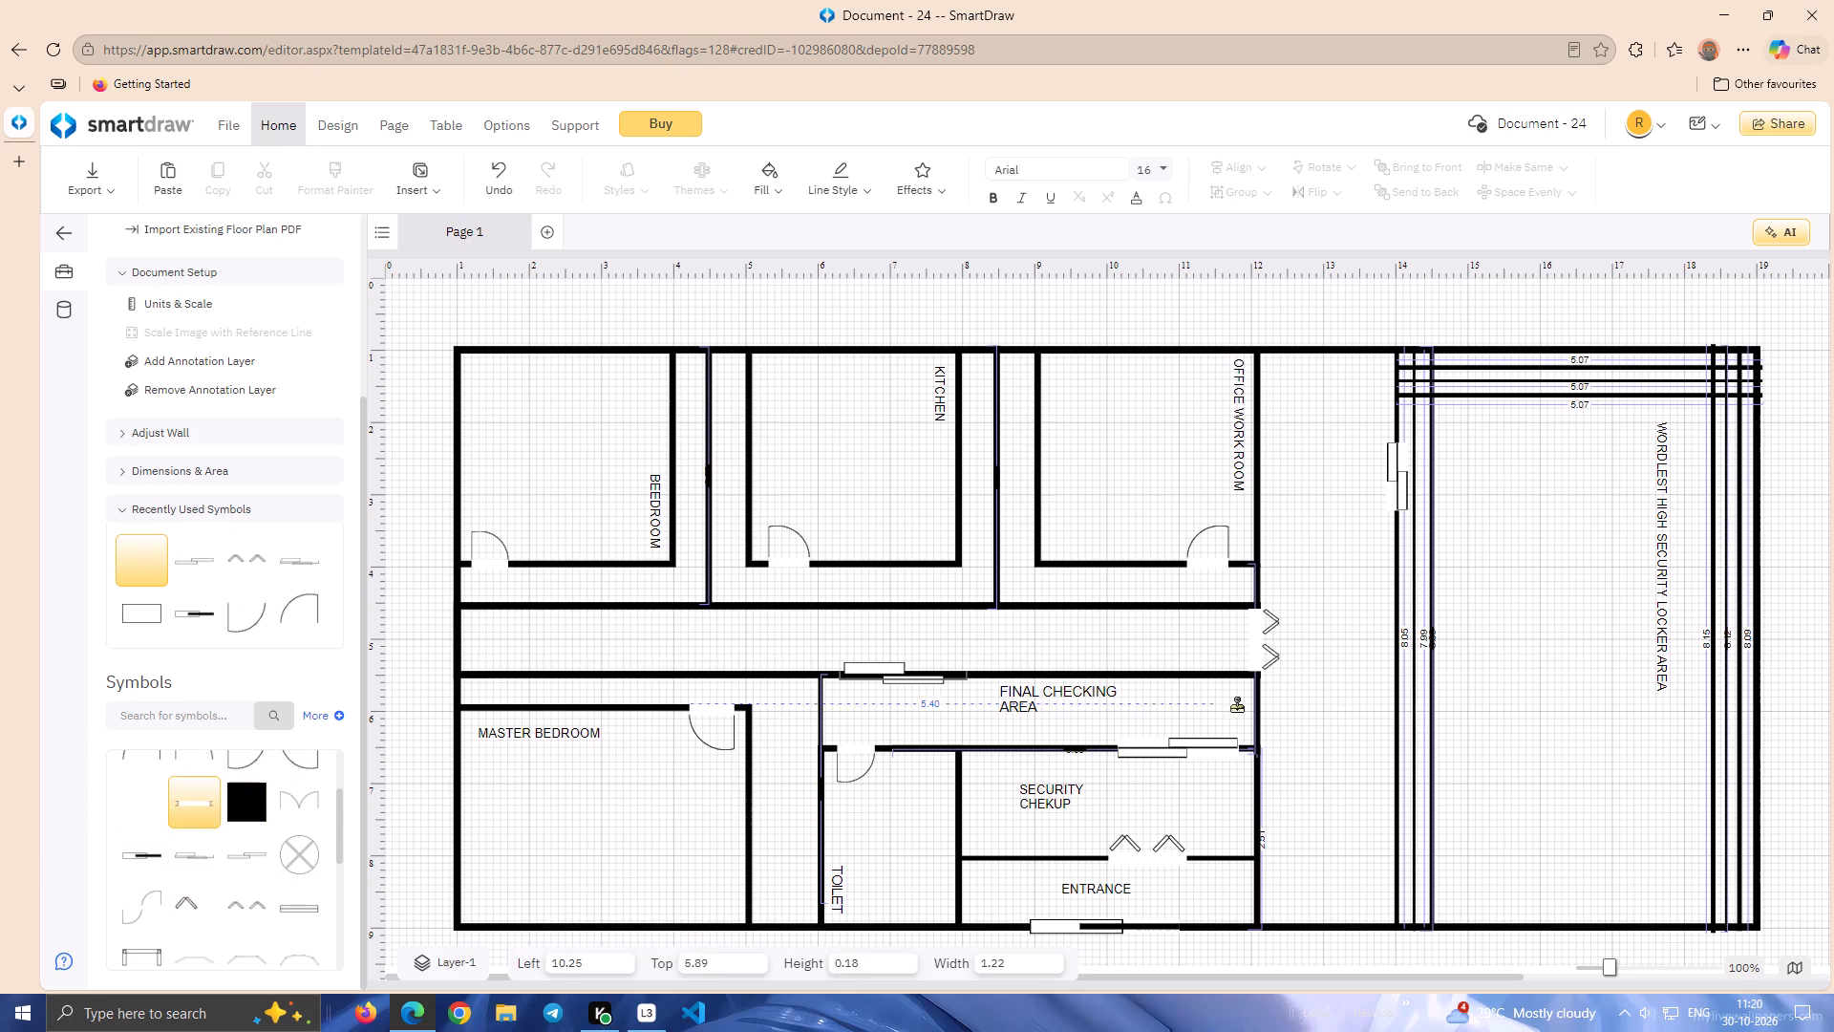
pyautogui.moveTo(1237, 706); pyautogui.dragTo(1311, 708)
pyautogui.moveTo(1251, 684); pyautogui.dragTo(1252, 684)
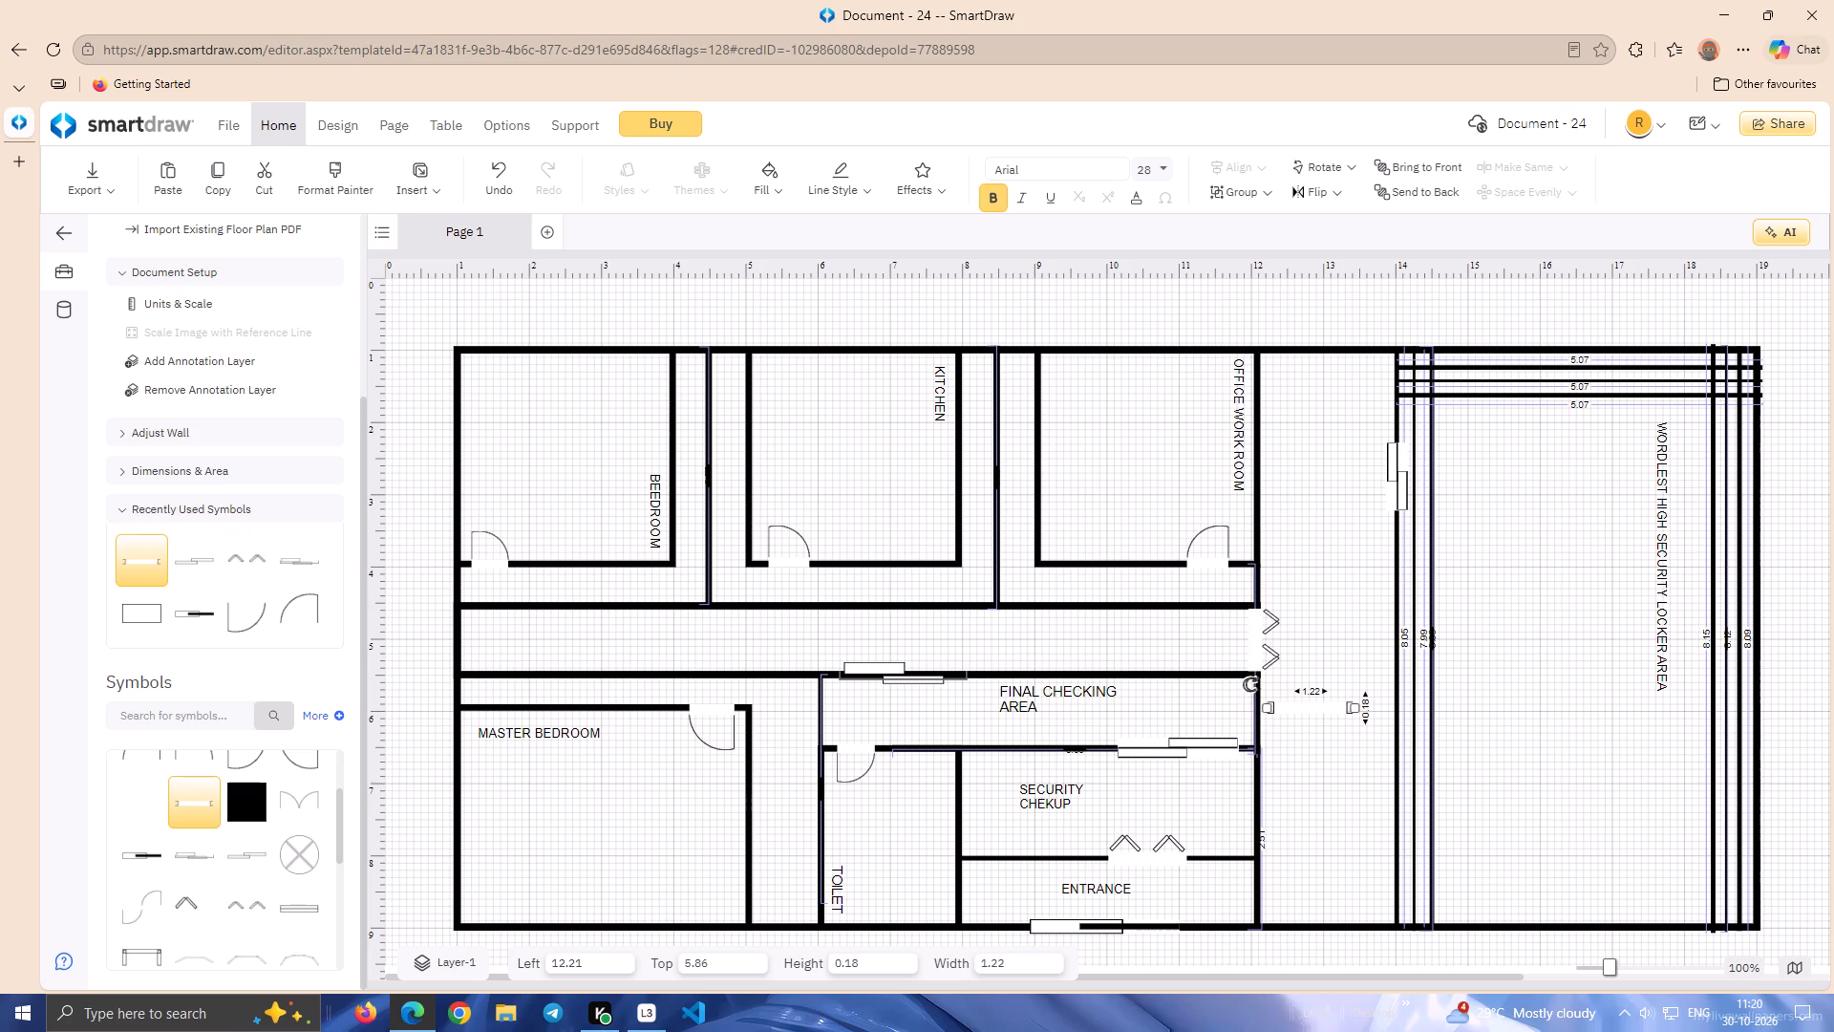
pyautogui.moveTo(1252, 684); pyautogui.dragTo(1326, 669)
pyautogui.moveTo(1307, 700); pyautogui.dragTo(1416, 666)
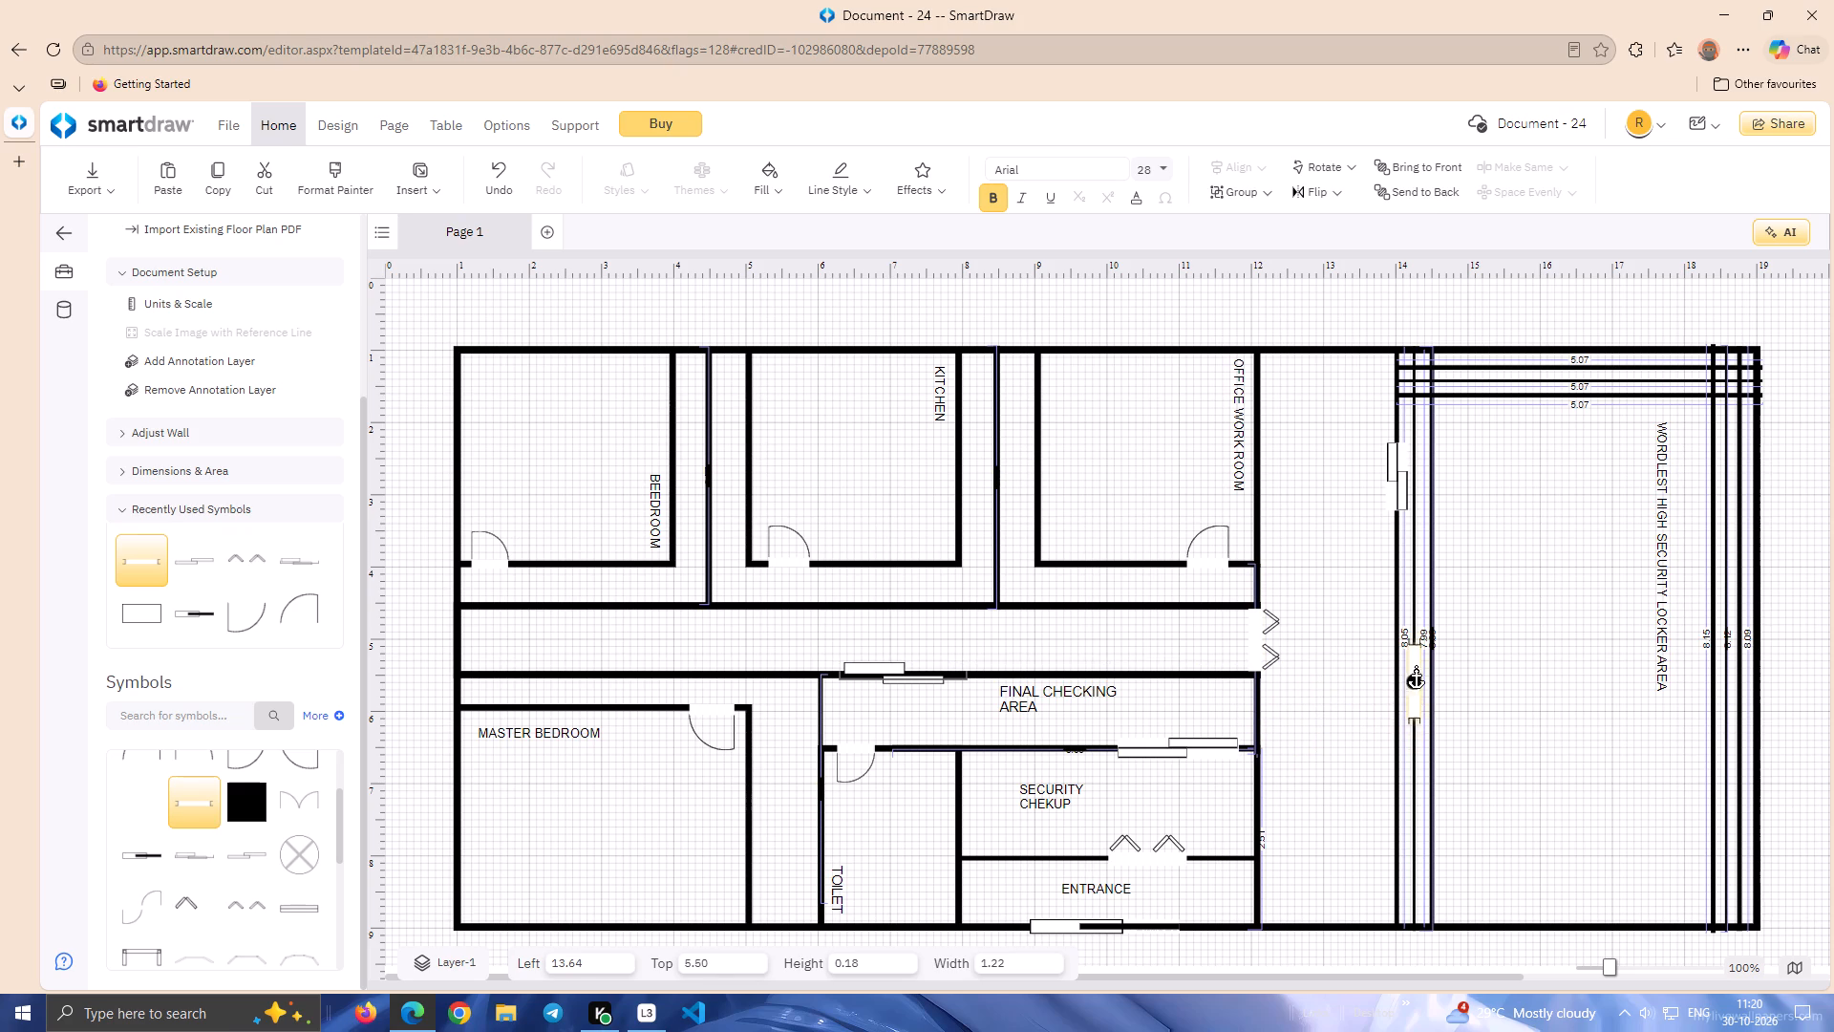
pyautogui.moveTo(1416, 666); pyautogui.dragTo(1418, 700)
pyautogui.moveTo(1418, 700); pyautogui.dragTo(1419, 697)
pyautogui.click(1302, 760)
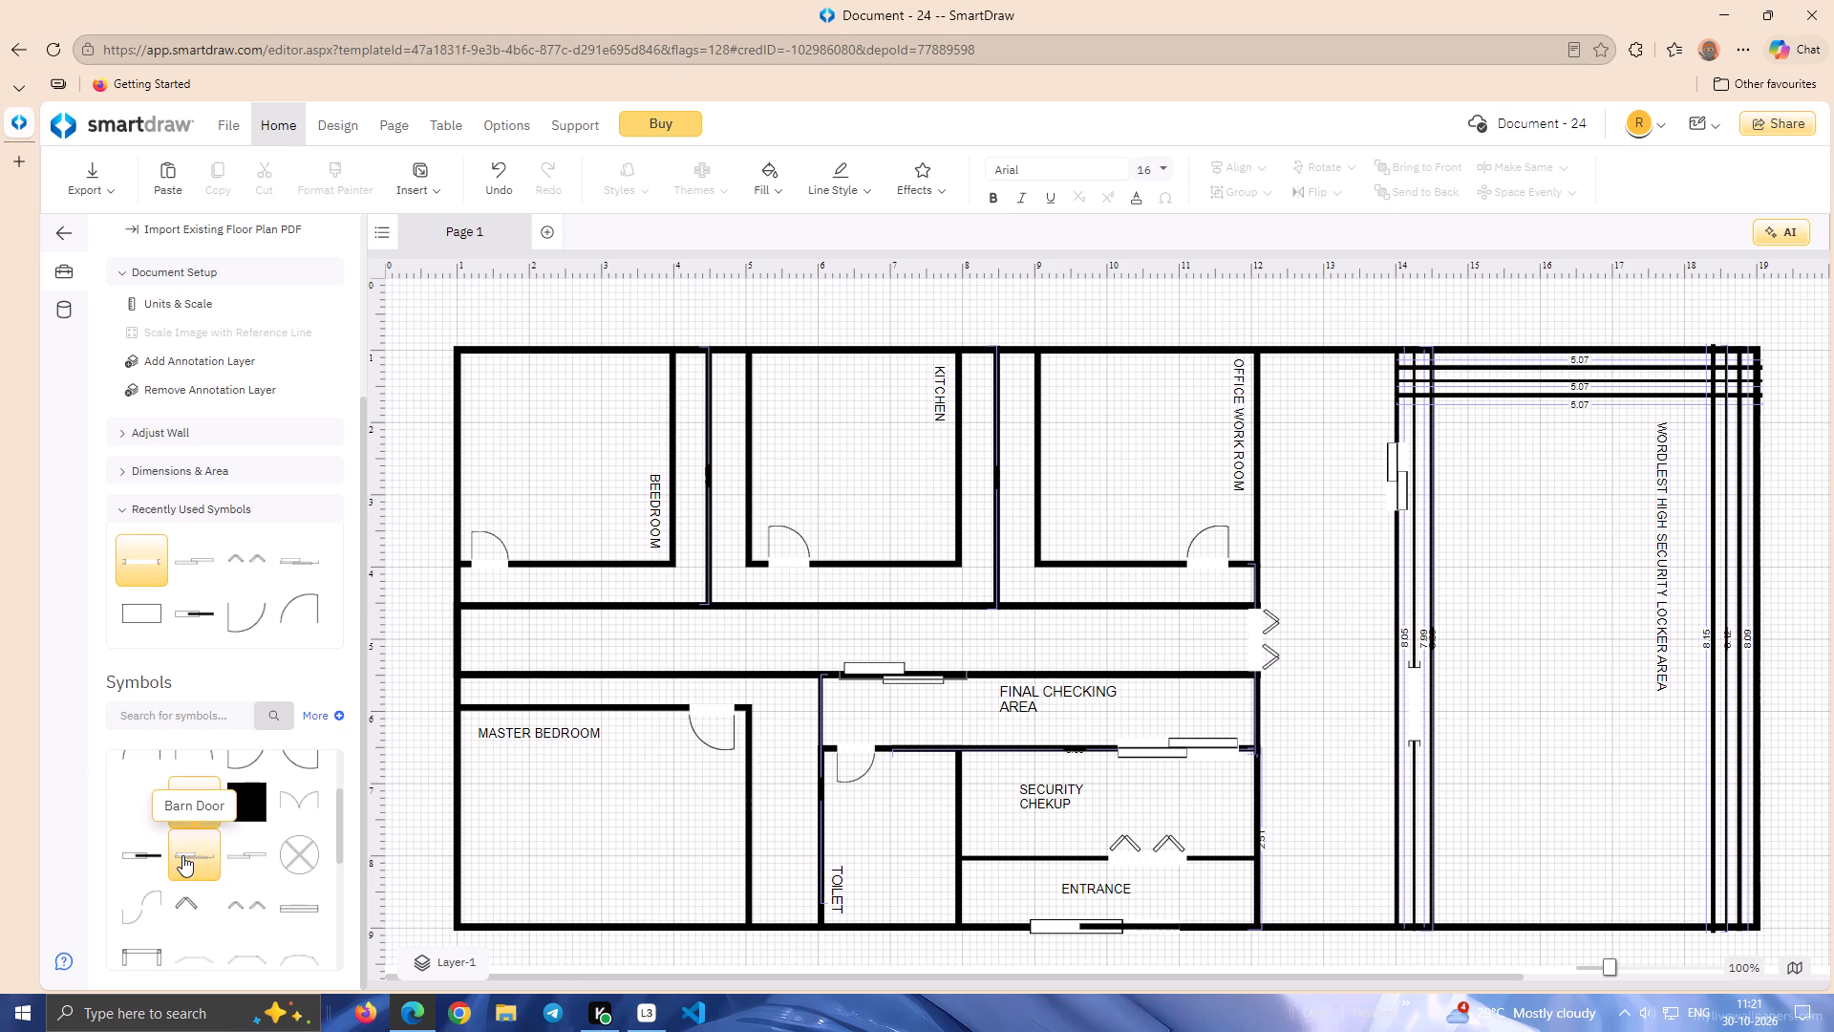
# Place a Pocket Door in the open space before the locker area, rotate it to vertical and narrow it to about 1.00.
pyautogui.moveTo(141, 855); pyautogui.dragTo(180, 852)
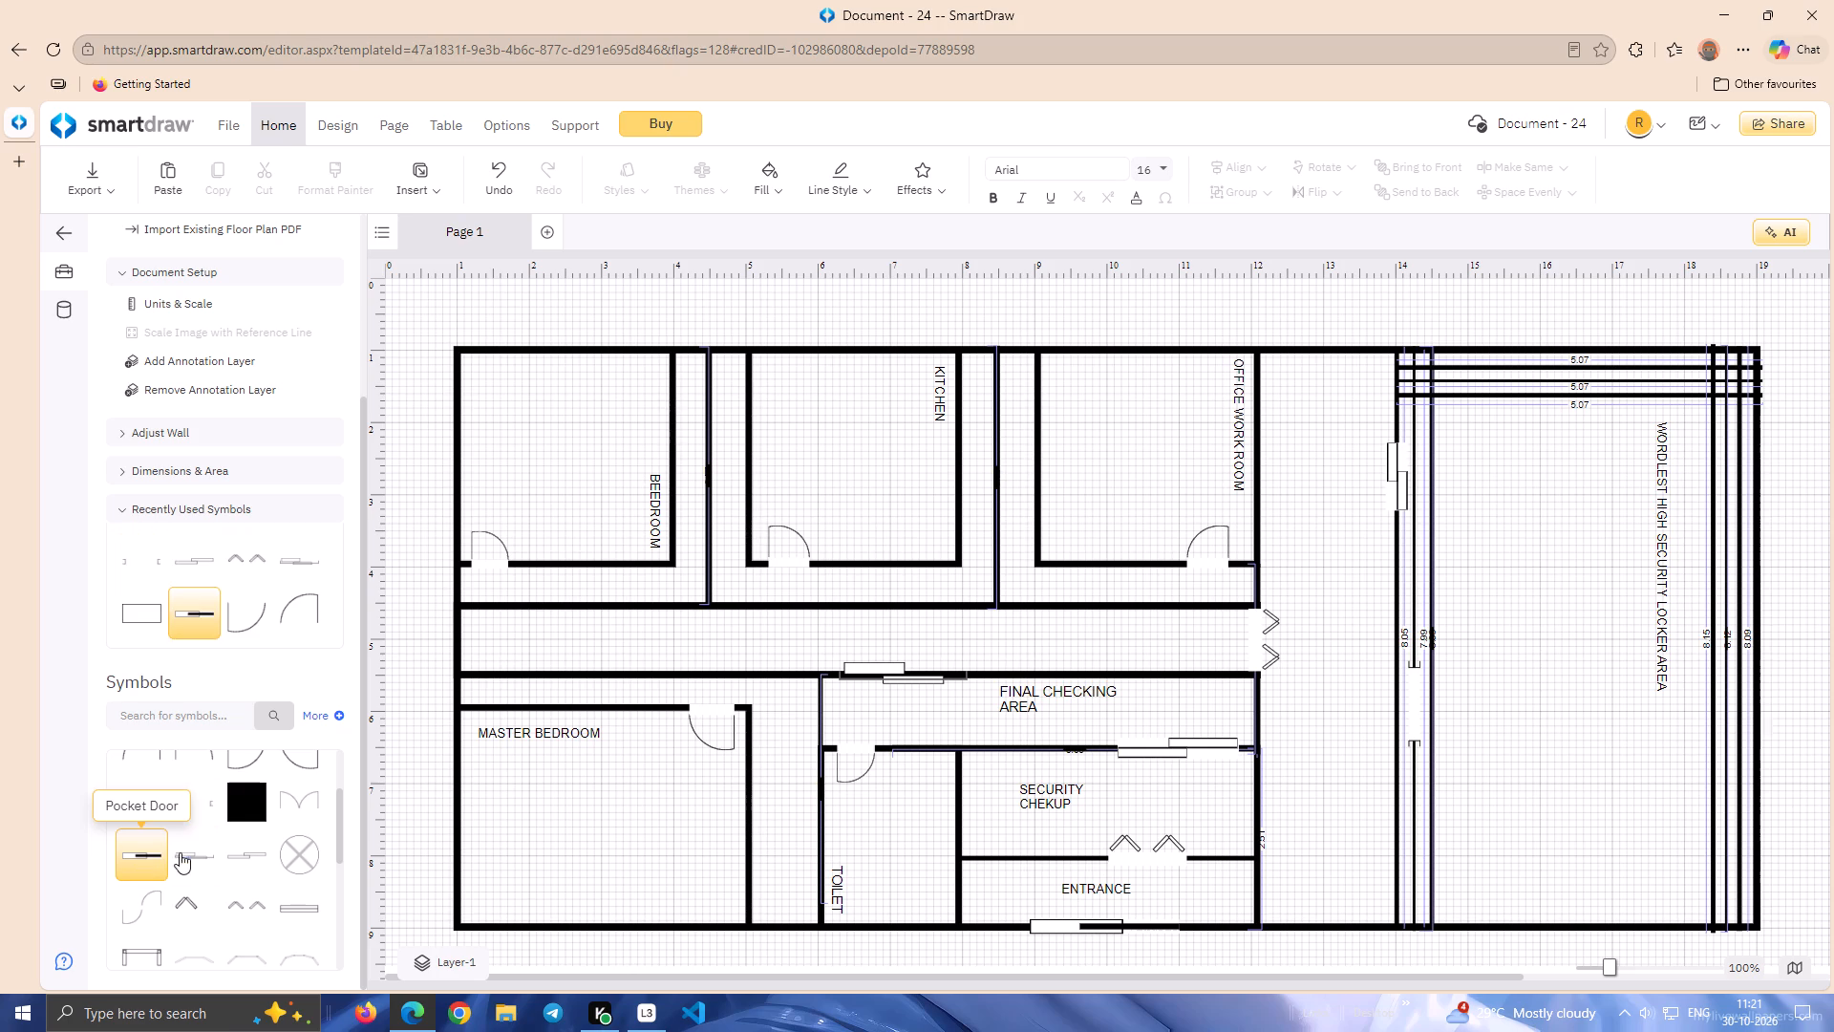
pyautogui.moveTo(180, 852); pyautogui.dragTo(1309, 780)
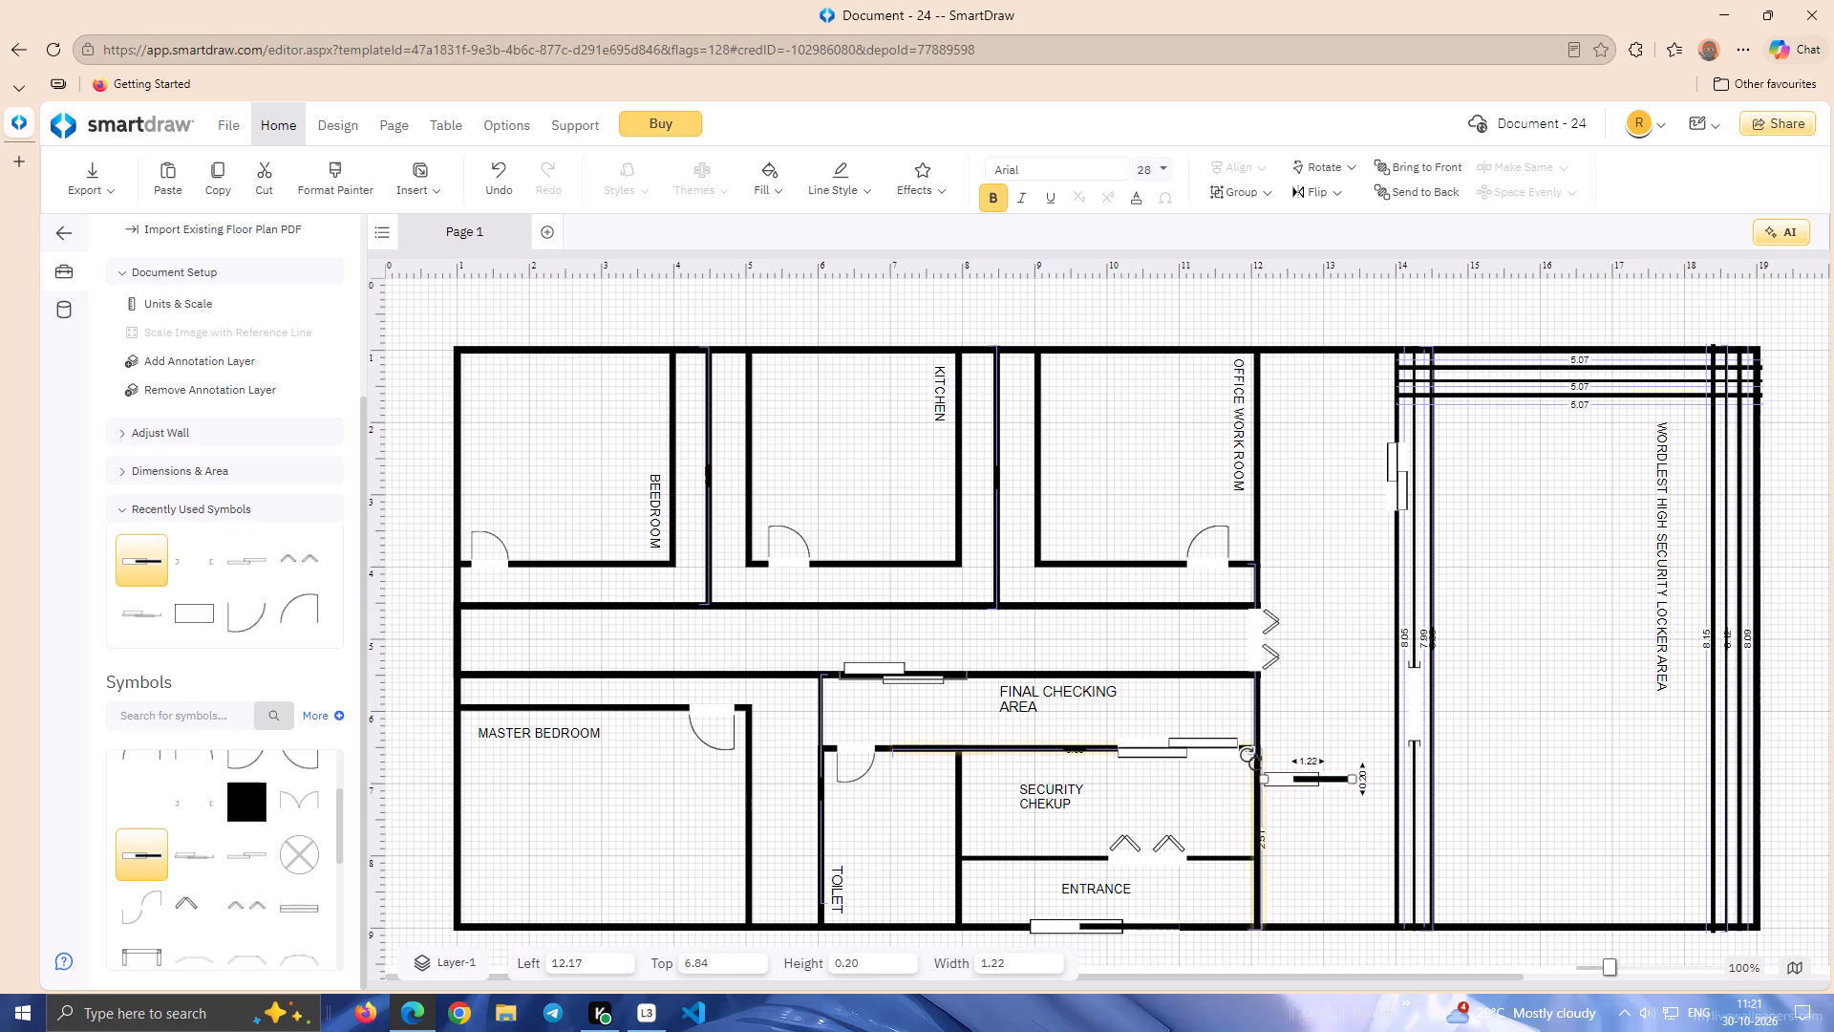
pyautogui.moveTo(1252, 758); pyautogui.dragTo(1322, 737)
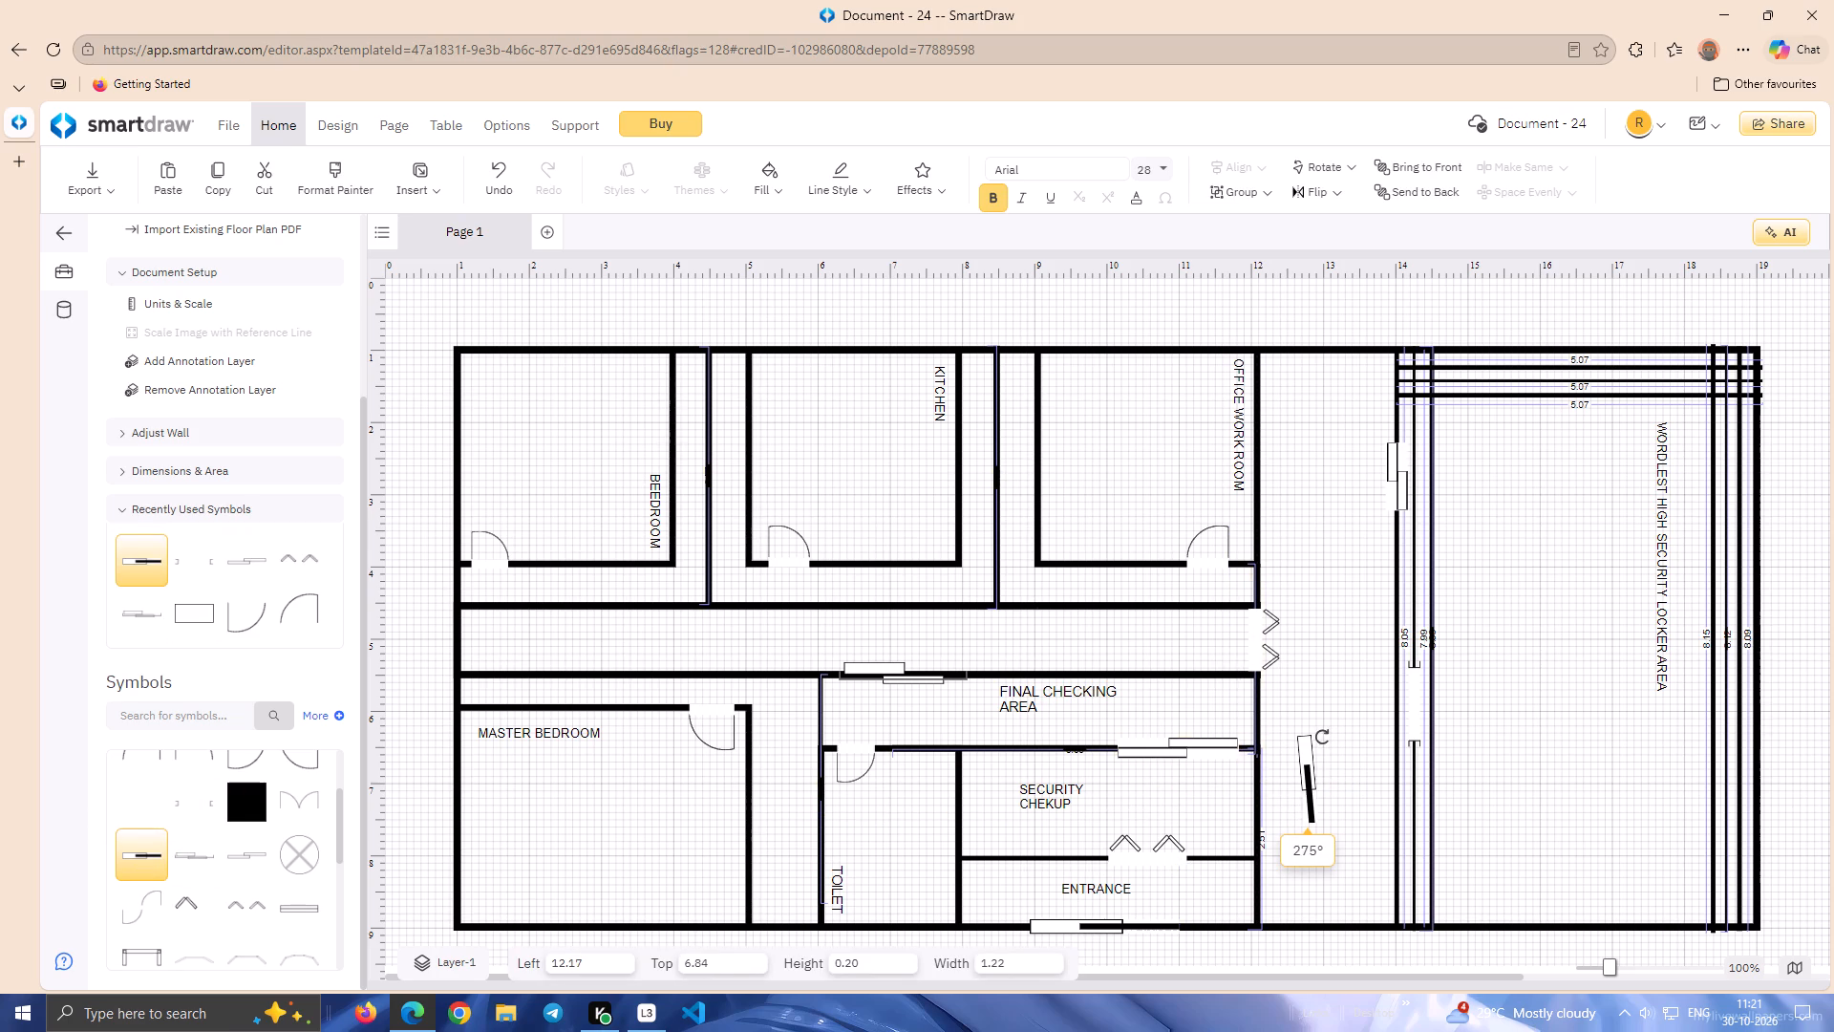
pyautogui.moveTo(1322, 737); pyautogui.dragTo(1324, 737)
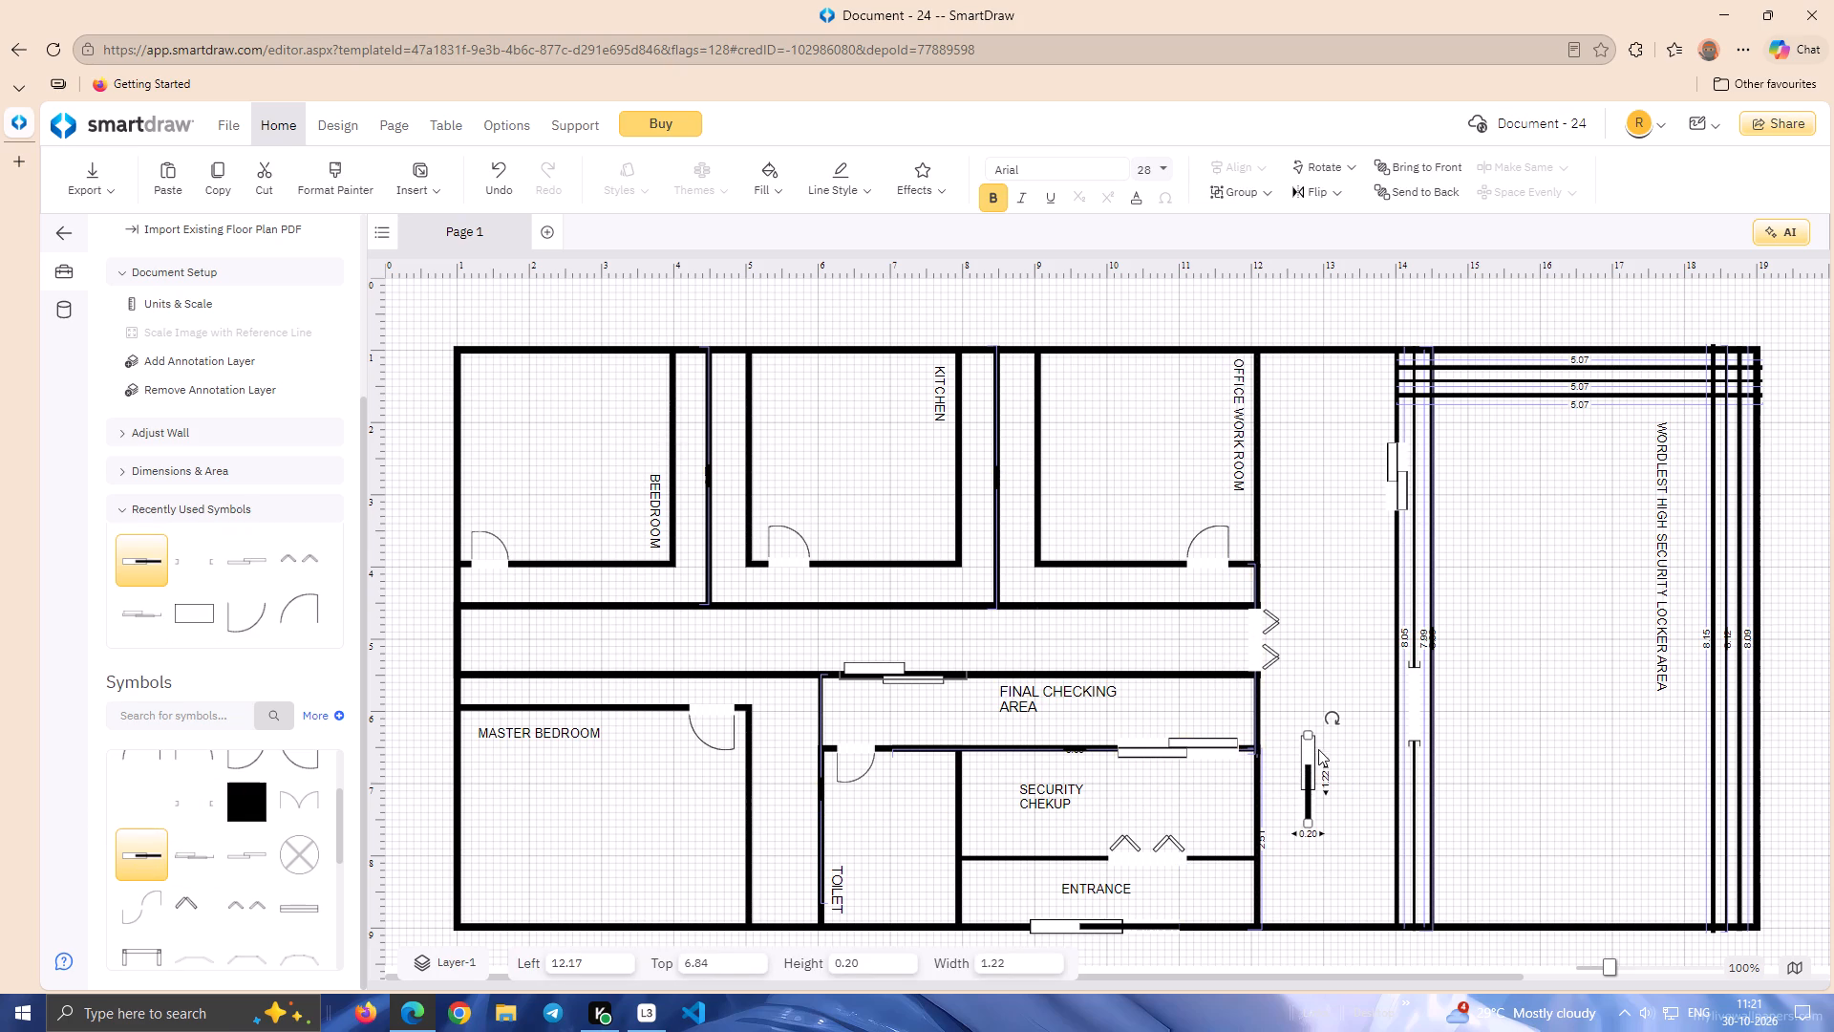
pyautogui.moveTo(1308, 738); pyautogui.dragTo(1309, 750)
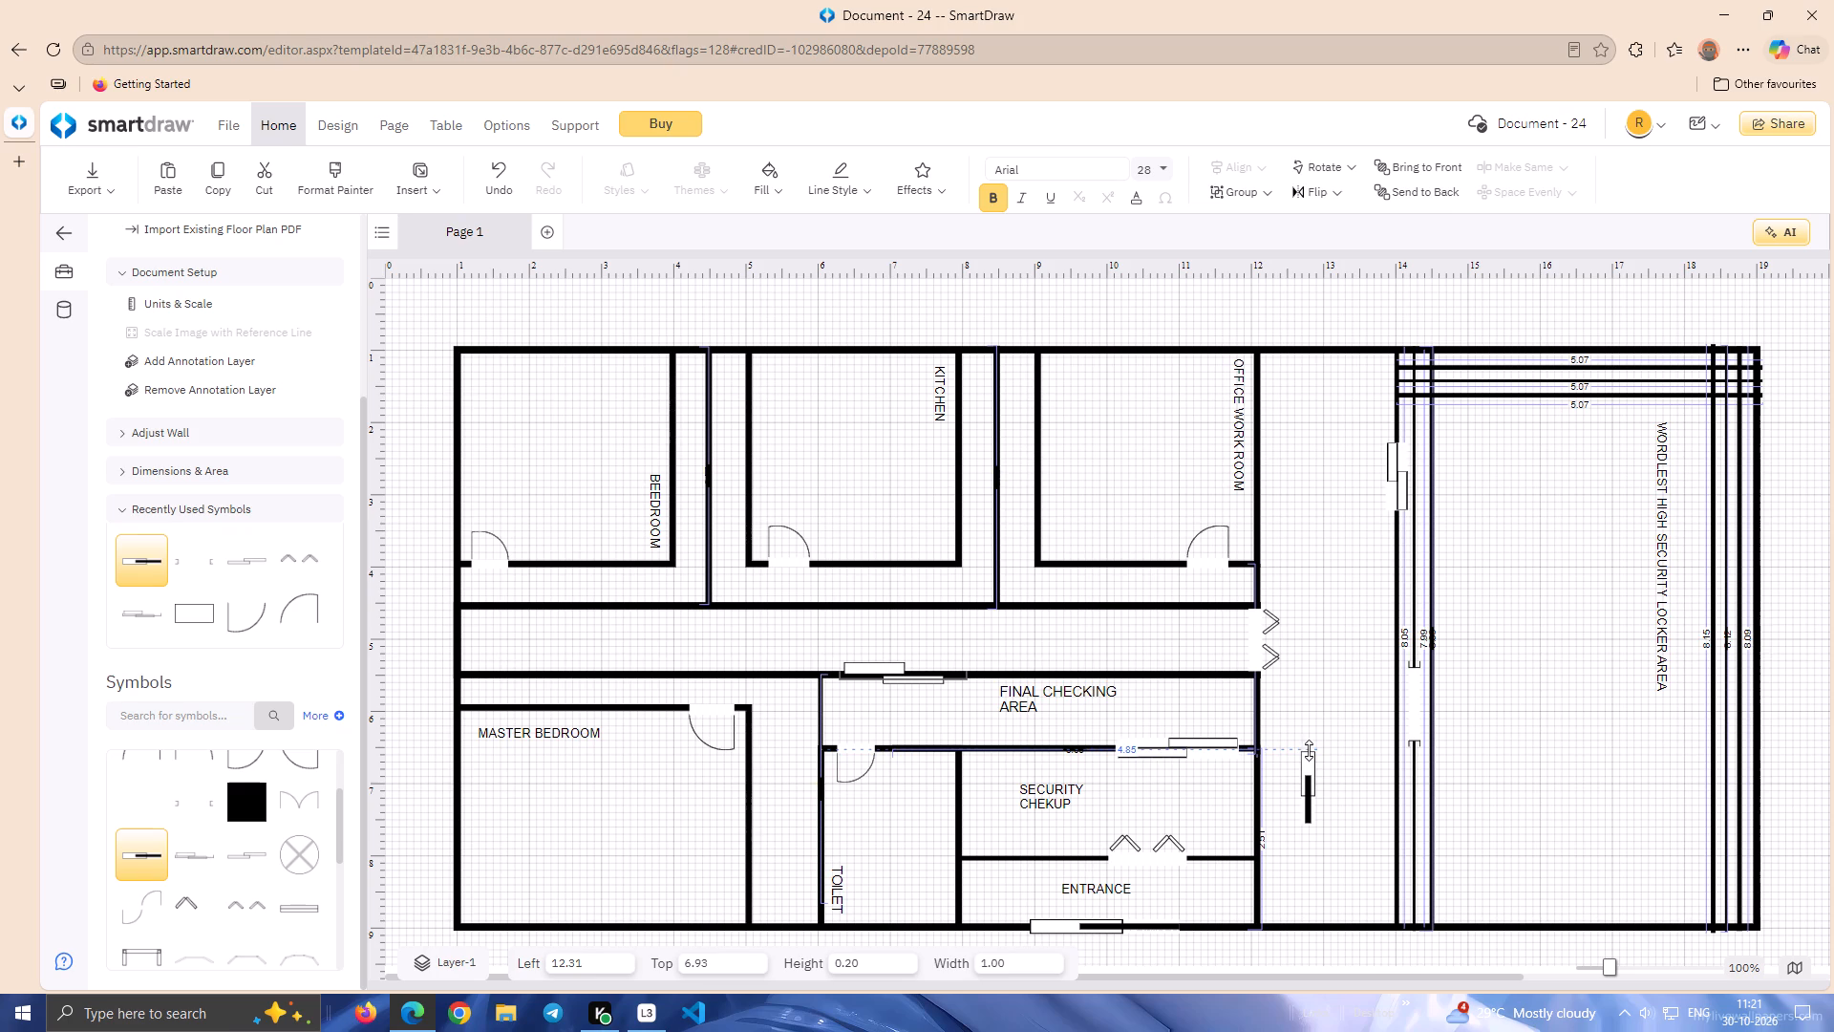
pyautogui.moveTo(1309, 750); pyautogui.dragTo(1310, 751)
# Seat the pocket door in the locker area's innermost left wall at about 4.0 top.
pyautogui.moveTo(1309, 781); pyautogui.dragTo(1436, 854)
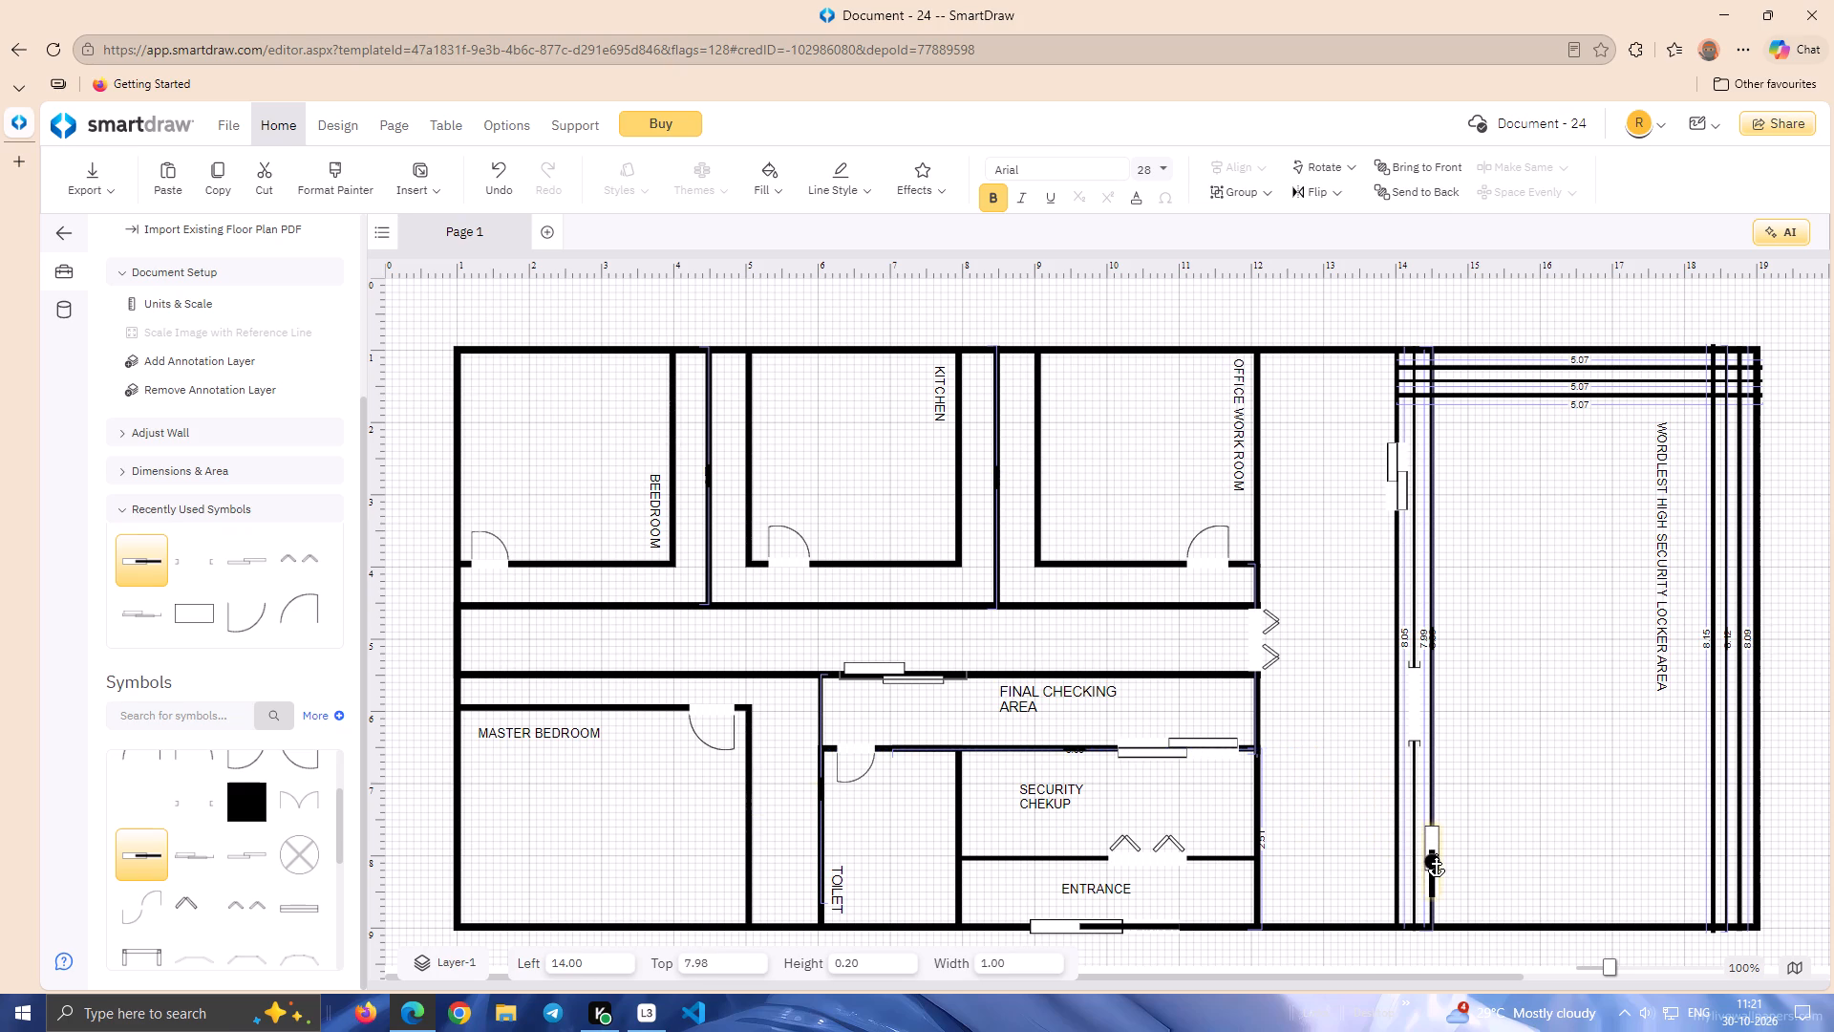
pyautogui.moveTo(1436, 854); pyautogui.dragTo(1437, 593)
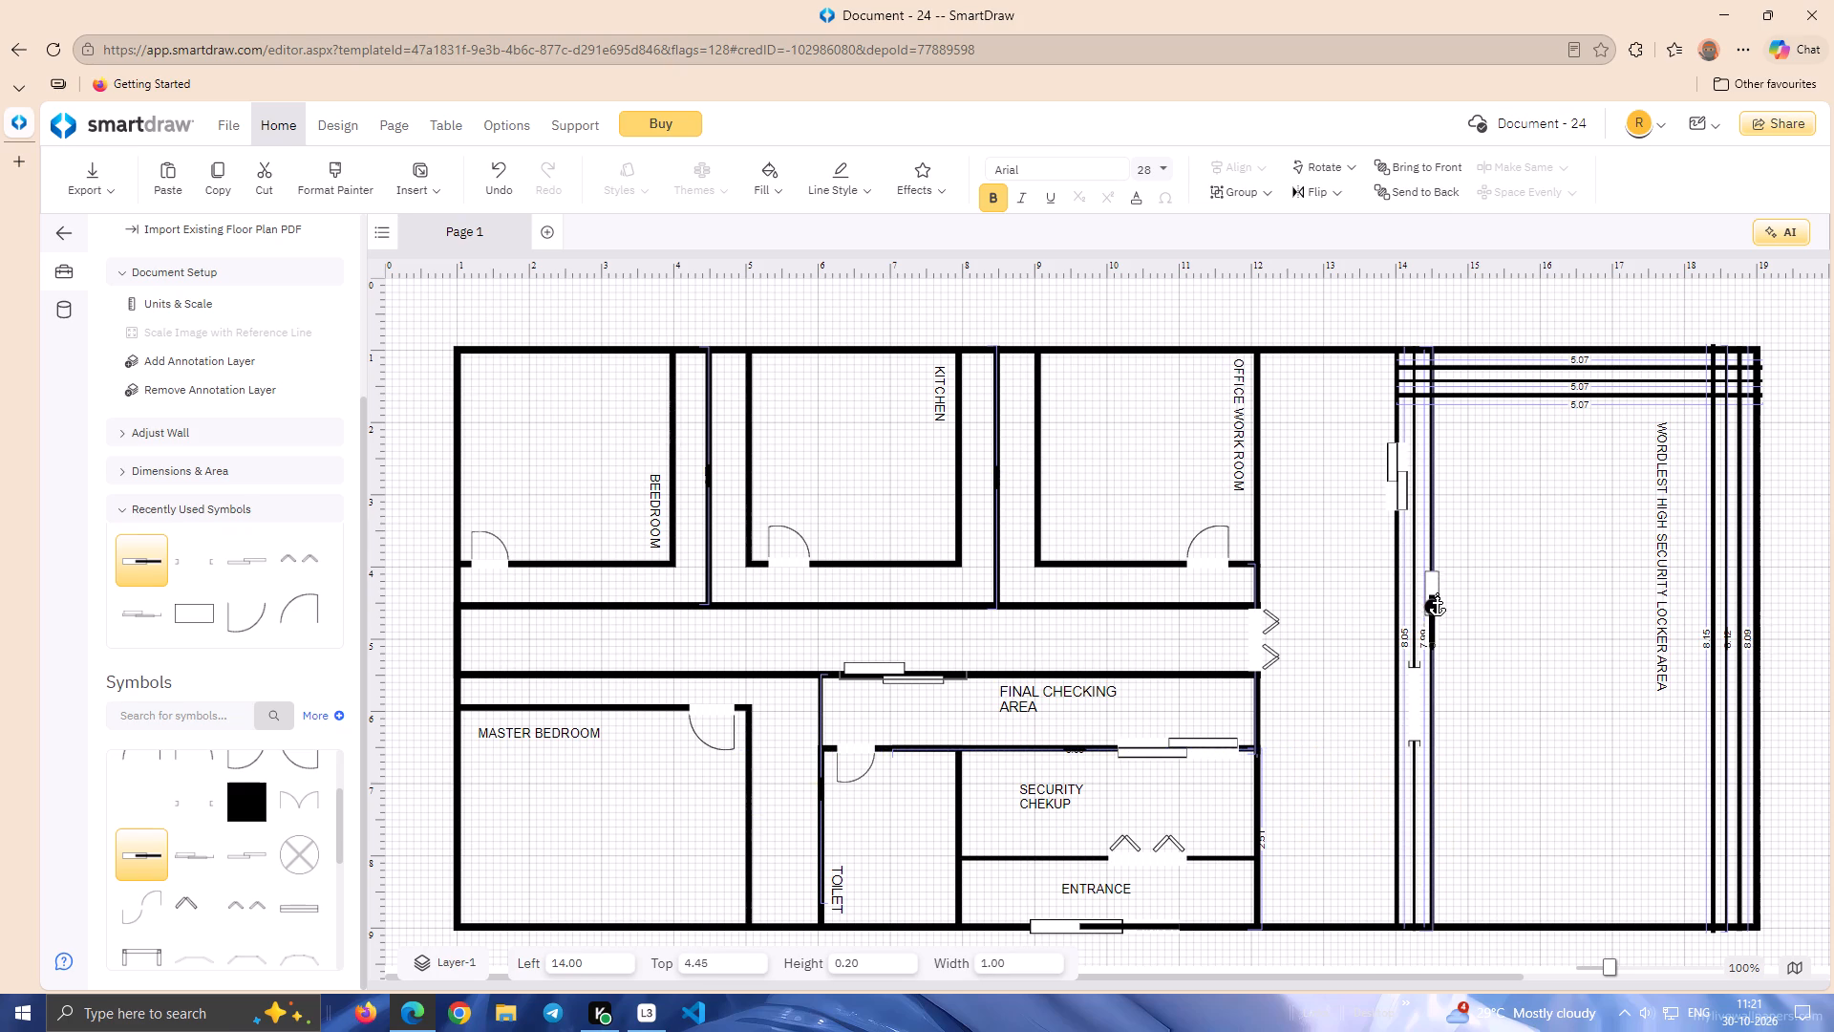
pyautogui.moveTo(1437, 593); pyautogui.dragTo(1438, 570)
pyautogui.moveTo(1438, 570); pyautogui.dragTo(1435, 570)
pyautogui.click(1490, 588)
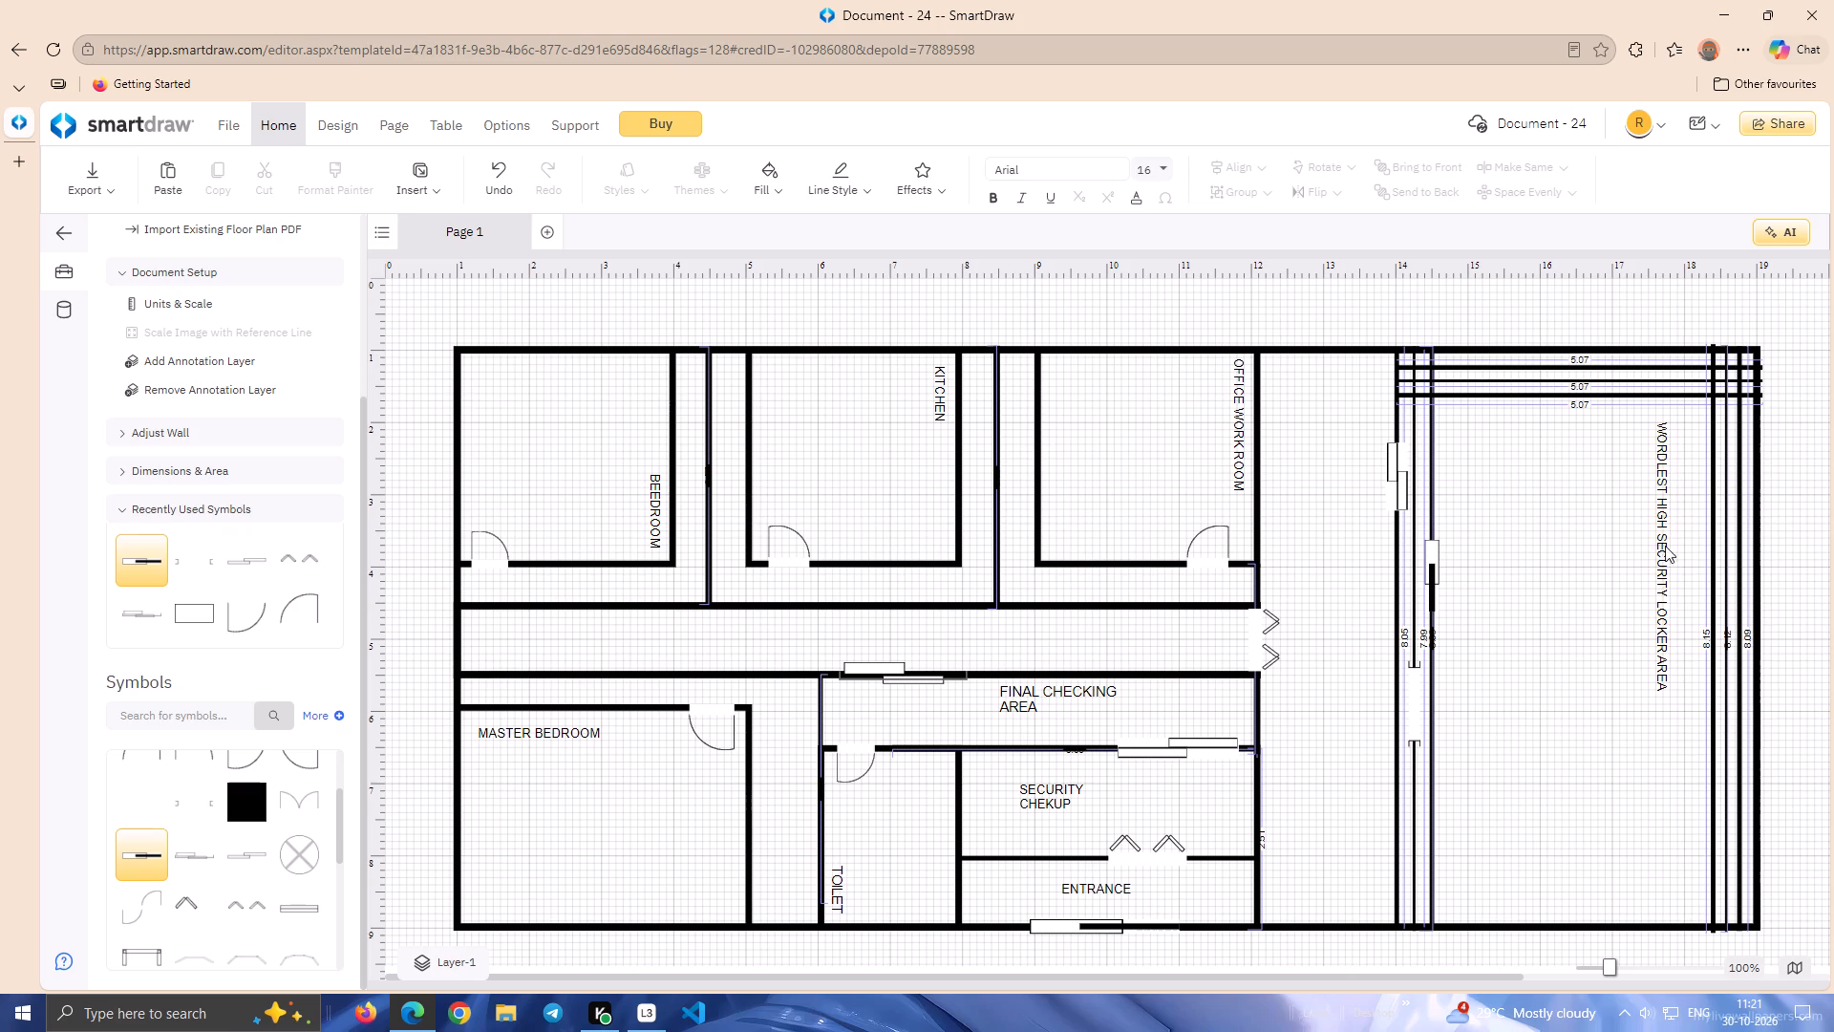
# Move the WORDLEST HIGH SECURITY LOCKER AREA label beside the inner right wall, at about left 16.28 and top 3.53.
pyautogui.click(1657, 573)
pyautogui.press('Right')
pyautogui.press('Right')
pyautogui.press('Right')
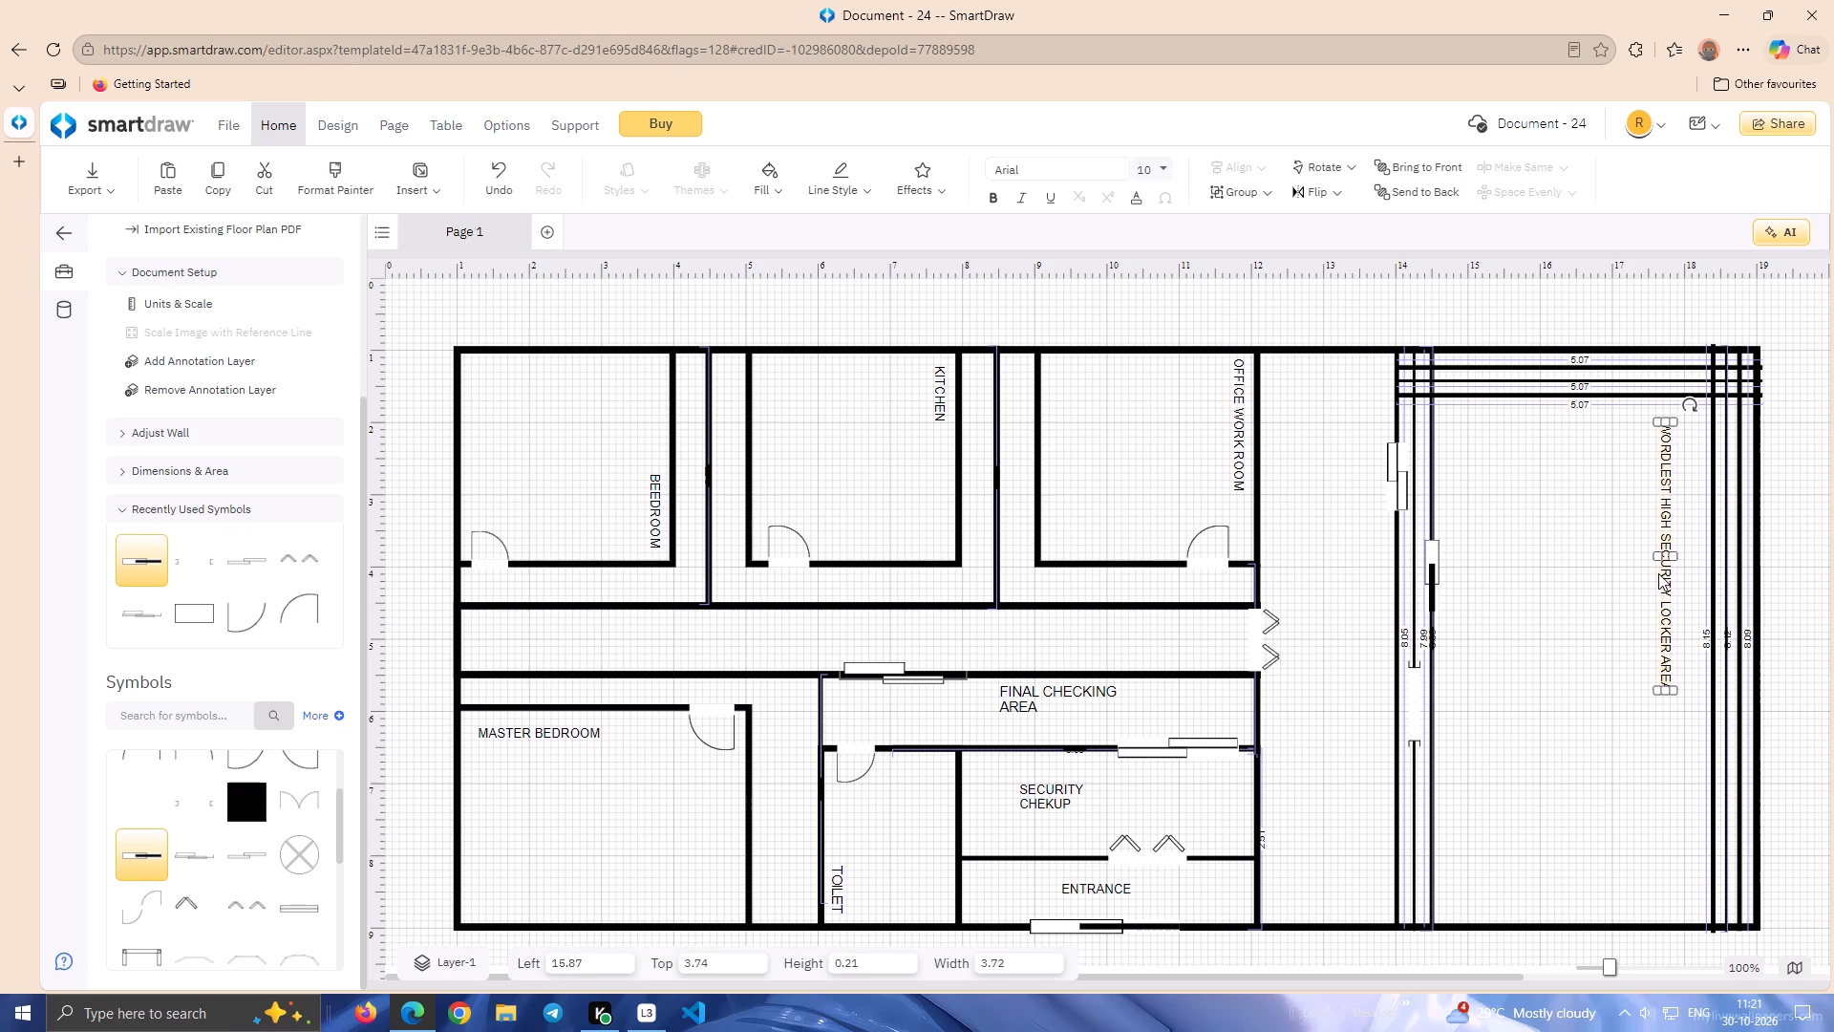
pyautogui.press('Right')
pyautogui.press('Right')
pyautogui.press('Right')
pyautogui.press('Right')
pyautogui.press('Right')
pyautogui.press('Right')
pyautogui.press('Right')
pyautogui.press('Right')
pyautogui.press('Right')
pyautogui.press('Right')
pyautogui.press('Right')
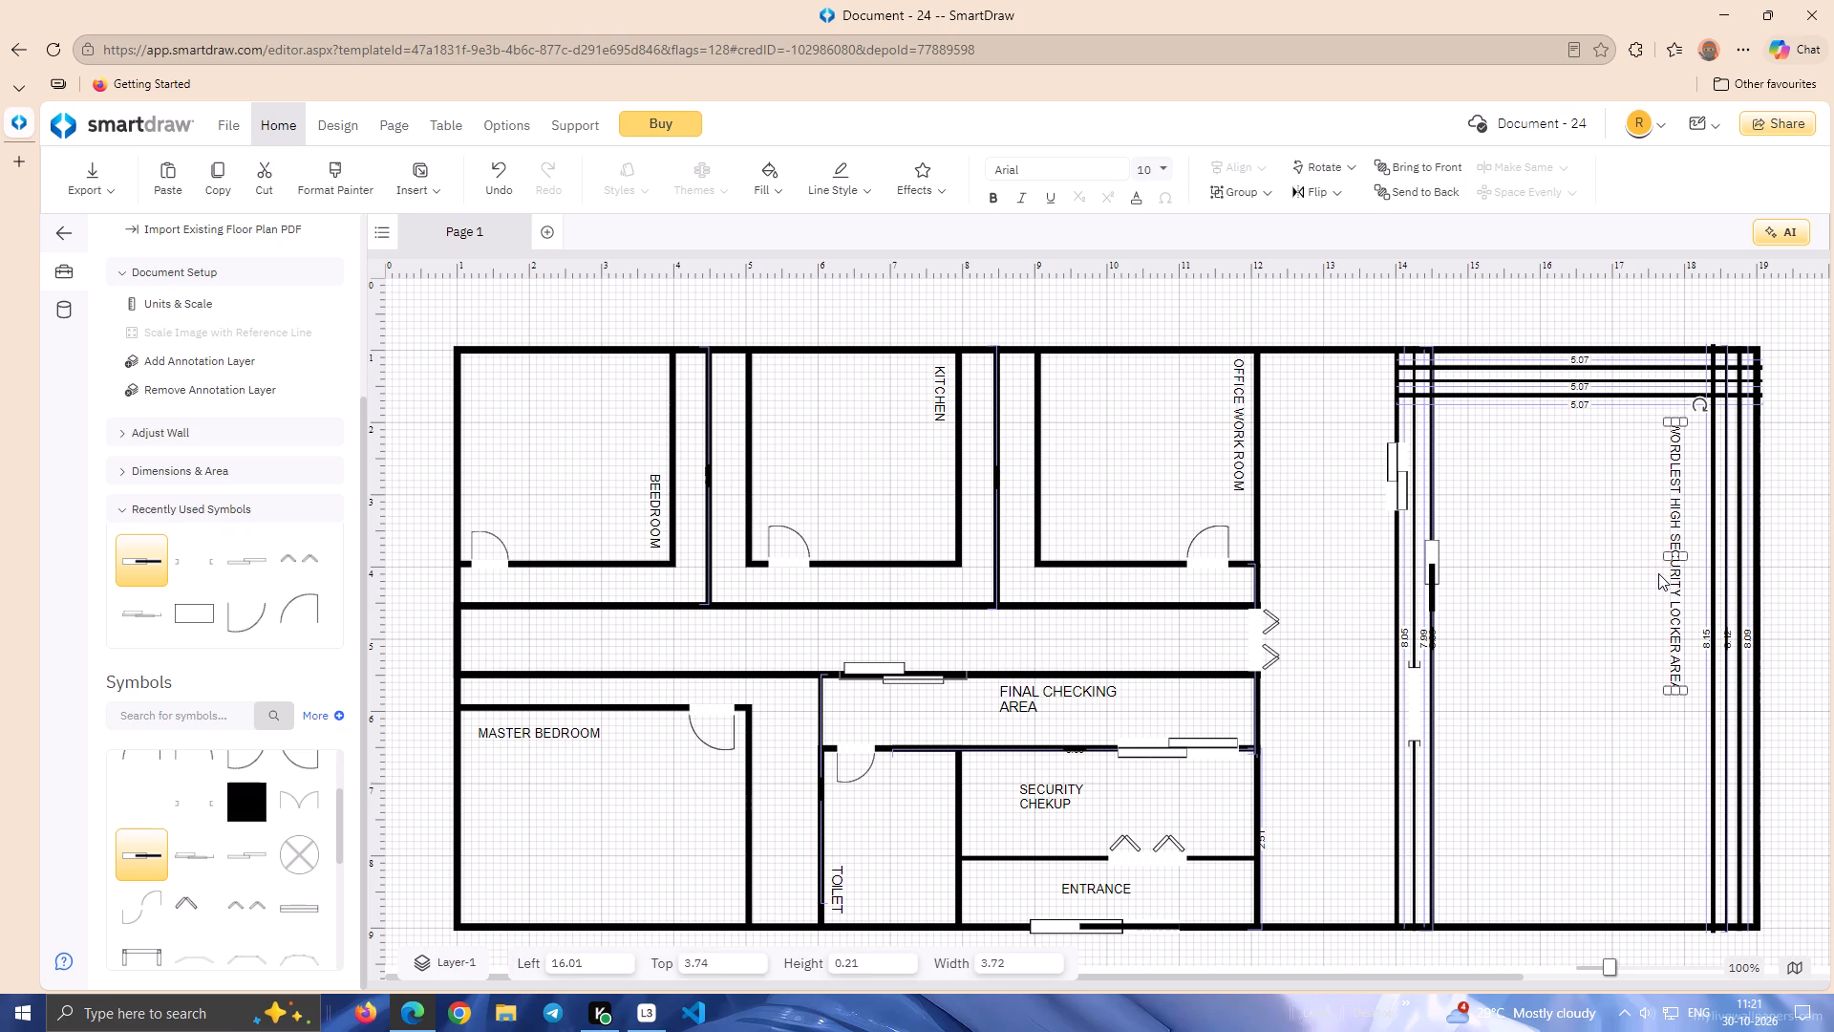
pyautogui.press('Right')
pyautogui.press('Right')
pyautogui.press('Right')
pyautogui.press('Right')
pyautogui.press('Right')
pyautogui.press('Right')
pyautogui.press('Right')
pyautogui.press('Right')
pyautogui.press('Right')
pyautogui.press('Right')
pyautogui.press('Right')
pyautogui.press('Right')
pyautogui.press('Right')
pyautogui.press('Right')
pyautogui.press('Right')
pyautogui.press('Right')
pyautogui.press('Right')
pyautogui.press('Right')
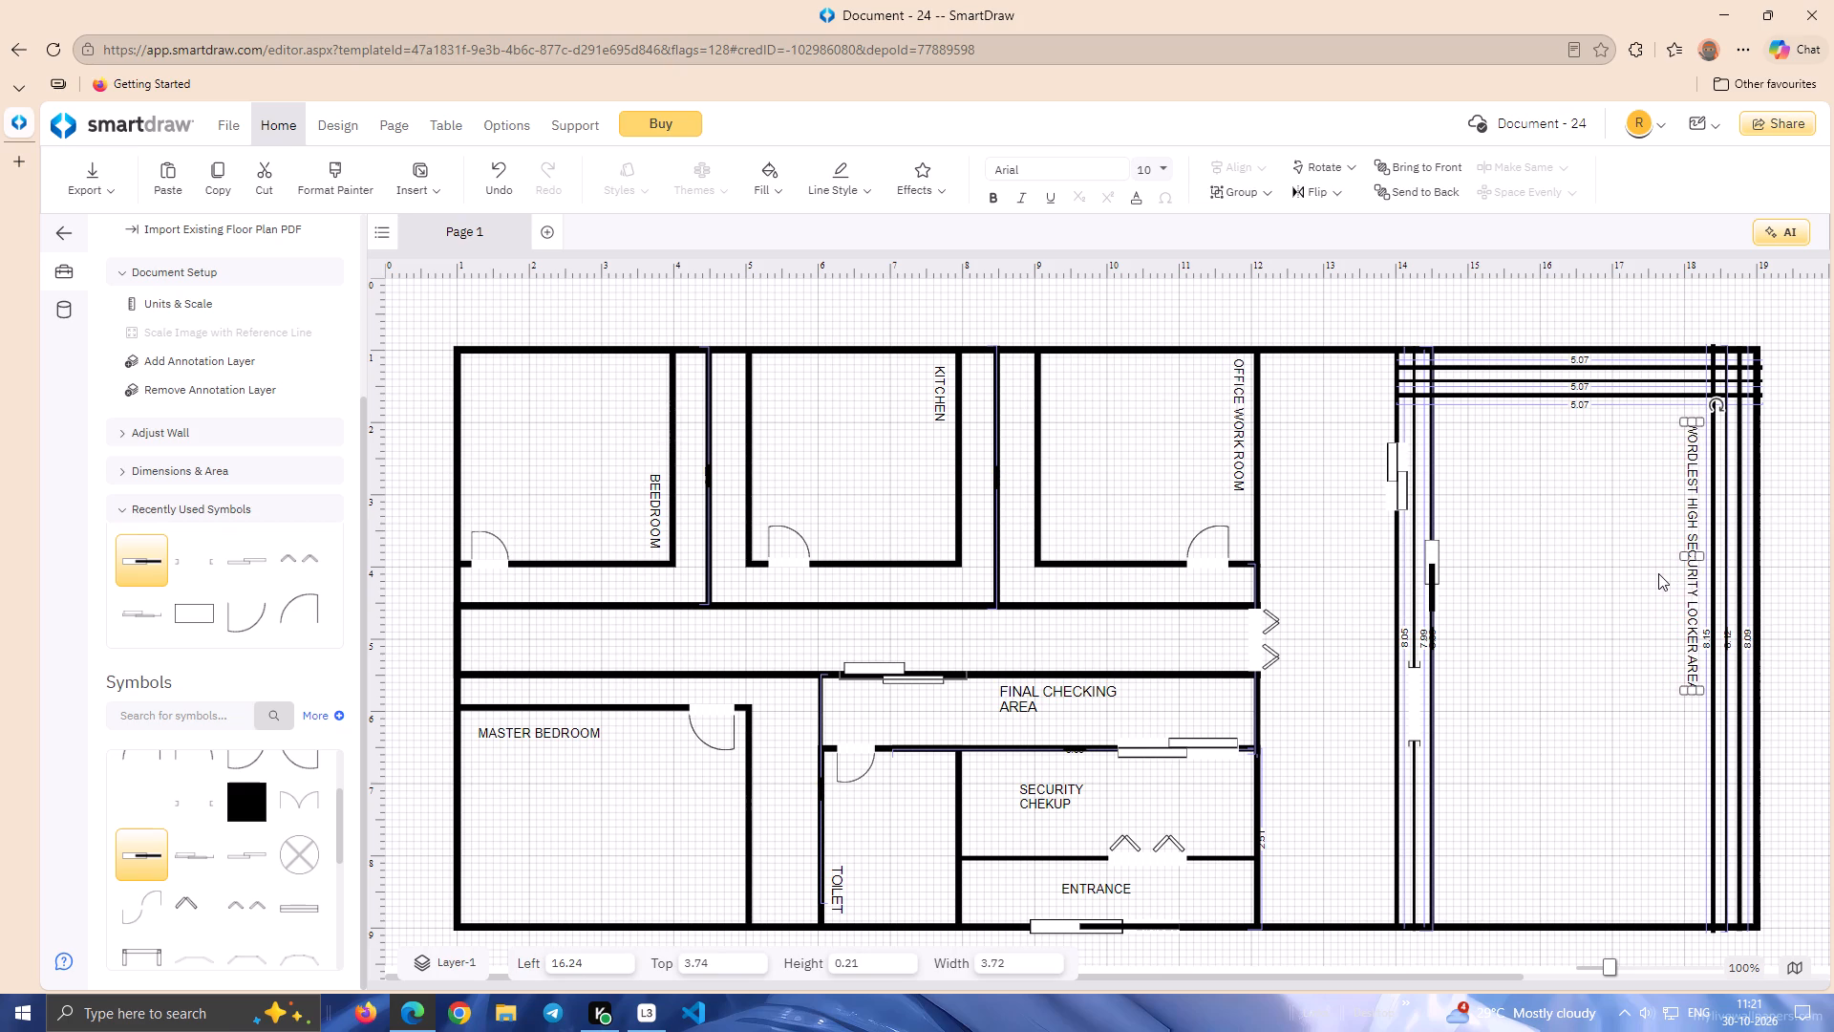
pyautogui.press('Right')
pyautogui.press('Up')
pyautogui.press('Up')
pyautogui.press('Up')
pyautogui.press('Up')
pyautogui.press('Up')
pyautogui.press('Up')
pyautogui.press('Up')
pyautogui.press('Up')
pyautogui.press('Up')
pyautogui.press('Up')
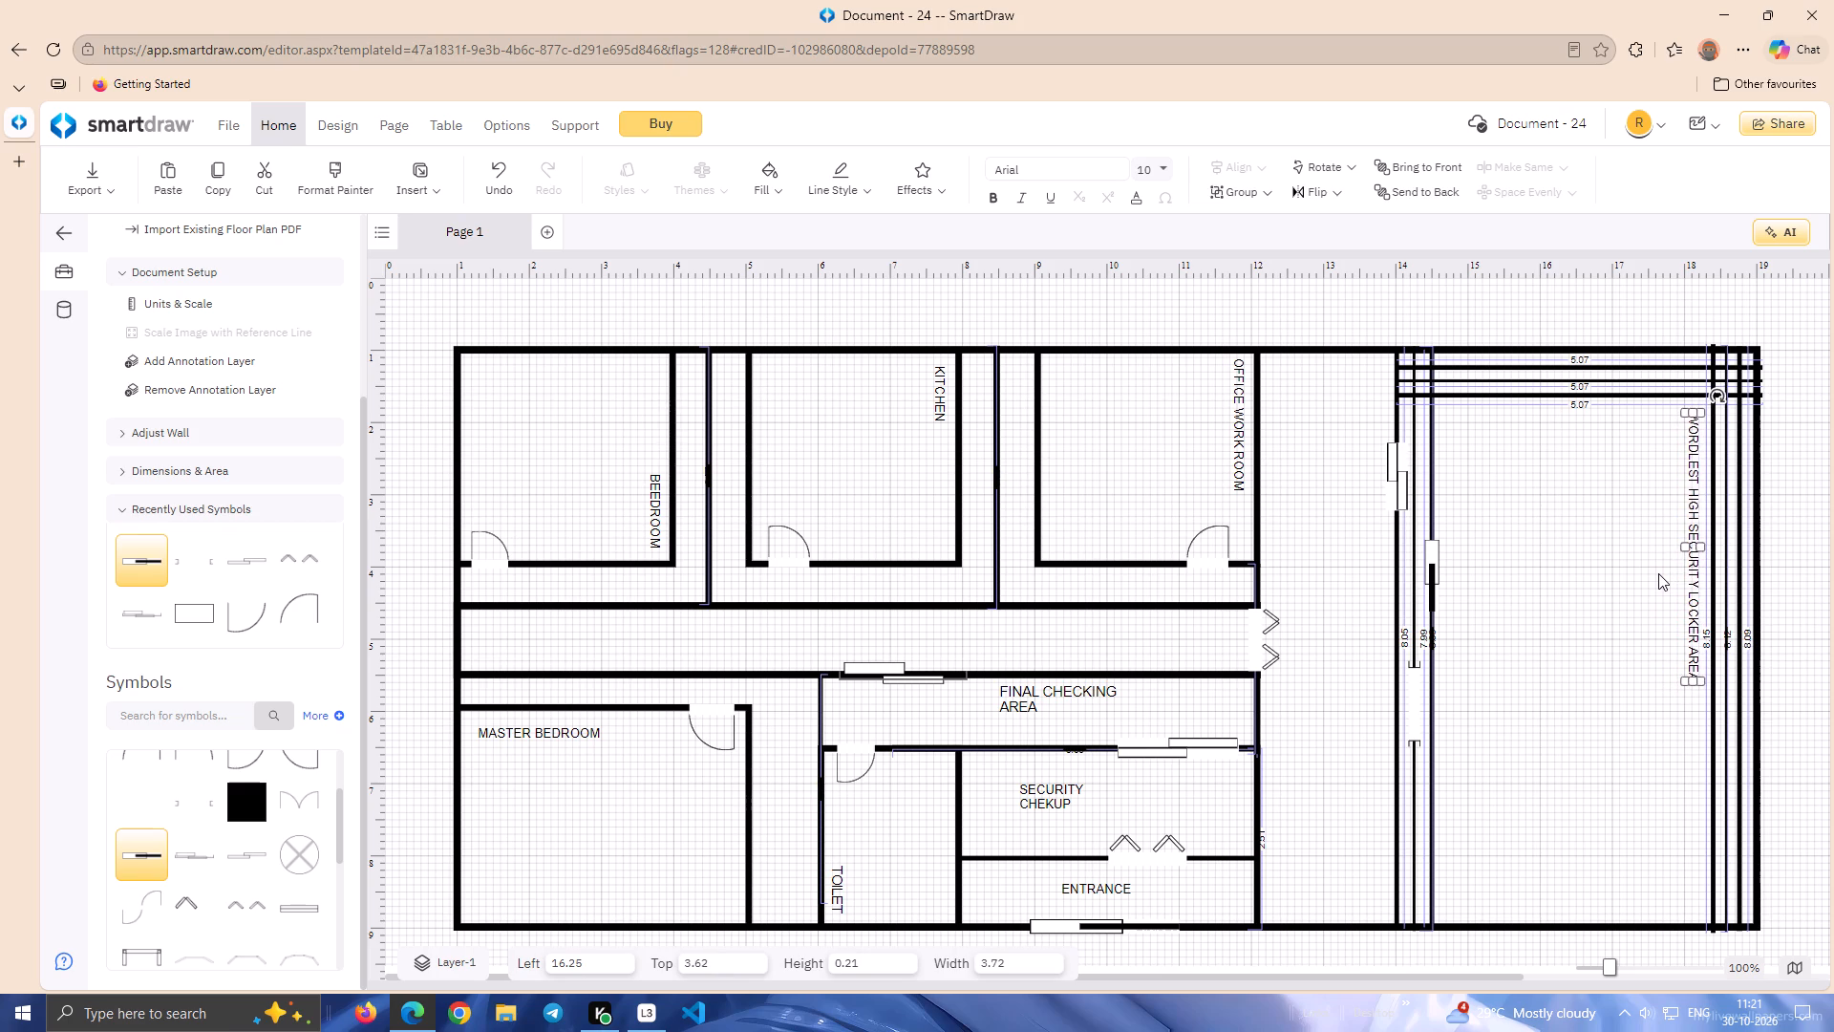
pyautogui.press('Up')
pyautogui.press('Up')
pyautogui.press('Up')
pyautogui.press('Up')
pyautogui.press('Up')
pyautogui.press('Up')
pyautogui.press('Right')
pyautogui.press('Right')
pyautogui.press('Up')
pyautogui.press('Up')
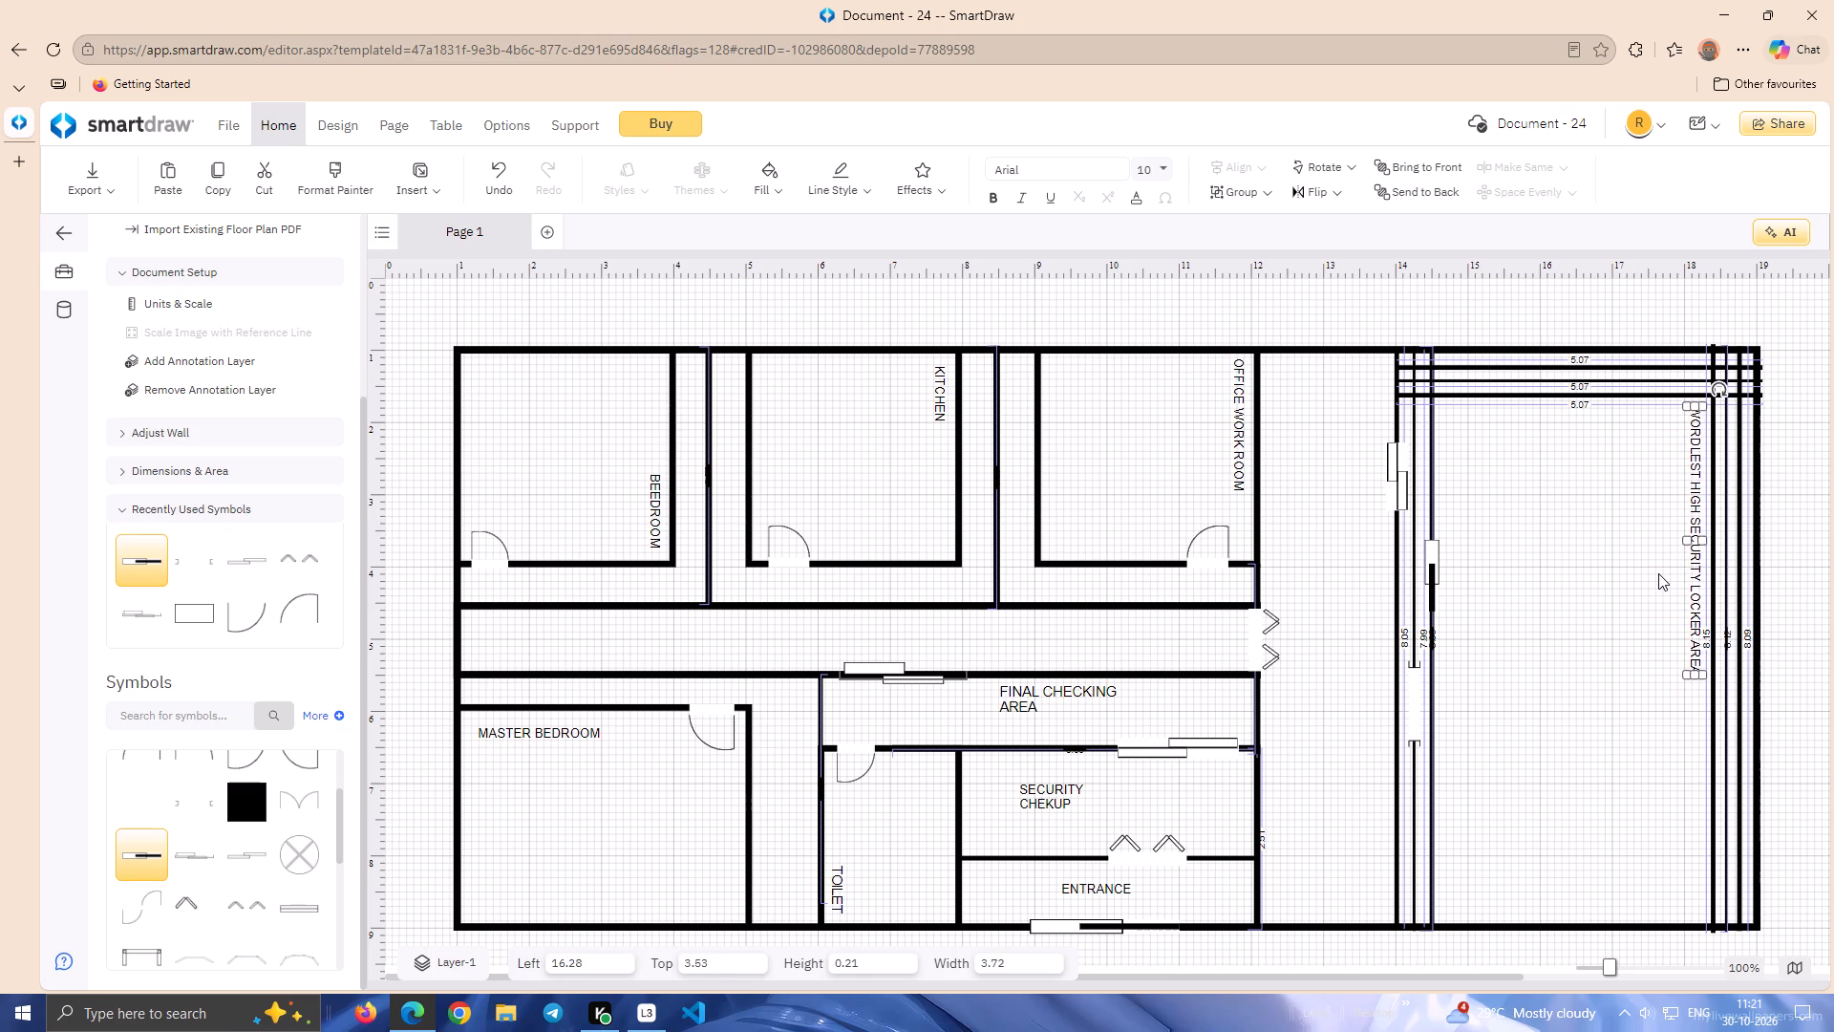
pyautogui.click(1593, 711)
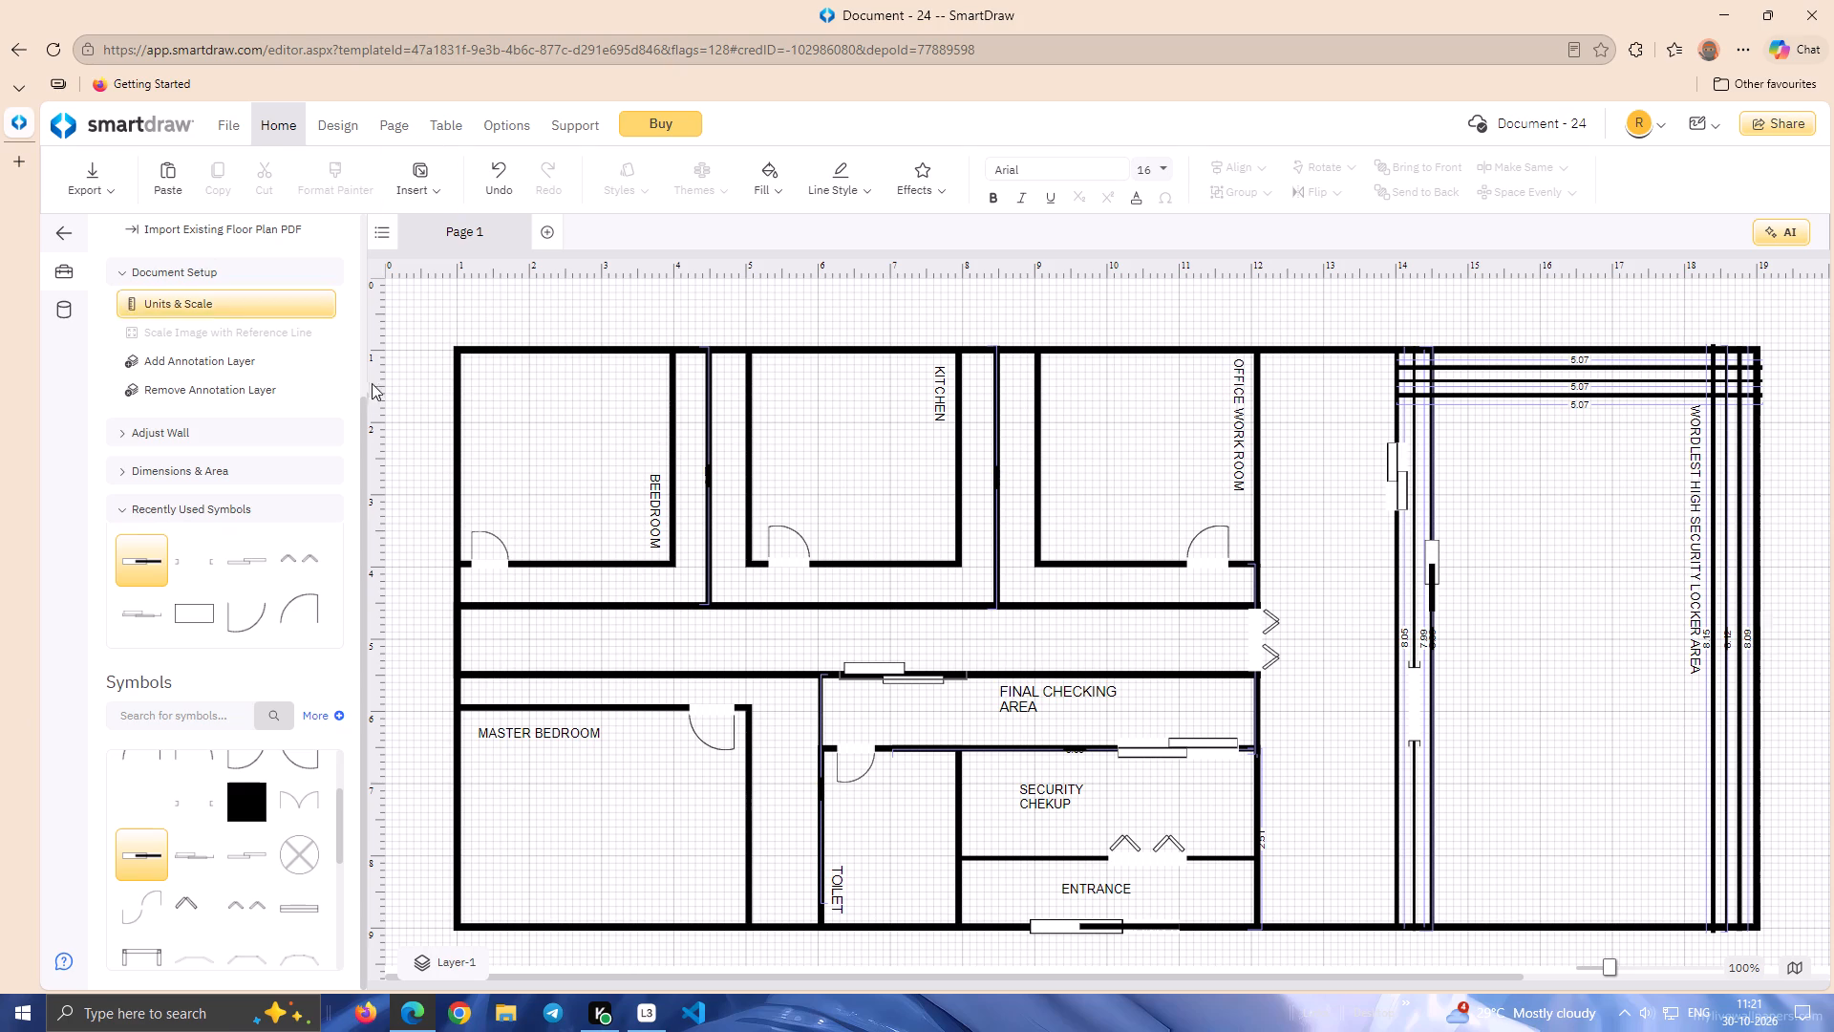
# Draw a horizontal line about 3.89 wide between the locker area's inner left and right walls, just above the bottom outer wall.
pyautogui.click(356, 427)
pyautogui.moveTo(365, 426); pyautogui.dragTo(362, 154)
pyautogui.click(263, 289)
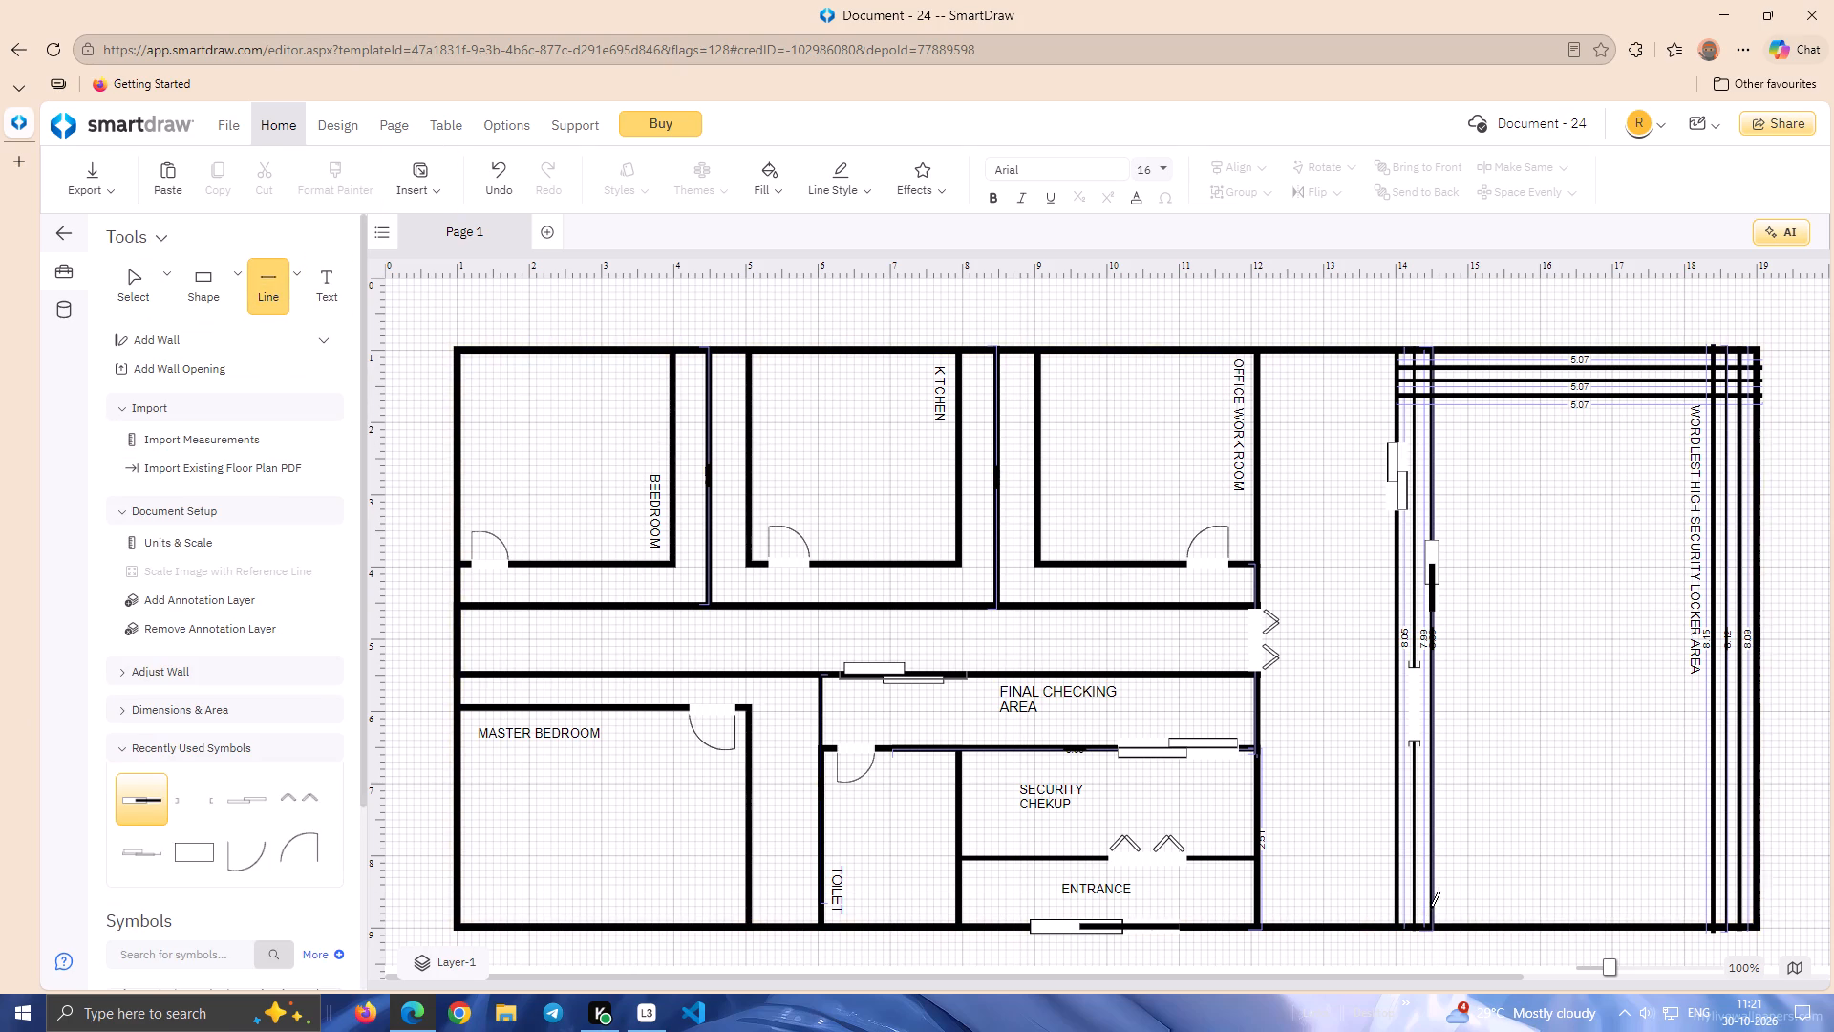
pyautogui.moveTo(1433, 914); pyautogui.dragTo(1662, 914)
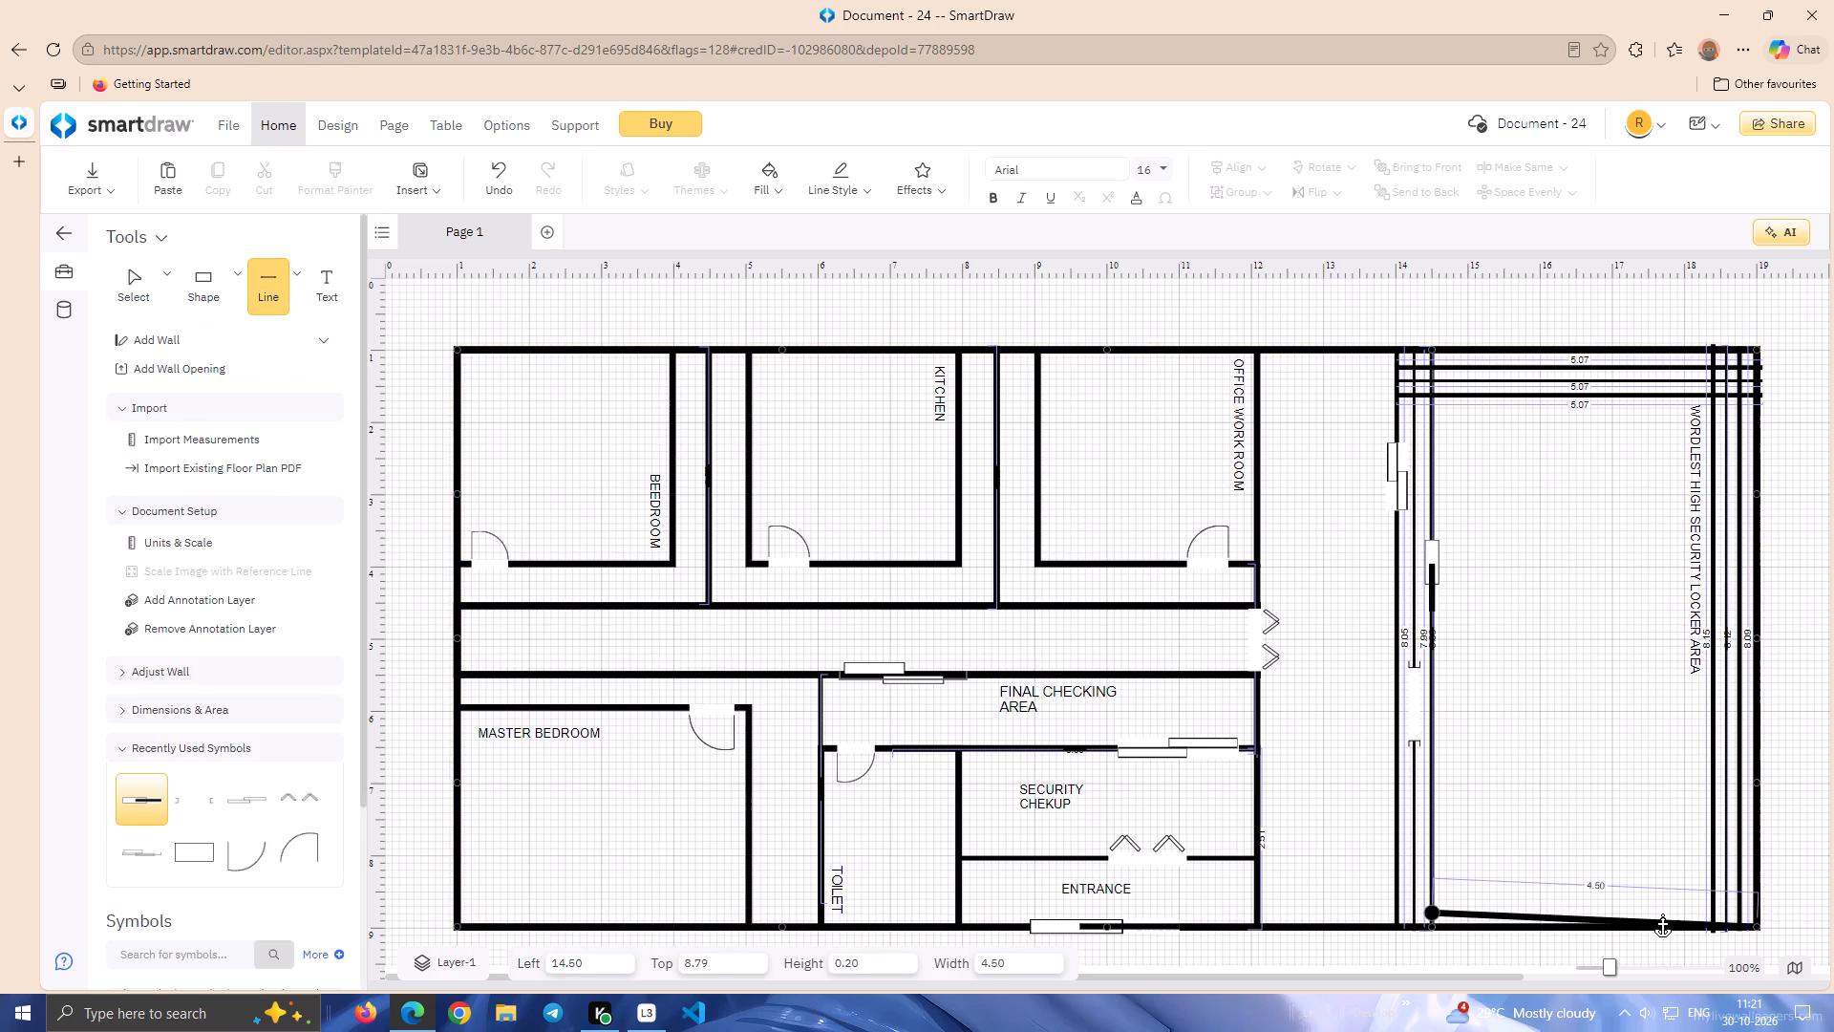
pyautogui.moveTo(1662, 914); pyautogui.dragTo(1709, 912)
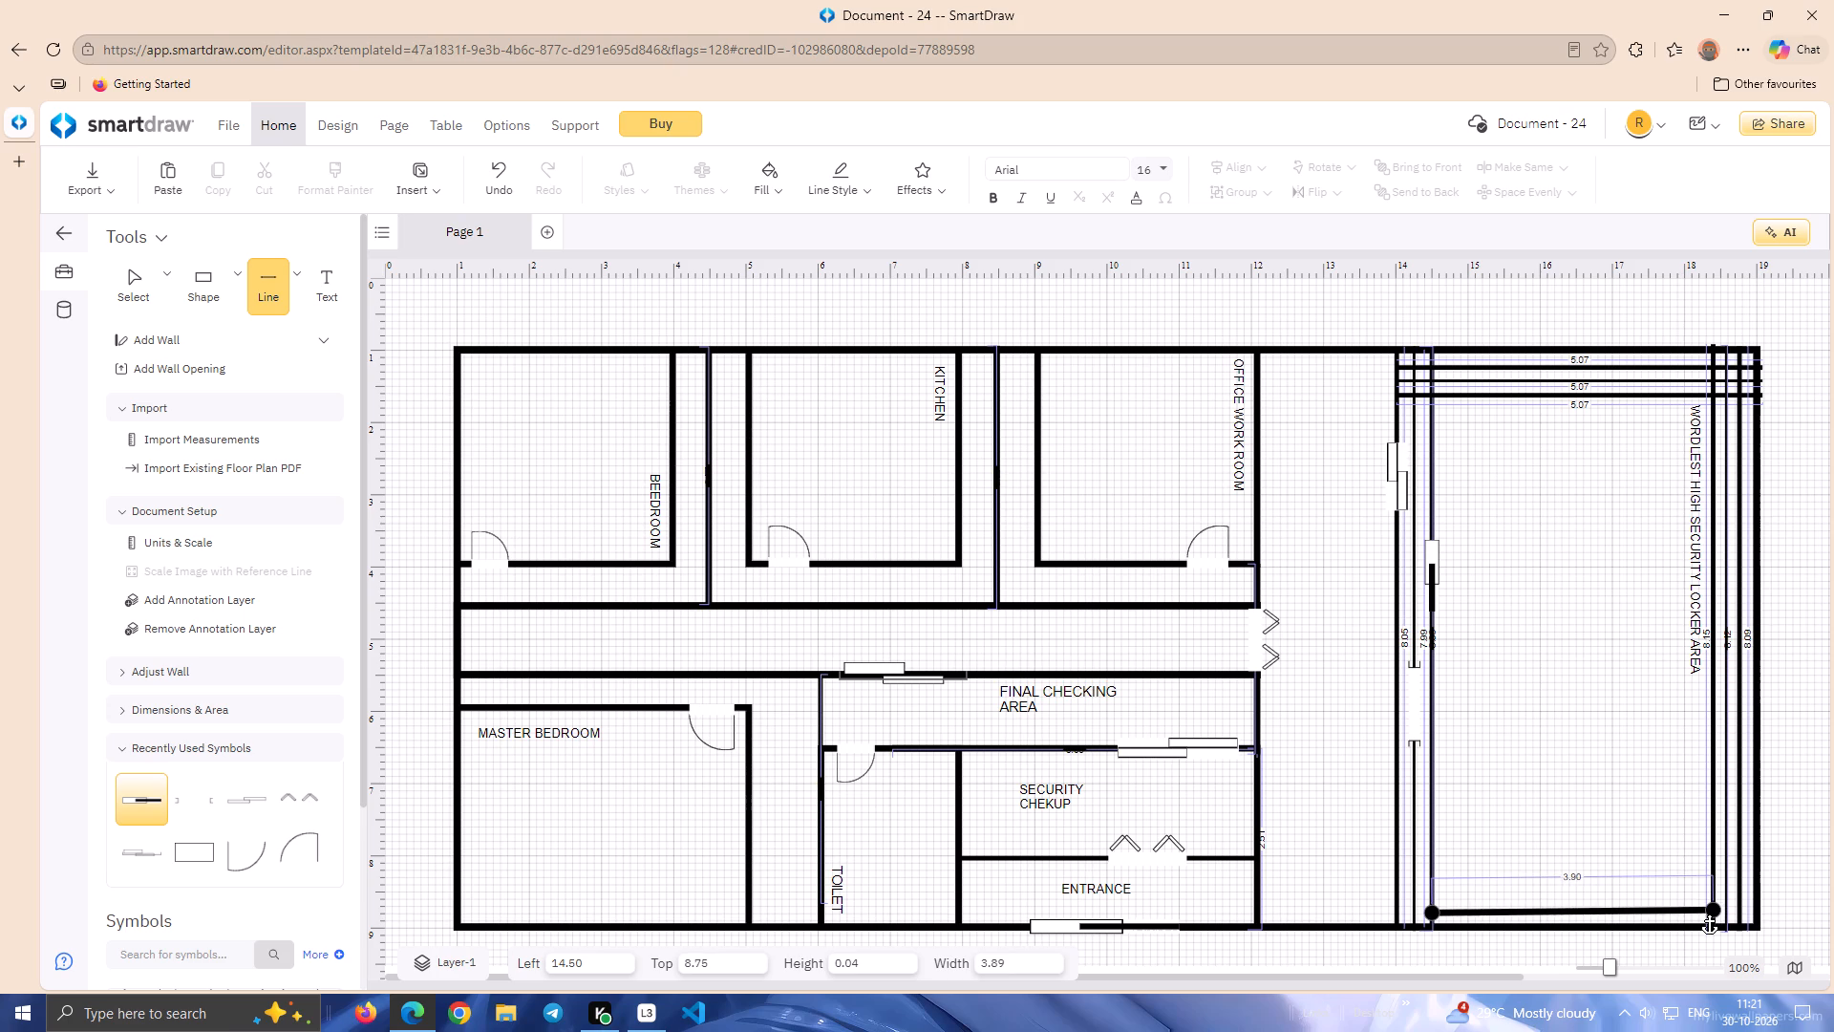
pyautogui.moveTo(1709, 912); pyautogui.dragTo(1706, 912)
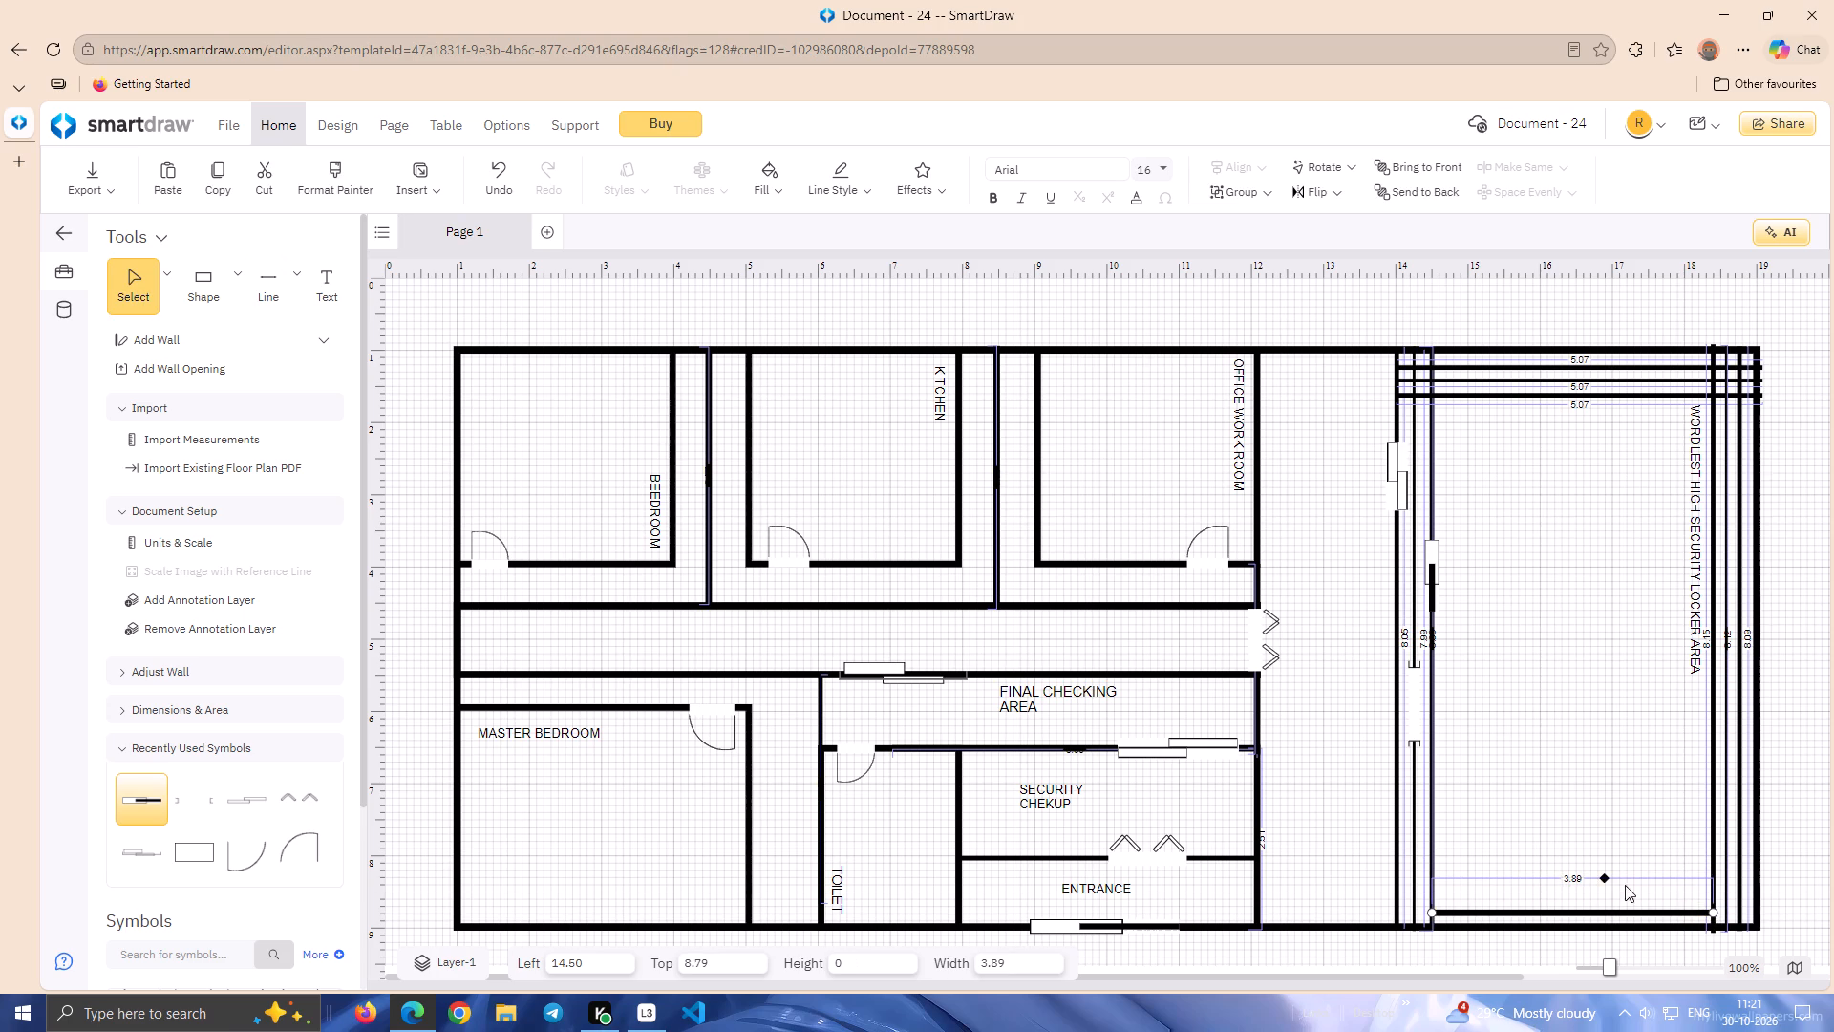
# Move the new horizontal line's dimension down onto the line itself.
pyautogui.moveTo(1610, 881); pyautogui.dragTo(1618, 908)
pyautogui.click(1607, 914)
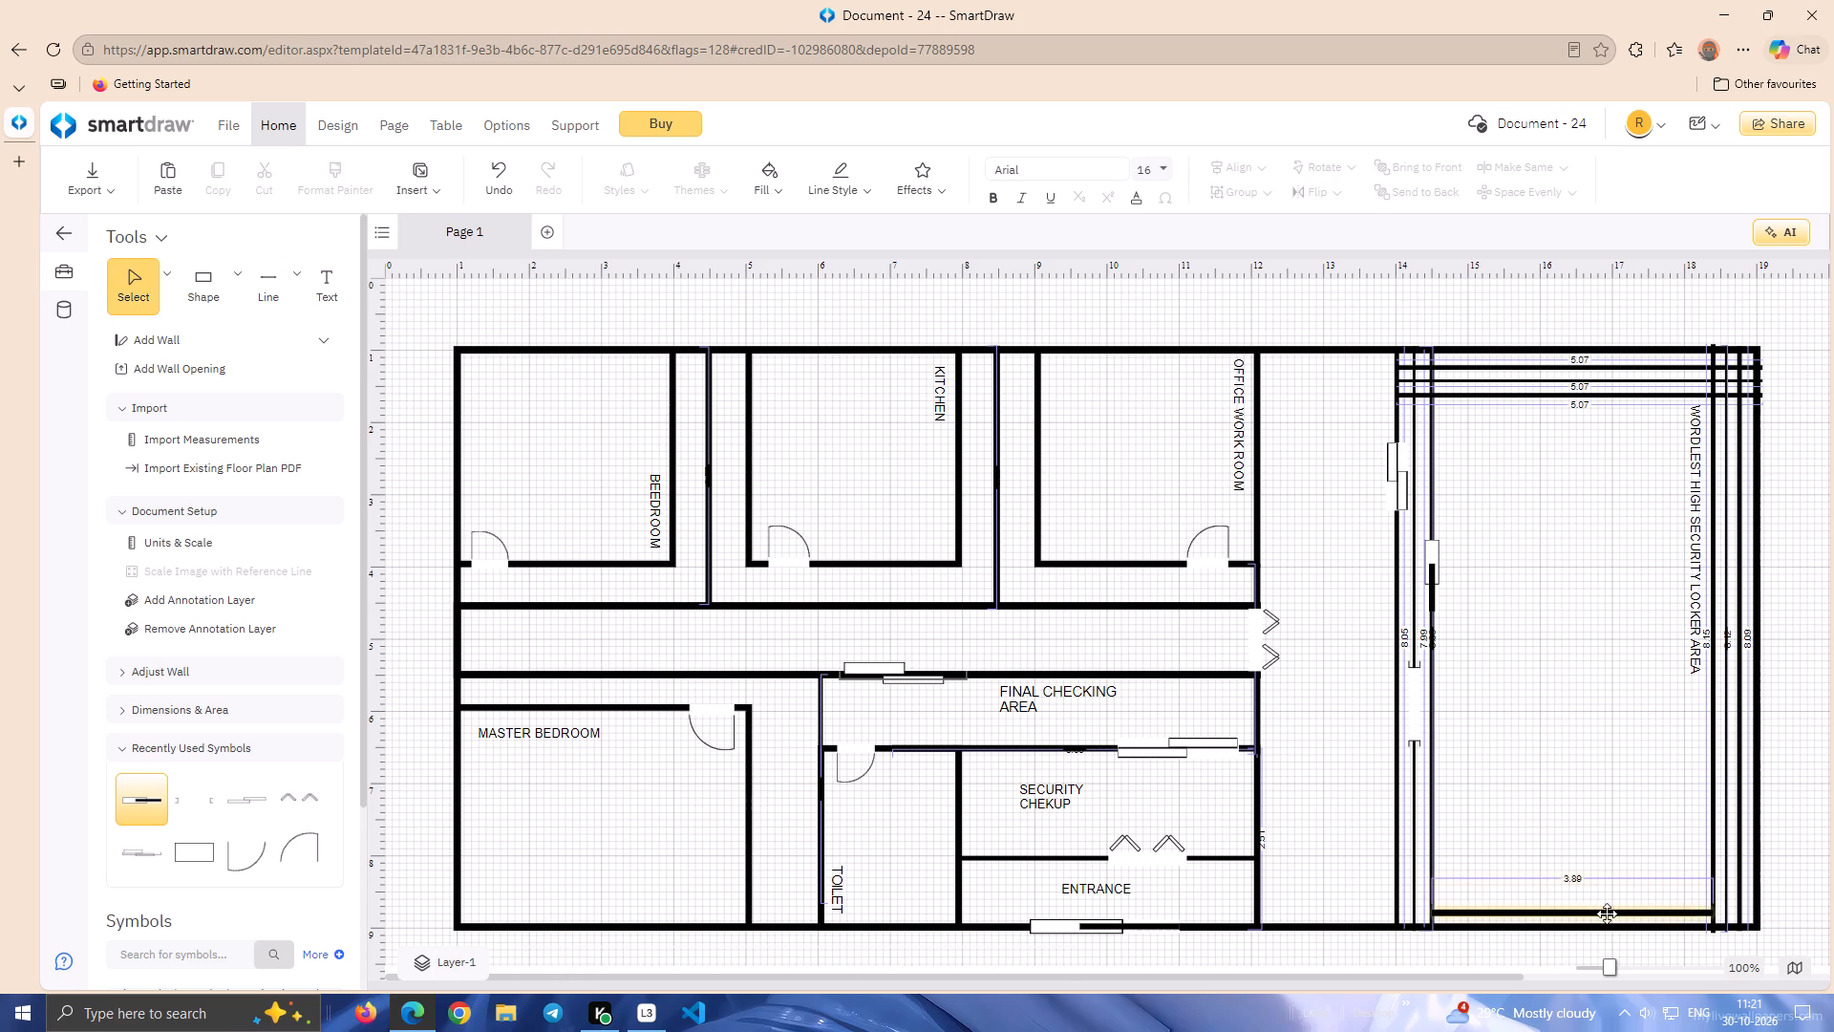
pyautogui.moveTo(1605, 878); pyautogui.dragTo(1606, 914)
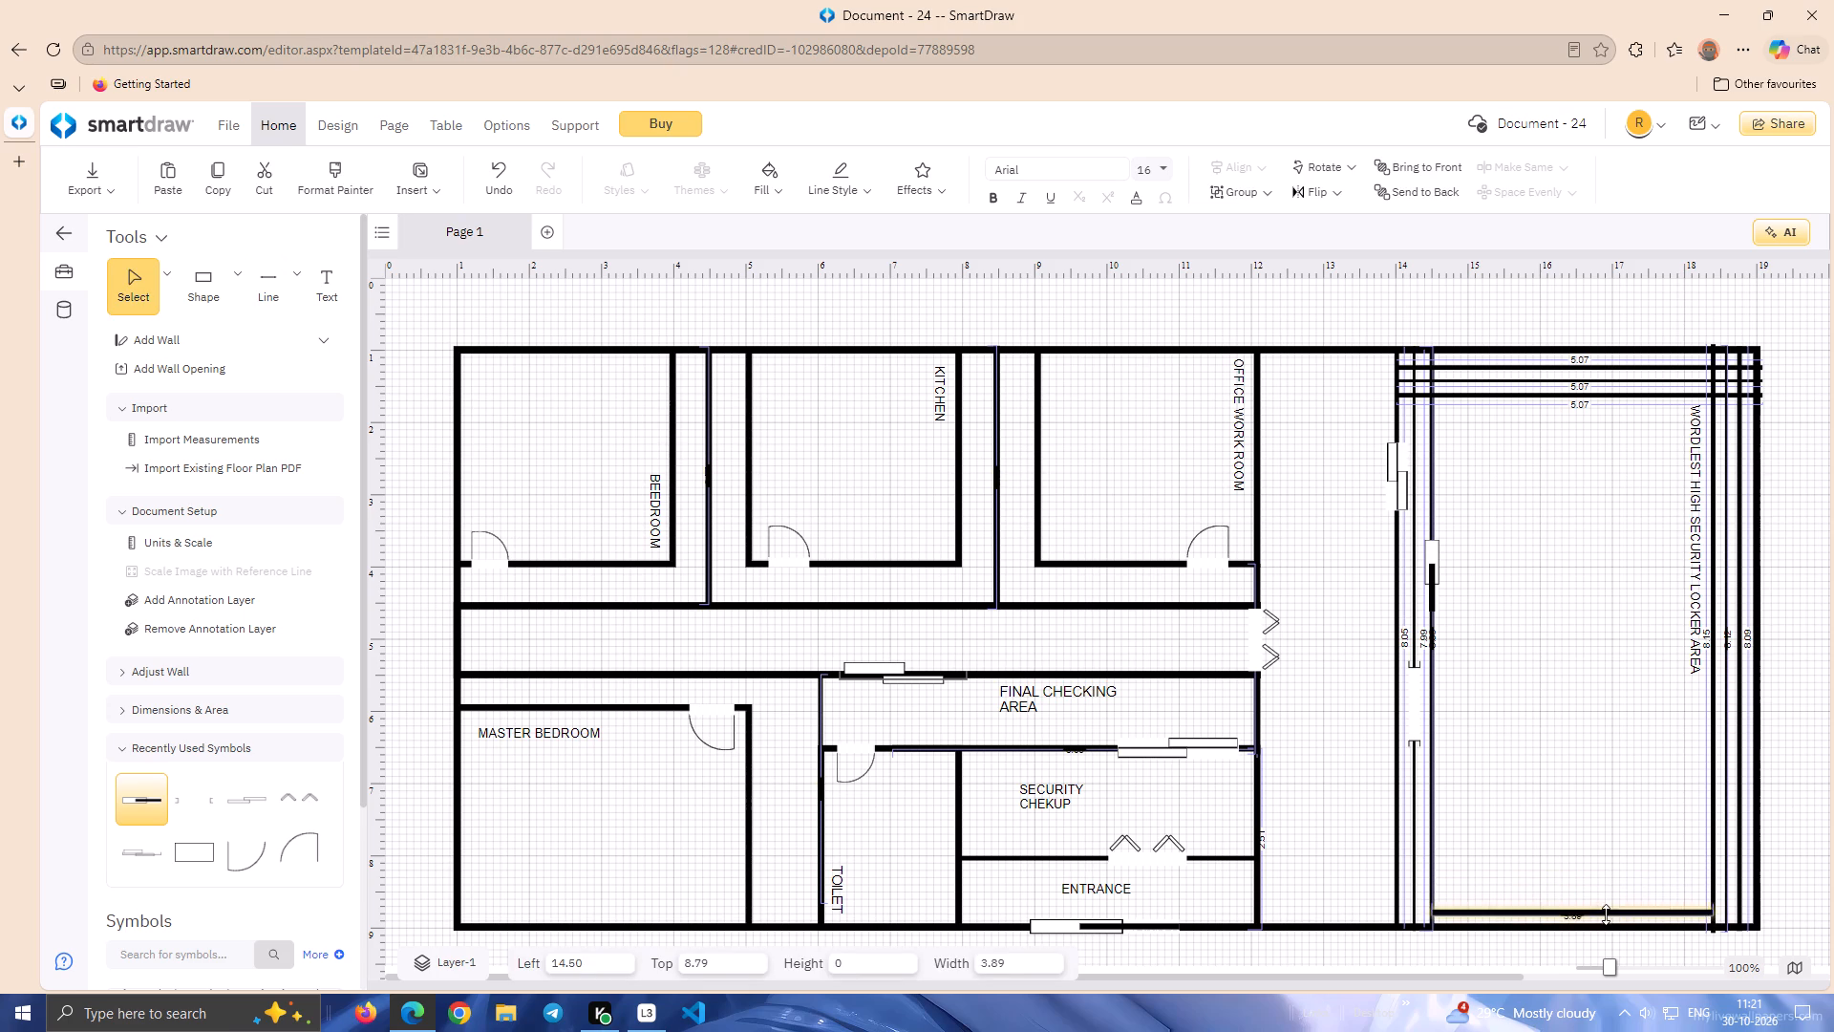
pyautogui.moveTo(1606, 914); pyautogui.dragTo(1606, 913)
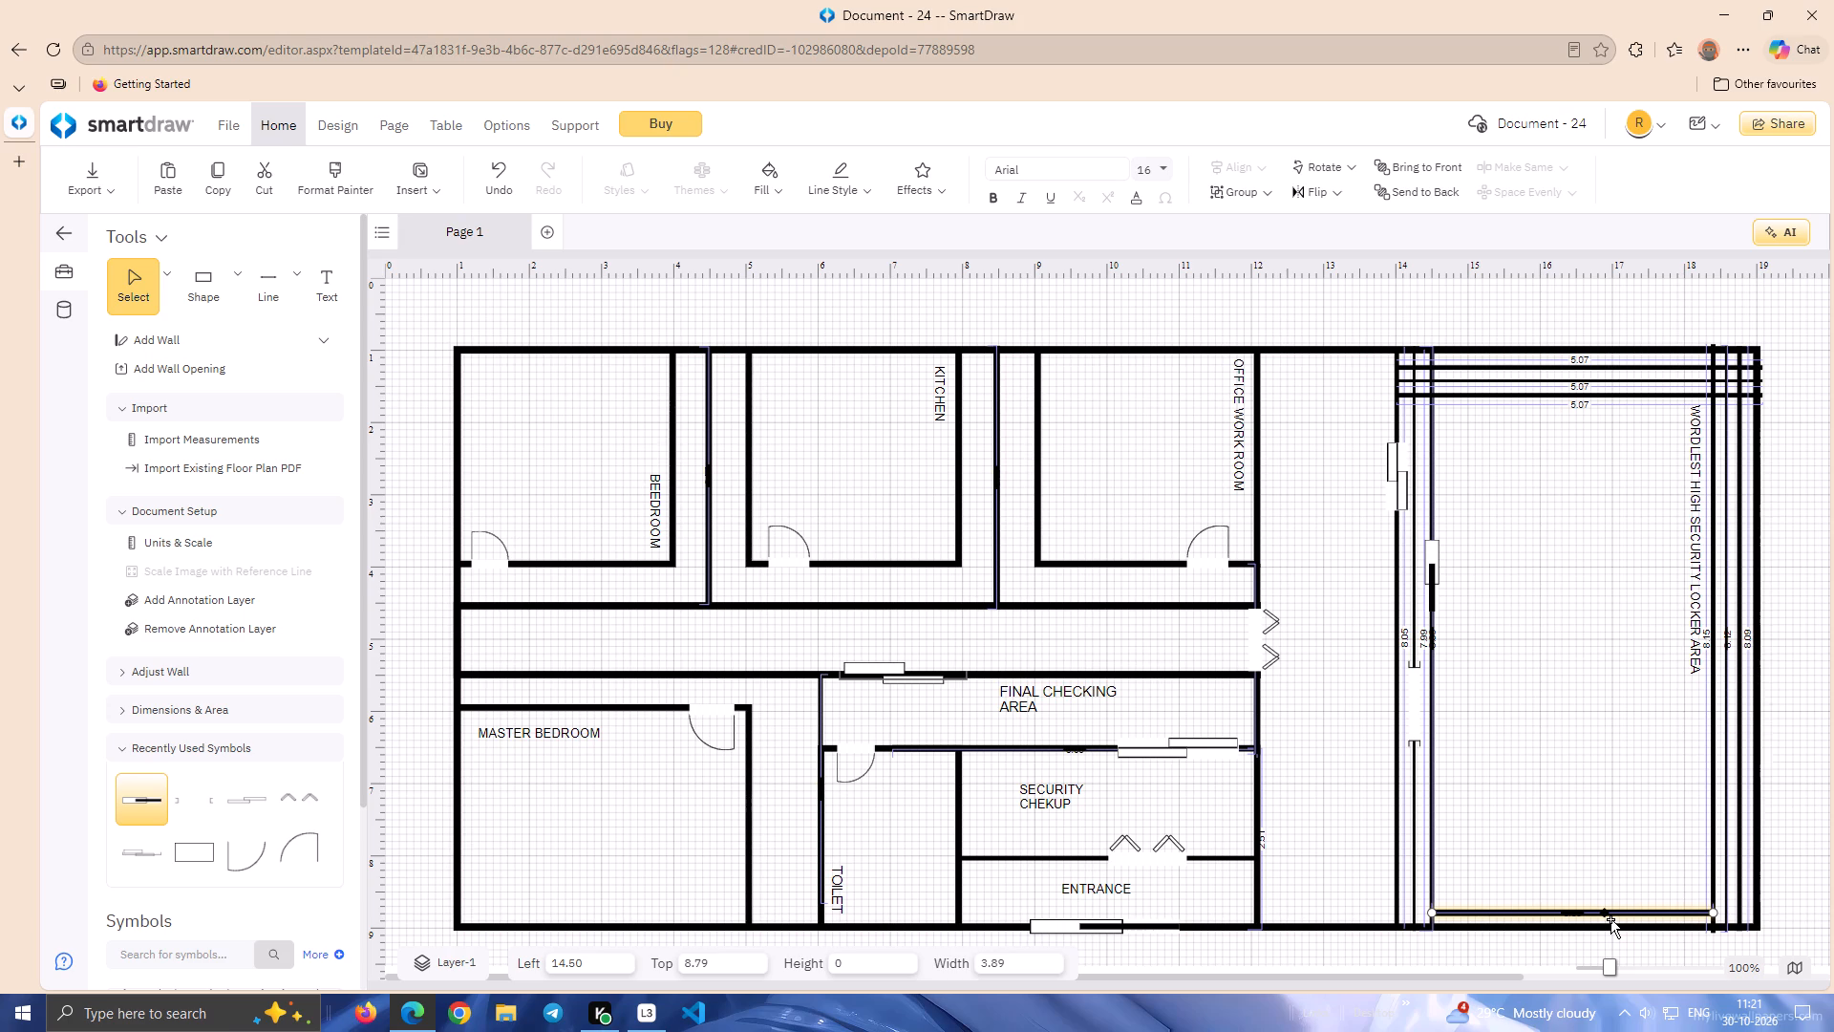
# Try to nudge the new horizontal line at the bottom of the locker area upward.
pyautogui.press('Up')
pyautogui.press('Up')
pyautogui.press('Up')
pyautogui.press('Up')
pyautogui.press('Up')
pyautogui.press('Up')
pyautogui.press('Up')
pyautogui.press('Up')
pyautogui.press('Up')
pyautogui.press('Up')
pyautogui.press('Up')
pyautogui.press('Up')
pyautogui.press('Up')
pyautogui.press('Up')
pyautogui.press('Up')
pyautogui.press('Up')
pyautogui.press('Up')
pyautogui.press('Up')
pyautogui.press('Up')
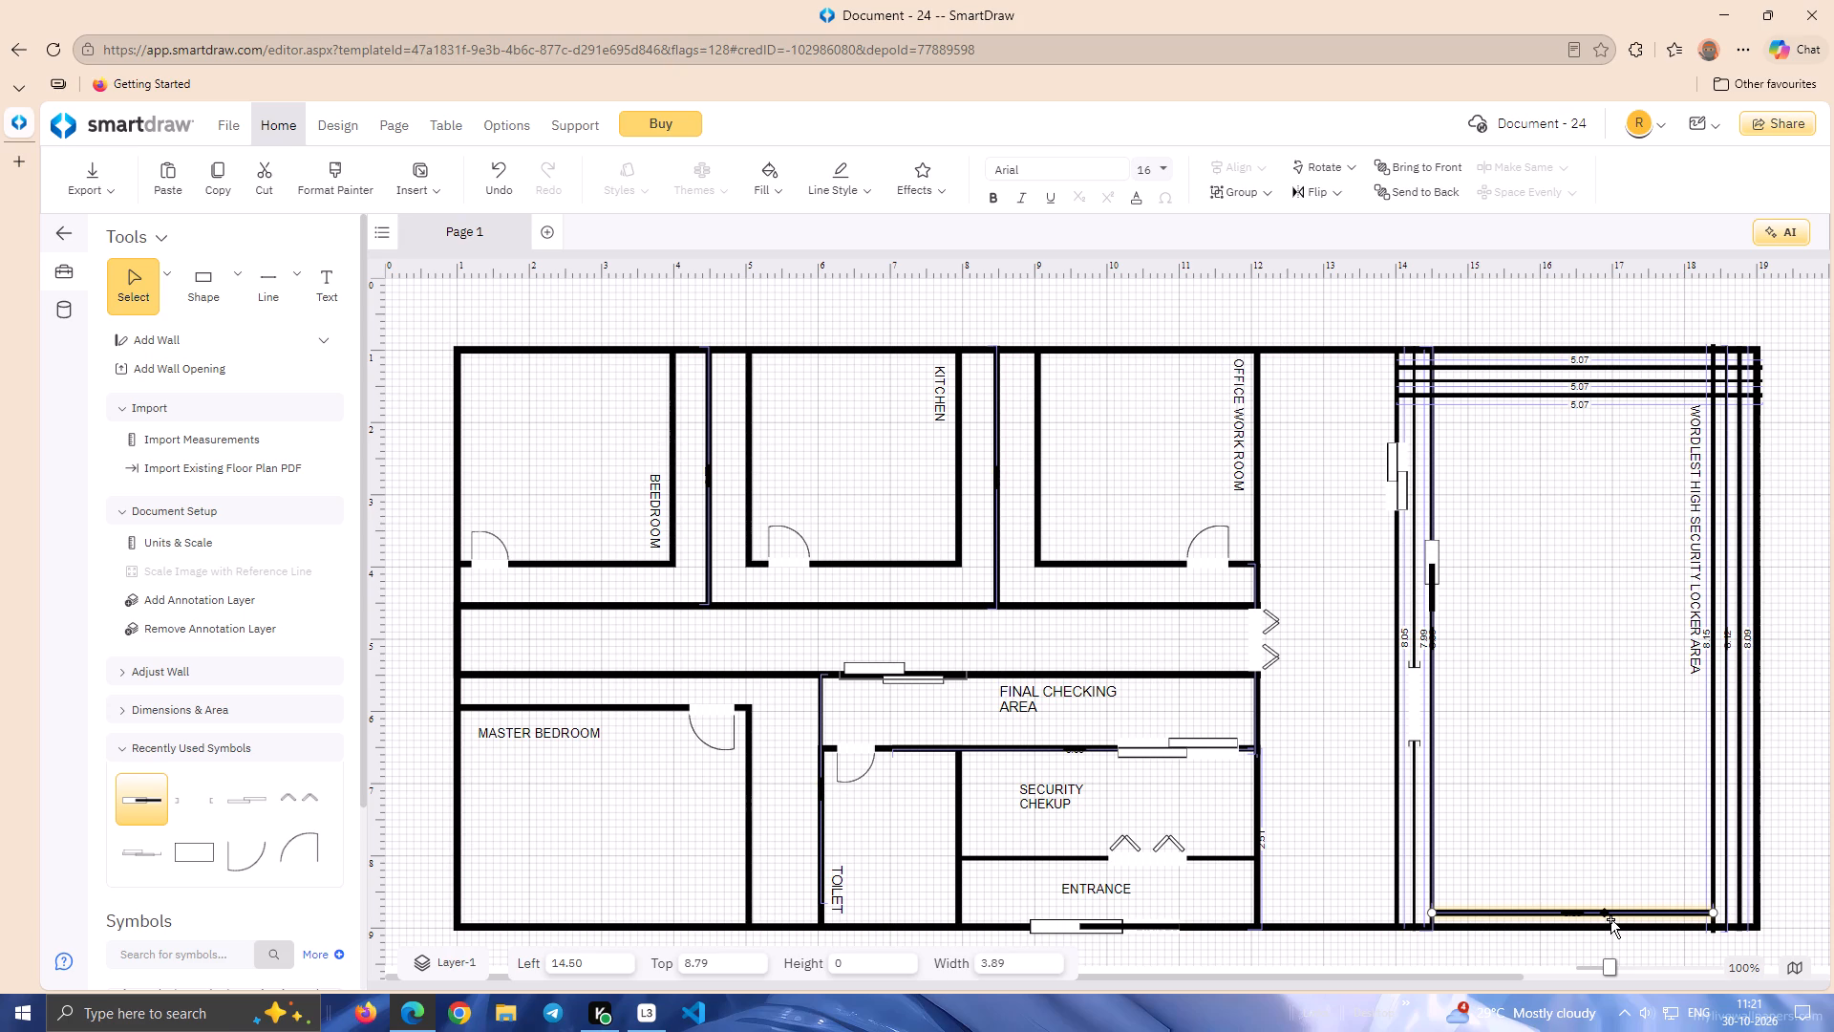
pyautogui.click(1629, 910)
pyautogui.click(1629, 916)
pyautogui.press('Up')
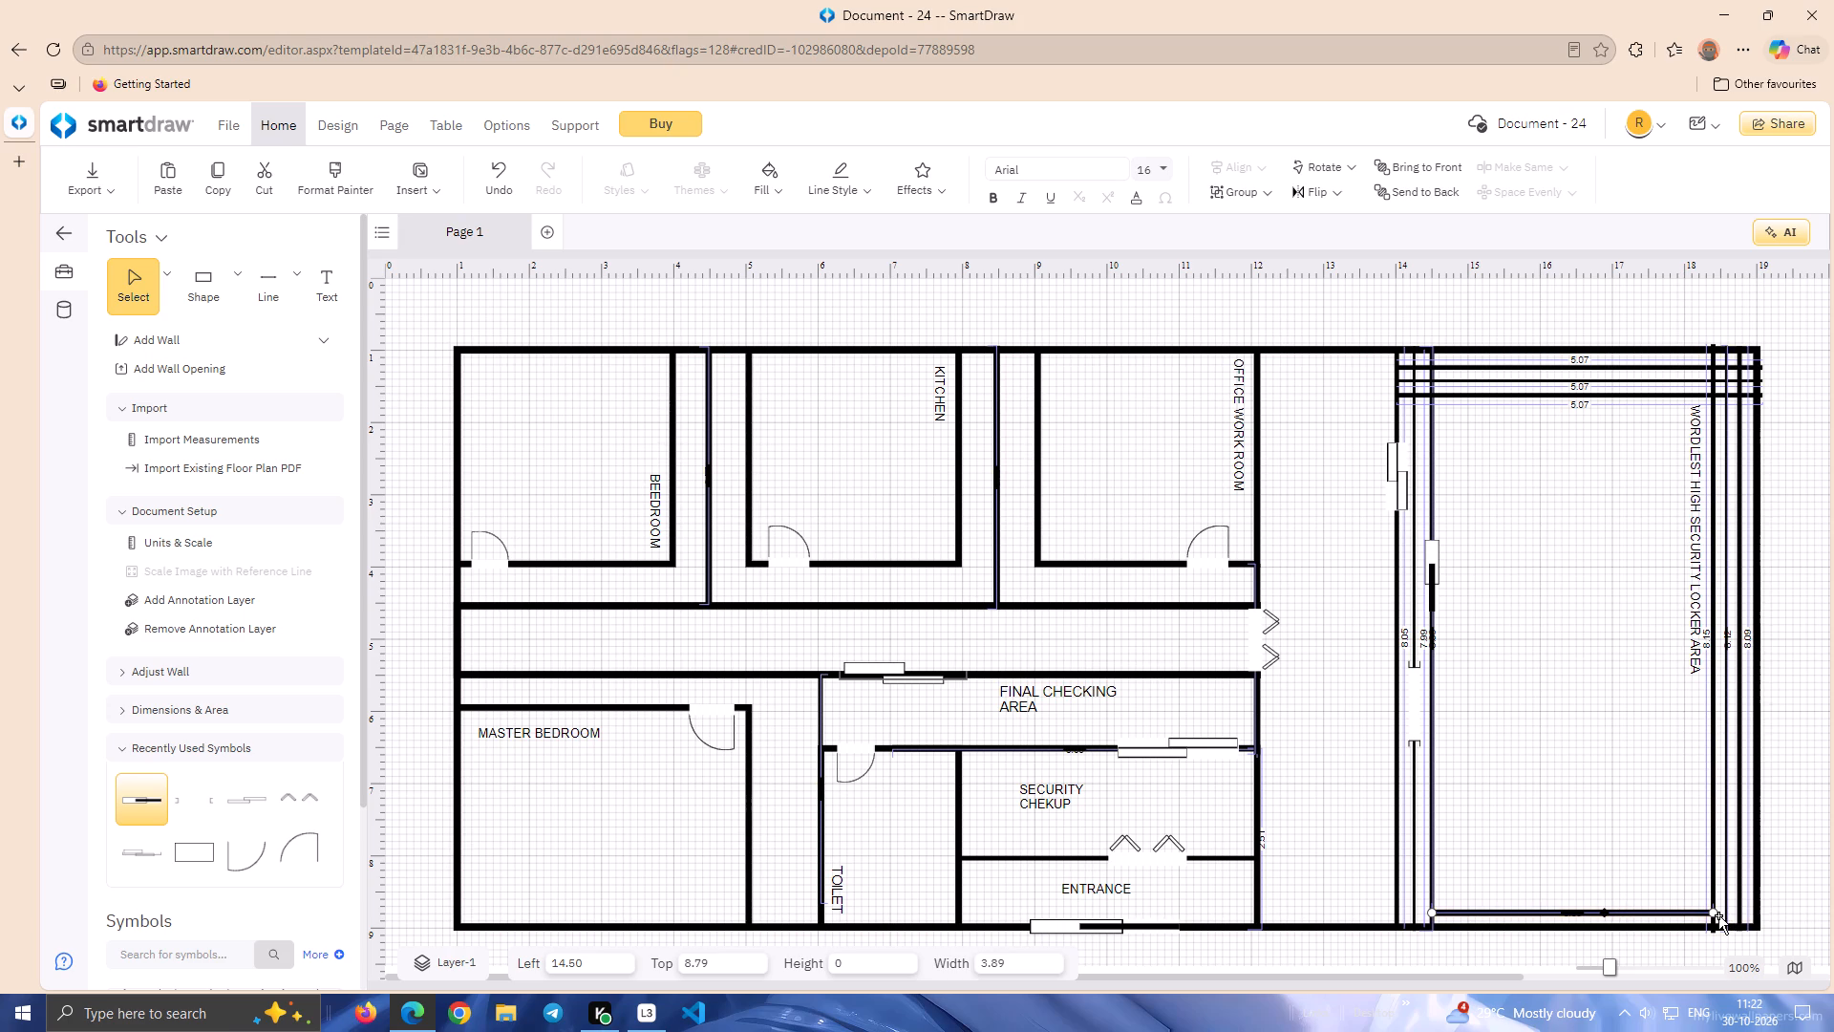
# Raise both ends of the locker area's new horizontal line to about 8.51 from the top.
pyautogui.moveTo(1715, 914); pyautogui.dragTo(1715, 907)
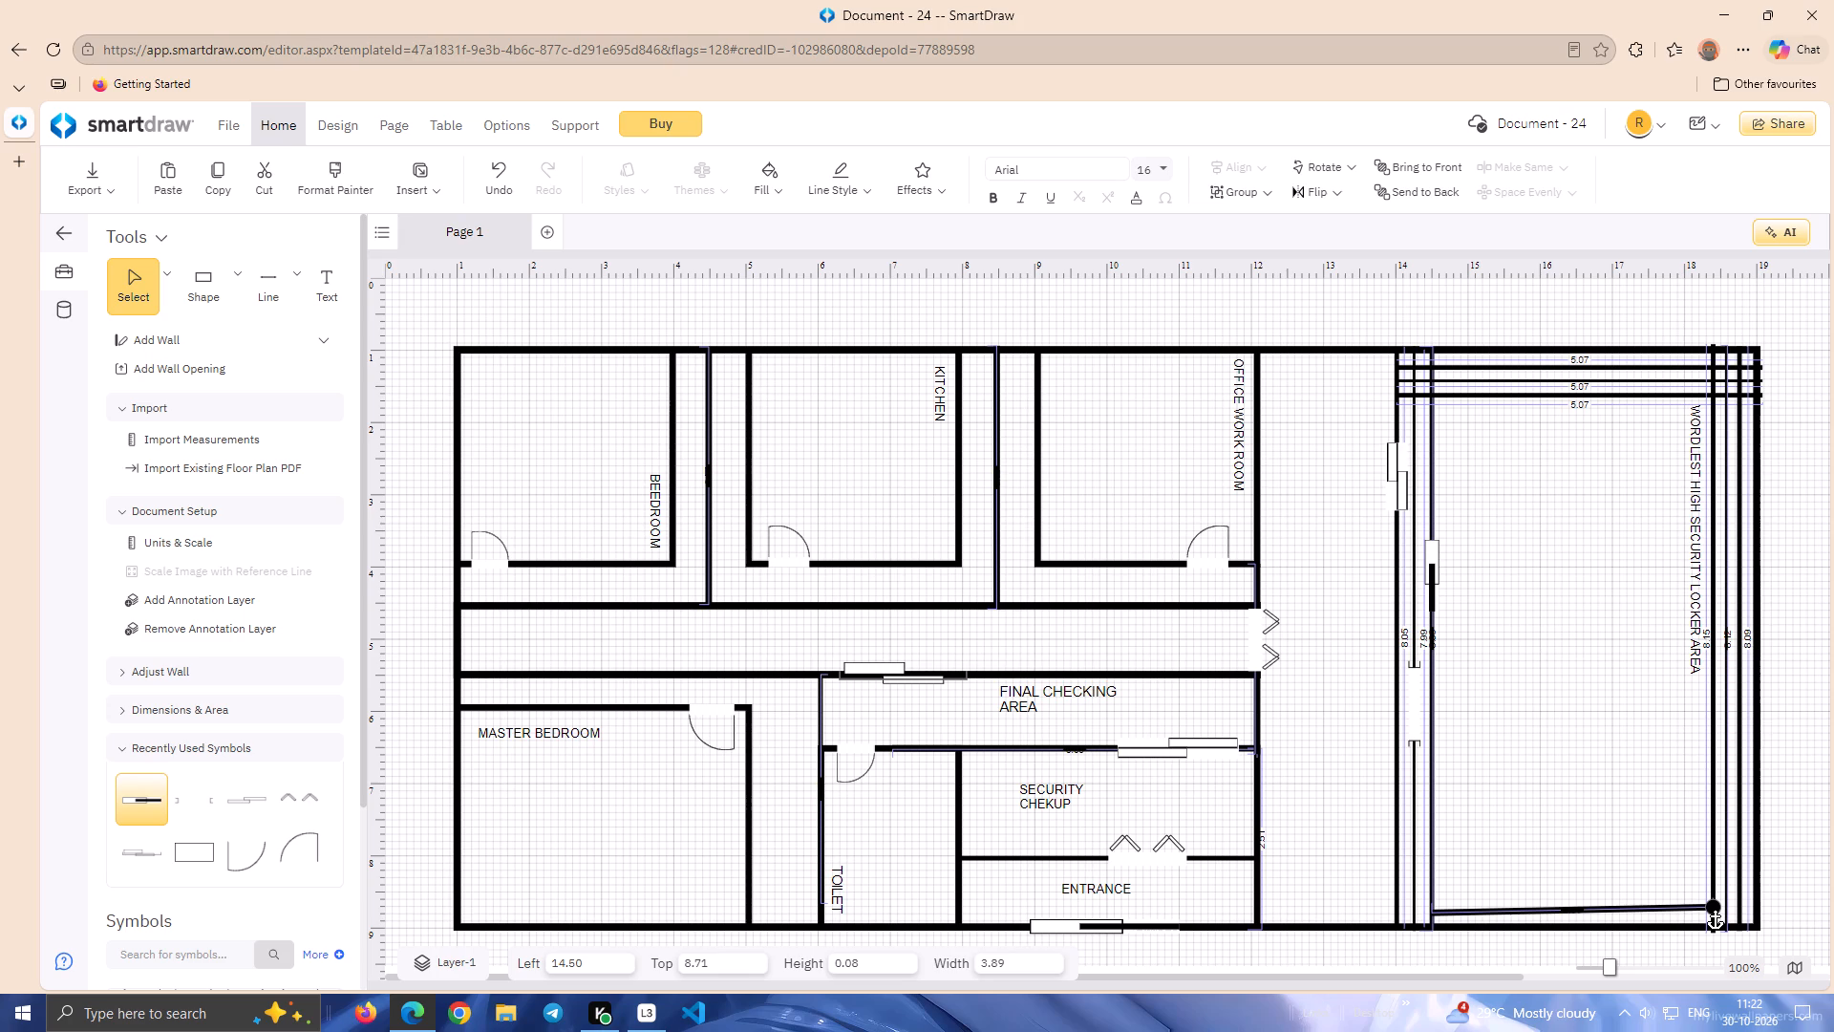
pyautogui.moveTo(1715, 907); pyautogui.dragTo(1714, 892)
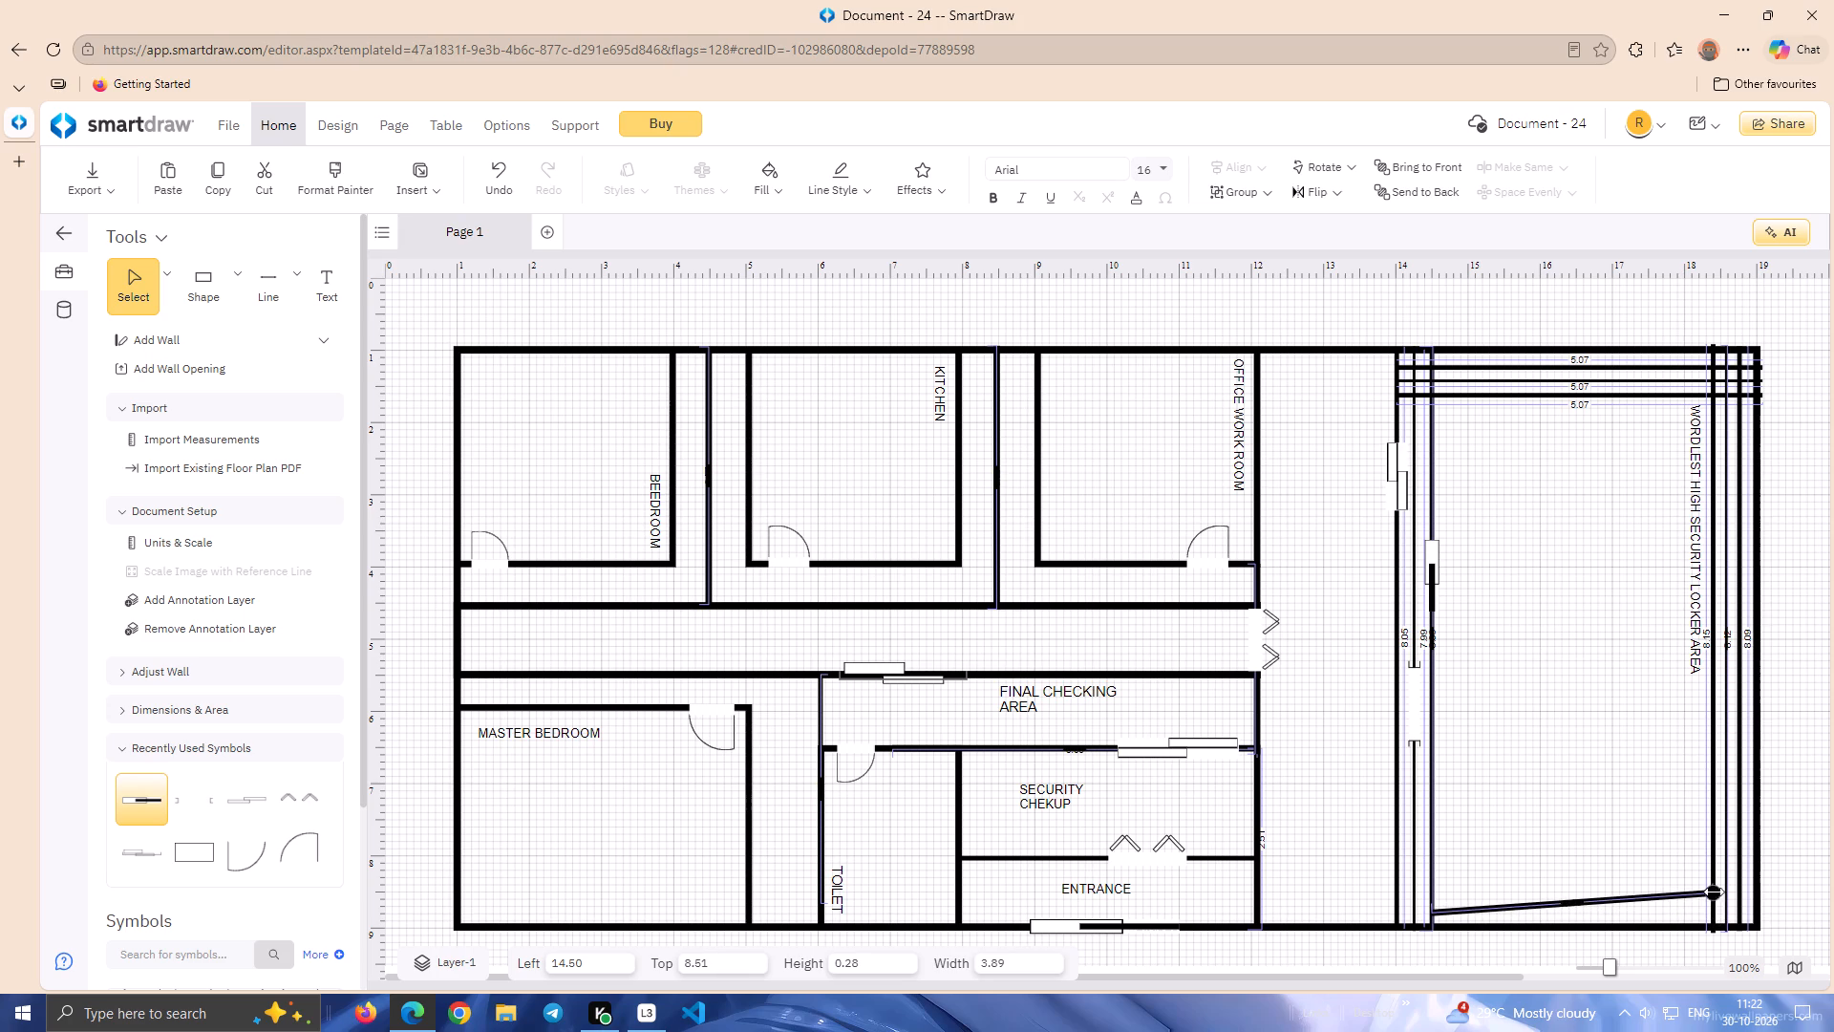
pyautogui.moveTo(1434, 914); pyautogui.dragTo(1434, 898)
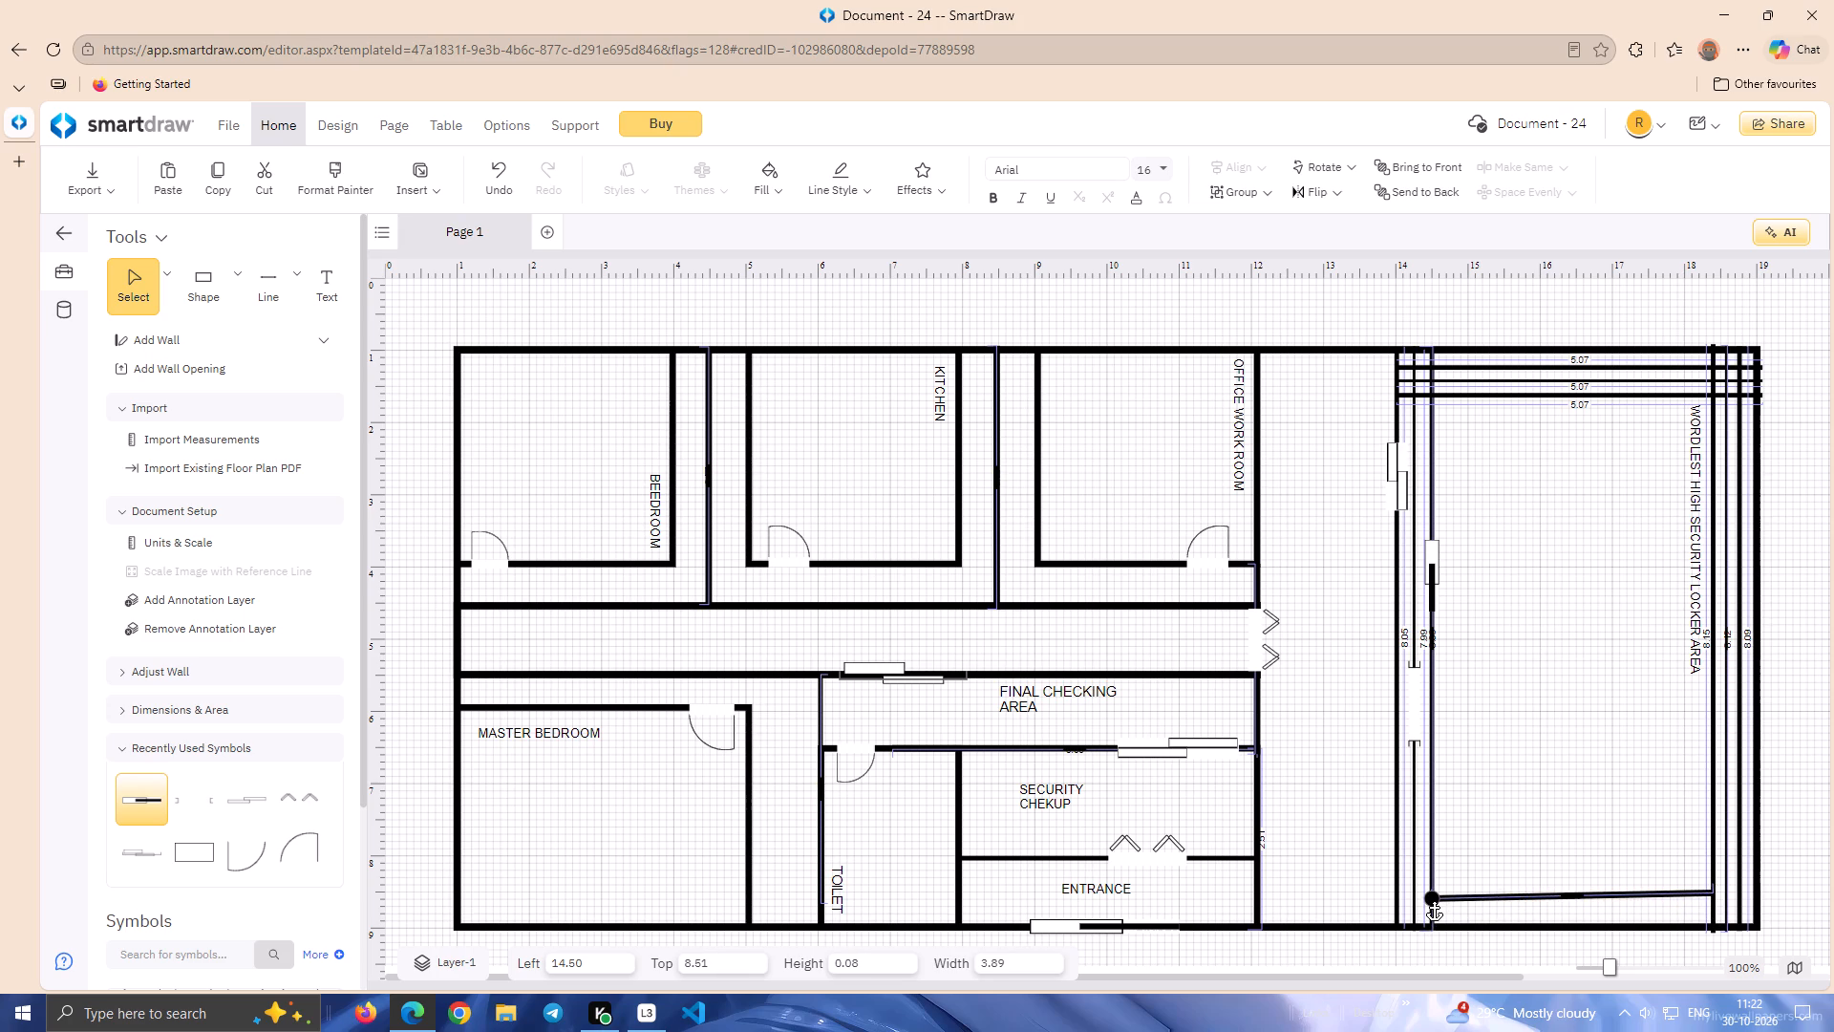
pyautogui.moveTo(1434, 898); pyautogui.dragTo(1433, 894)
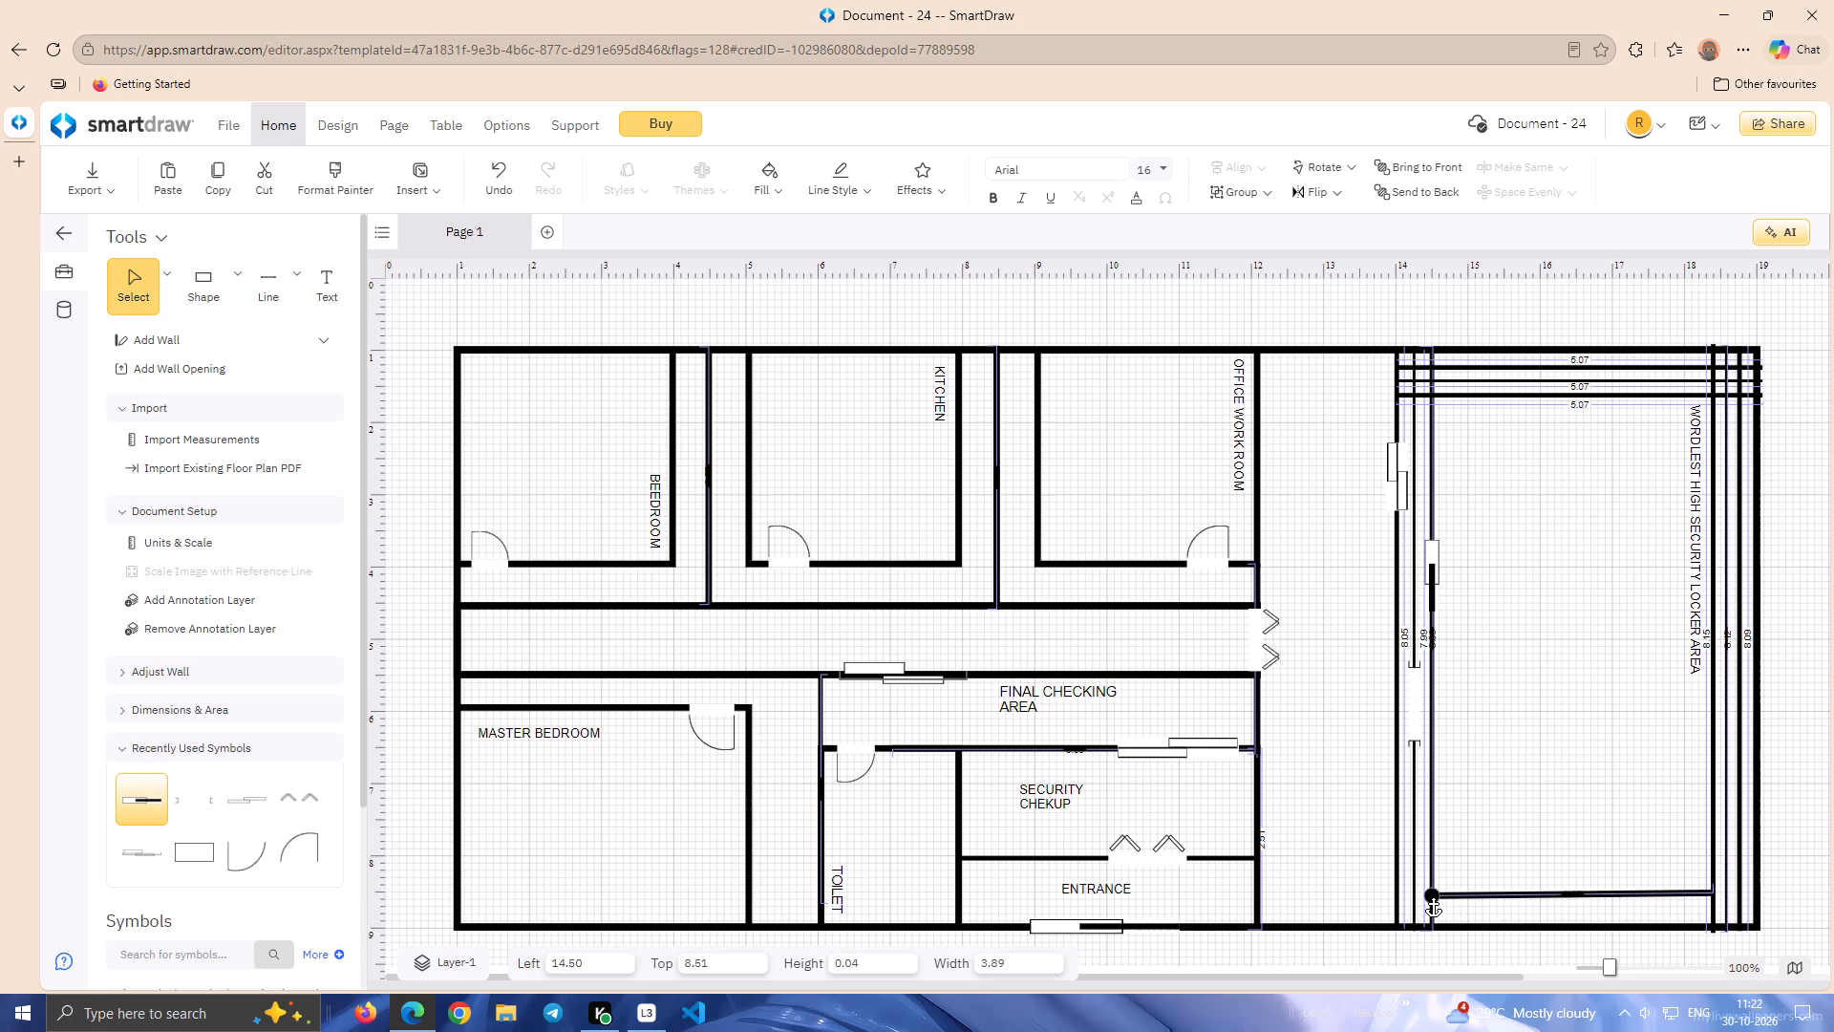
pyautogui.moveTo(1433, 894); pyautogui.dragTo(1433, 895)
pyautogui.click(1481, 822)
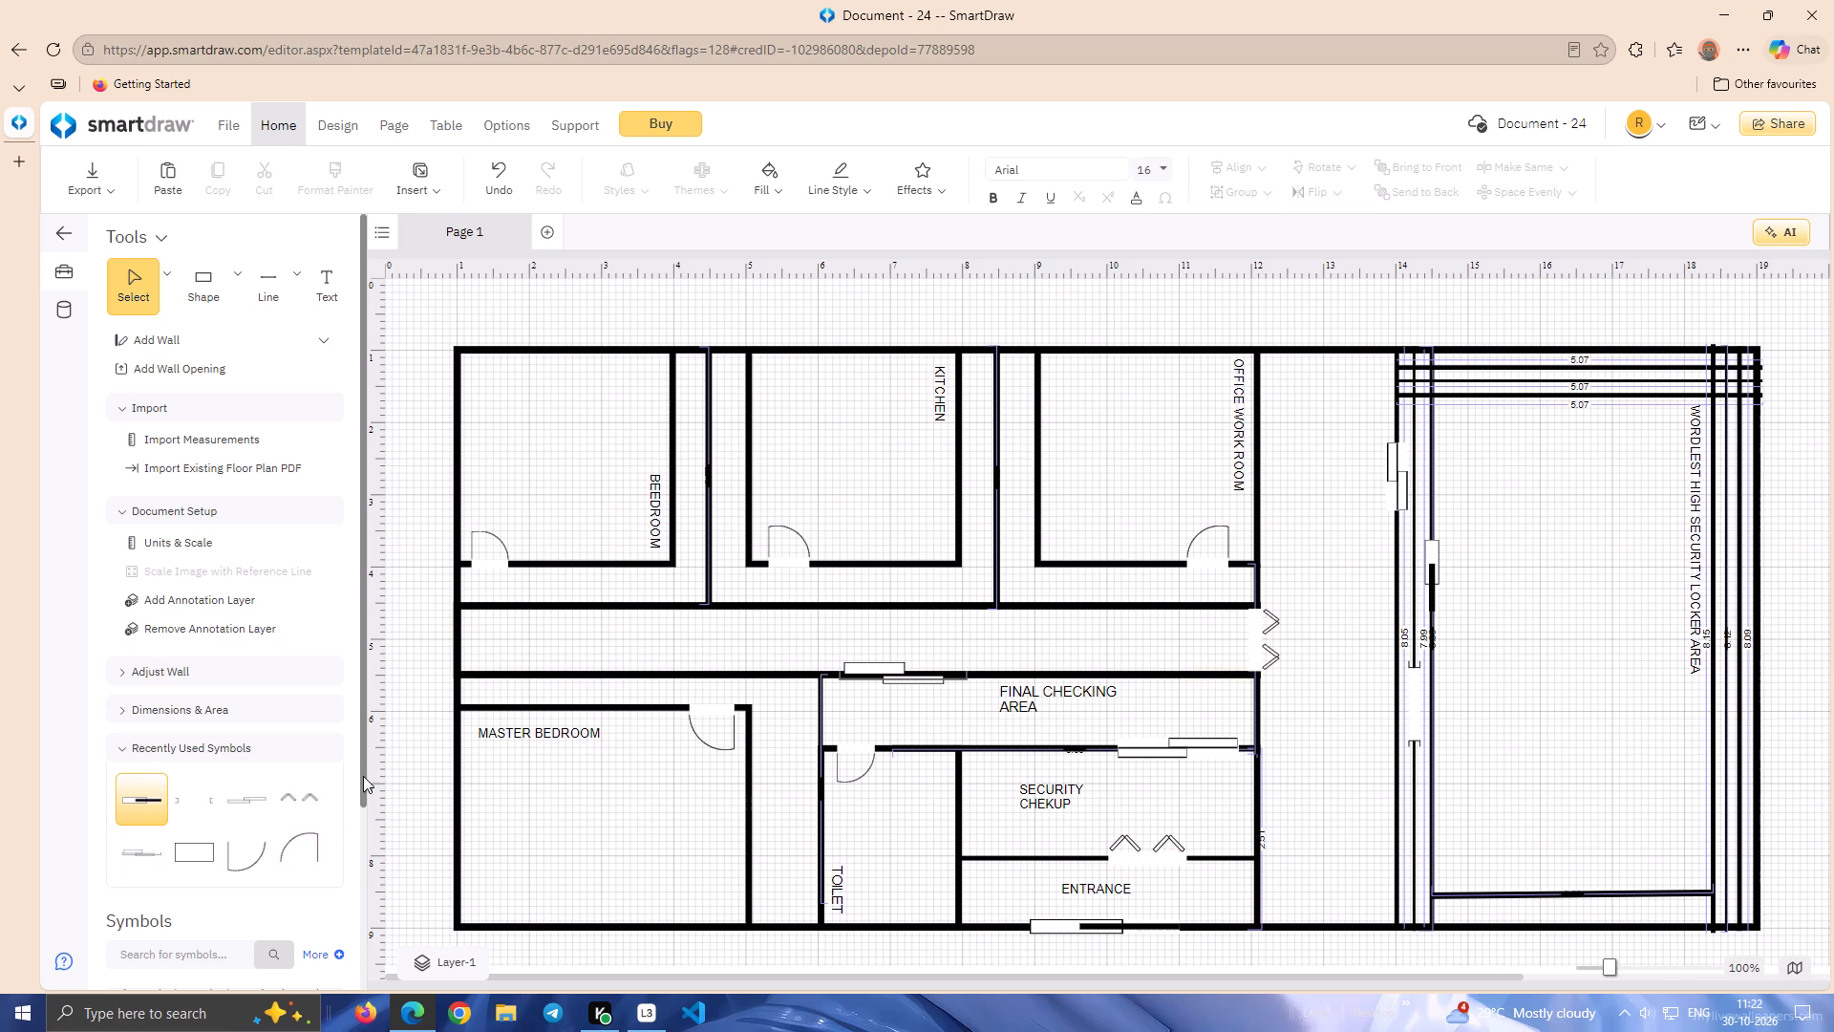
# Place the wider garage door symbol in the bottom outer wall below the locker area and narrow it to about 3.09.
pyautogui.moveTo(360, 776); pyautogui.dragTo(360, 1005)
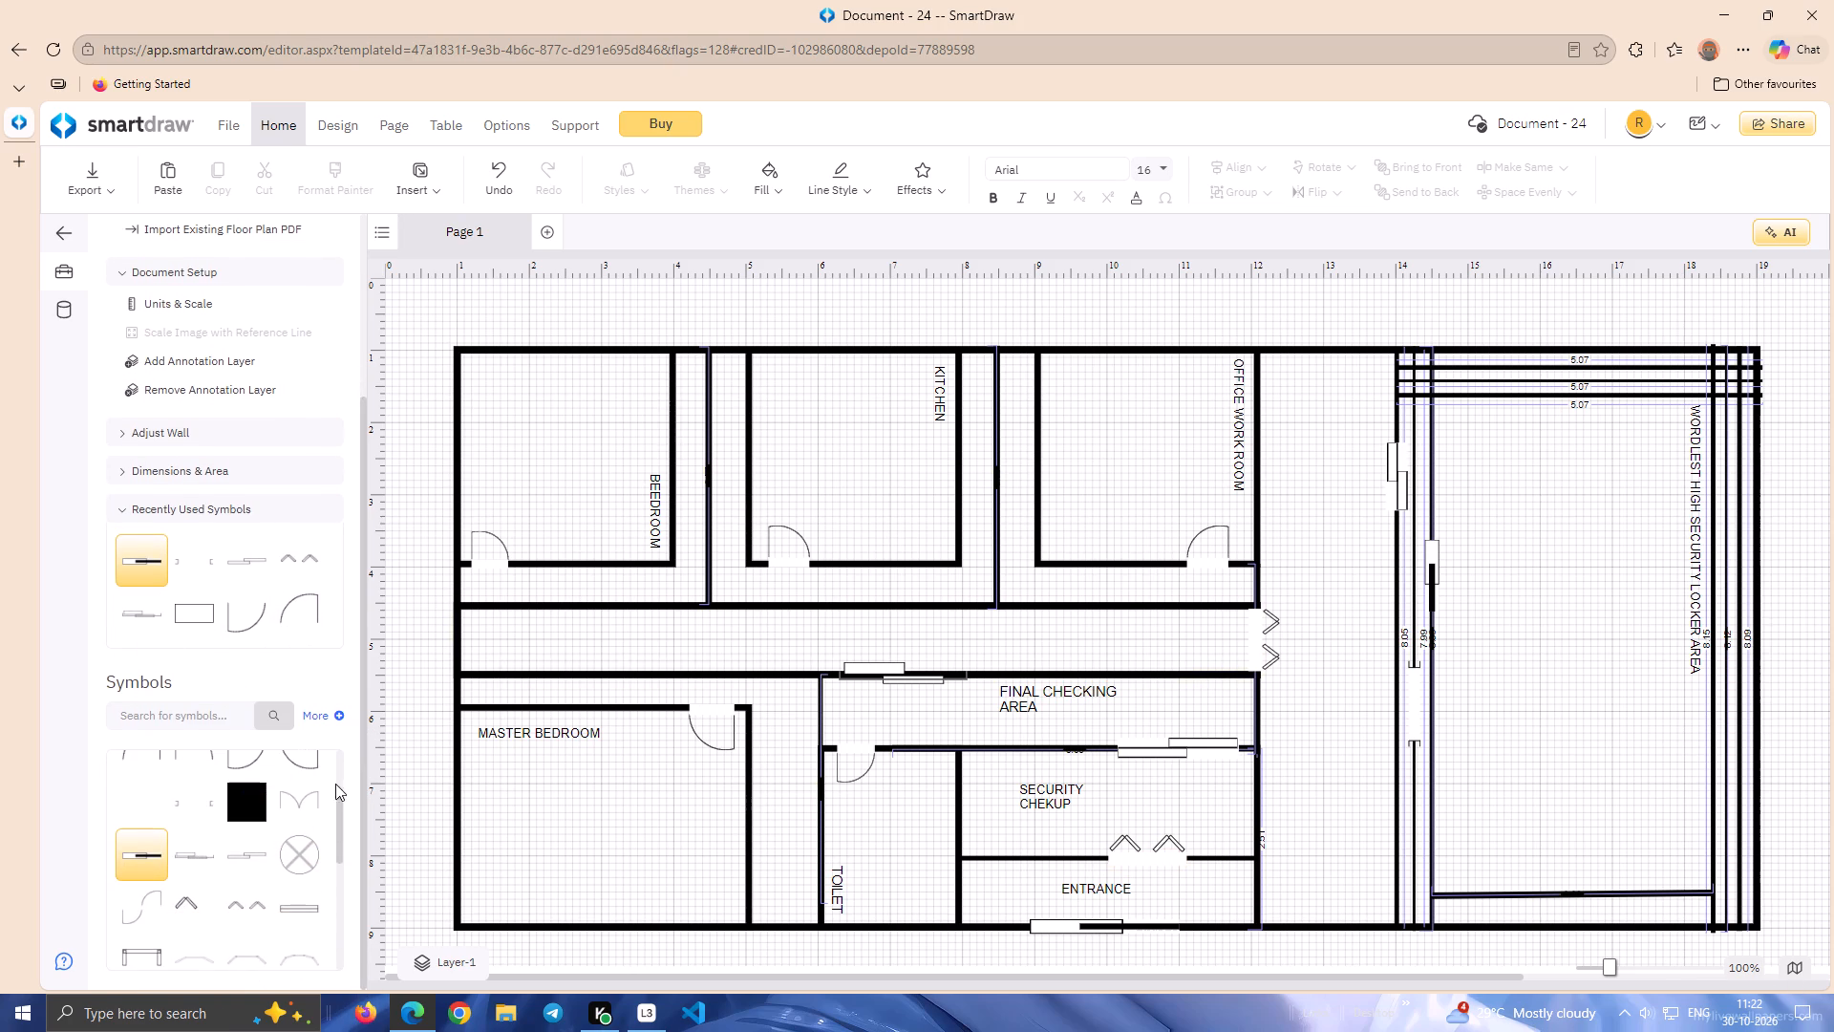
pyautogui.moveTo(336, 808); pyautogui.dragTo(336, 846)
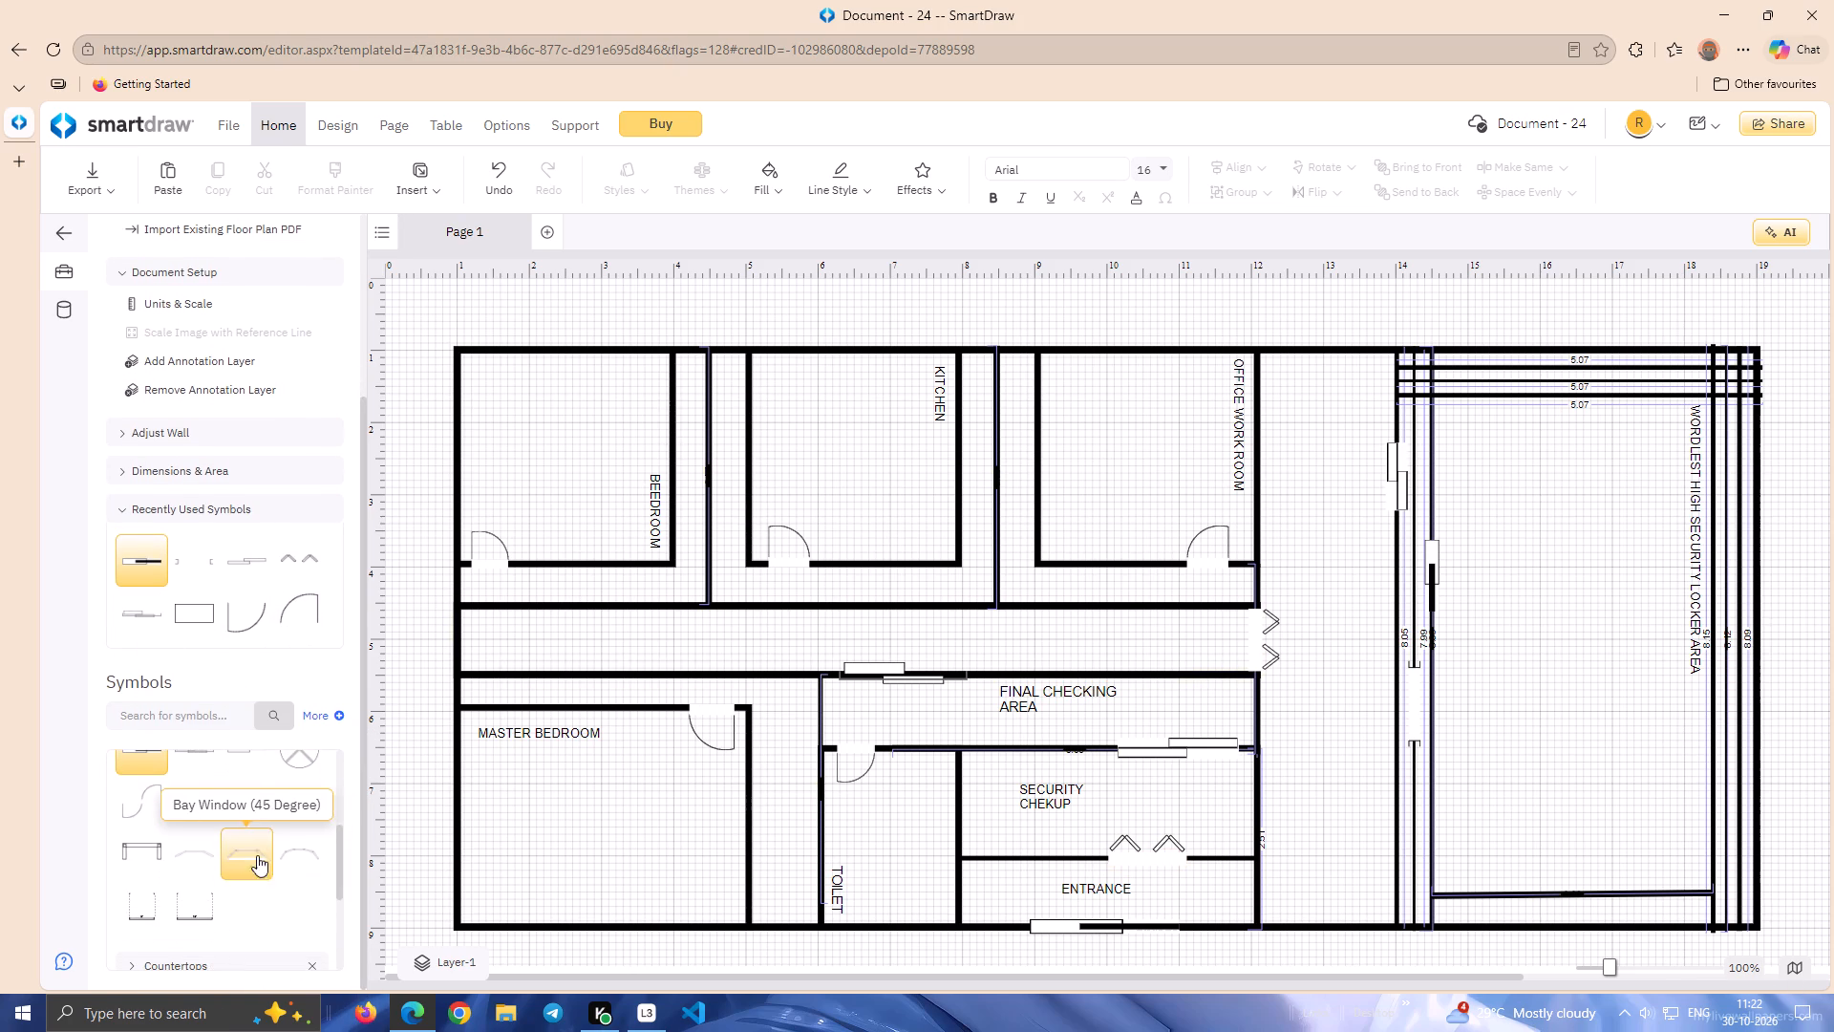
pyautogui.moveTo(187, 903); pyautogui.dragTo(1503, 838)
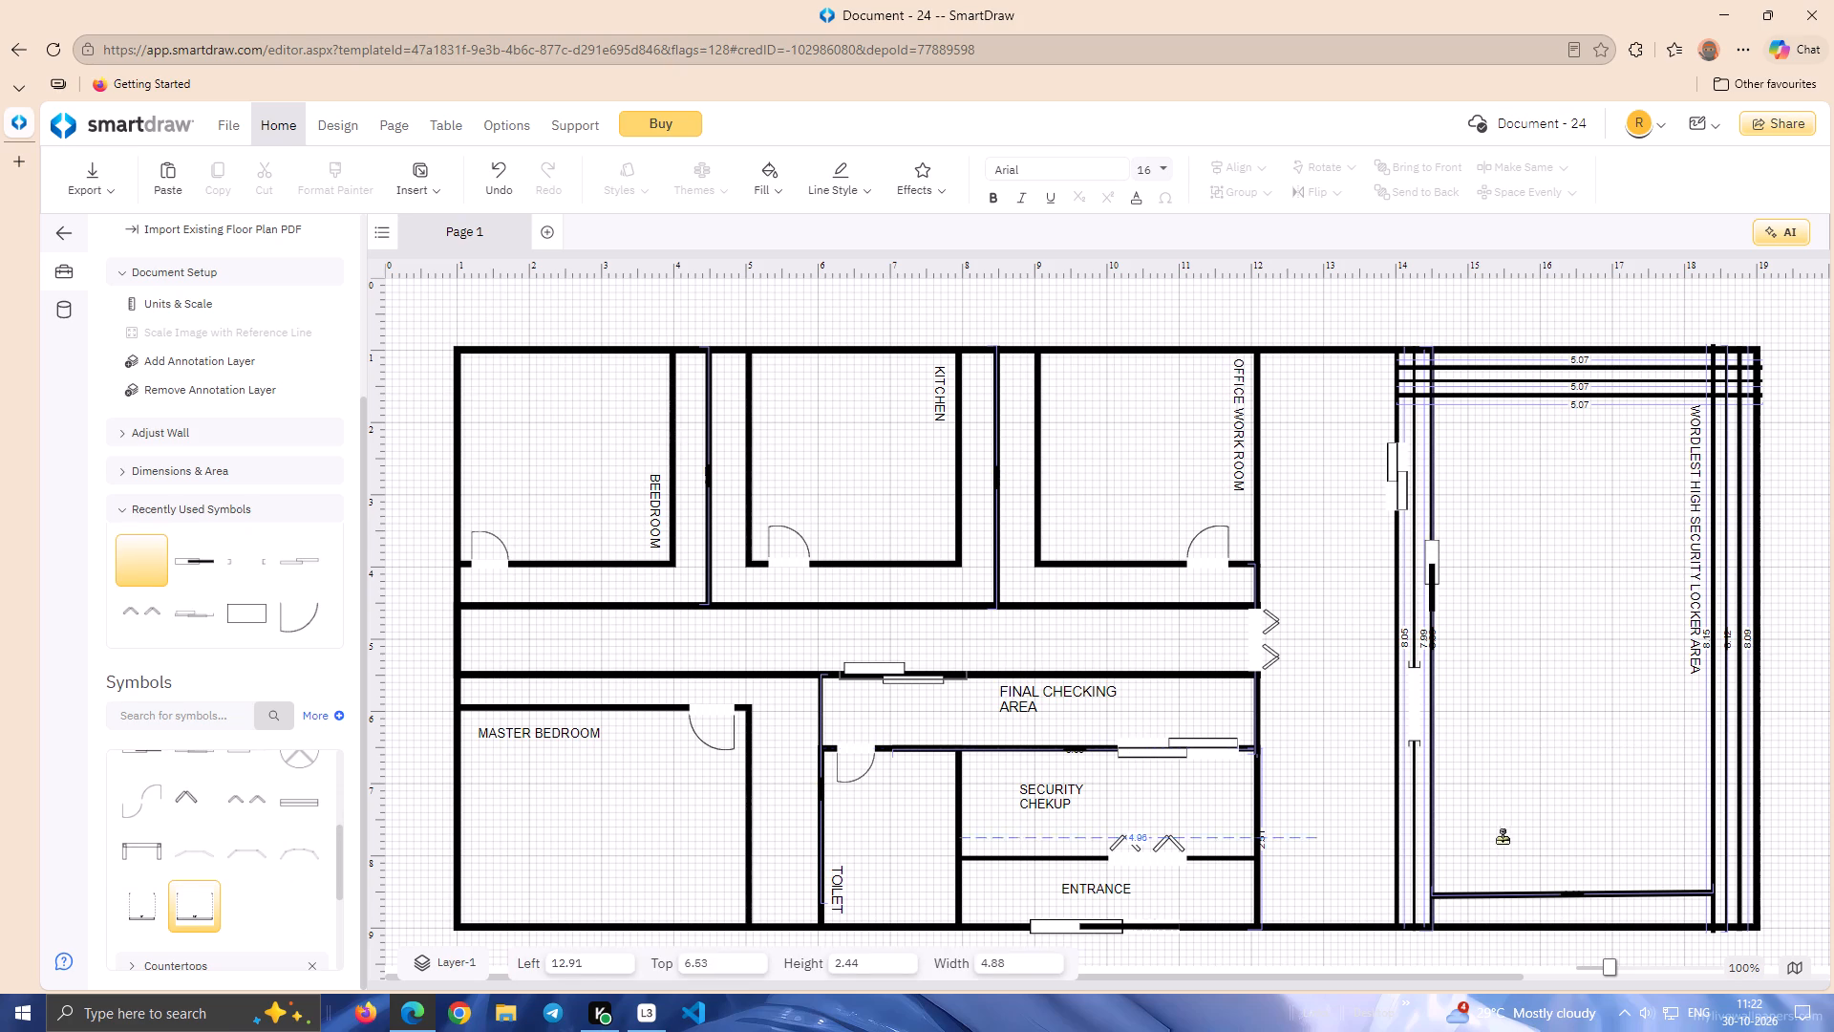
pyautogui.moveTo(1503, 838); pyautogui.dragTo(1564, 841)
pyautogui.moveTo(1385, 928); pyautogui.dragTo(1456, 928)
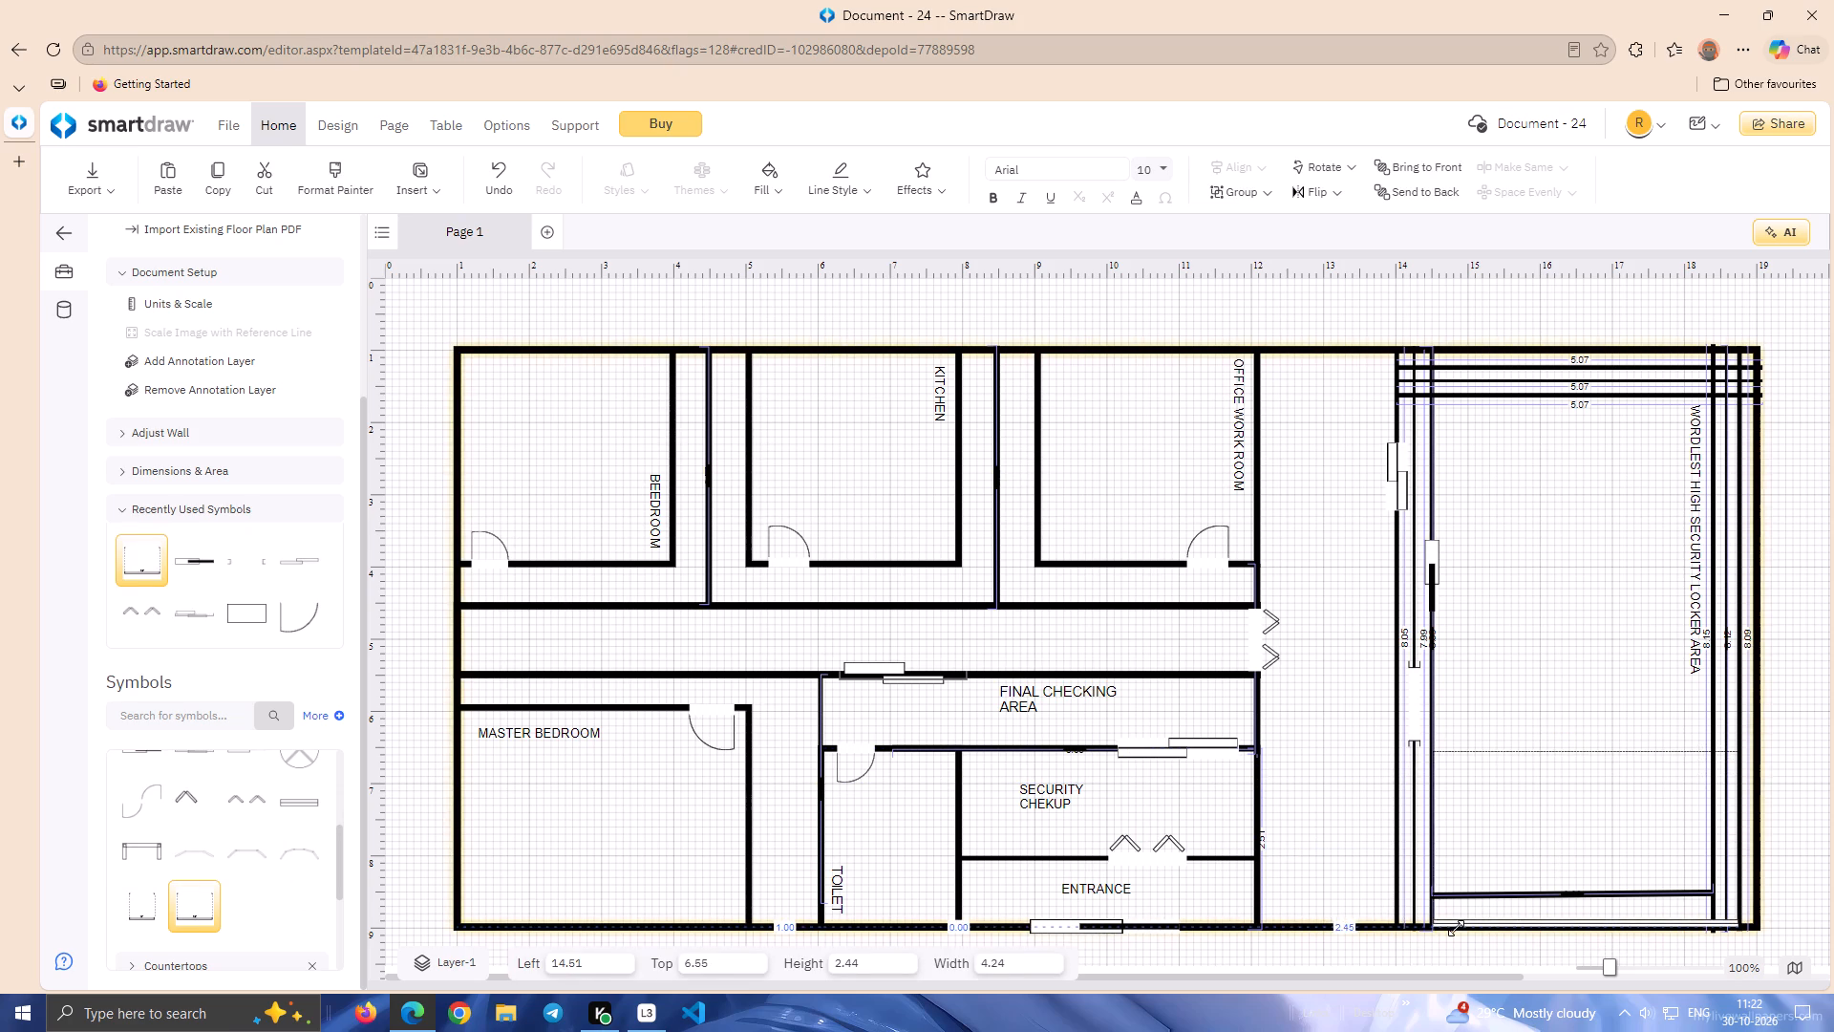
pyautogui.moveTo(1456, 928); pyautogui.dragTo(1463, 928)
pyautogui.moveTo(1740, 929); pyautogui.dragTo(1719, 929)
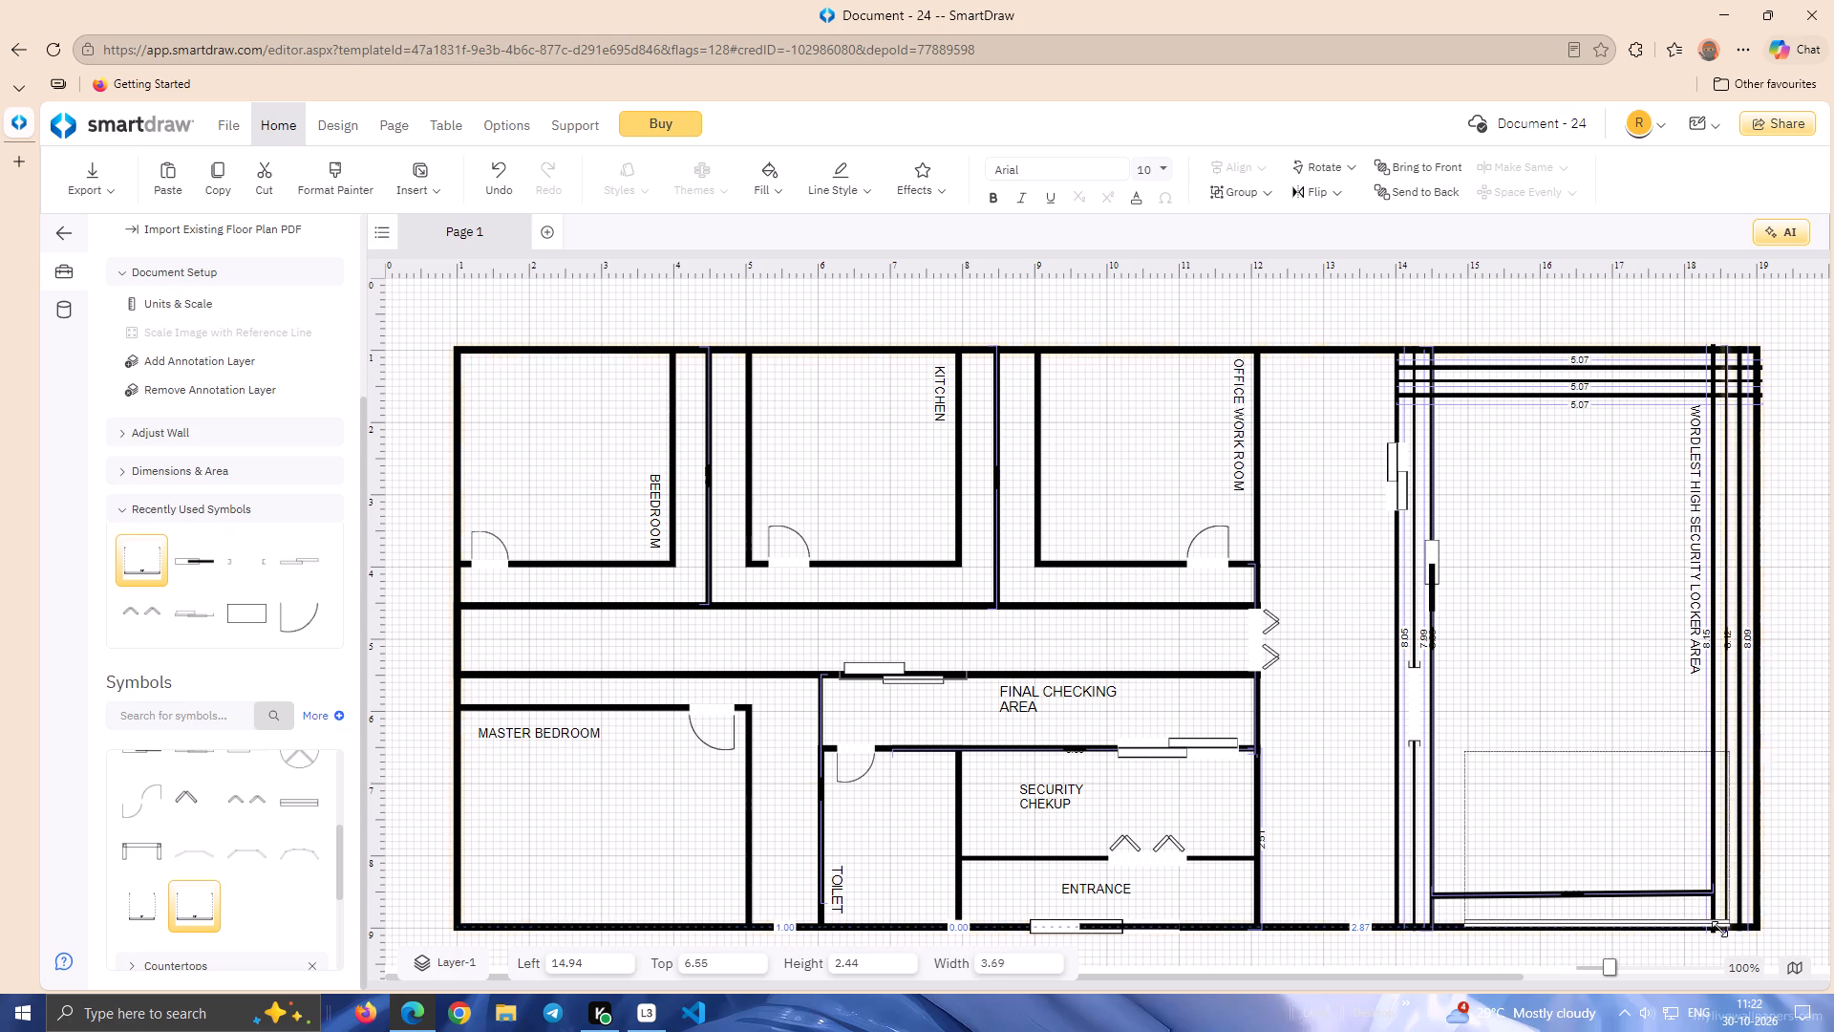
pyautogui.moveTo(1719, 929); pyautogui.dragTo(1685, 931)
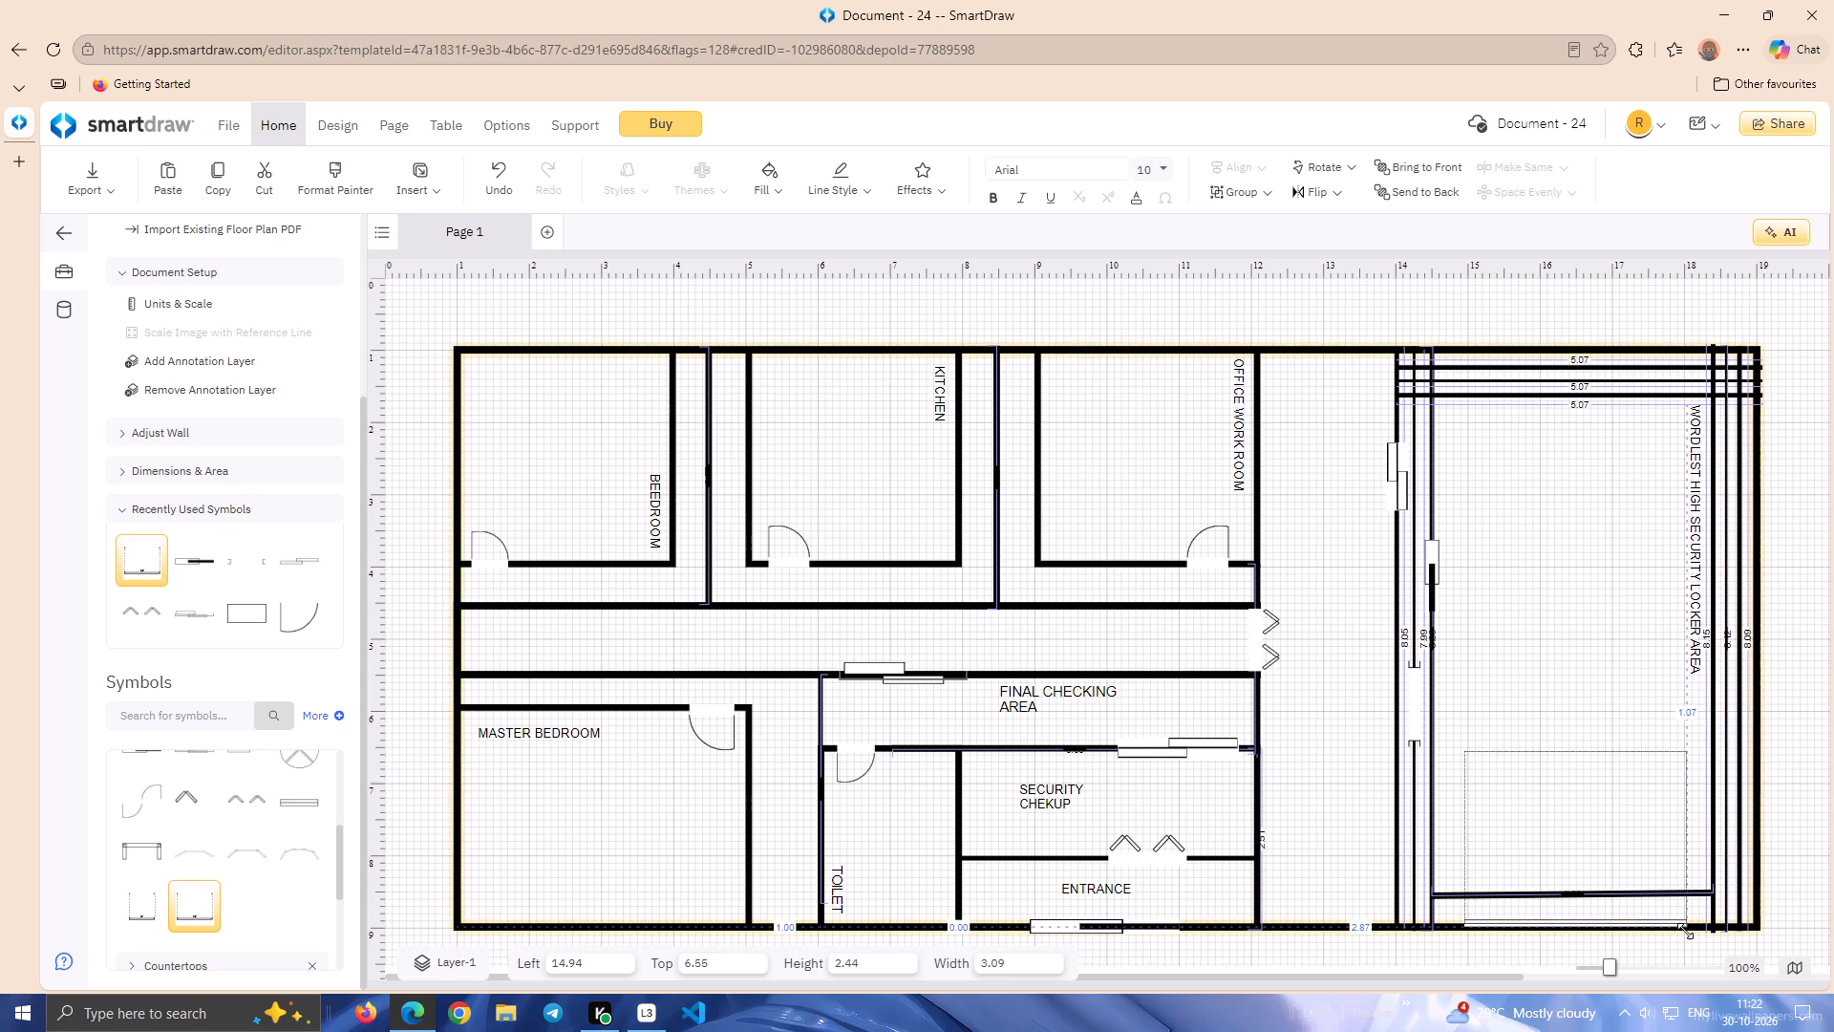
pyautogui.moveTo(1685, 931); pyautogui.dragTo(1684, 931)
# Nudge the garage door down into the bottom outer wall and reduce its height to about 2.41.
pyautogui.press('Down')
pyautogui.press('Down')
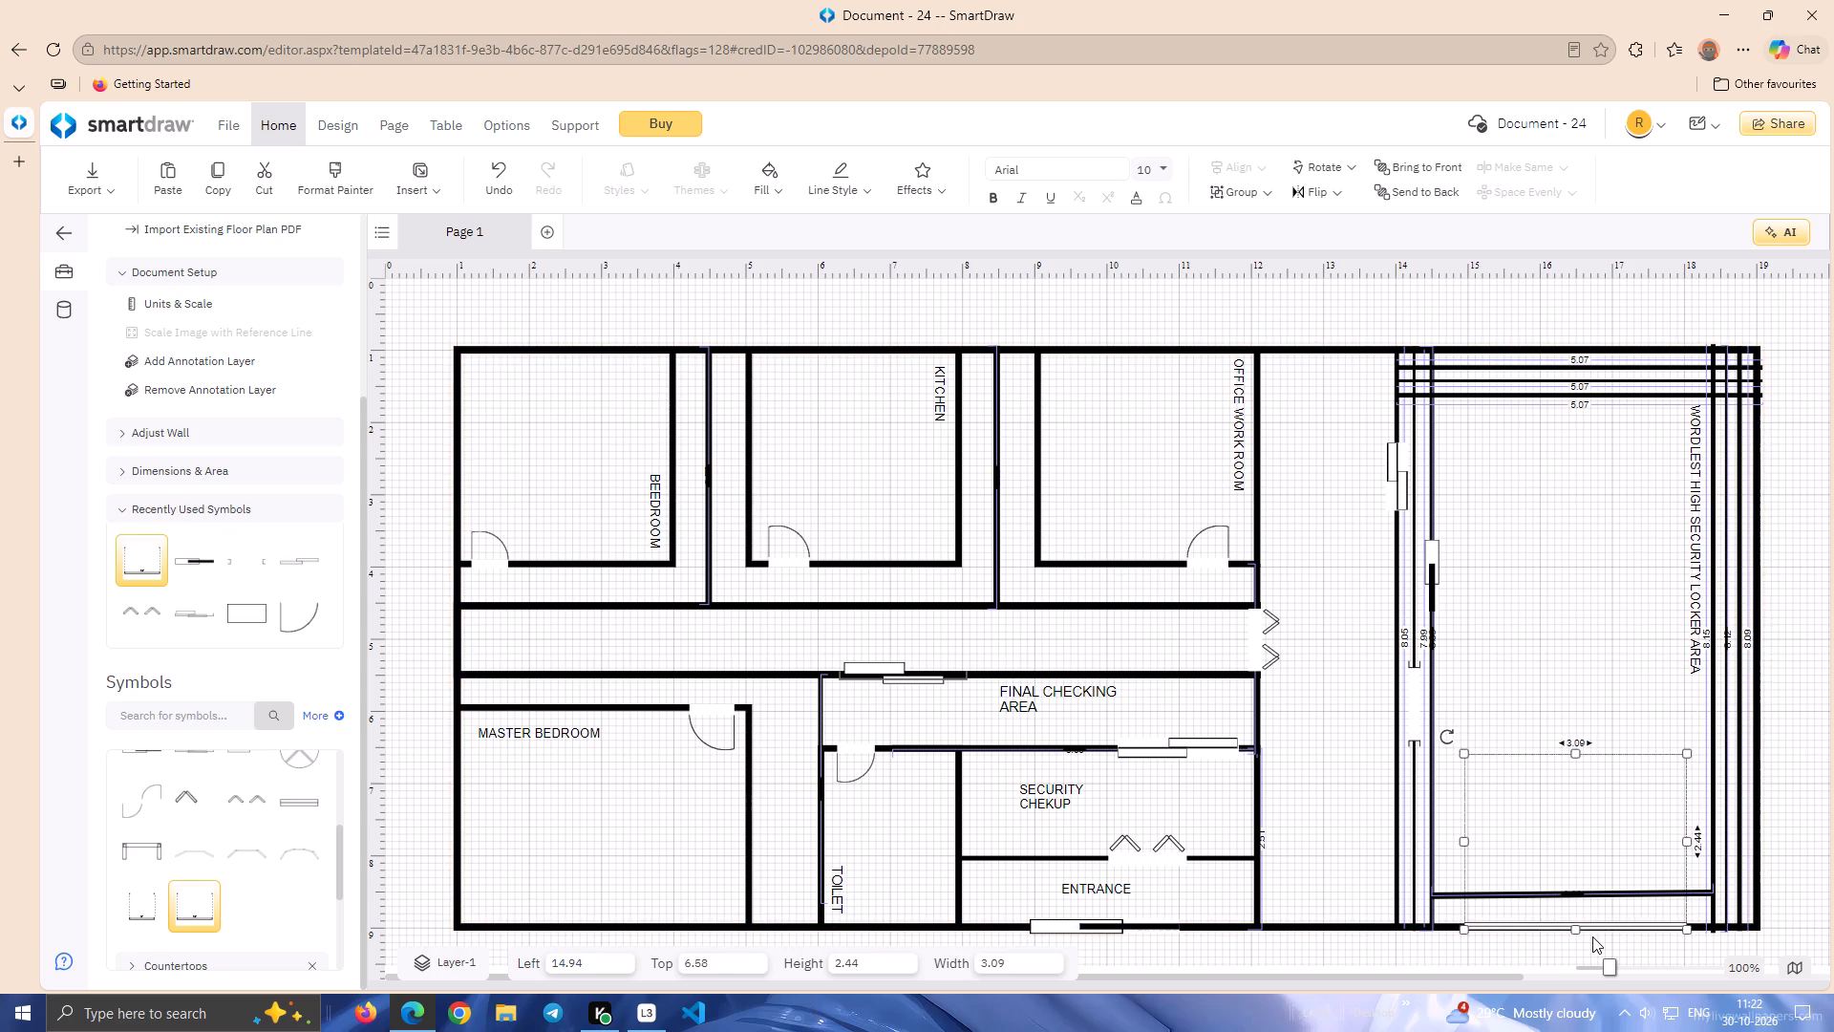
pyautogui.press('Down')
pyautogui.press('Down')
pyautogui.press('Up')
pyautogui.press('Up')
pyautogui.press('Down')
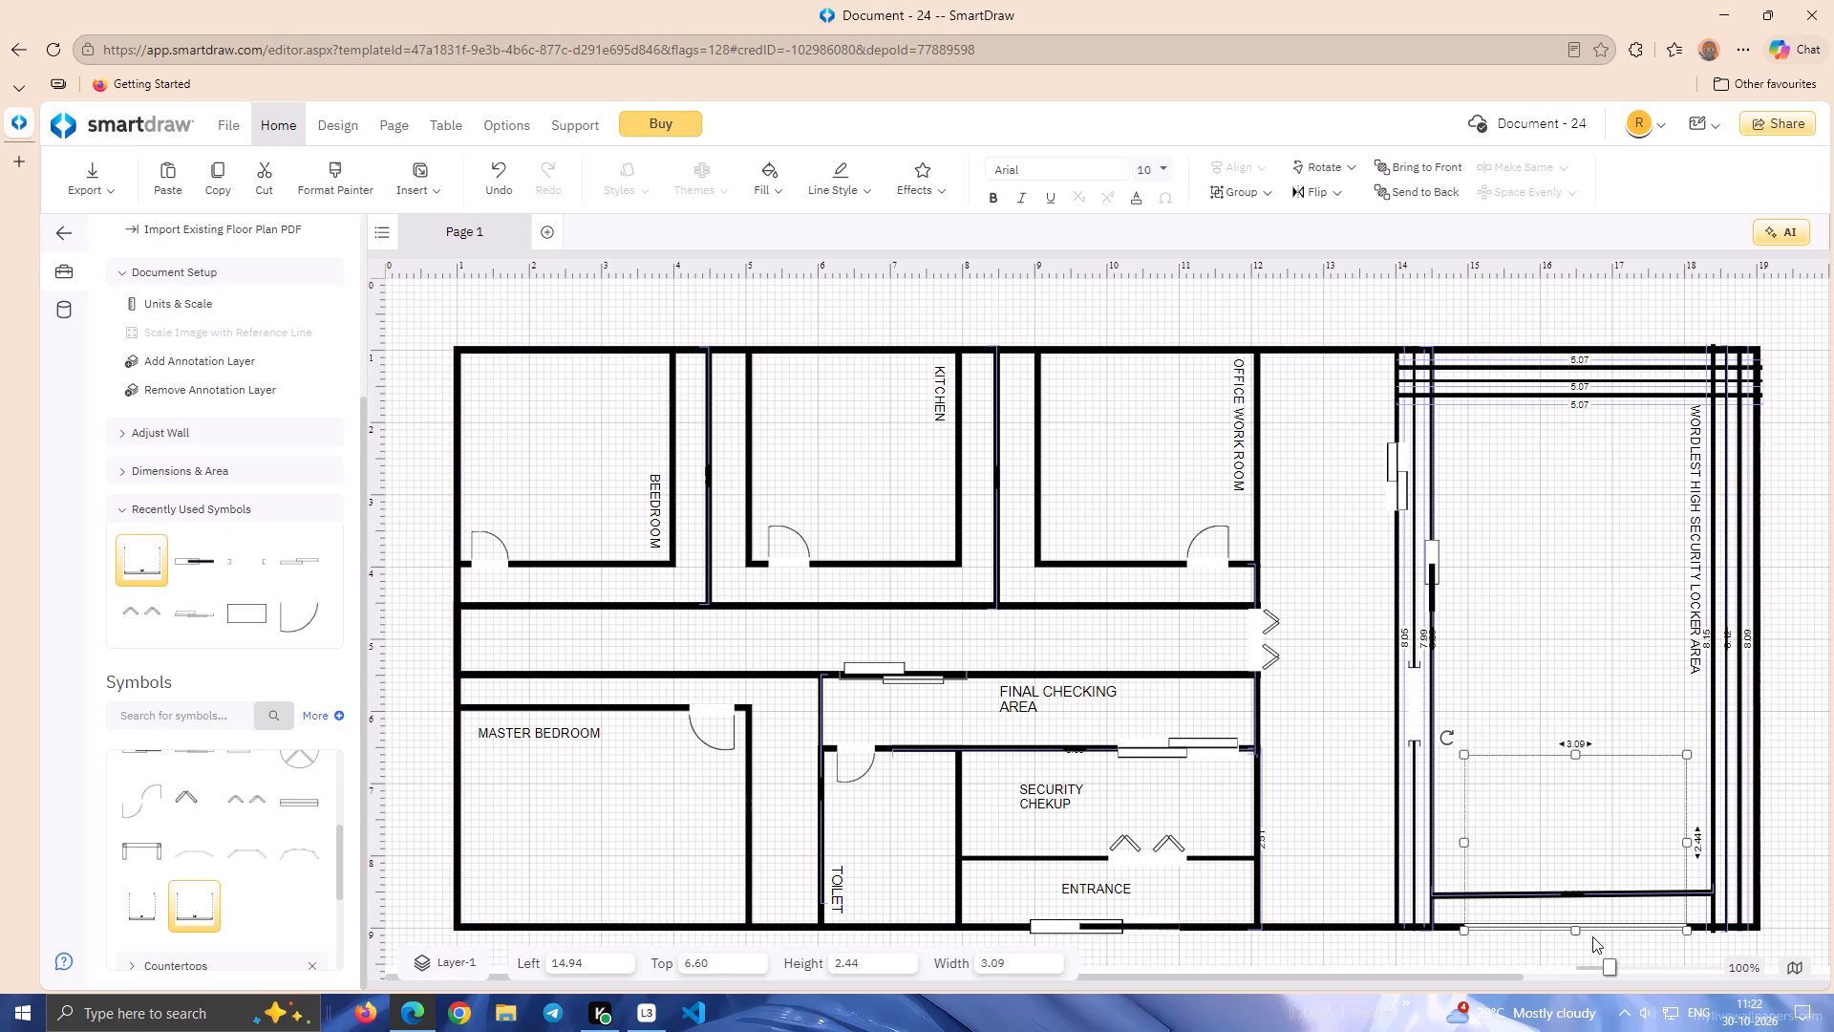
pyautogui.moveTo(1579, 759); pyautogui.dragTo(1579, 805)
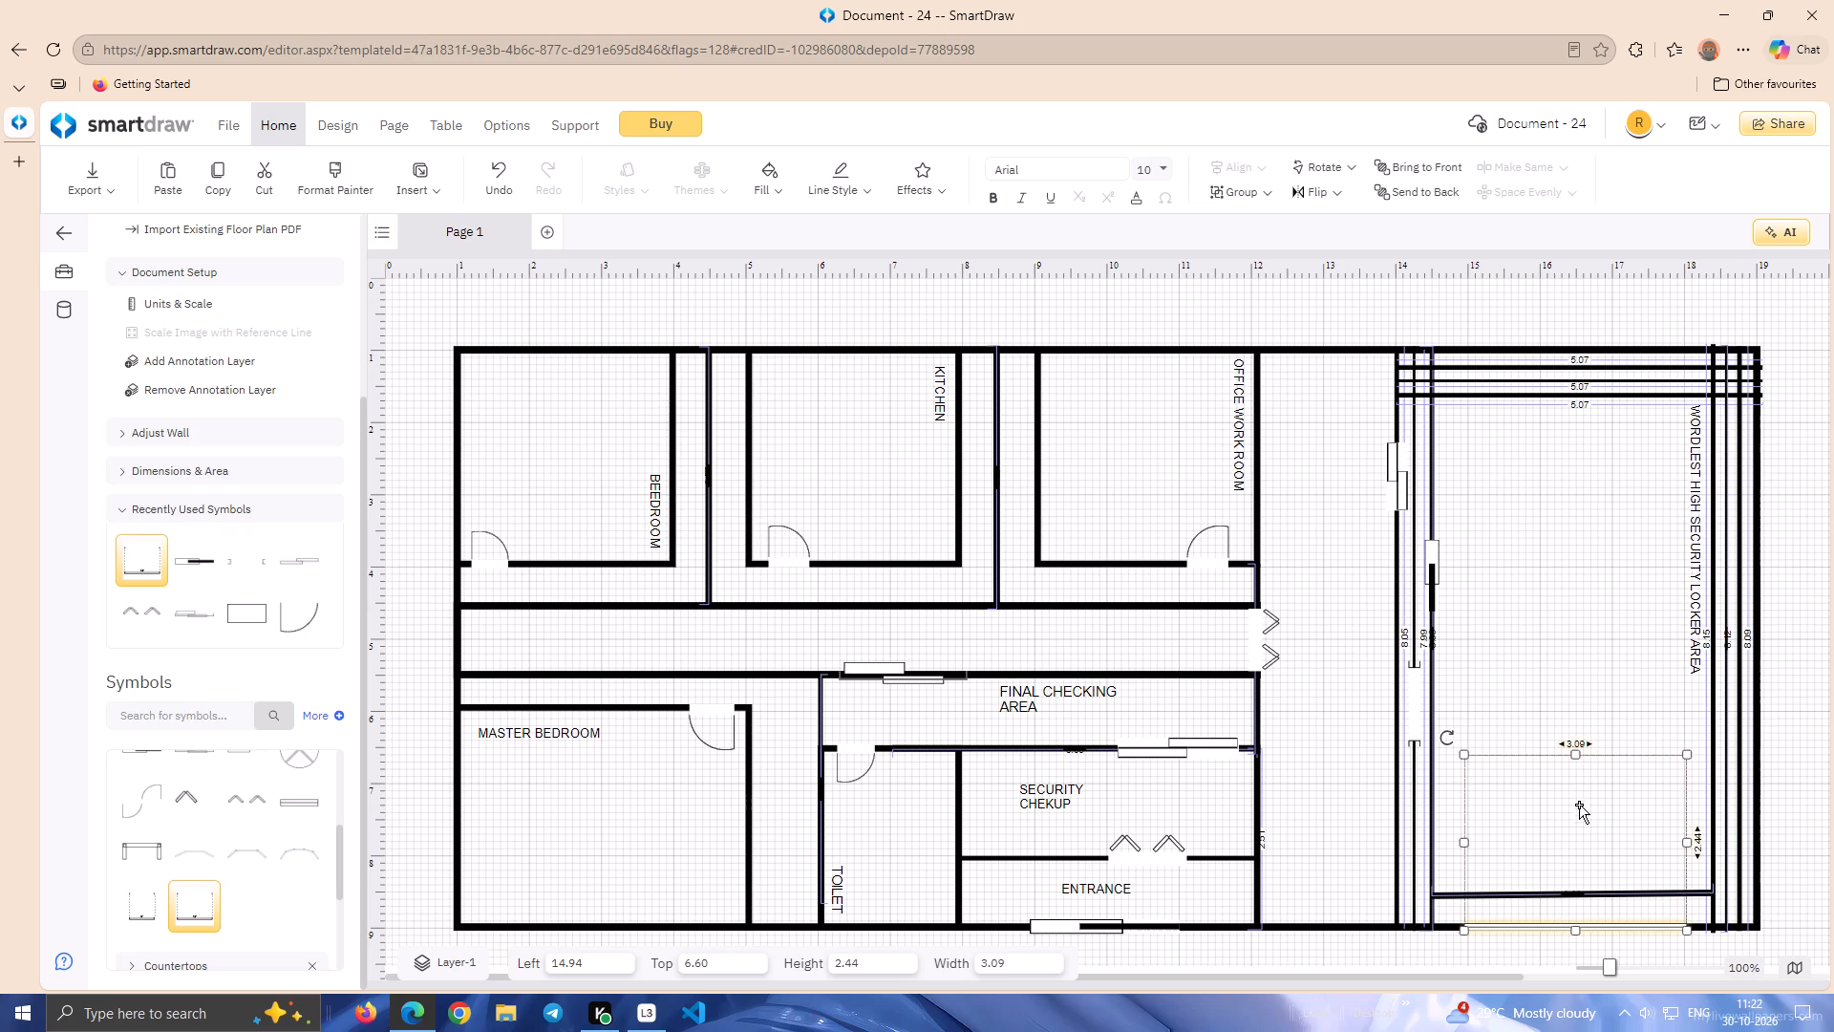
pyautogui.moveTo(1579, 805); pyautogui.dragTo(1579, 802)
pyautogui.click(1574, 757)
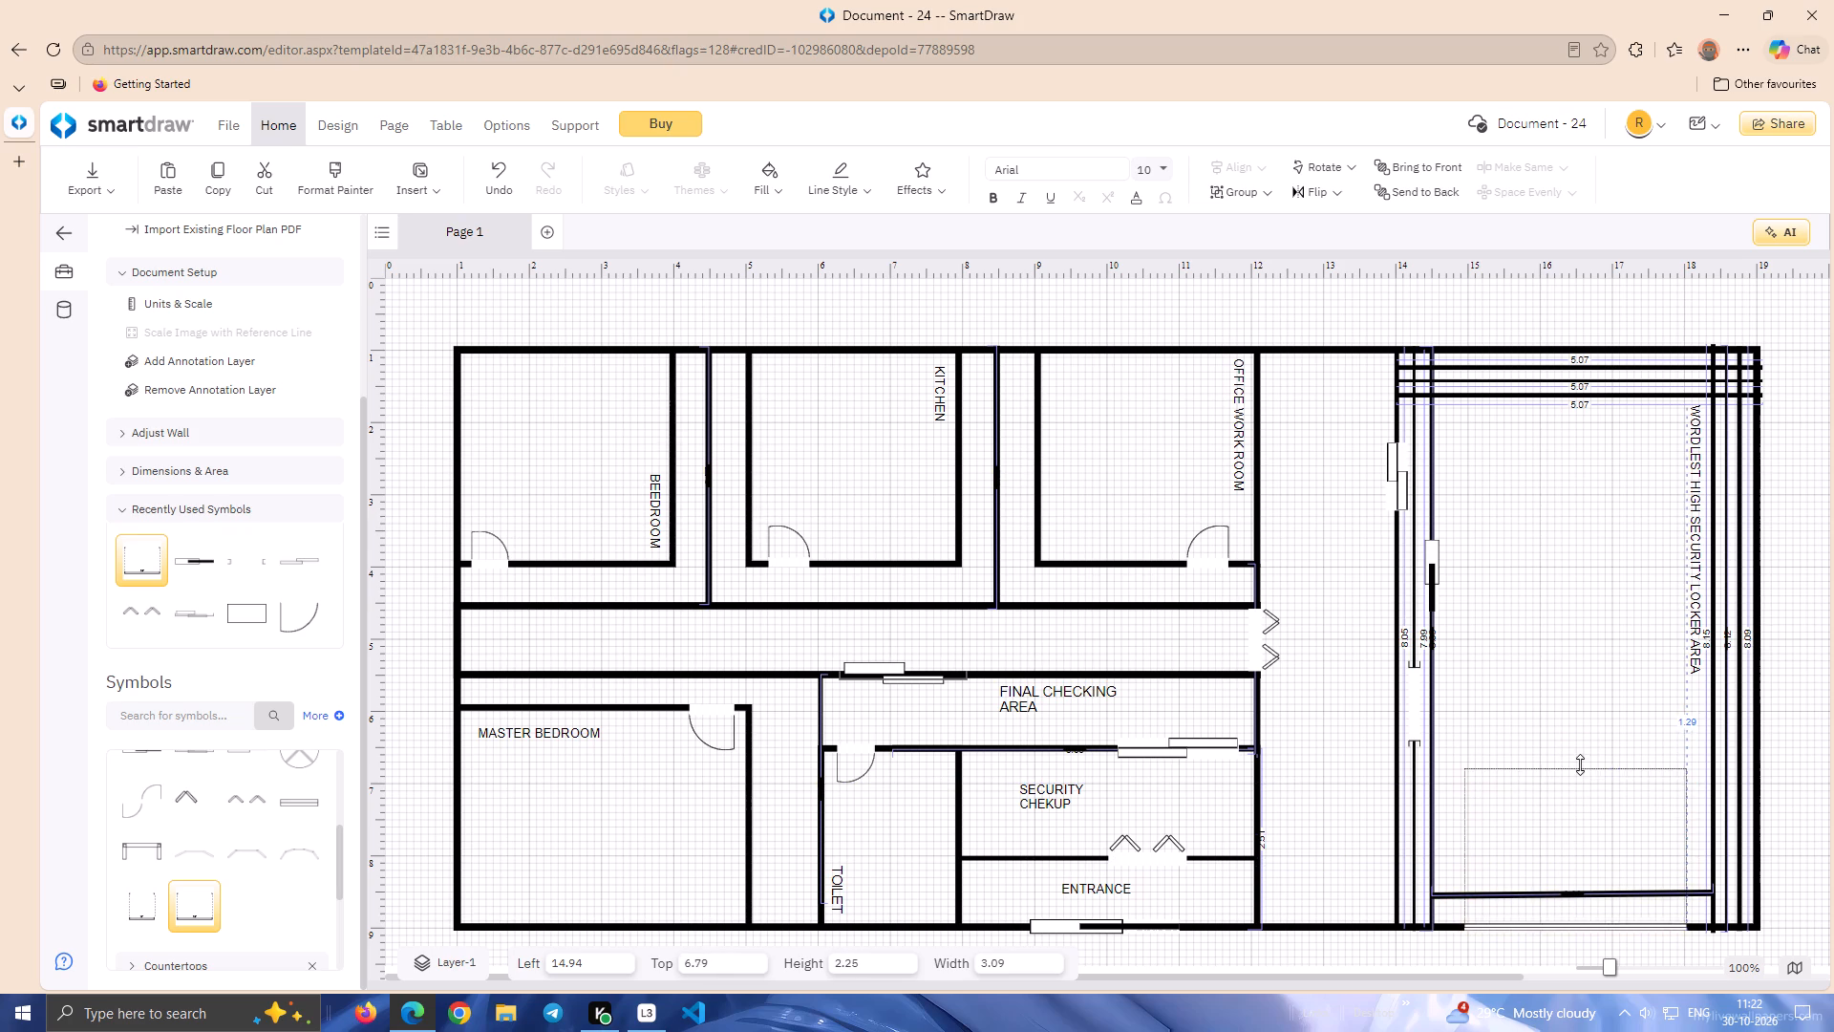
pyautogui.click(1586, 714)
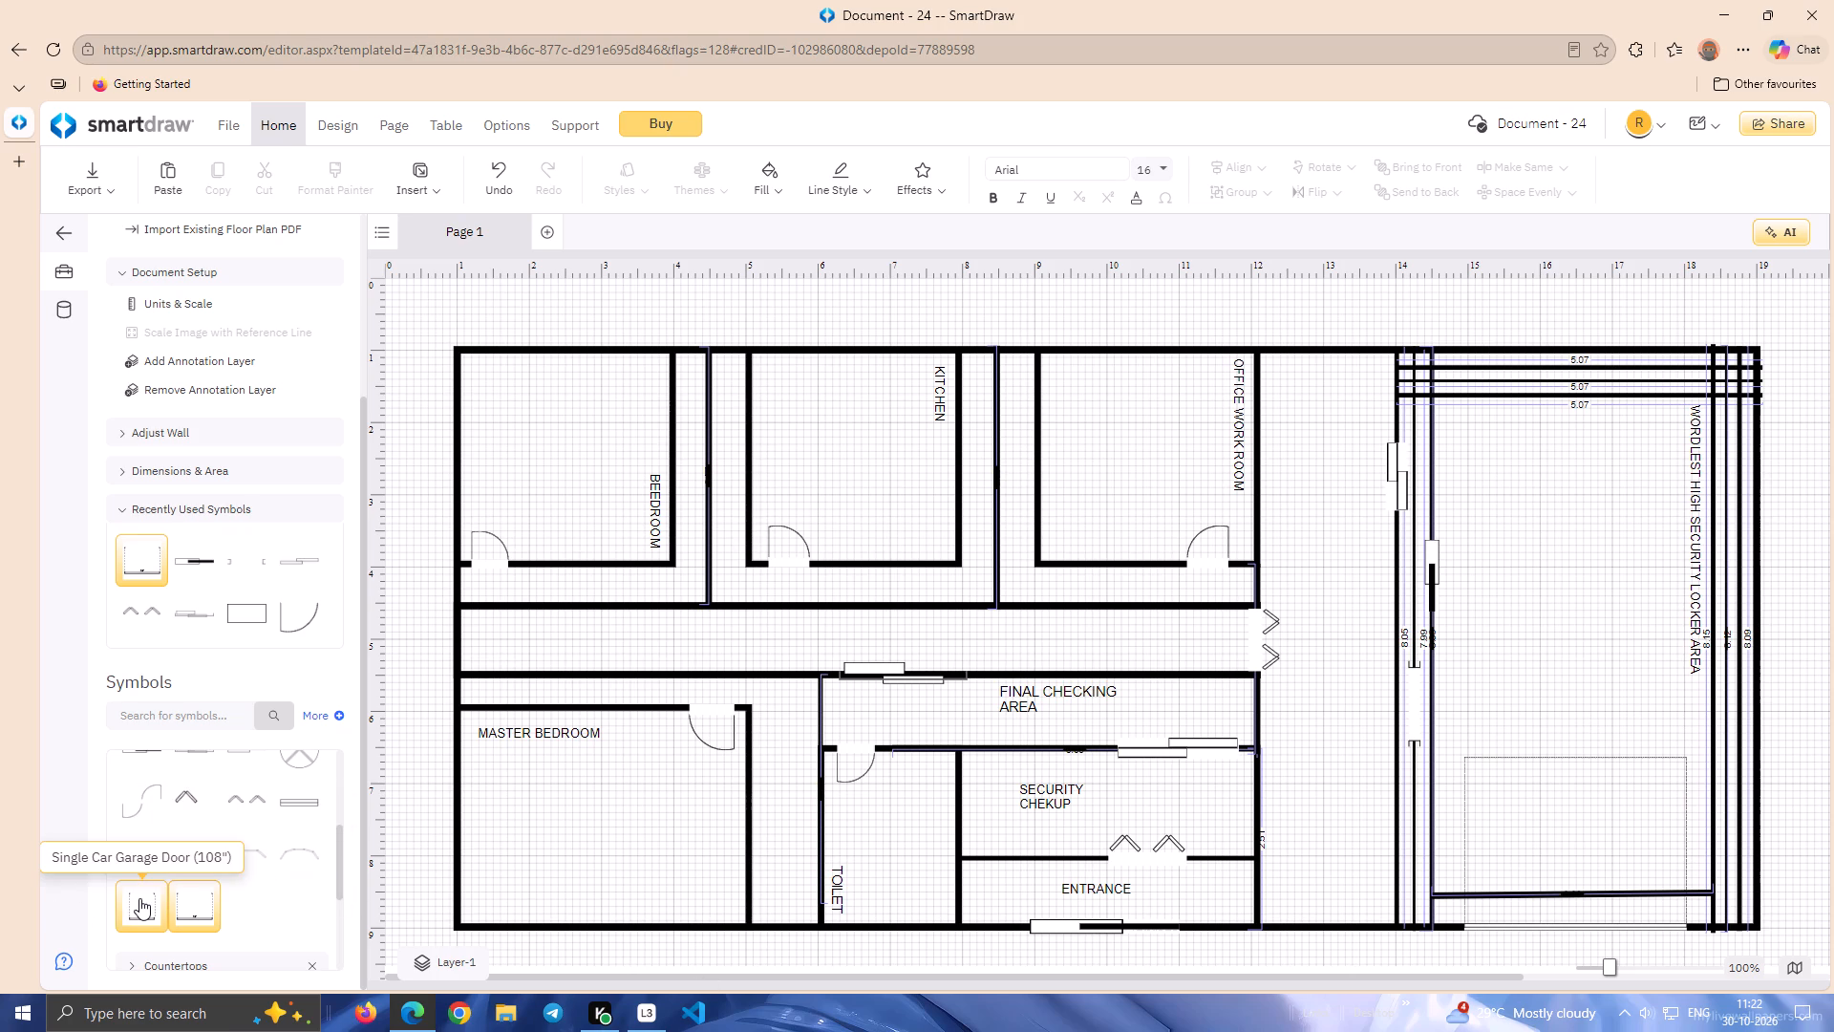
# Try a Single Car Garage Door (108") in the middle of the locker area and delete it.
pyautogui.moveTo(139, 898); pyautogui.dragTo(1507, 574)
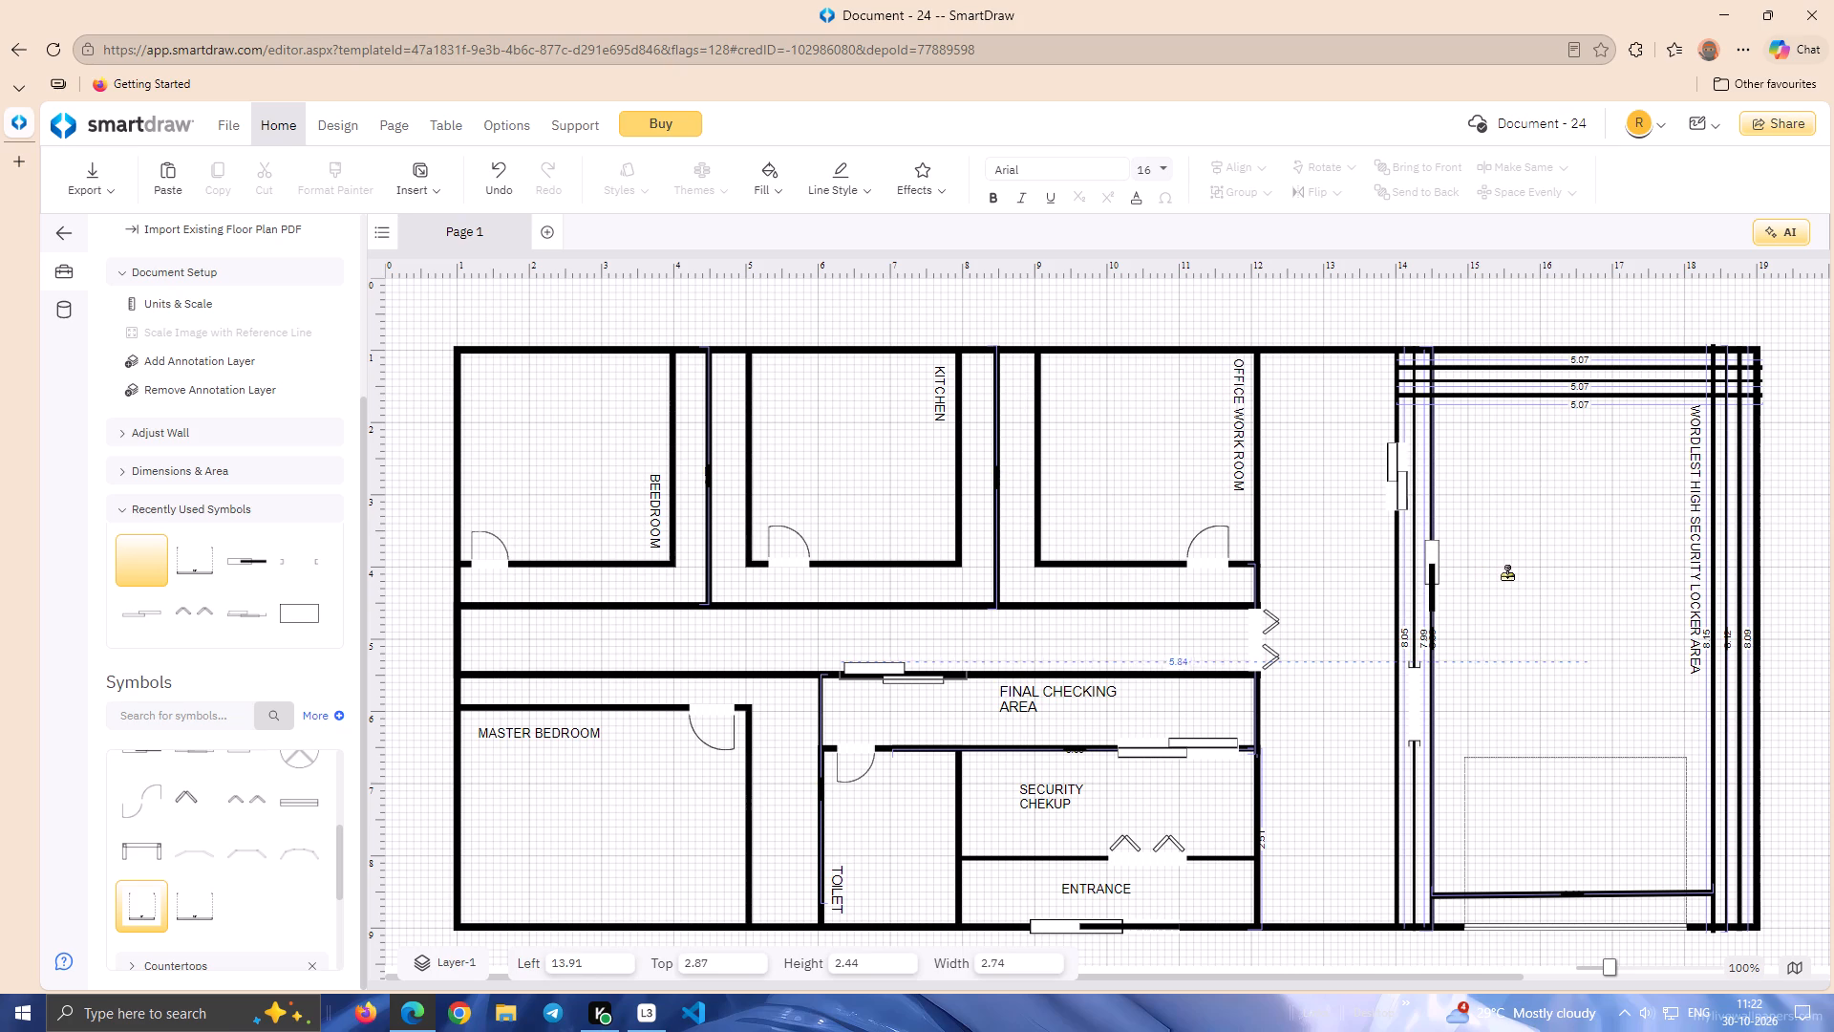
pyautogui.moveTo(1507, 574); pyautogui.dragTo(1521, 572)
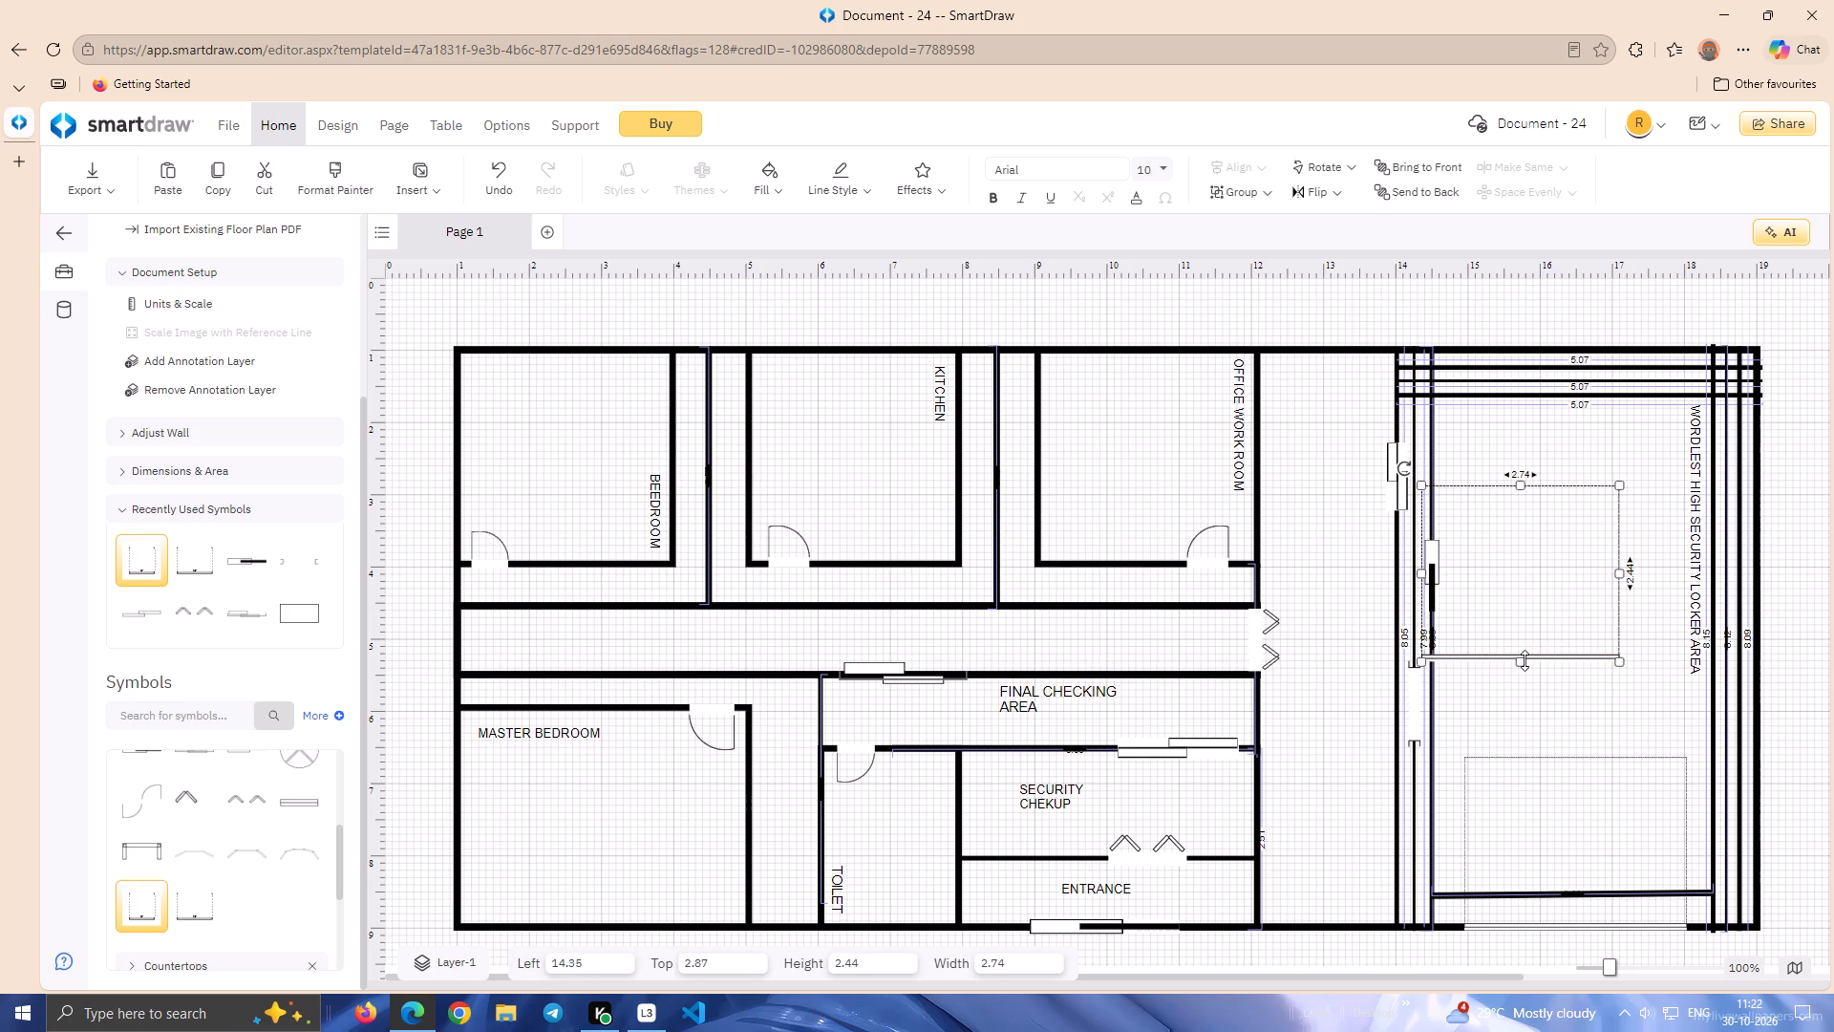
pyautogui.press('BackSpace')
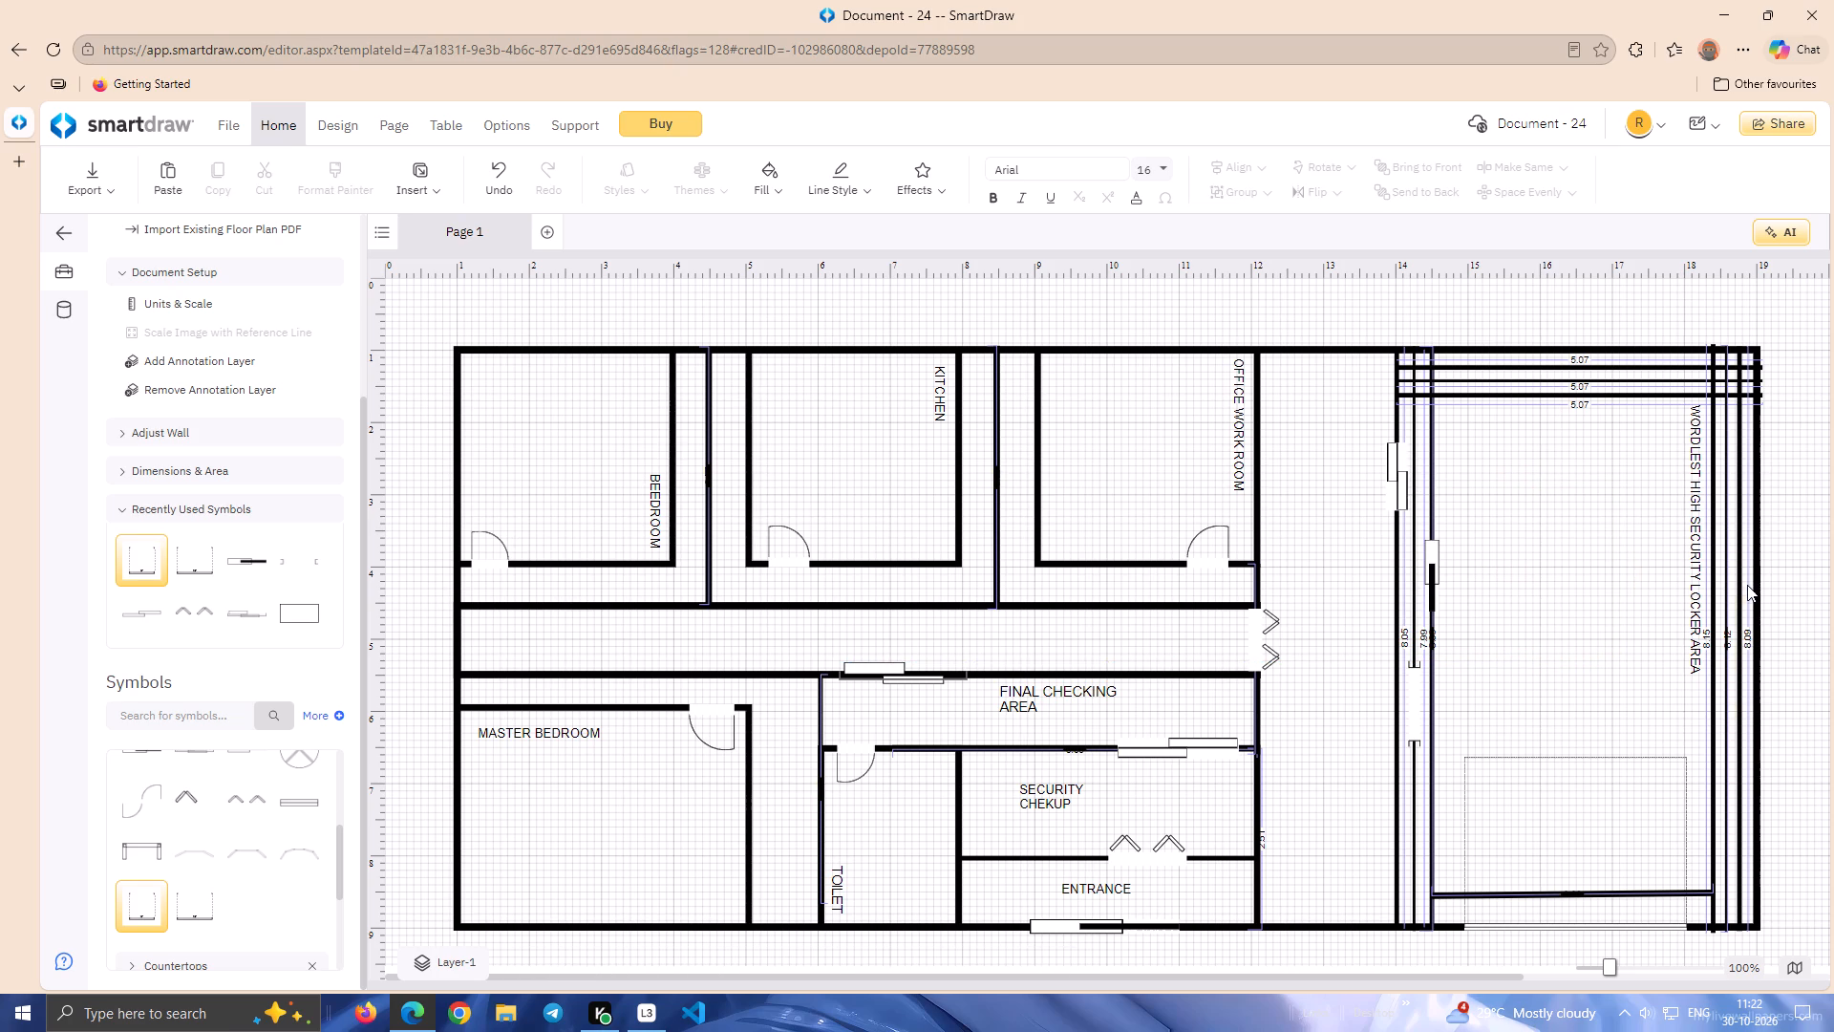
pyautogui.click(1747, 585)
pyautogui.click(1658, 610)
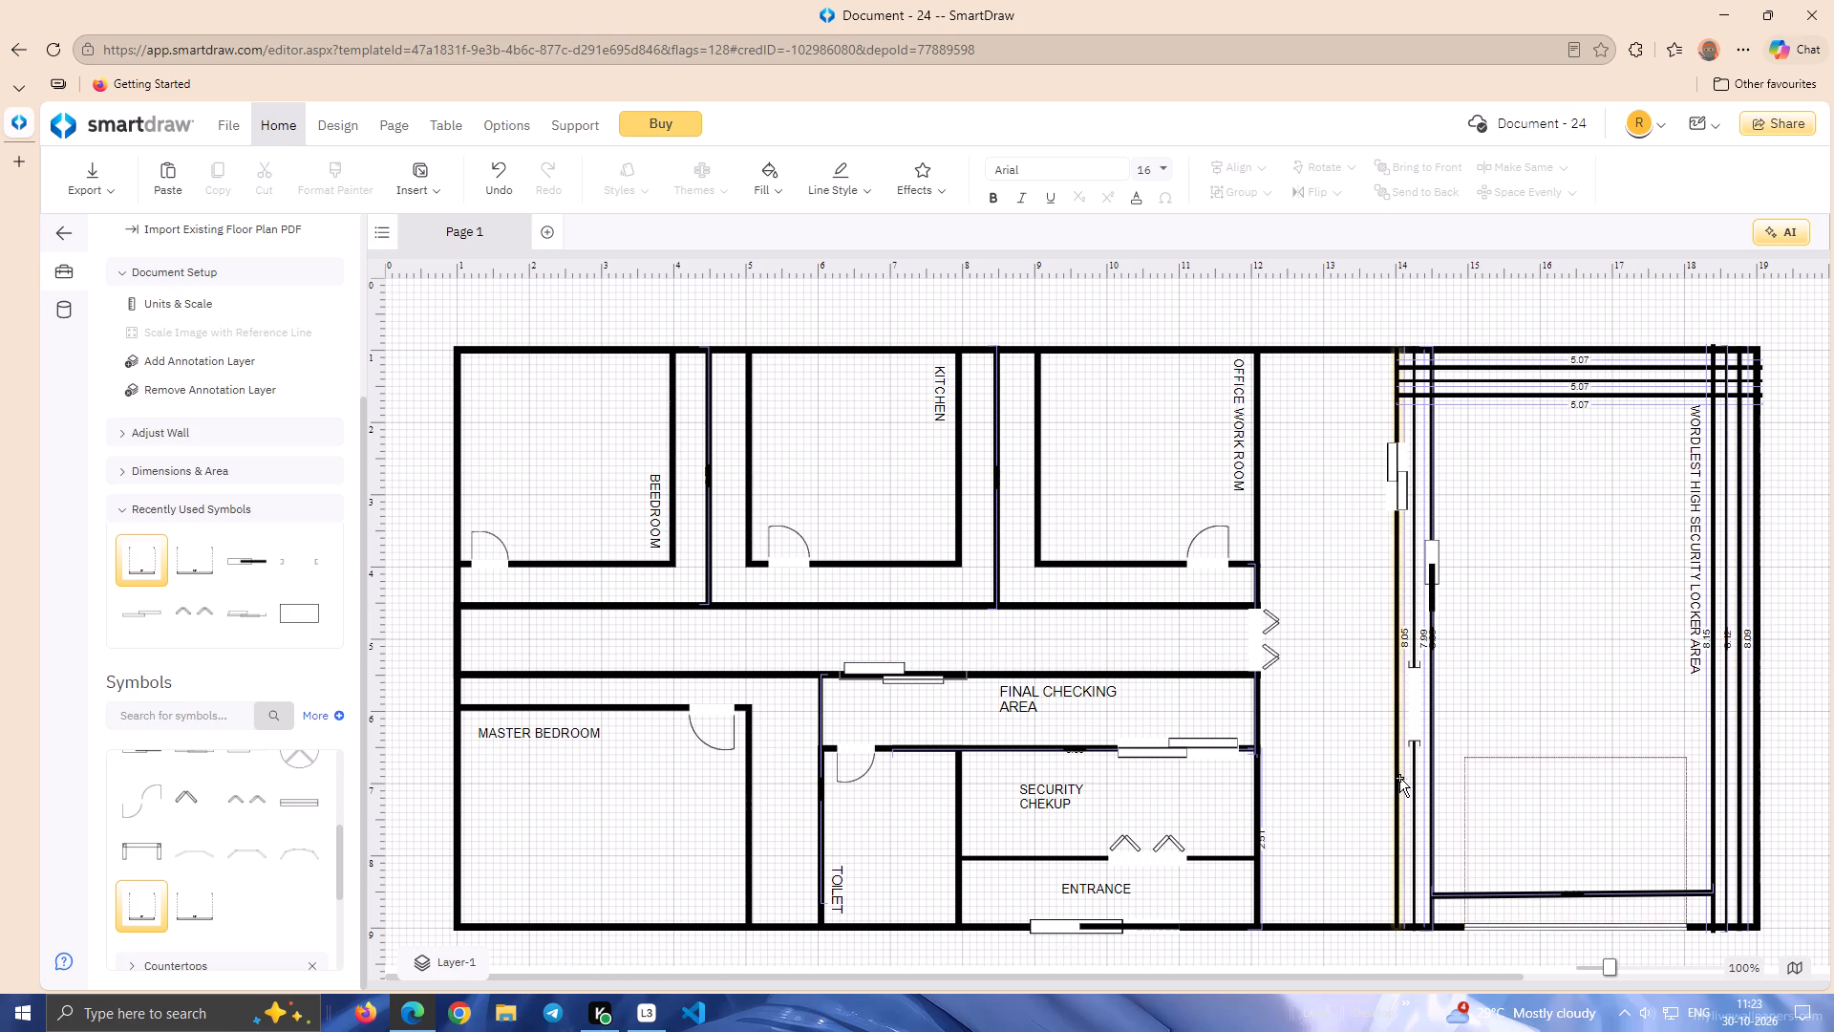
# Place a sliding door on the locker area's inner bottom wall and widen it to about 2.93.
pyautogui.moveTo(334, 859); pyautogui.dragTo(343, 837)
pyautogui.click(334, 854)
pyautogui.moveTo(340, 851); pyautogui.dragTo(340, 835)
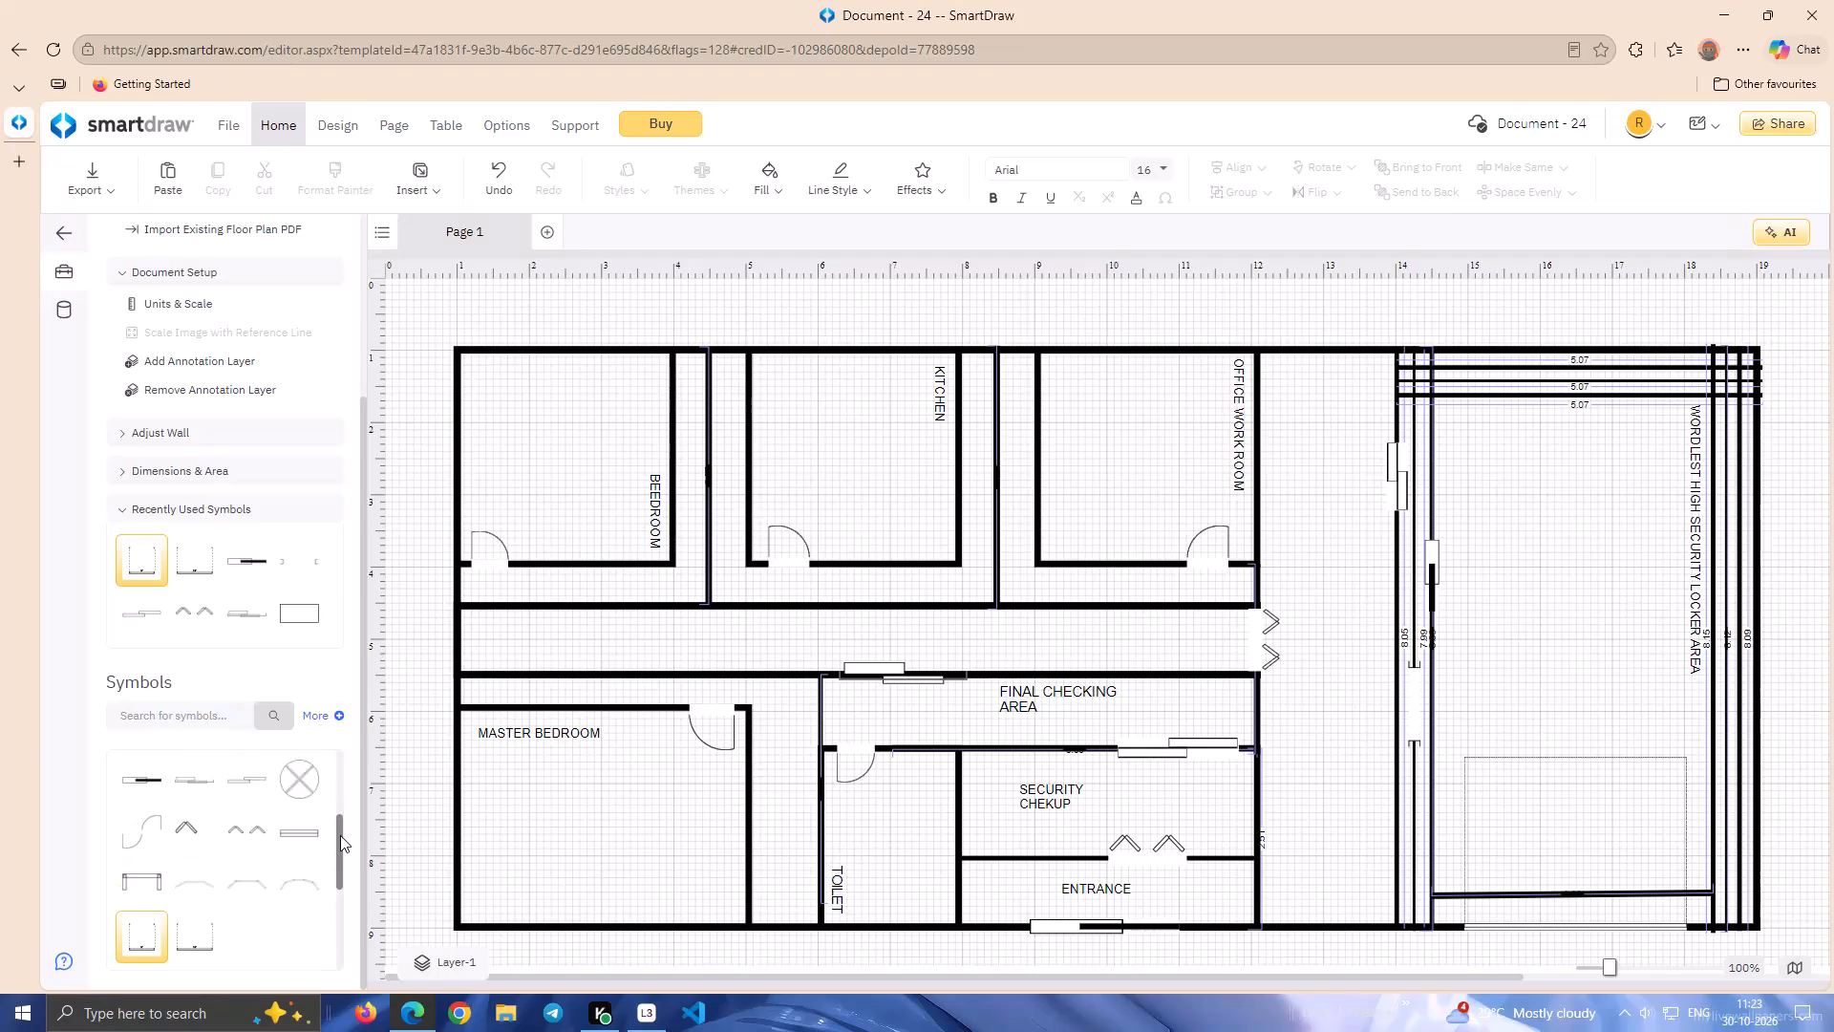
pyautogui.moveTo(340, 835); pyautogui.dragTo(340, 796)
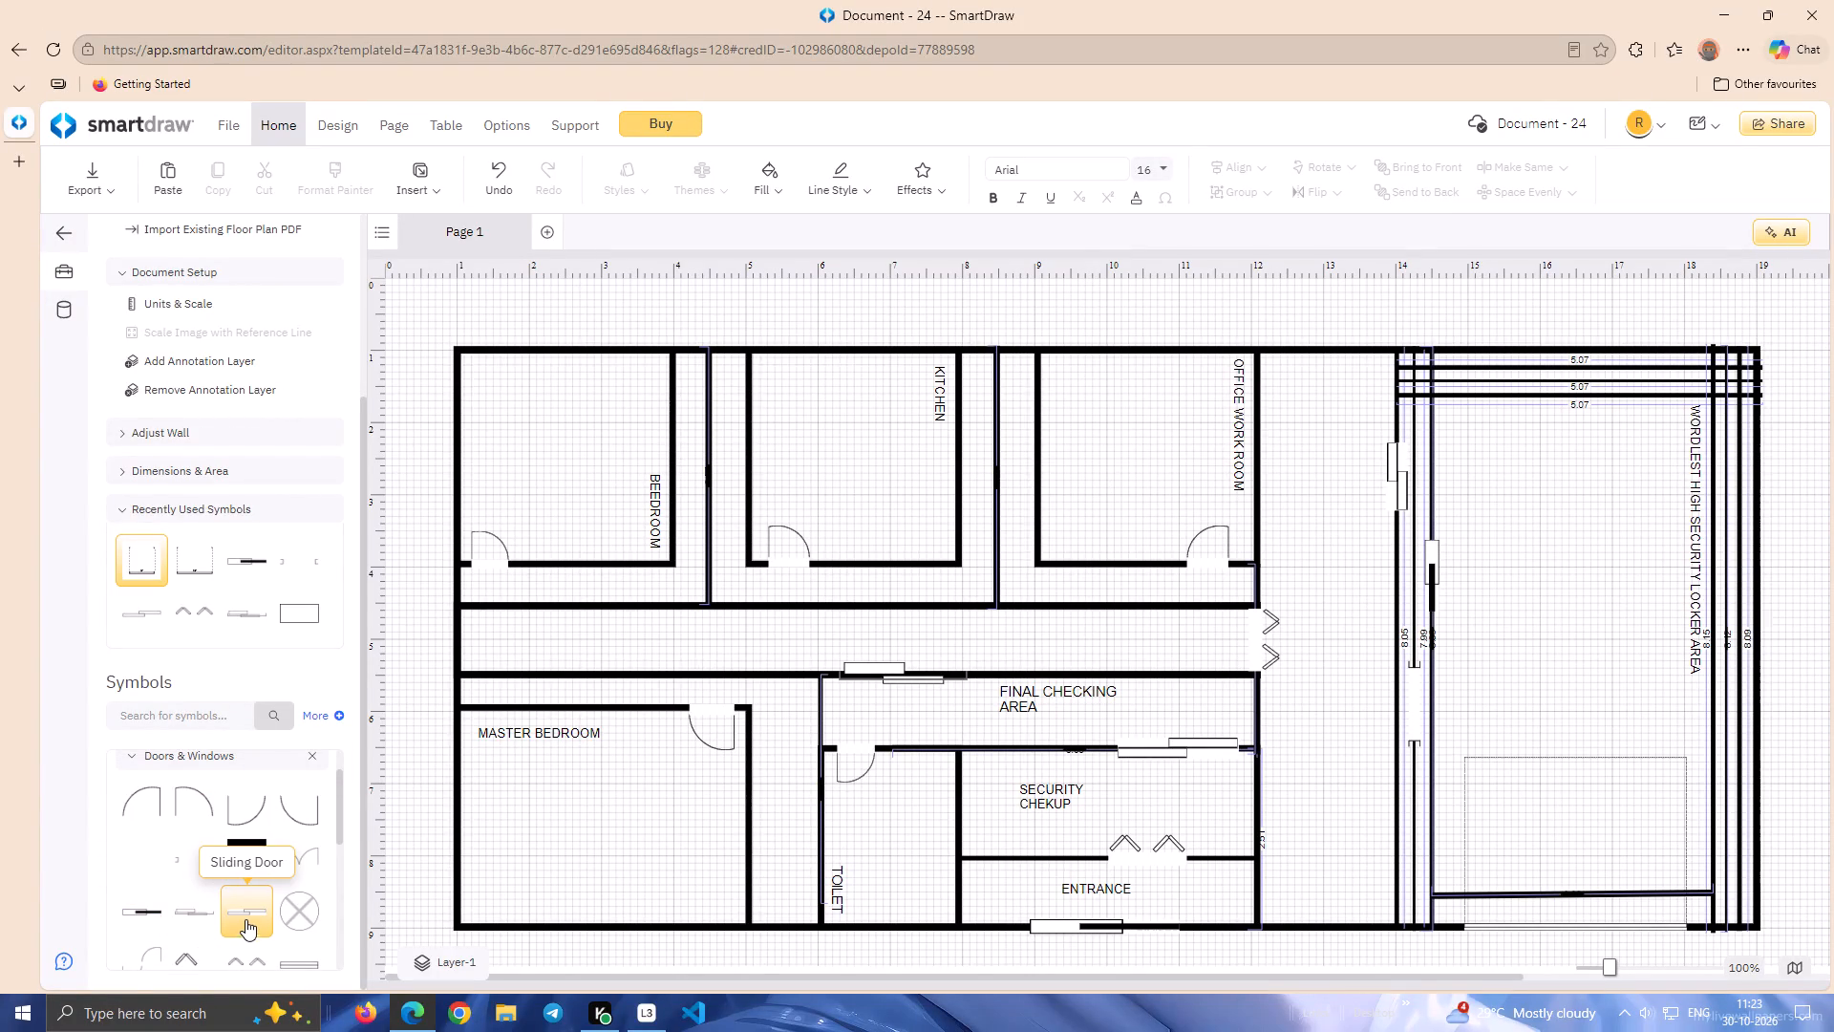
pyautogui.moveTo(204, 911); pyautogui.dragTo(296, 900)
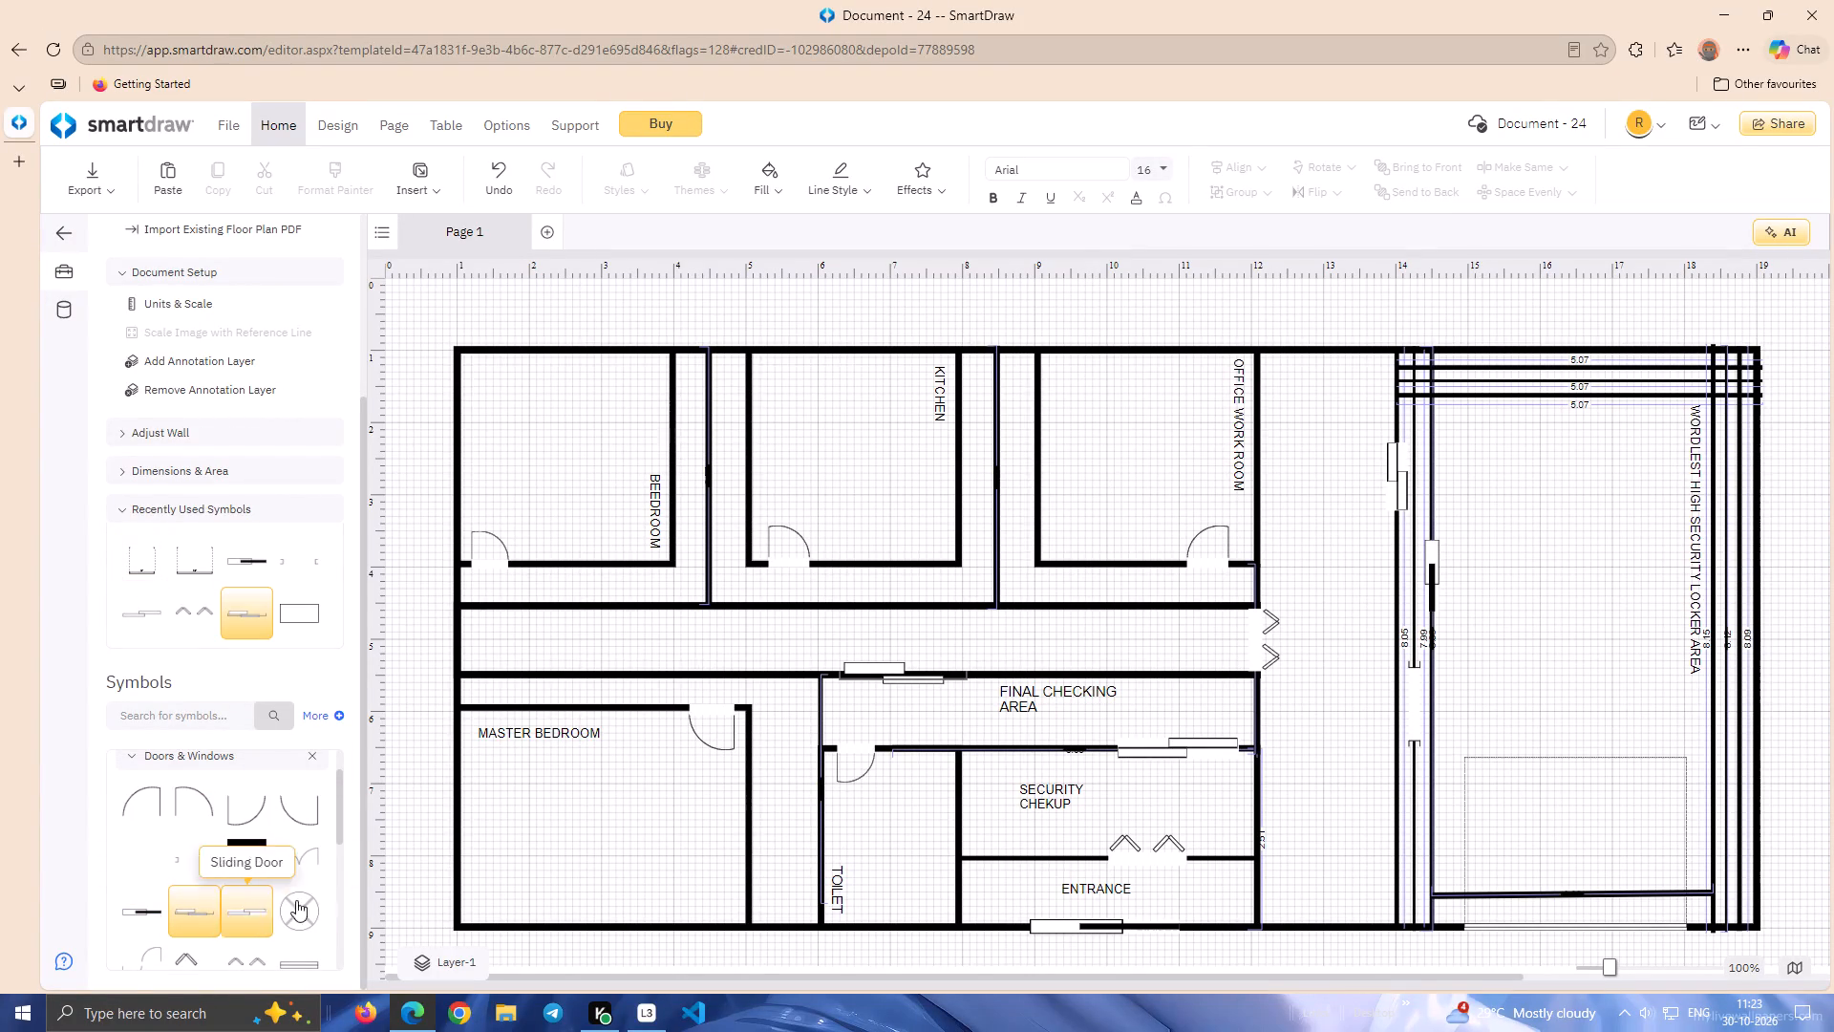
pyautogui.moveTo(296, 900); pyautogui.dragTo(1539, 894)
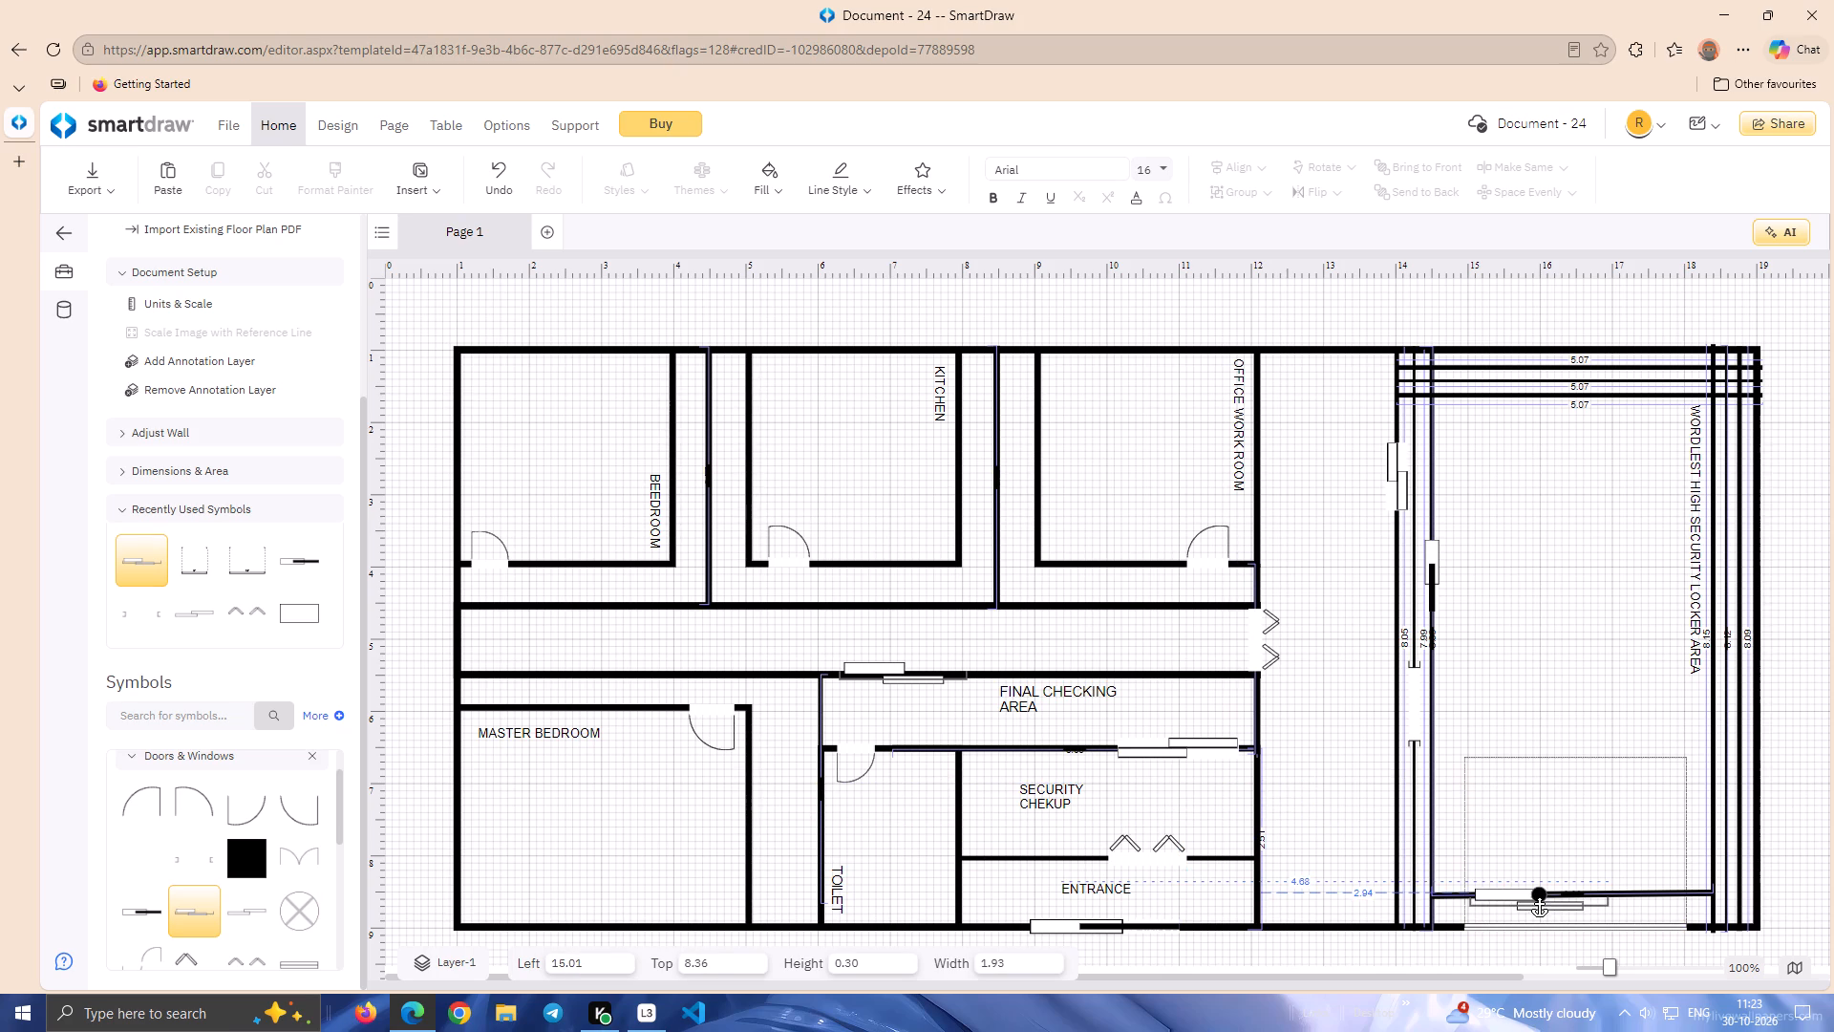
pyautogui.moveTo(1539, 894); pyautogui.dragTo(1552, 890)
pyautogui.moveTo(1626, 900); pyautogui.dragTo(1678, 884)
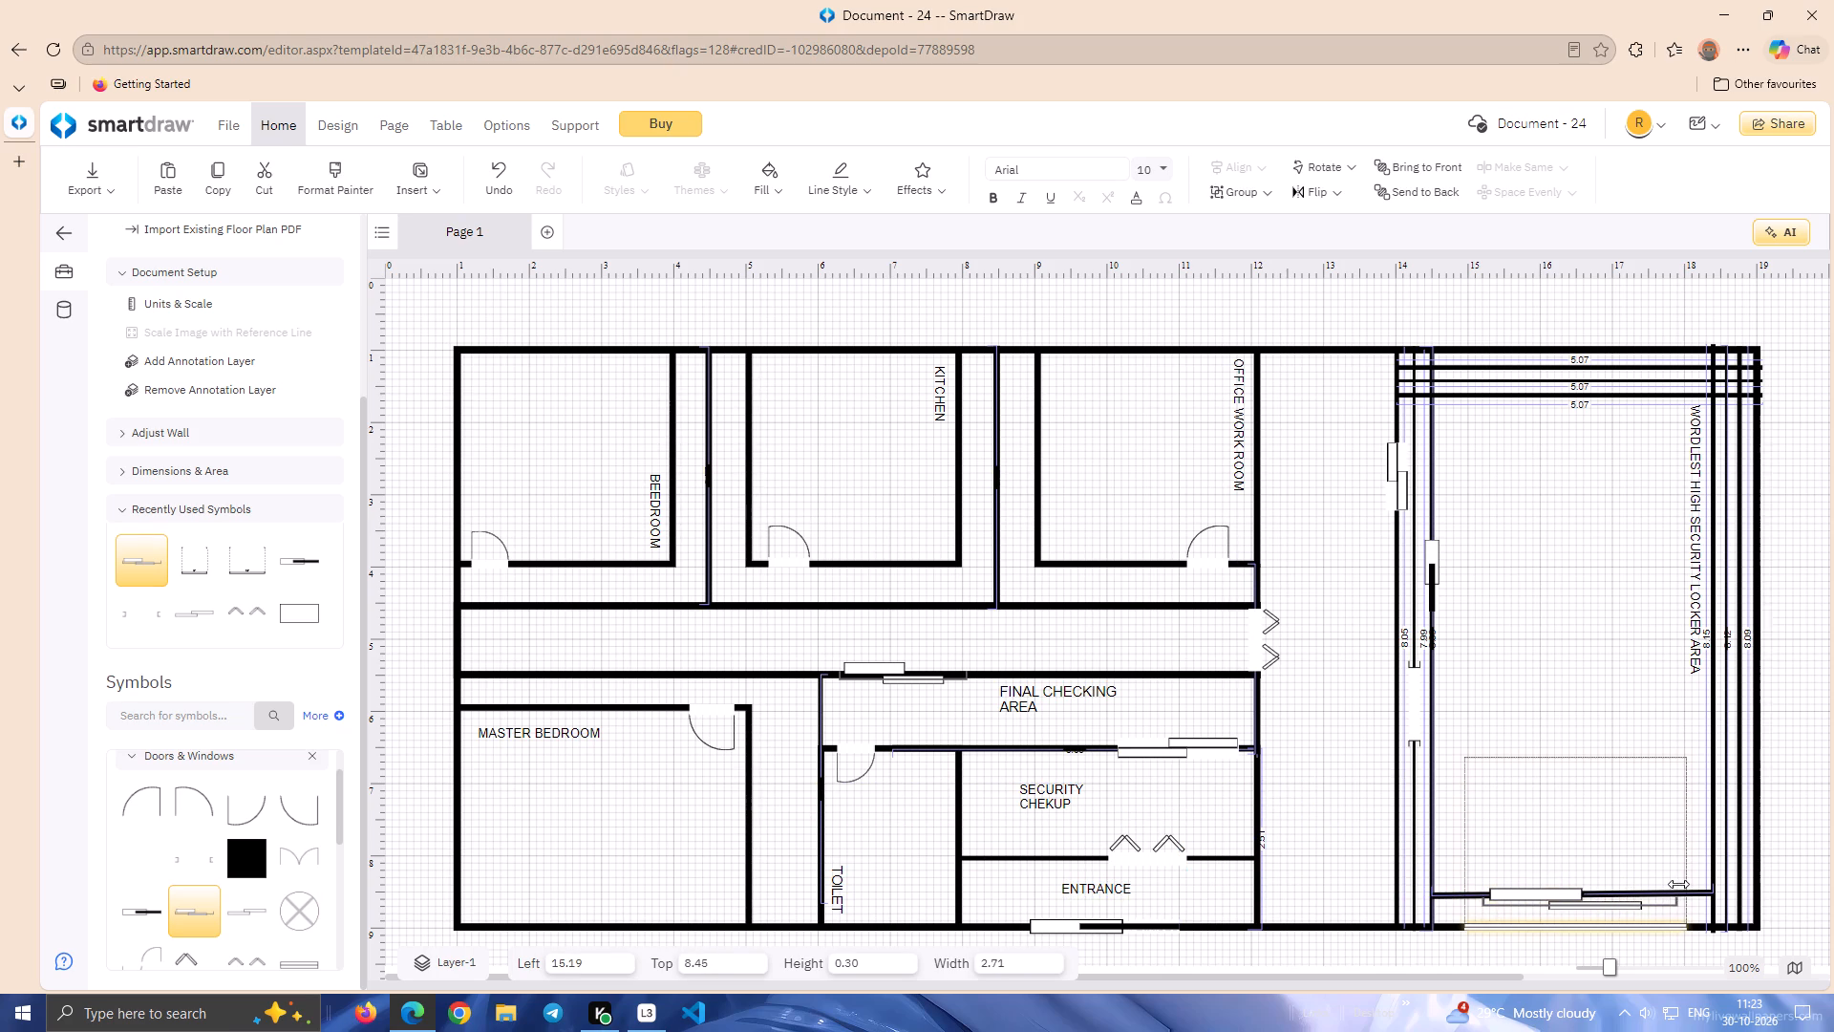
pyautogui.moveTo(1678, 884); pyautogui.dragTo(1695, 884)
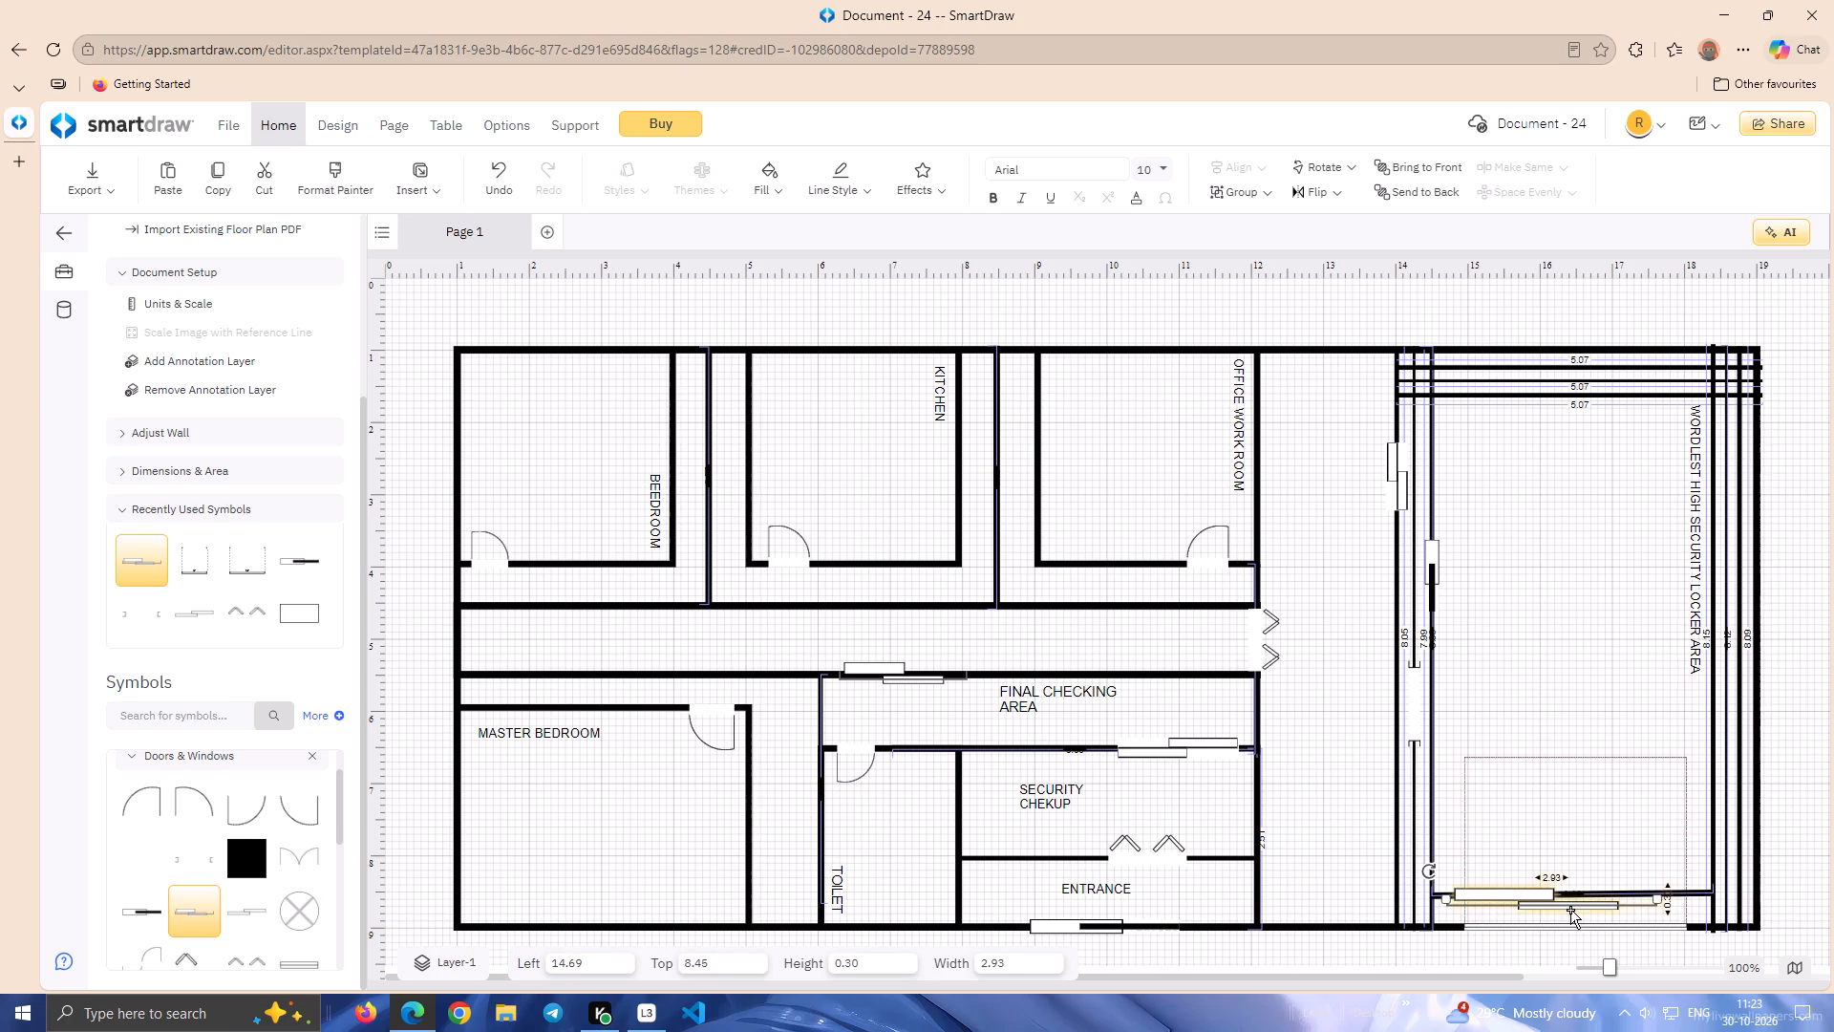
# Move the sliding door above the garage door opening, about 15.1 from the left and 8.44 from the top.
pyautogui.moveTo(1570, 908); pyautogui.dragTo(1592, 893)
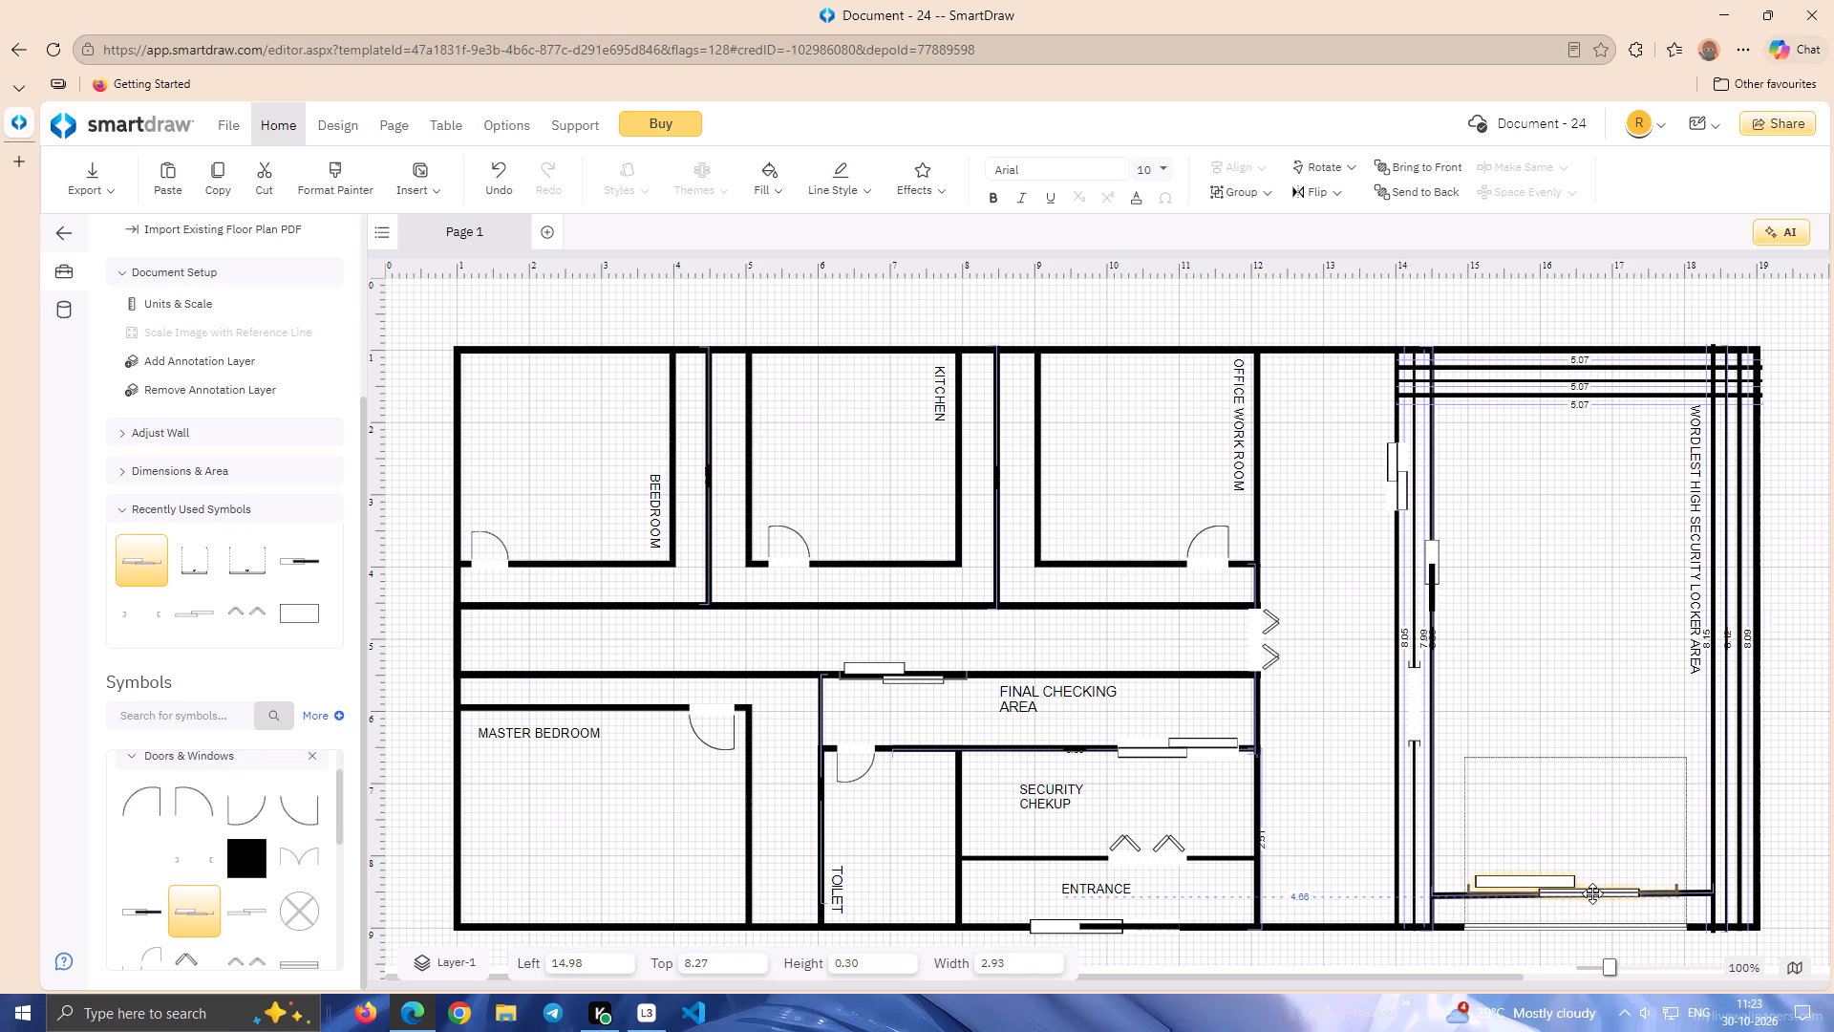
pyautogui.moveTo(1592, 893); pyautogui.dragTo(1592, 899)
pyautogui.press('Up')
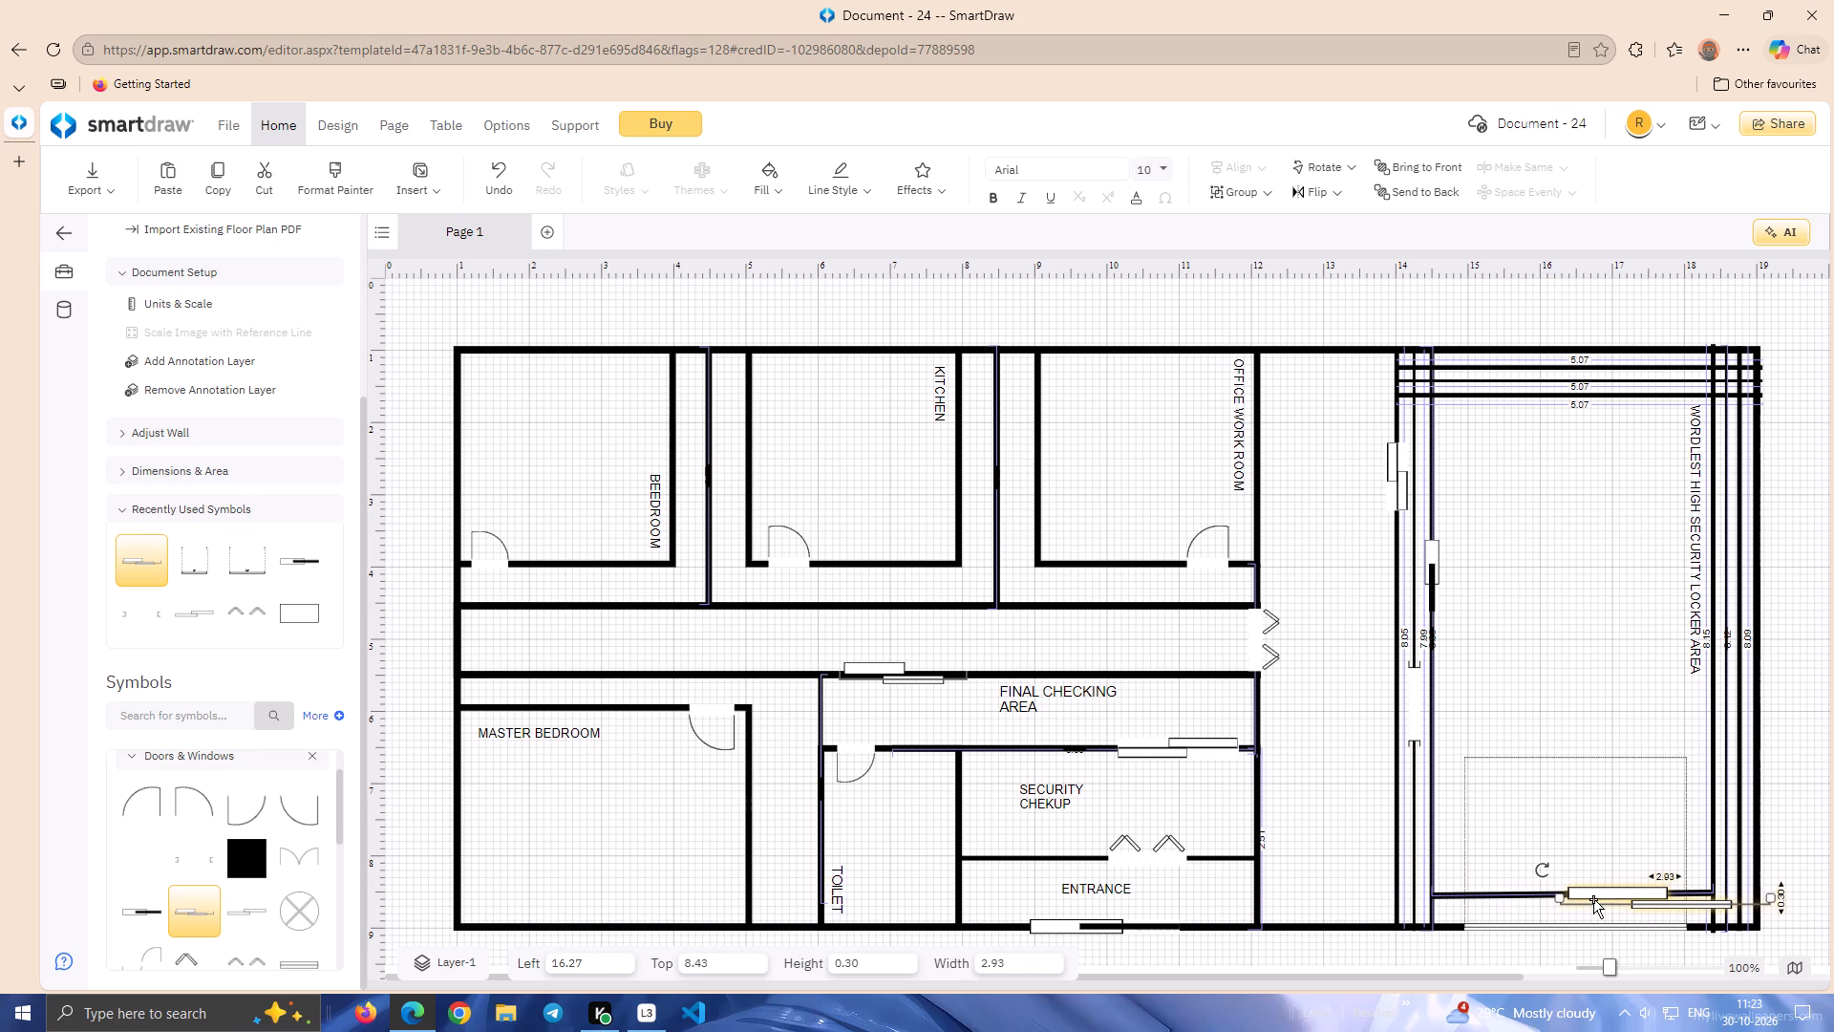
pyautogui.press('Up')
pyautogui.press('Left')
pyautogui.press('Left')
pyautogui.press('Left')
pyautogui.press('Left')
pyautogui.press('Left')
pyautogui.press('Left')
pyautogui.press('Left')
pyautogui.press('Left')
pyautogui.press('Left')
pyautogui.press('Left')
pyautogui.press('Left')
pyautogui.press('Left')
pyautogui.press('Left')
pyautogui.press('Left')
pyautogui.press('Left')
pyautogui.press('Left')
pyautogui.press('Left')
pyautogui.press('Left')
pyautogui.press('Left')
pyautogui.press('Left')
pyautogui.press('Left')
pyautogui.press('Left')
pyautogui.press('Left')
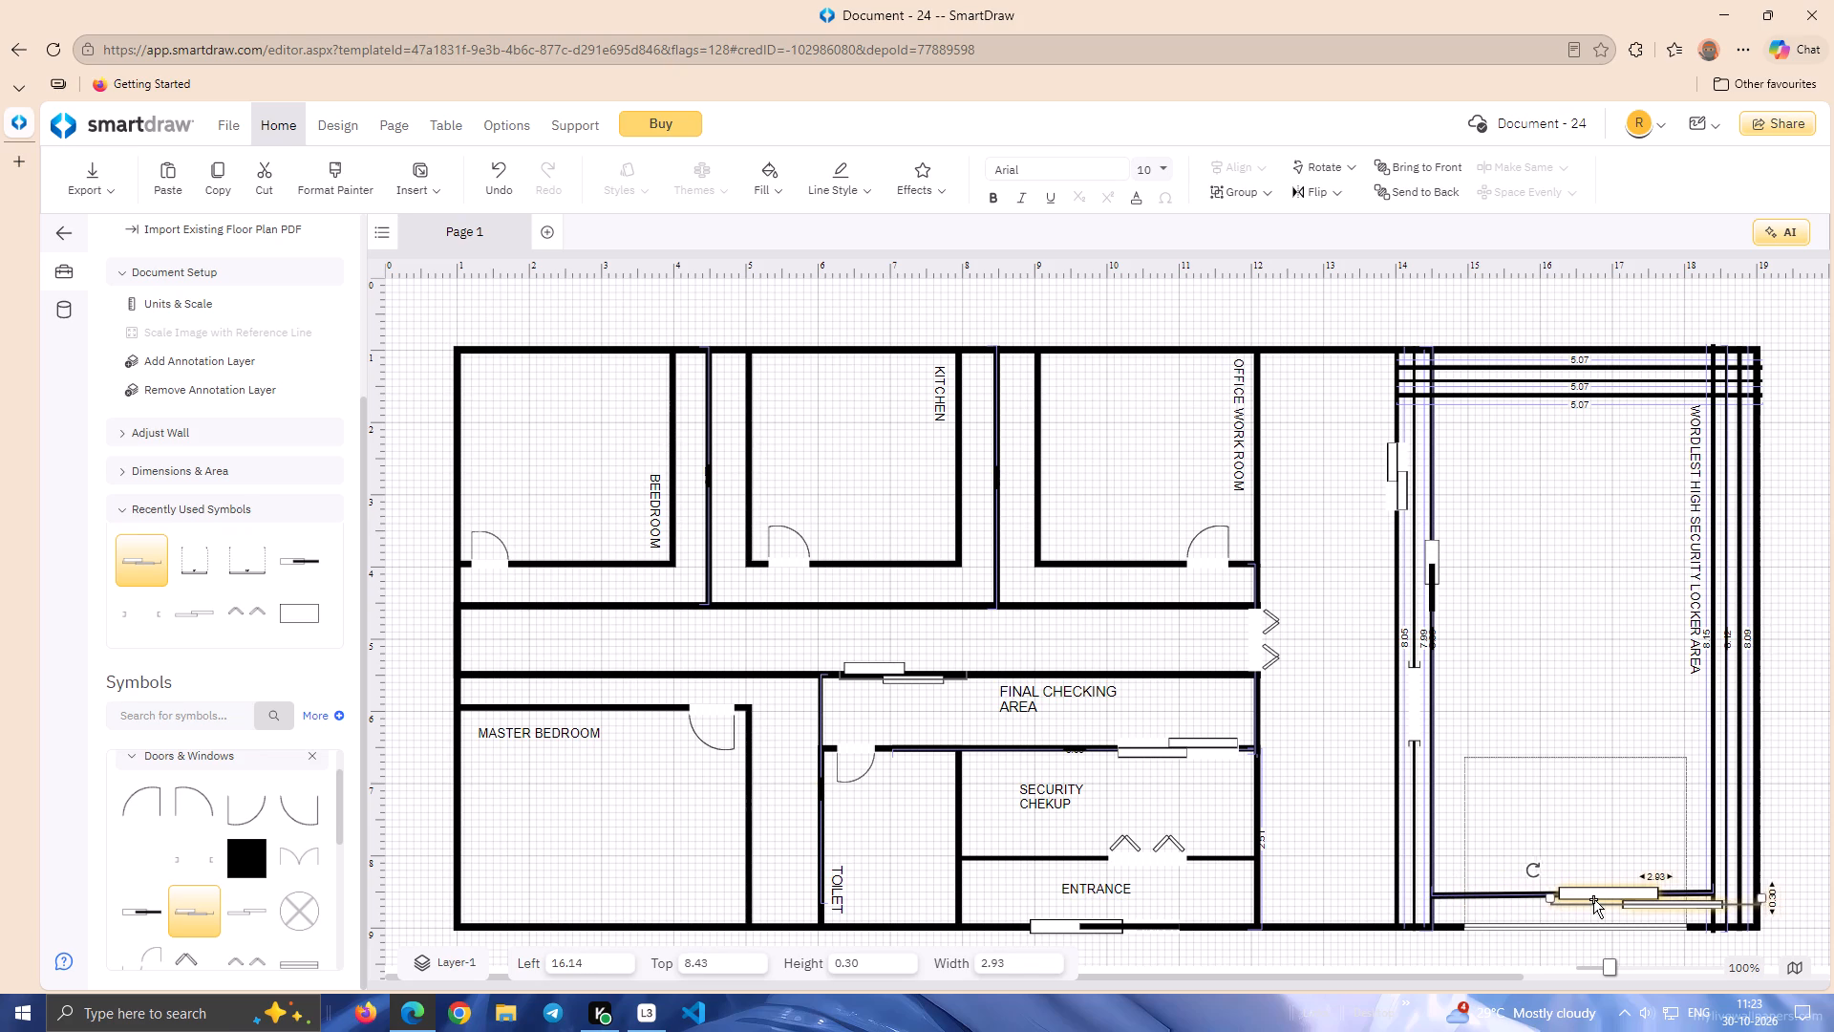
pyautogui.press('Up')
pyautogui.press('Up')
pyautogui.press('Up')
pyautogui.press('Up')
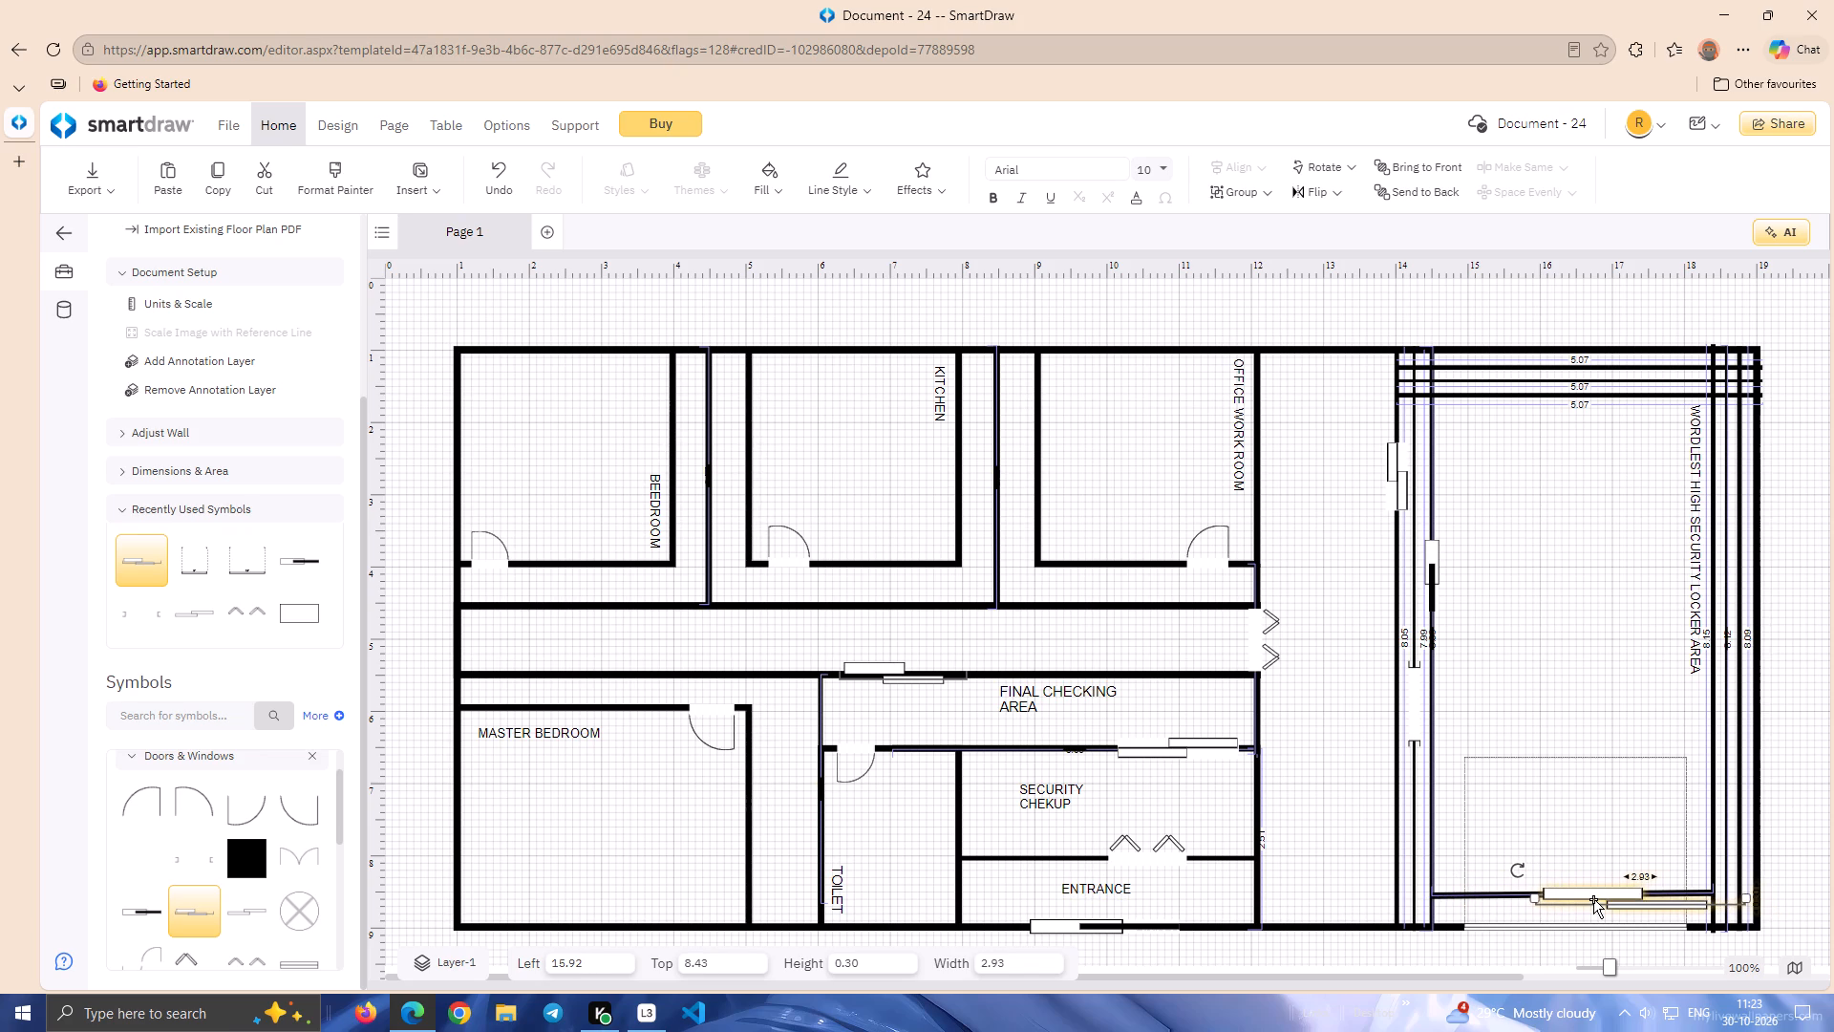
pyautogui.press('Left')
pyautogui.press('Left')
pyautogui.press('Left')
pyautogui.press('Left')
pyautogui.press('Left')
pyautogui.press('Left')
pyautogui.press('Left')
pyautogui.press('Left')
pyautogui.press('Left')
pyautogui.press('Left')
pyautogui.press('Left')
pyautogui.press('Left')
pyautogui.press('Left')
pyautogui.press('Left')
pyautogui.press('Left')
pyautogui.press('Left')
pyautogui.press('Left')
pyautogui.press('Left')
pyautogui.press('Left')
pyautogui.press('Left')
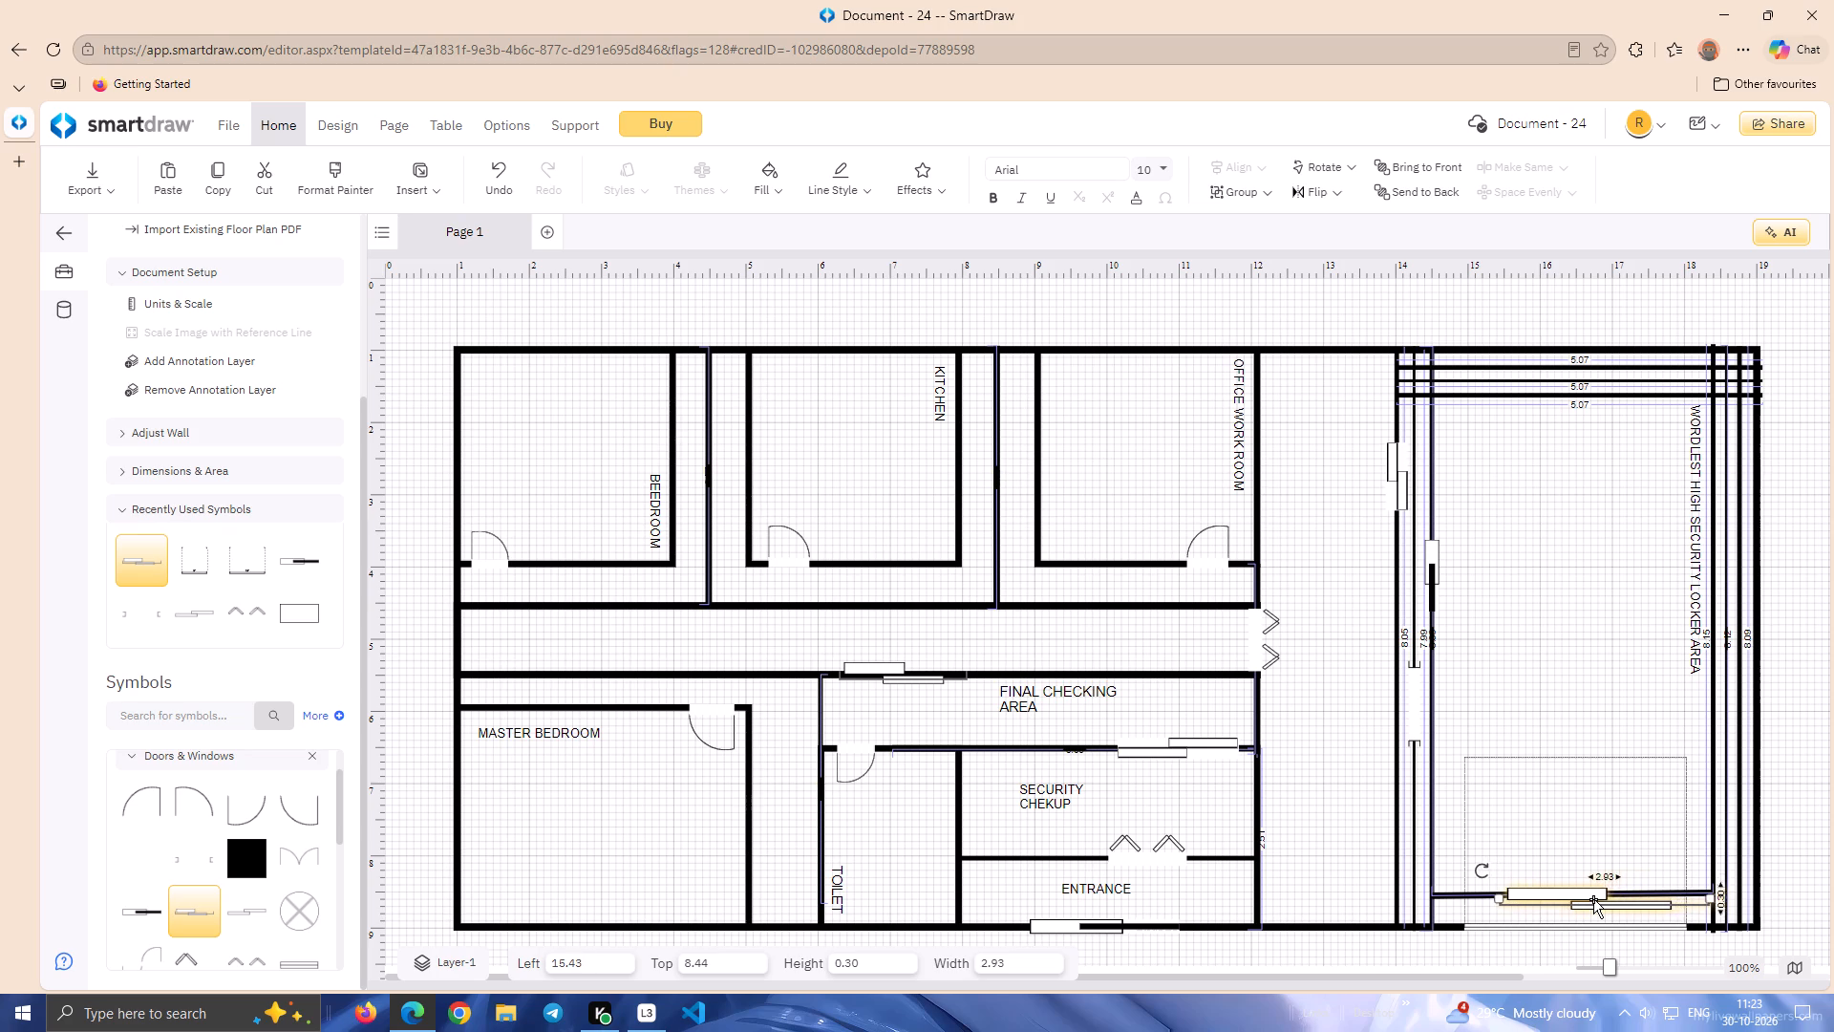
pyautogui.press('Down')
pyautogui.press('Down')
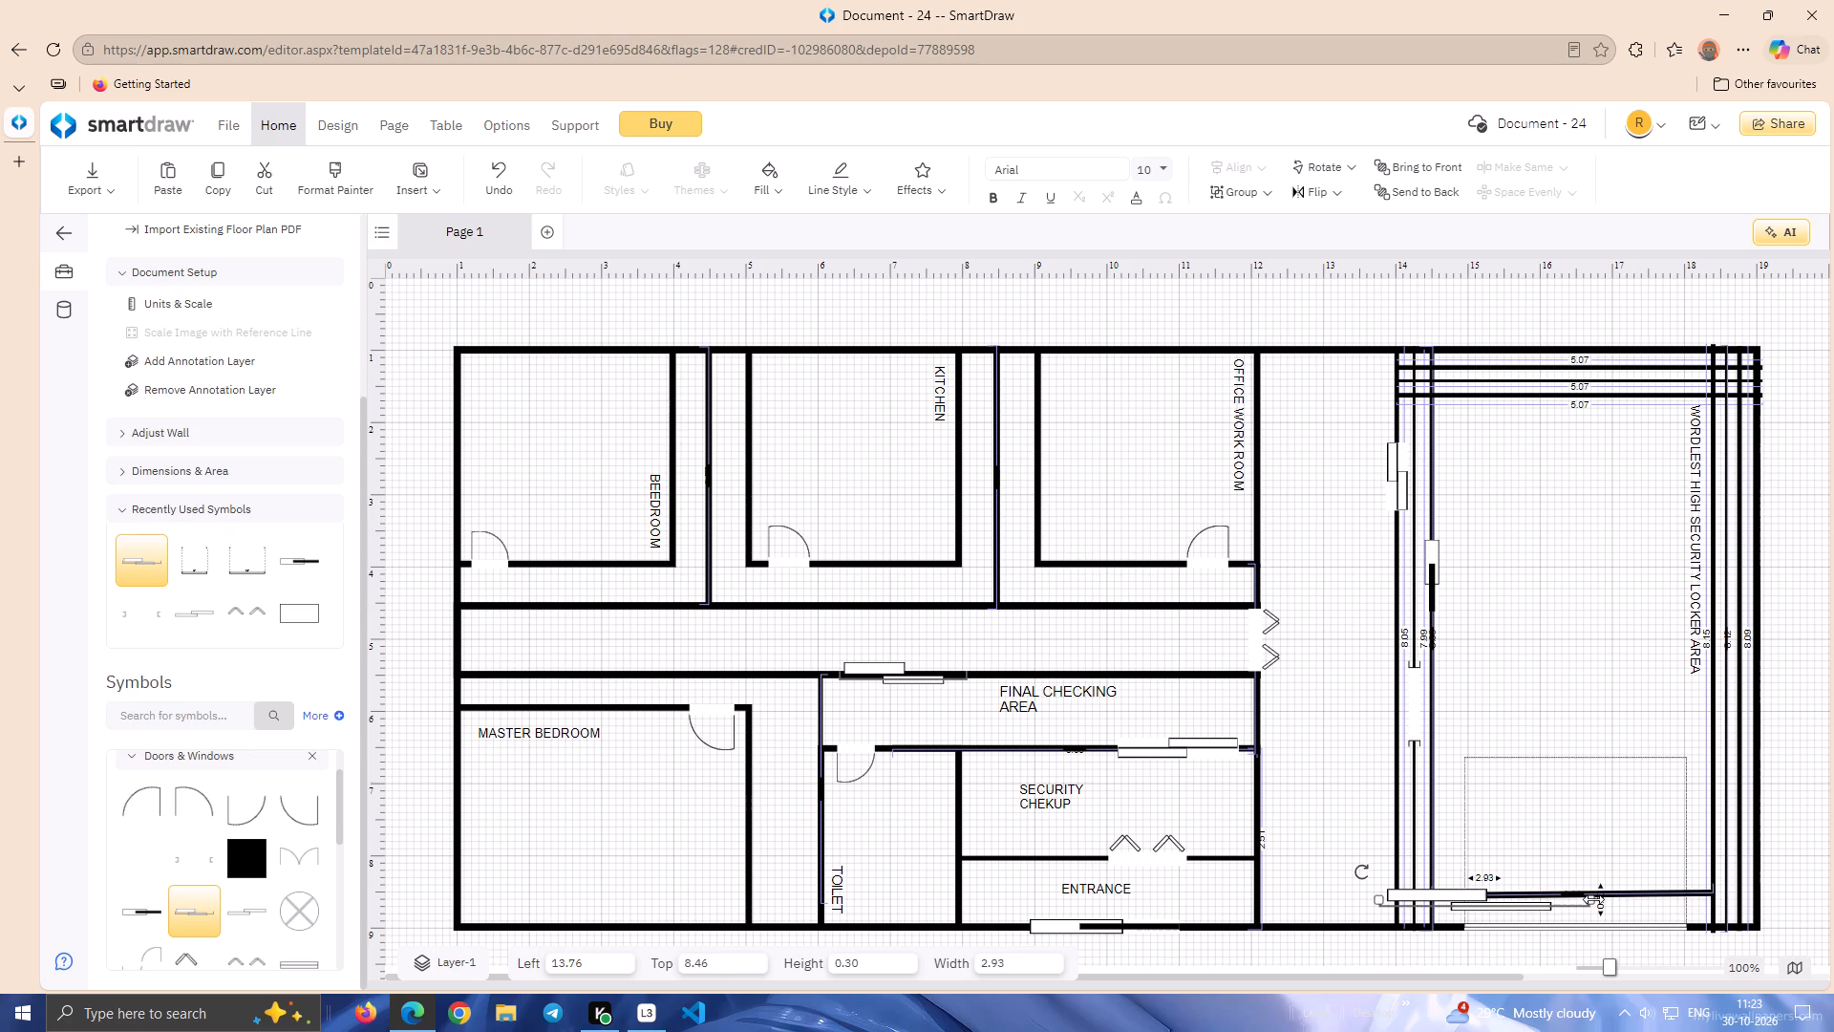
pyautogui.press('Right')
pyautogui.press('Right')
pyautogui.press('Right')
pyautogui.press('Right')
pyautogui.press('Right')
pyautogui.press('Right')
pyautogui.press('Up')
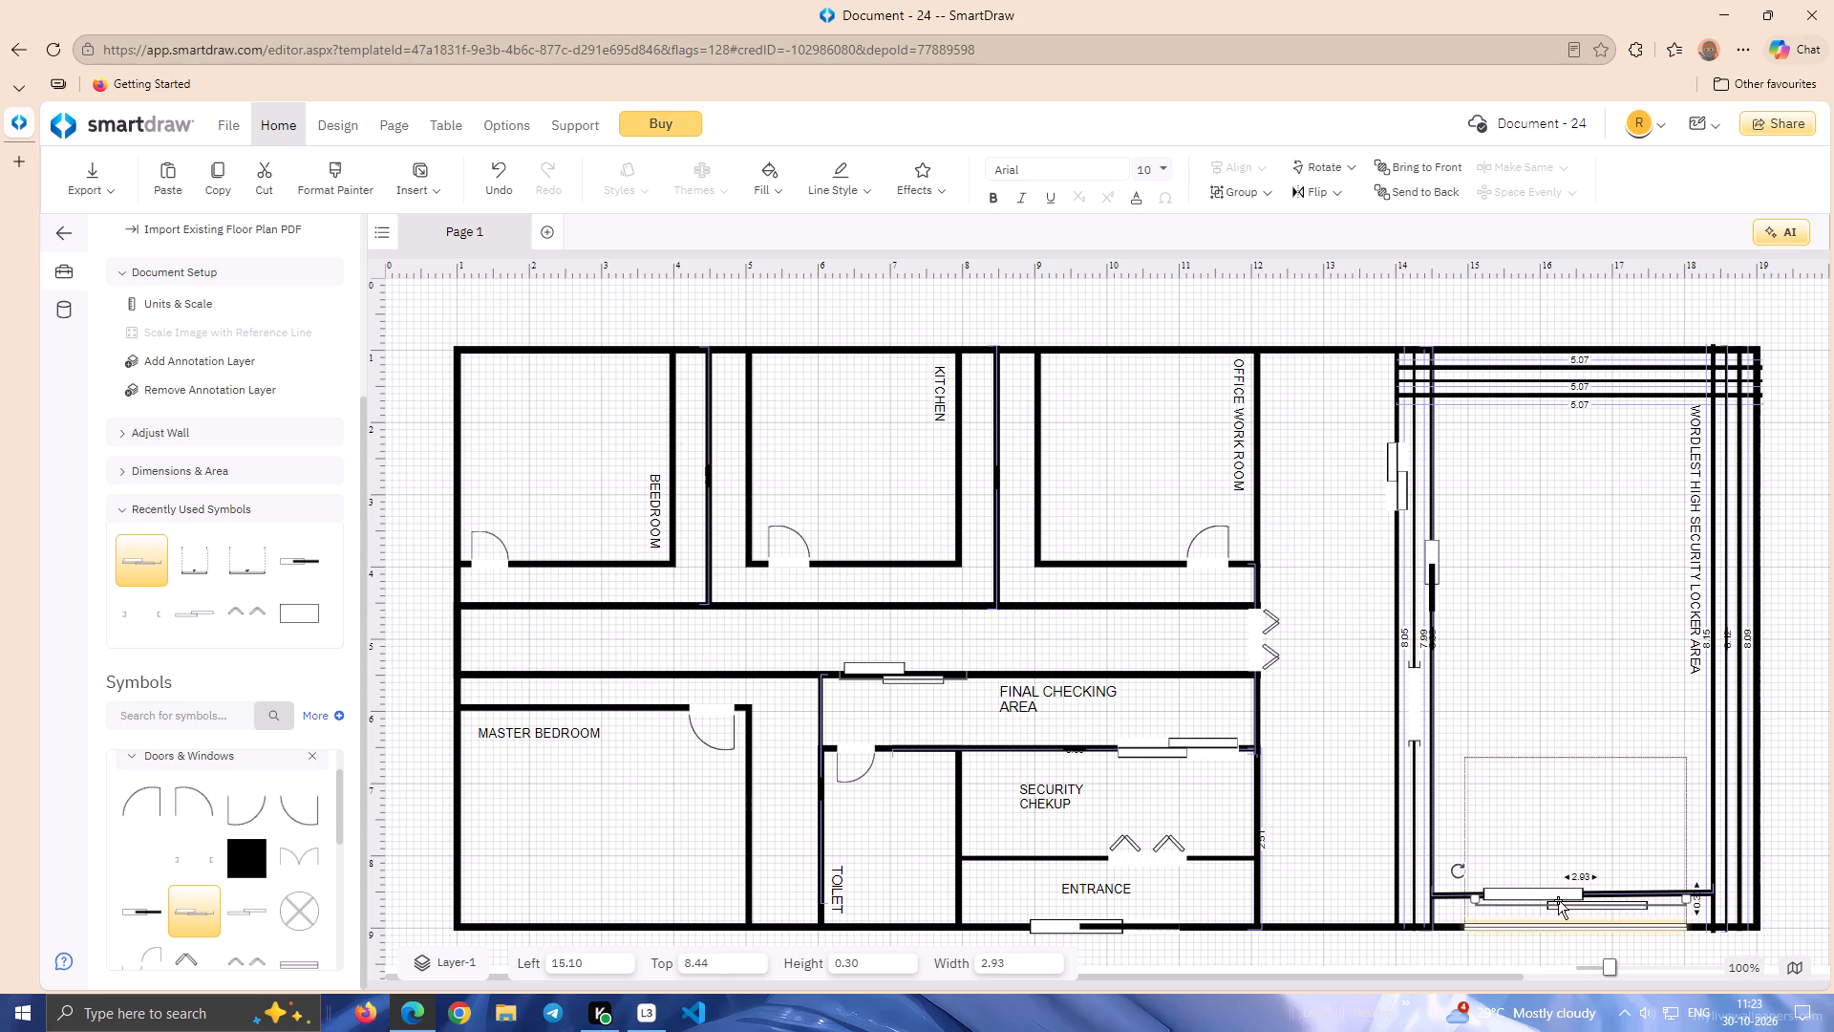
pyautogui.click(1558, 900)
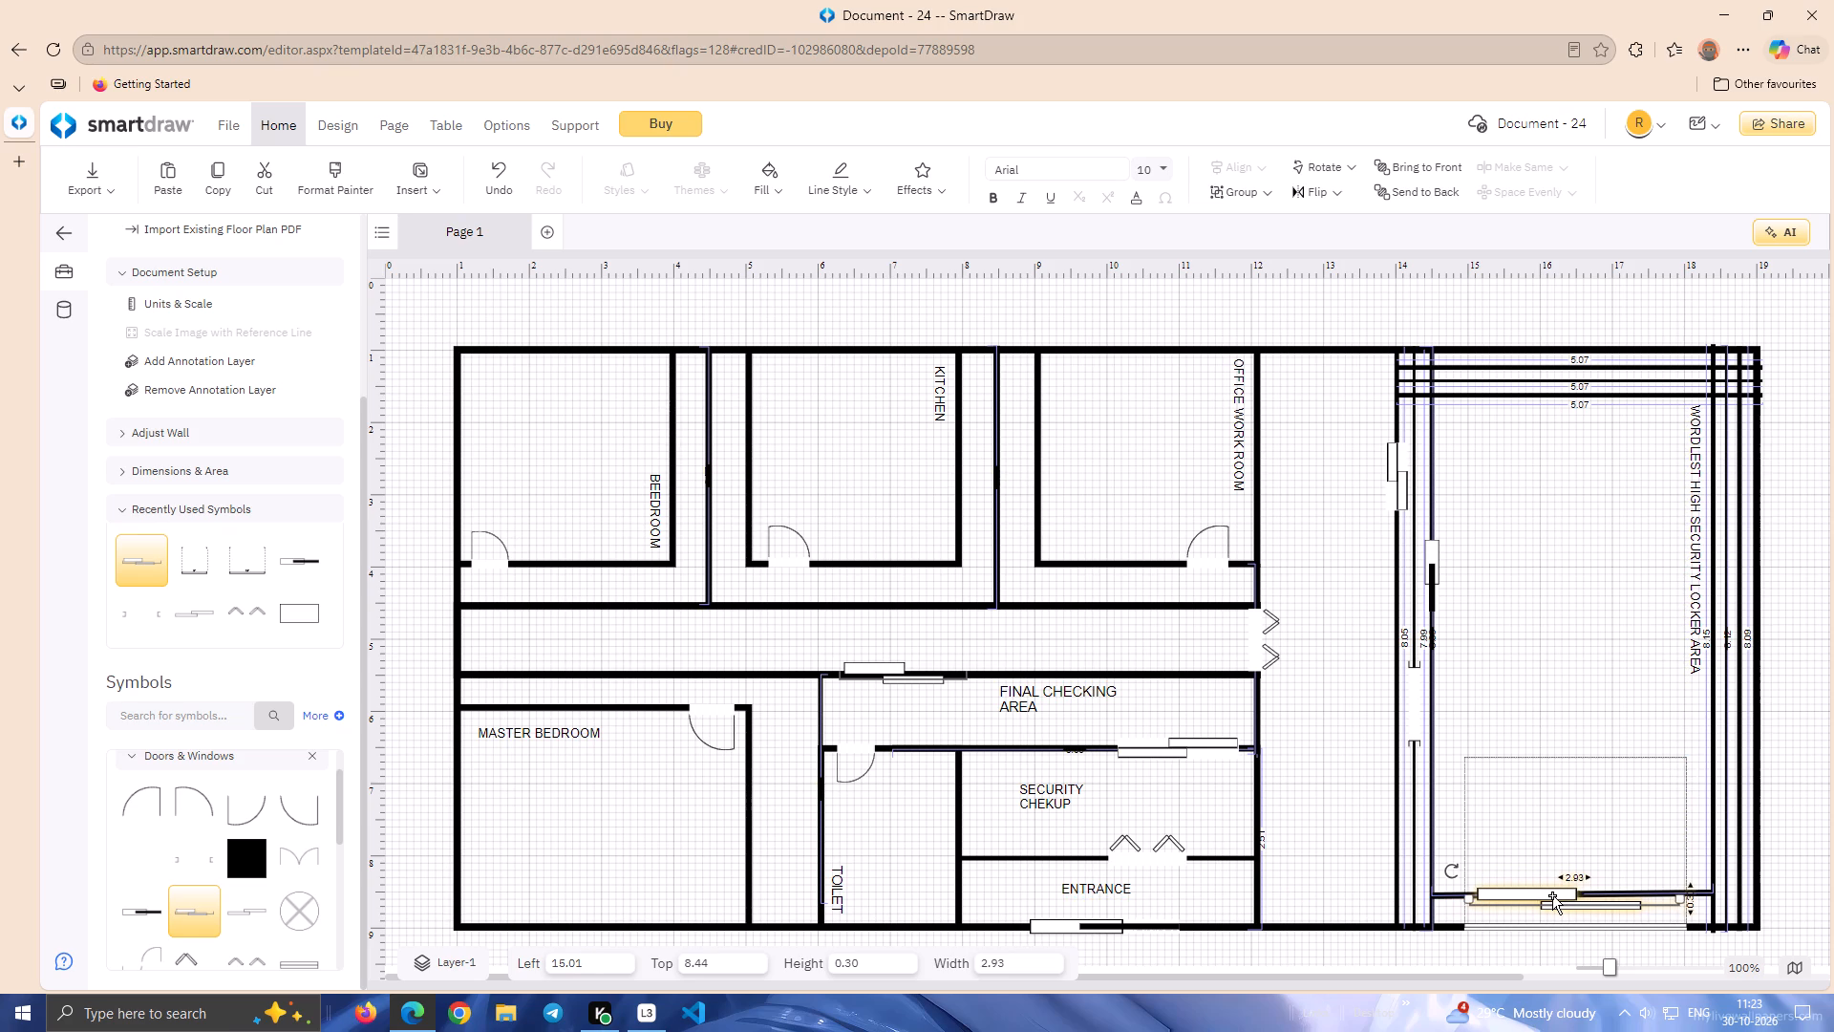
pyautogui.press('Right')
pyautogui.press('Right')
pyautogui.press('Right')
pyautogui.click(1521, 633)
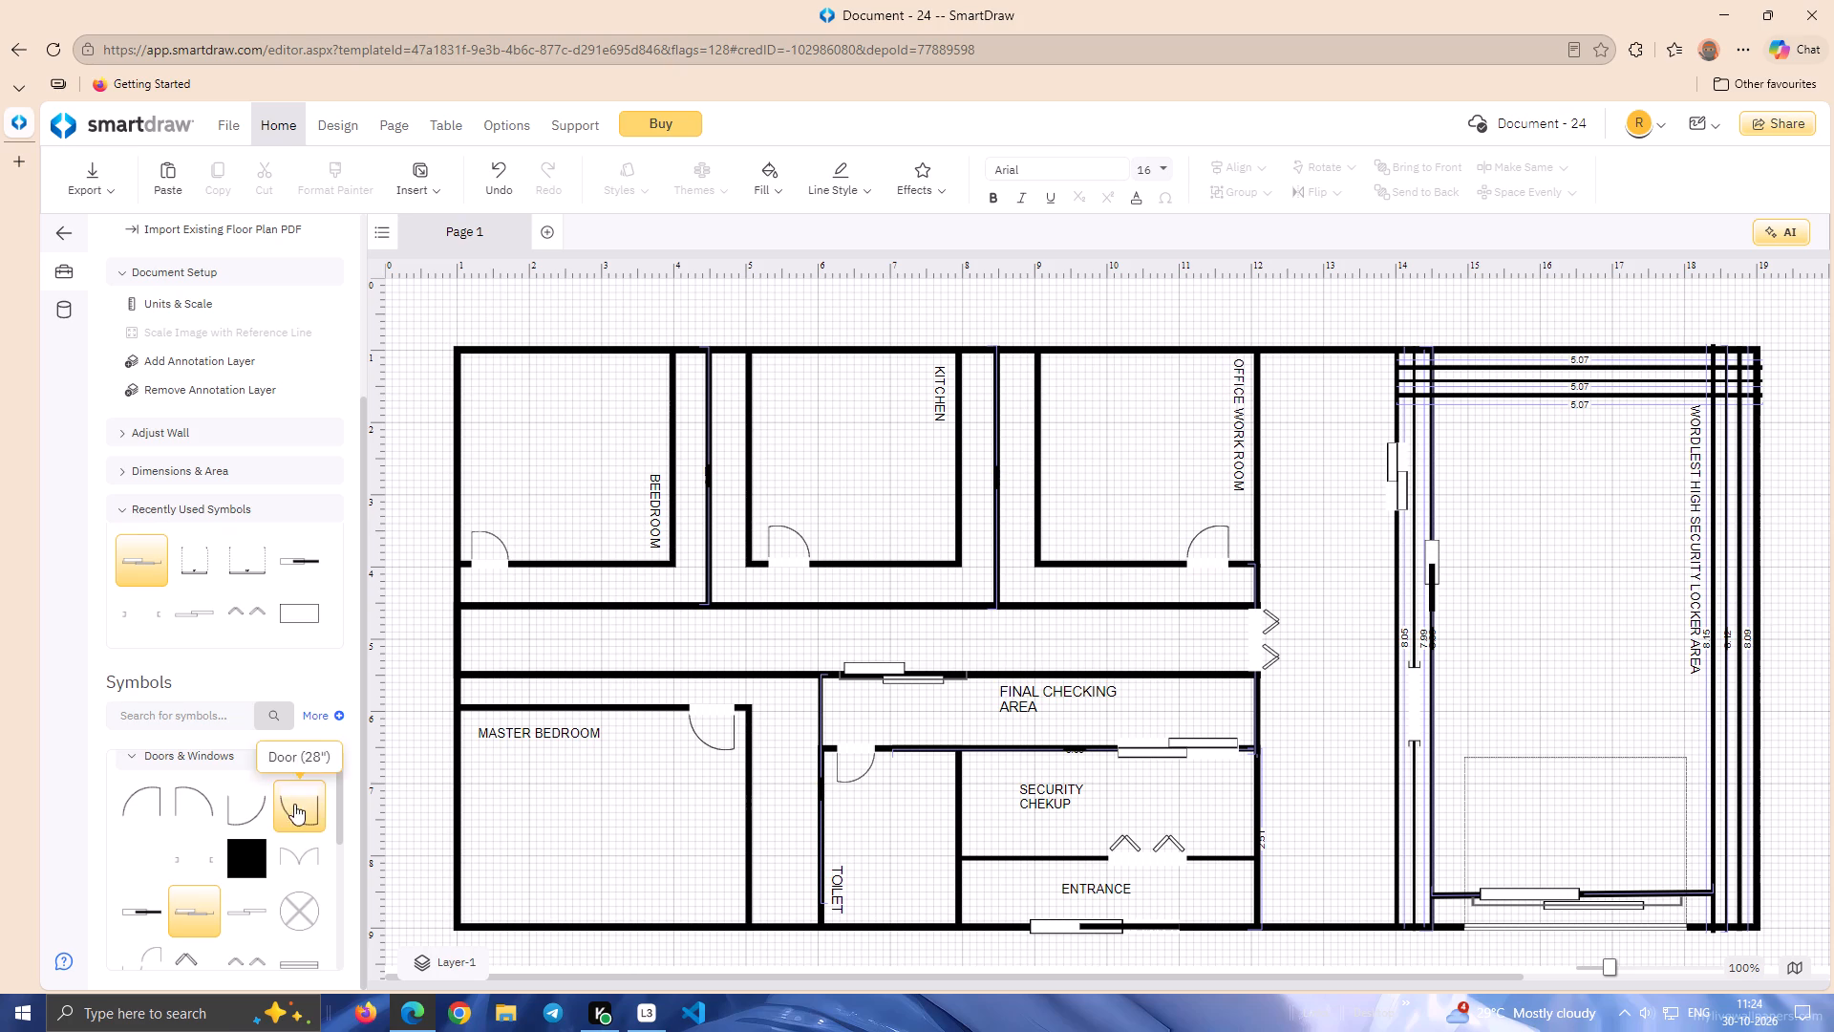
# Draw a horizontal line about 1.78 long above the folding doors, ending at the locker area's outer wall, about 4.39 from the top.
pyautogui.moveTo(364, 436); pyautogui.dragTo(377, 245)
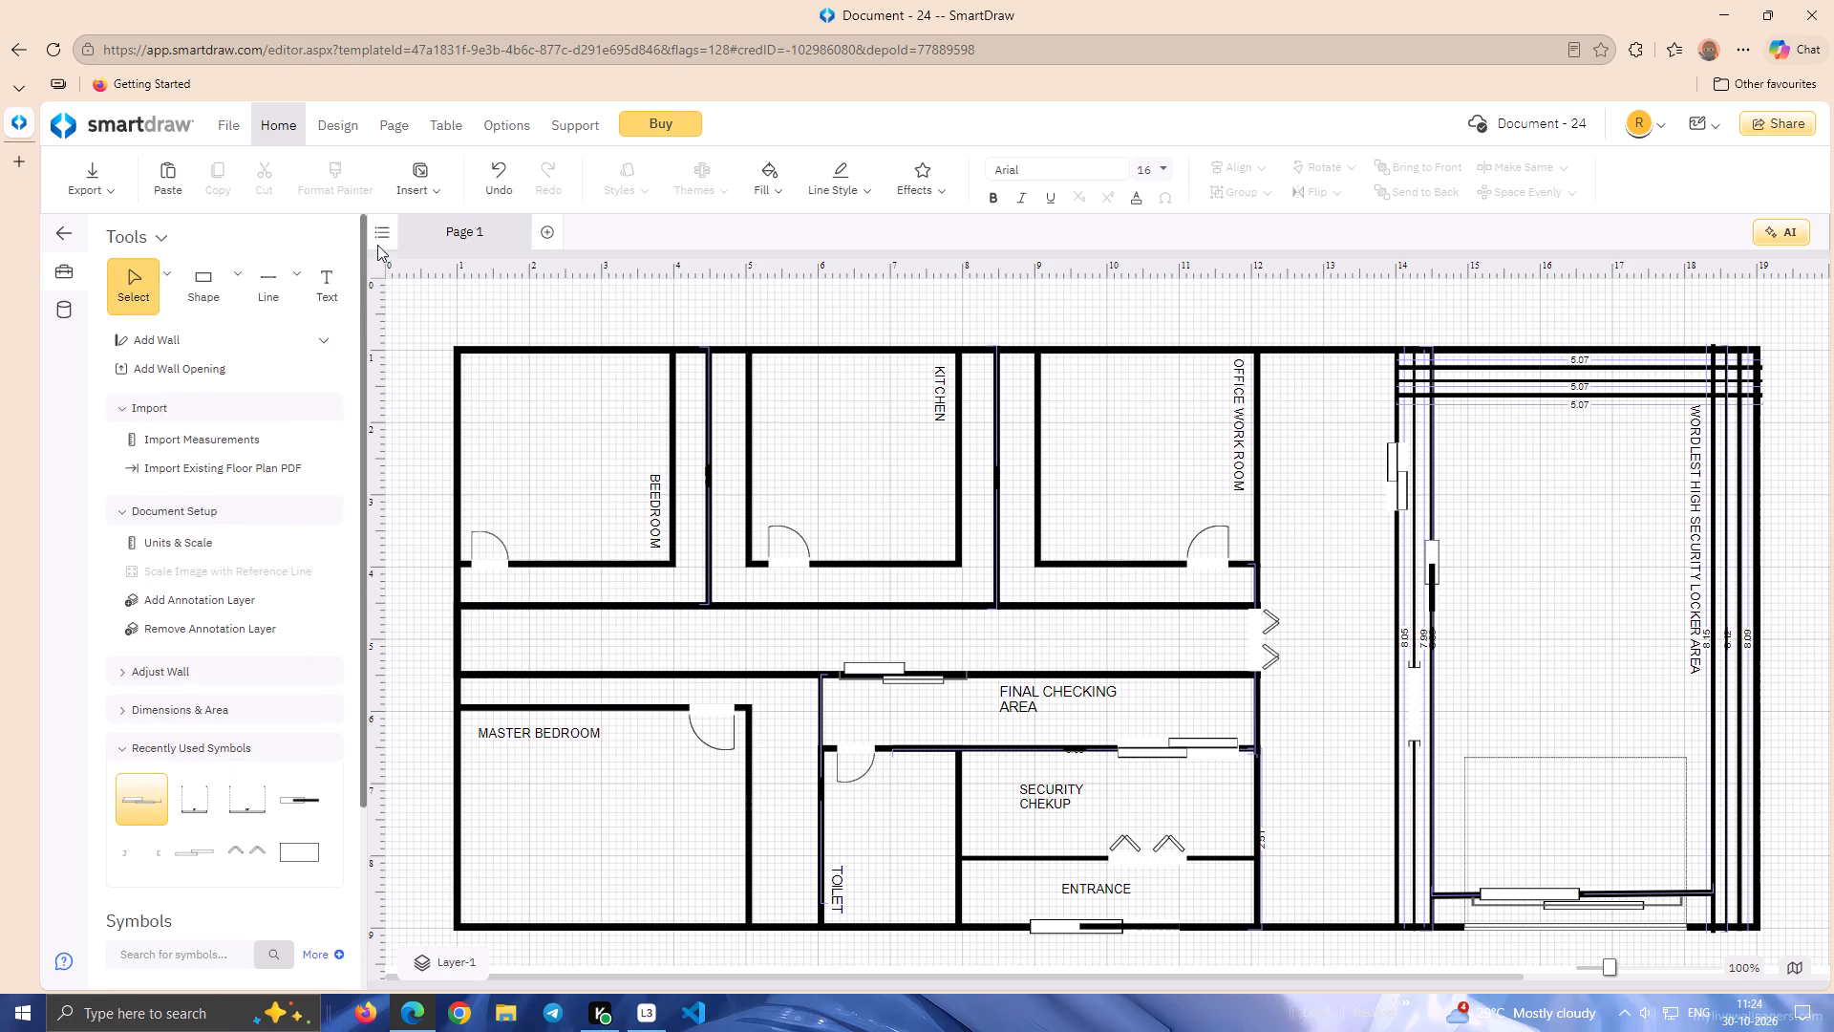
pyautogui.moveTo(377, 245); pyautogui.dragTo(378, 236)
pyautogui.click(261, 289)
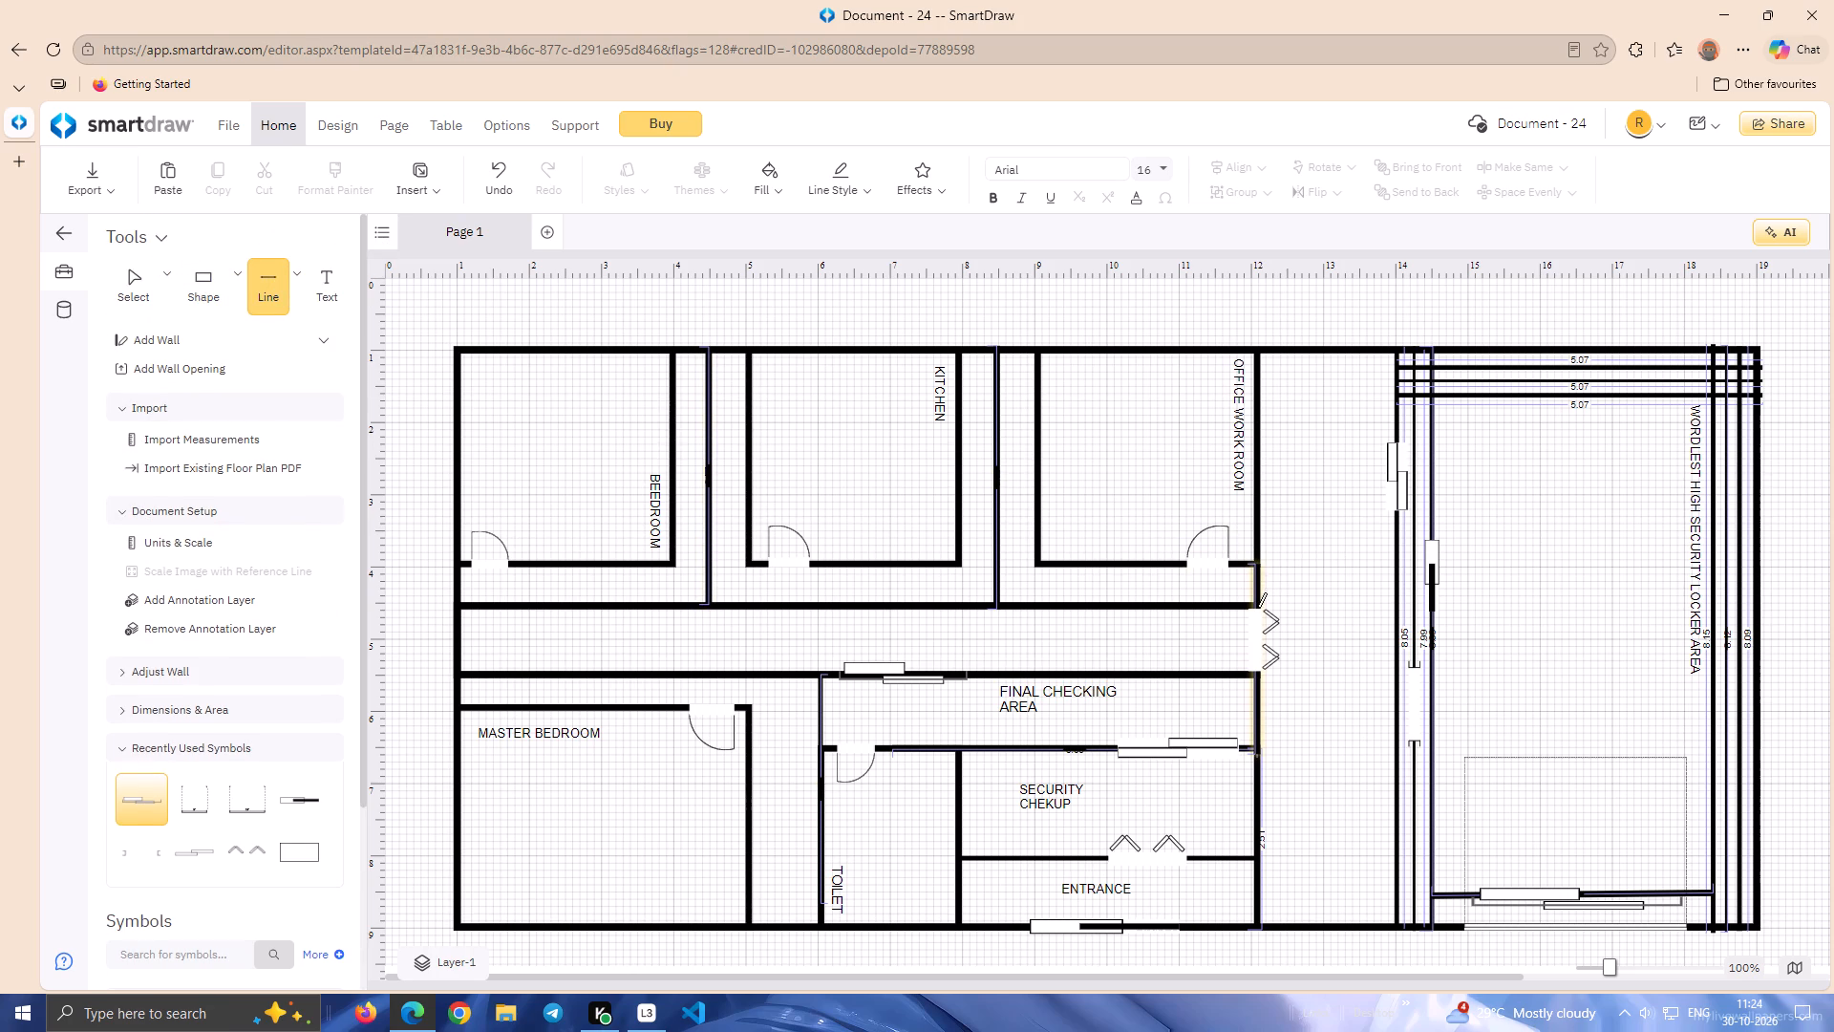
pyautogui.moveTo(1269, 594); pyautogui.dragTo(1324, 594)
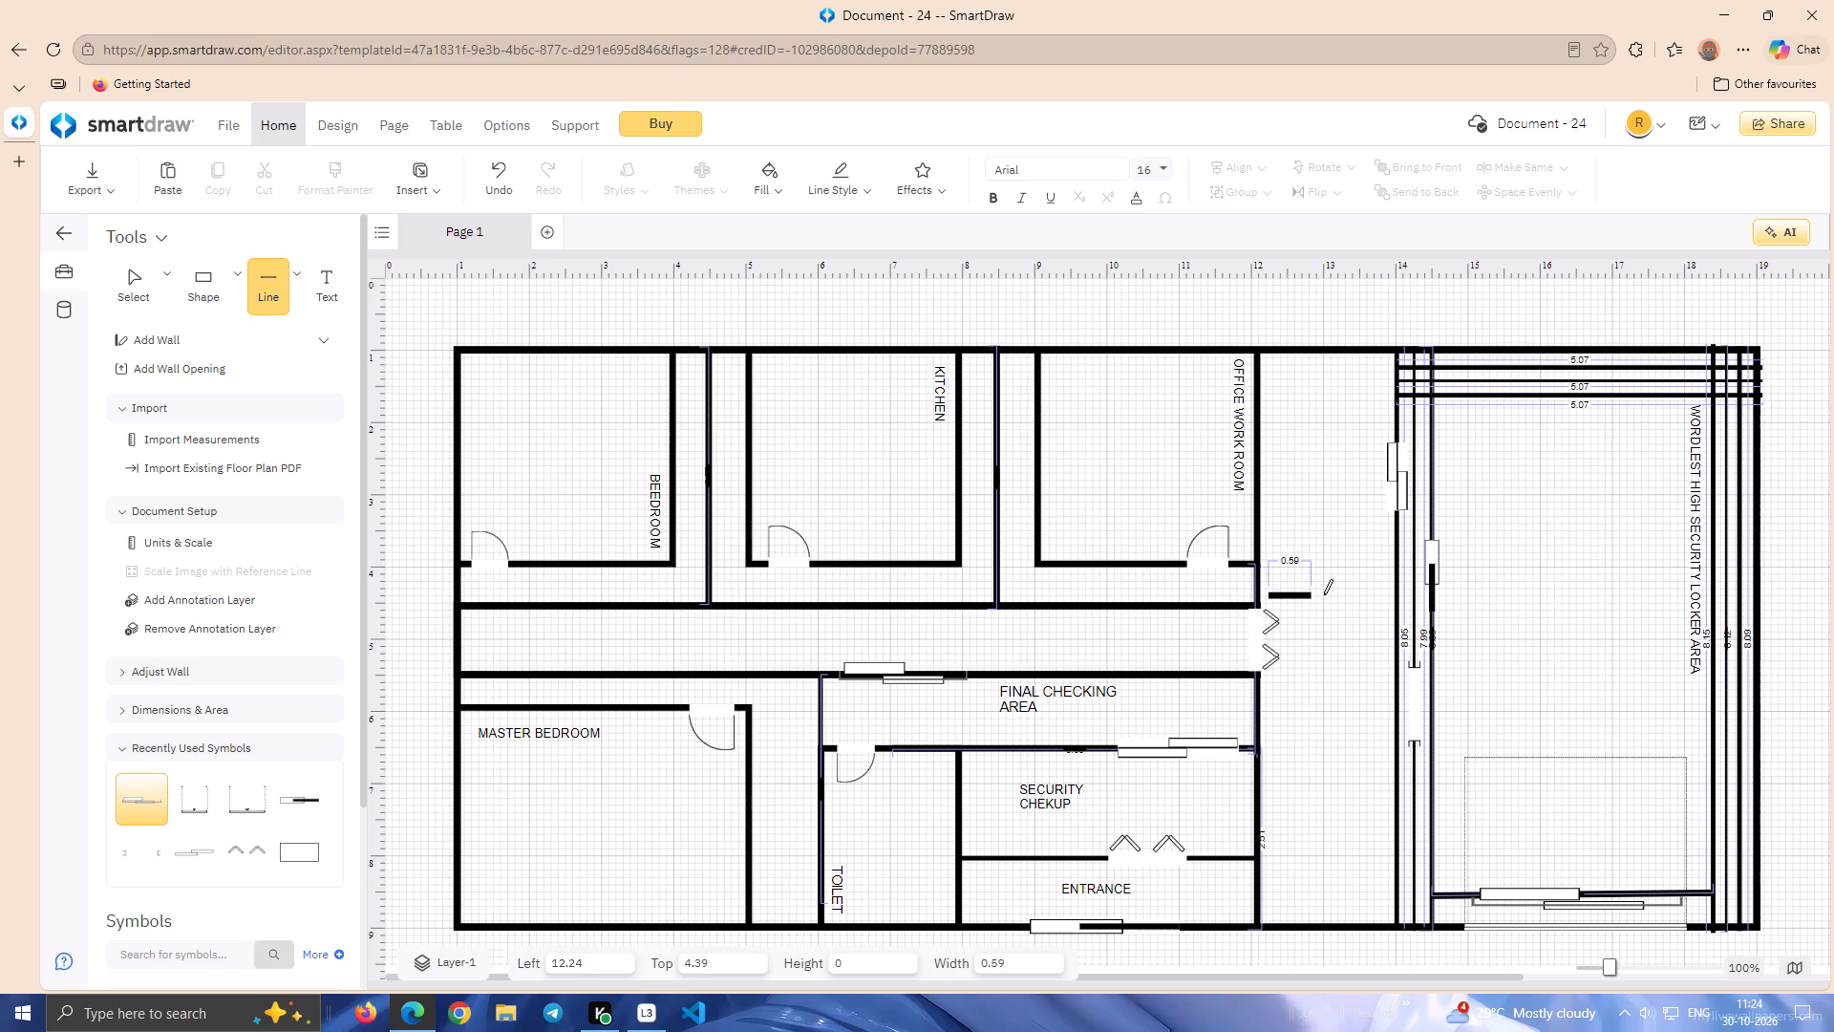
pyautogui.moveTo(1324, 594); pyautogui.dragTo(1397, 596)
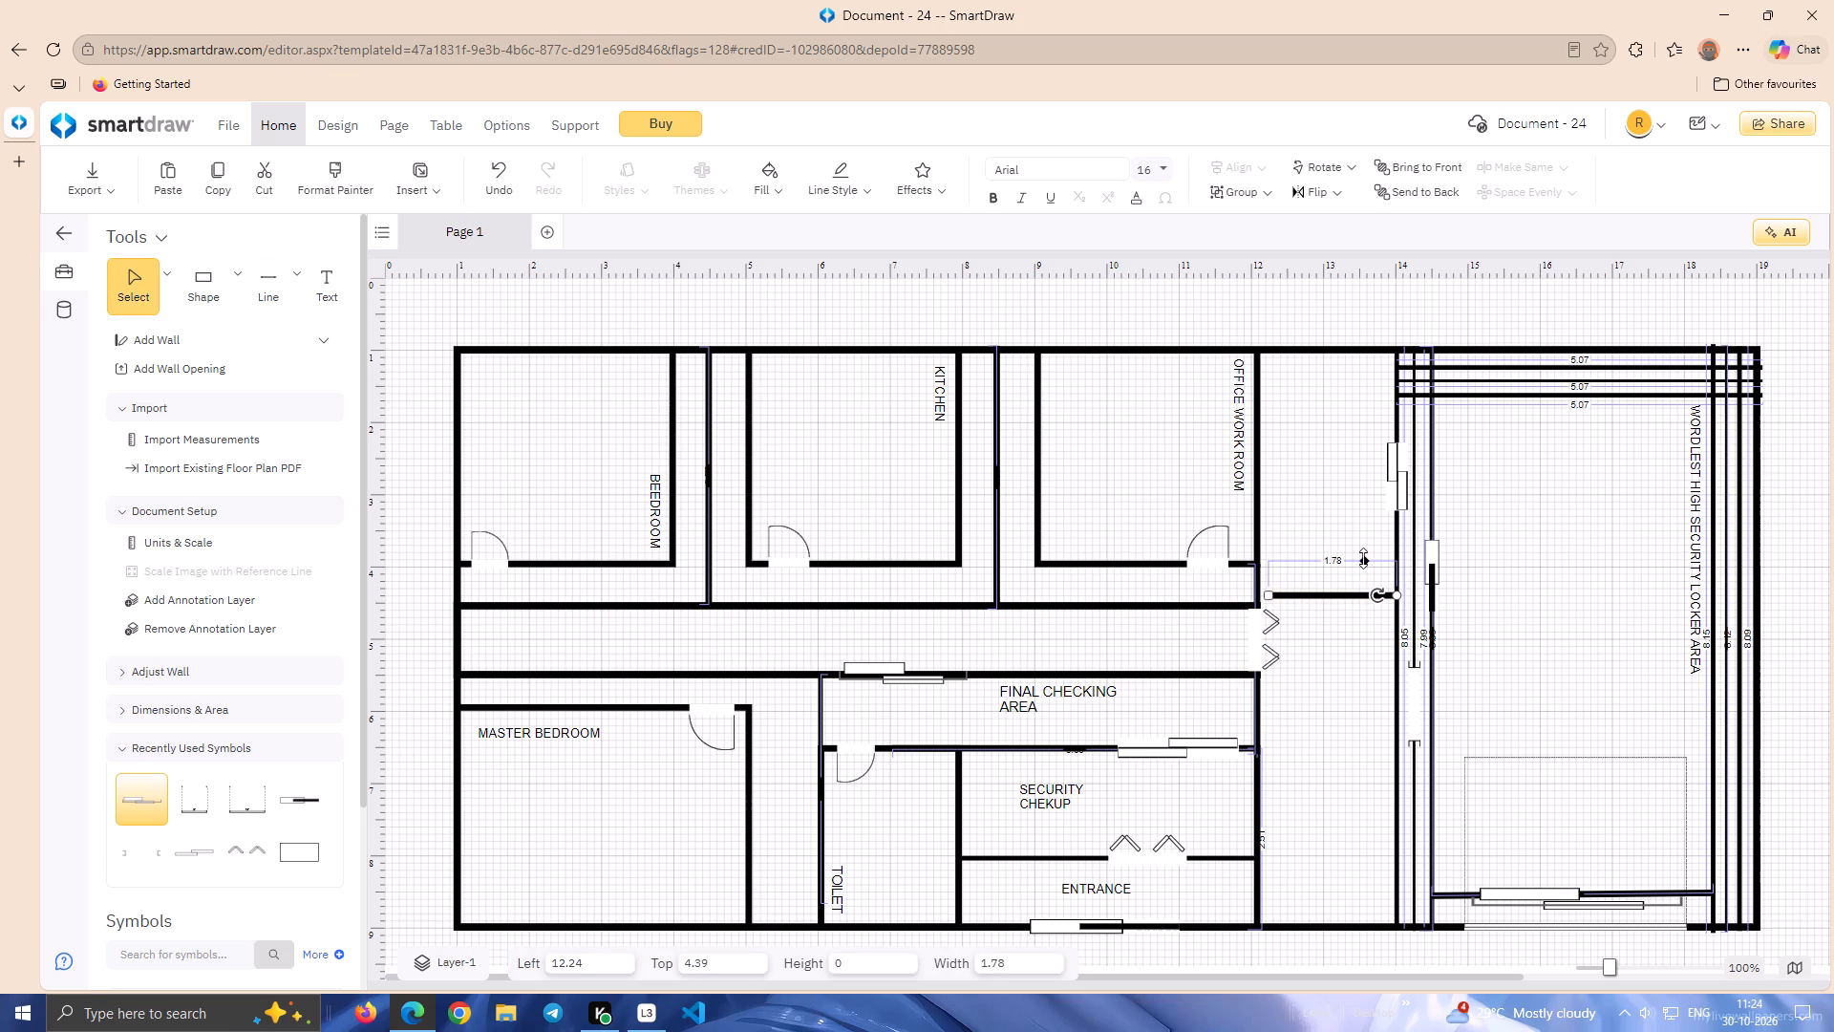
# Move the new horizontal line's dimension down onto the line itself.
pyautogui.moveTo(1363, 558); pyautogui.dragTo(1363, 595)
pyautogui.press('Left')
pyautogui.press('Left')
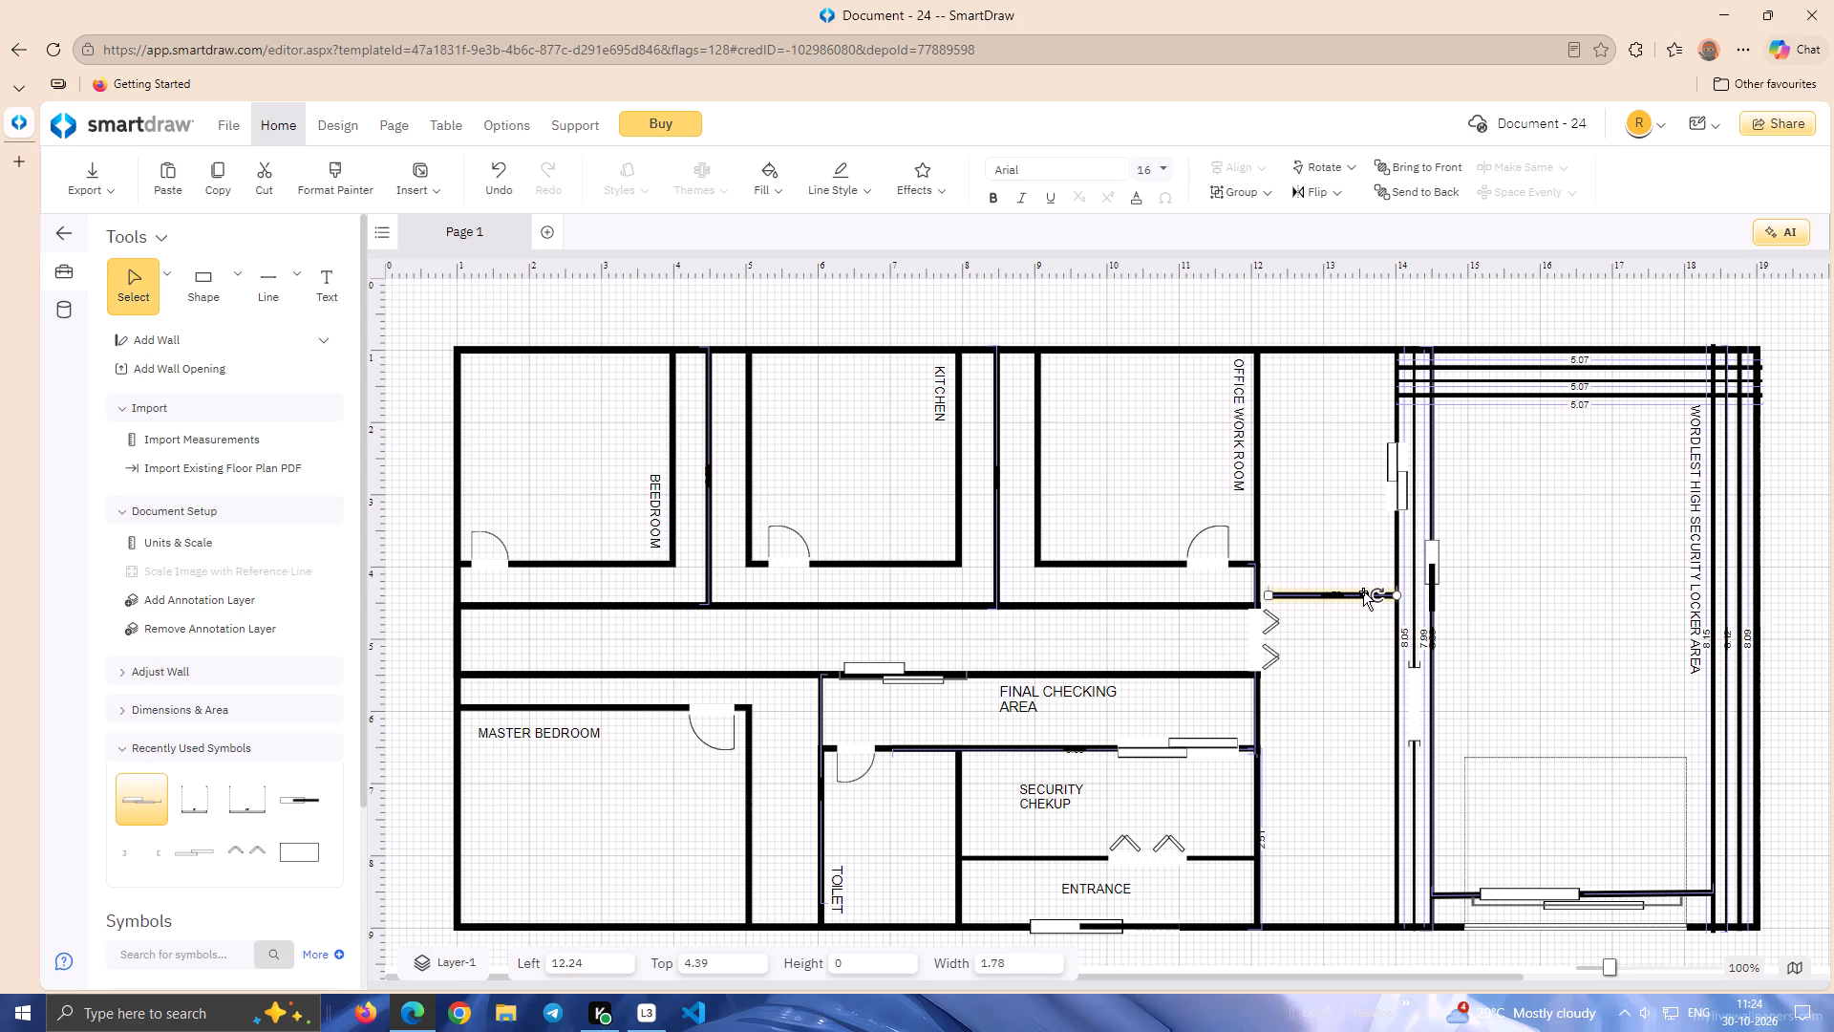
pyautogui.press('Left')
pyautogui.press('Left')
pyautogui.press('Left')
pyautogui.click(1364, 591)
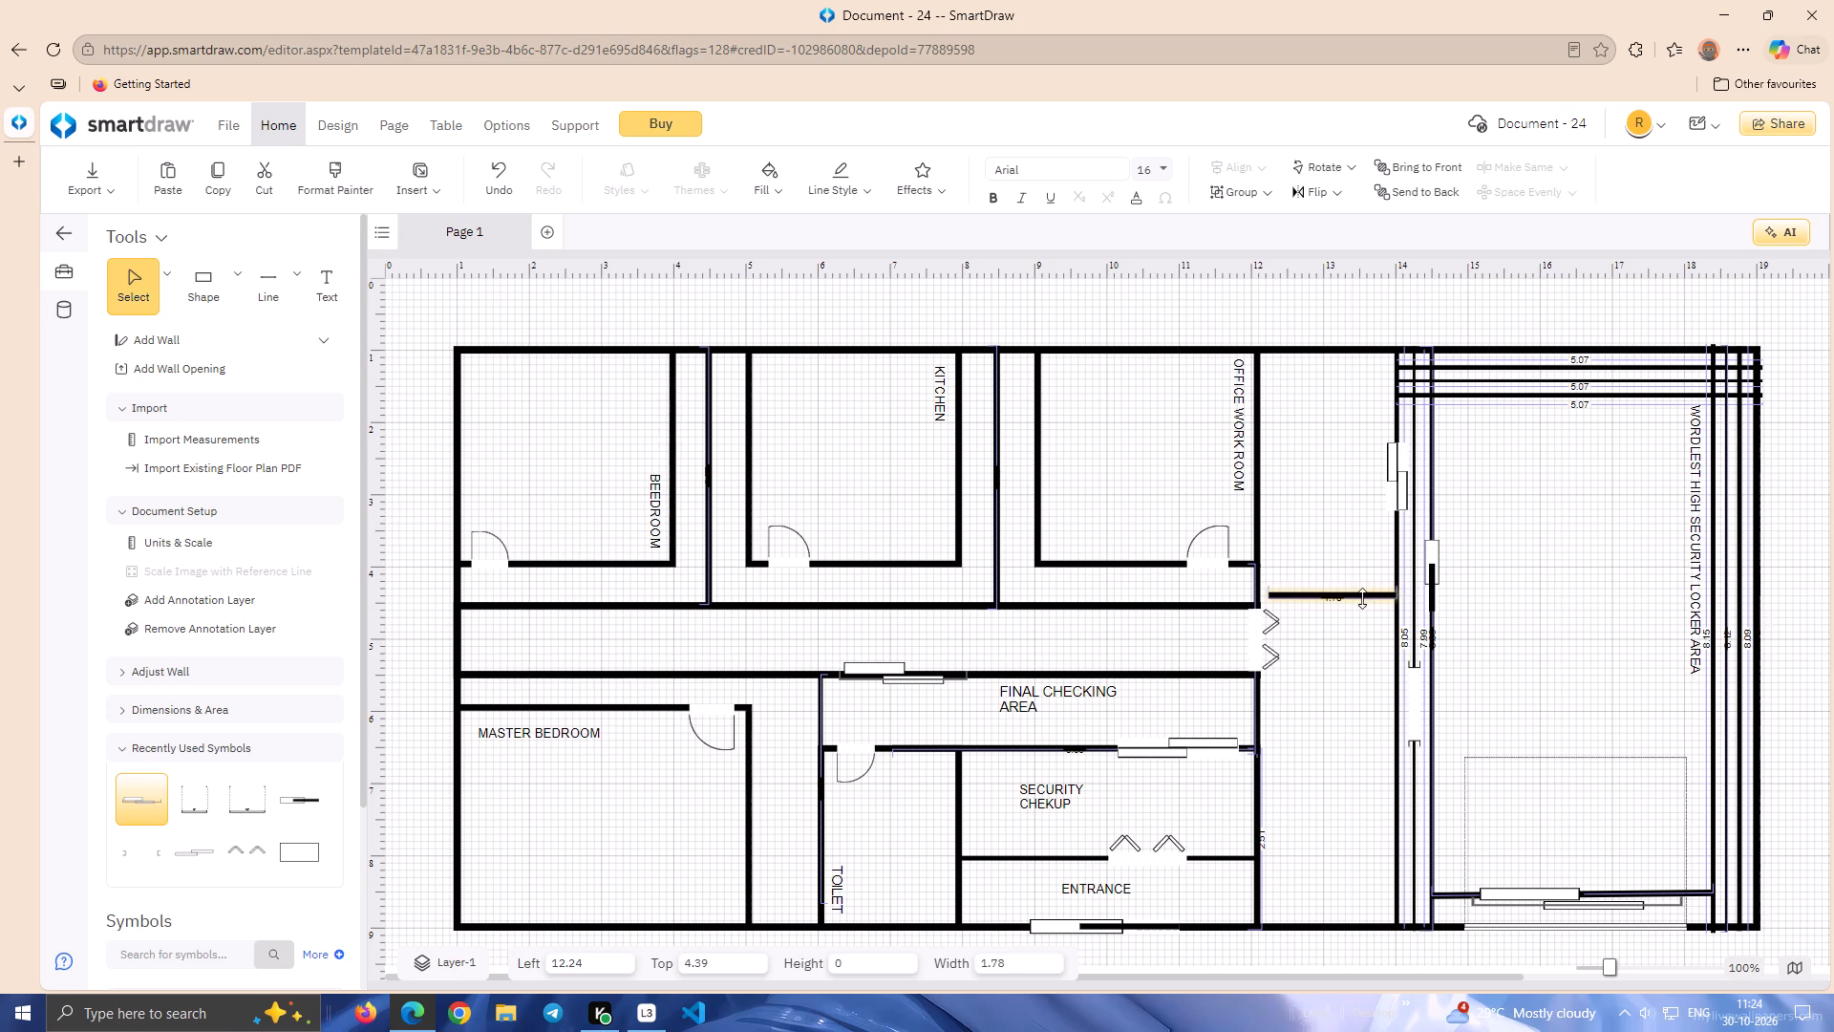
pyautogui.click(1363, 597)
pyautogui.click(1329, 633)
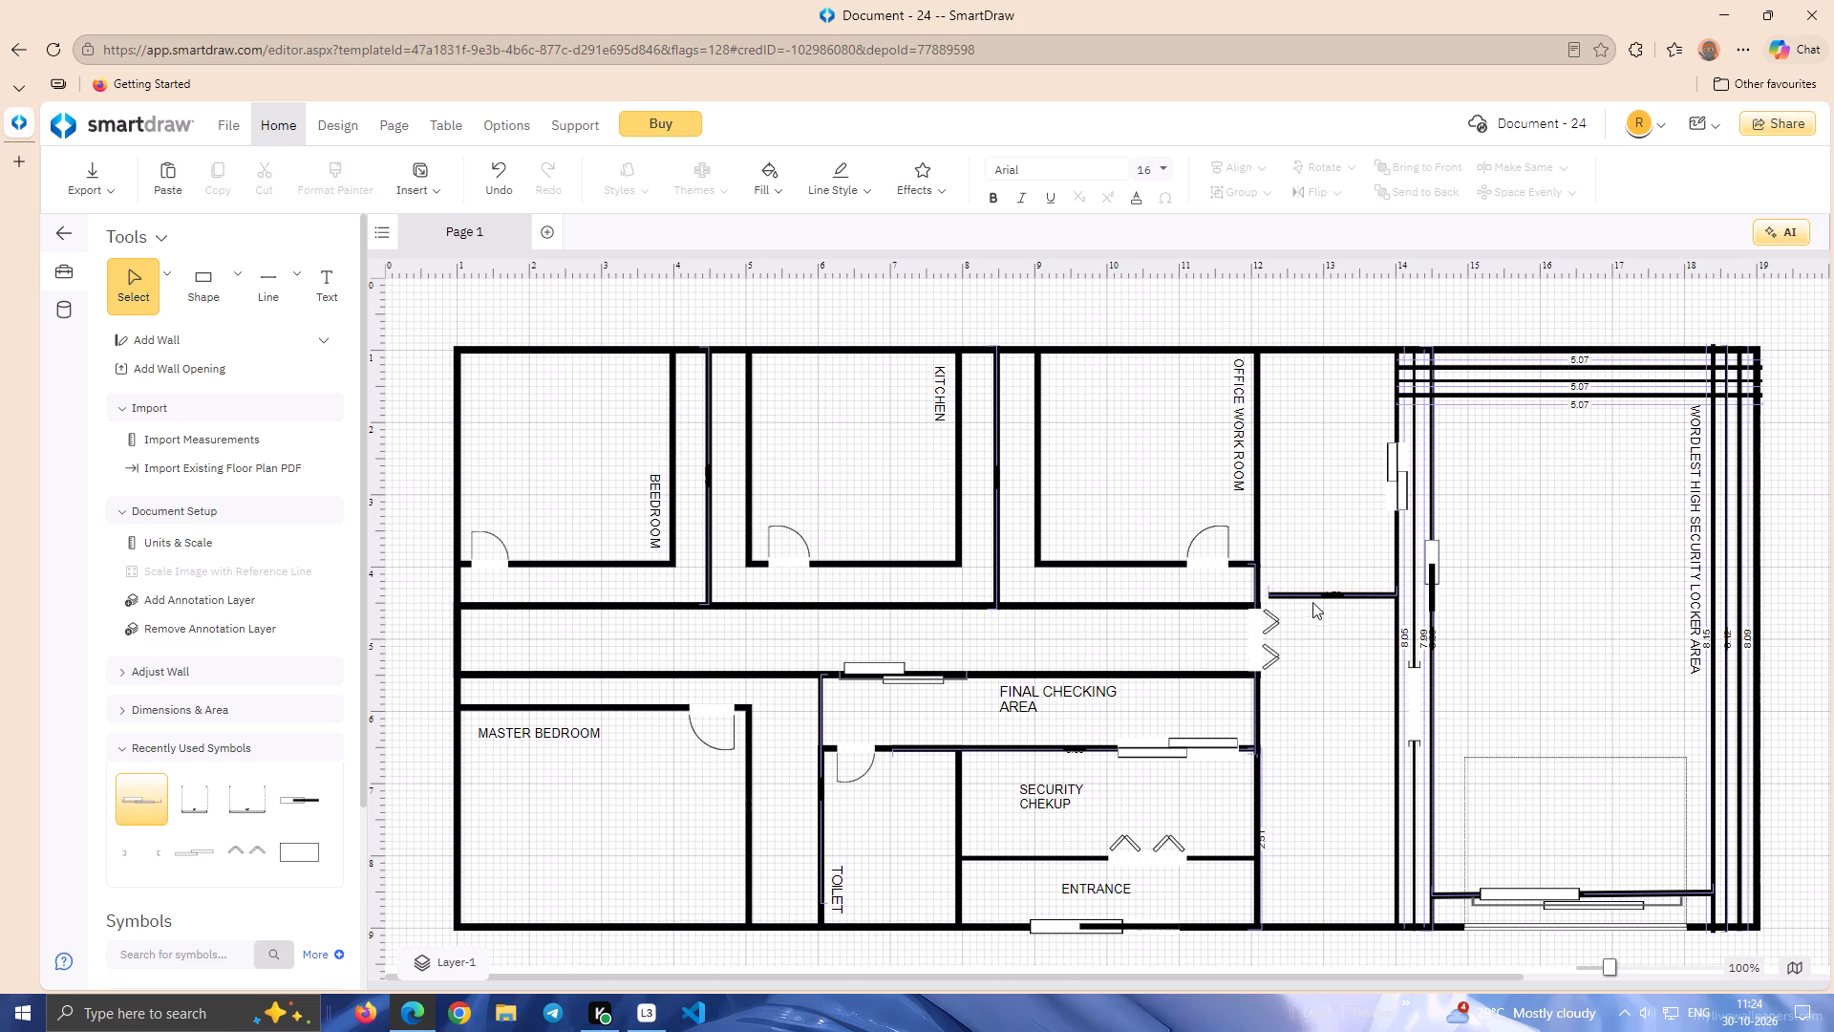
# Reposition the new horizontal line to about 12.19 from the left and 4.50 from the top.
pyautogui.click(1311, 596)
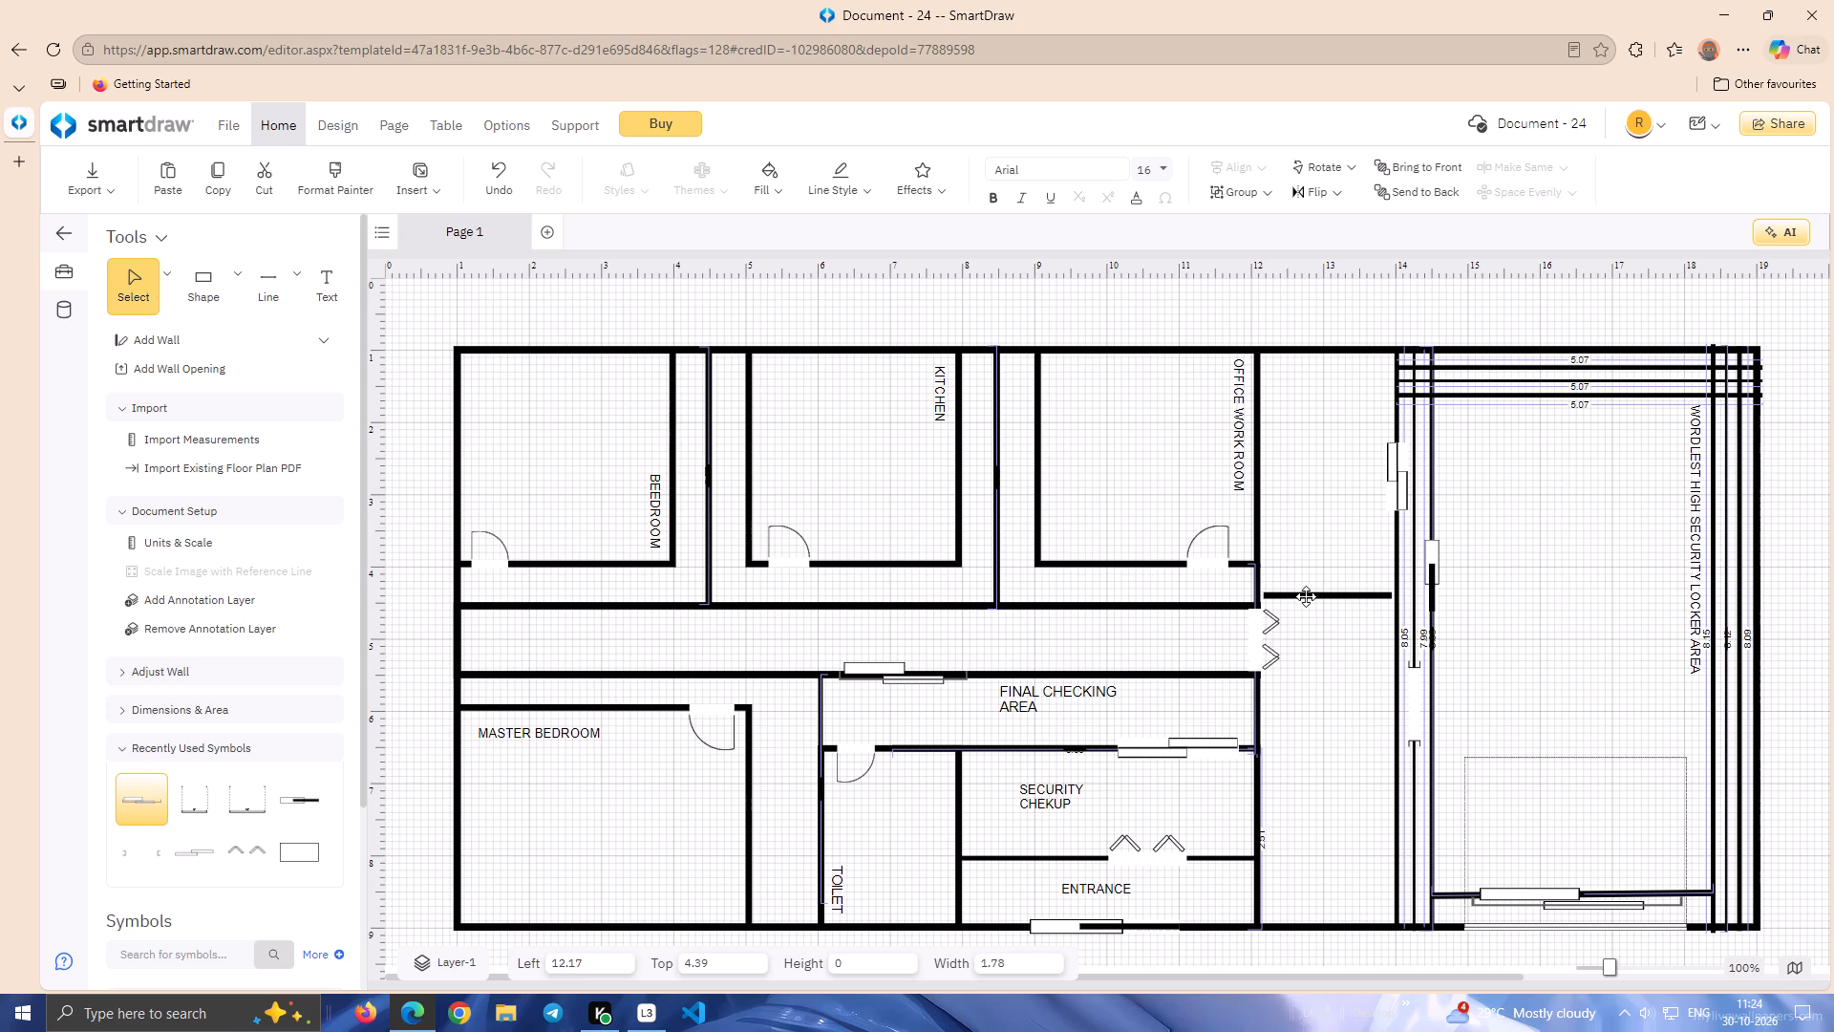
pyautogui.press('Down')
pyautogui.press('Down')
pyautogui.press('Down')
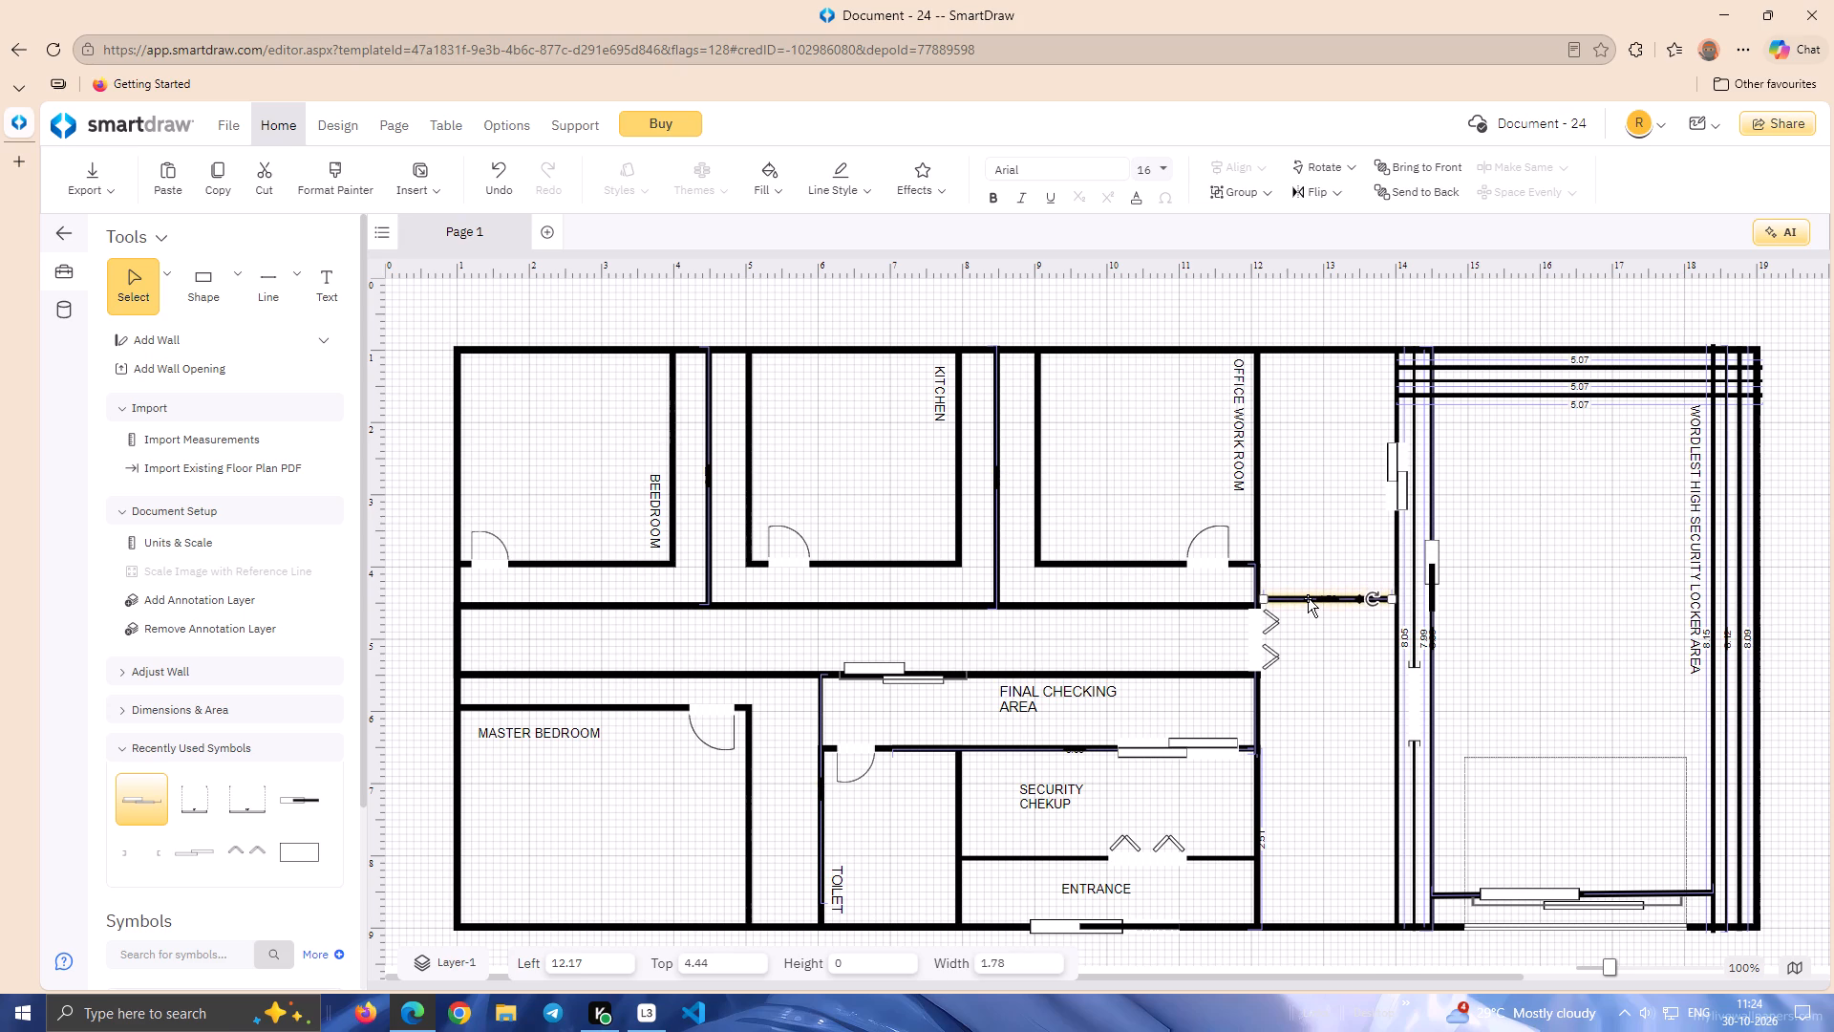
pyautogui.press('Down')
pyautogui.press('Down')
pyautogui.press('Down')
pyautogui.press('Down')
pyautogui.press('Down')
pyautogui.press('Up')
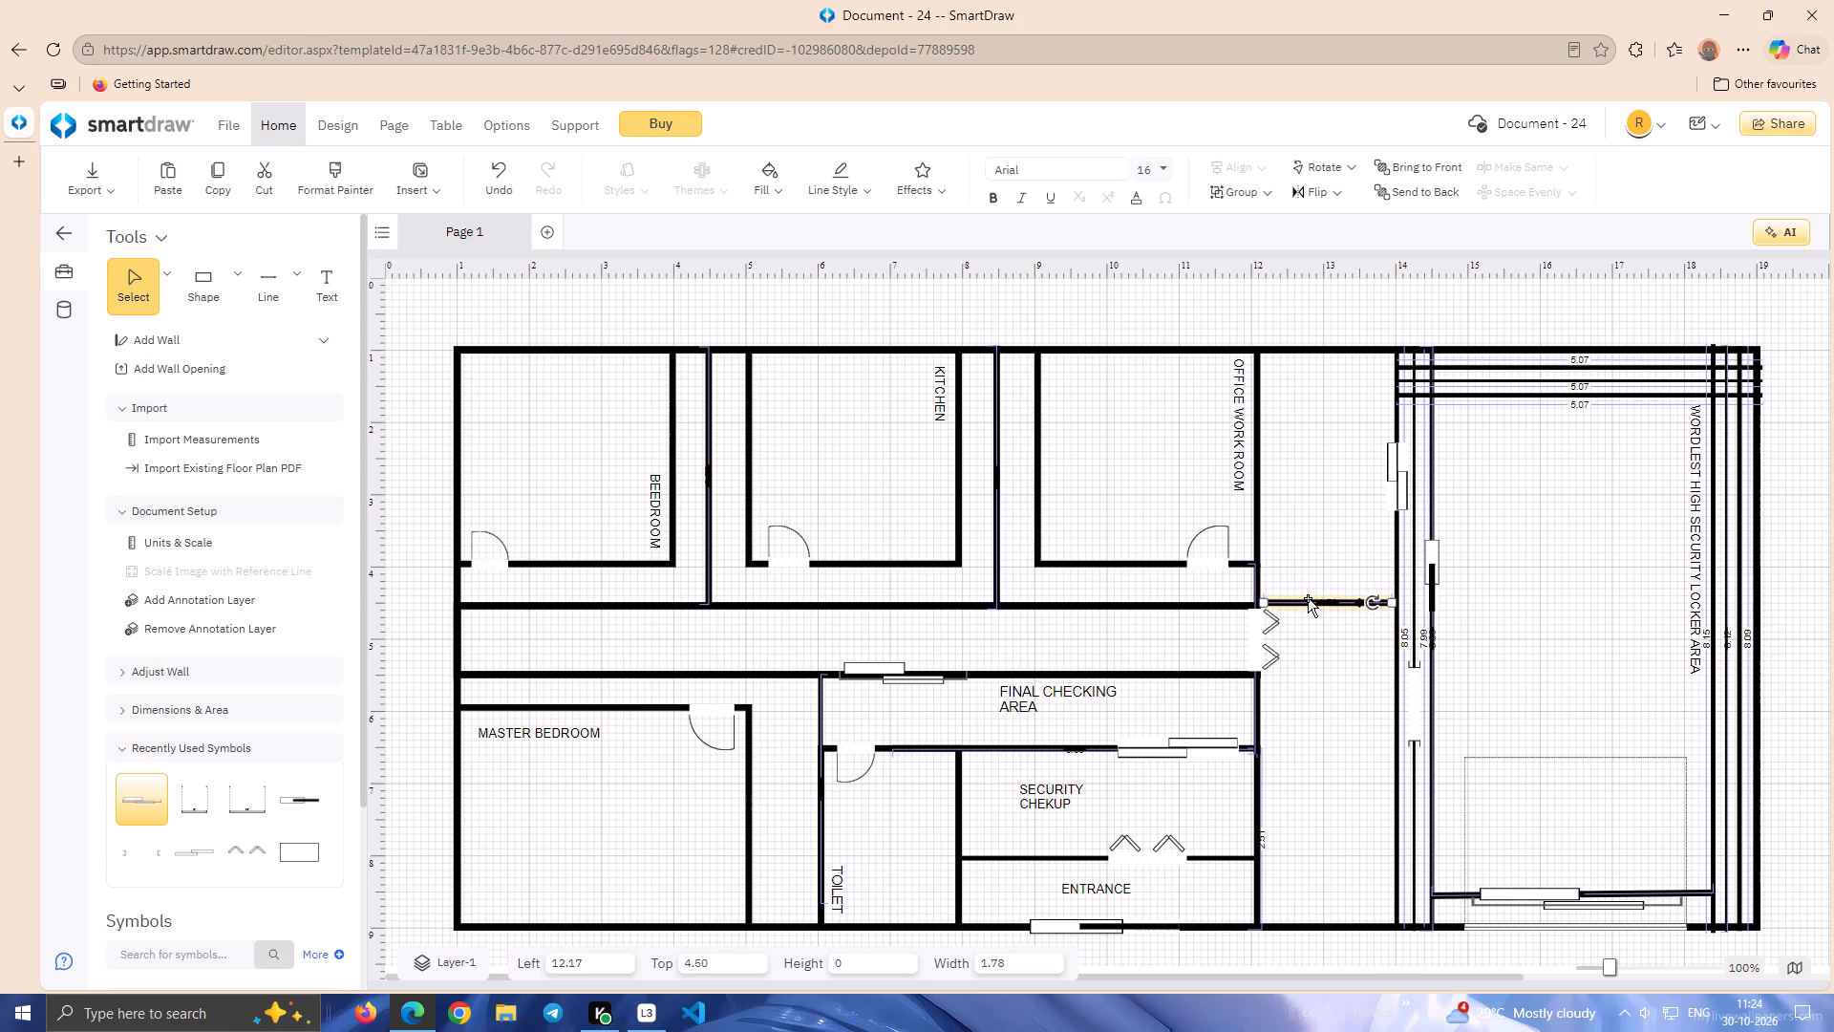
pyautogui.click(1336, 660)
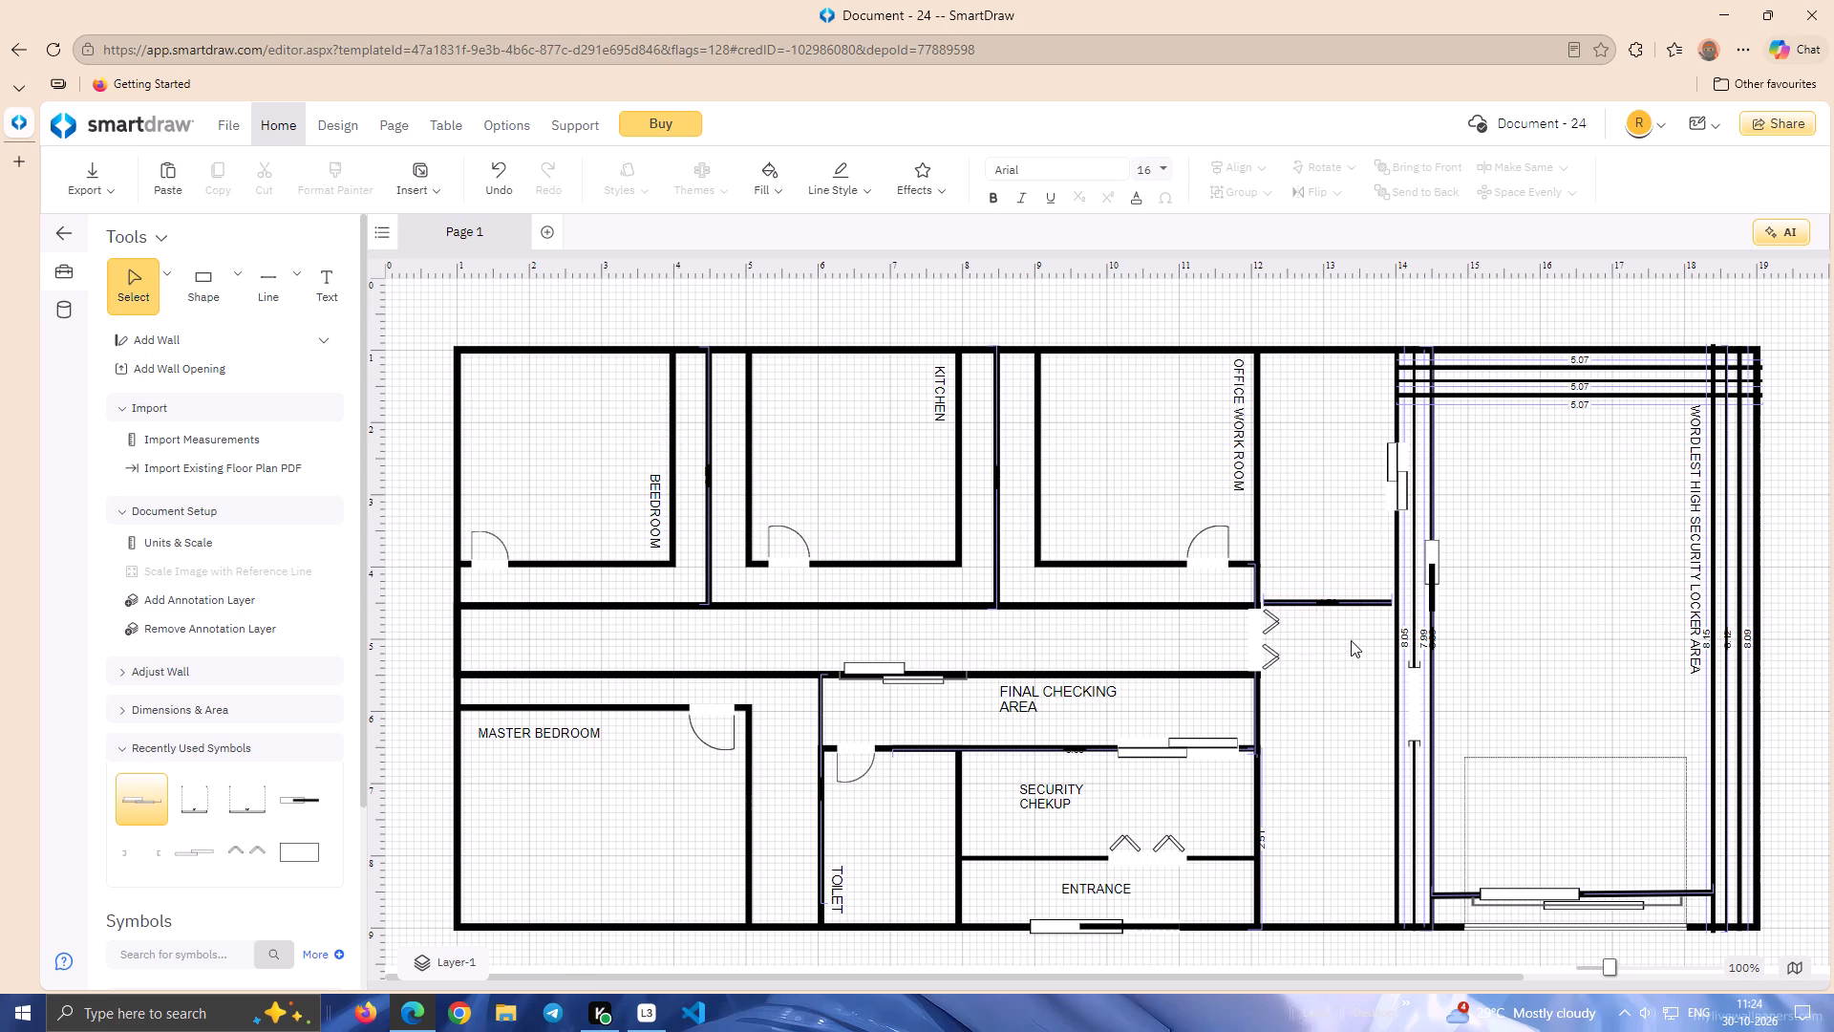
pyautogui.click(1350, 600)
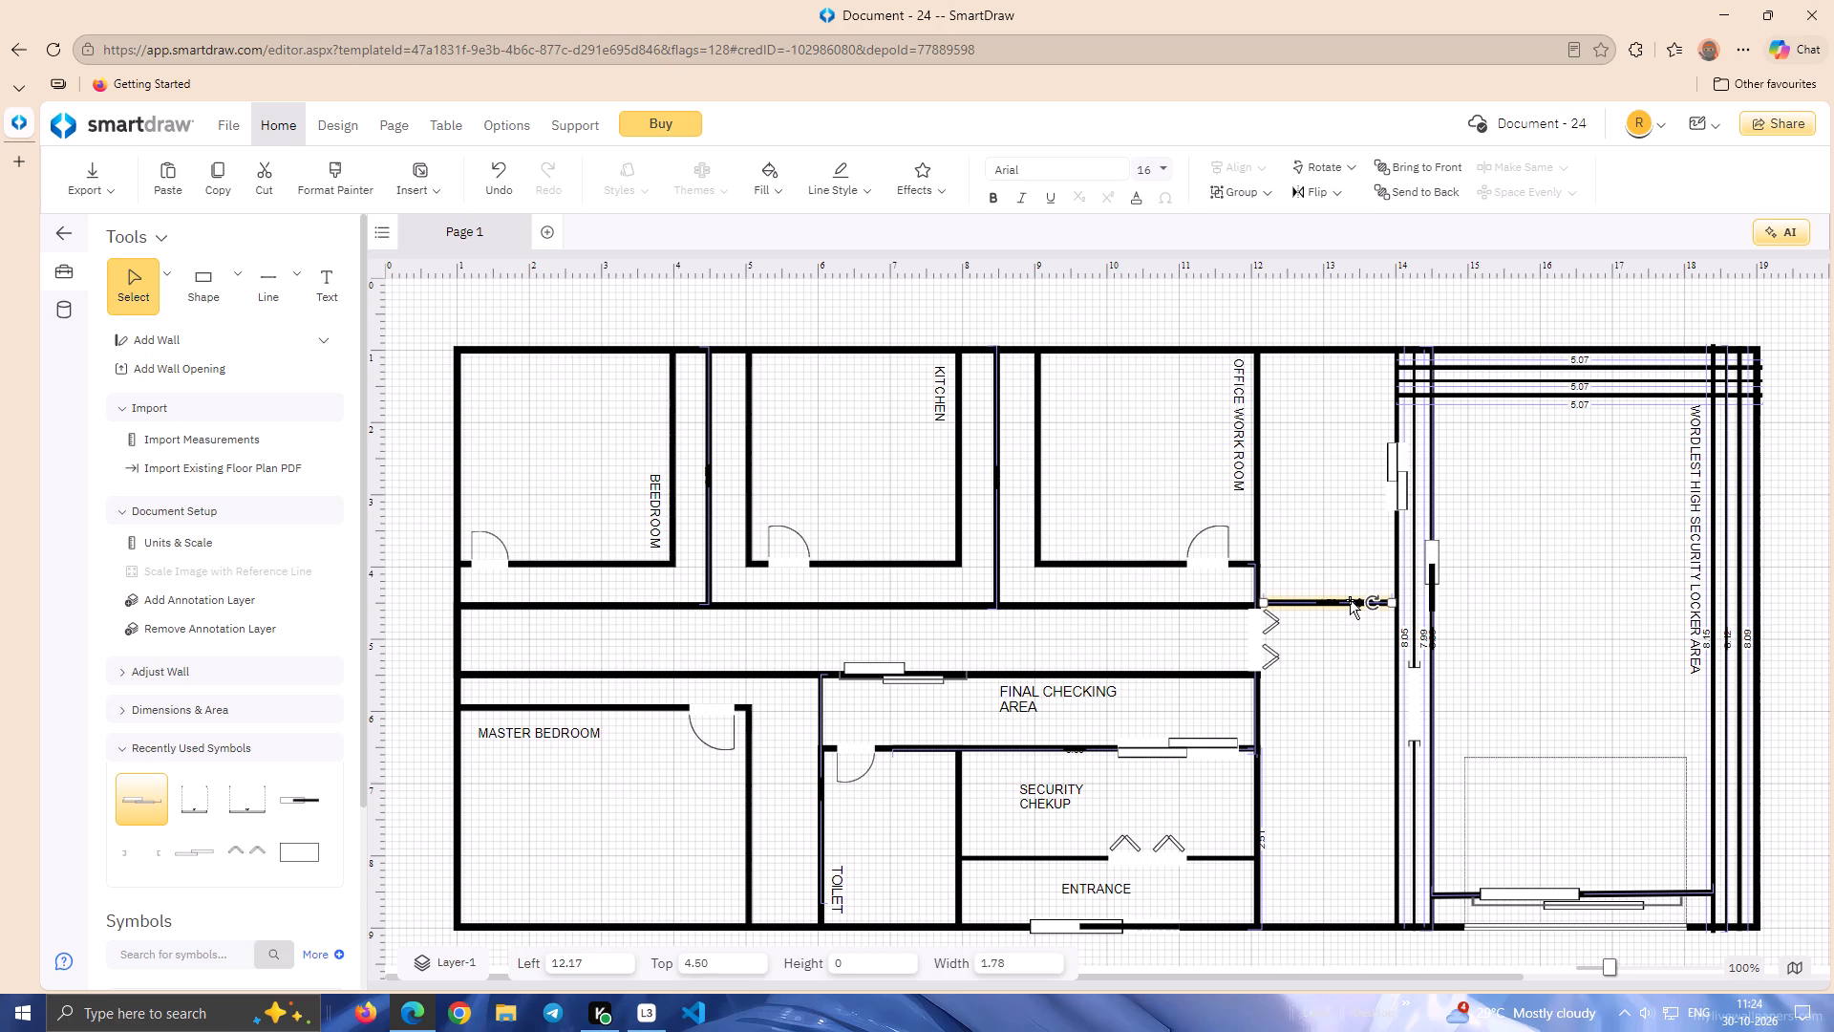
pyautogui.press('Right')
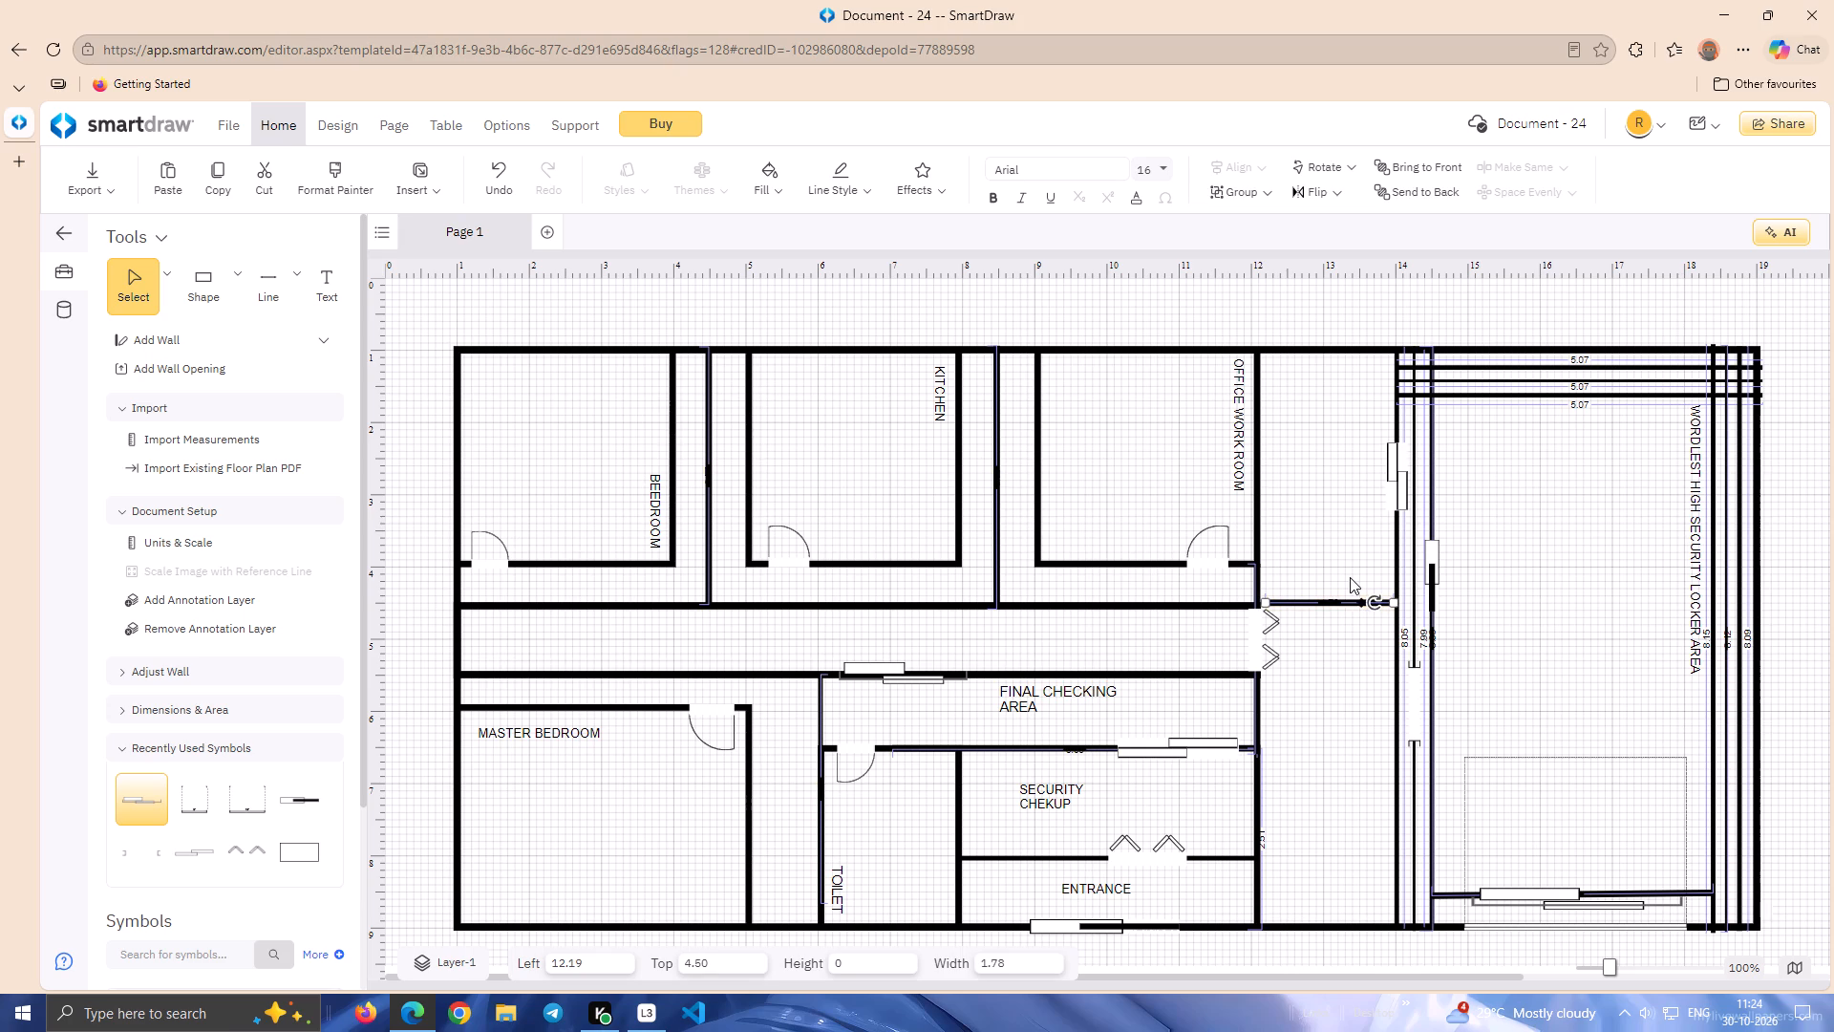
# Attach the line's start to the office-side wall at about 4.28 from the top and extend it to about 1.87 long.
pyautogui.click(1350, 577)
pyautogui.click(1327, 603)
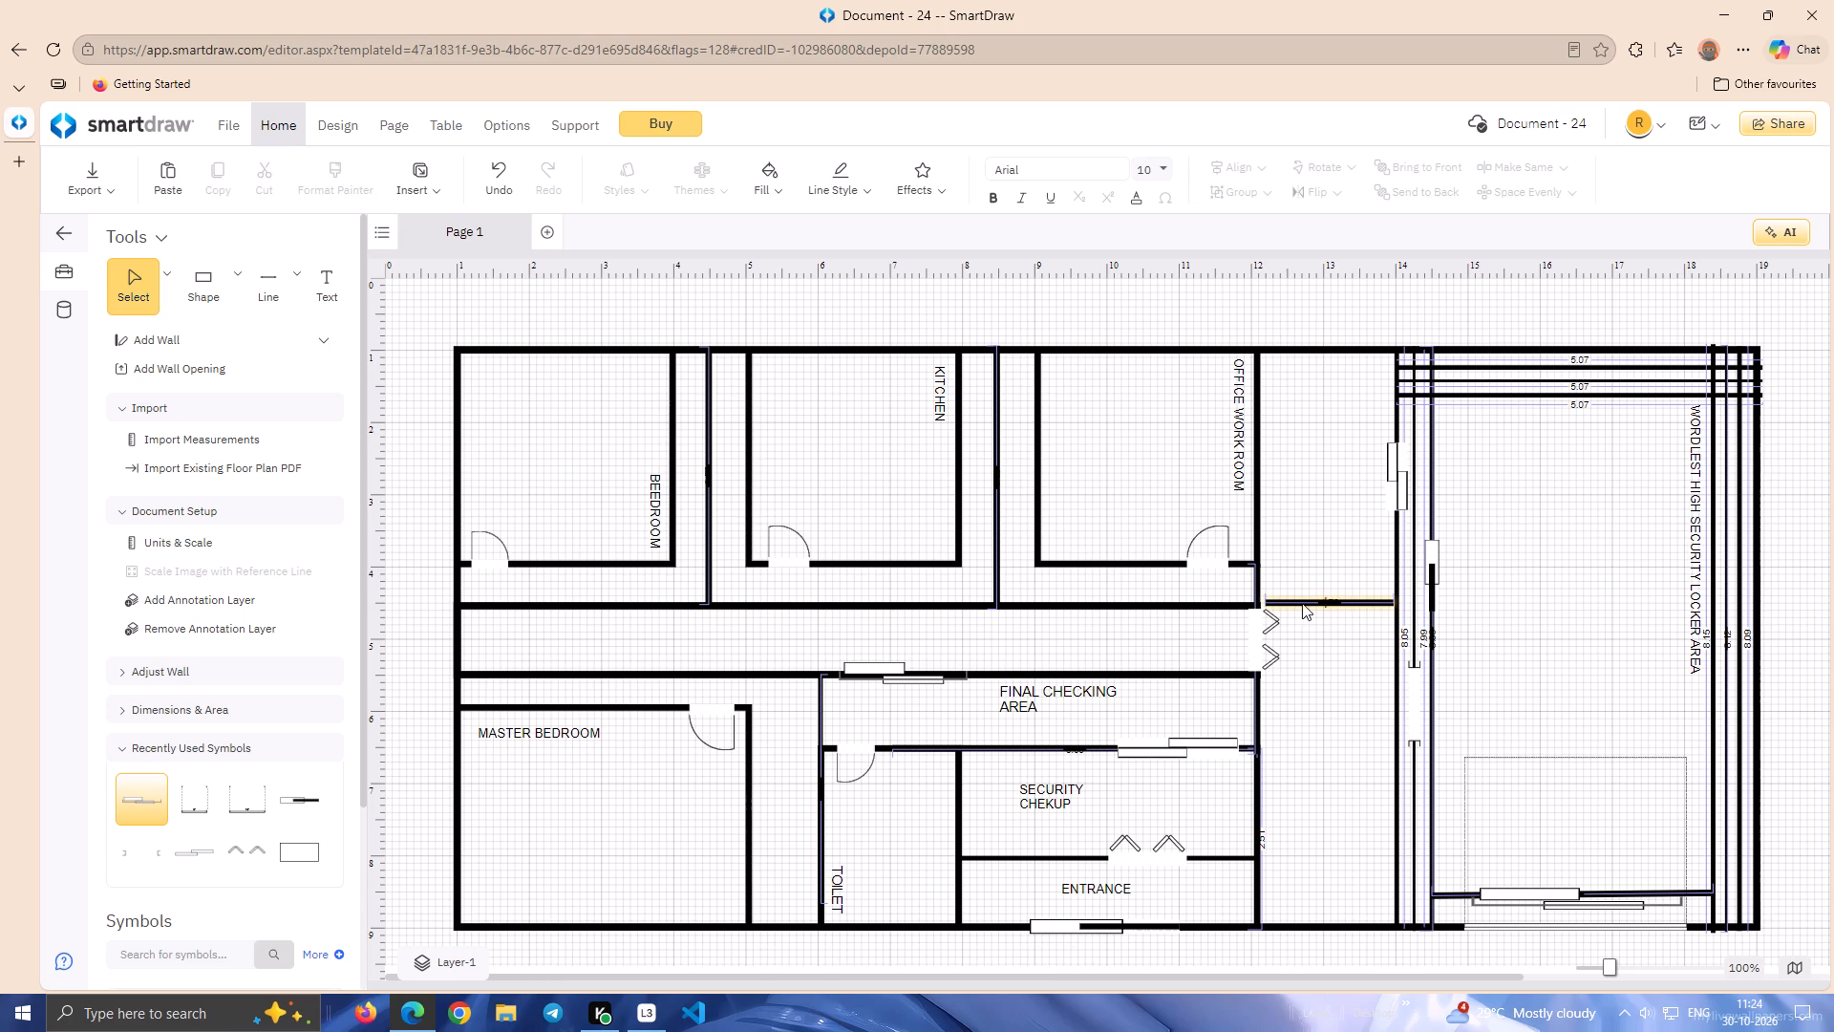
pyautogui.click(1301, 603)
pyautogui.moveTo(1301, 599); pyautogui.dragTo(1291, 584)
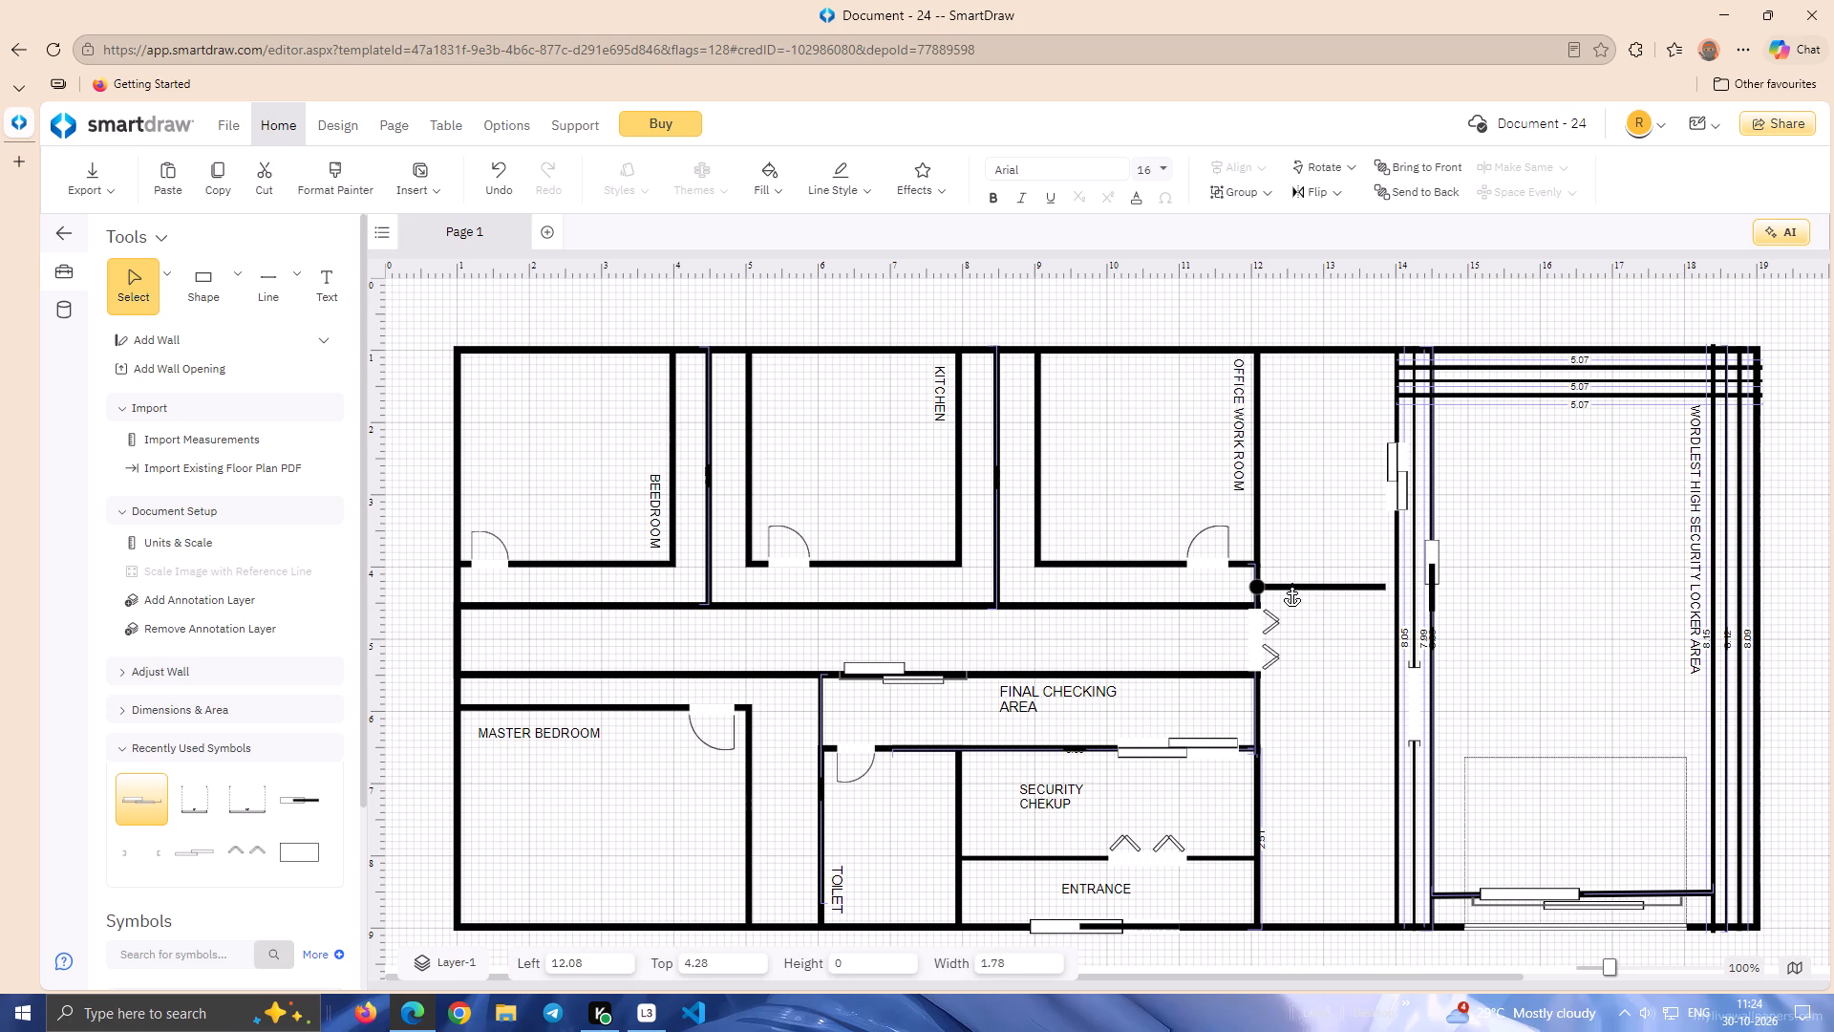
pyautogui.moveTo(1291, 584); pyautogui.dragTo(1294, 583)
pyautogui.moveTo(1294, 583); pyautogui.dragTo(1299, 583)
pyautogui.click(1261, 587)
pyautogui.press('Right')
pyautogui.press('Right')
pyautogui.press('Right')
pyautogui.press('Right')
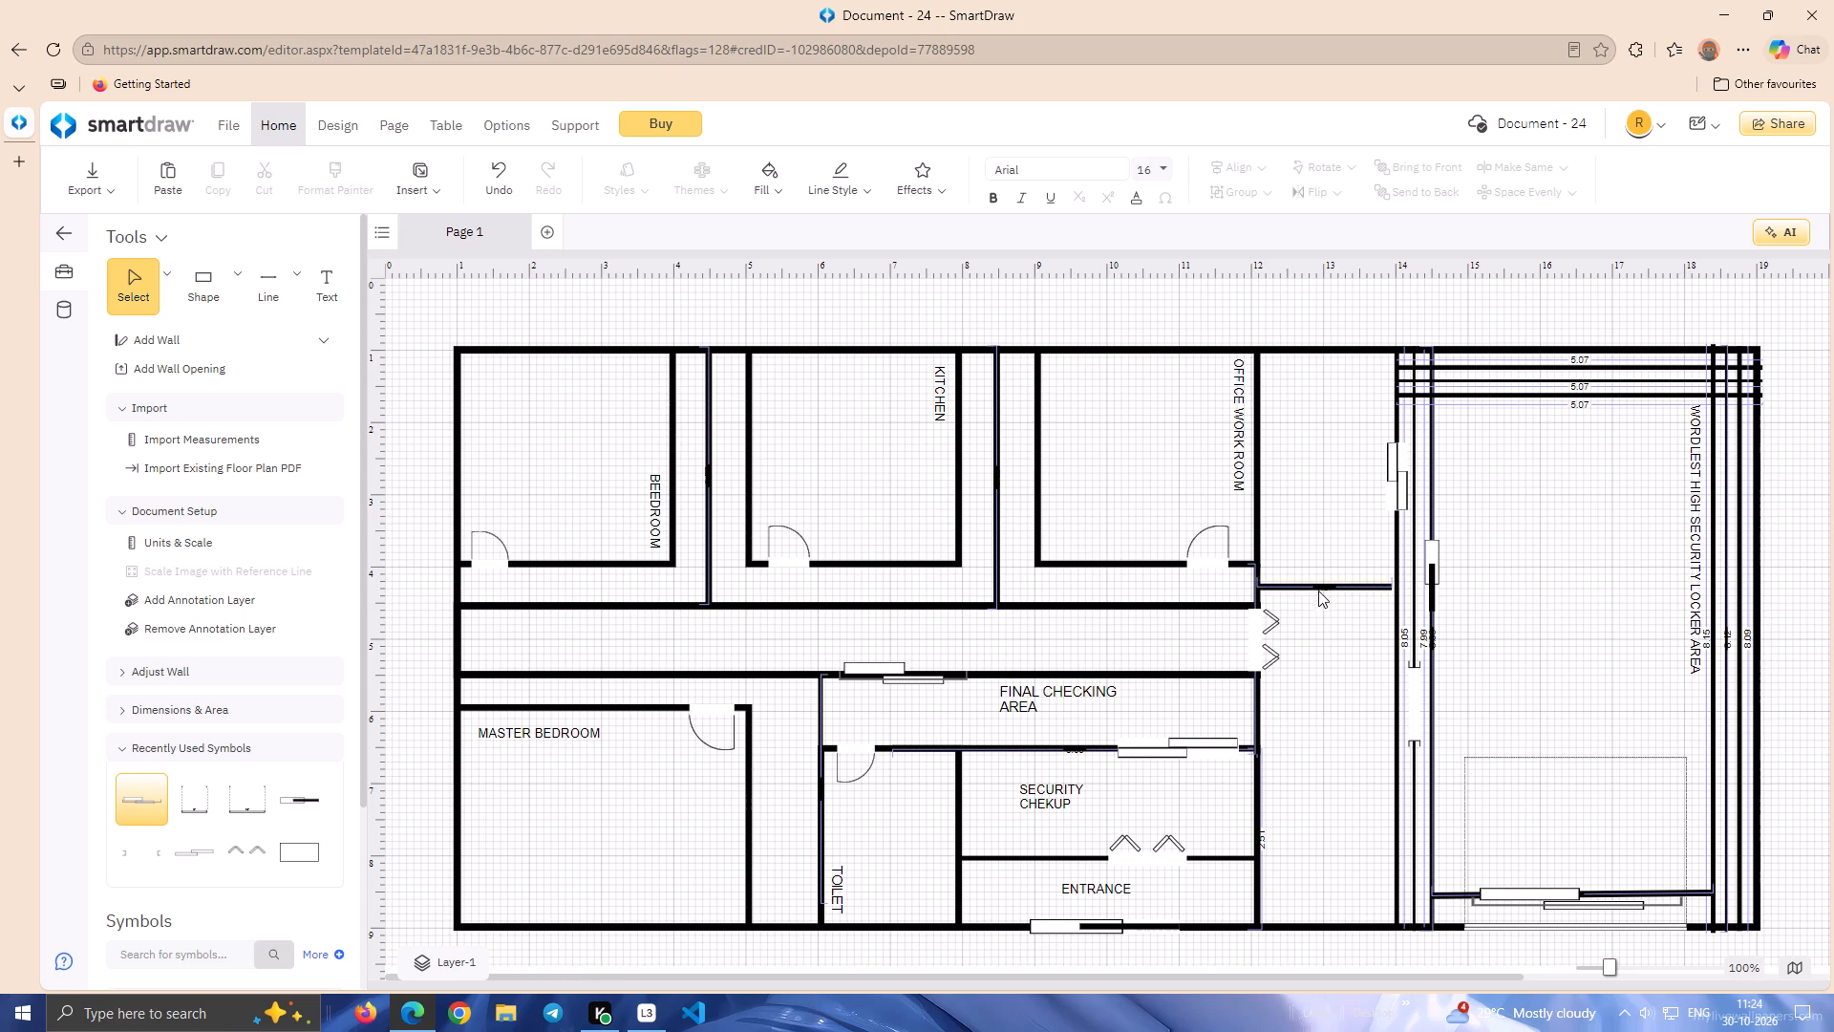
# Move the horizontal line above the folding doors to about 12.14 from the left and 4.43 from the top.
pyautogui.click(1317, 585)
pyautogui.click(1316, 589)
pyautogui.click(1312, 604)
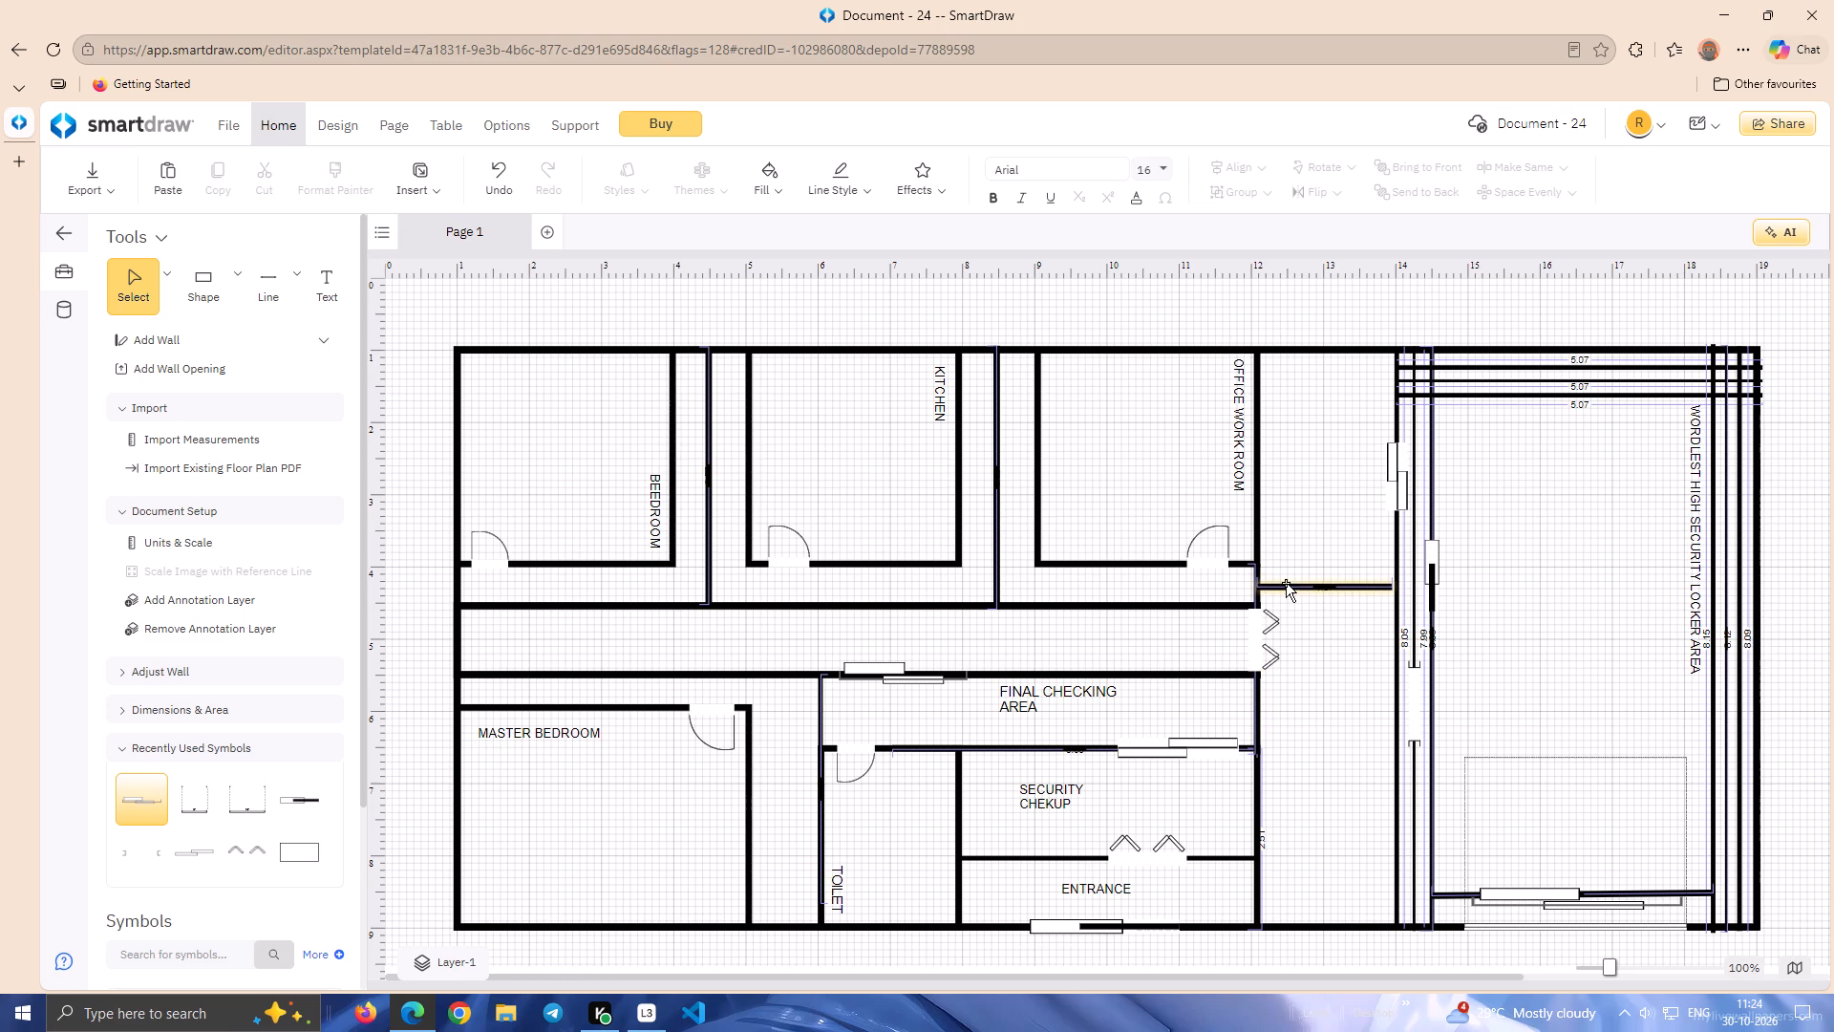
pyautogui.click(1286, 583)
pyautogui.moveTo(1286, 583); pyautogui.dragTo(1289, 592)
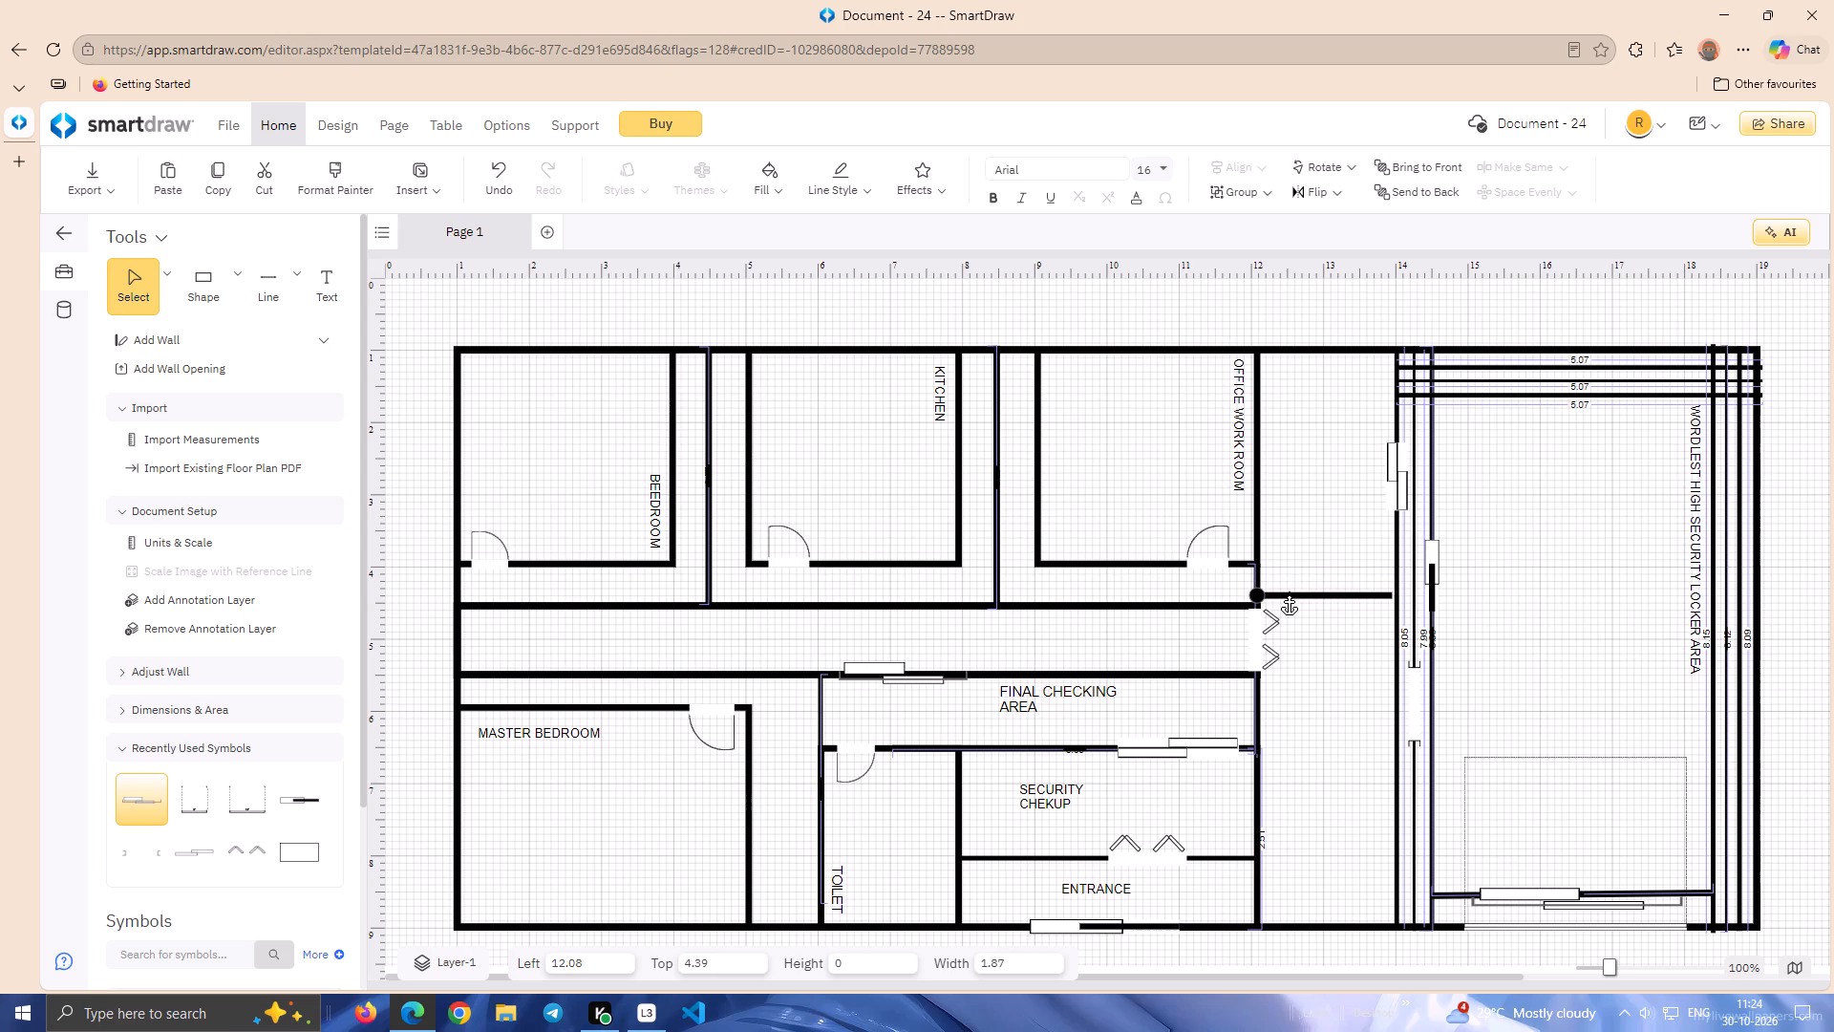
pyautogui.moveTo(1289, 592); pyautogui.dragTo(1290, 594)
pyautogui.moveTo(1290, 594); pyautogui.dragTo(1290, 595)
pyautogui.click(1285, 625)
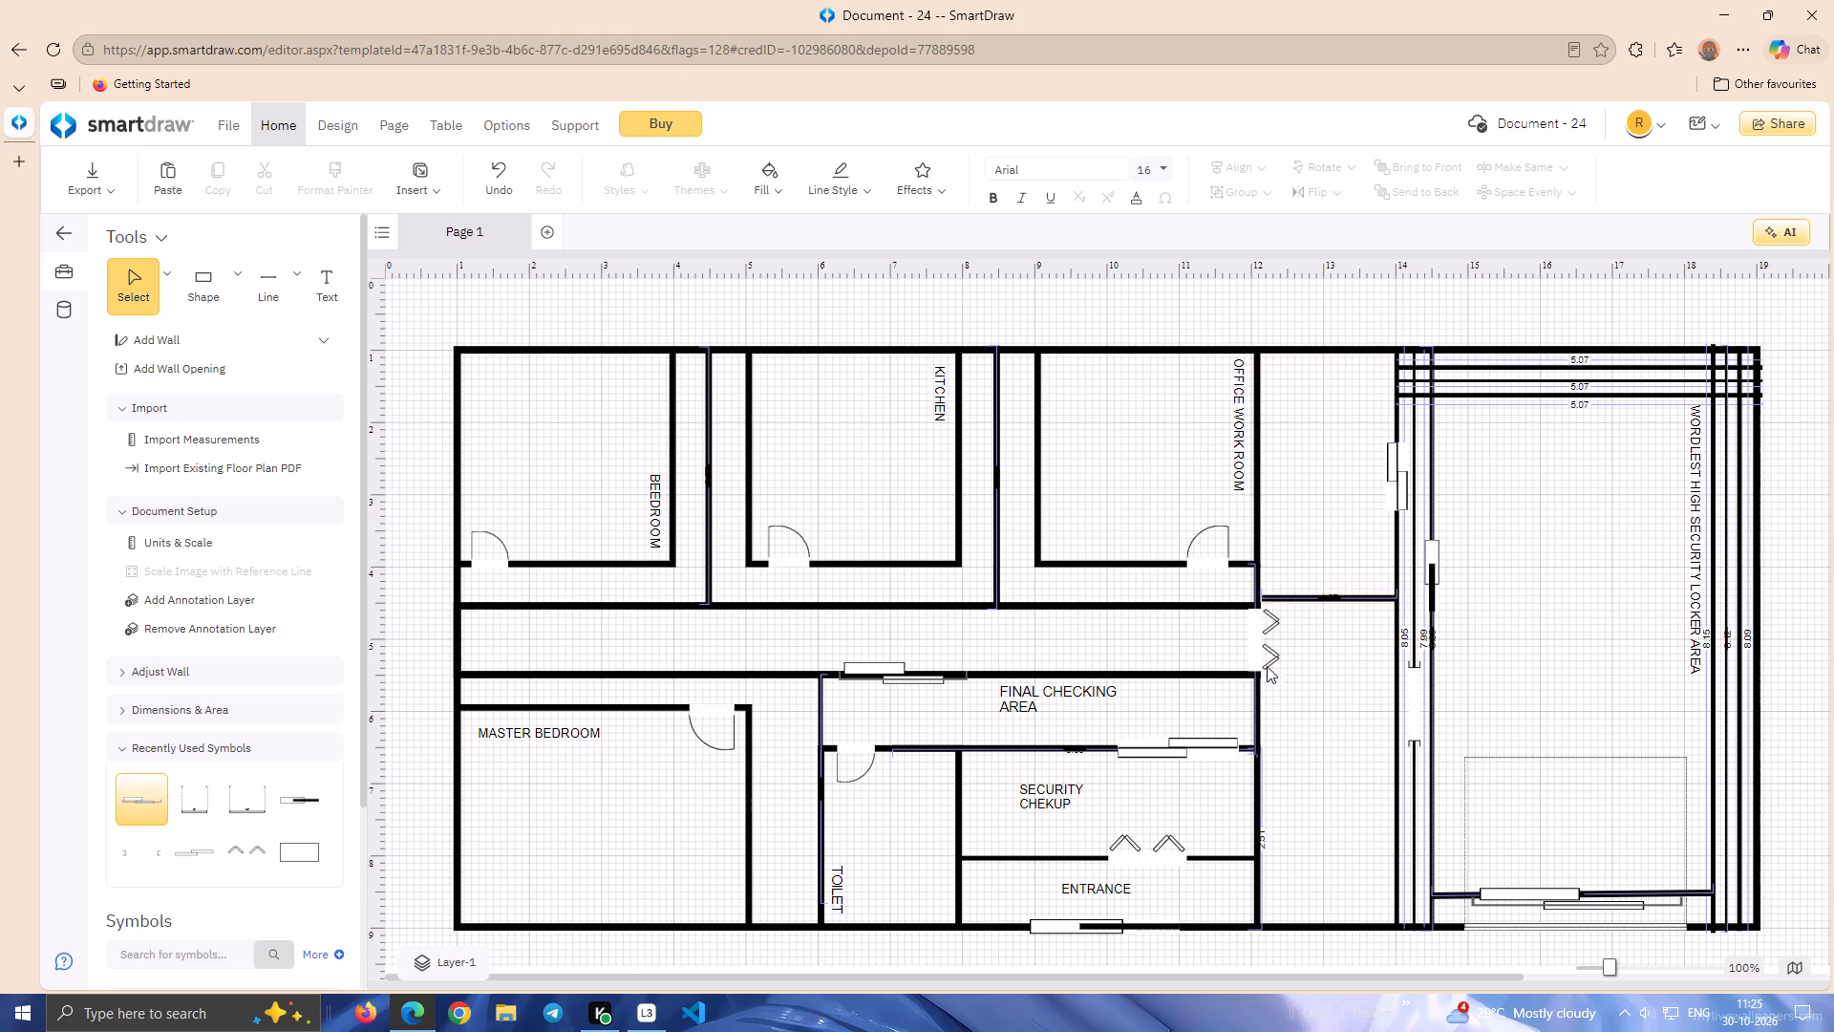
# Draw a horizontal line about 1.96 long just below the folding doors, running to the locker area's outer wall at about 5.67 from the top.
pyautogui.click(270, 294)
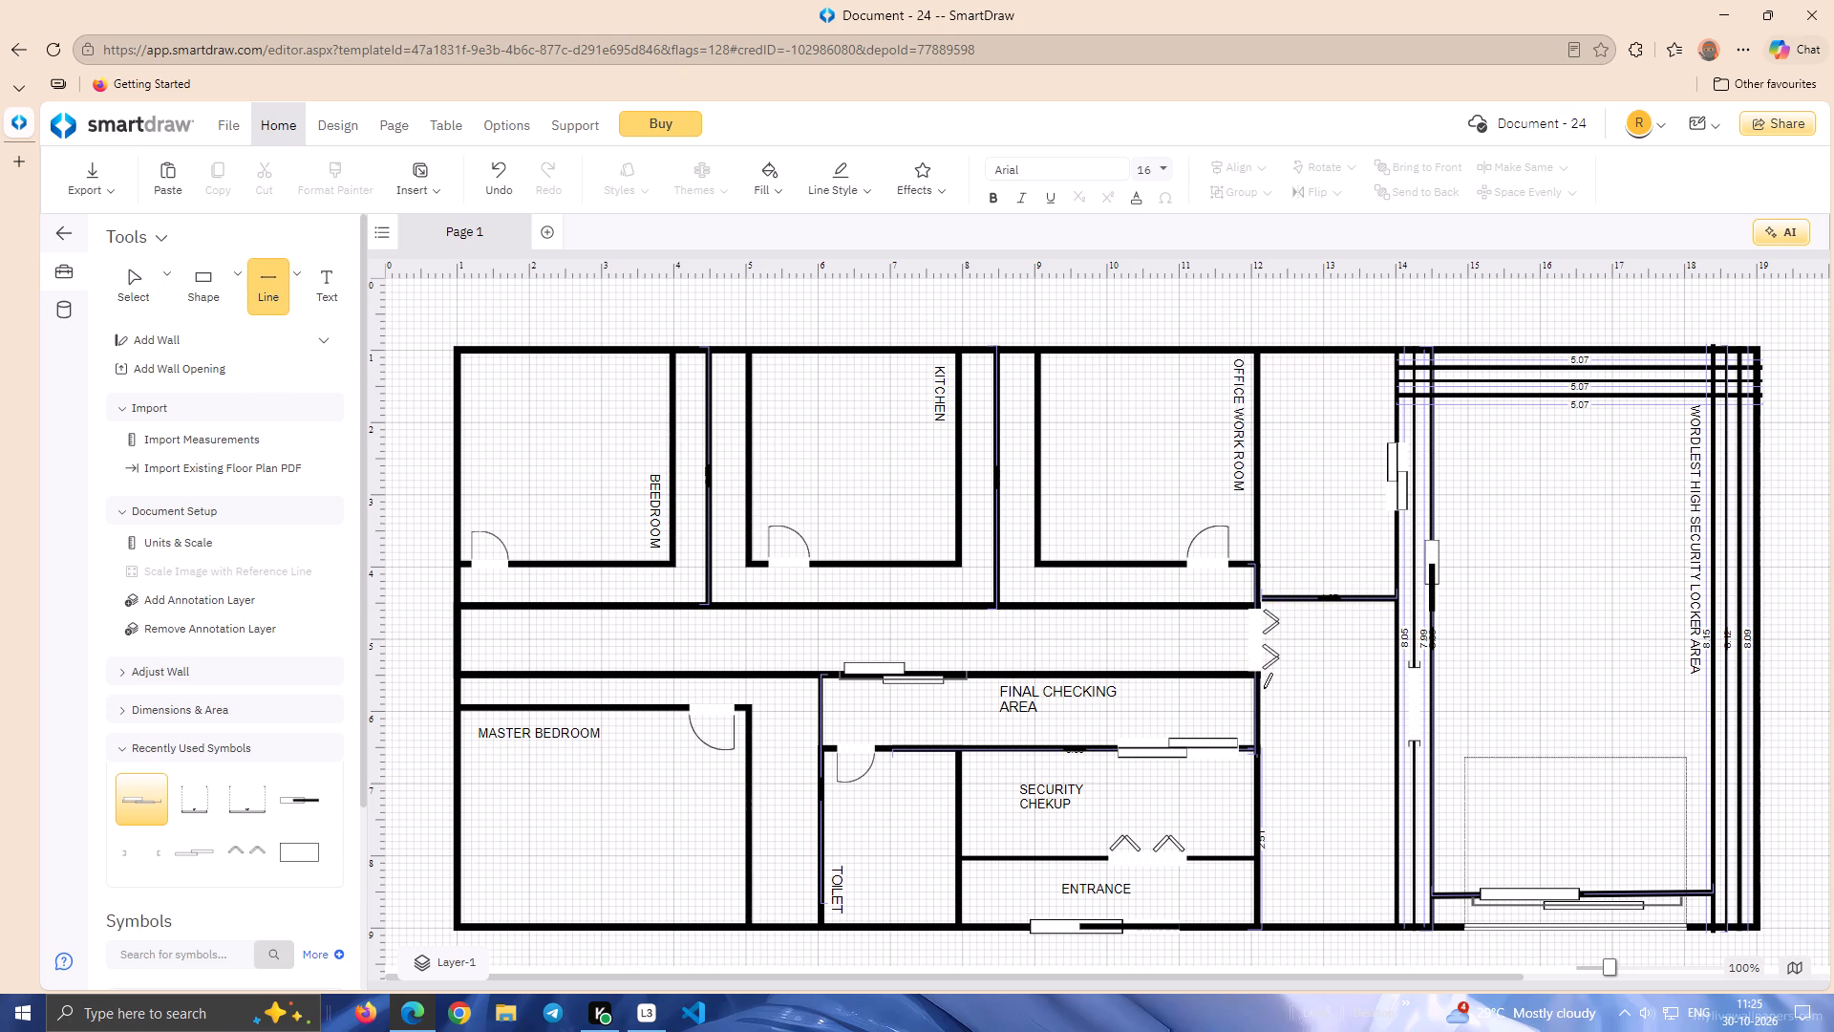
pyautogui.moveTo(1269, 687); pyautogui.dragTo(1297, 692)
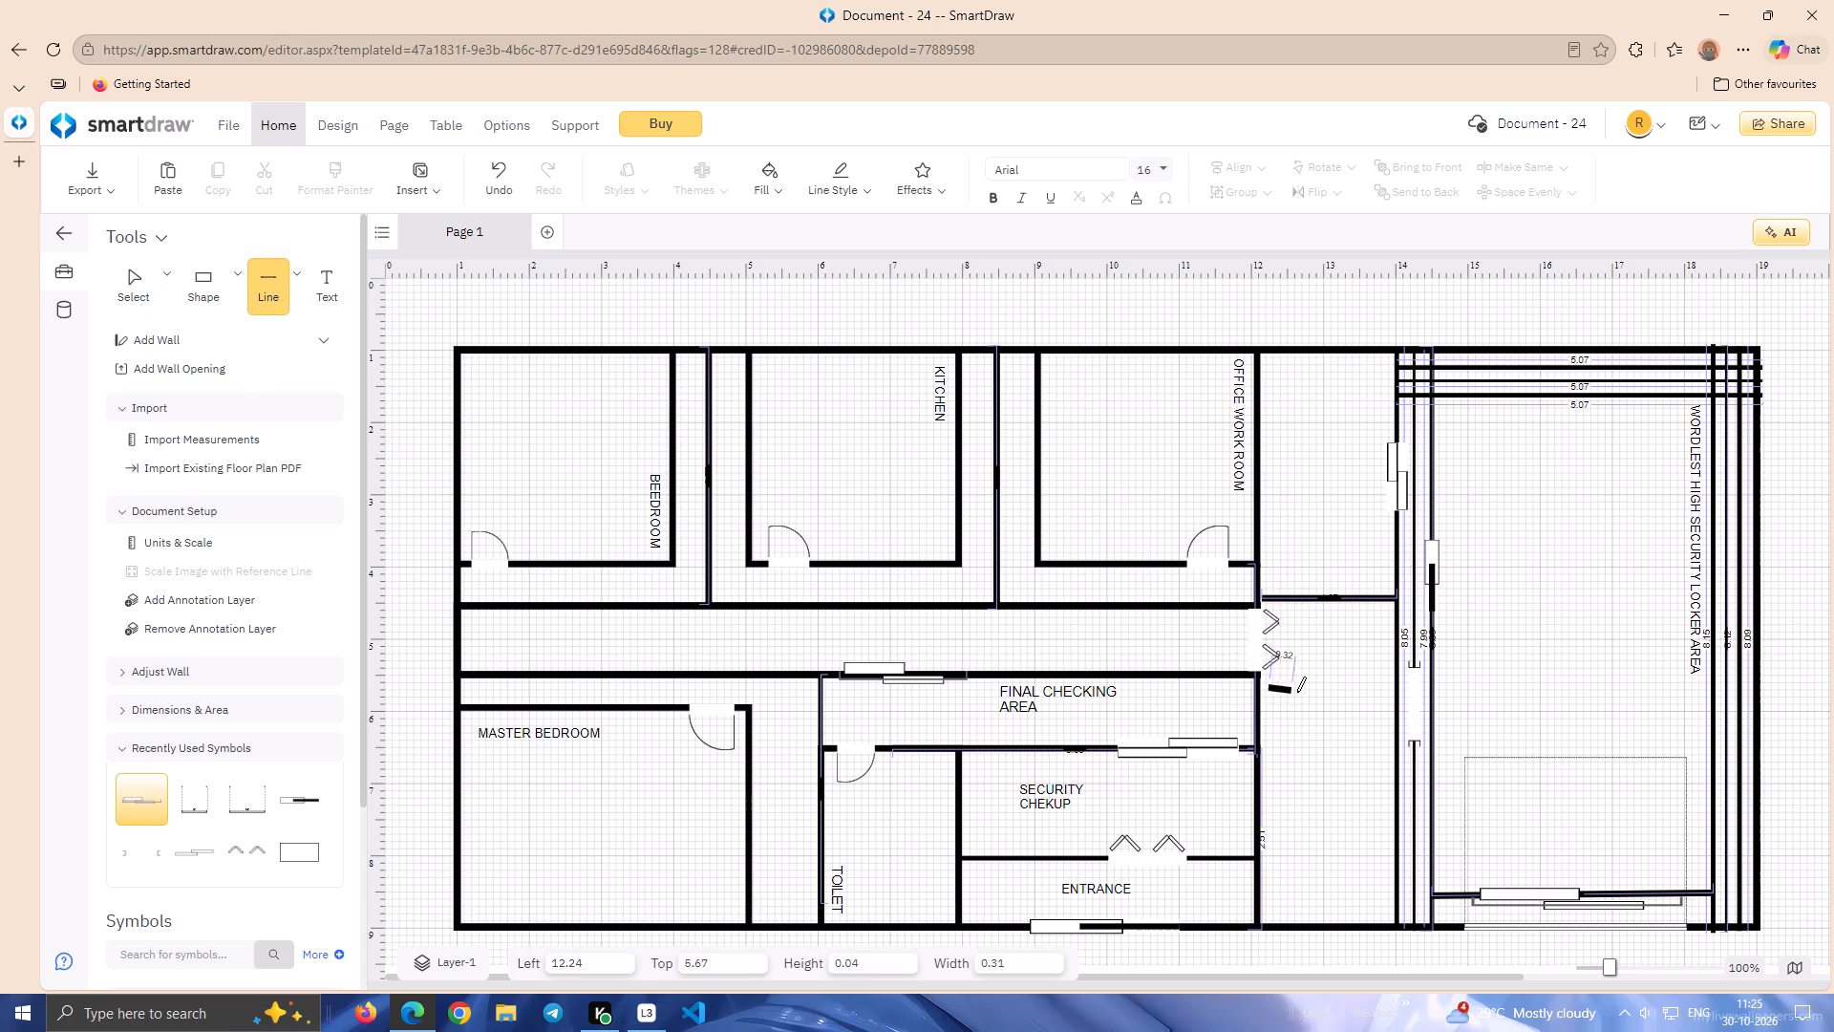
pyautogui.moveTo(1297, 692); pyautogui.dragTo(1393, 689)
pyautogui.moveTo(1393, 689); pyautogui.dragTo(1402, 685)
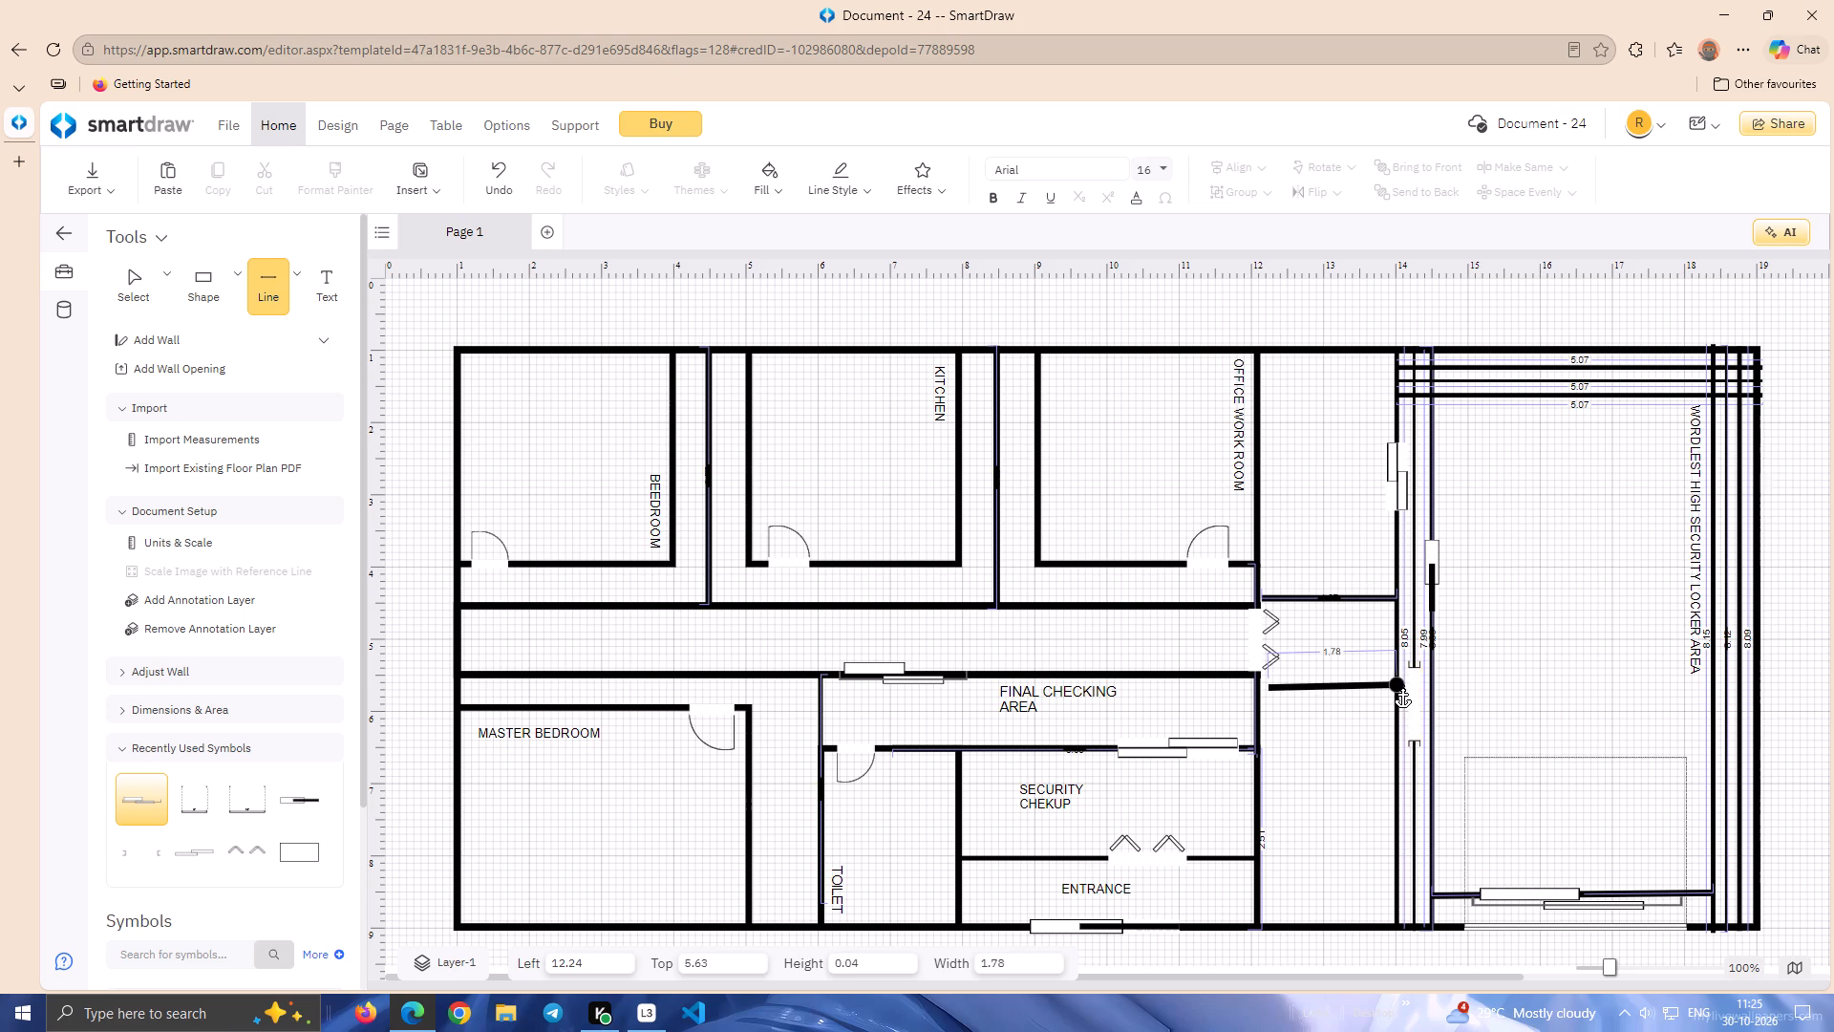
pyautogui.moveTo(1402, 685); pyautogui.dragTo(1409, 685)
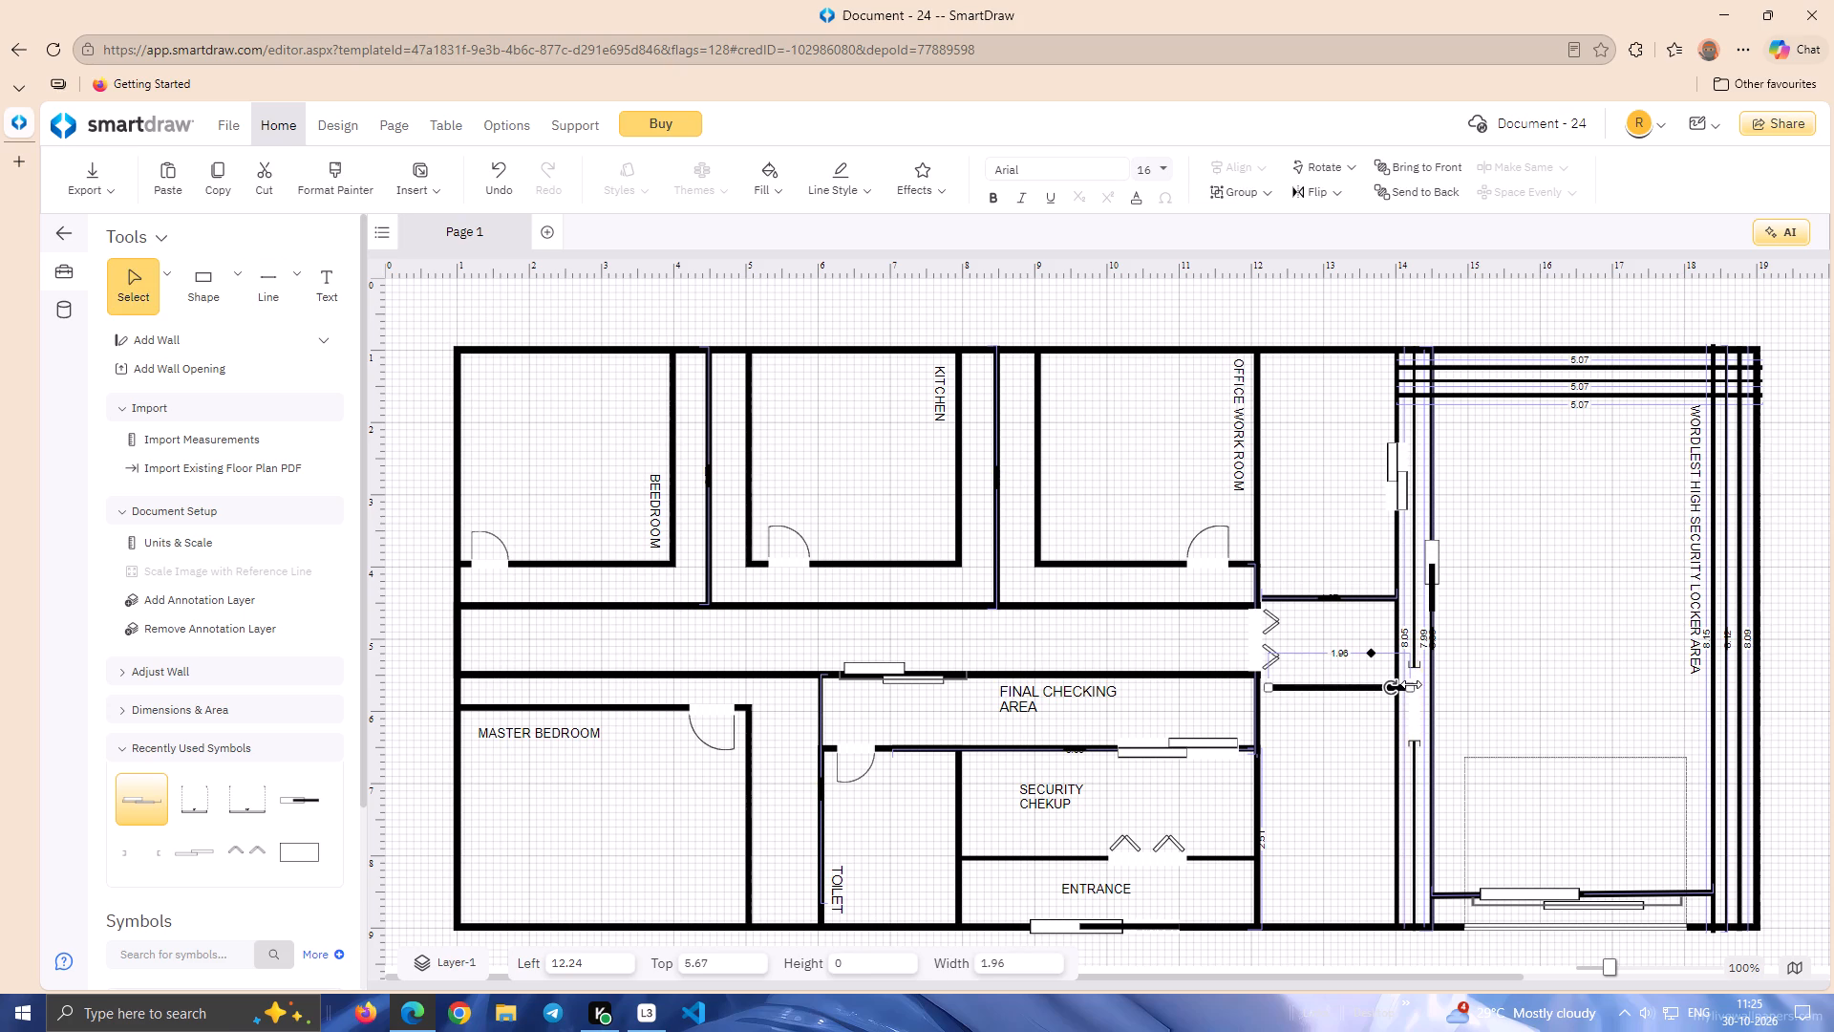
# Shift the line below the folding doors sideways to about 12.06 from the left, so it starts at the checking area's wall.
pyautogui.press('Left')
pyautogui.press('Left')
pyautogui.press('Left')
pyautogui.press('Left')
pyautogui.press('Left')
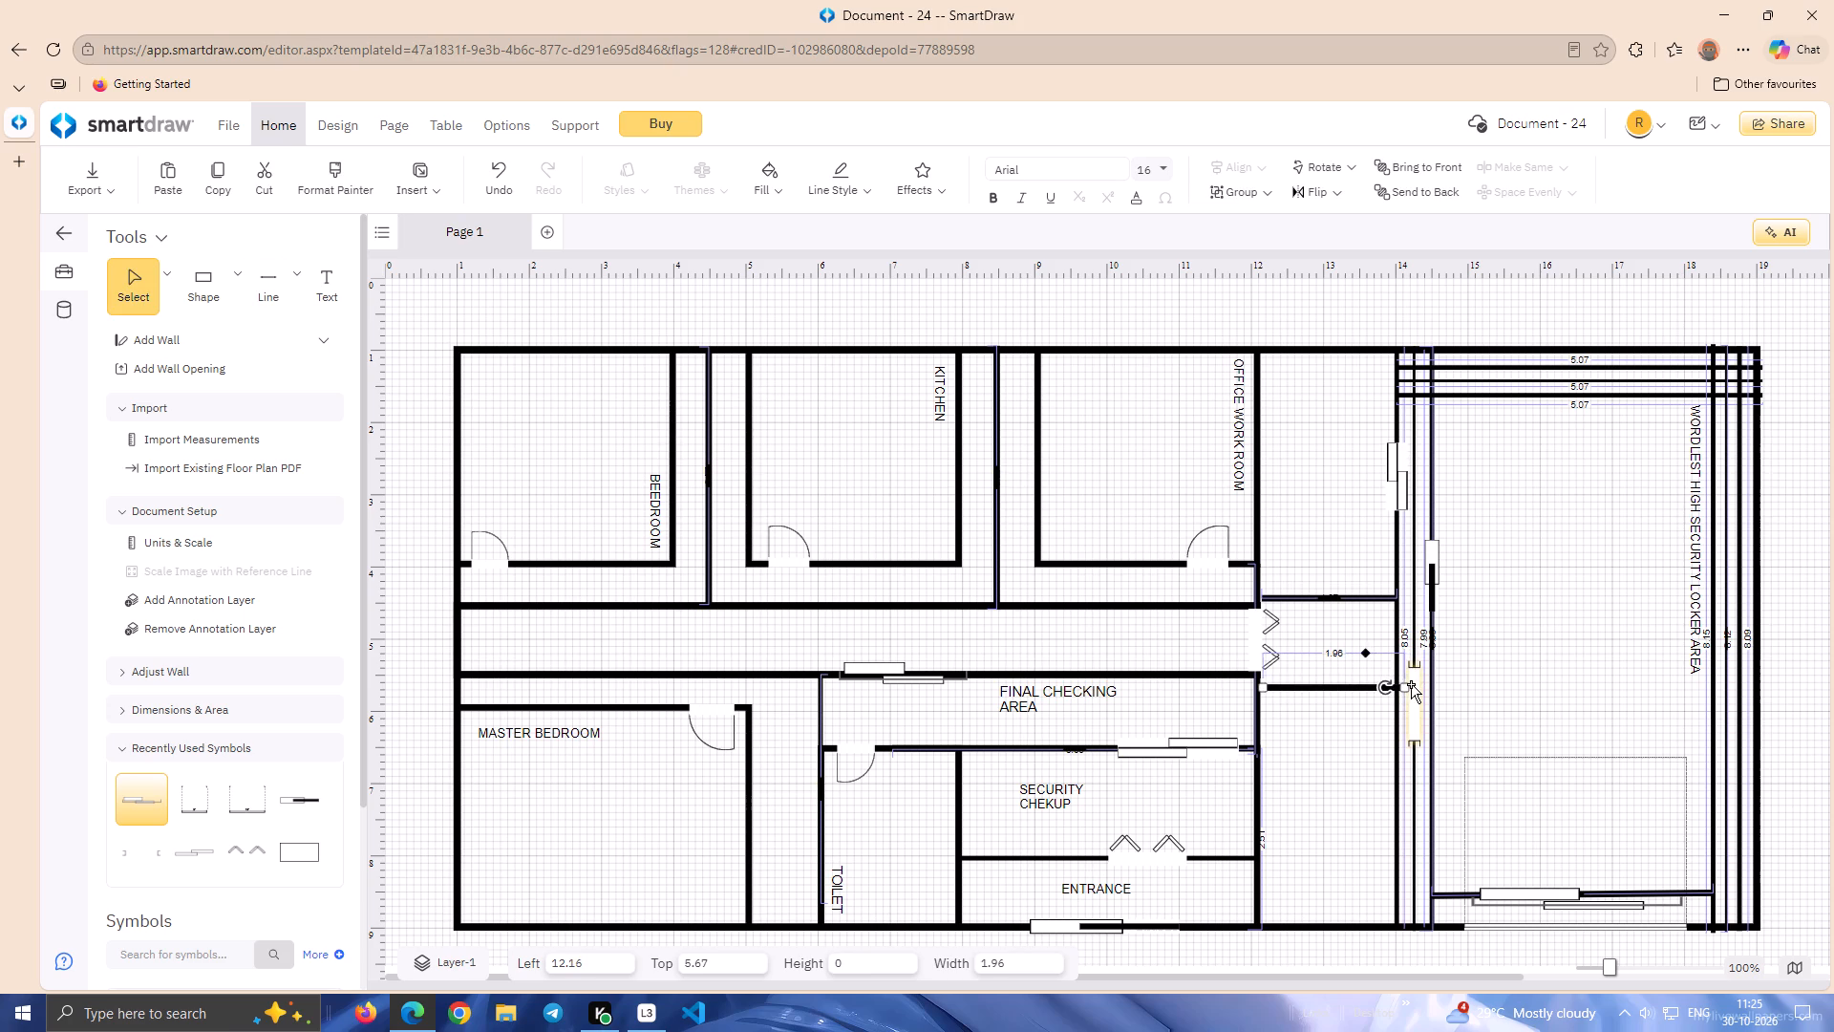
pyautogui.press('Left')
pyautogui.press('Left')
pyautogui.press('Left')
pyautogui.press('Left')
pyautogui.press('Left')
pyautogui.press('Left')
pyautogui.press('Left')
pyautogui.press('Left')
# Move the dimension of the line below the folding doors down onto the line itself.
pyautogui.moveTo(1358, 650); pyautogui.dragTo(1358, 661)
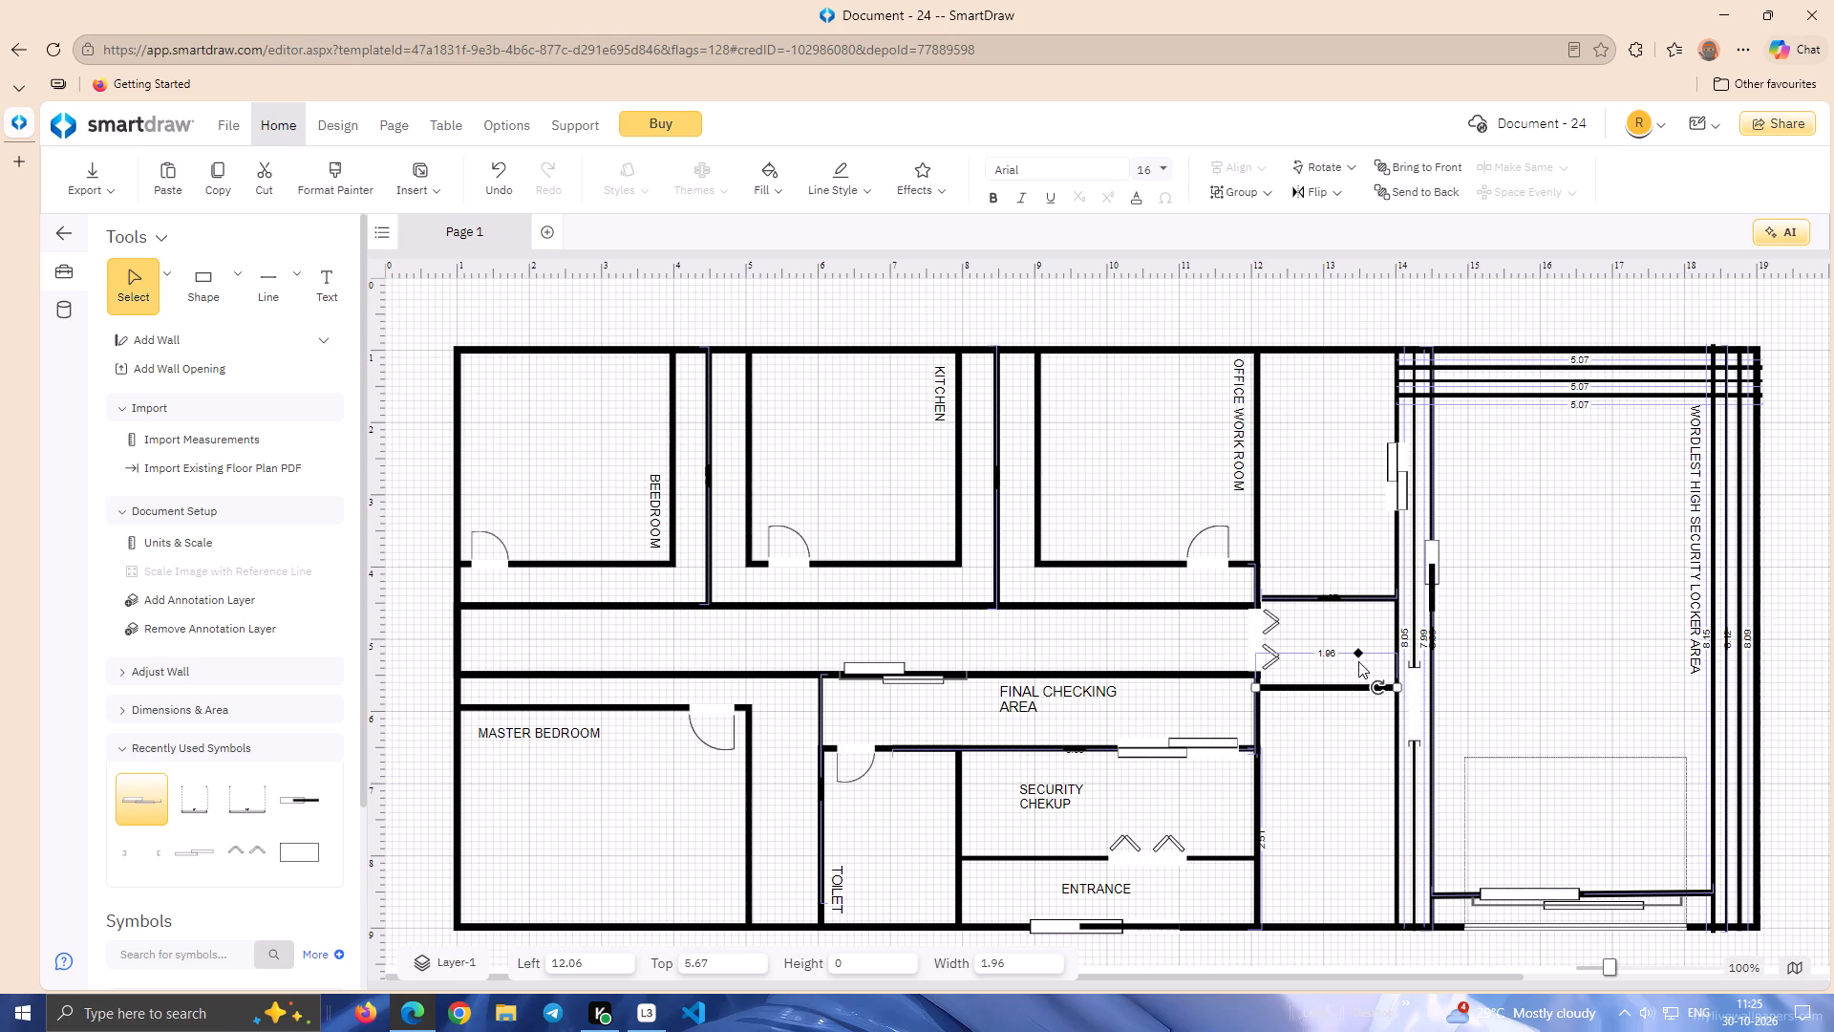
pyautogui.moveTo(1358, 661); pyautogui.dragTo(1358, 687)
pyautogui.moveTo(1355, 652); pyautogui.dragTo(1355, 686)
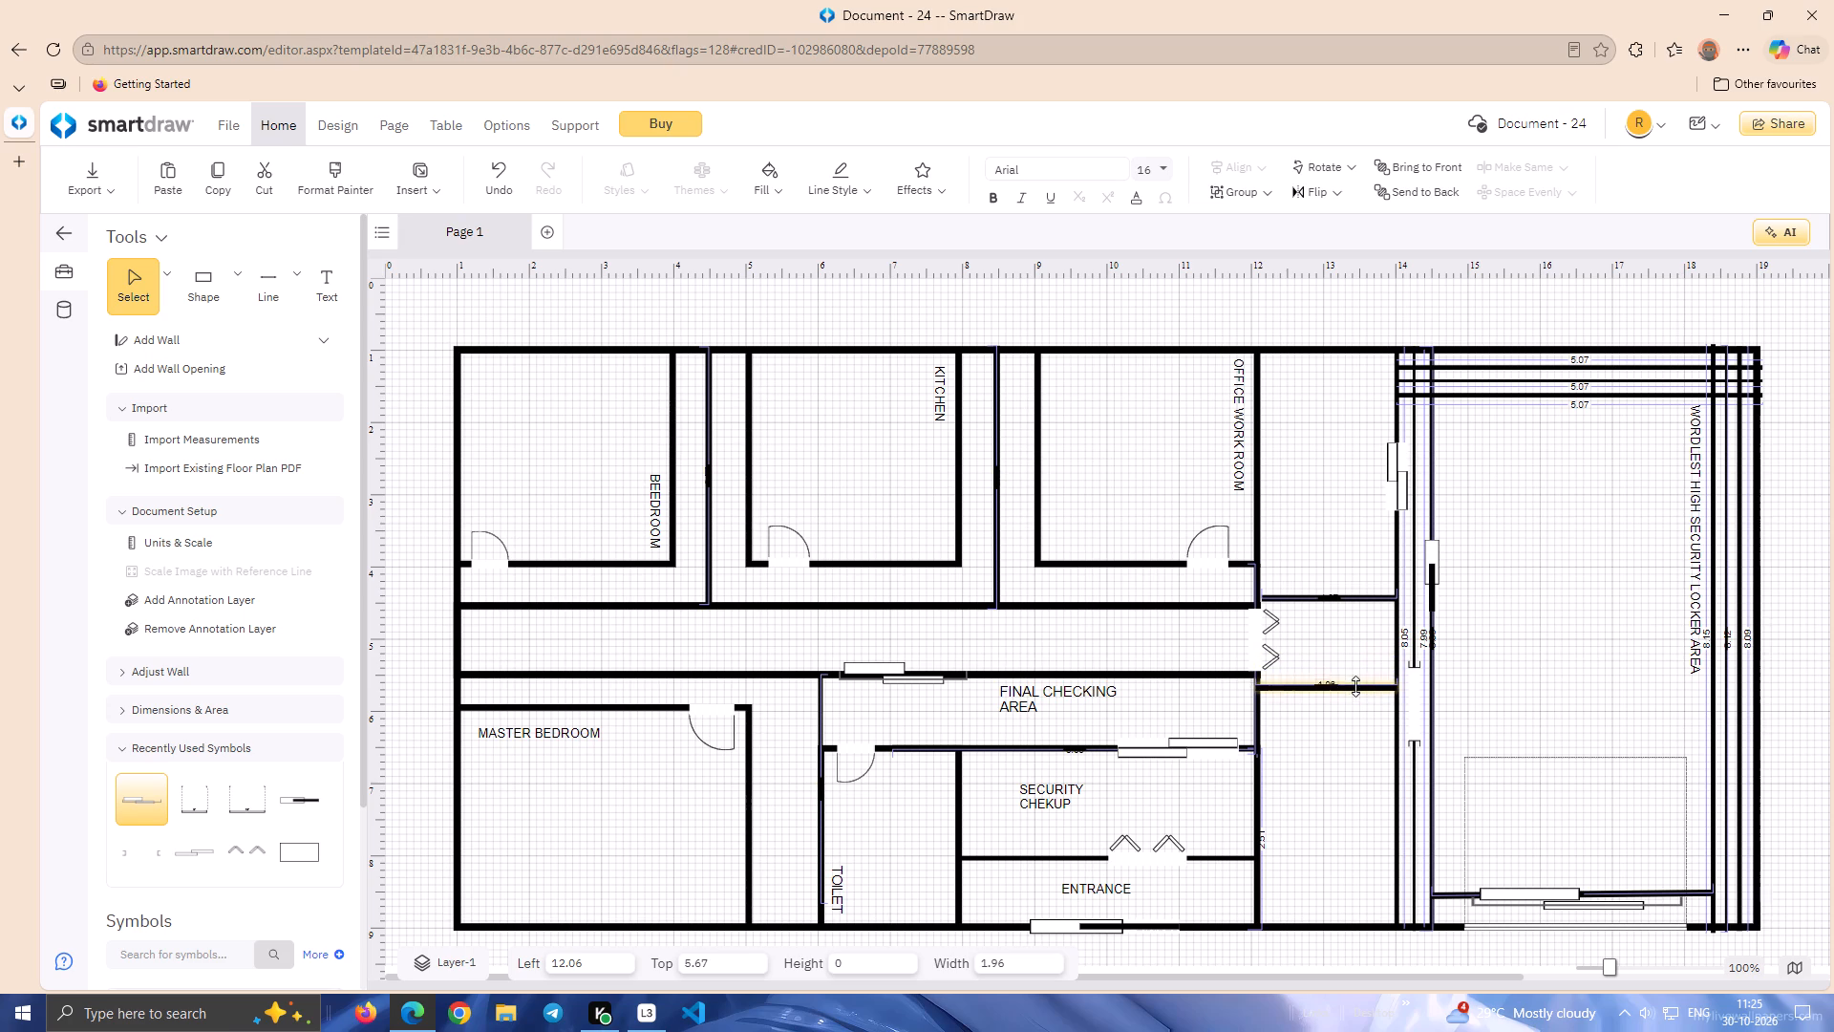
pyautogui.moveTo(1355, 686); pyautogui.dragTo(1355, 689)
pyautogui.click(1334, 742)
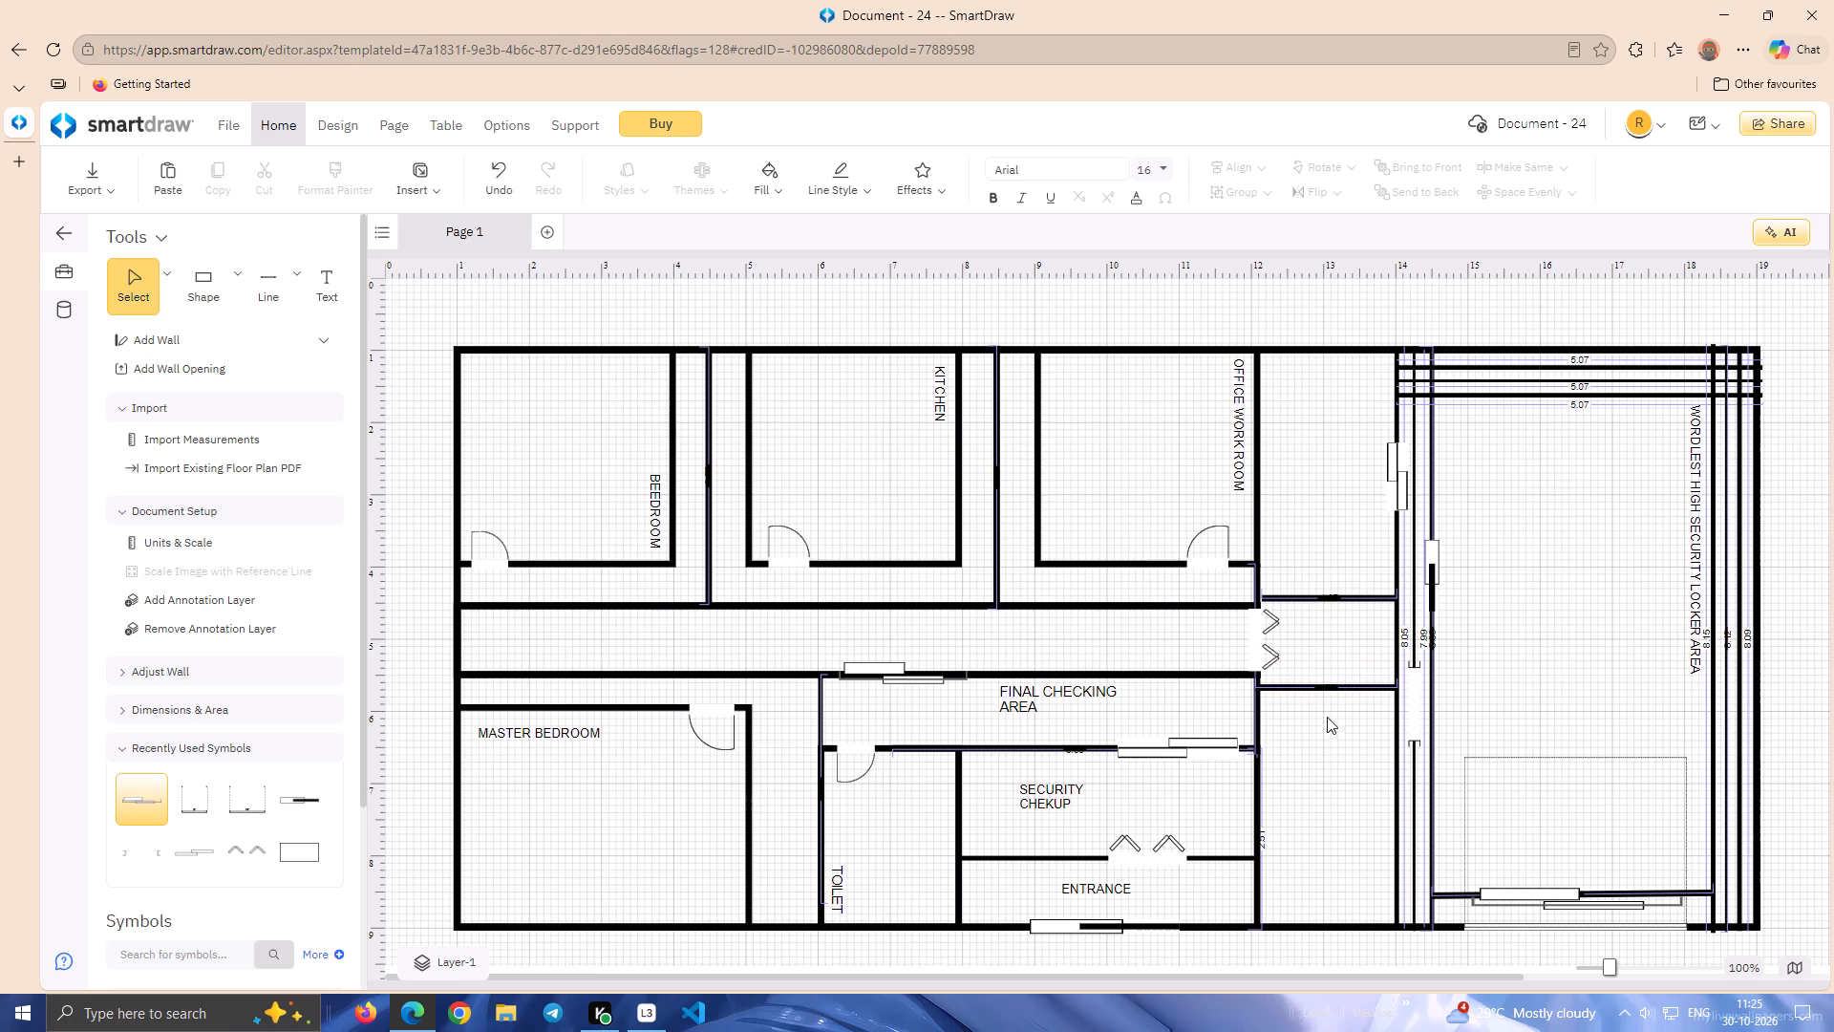
# Raise the line below the folding doors to about 5.61 from the top.
pyautogui.click(1327, 687)
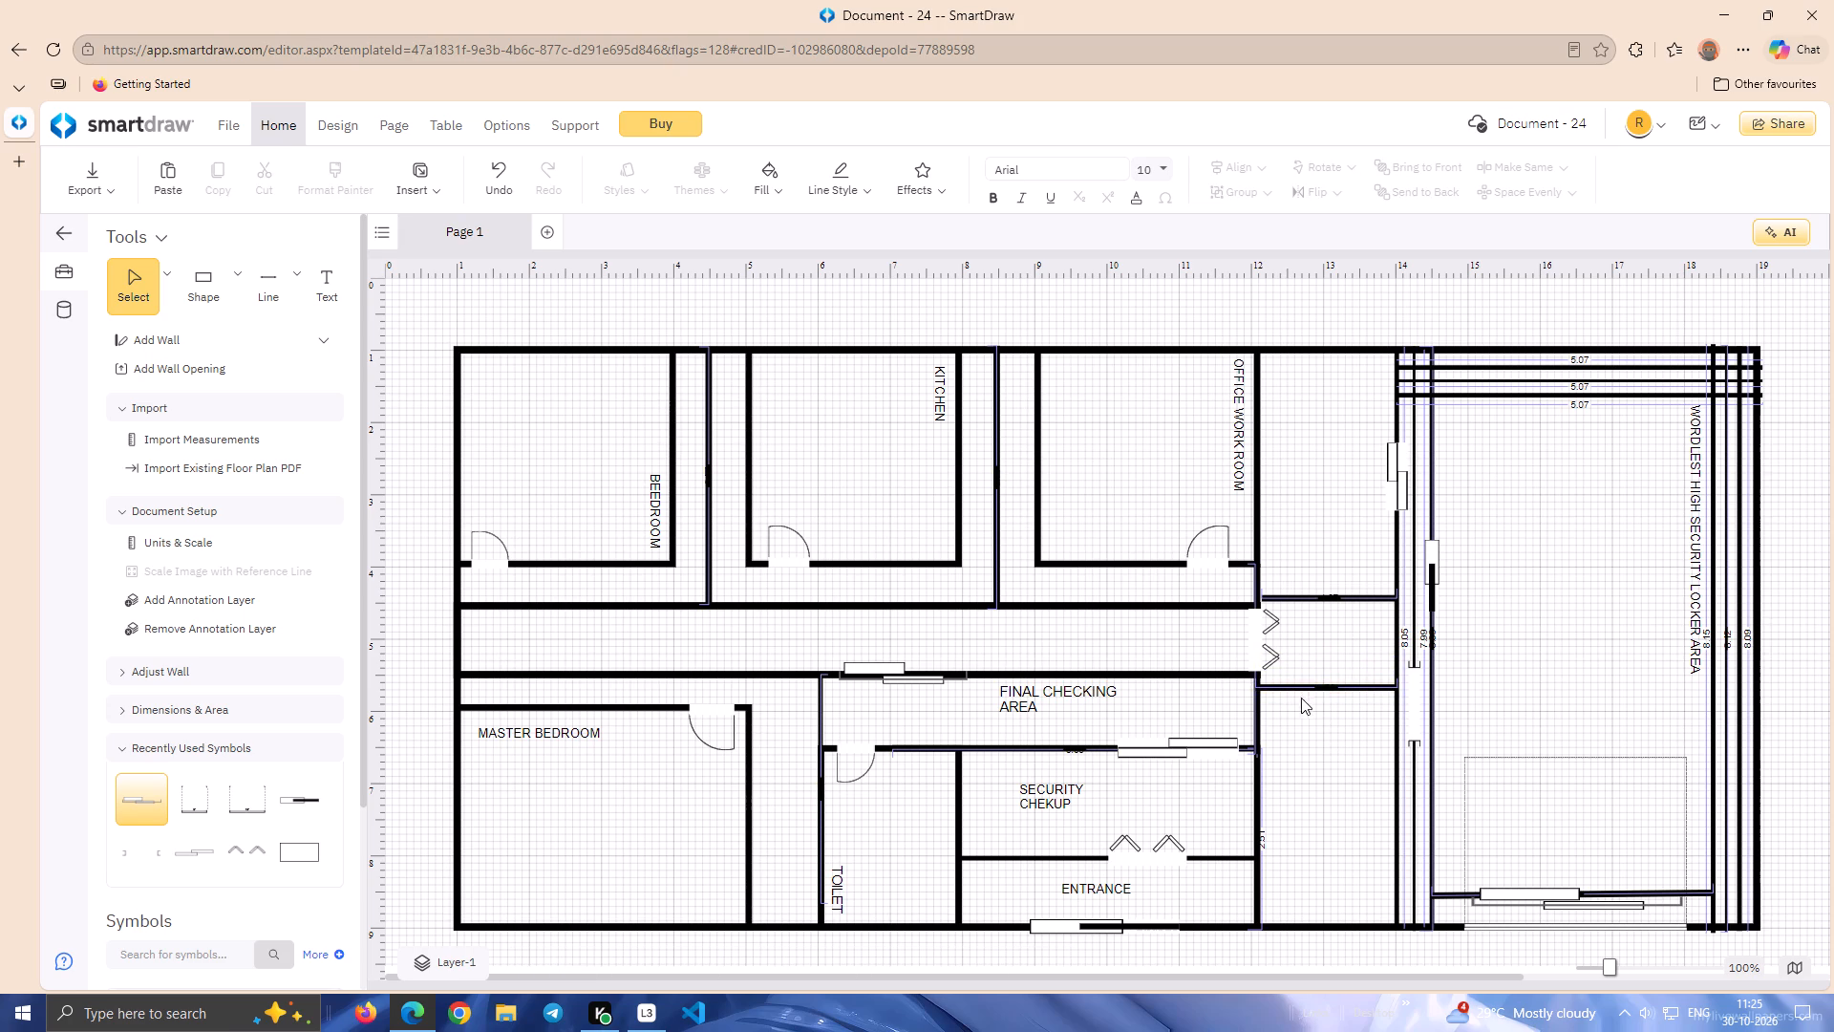
pyautogui.click(1300, 685)
pyautogui.click(1300, 684)
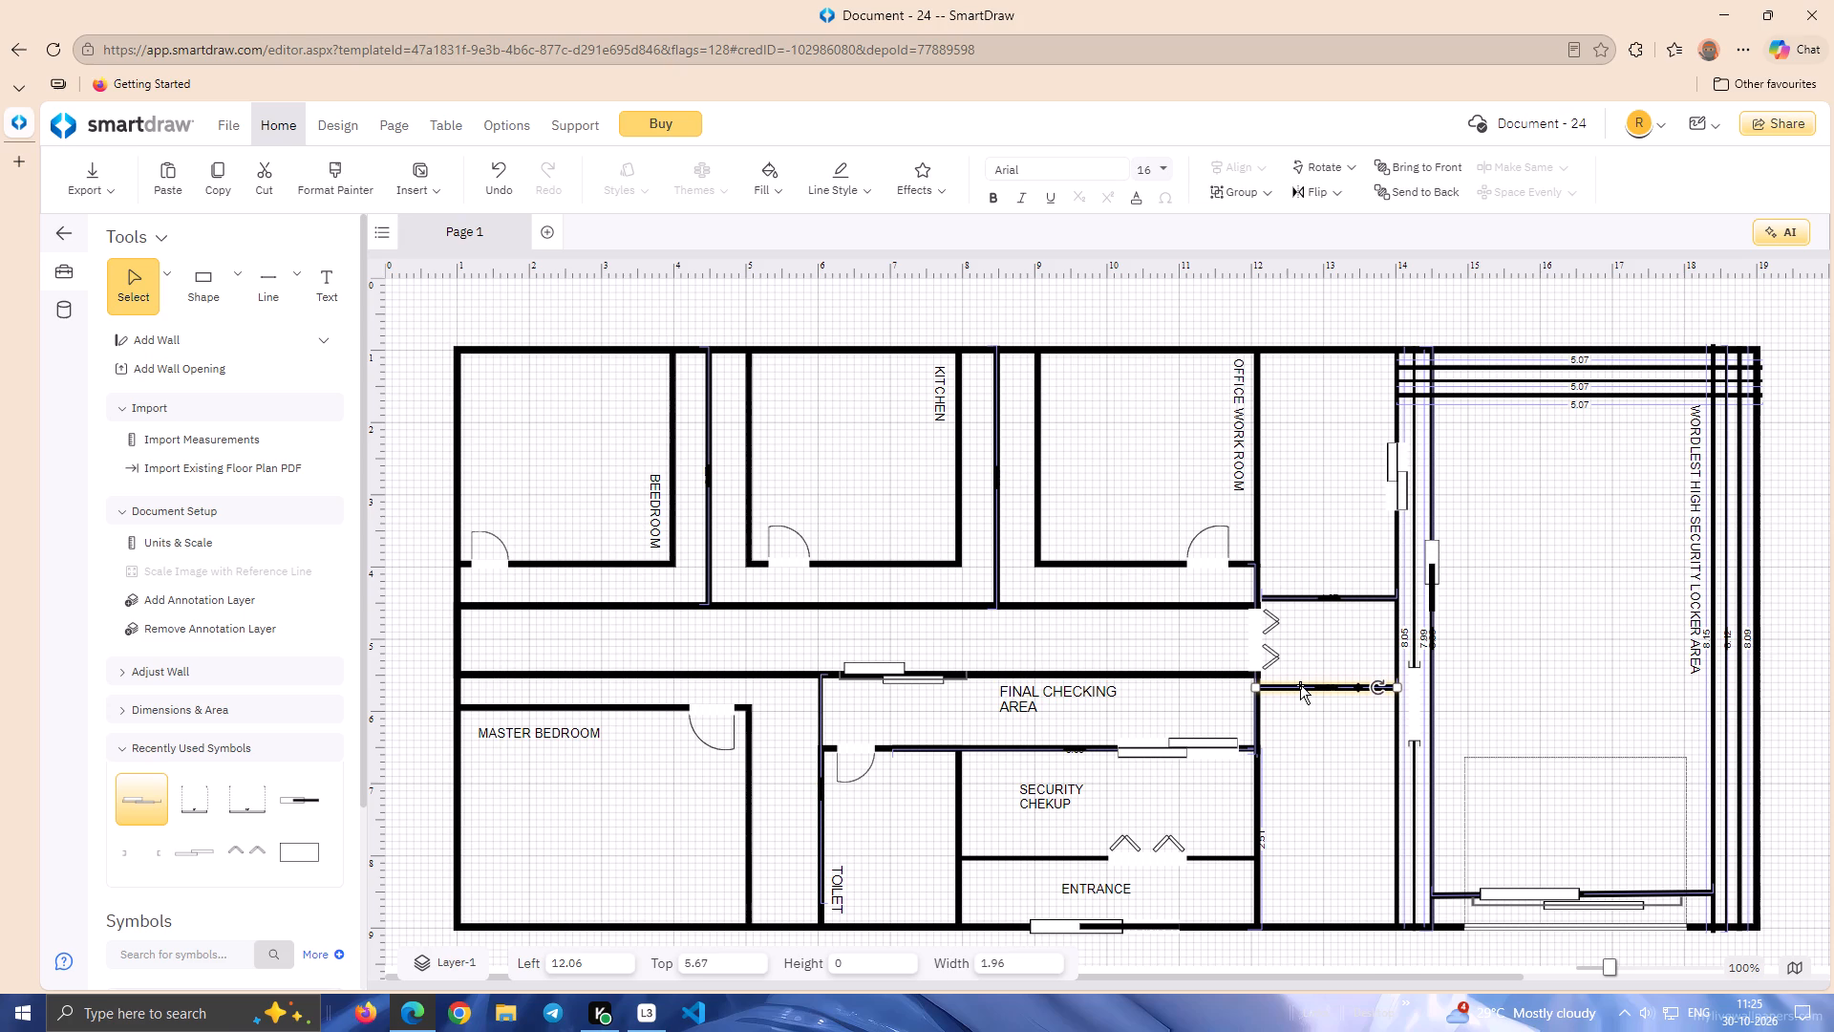
pyautogui.press('Up')
pyautogui.press('Up')
pyautogui.press('Up')
pyautogui.press('Up')
pyautogui.press('Up')
pyautogui.press('Up')
pyautogui.press('Up')
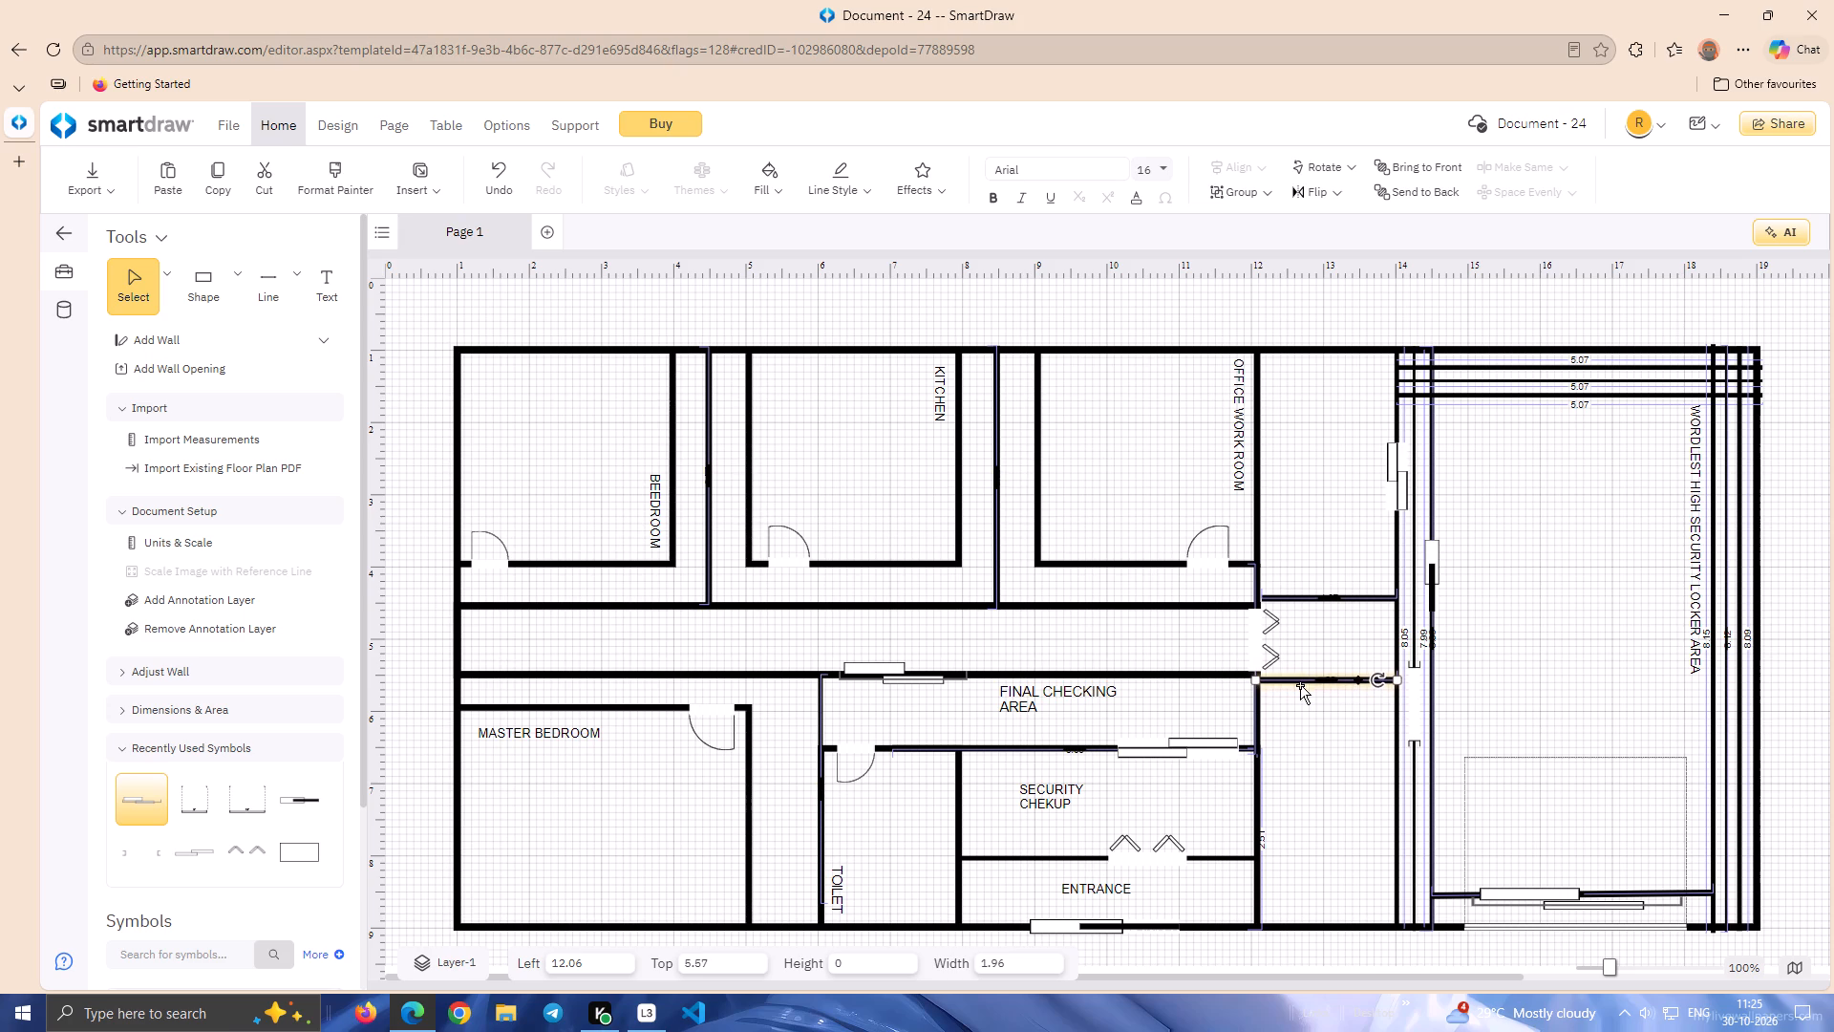
pyautogui.press('Up')
pyautogui.press('Up')
pyautogui.press('Up')
pyautogui.press('Up')
pyautogui.press('Up')
pyautogui.press('Down')
pyautogui.press('Down')
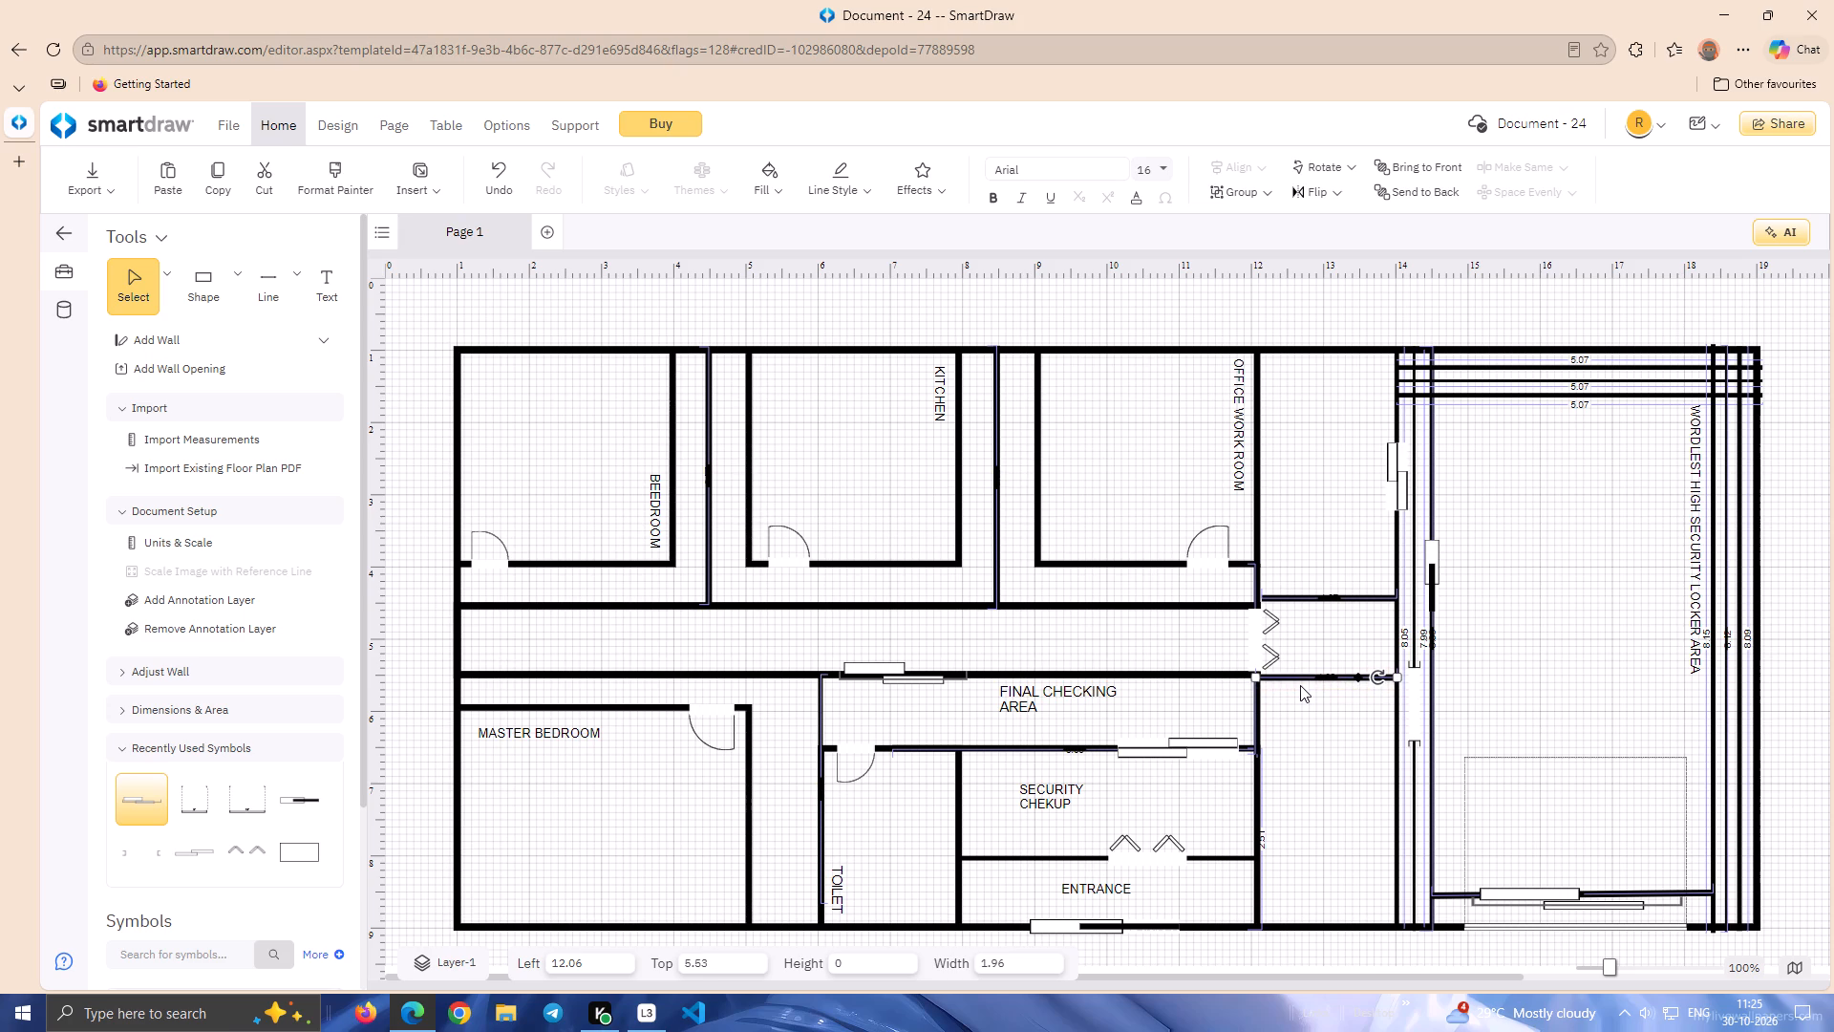
pyautogui.press('Down')
pyautogui.press('Down')
pyautogui.press('Down')
pyautogui.press('Down')
pyautogui.press('Down')
pyautogui.press('Down')
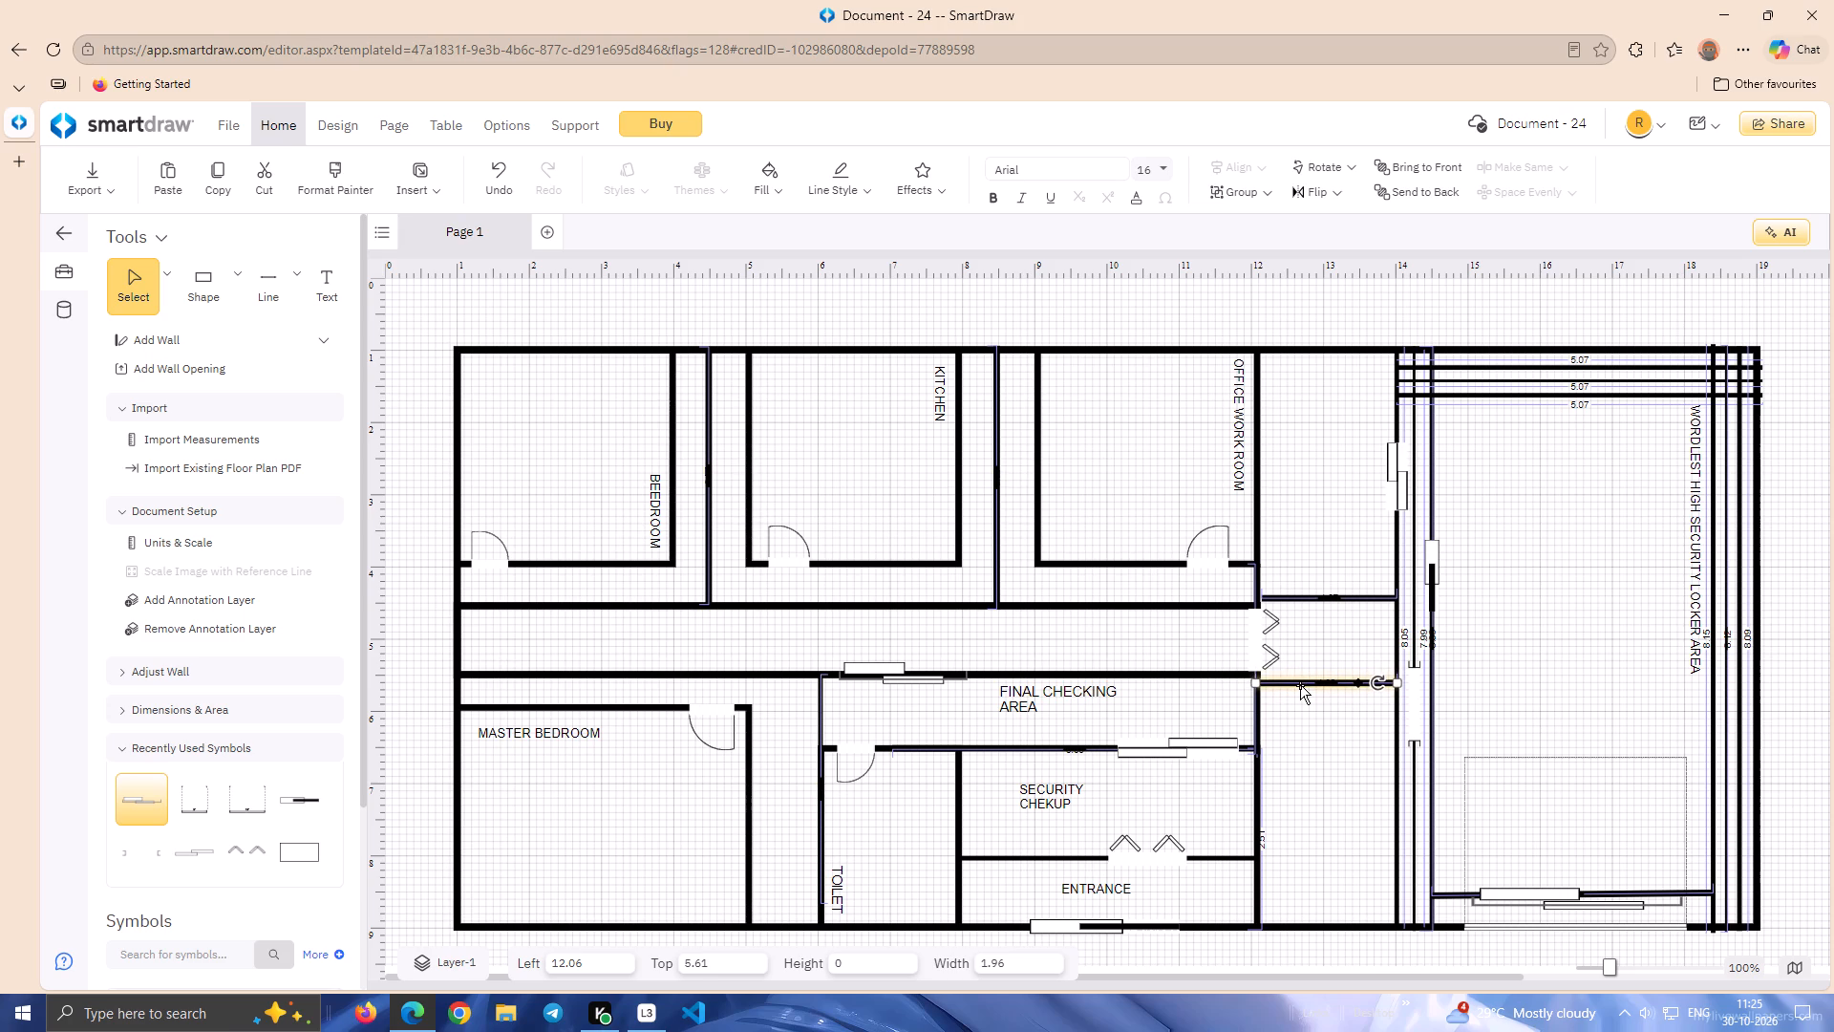
pyautogui.click(1300, 722)
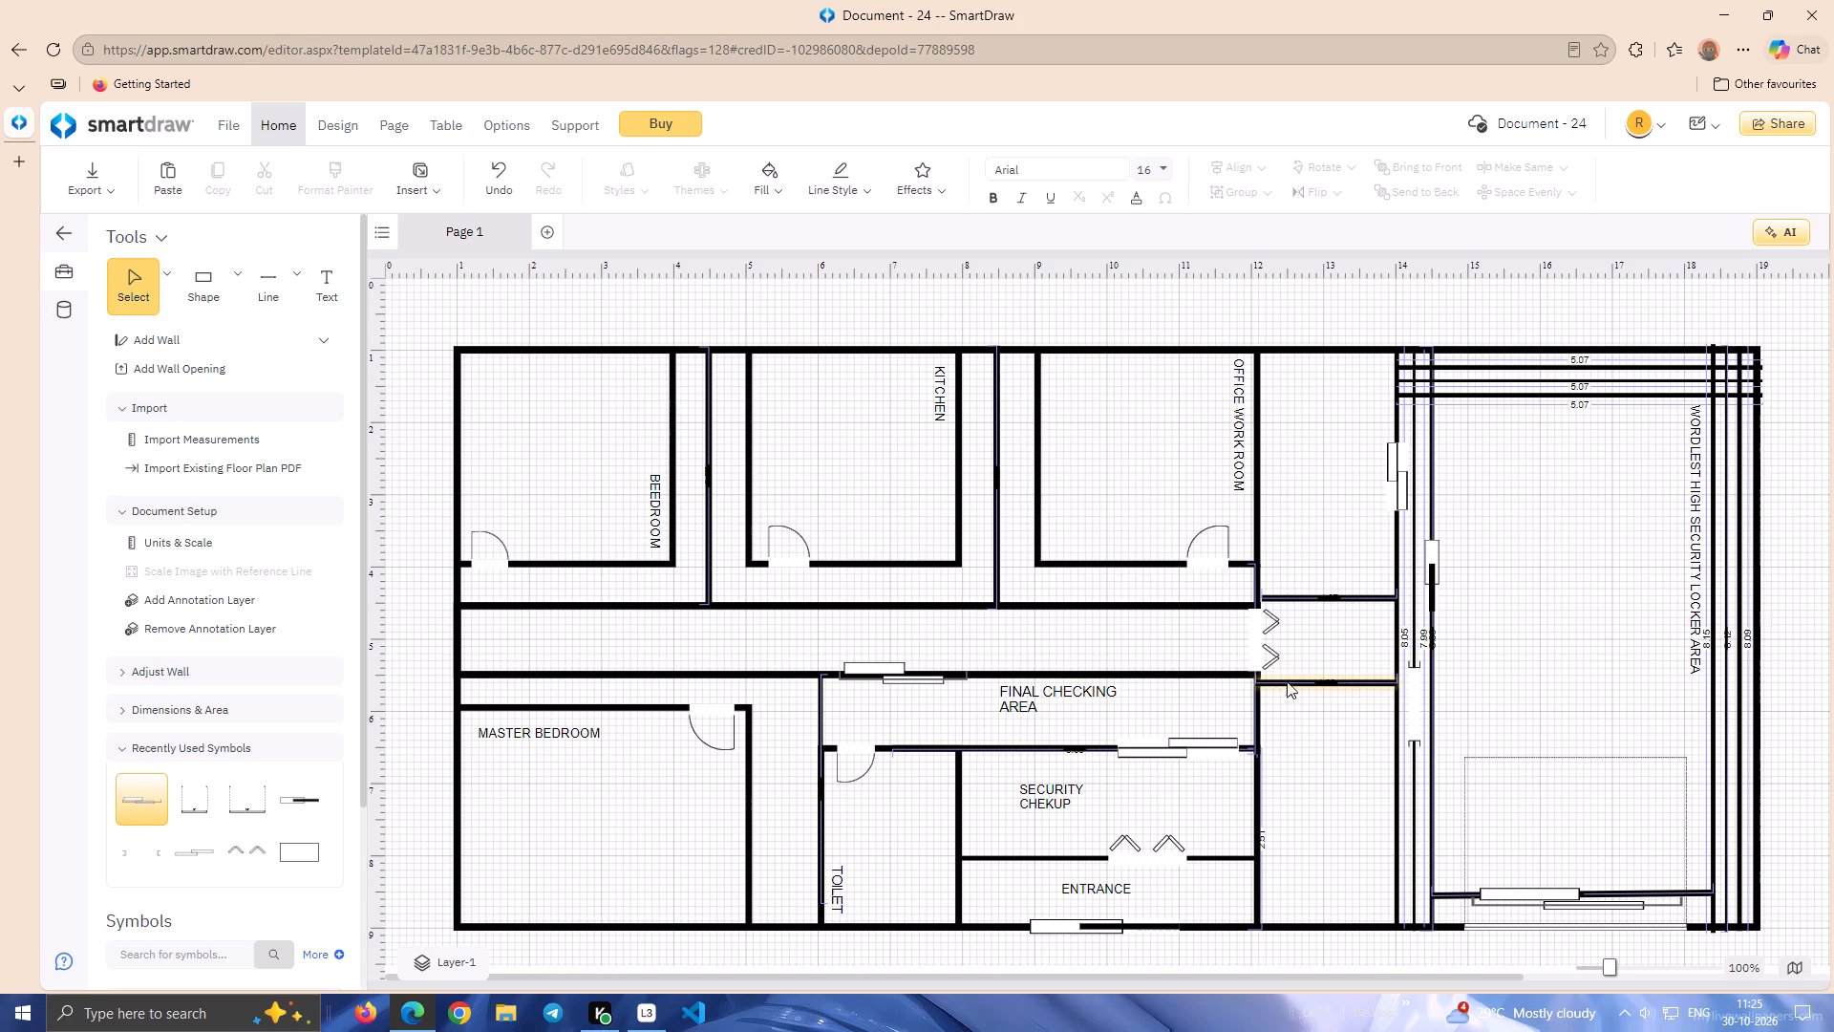
# Extend the line above the folding doors to the office-side wall, about 1.93 long, and level its locker-side end.
pyautogui.click(1310, 600)
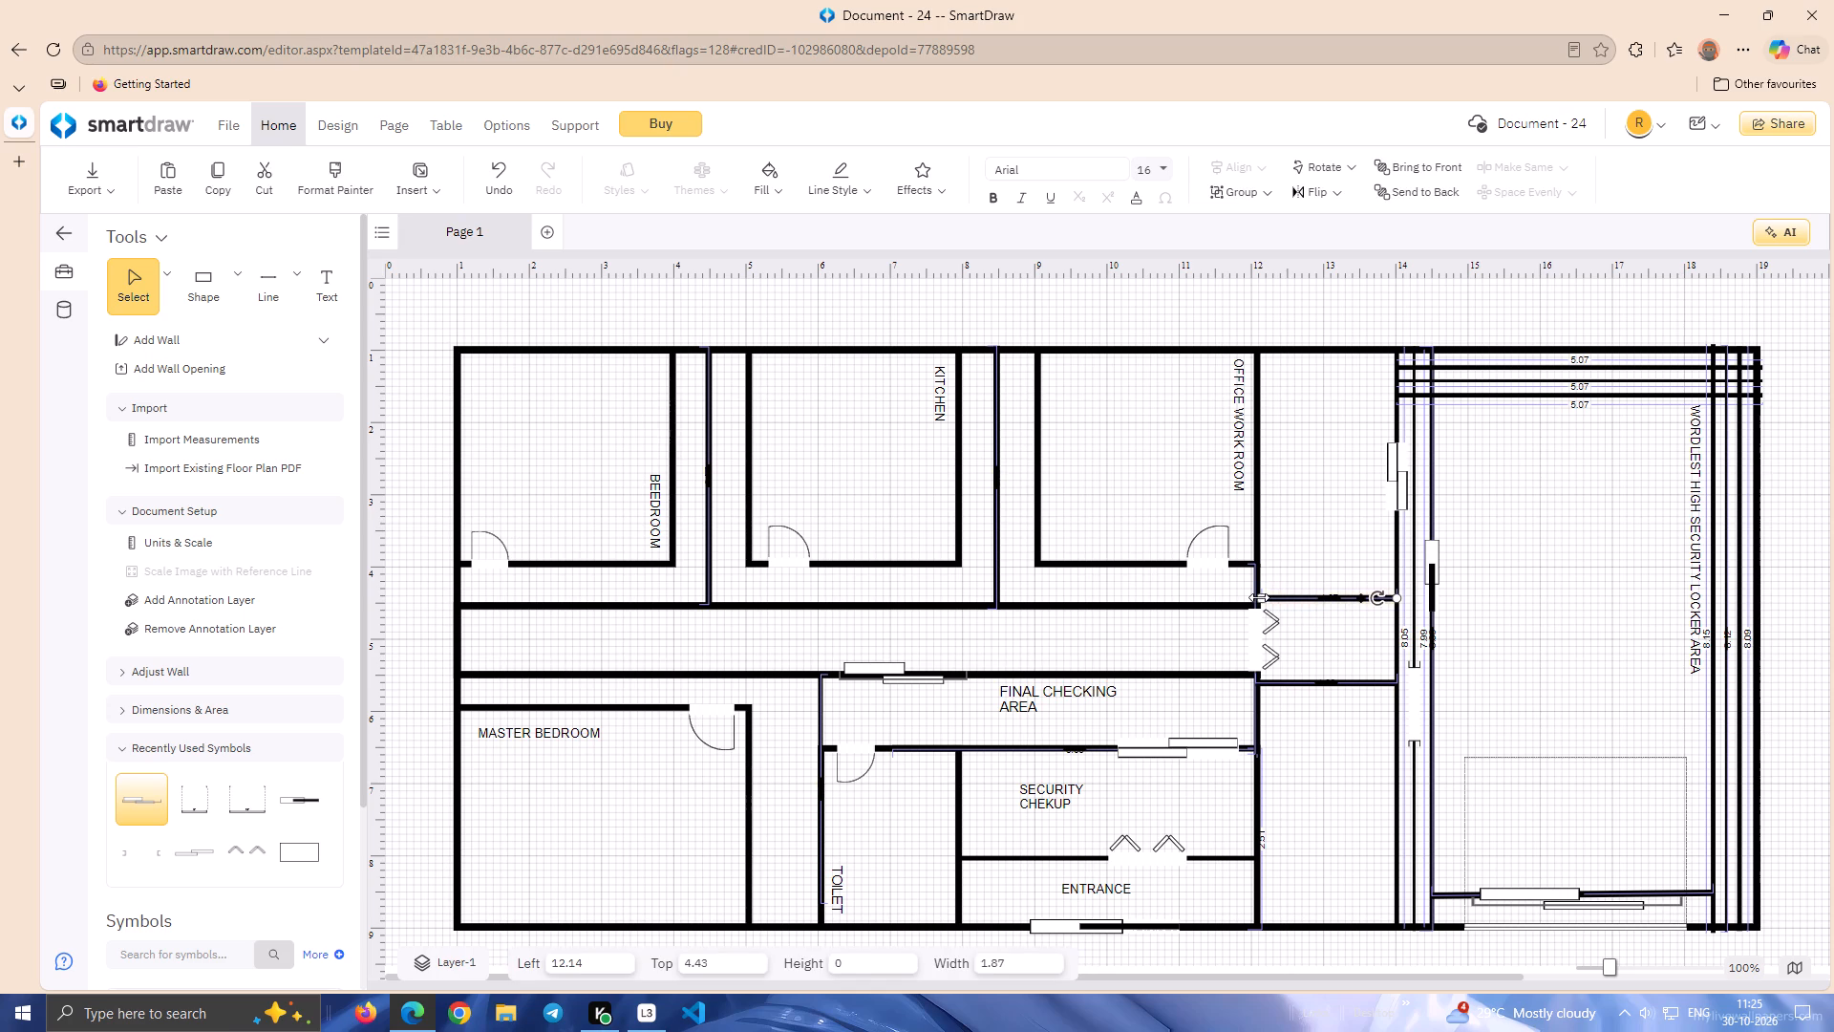
pyautogui.moveTo(1259, 597); pyautogui.dragTo(1248, 595)
pyautogui.click(1394, 597)
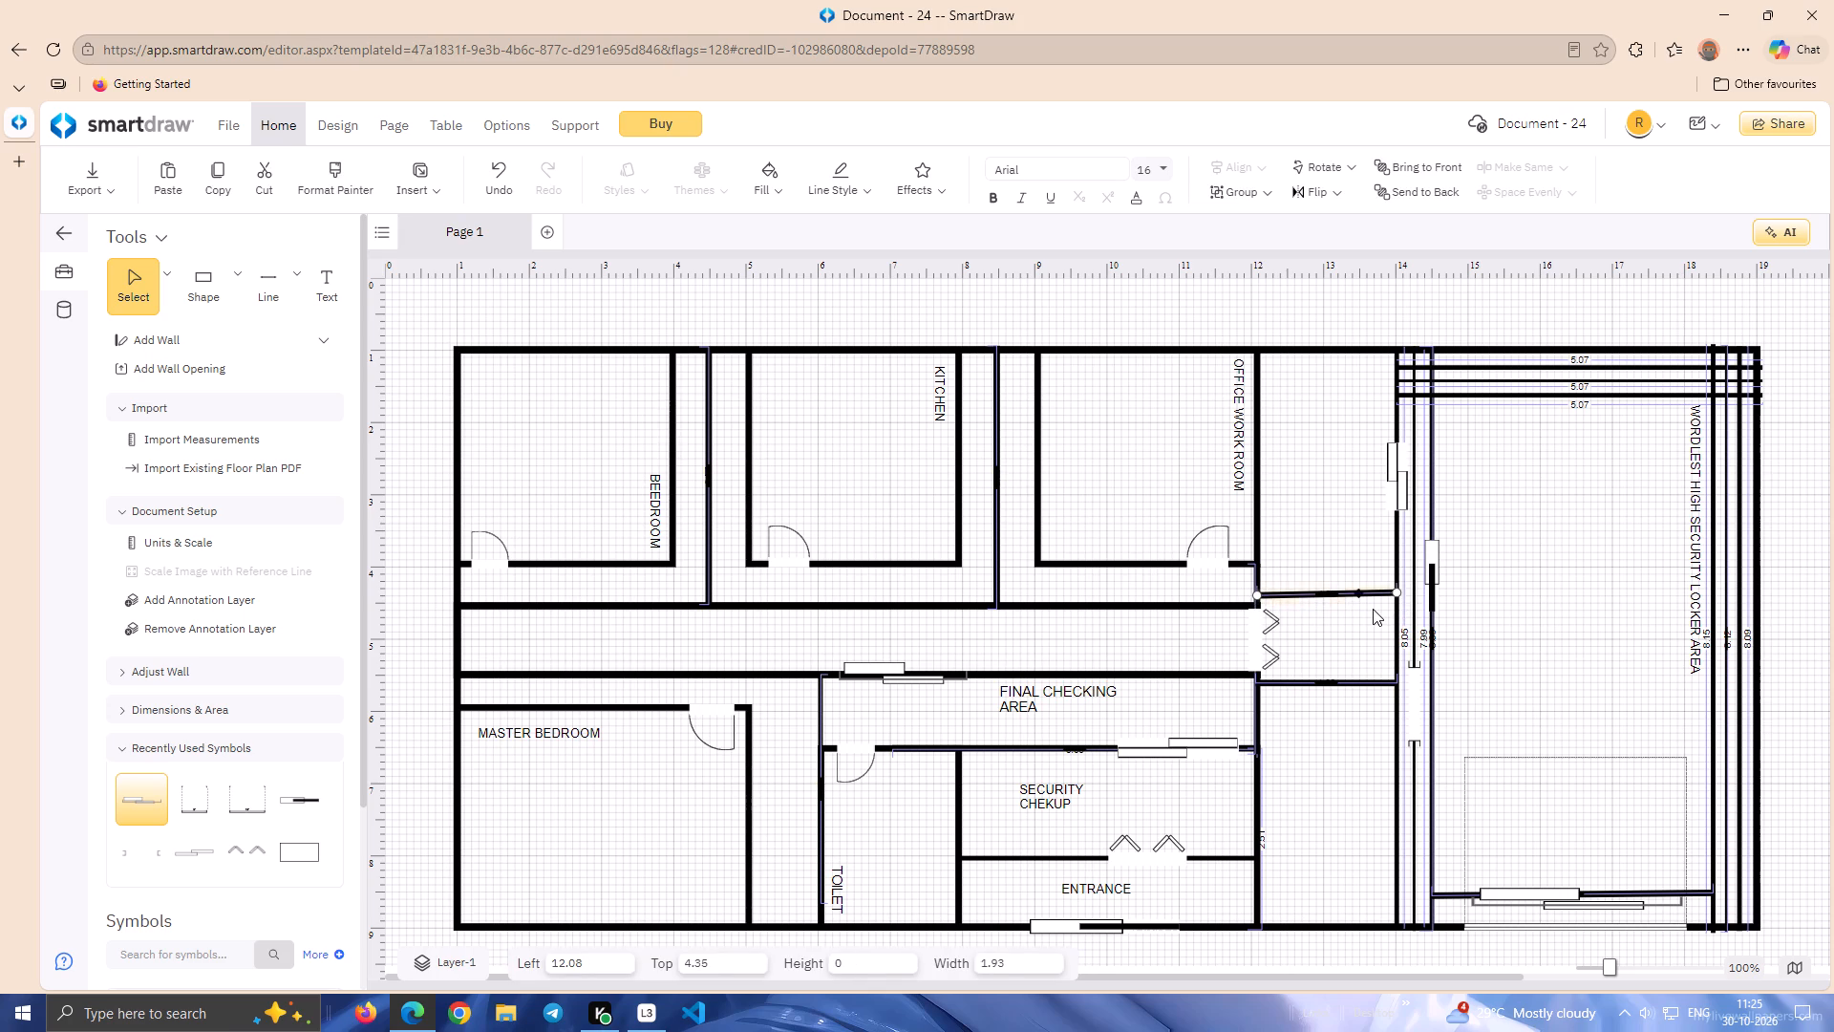
pyautogui.click(1373, 609)
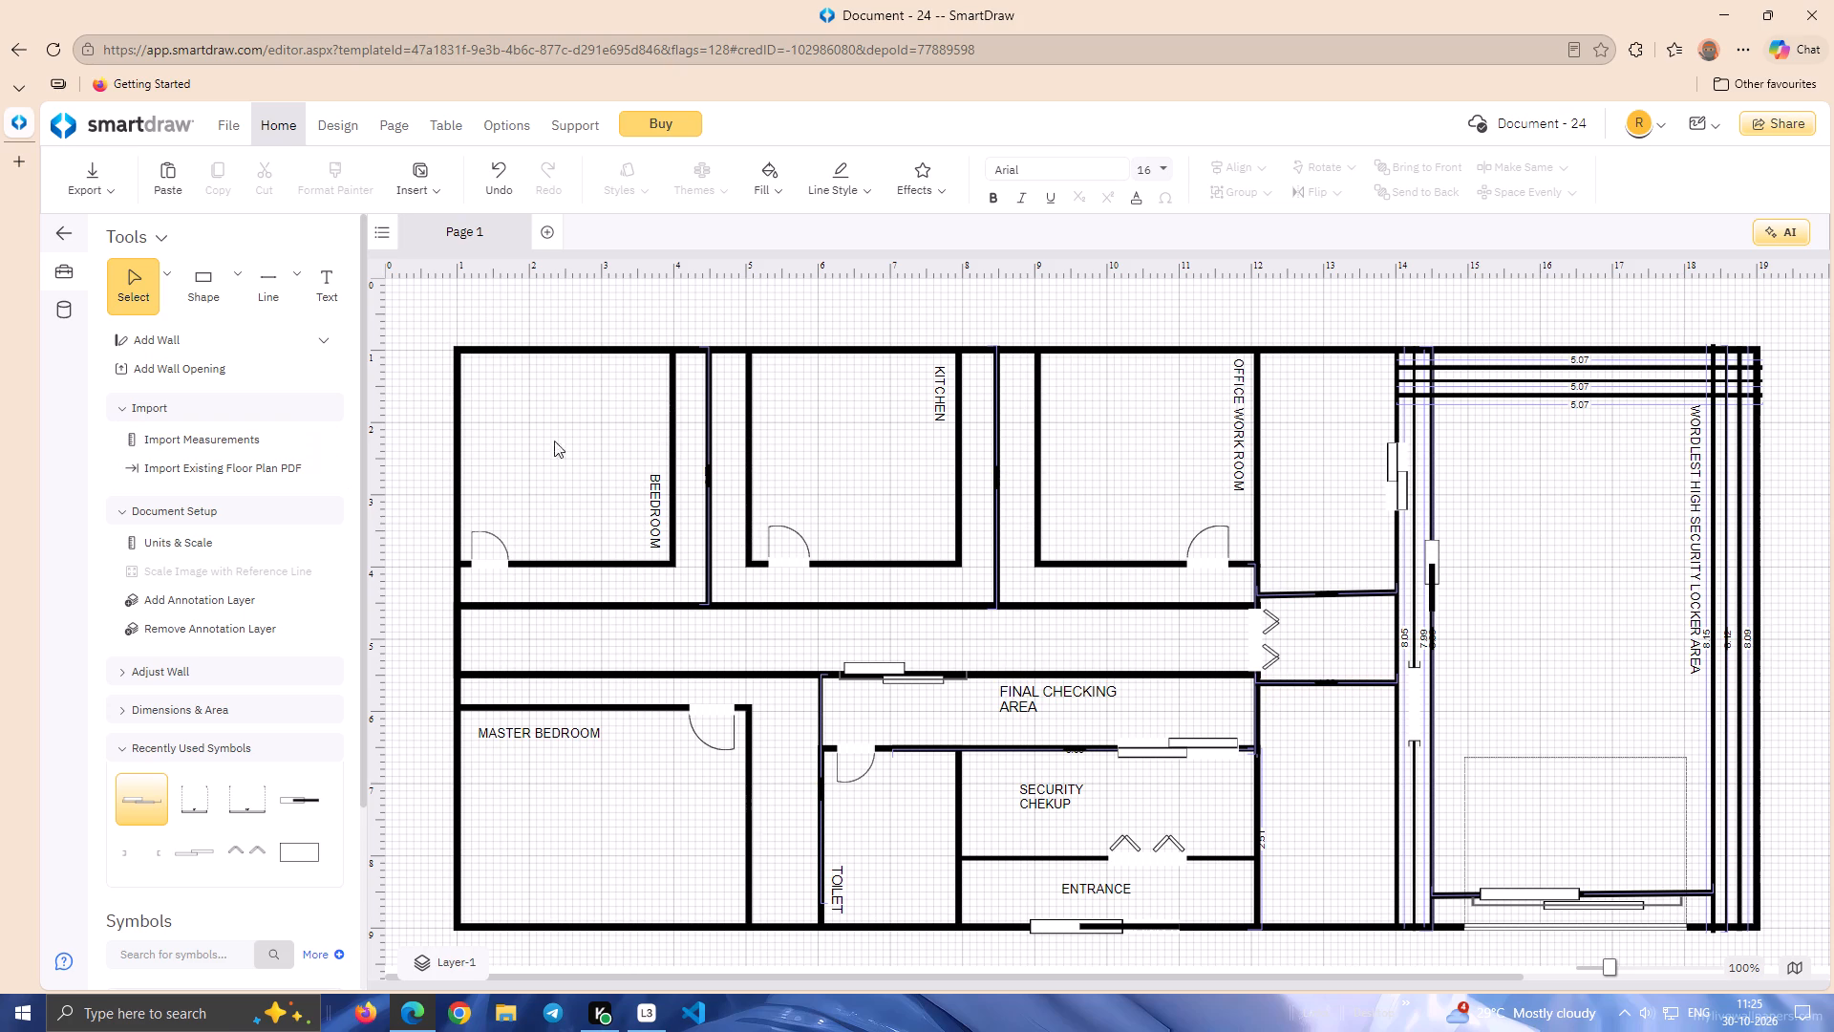
pyautogui.click(1378, 588)
pyautogui.click(1395, 591)
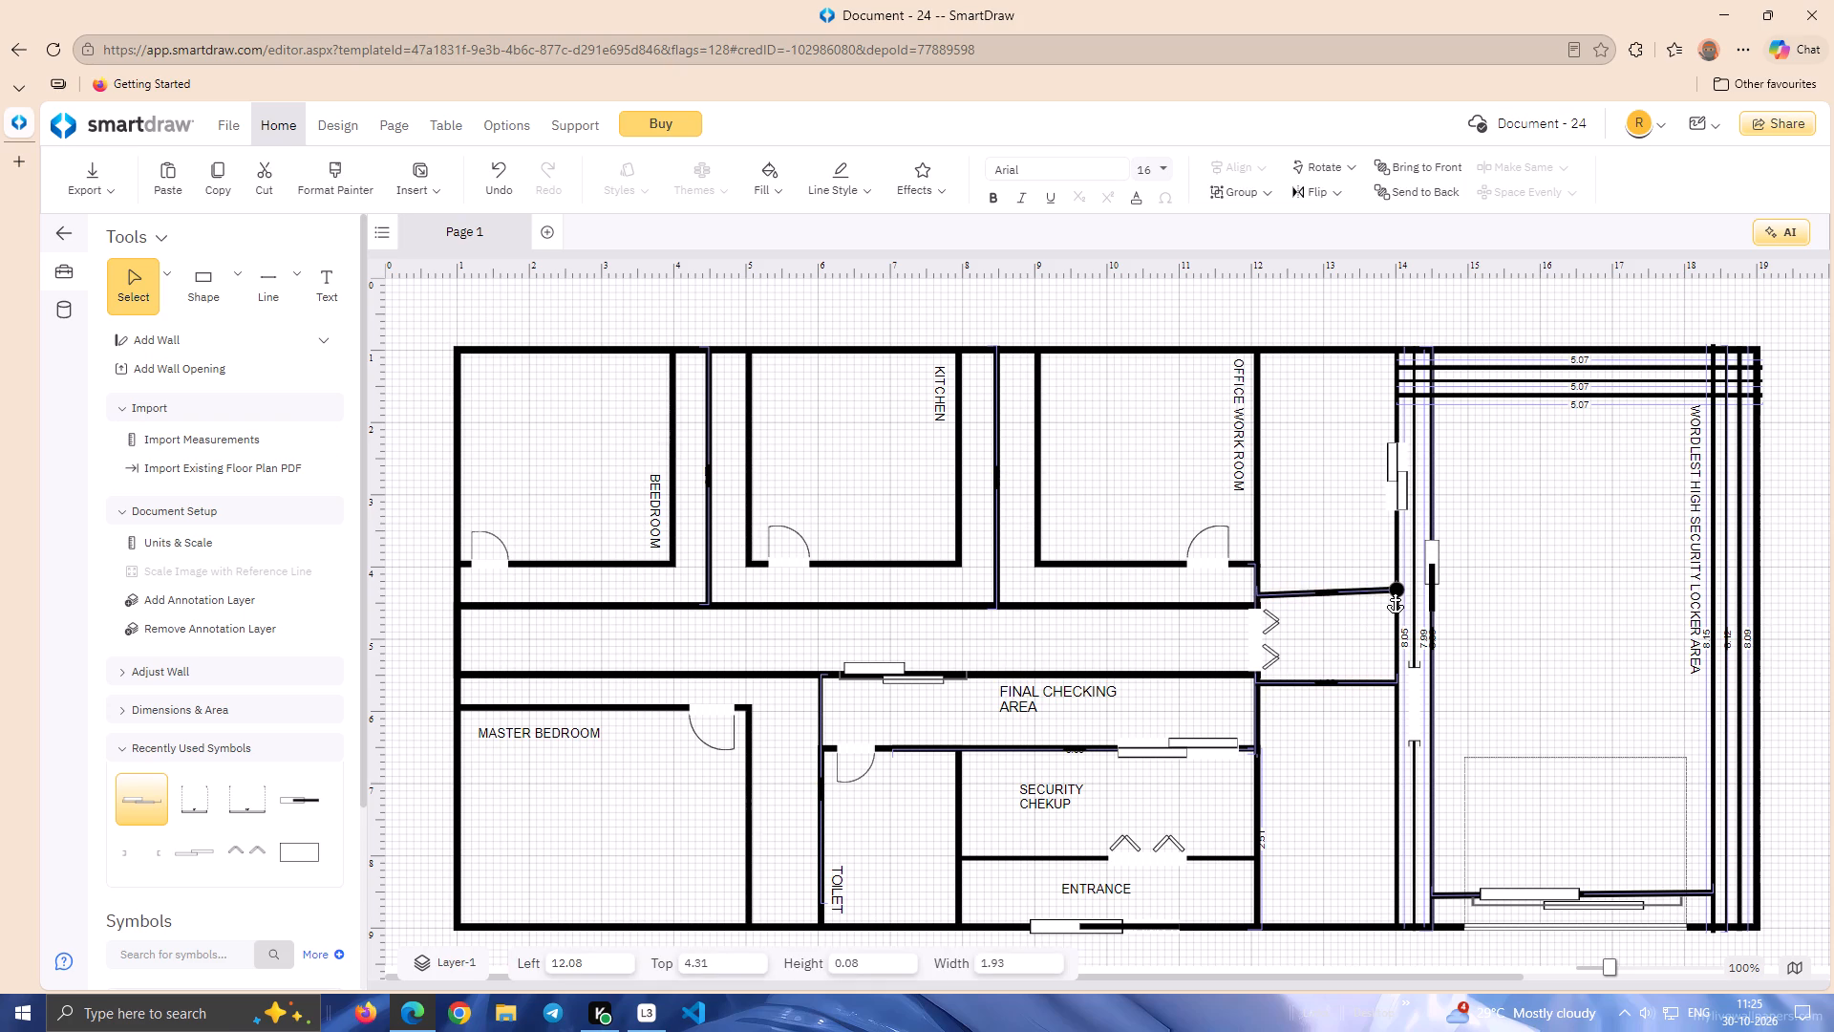
pyautogui.click(1346, 625)
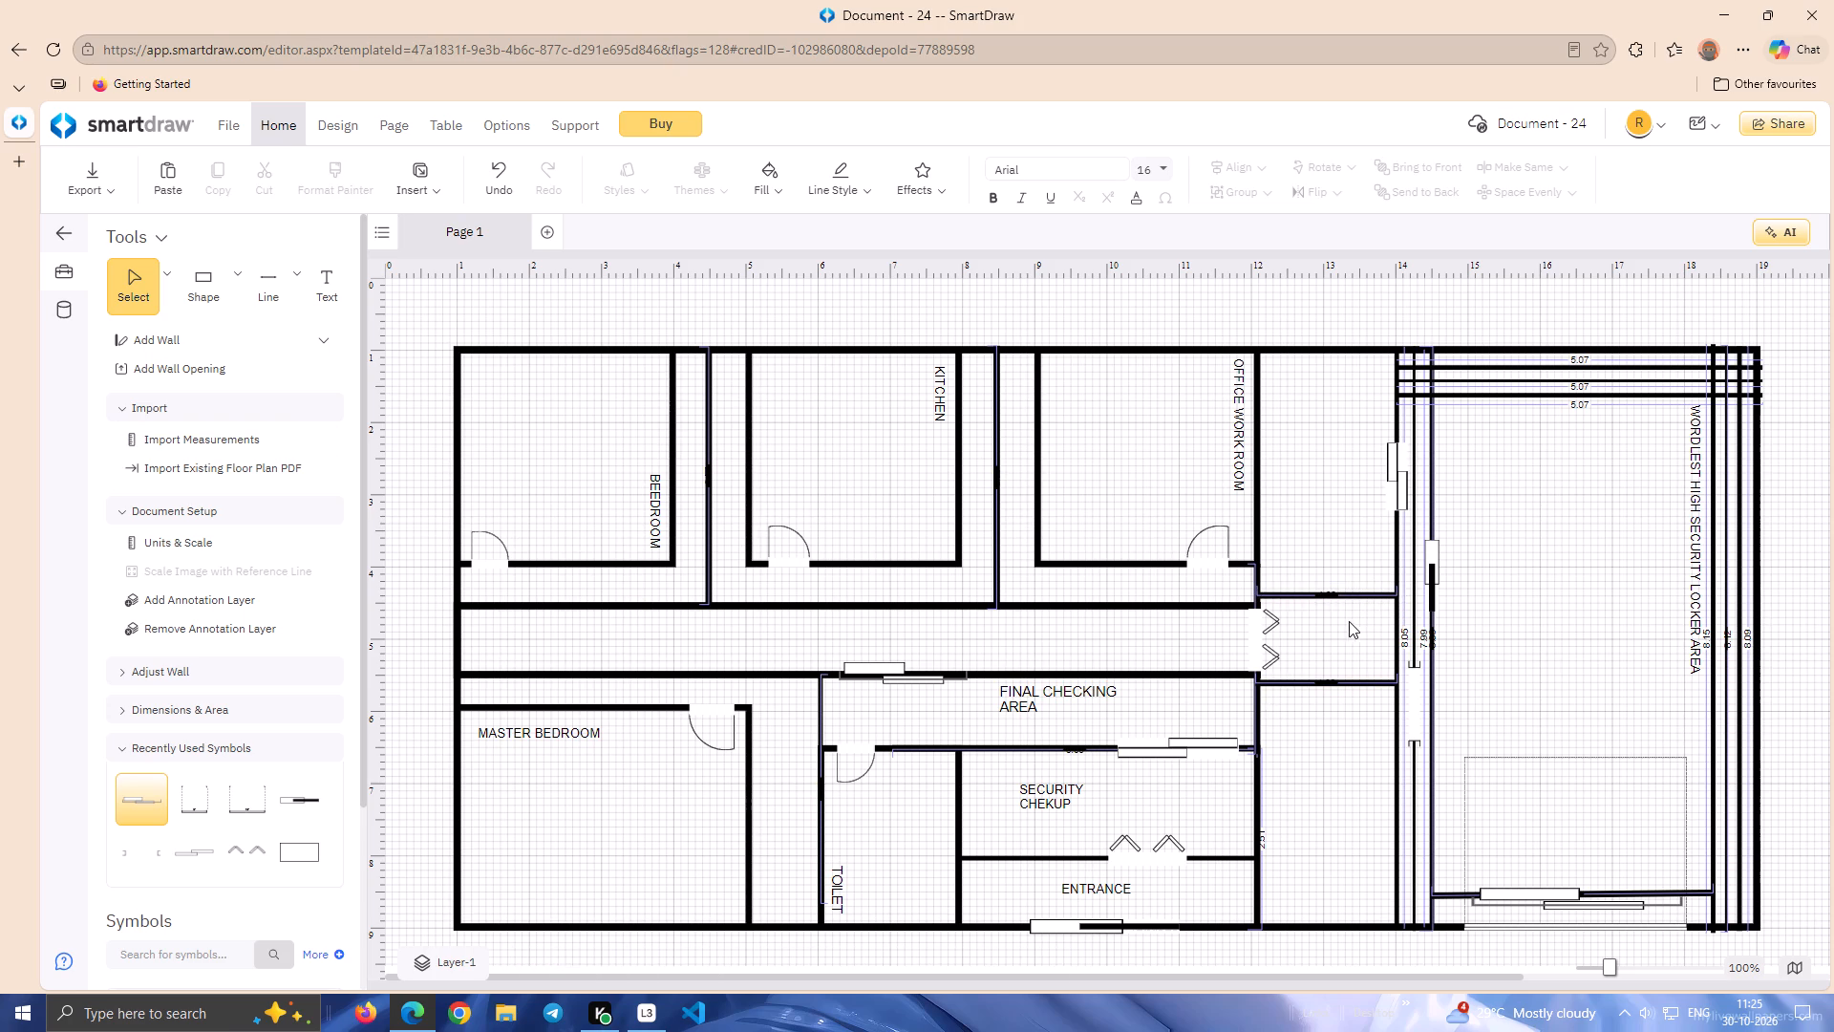
# Draw another horizontal line about 1.93 long between the office-side and locker walls, at about 4.16 from the top.
pyautogui.click(246, 296)
pyautogui.moveTo(1270, 577); pyautogui.dragTo(1284, 577)
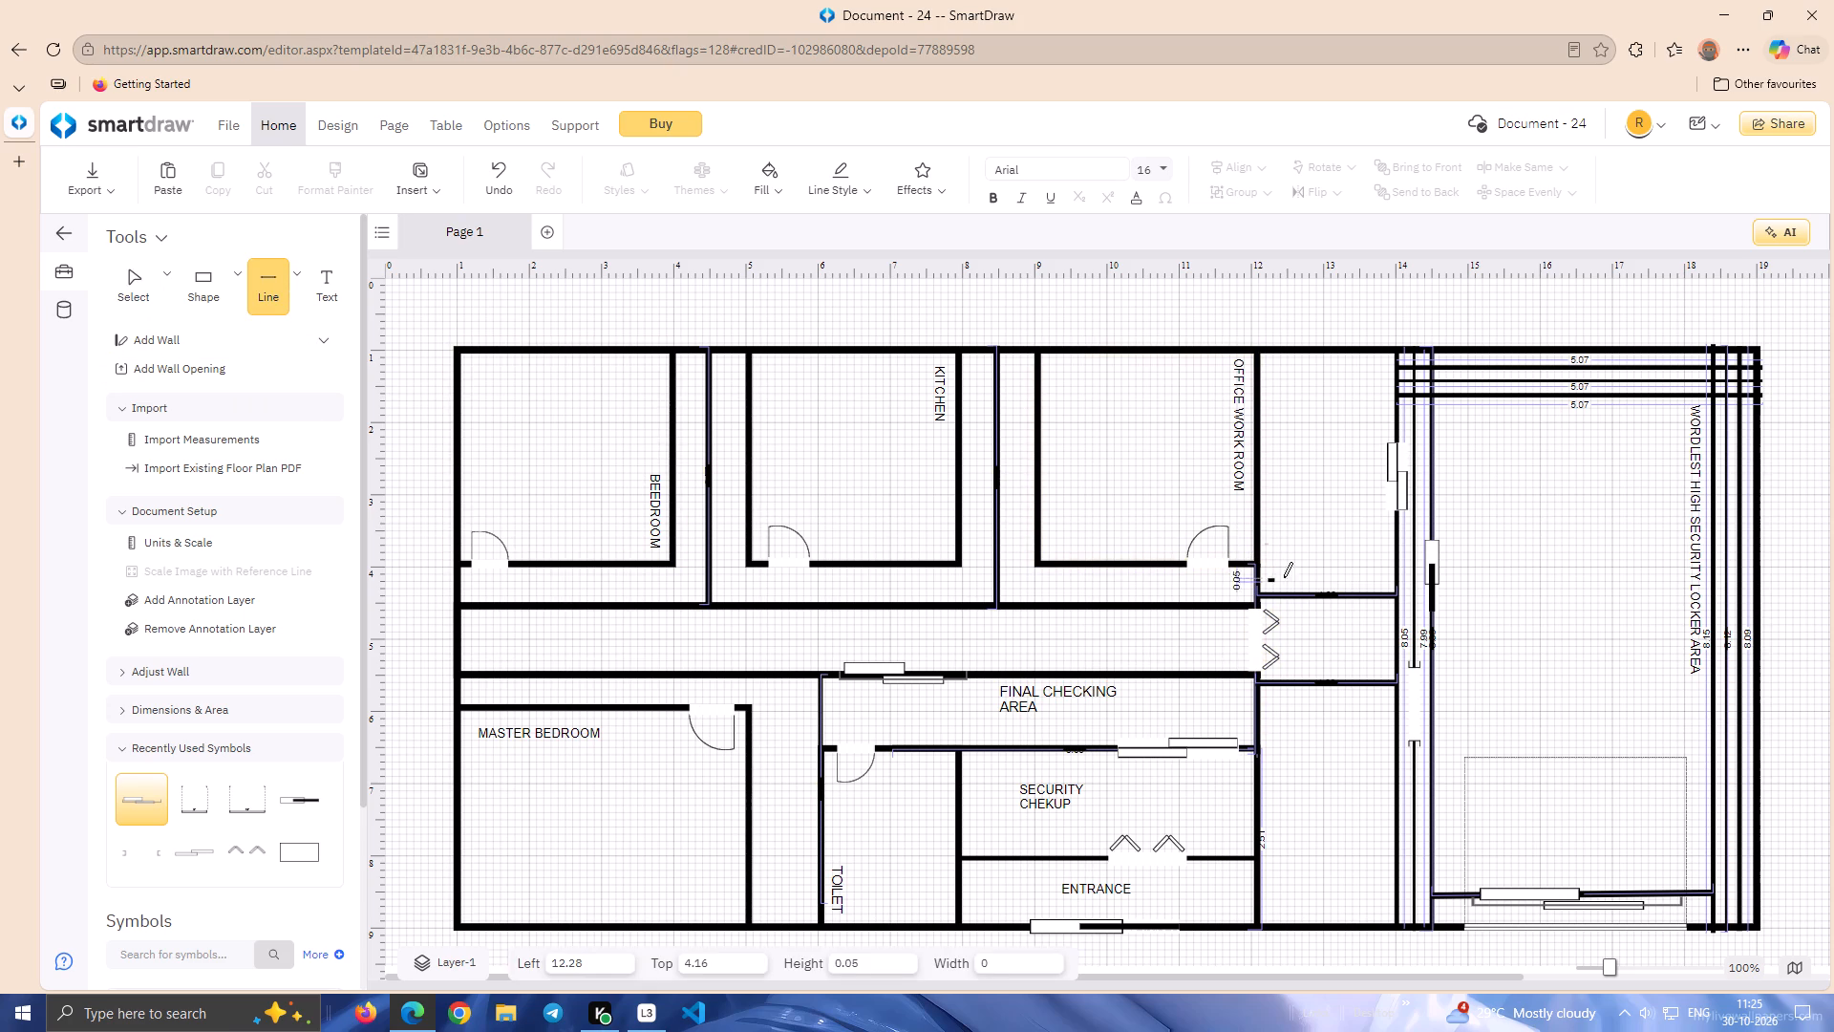
pyautogui.moveTo(1284, 577); pyautogui.dragTo(1400, 578)
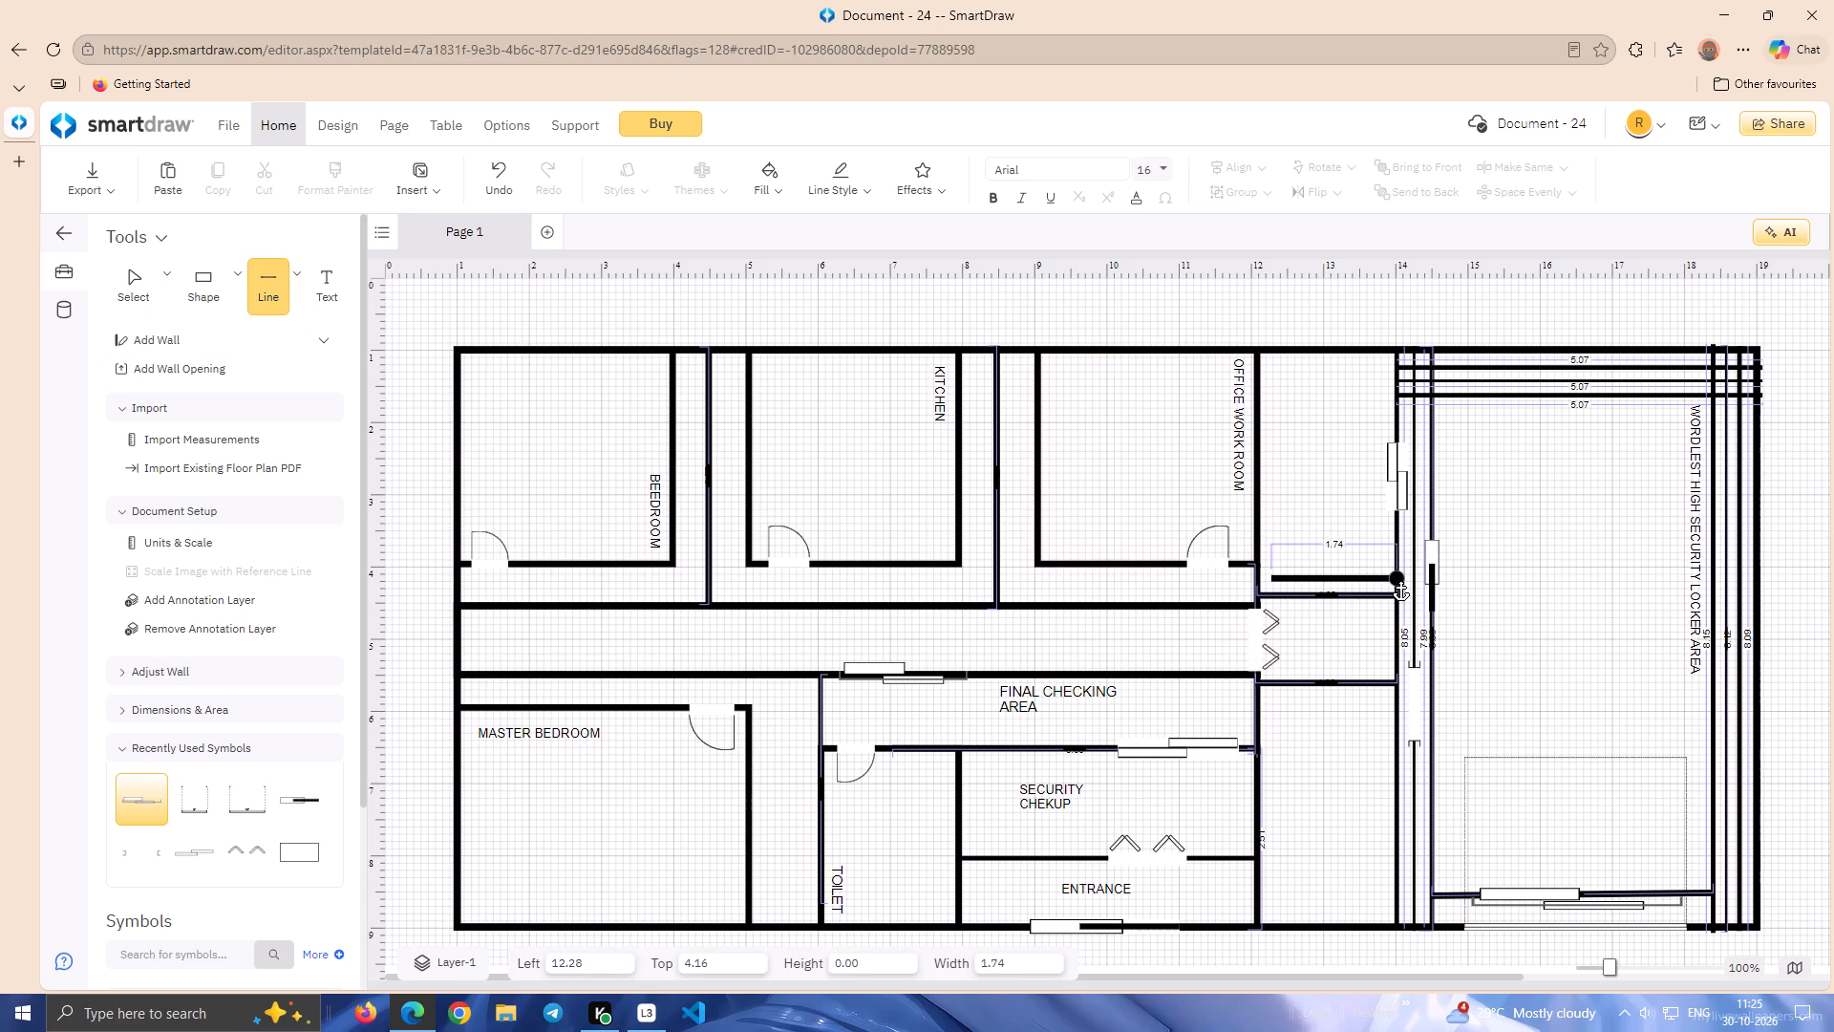
pyautogui.moveTo(1400, 578); pyautogui.dragTo(1400, 577)
pyautogui.moveTo(1271, 577); pyautogui.dragTo(1256, 577)
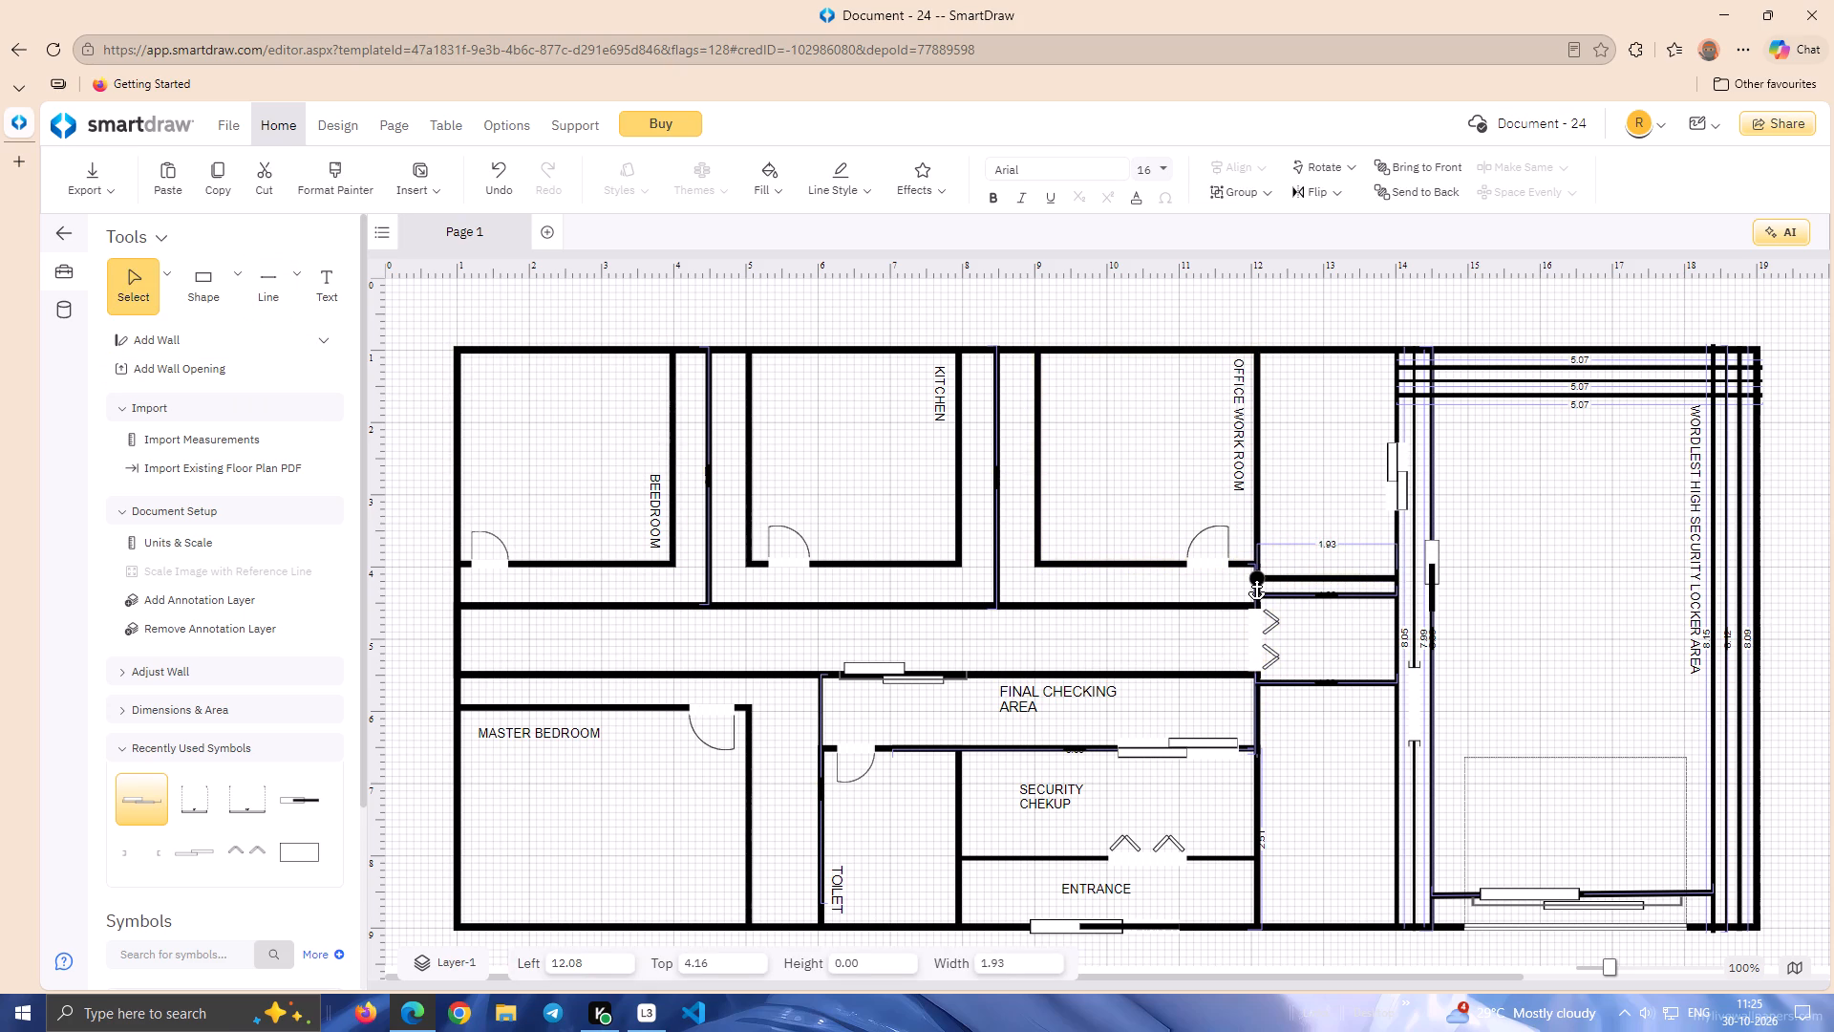
pyautogui.moveTo(1256, 577); pyautogui.dragTo(1258, 577)
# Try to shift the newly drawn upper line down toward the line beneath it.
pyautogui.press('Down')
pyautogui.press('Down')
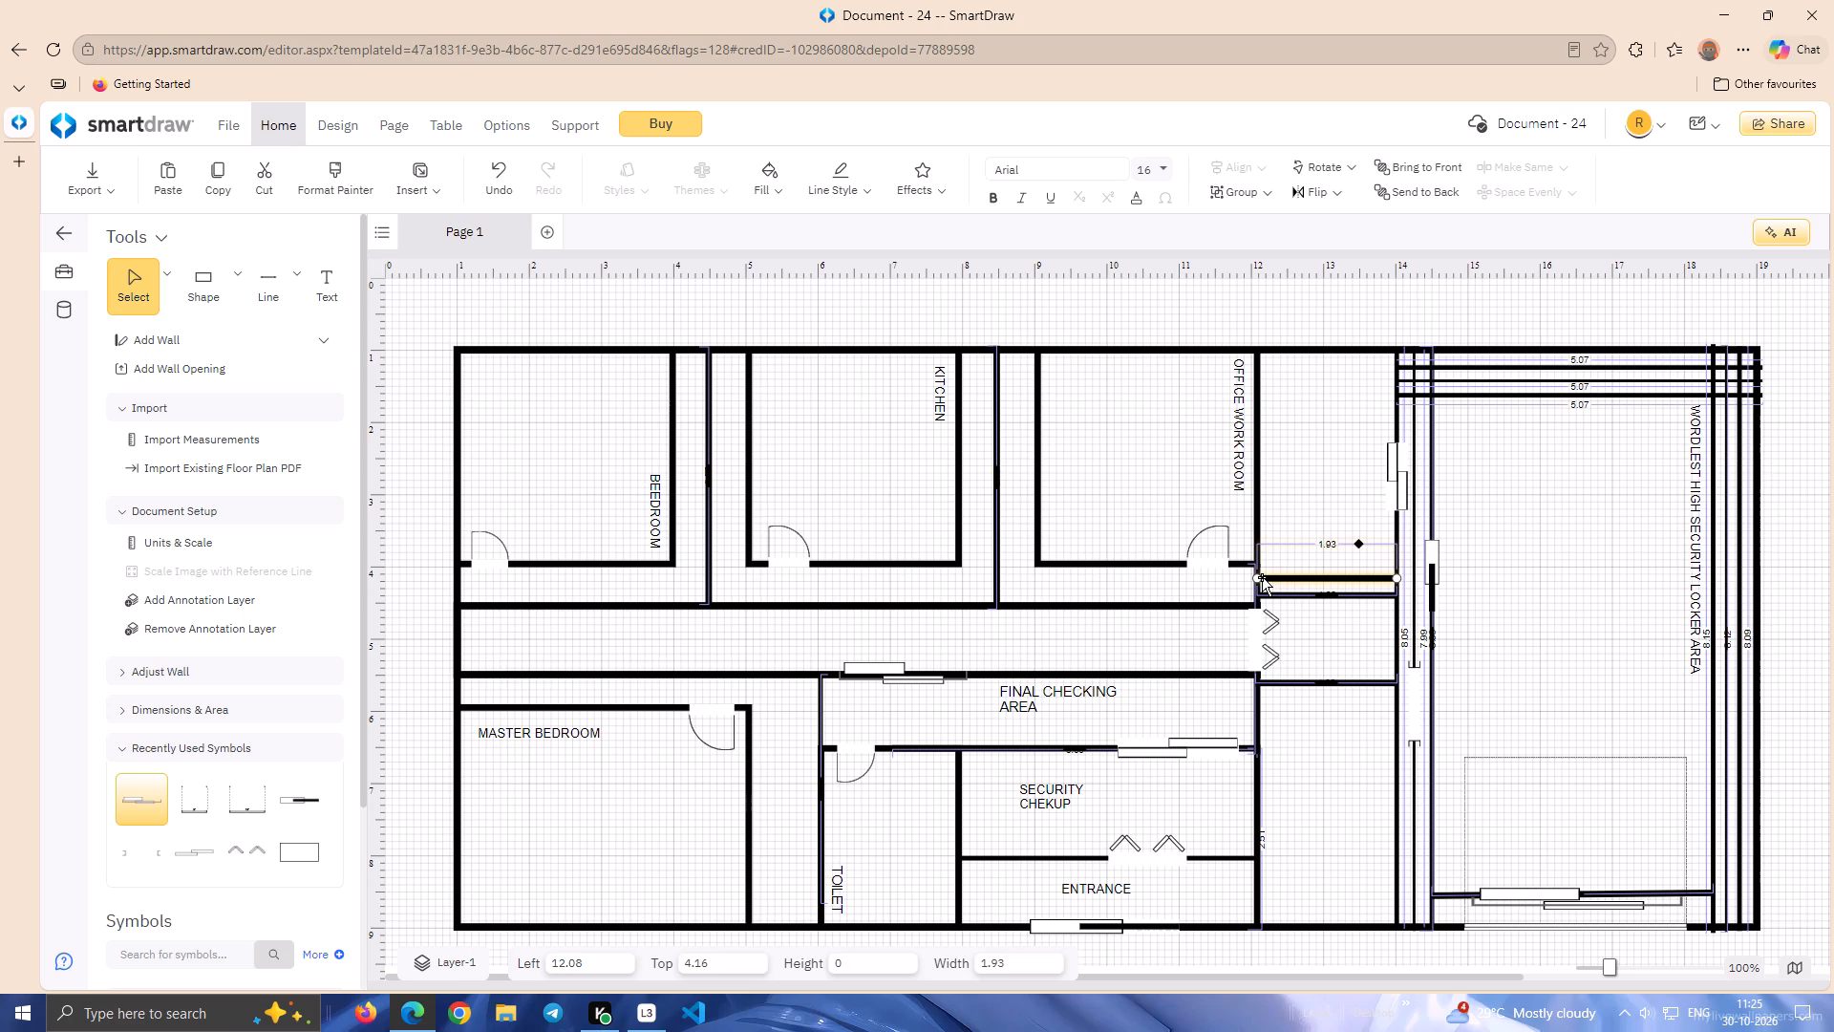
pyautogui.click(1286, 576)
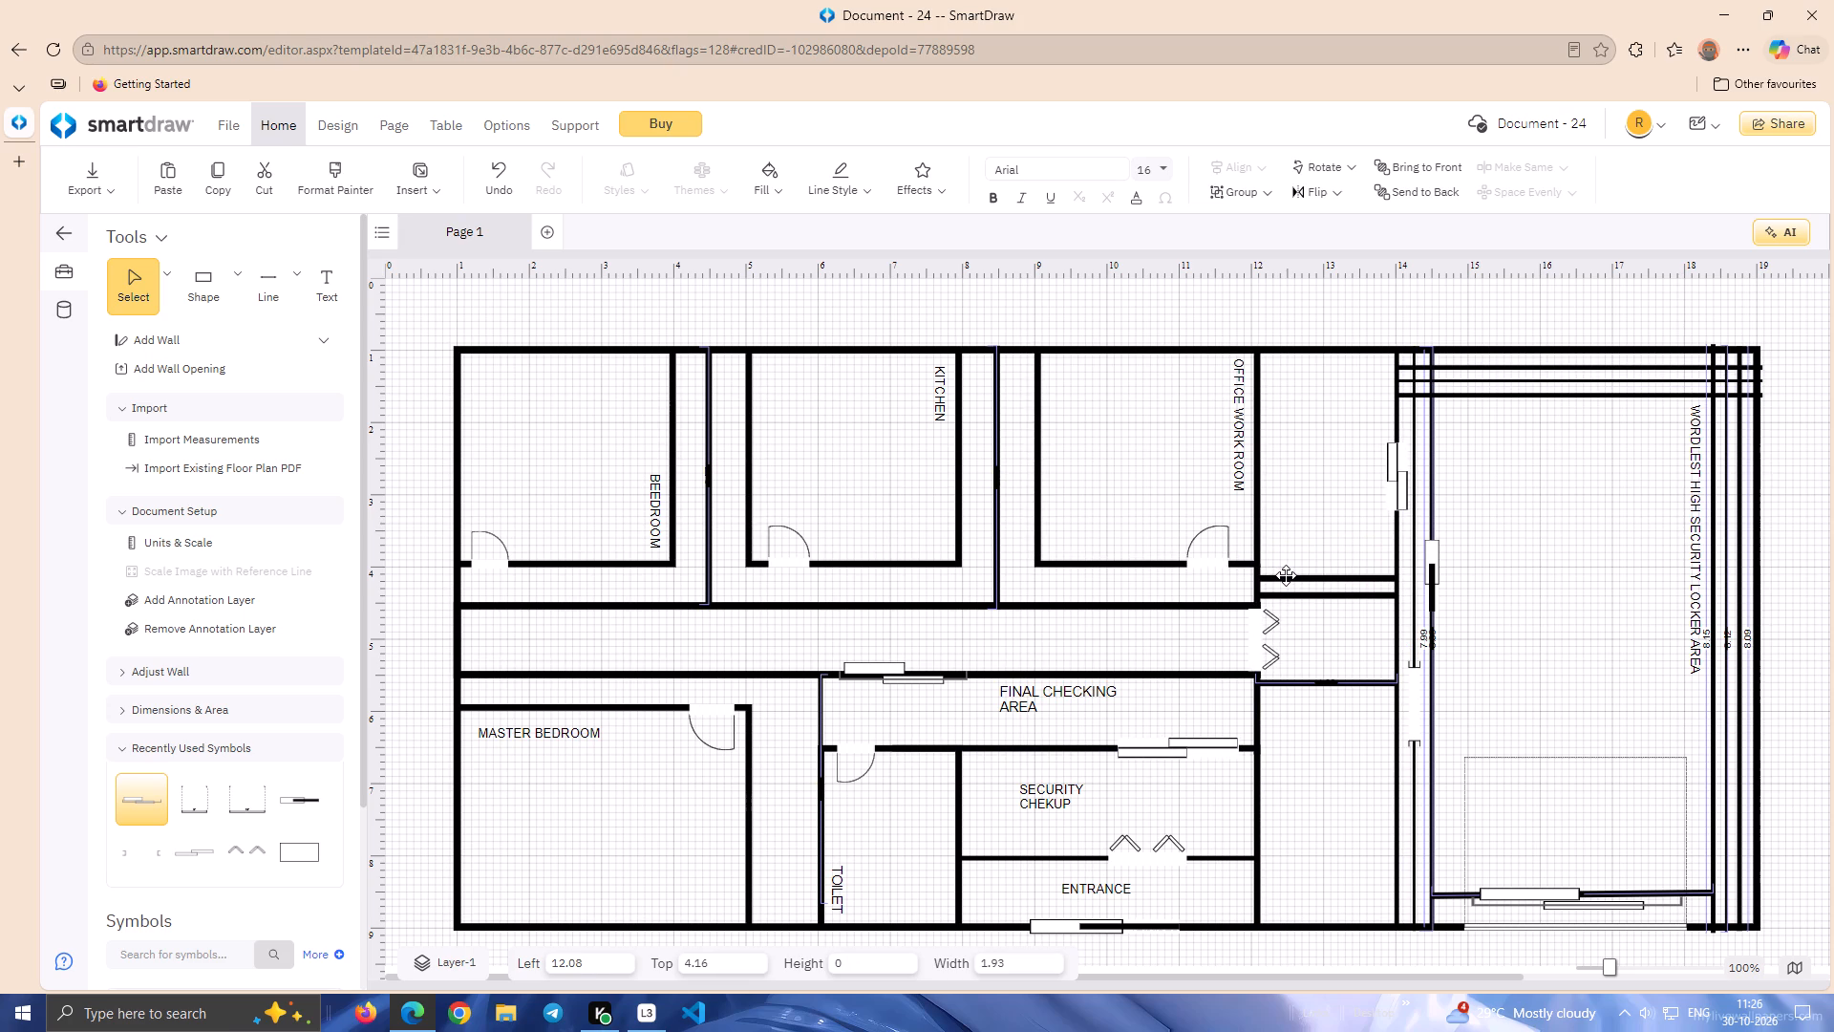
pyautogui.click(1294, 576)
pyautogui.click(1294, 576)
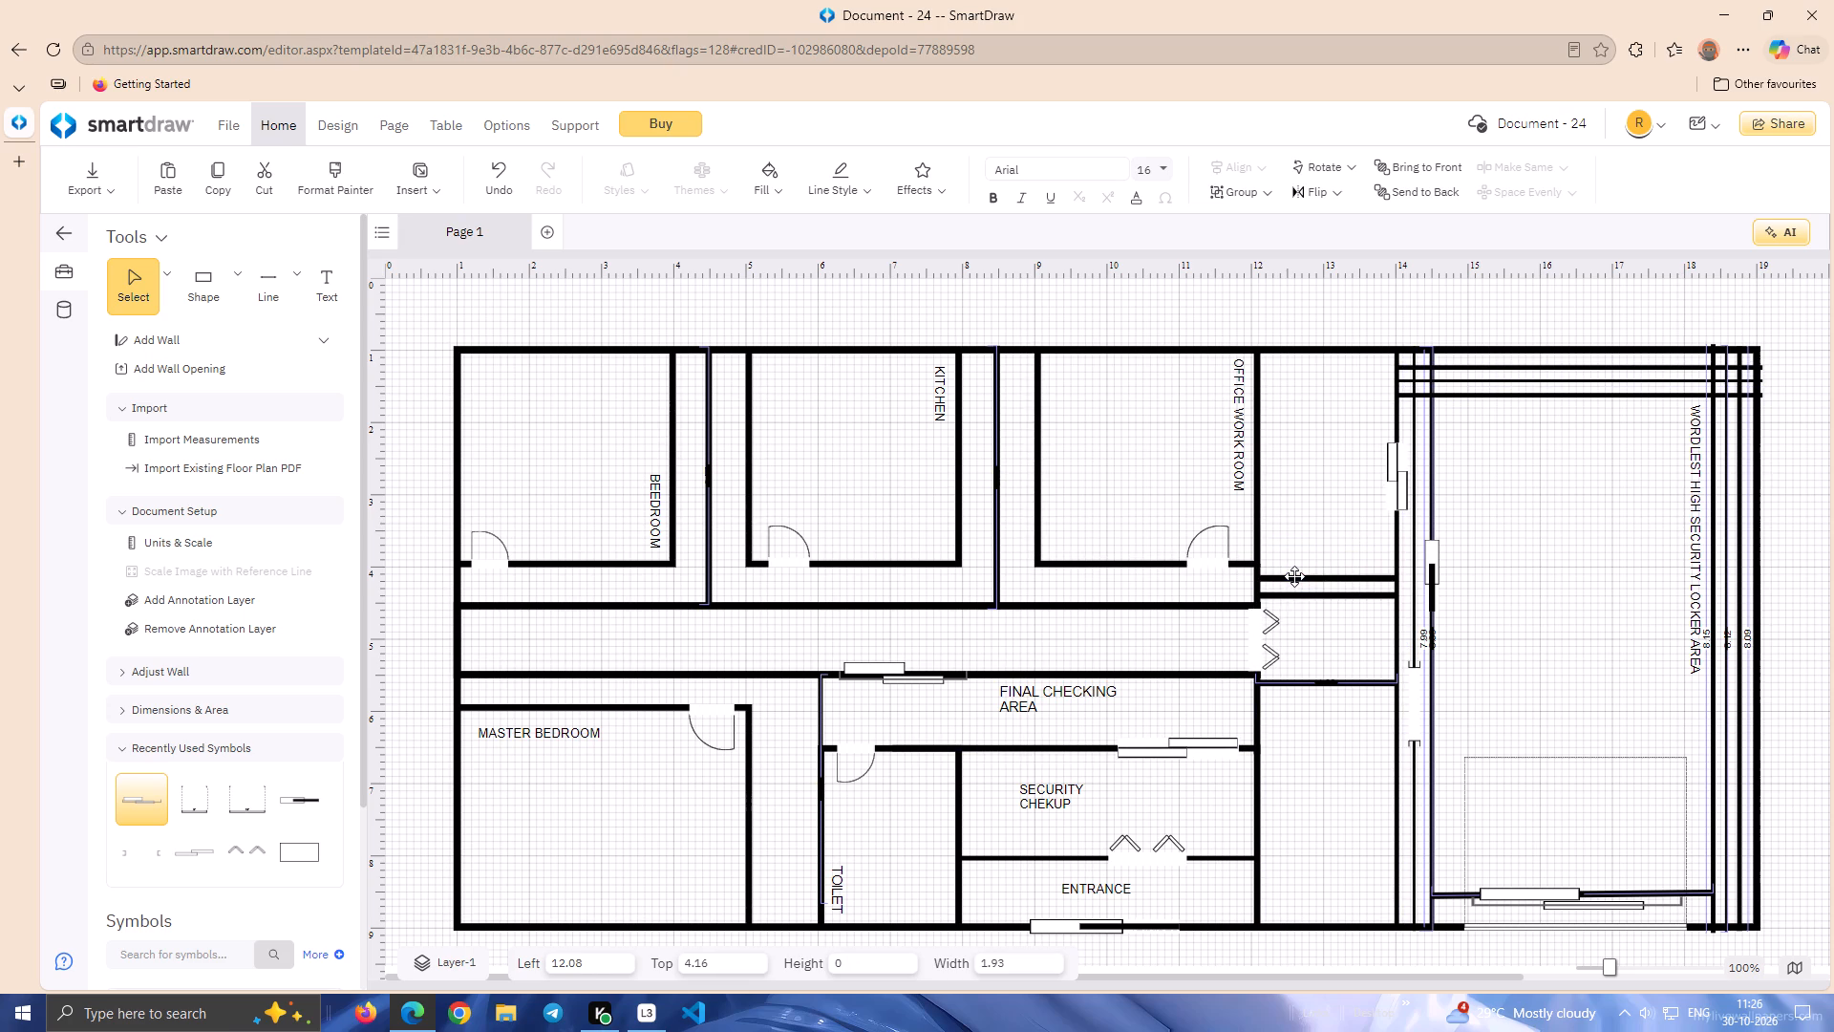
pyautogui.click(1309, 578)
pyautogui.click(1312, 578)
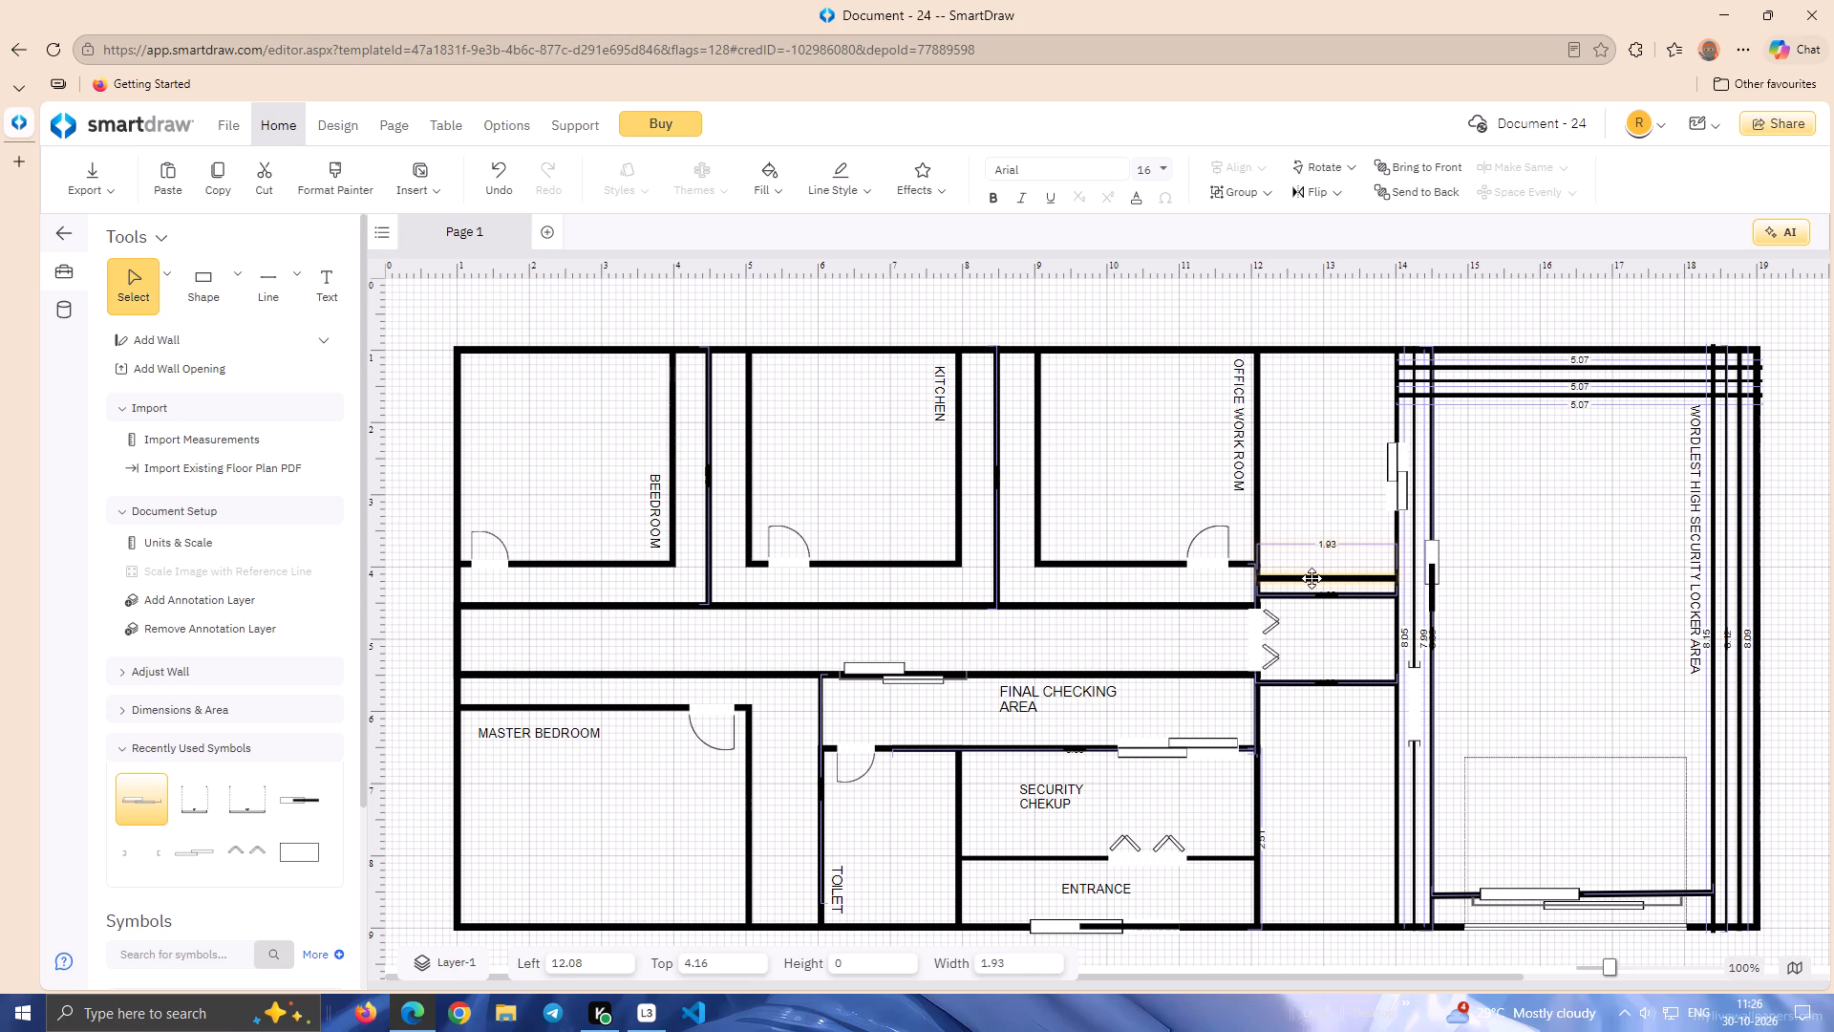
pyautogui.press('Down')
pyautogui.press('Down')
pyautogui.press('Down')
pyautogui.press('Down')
# Lower both ends of the upper passage line above the folding doors to about 4.28 from the top, keeping it level.
pyautogui.moveTo(1395, 579); pyautogui.dragTo(1397, 583)
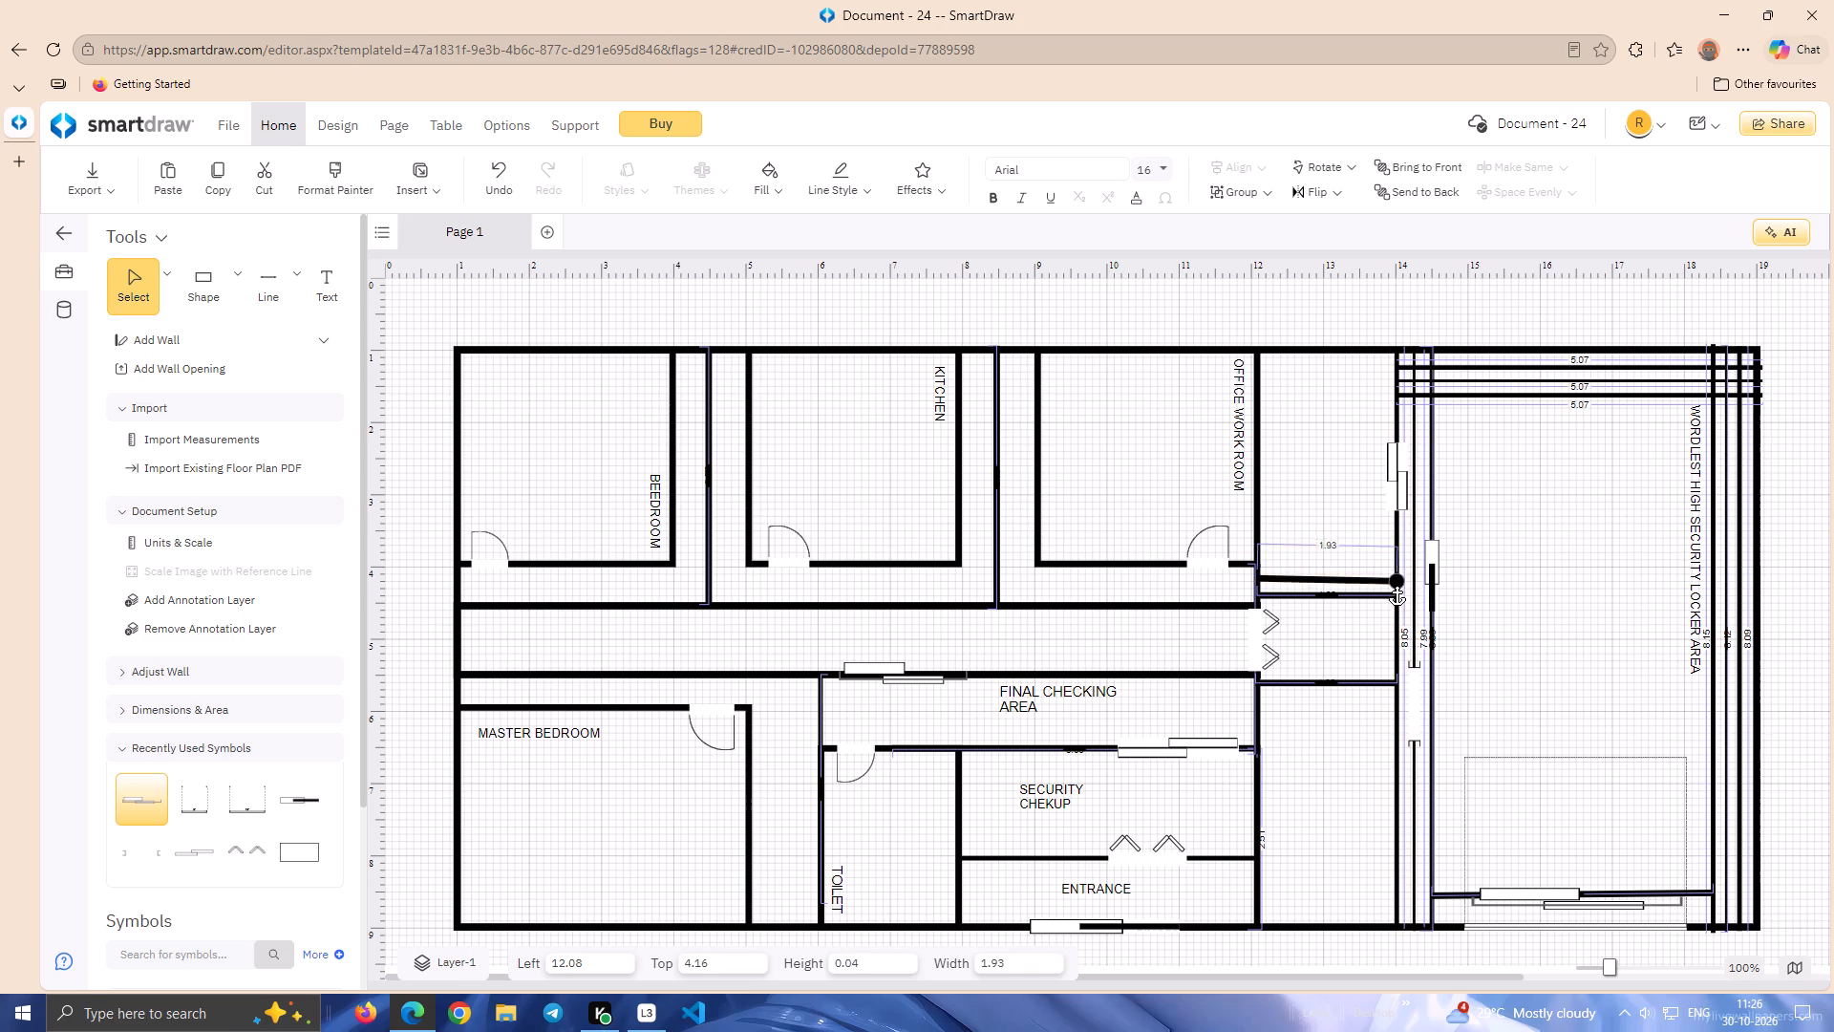
pyautogui.moveTo(1397, 583); pyautogui.dragTo(1404, 586)
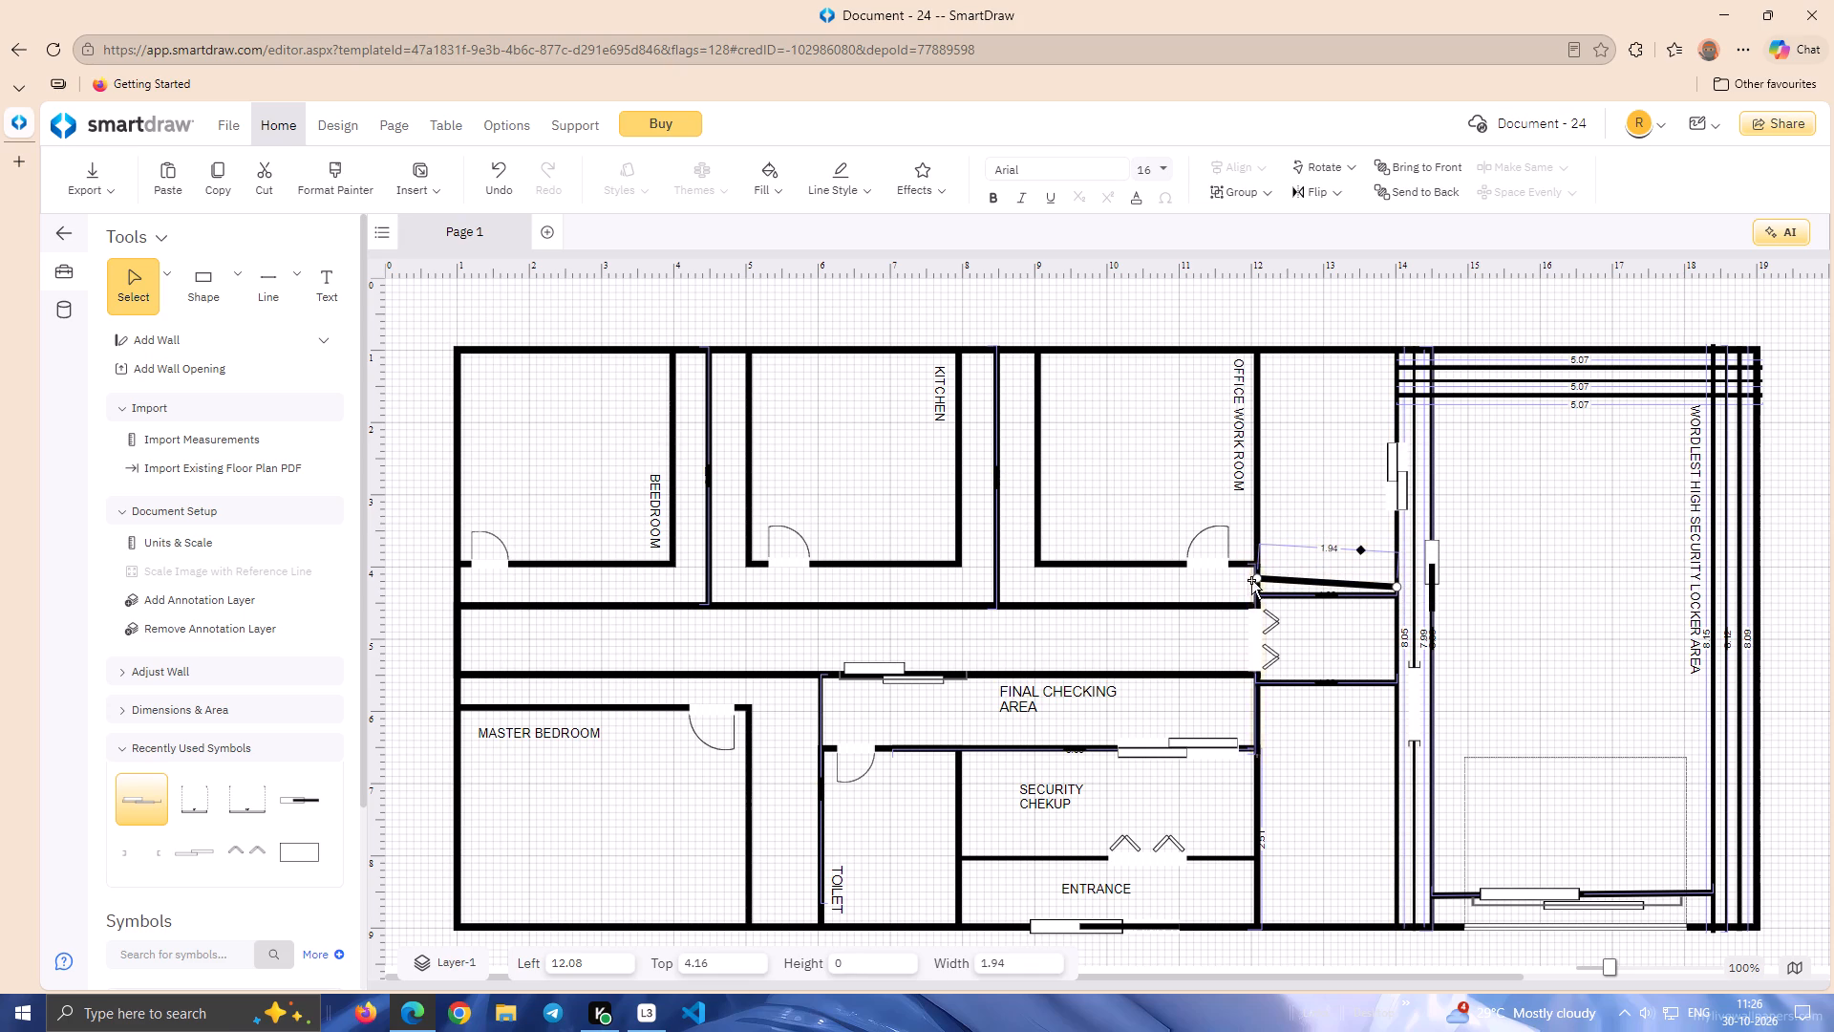
pyautogui.click(1256, 580)
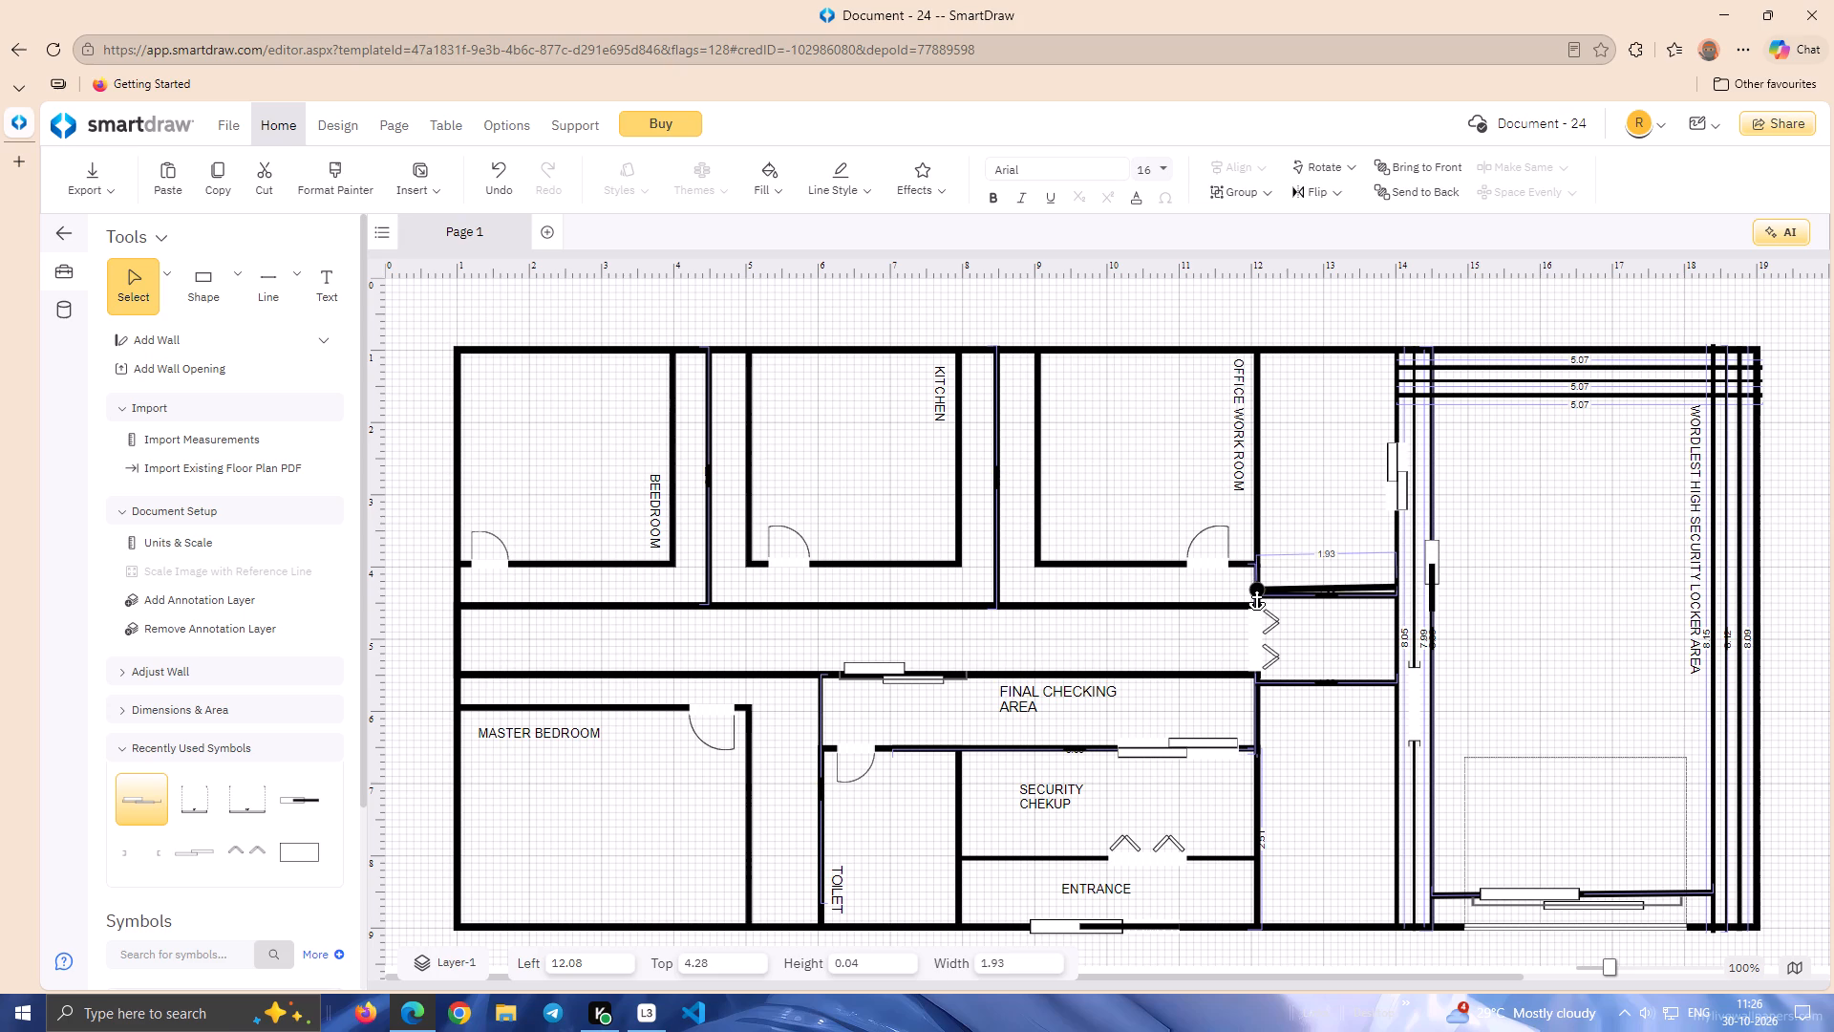
pyautogui.click(1295, 613)
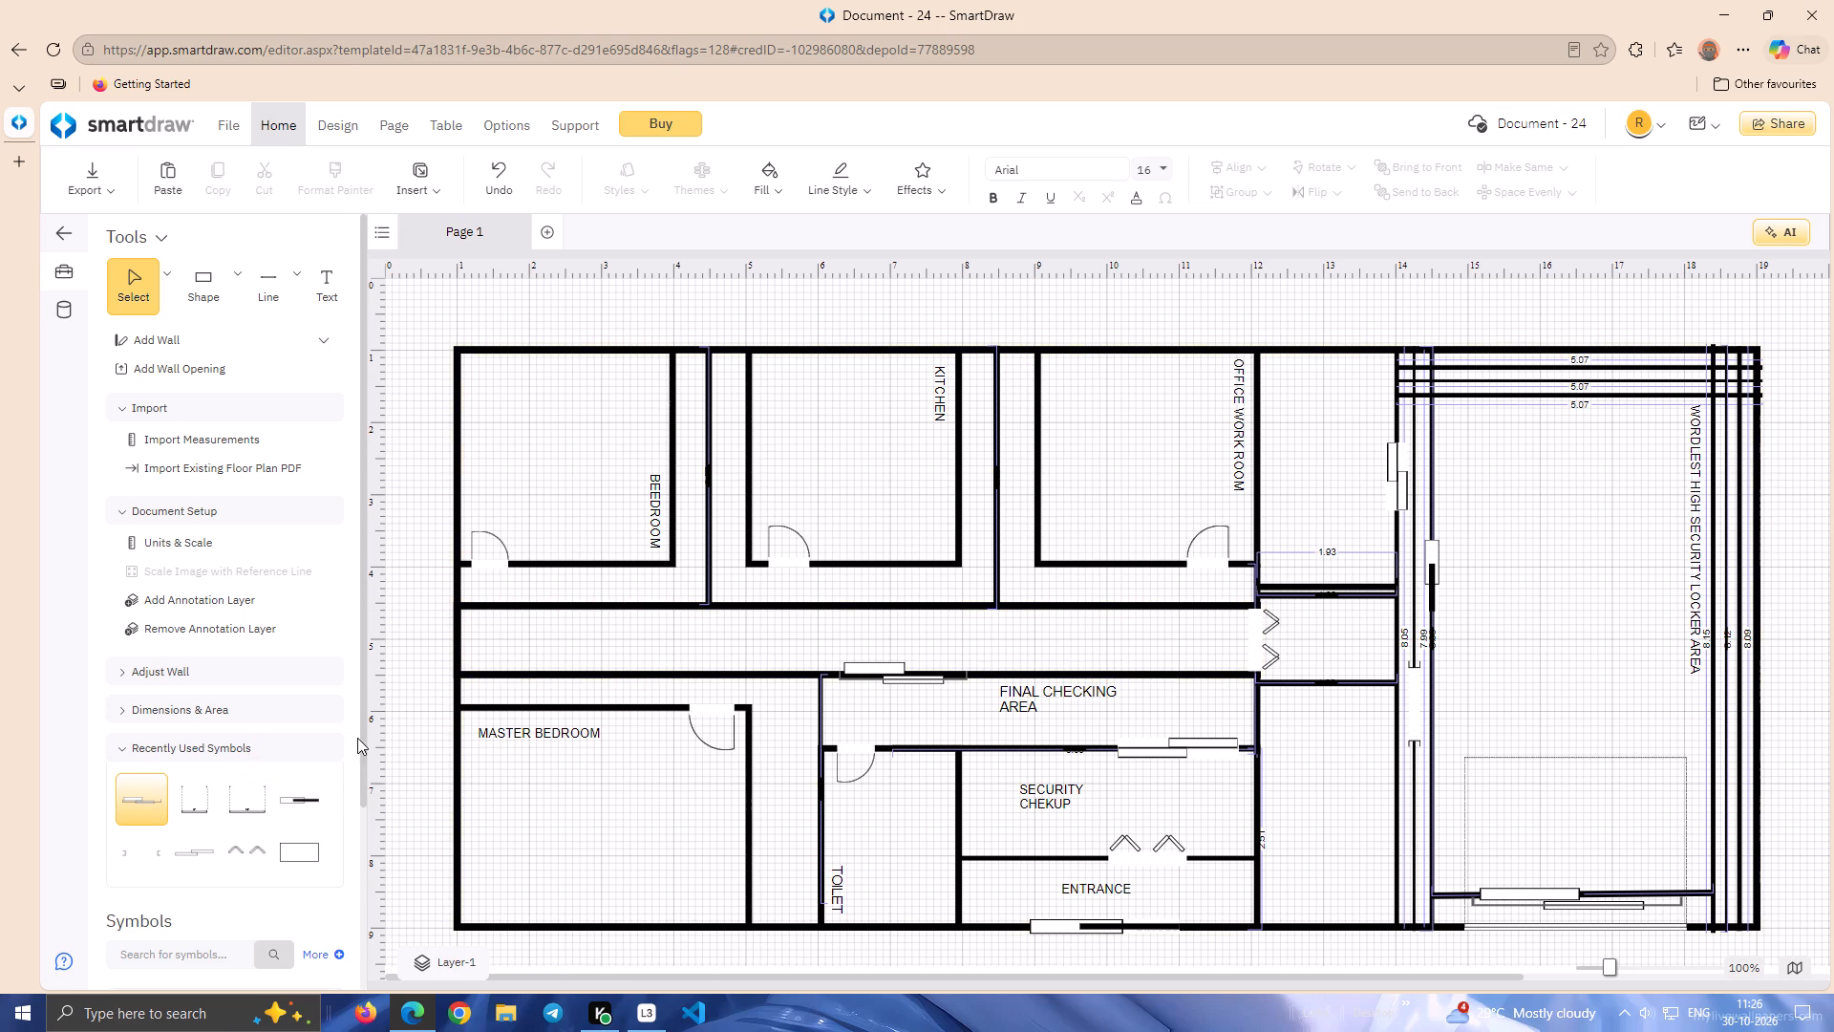
# Place a double door on the upper passage line above the folding doors, about 1.39 wide and 0.79 high.
pyautogui.moveTo(365, 730); pyautogui.dragTo(362, 787)
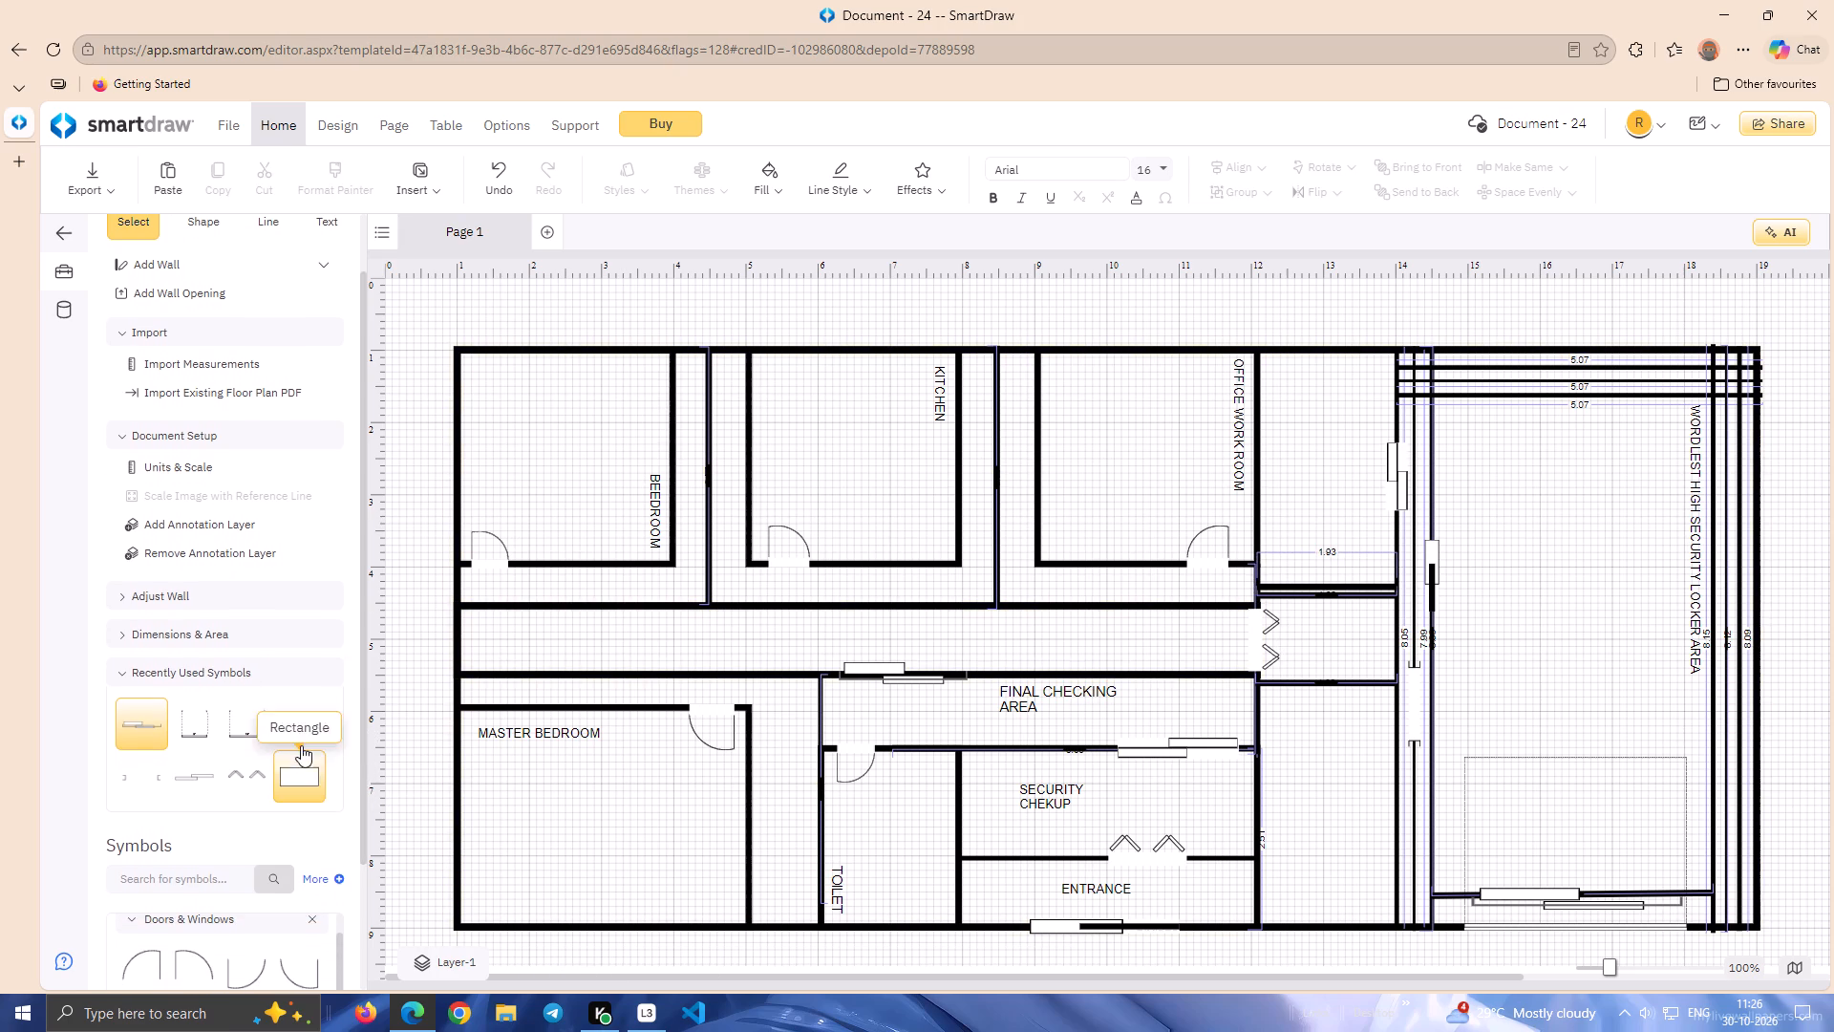
pyautogui.moveTo(362, 813); pyautogui.dragTo(363, 956)
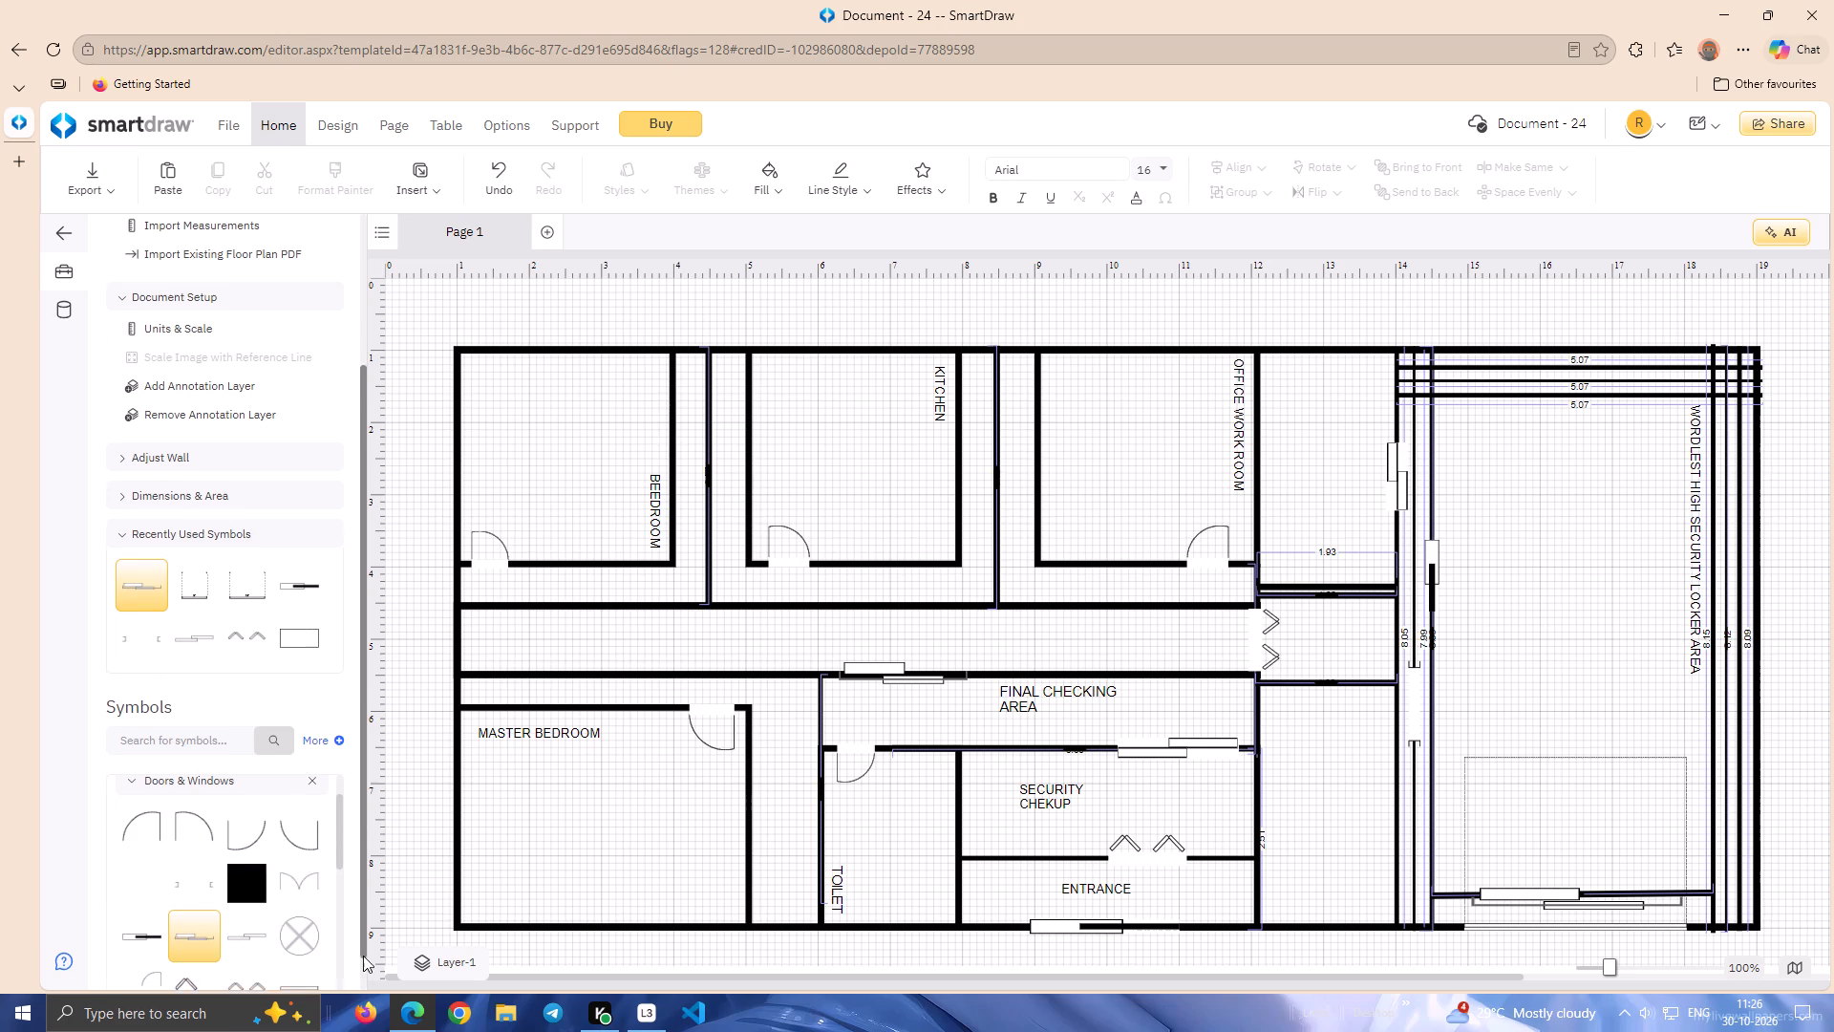
pyautogui.moveTo(363, 956); pyautogui.dragTo(370, 1018)
pyautogui.moveTo(292, 868); pyautogui.dragTo(869, 720)
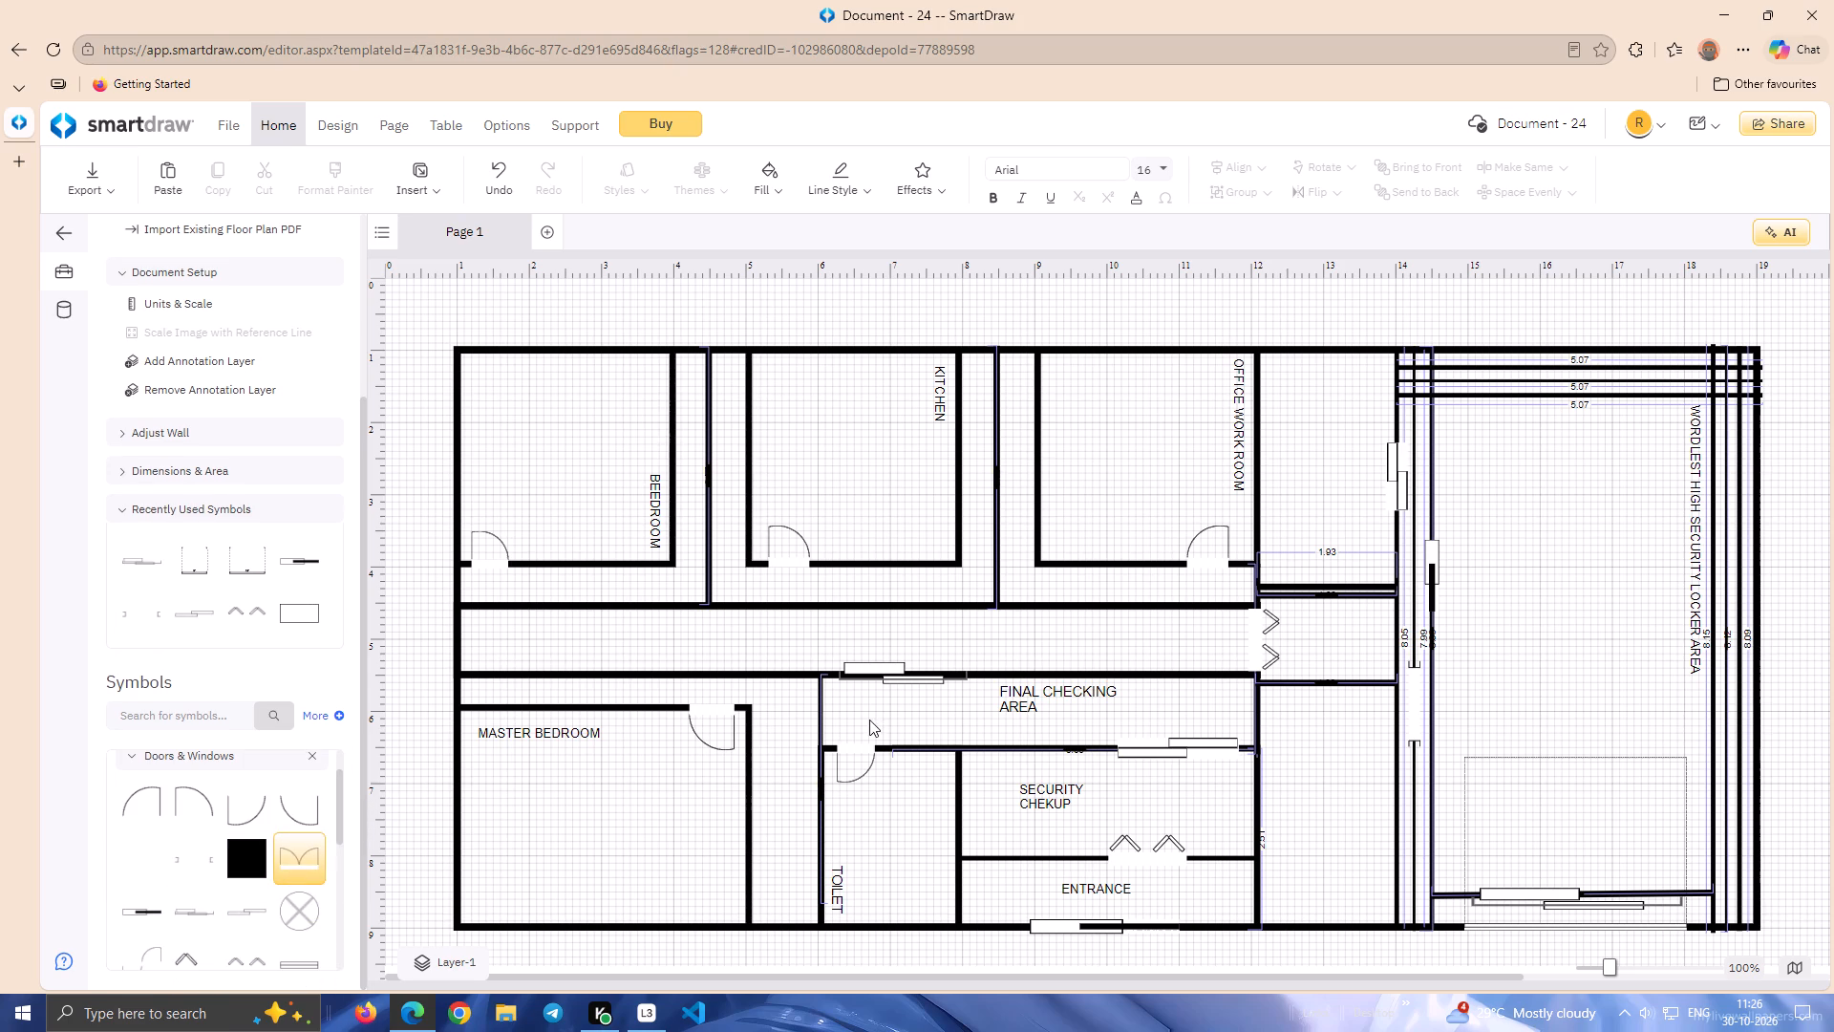
pyautogui.moveTo(869, 720); pyautogui.dragTo(1304, 578)
pyautogui.moveTo(1304, 578); pyautogui.dragTo(1303, 579)
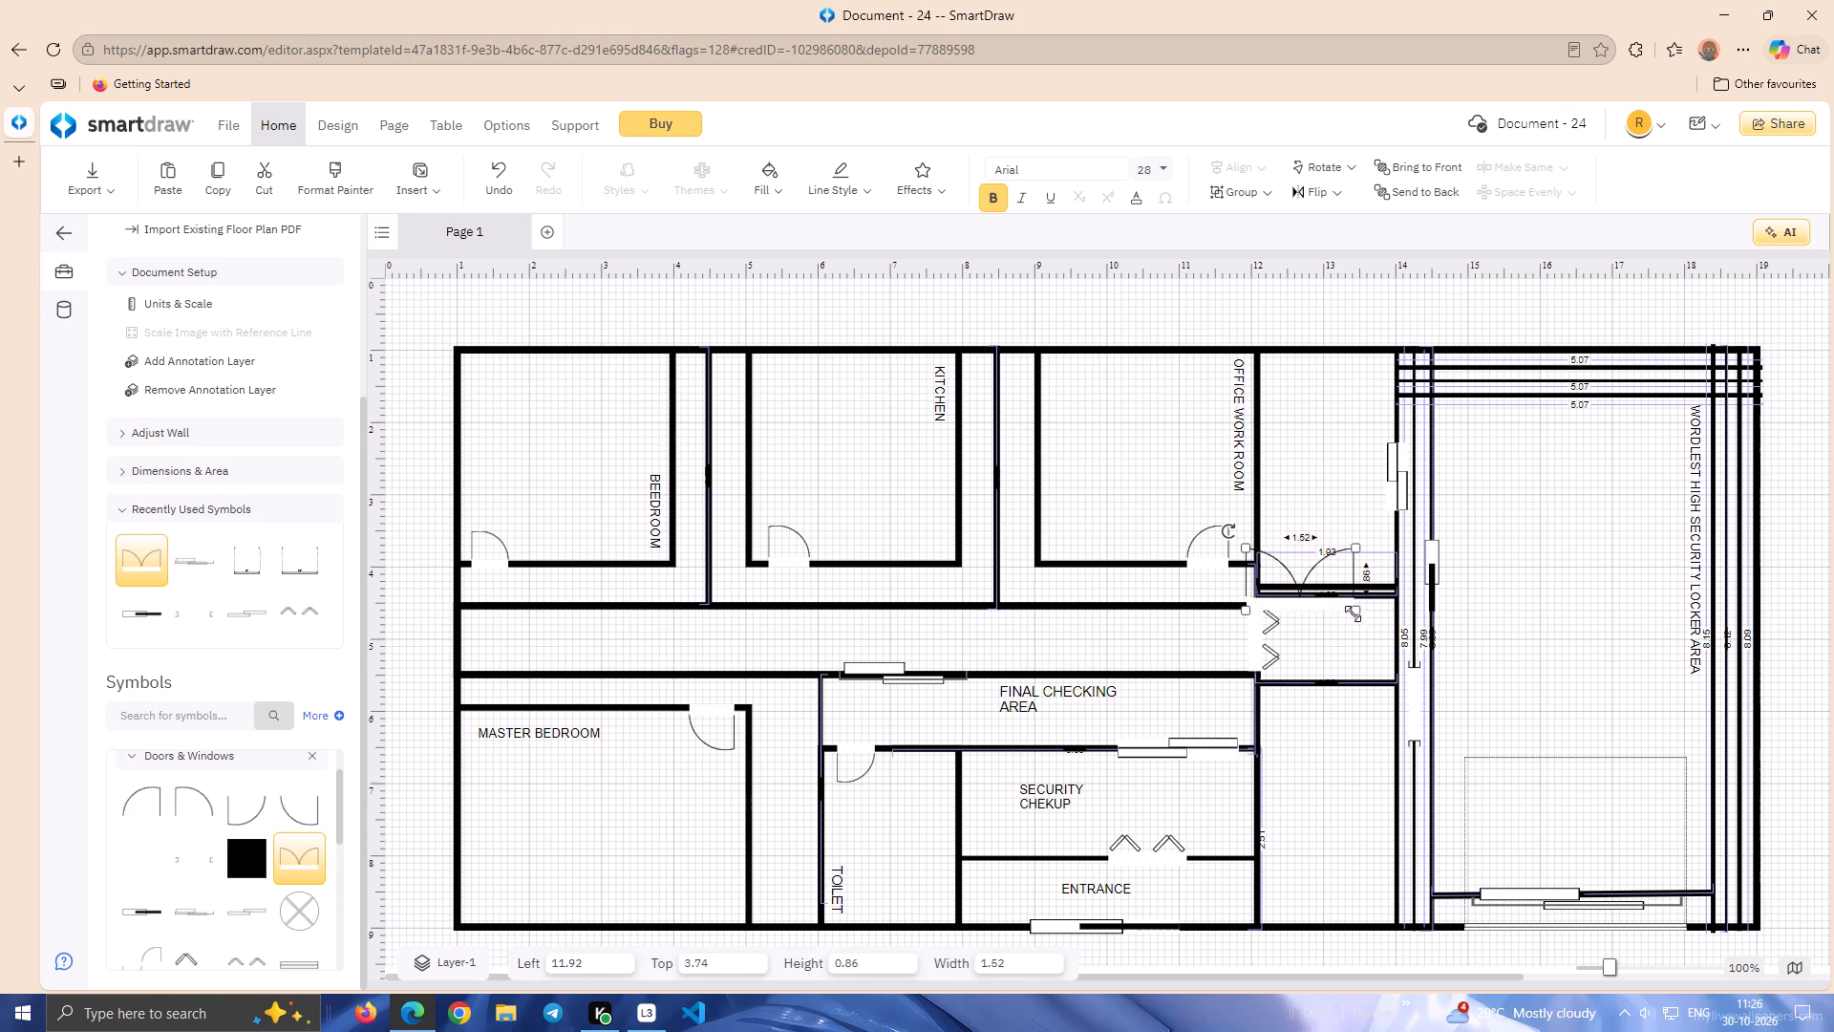
pyautogui.moveTo(1356, 609); pyautogui.dragTo(1345, 608)
pyautogui.moveTo(1295, 601); pyautogui.dragTo(1323, 598)
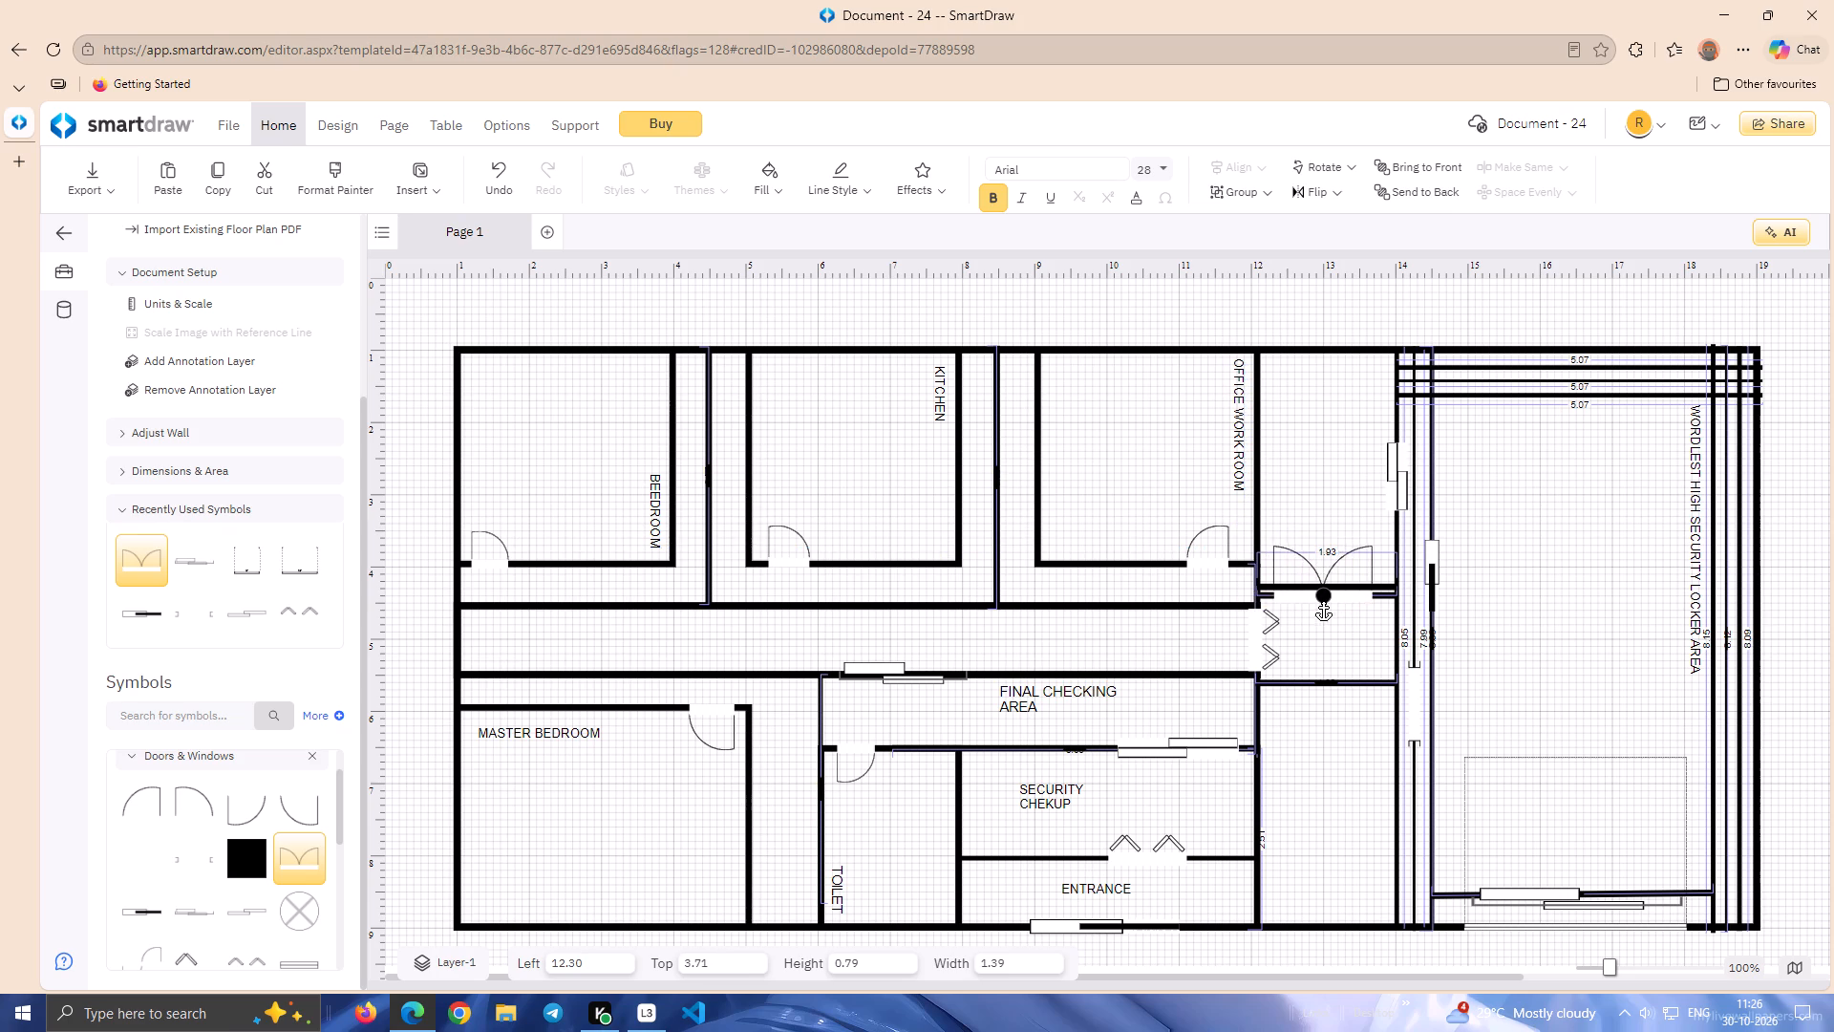
pyautogui.moveTo(1323, 598); pyautogui.dragTo(1324, 593)
# Nudge the double door toward the locker side to centre it between the two passage walls.
pyautogui.press('Down')
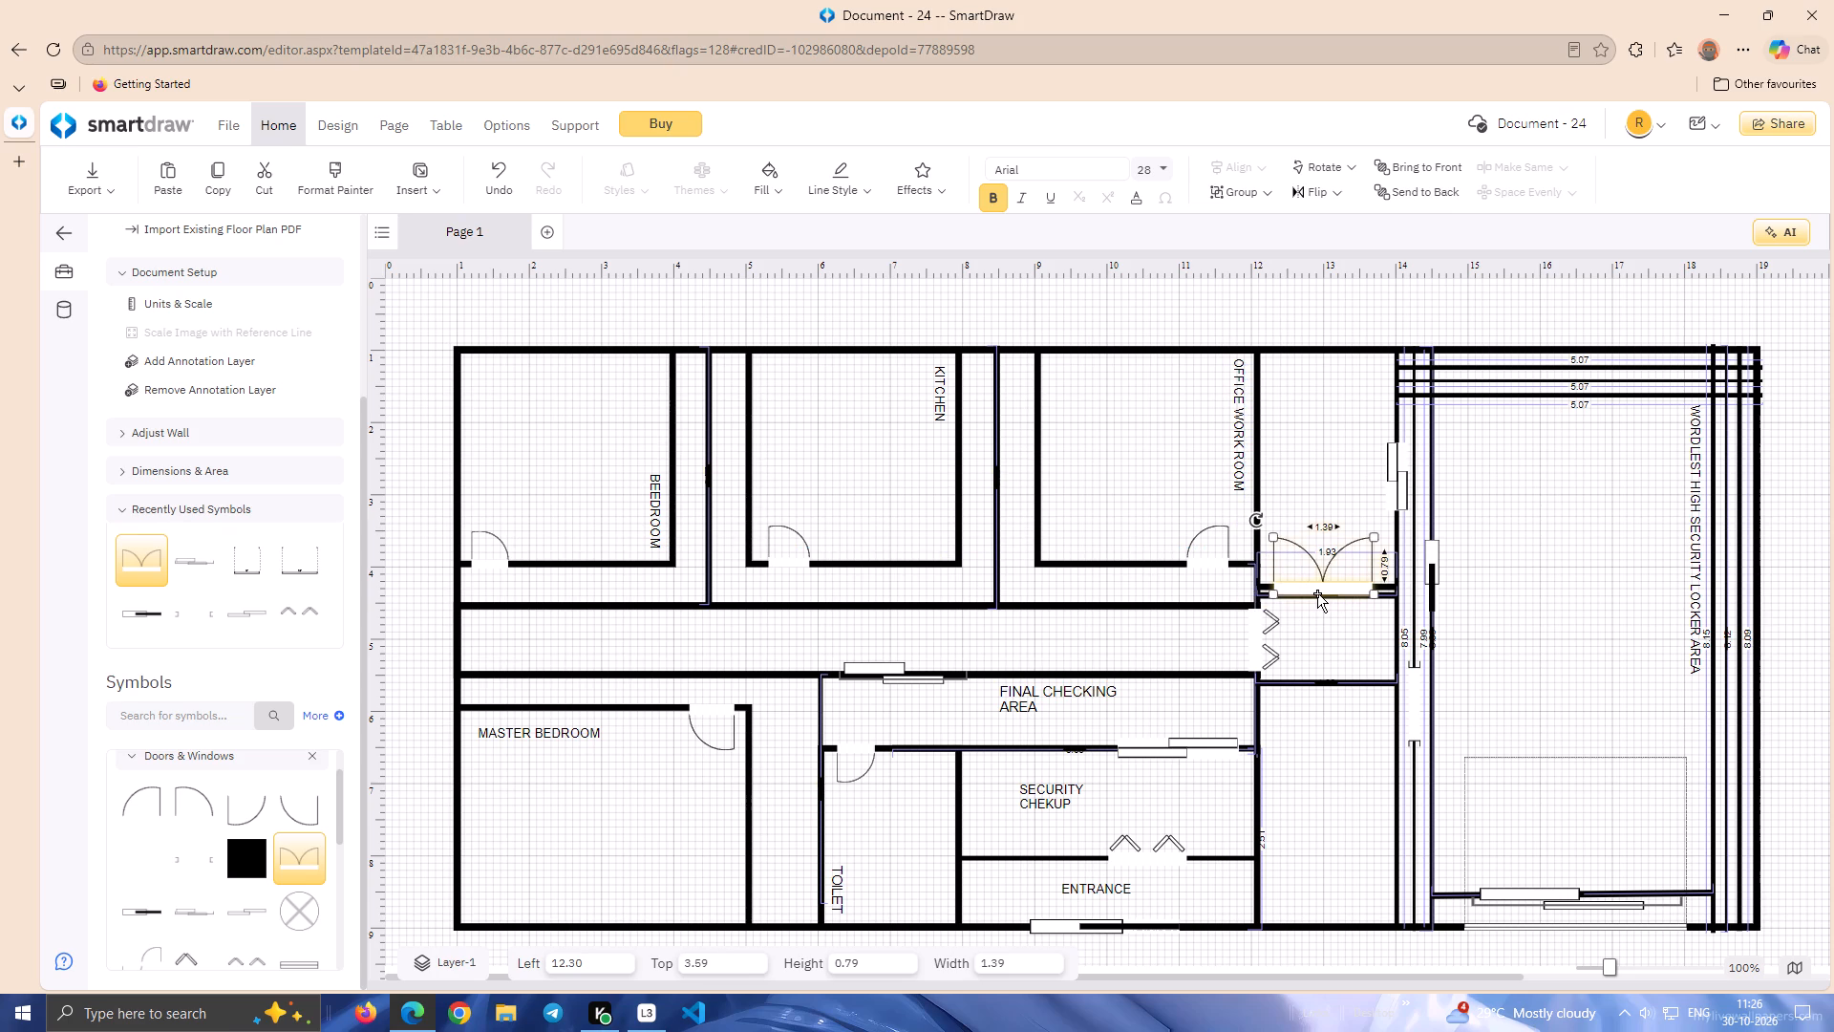
pyautogui.press('Down')
pyautogui.press('Down')
pyautogui.press('Down')
pyautogui.press('Down')
pyautogui.press('Down')
pyautogui.press('Down')
pyautogui.press('Up')
pyautogui.press('Up')
pyautogui.press('Down')
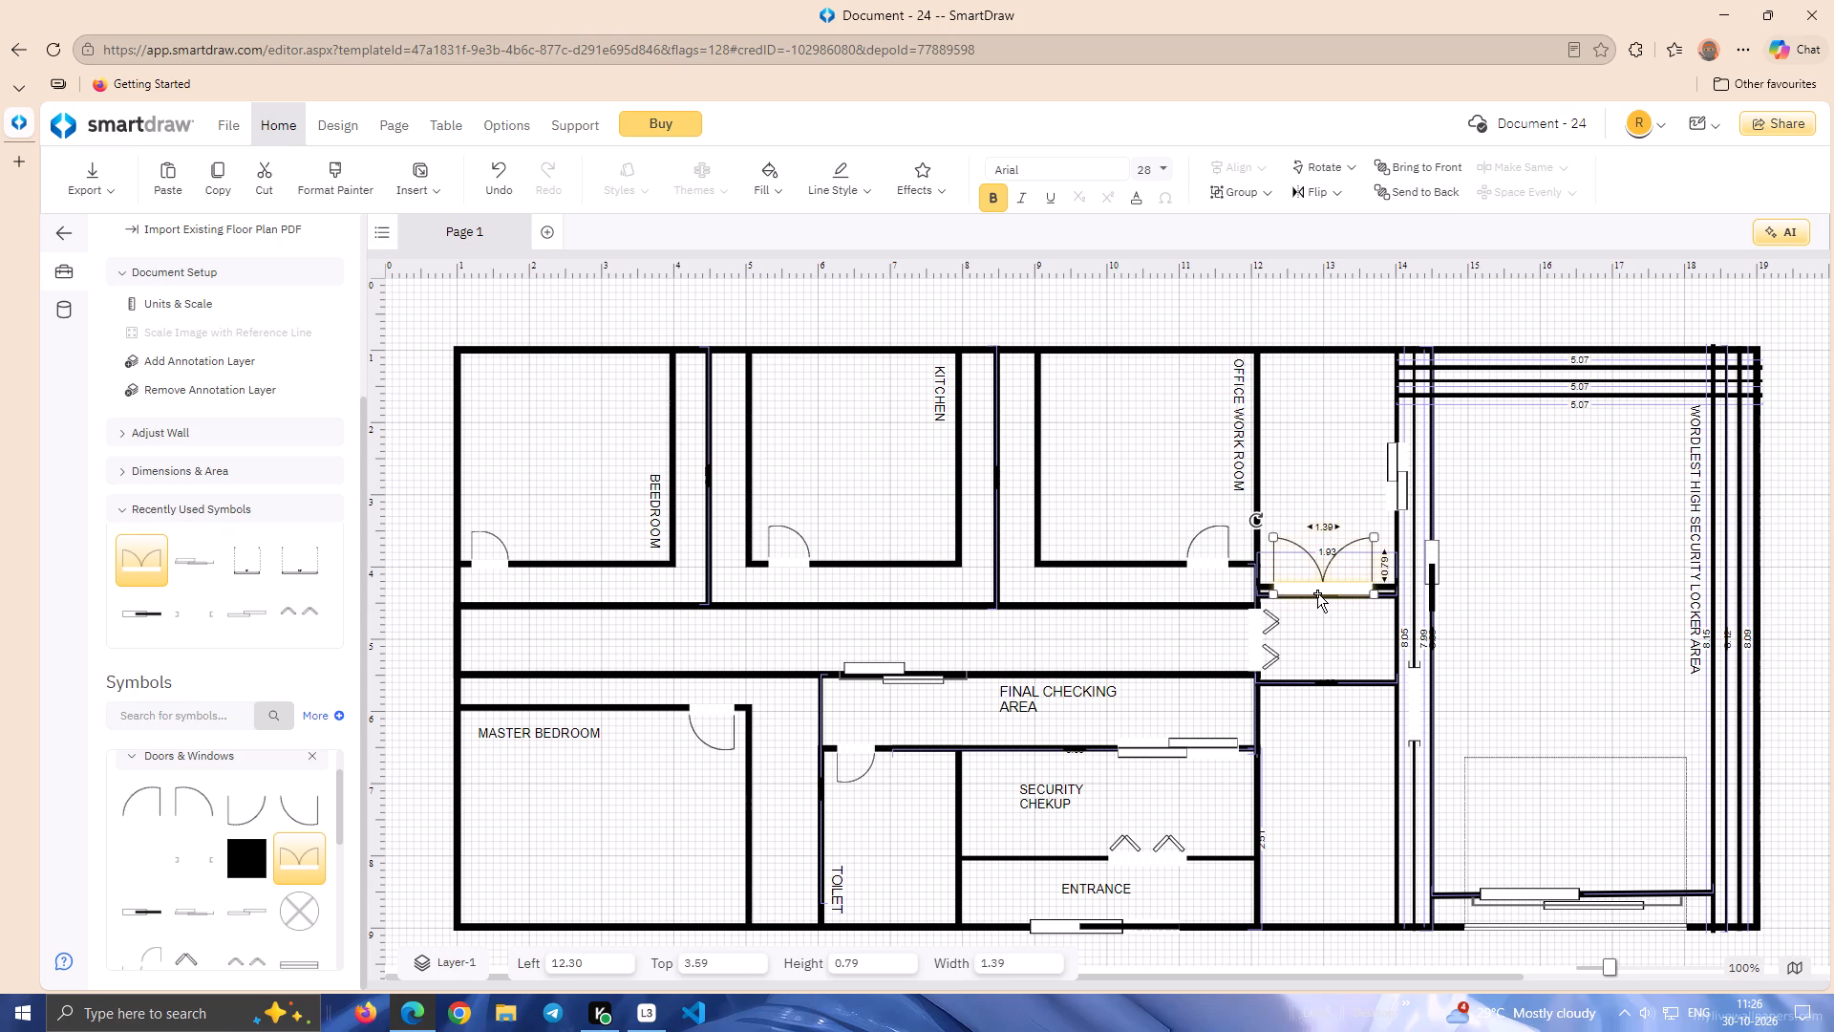
pyautogui.press('Right')
pyautogui.press('Right')
pyautogui.press('Left')
pyautogui.press('Left')
pyautogui.click(1317, 593)
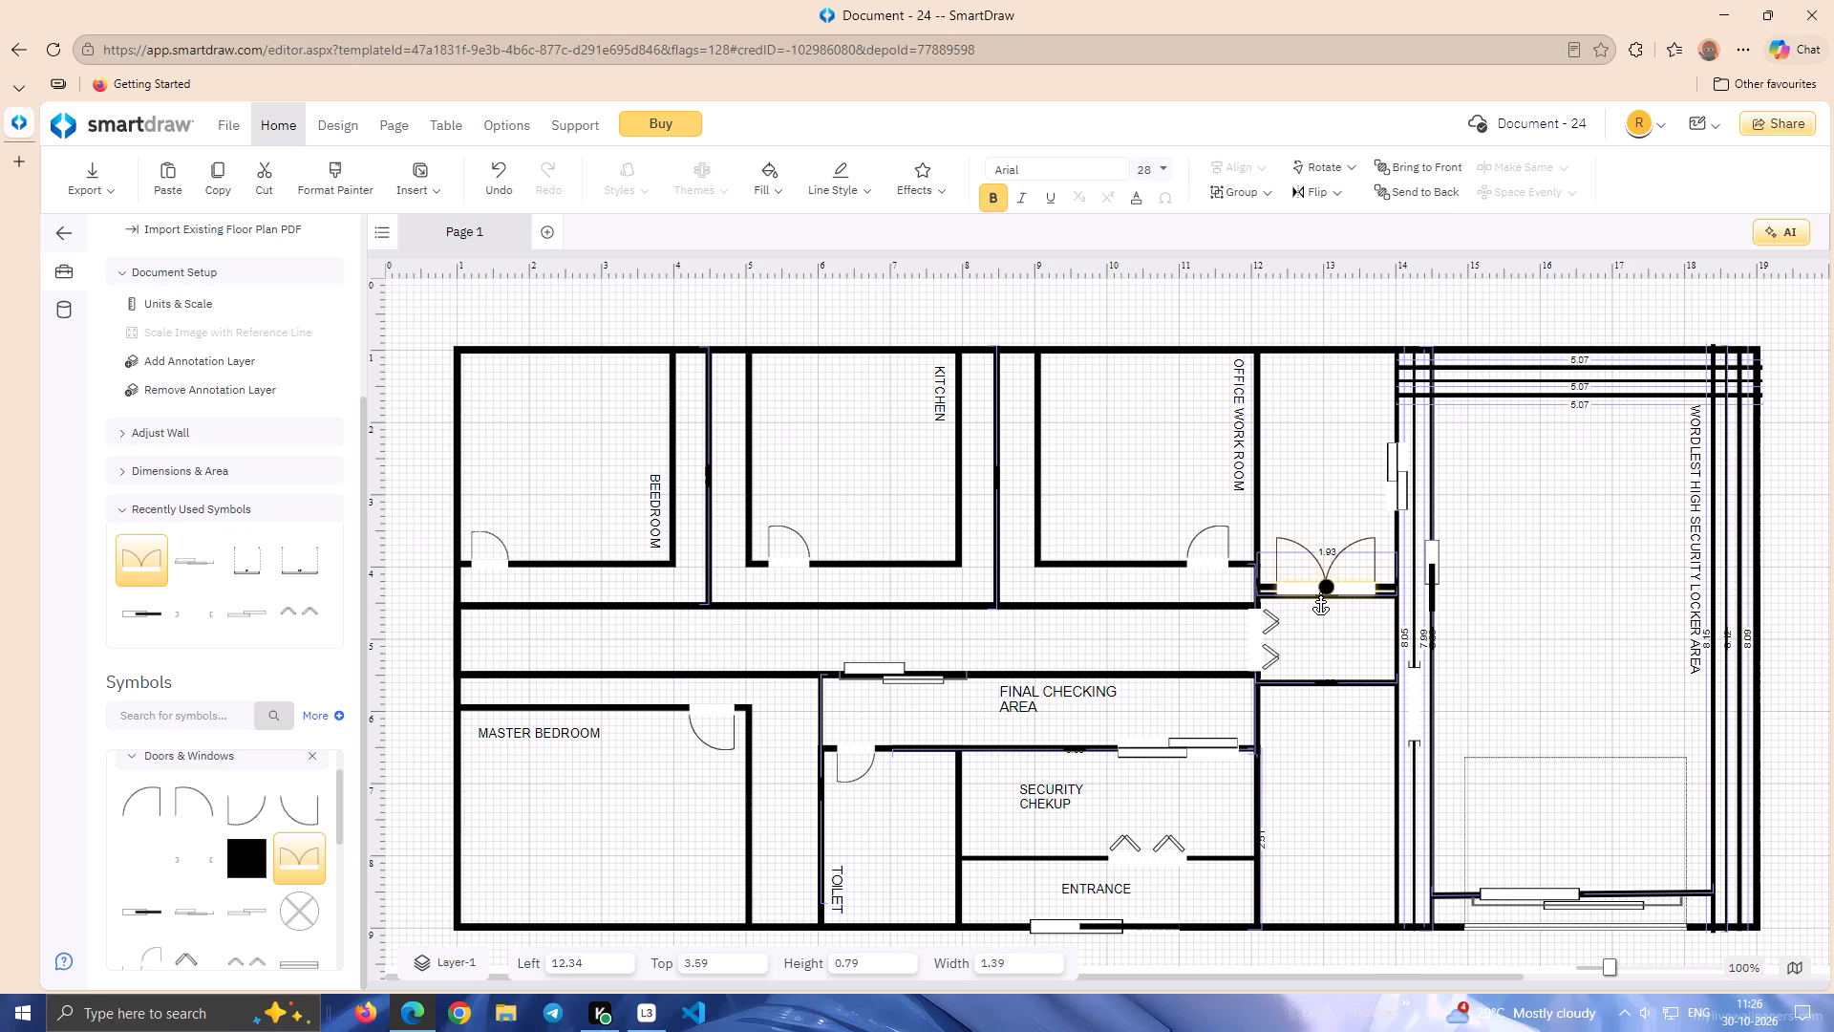
pyautogui.press('Right')
pyautogui.press('Right')
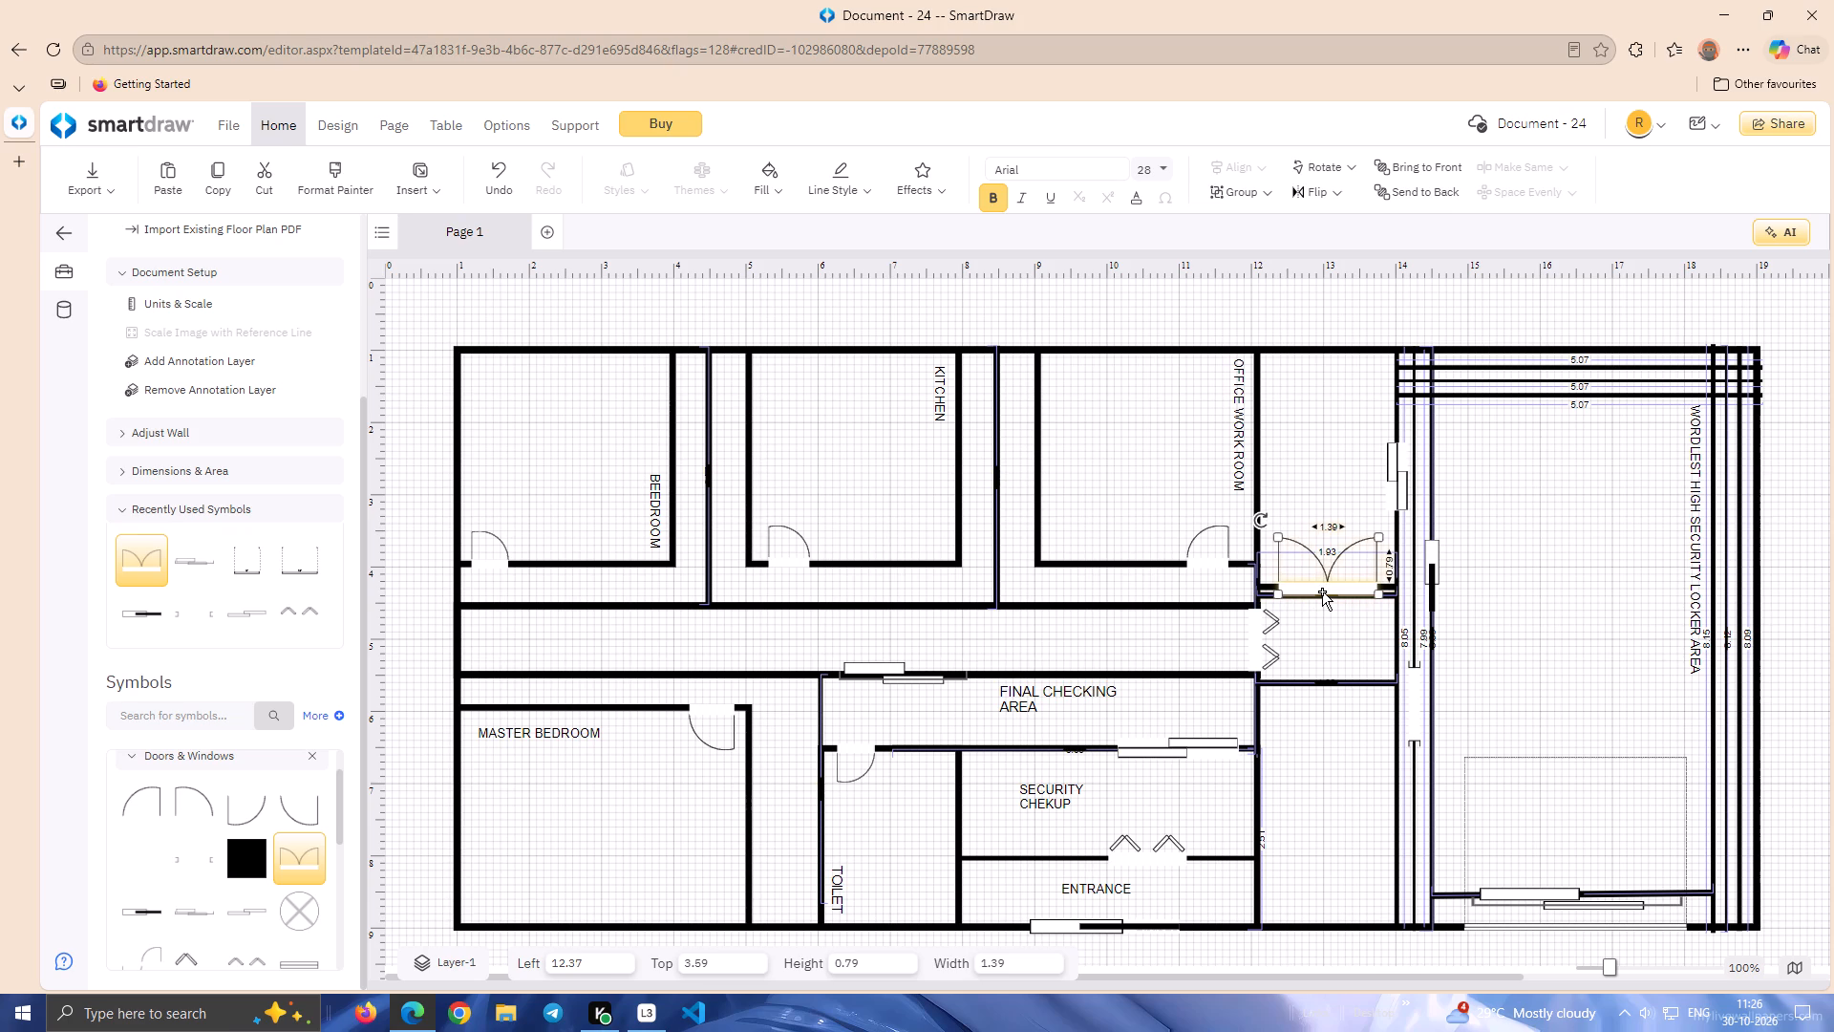
pyautogui.press('Right')
pyautogui.press('Right')
pyautogui.click(1326, 638)
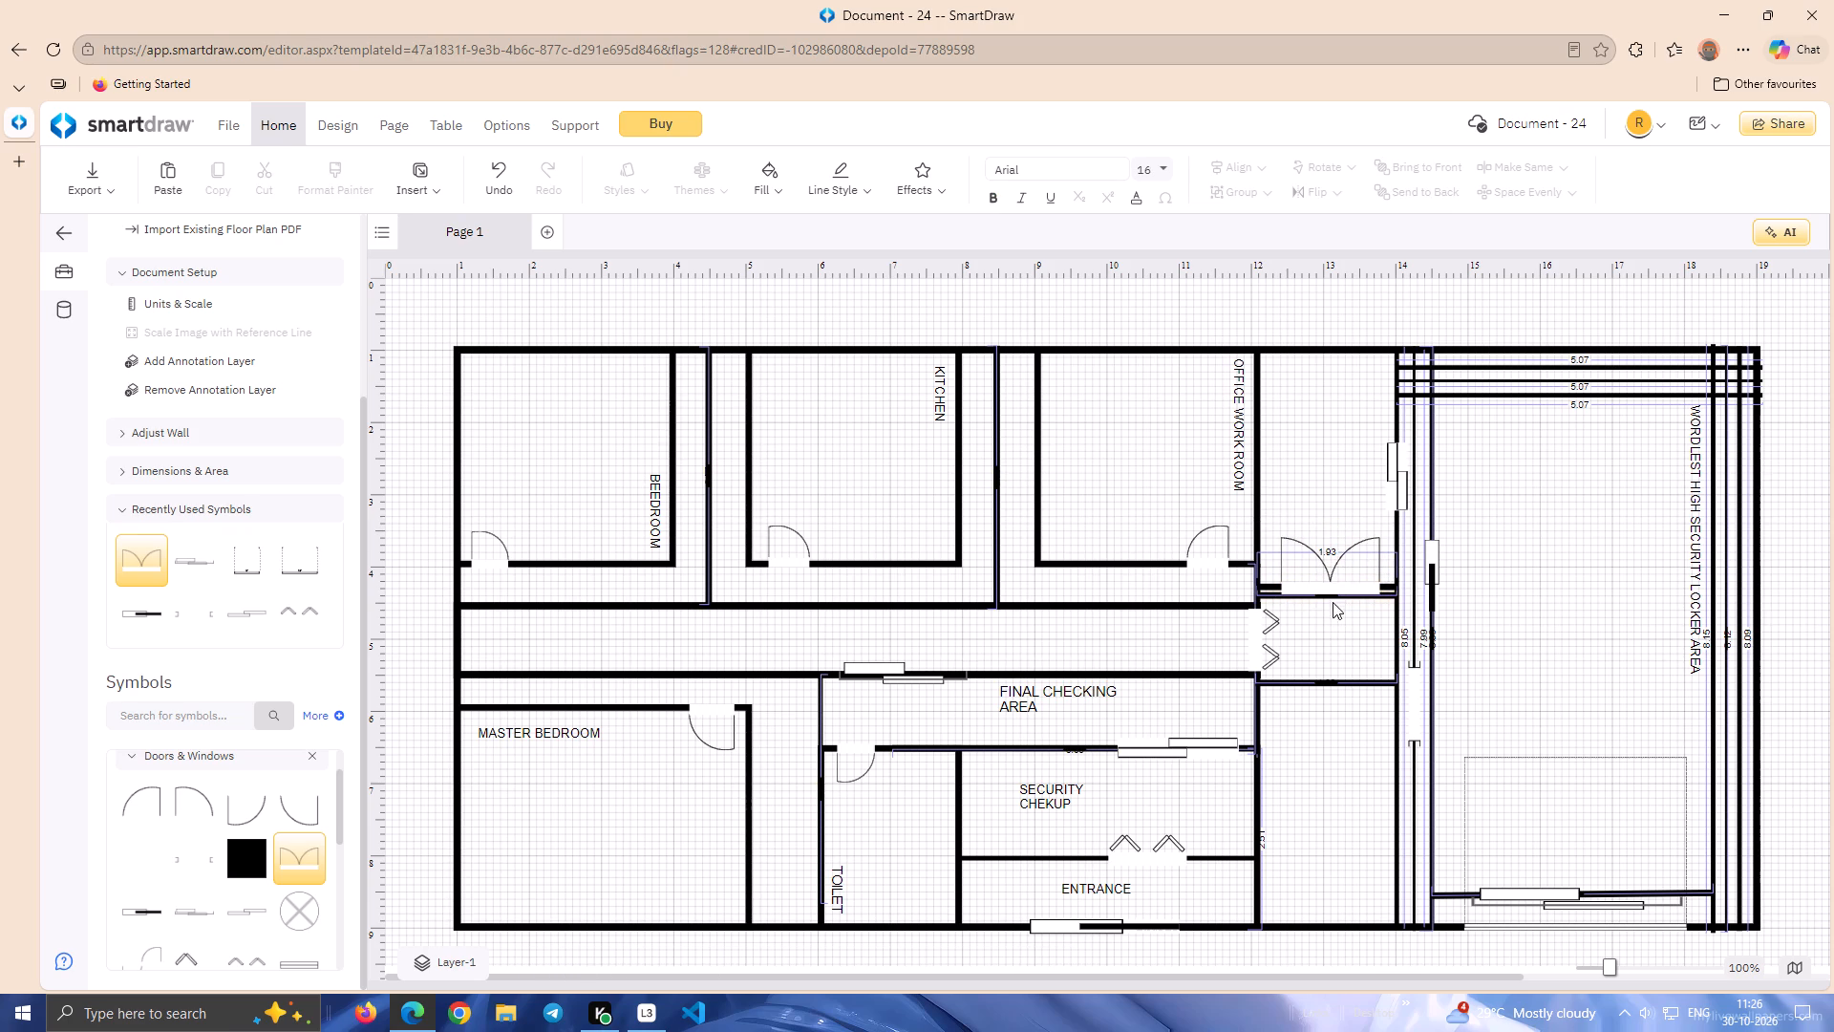
# Lower both ends of the line under the double door to about 4.35 from the top, onto the line beneath it.
pyautogui.click(1266, 584)
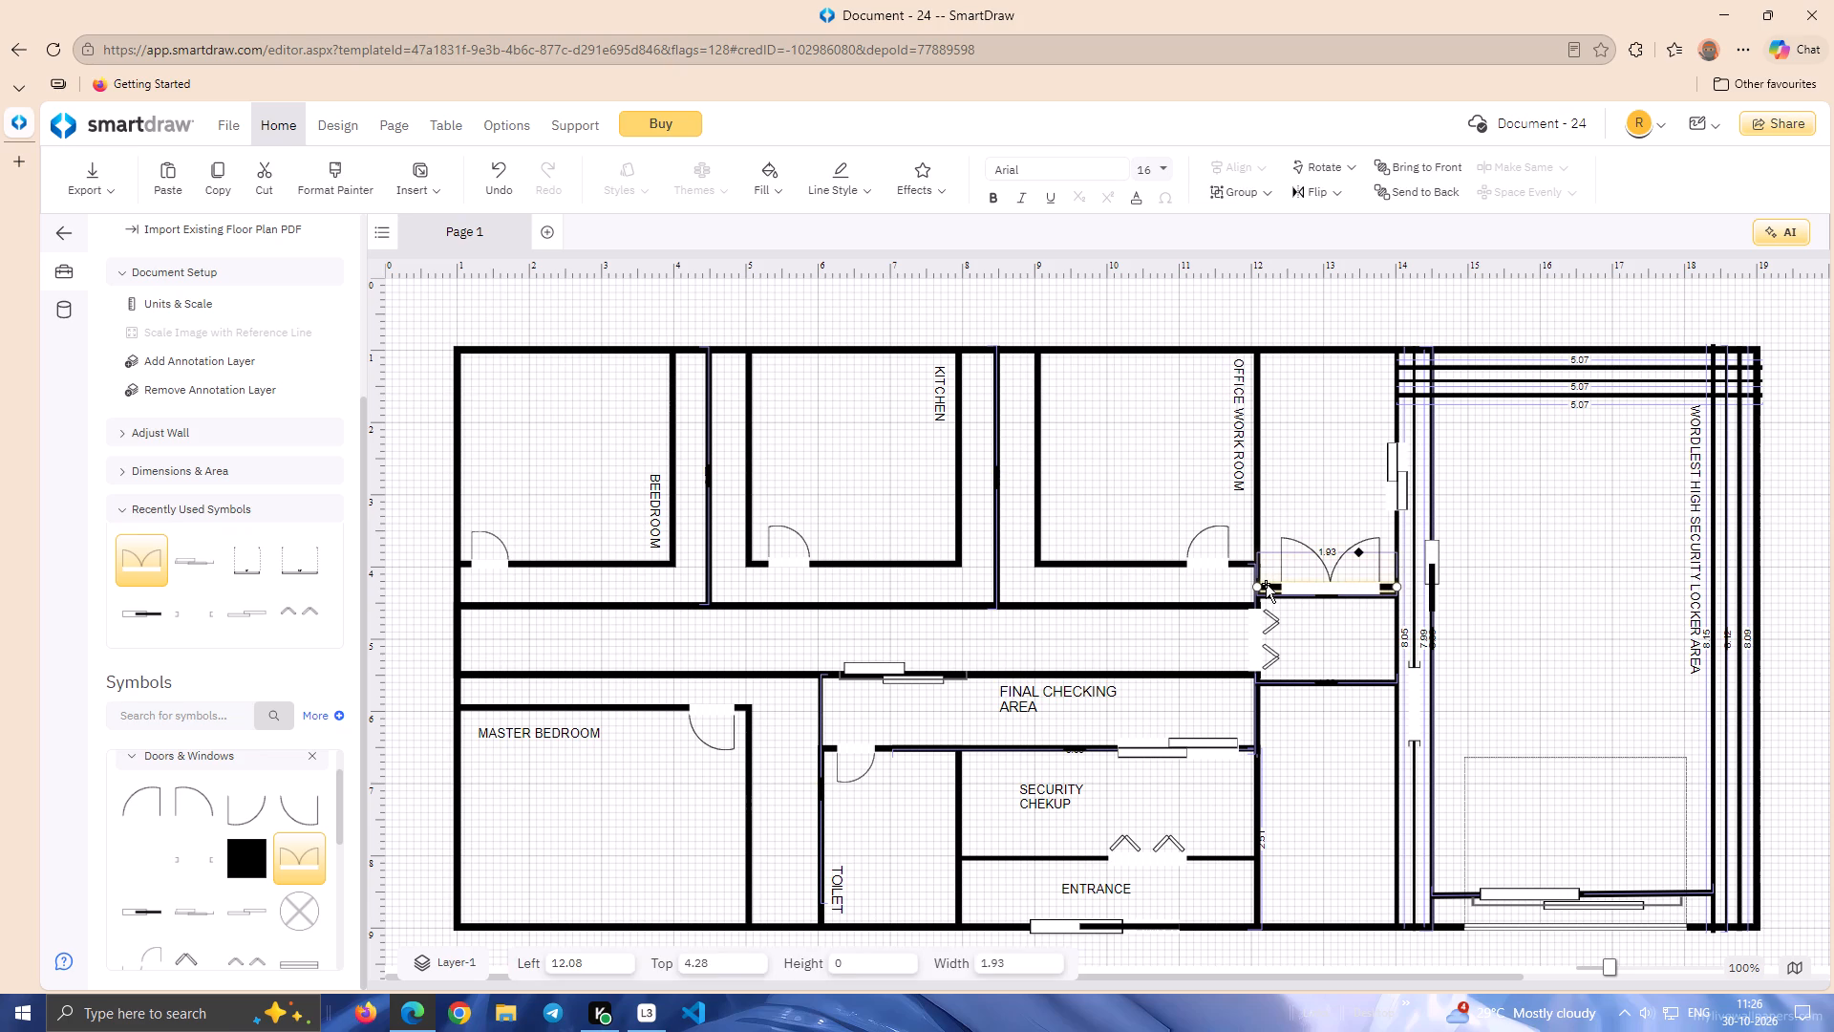
pyautogui.press('Down')
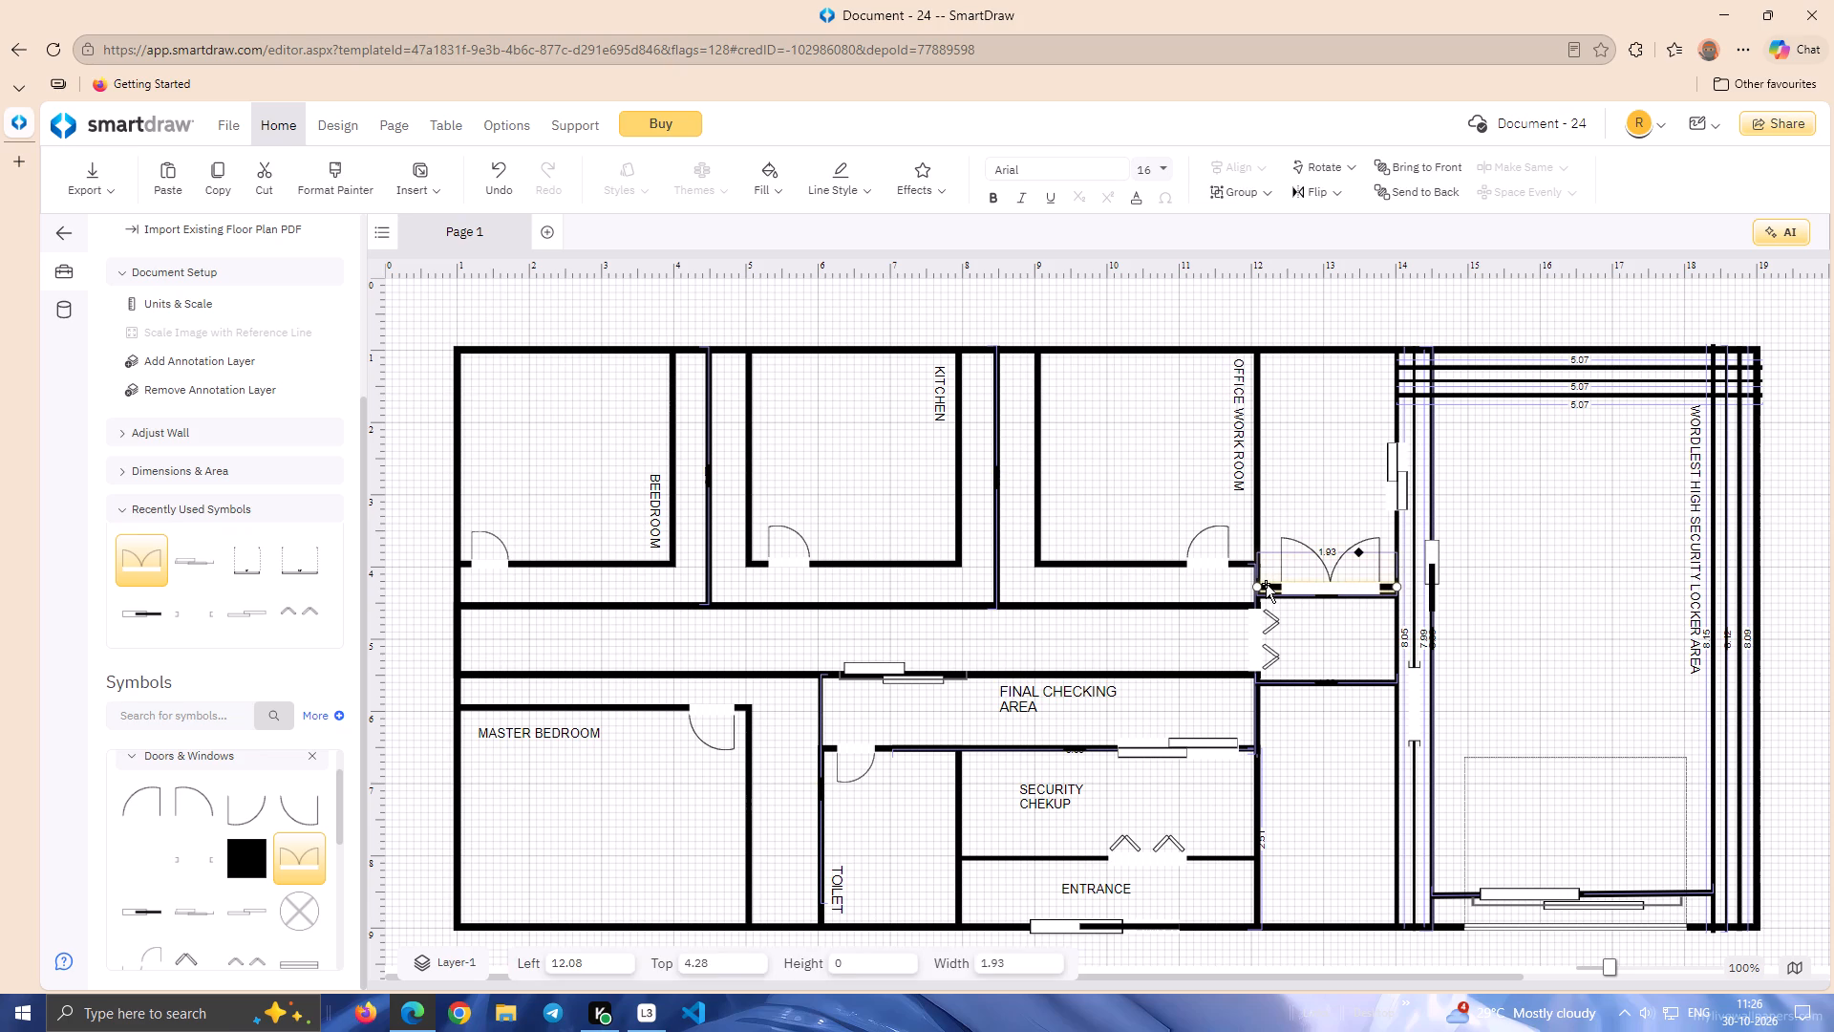
pyautogui.press('Down')
pyautogui.click(1258, 585)
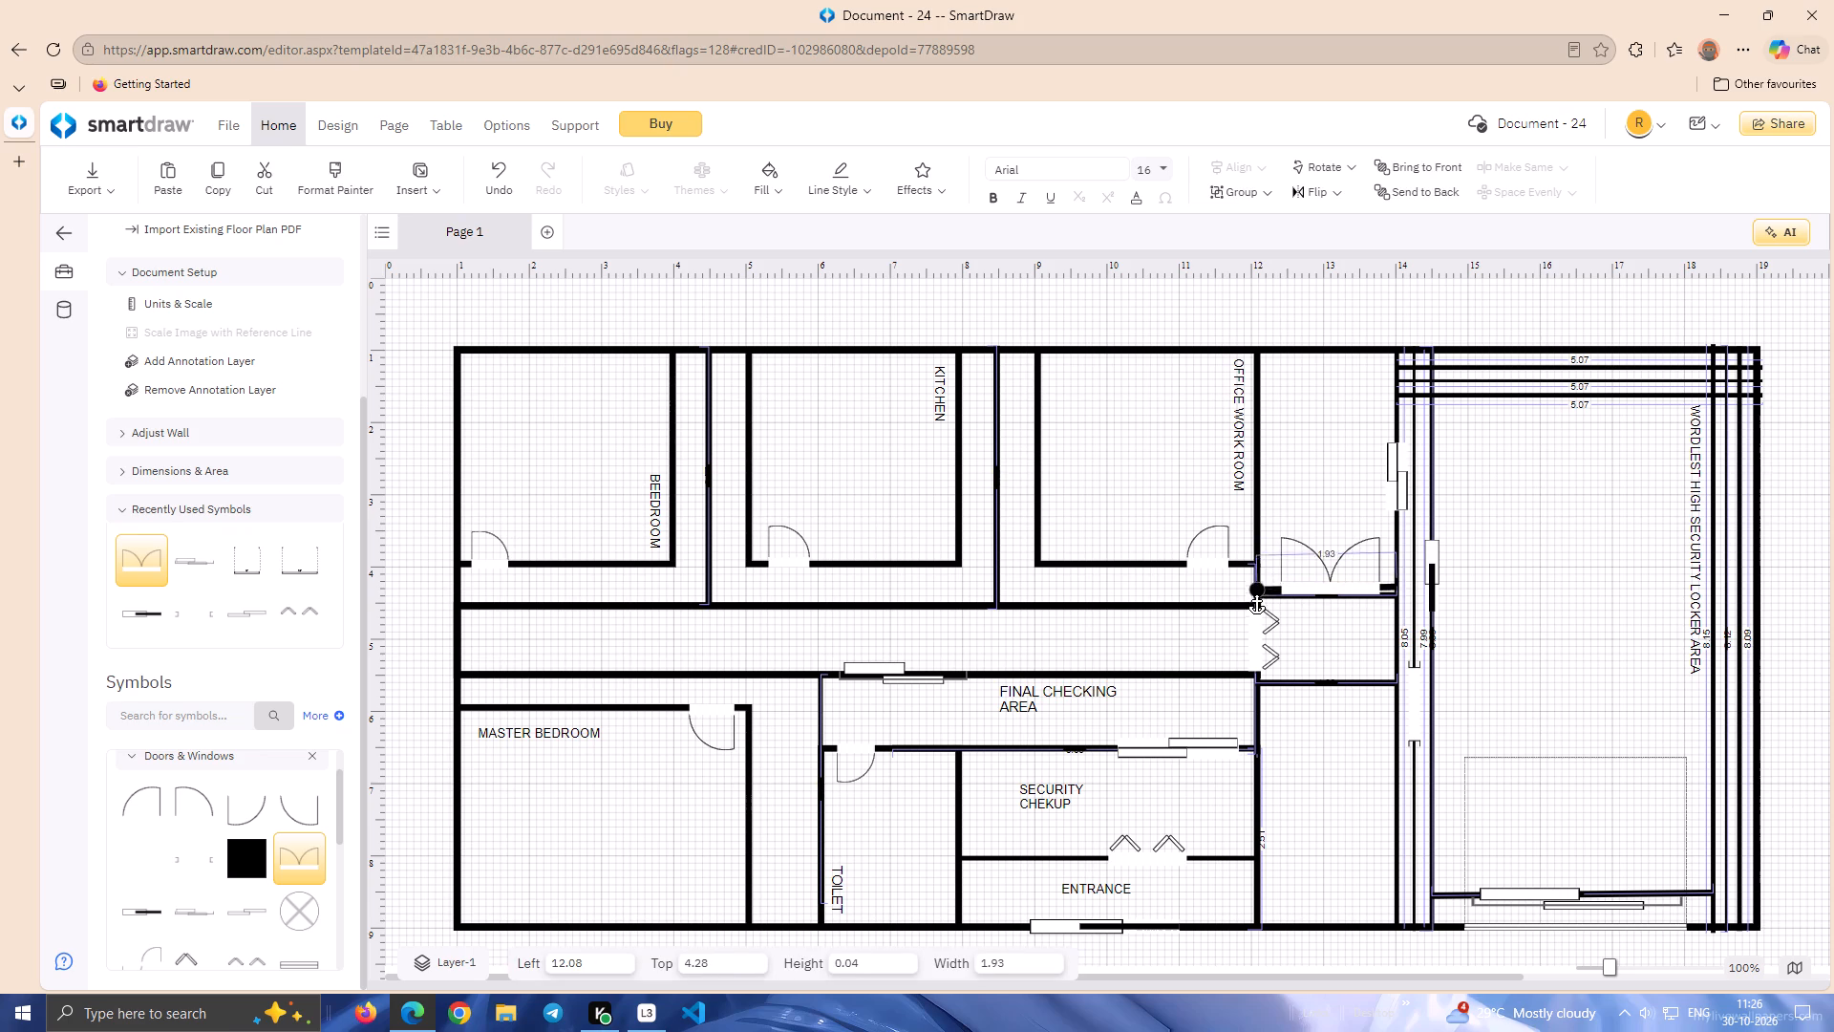
pyautogui.click(1397, 587)
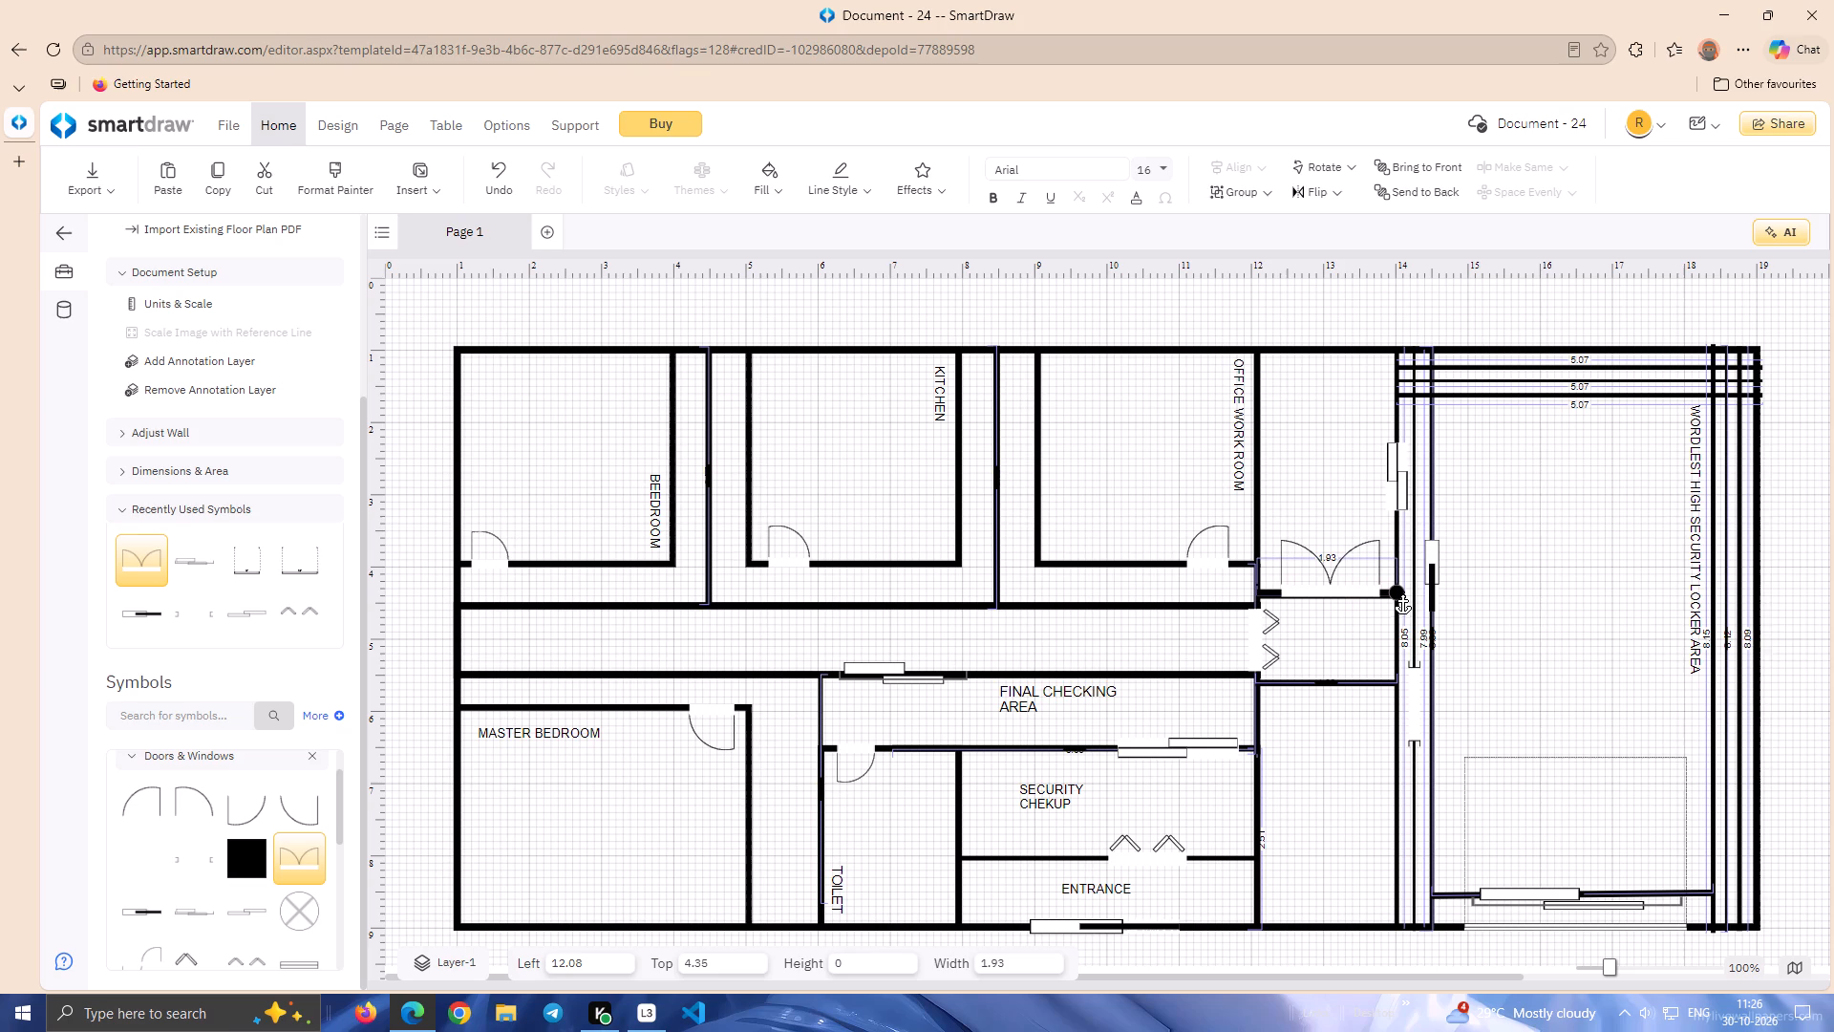
pyautogui.click(1373, 625)
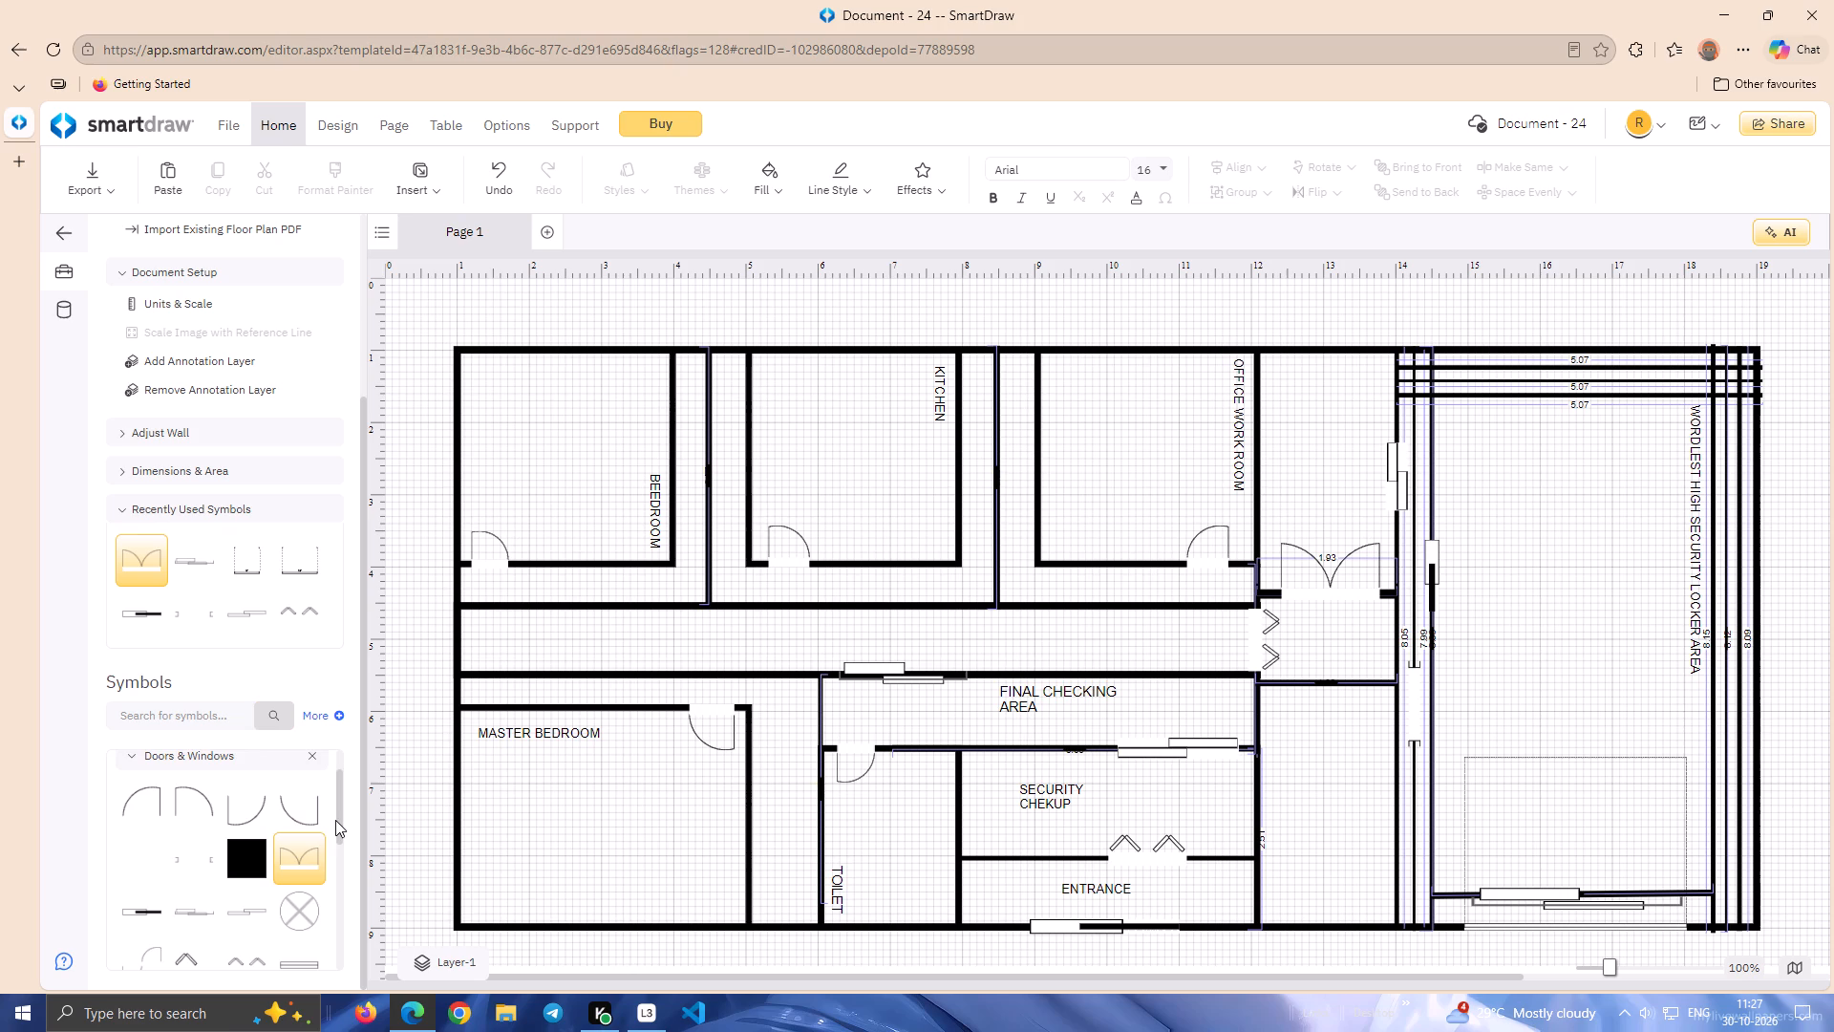
# Search the symbol library for CAR and look through the vehicle symbols for a car seen from above.
pyautogui.moveTo(336, 820); pyautogui.dragTo(334, 892)
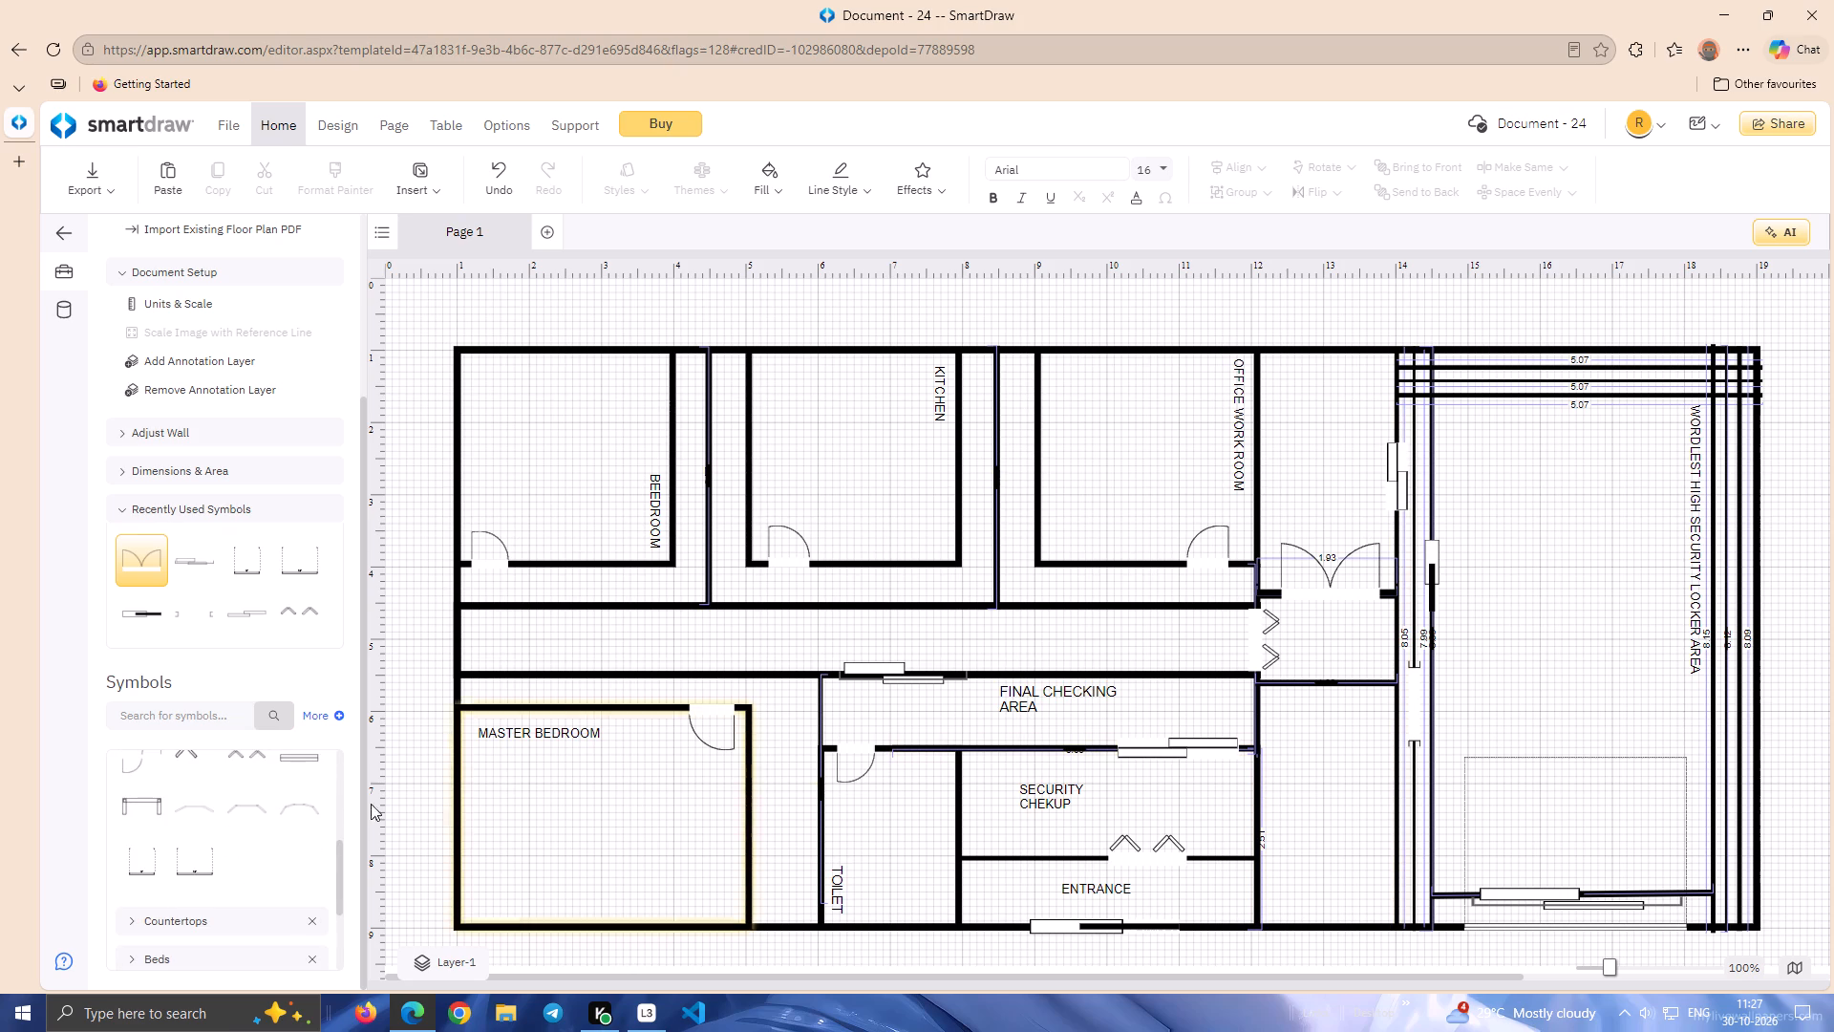
pyautogui.click(200, 730)
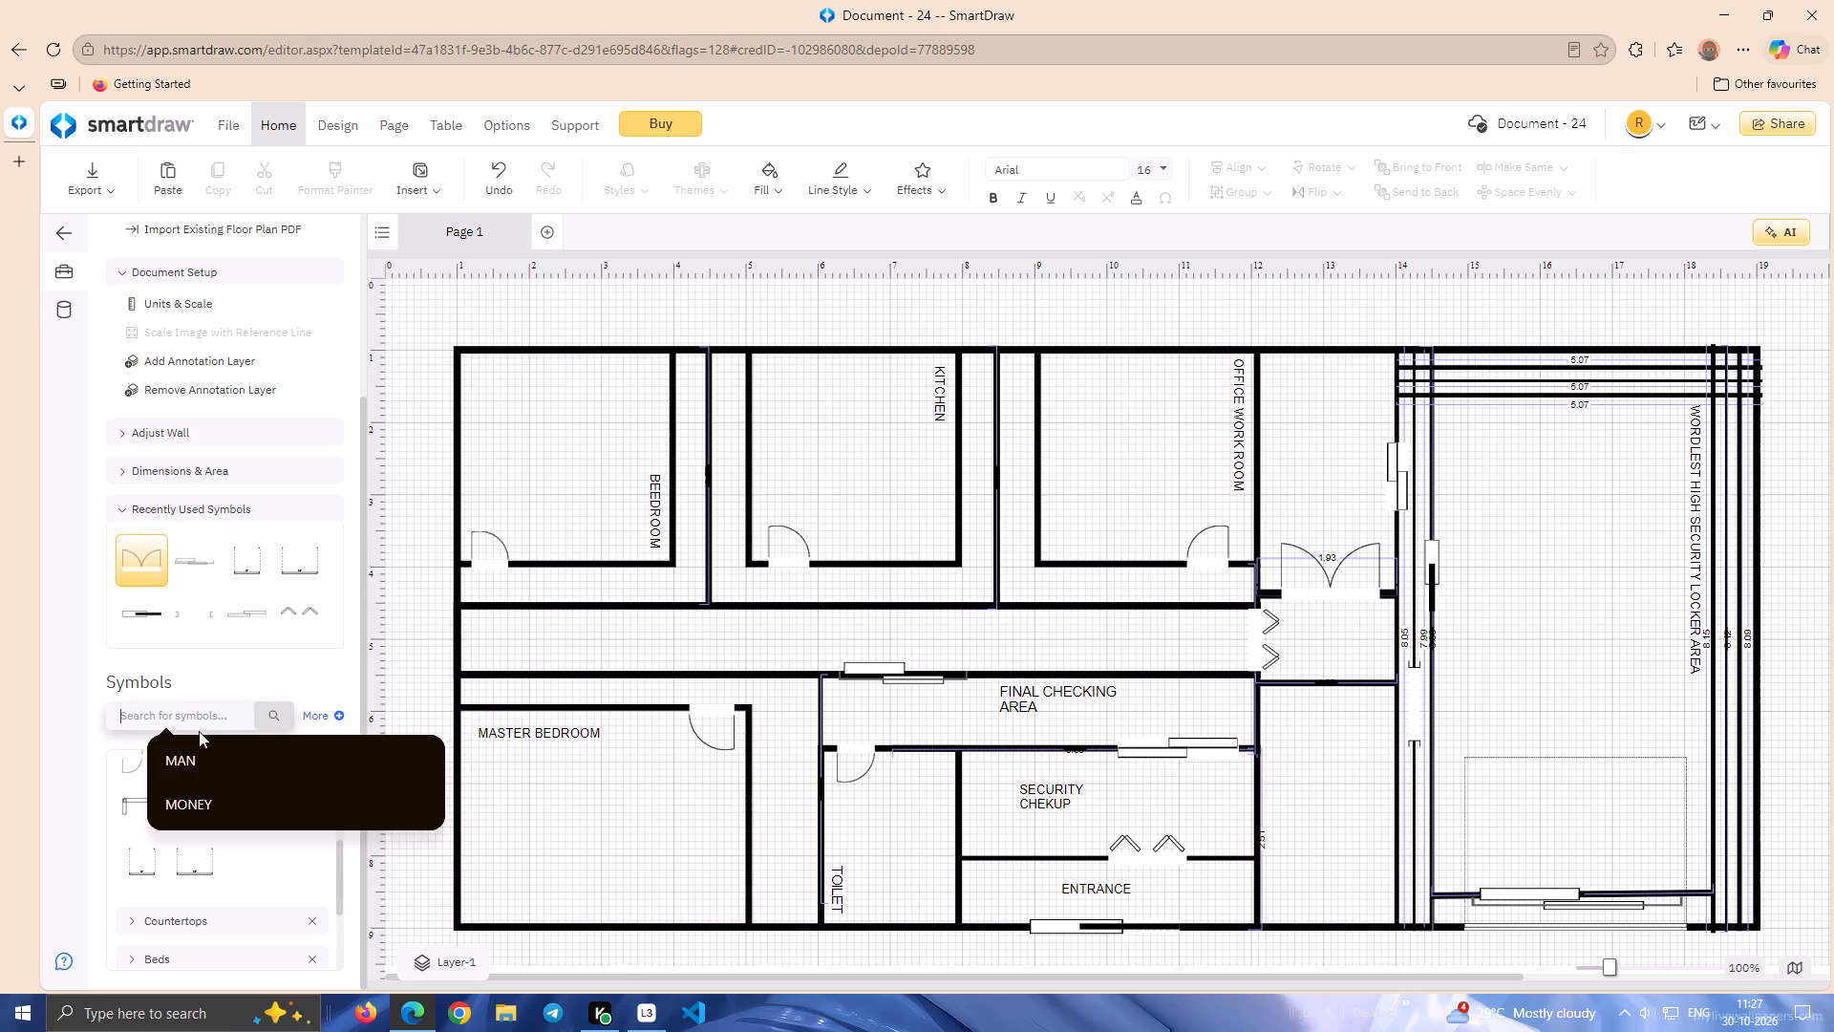
pyautogui.write('CAR')
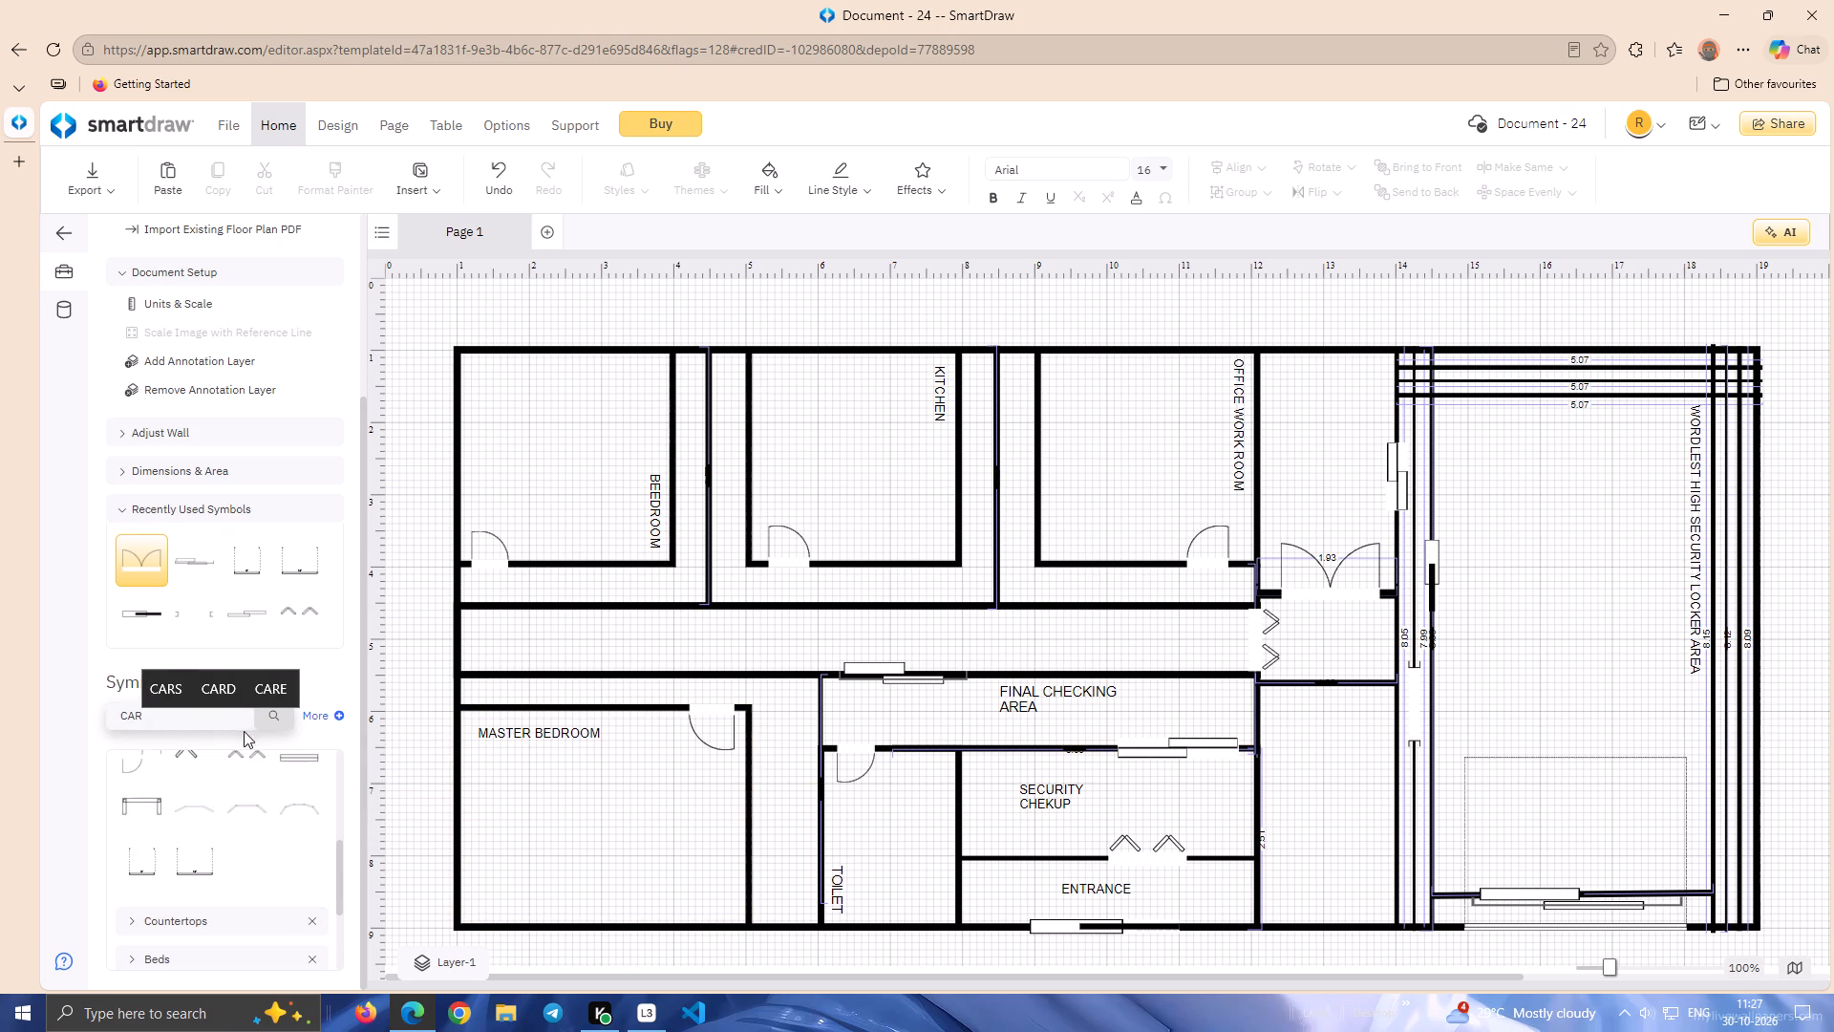
pyautogui.click(267, 720)
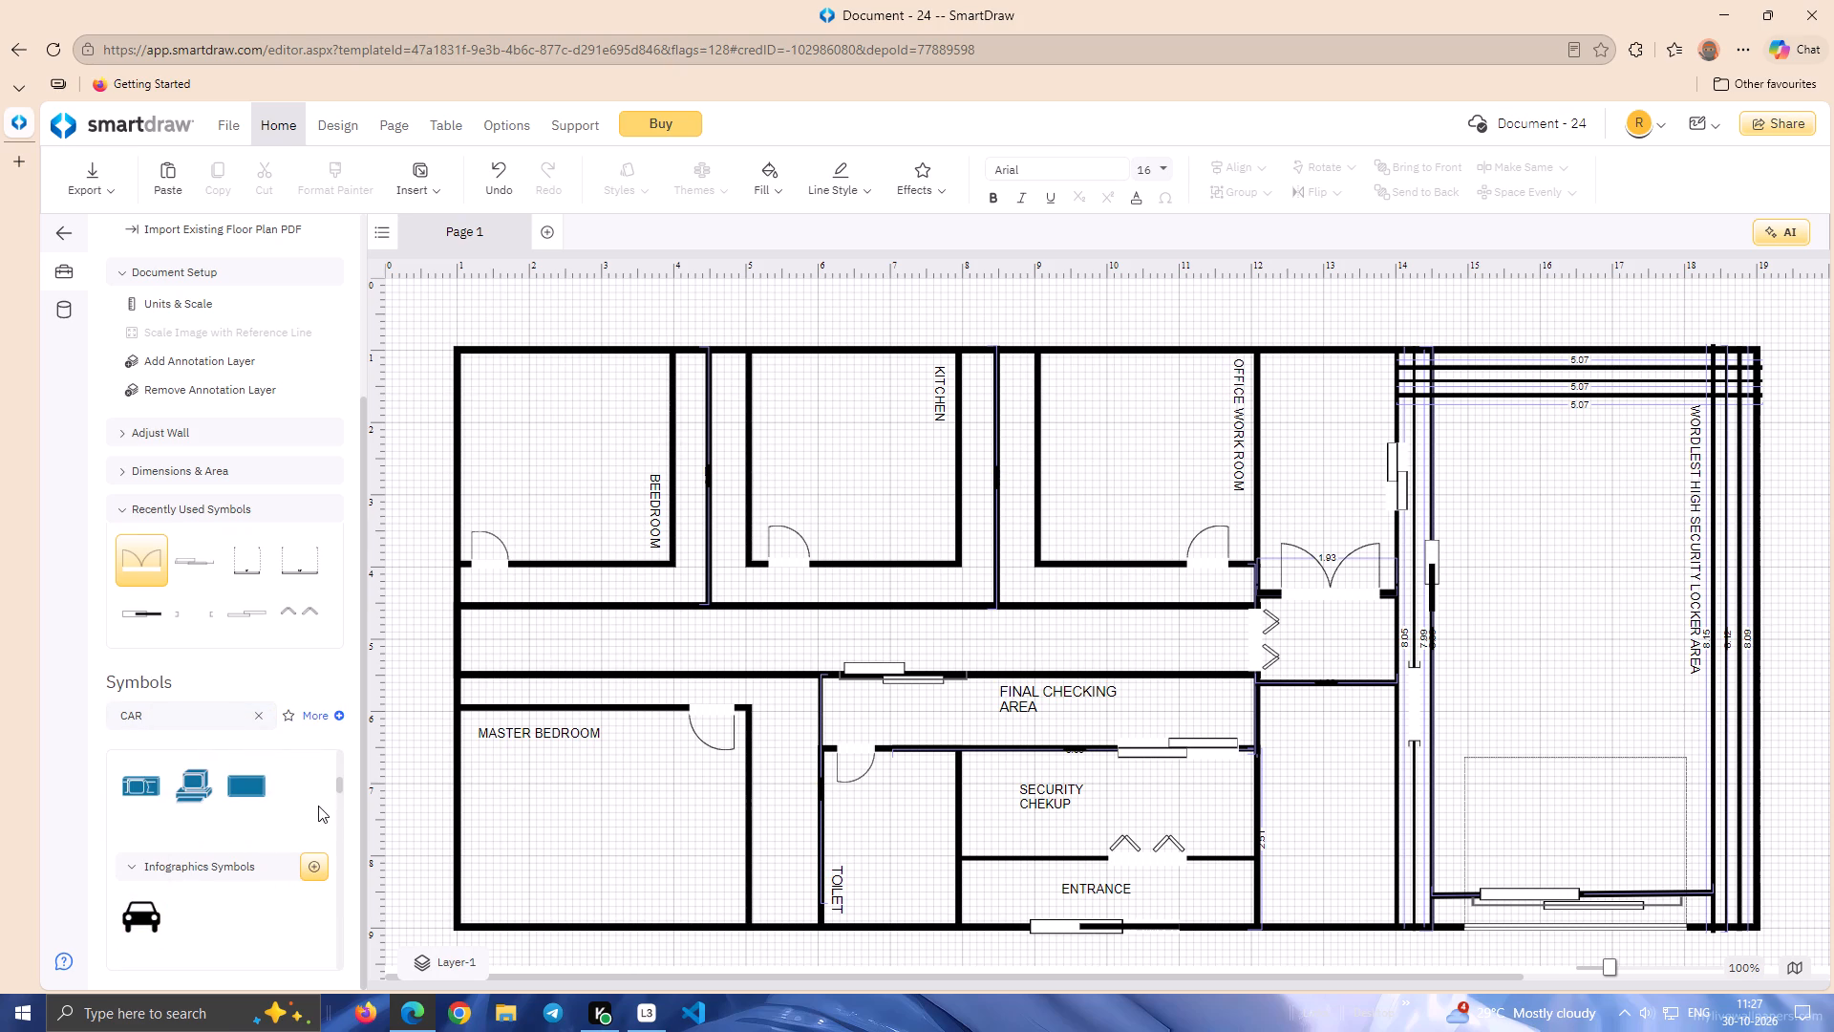
pyautogui.moveTo(339, 785); pyautogui.dragTo(339, 809)
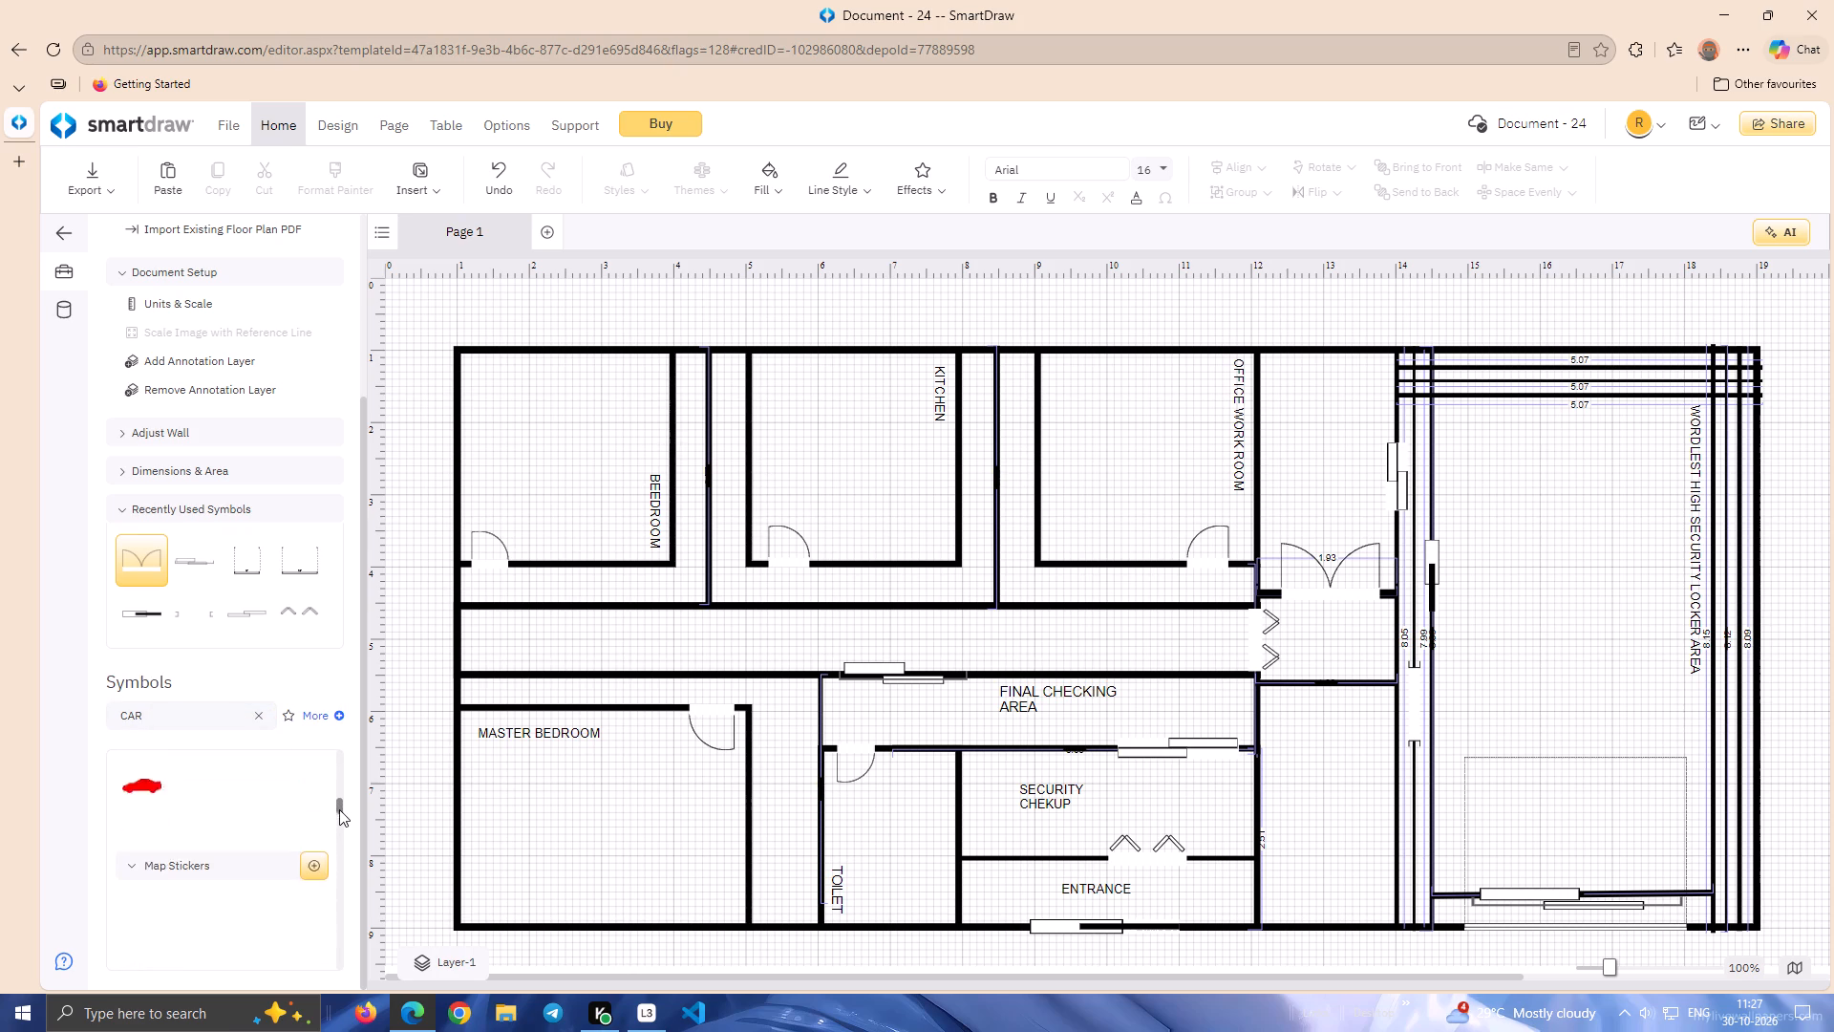
pyautogui.moveTo(339, 809); pyautogui.dragTo(342, 825)
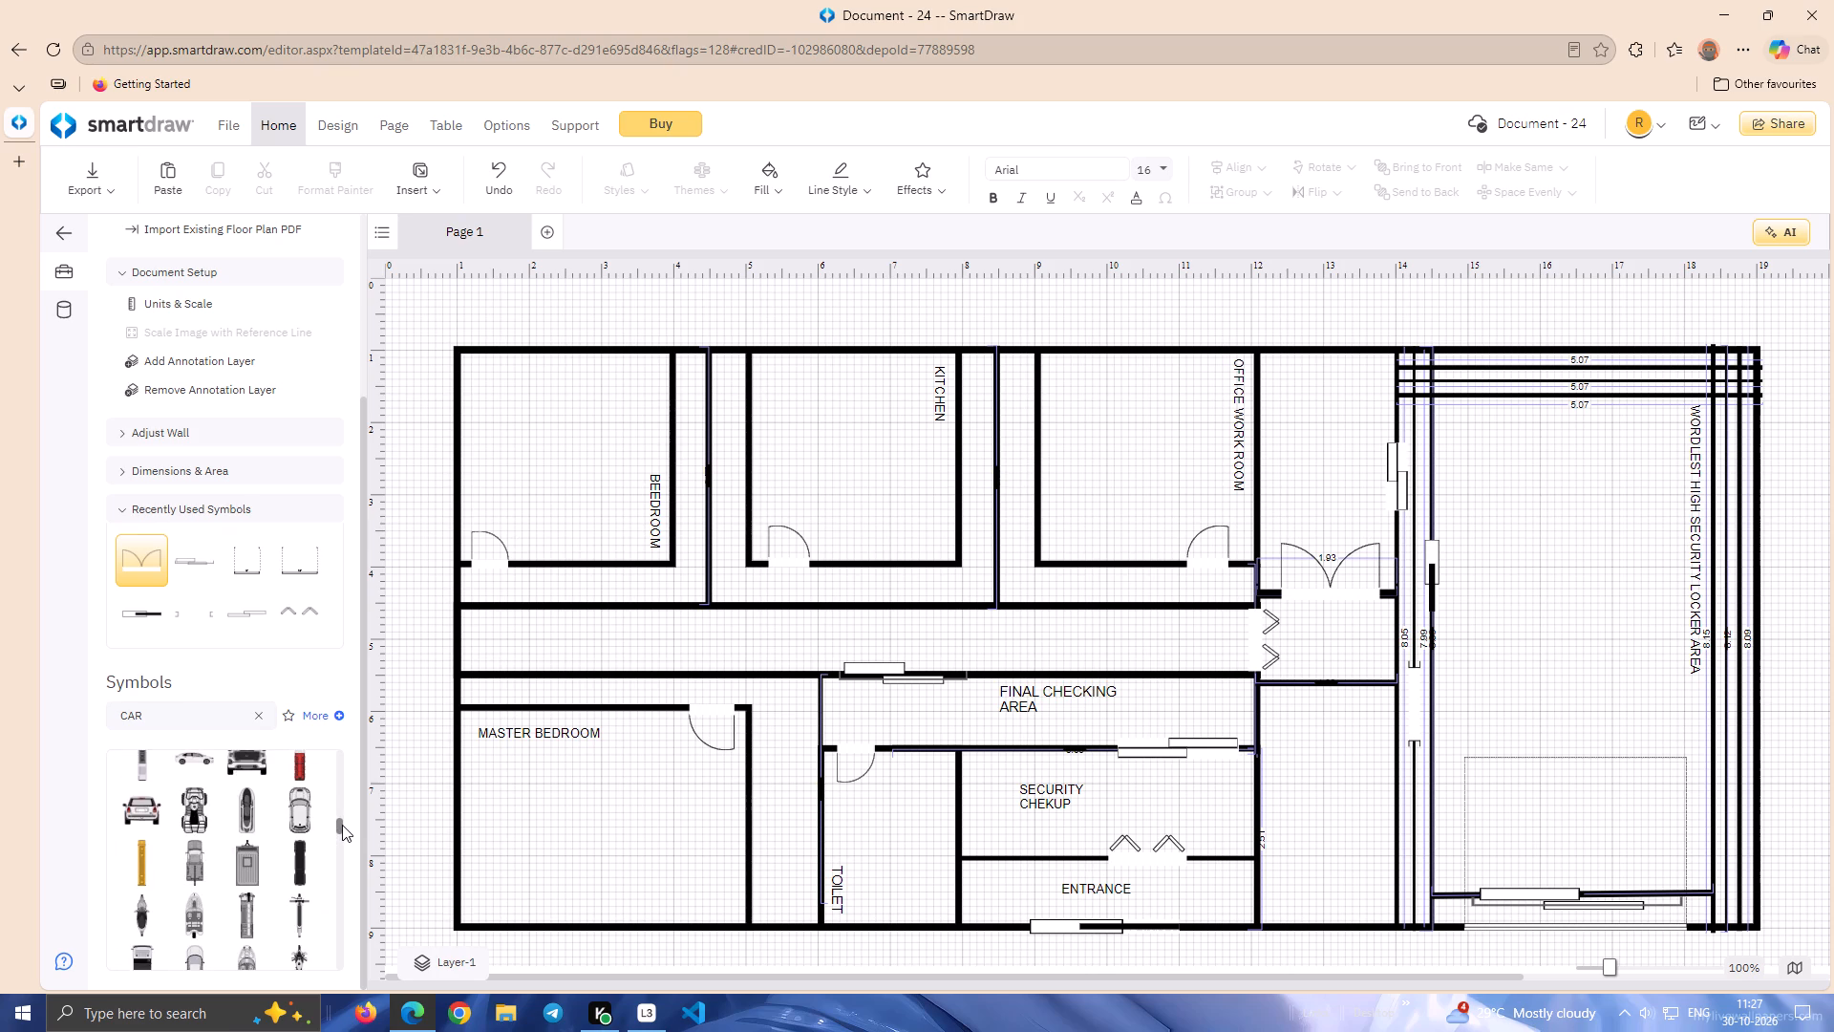
pyautogui.moveTo(342, 825); pyautogui.dragTo(342, 827)
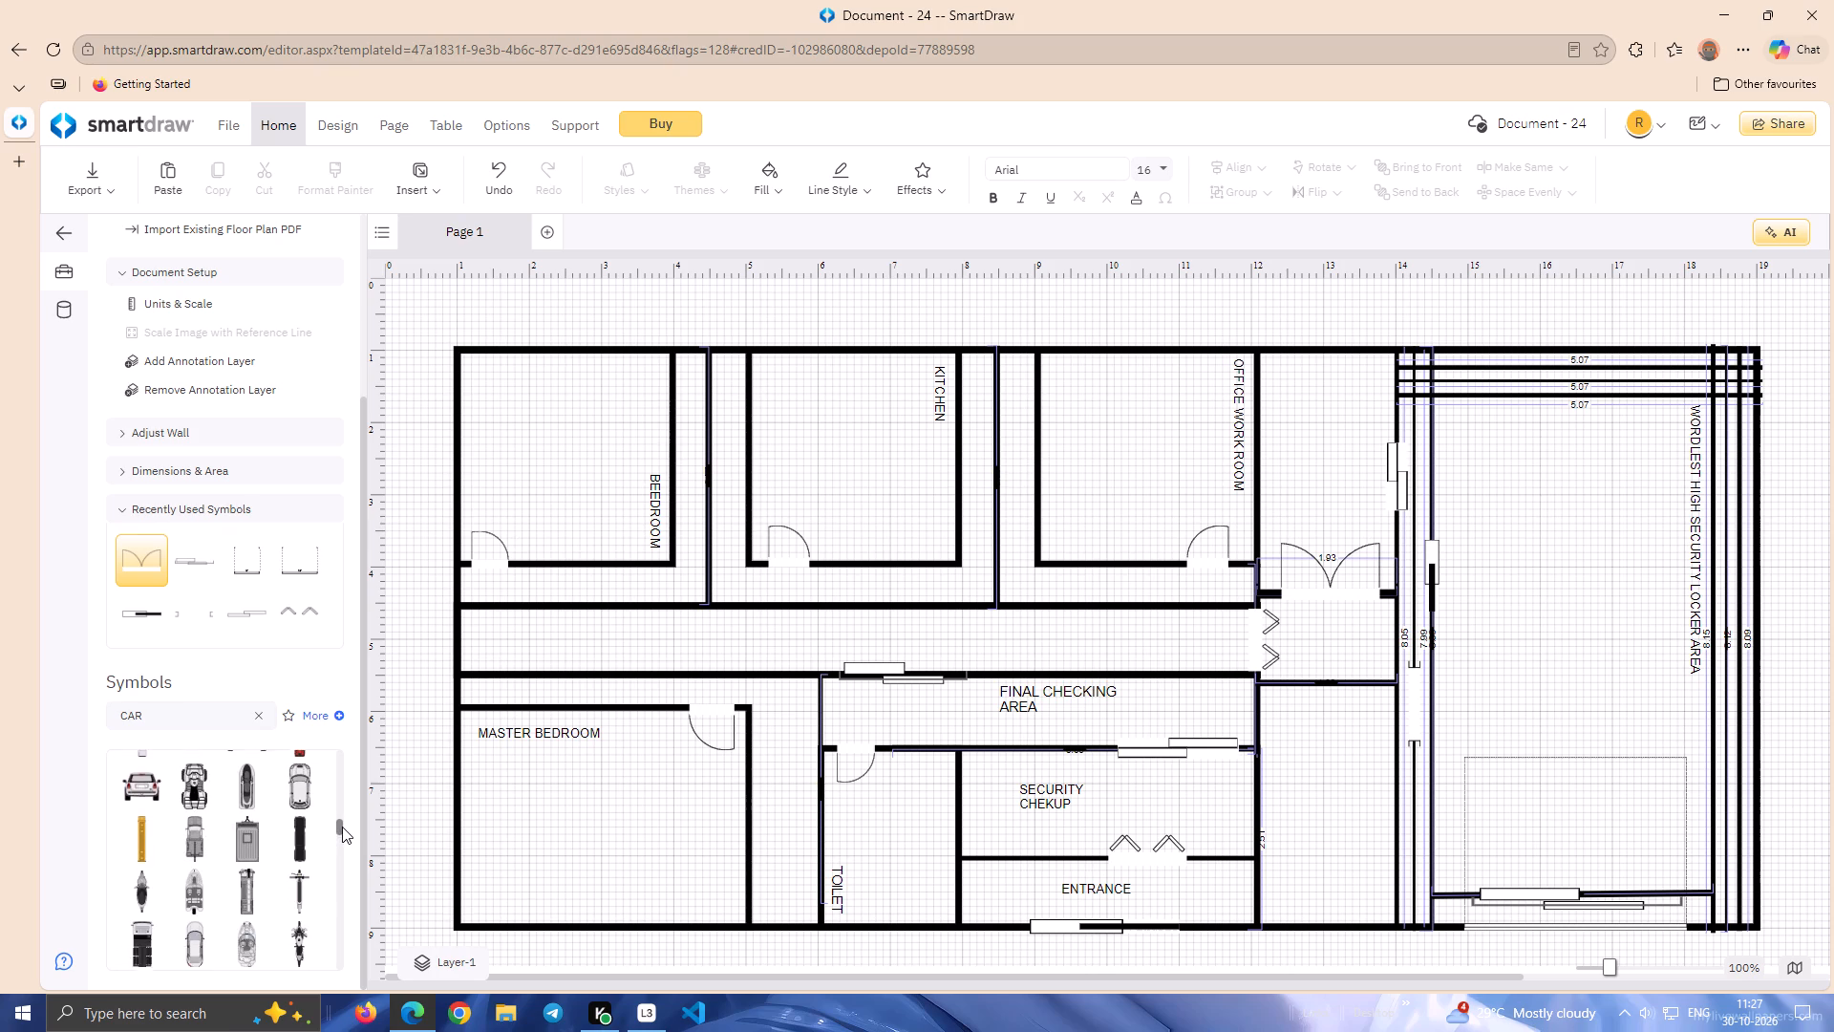
pyautogui.moveTo(342, 827); pyautogui.dragTo(343, 836)
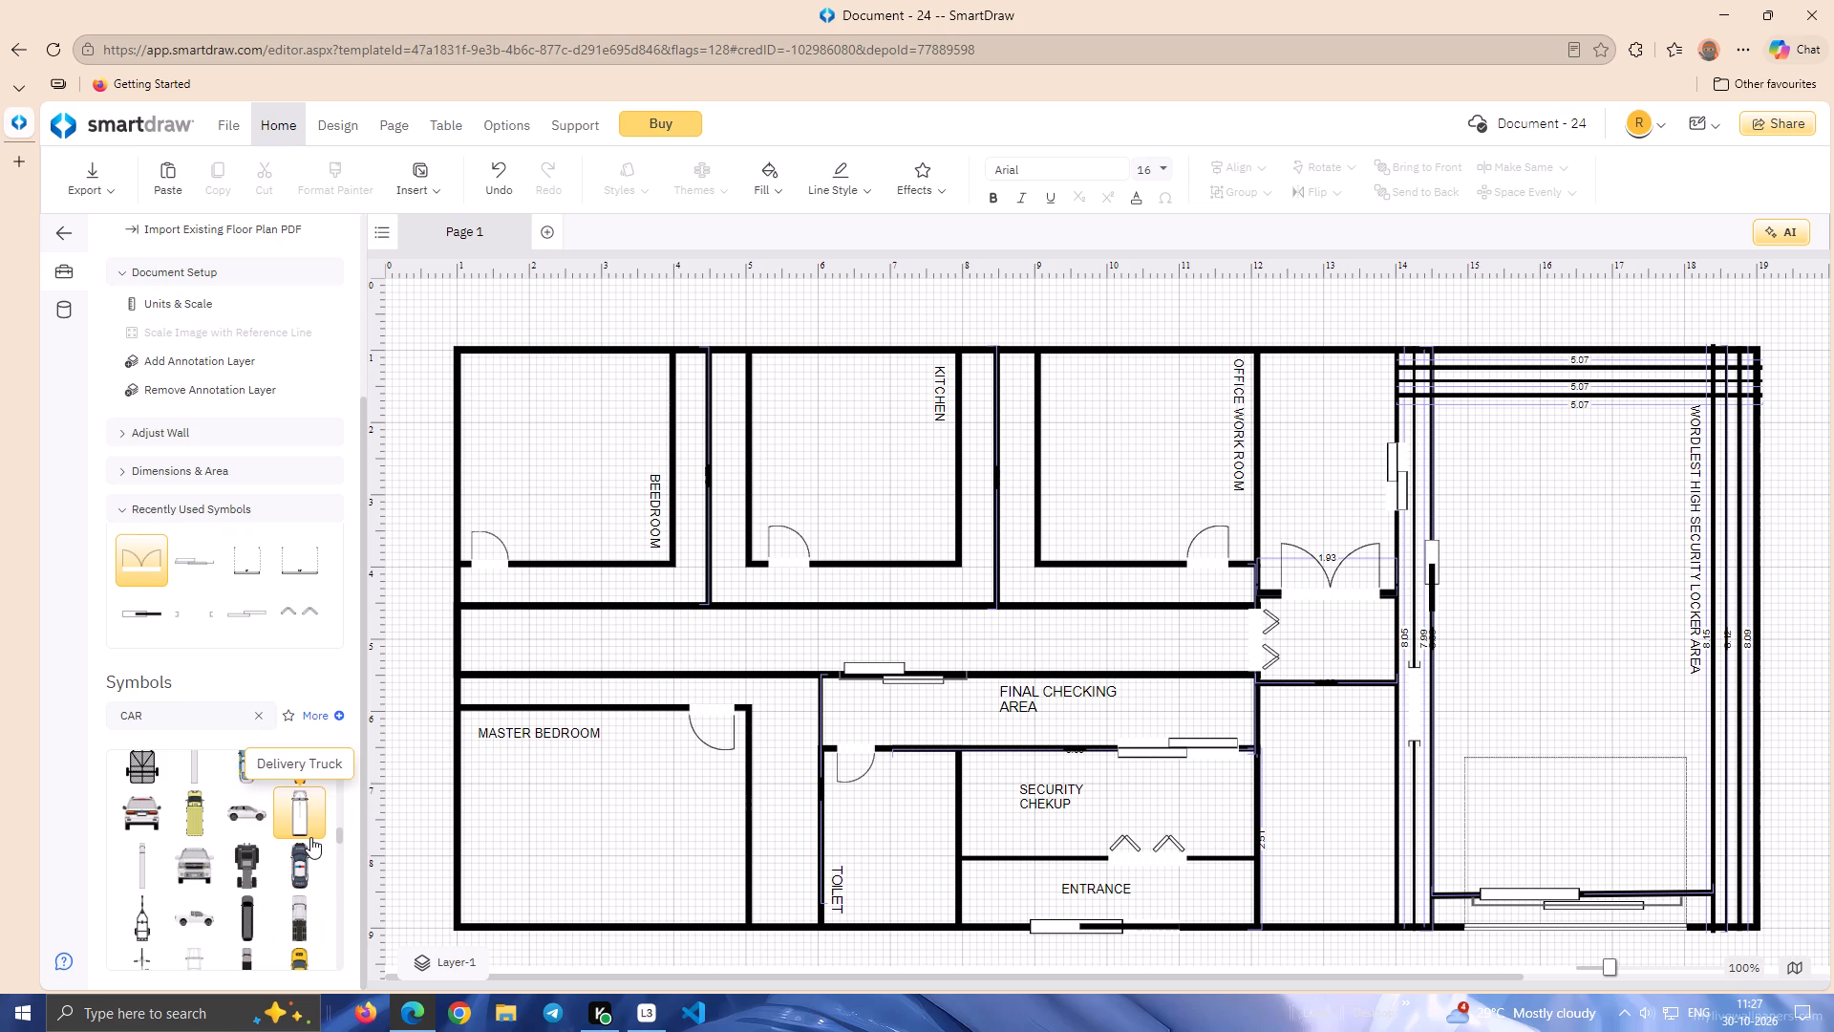
pyautogui.click(337, 838)
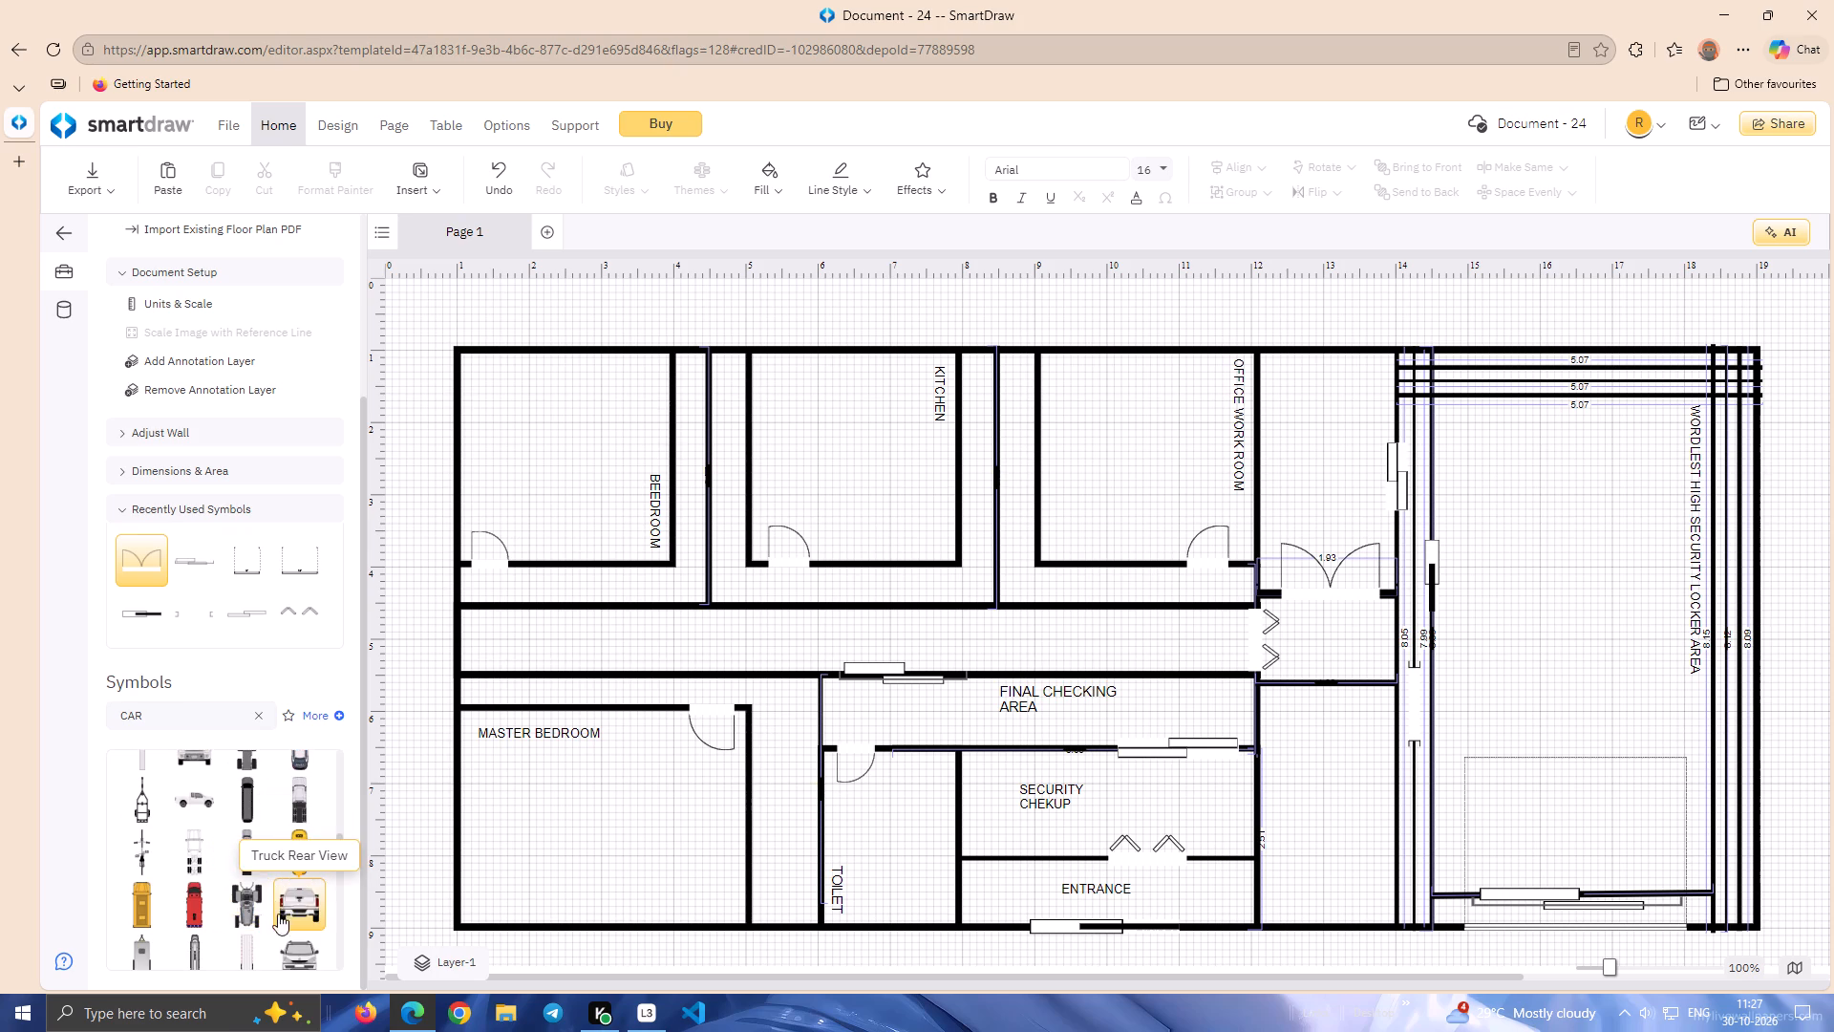
pyautogui.moveTo(336, 844); pyautogui.dragTo(336, 853)
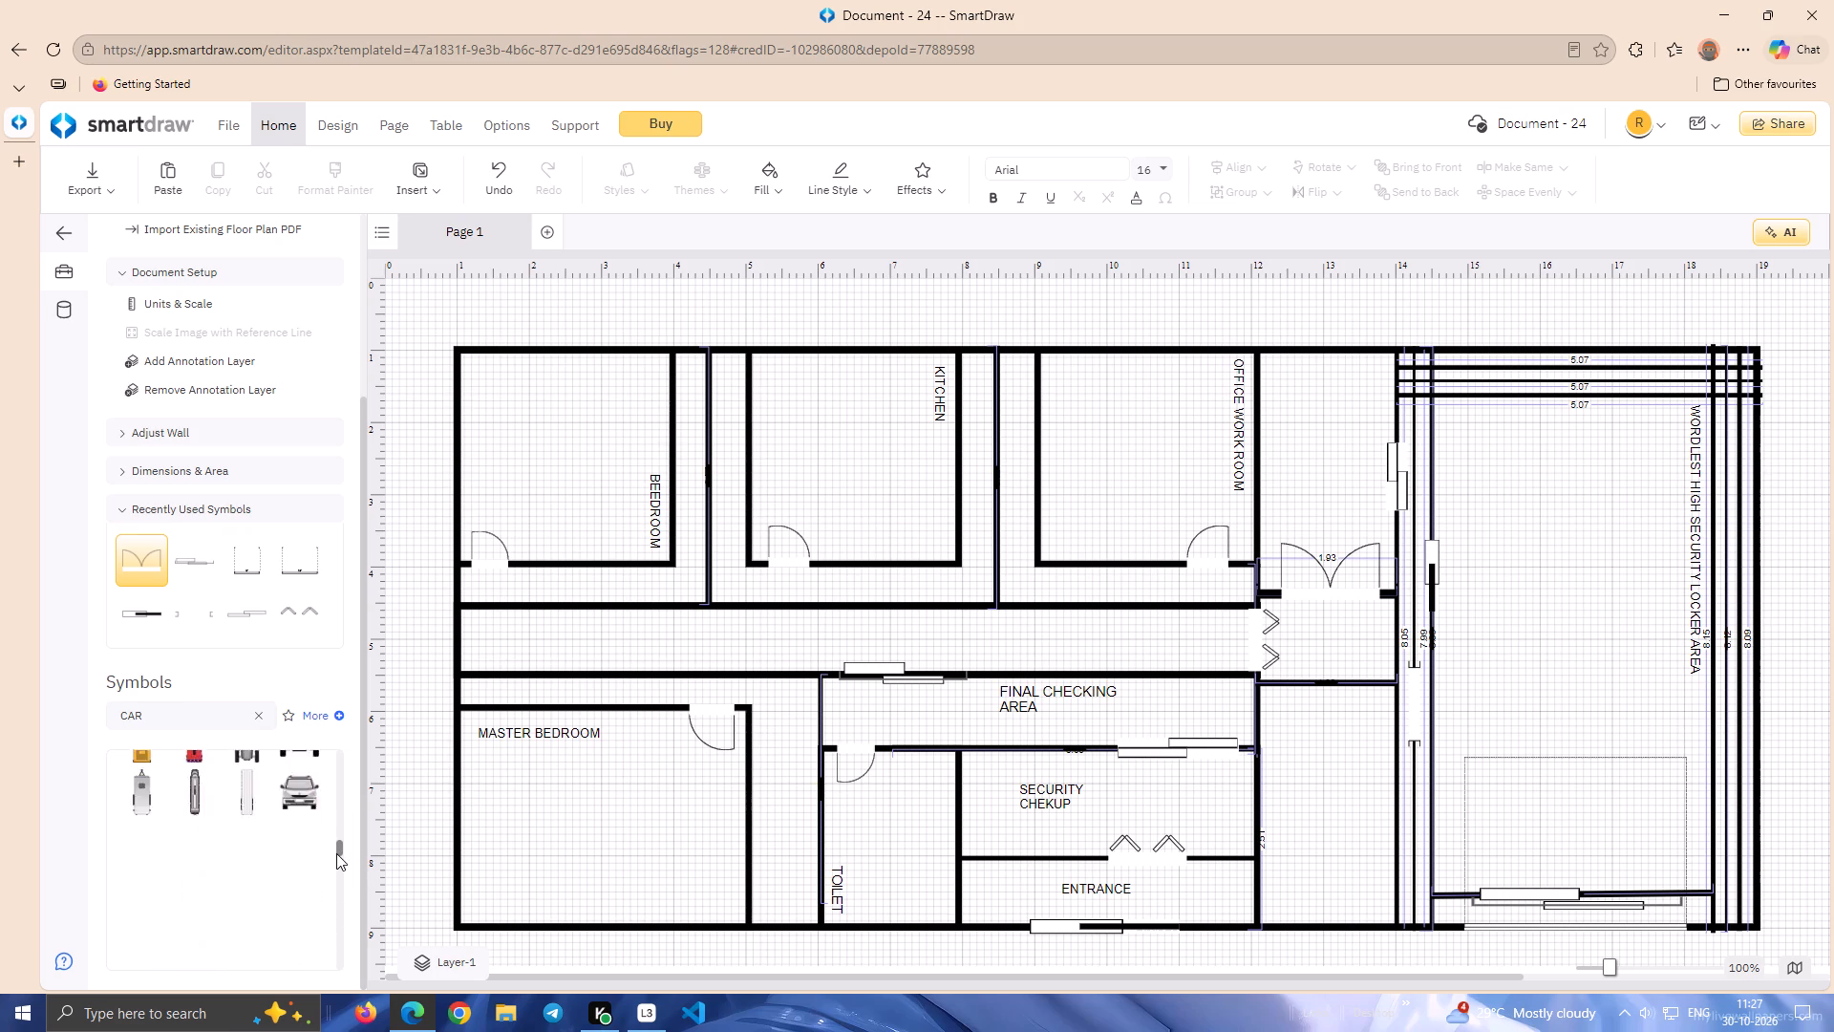
pyautogui.moveTo(336, 853); pyautogui.dragTo(336, 844)
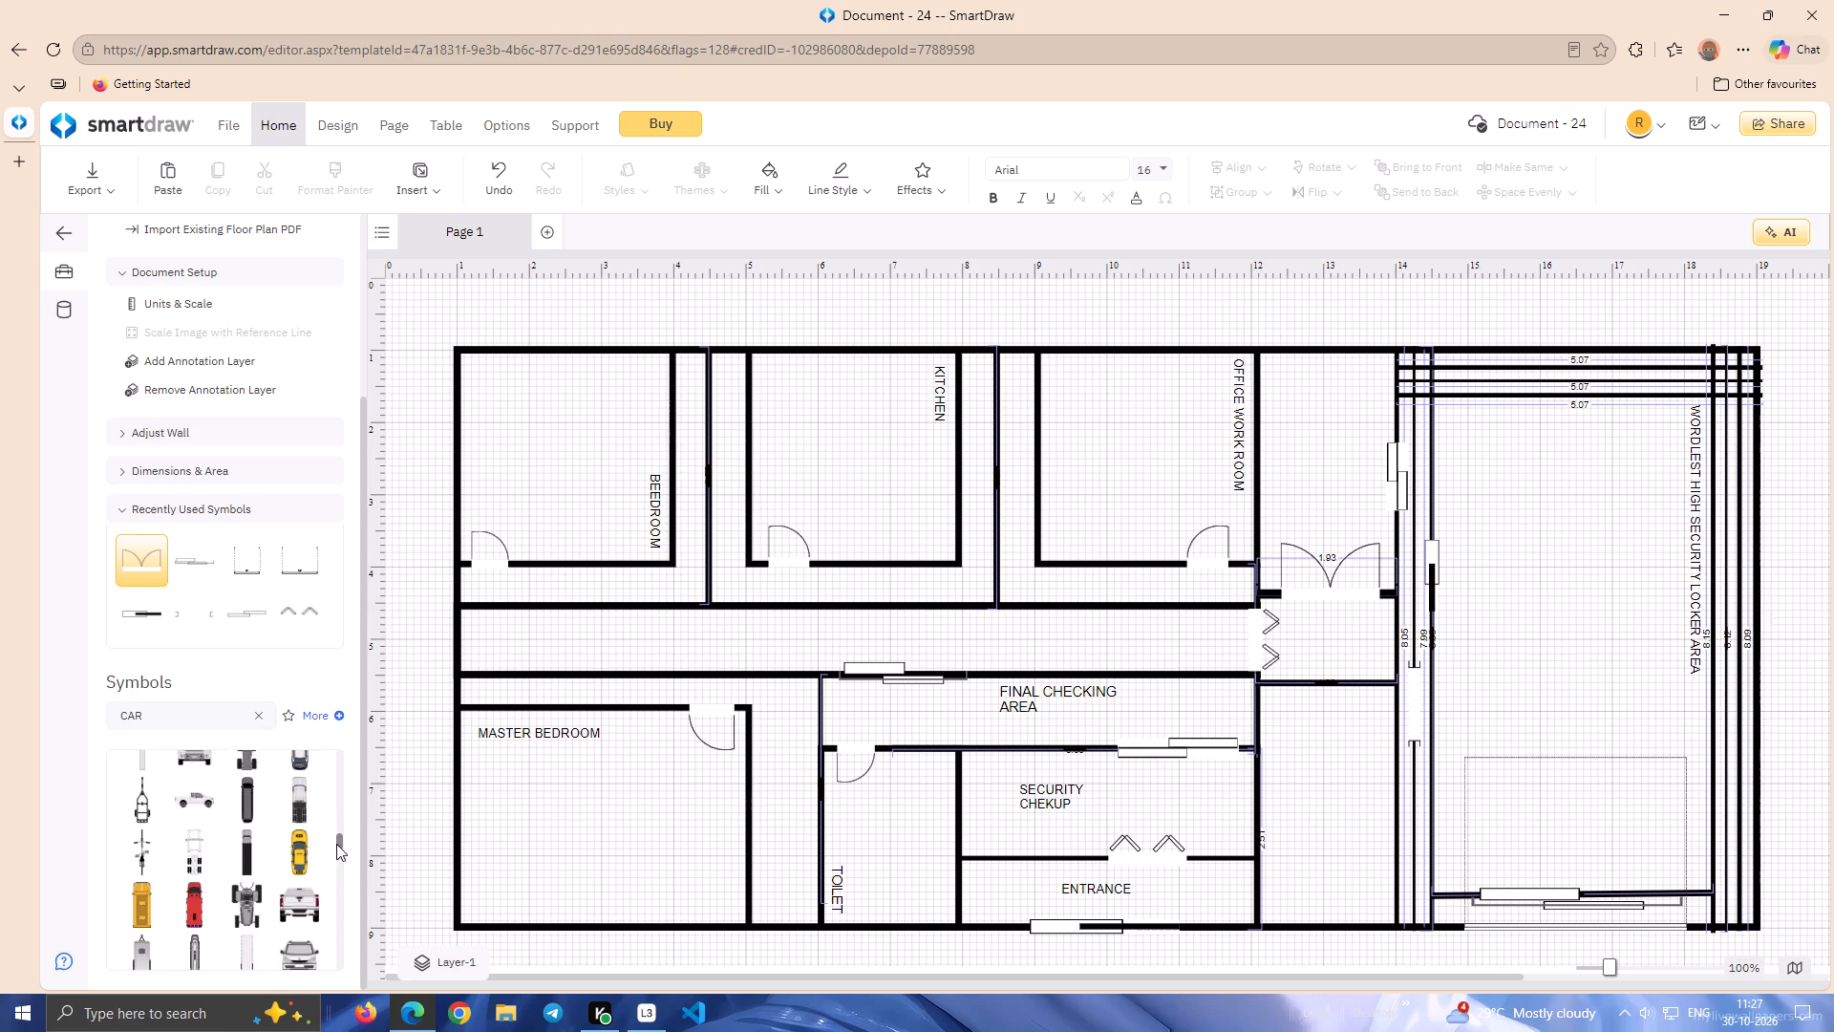
pyautogui.moveTo(336, 844); pyautogui.dragTo(335, 833)
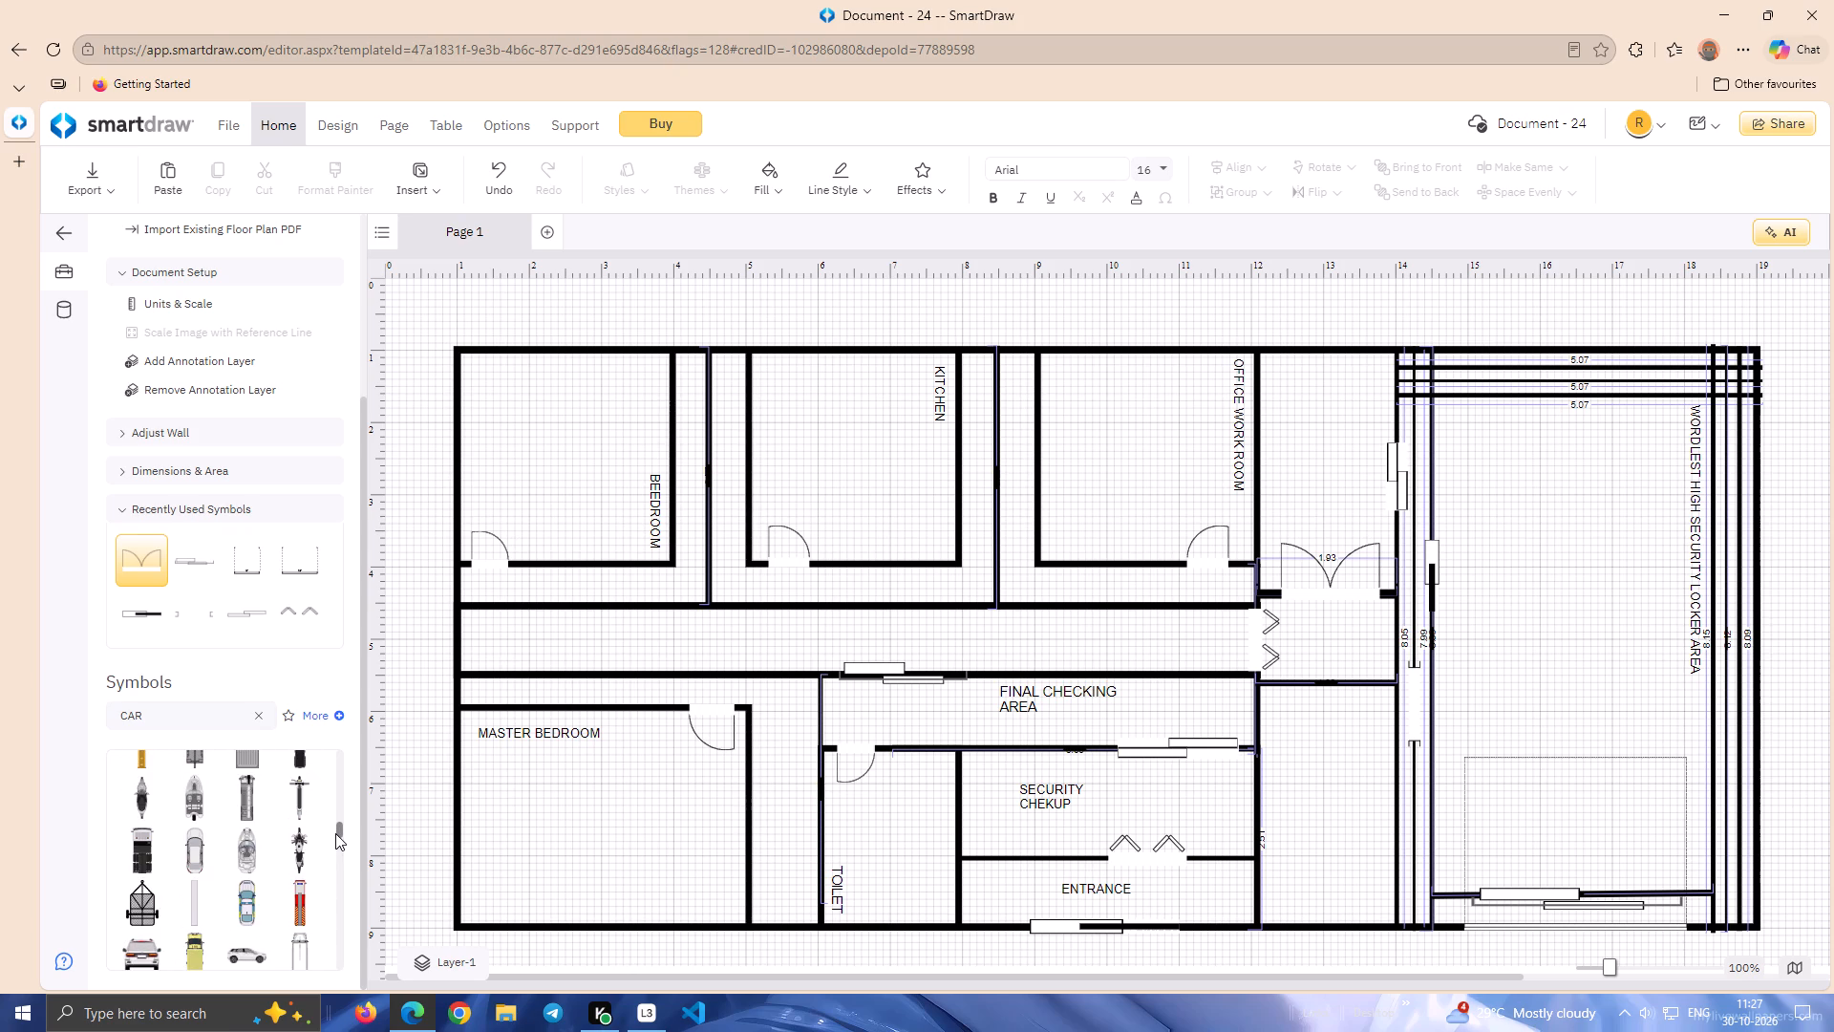
pyautogui.moveTo(335, 833); pyautogui.dragTo(336, 830)
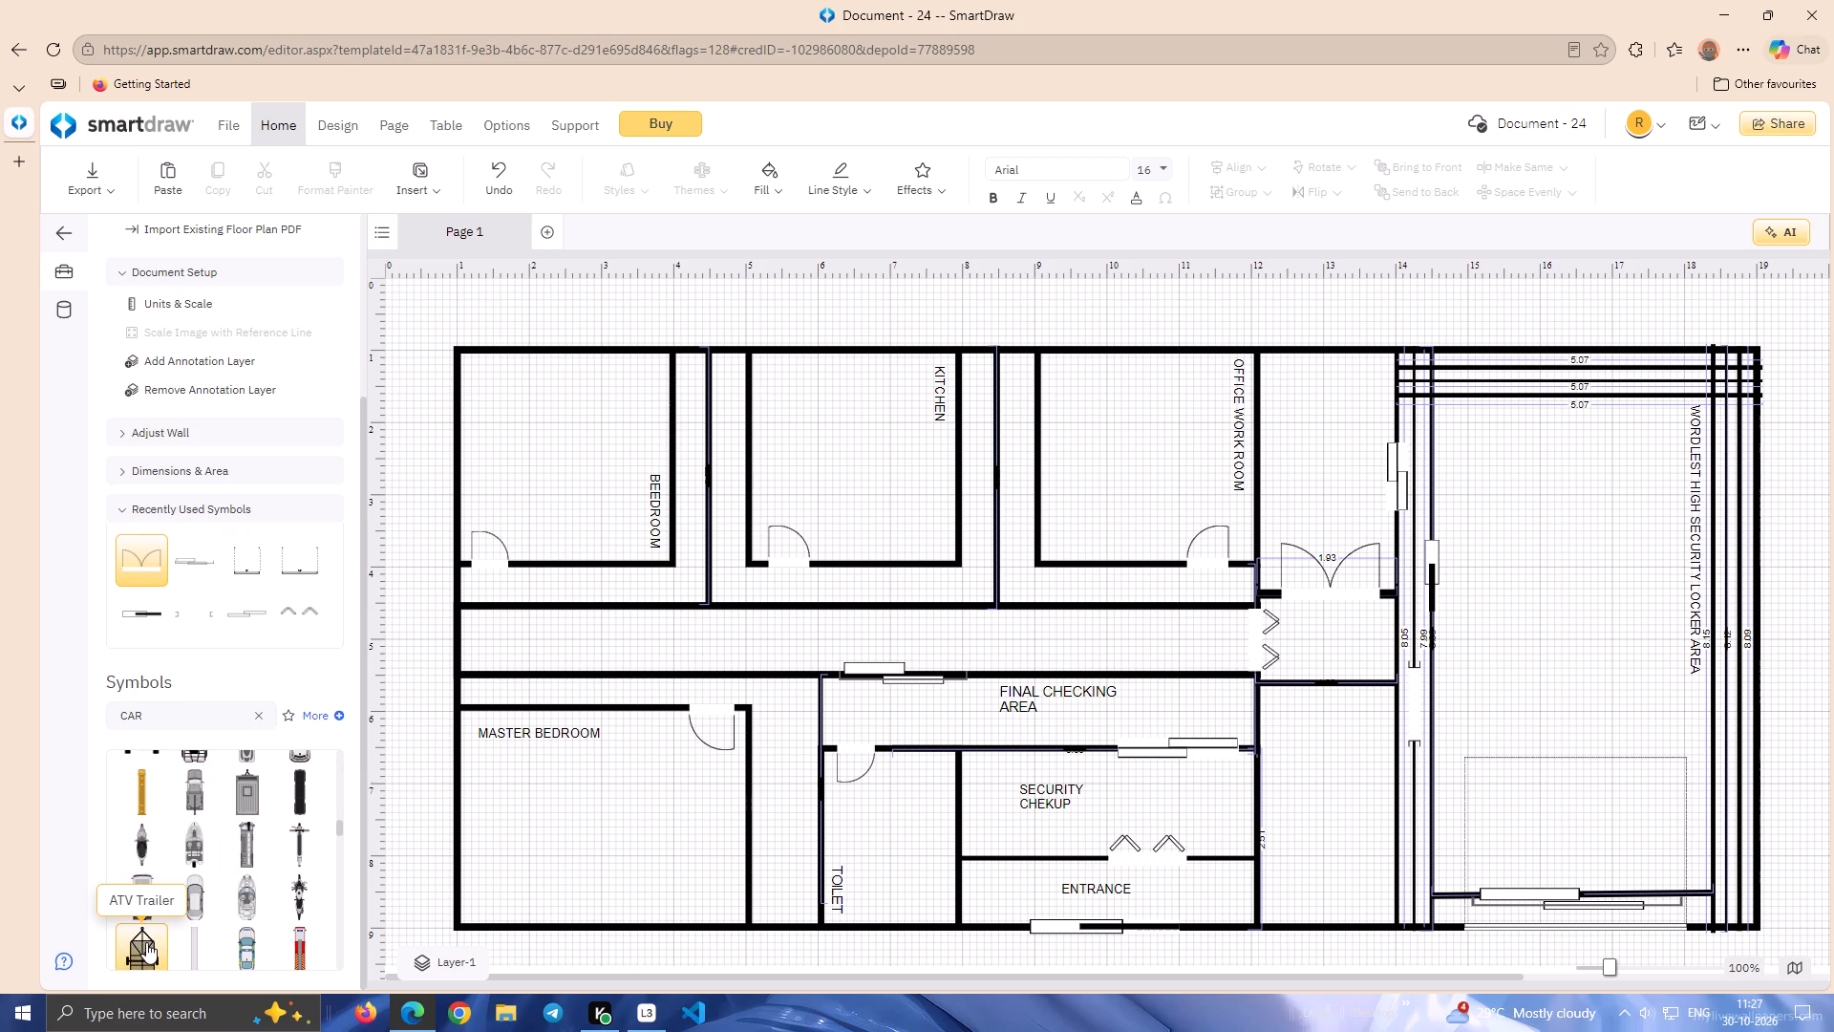
# Place a Sedan symbol below the folding doors and scale it to about 1.33 wide and 2.81 high.
pyautogui.moveTo(190, 889); pyautogui.dragTo(202, 889)
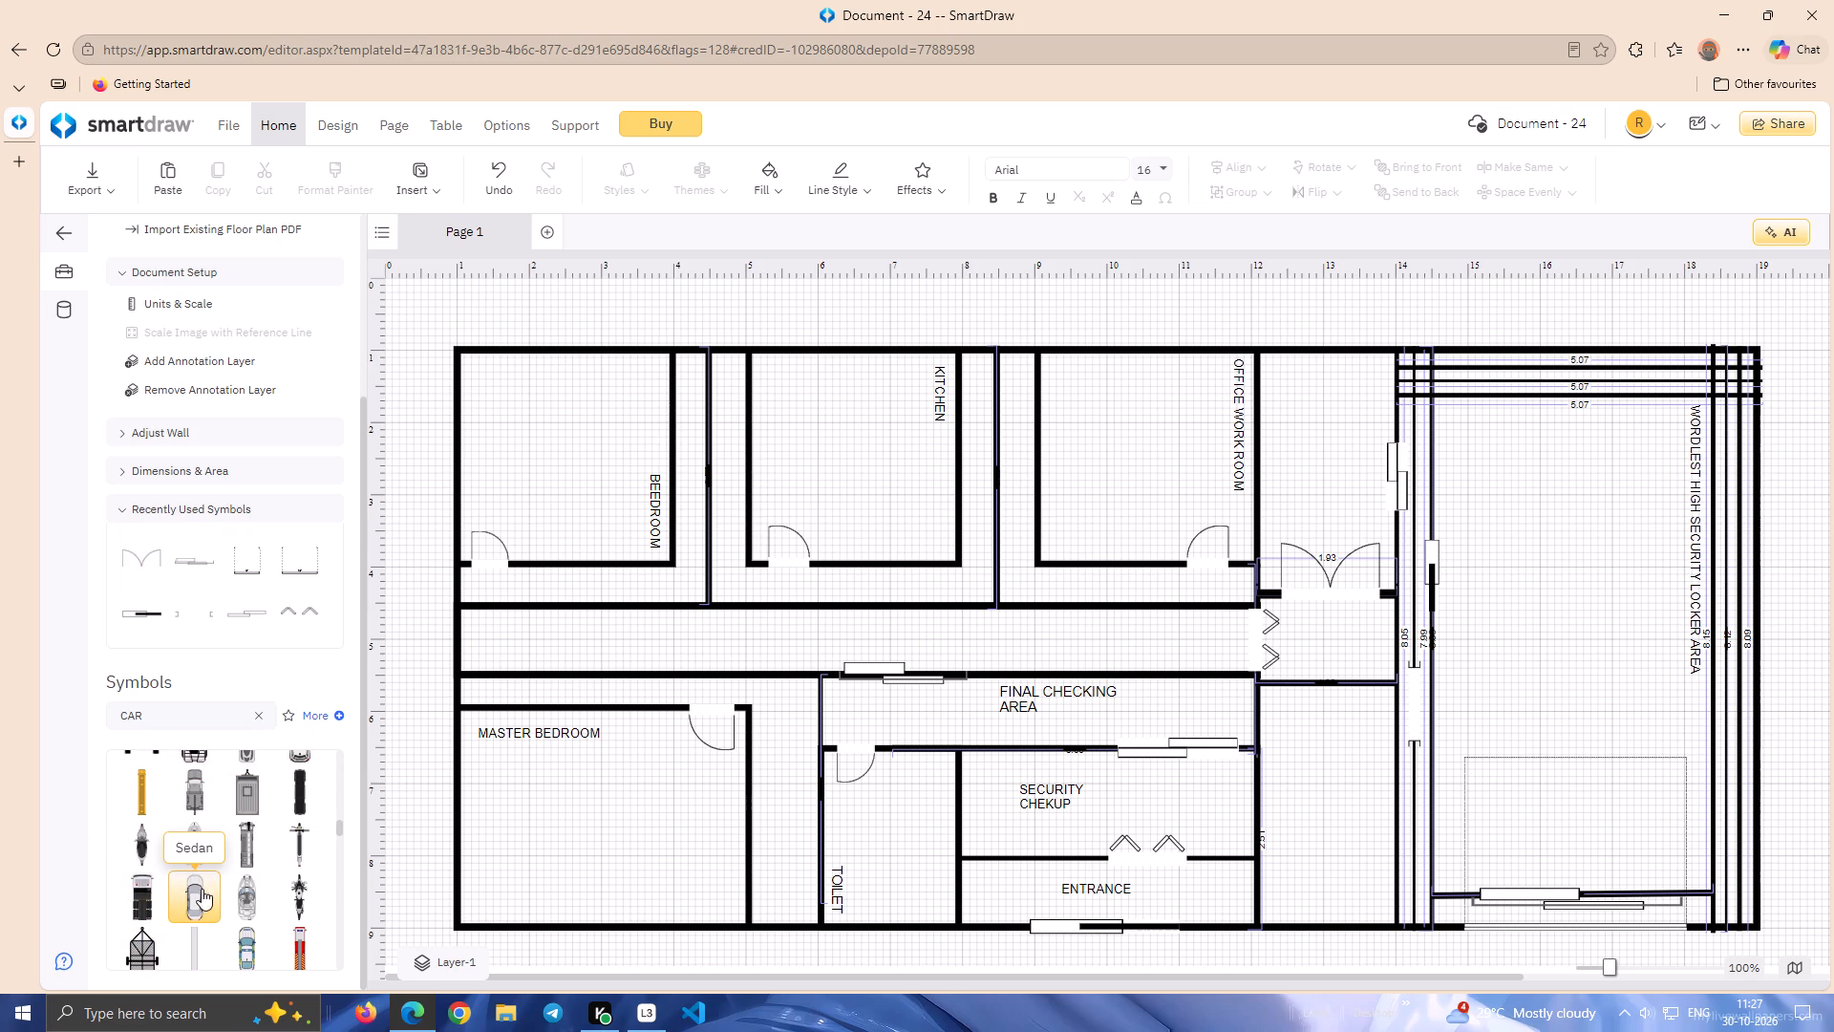
pyautogui.moveTo(202, 889); pyautogui.dragTo(1298, 721)
pyautogui.moveTo(1364, 558); pyautogui.dragTo(1364, 561)
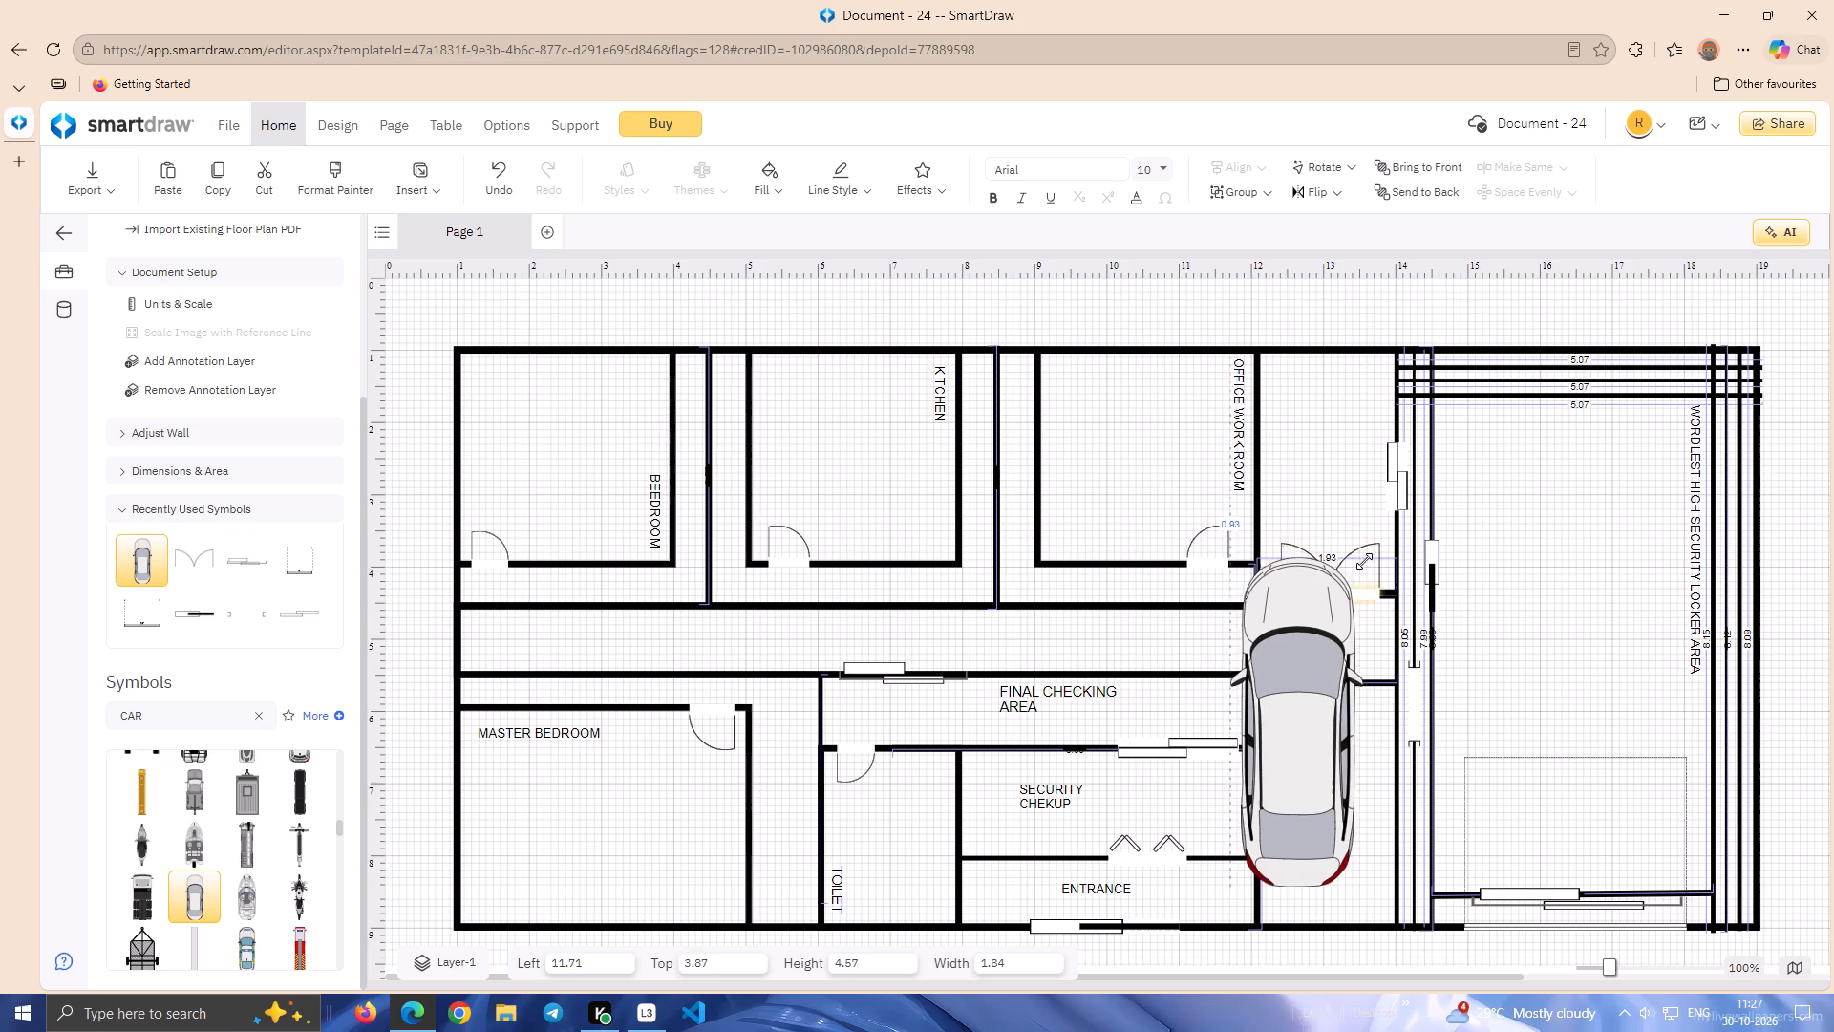
pyautogui.moveTo(1364, 561); pyautogui.dragTo(1315, 691)
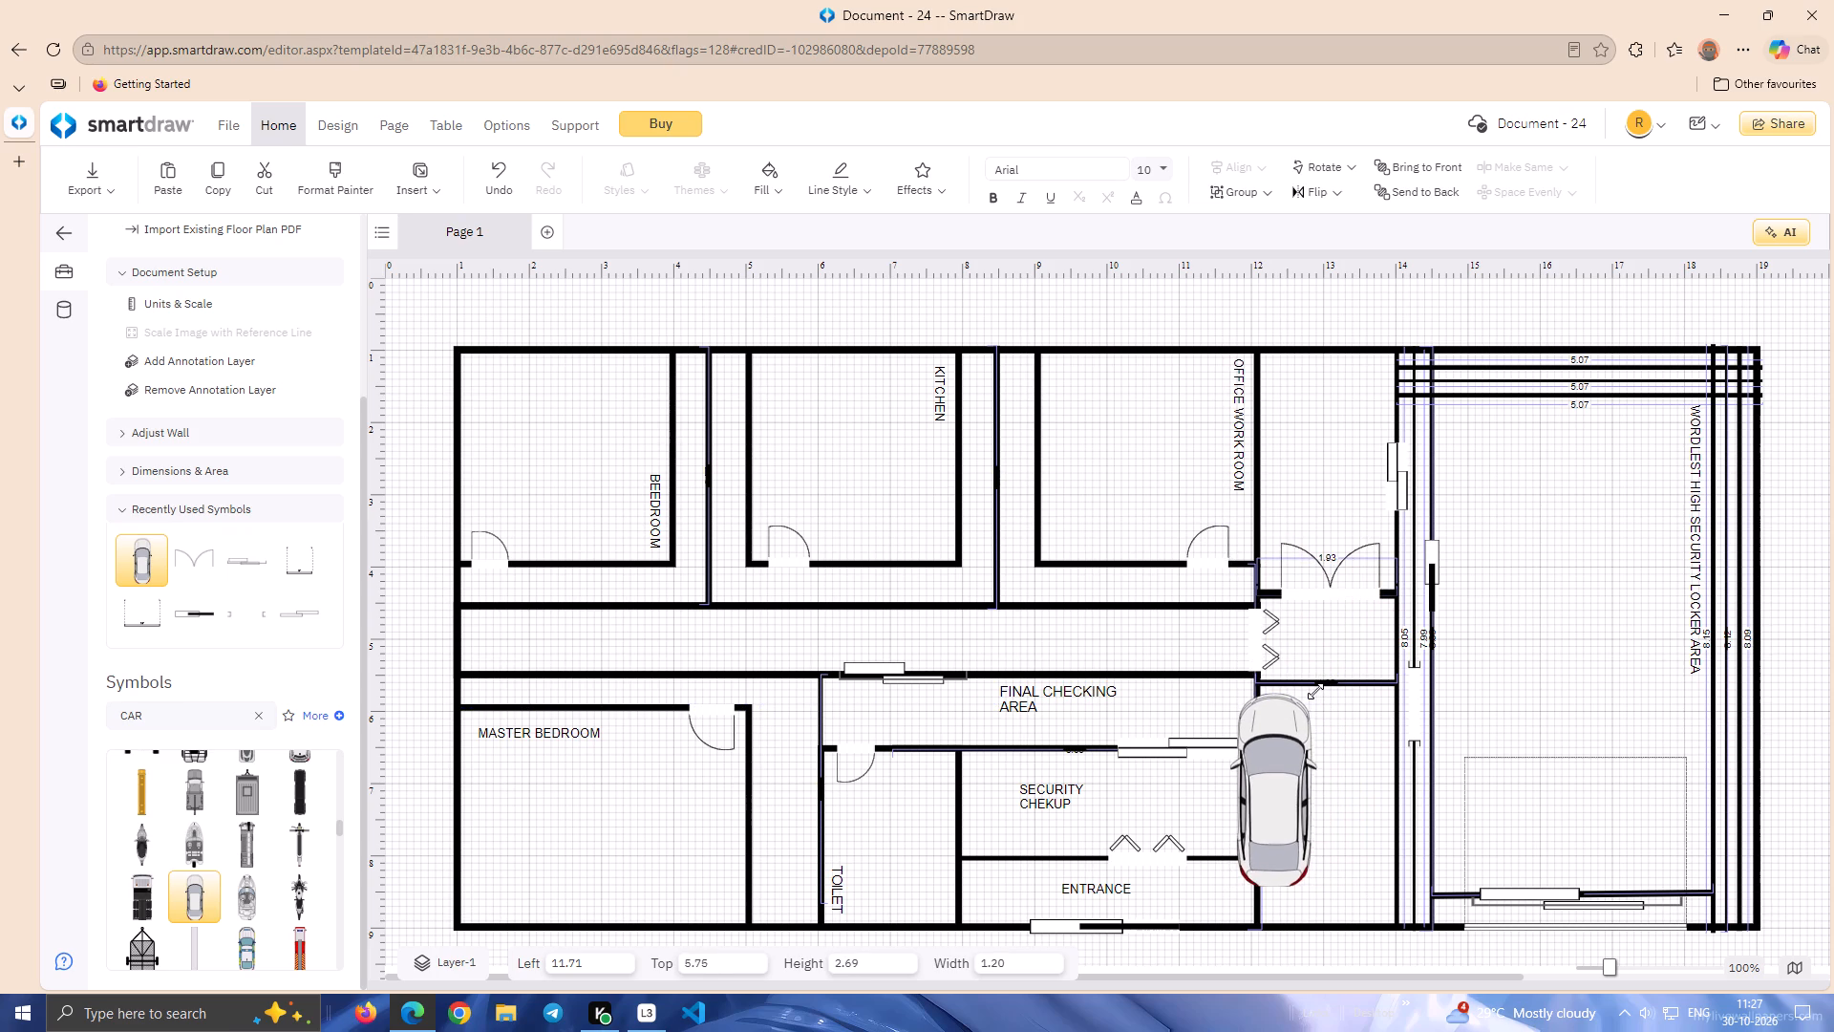
pyautogui.moveTo(1315, 691); pyautogui.dragTo(1328, 687)
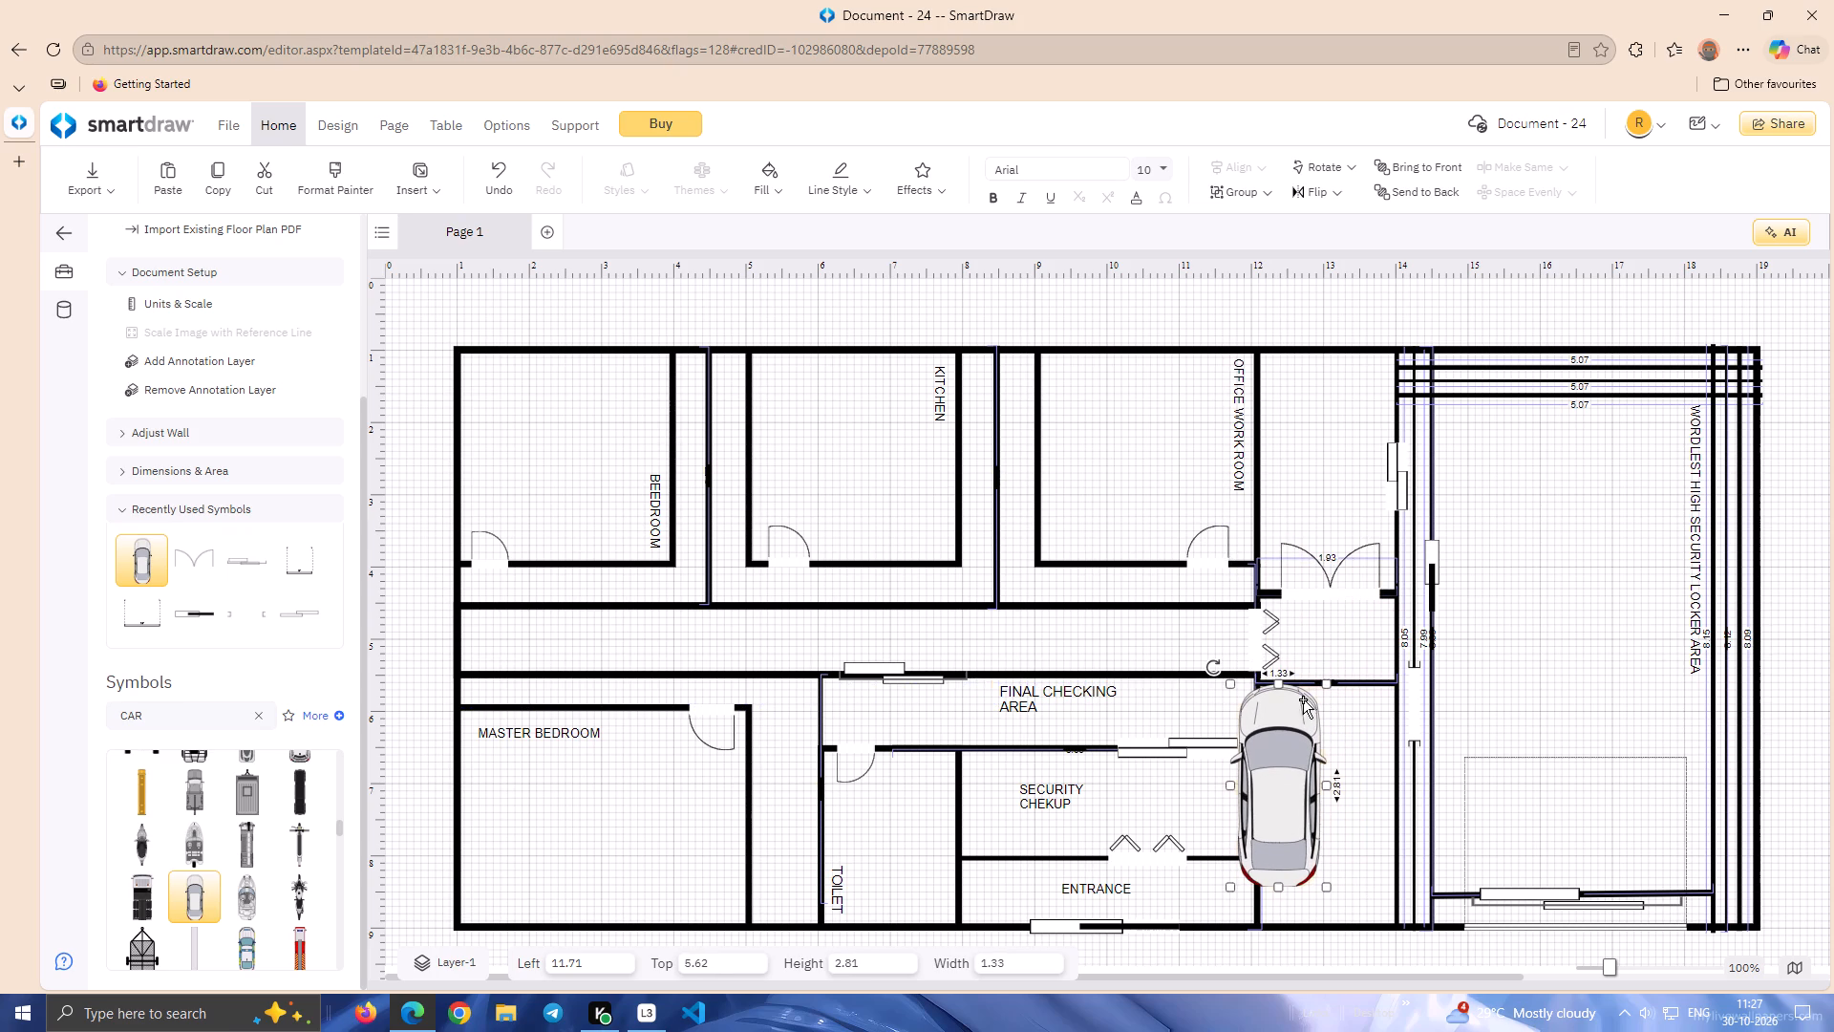
# Rotate the sedan half a turn so its front faces the building's lower outer wall.
pyautogui.moveTo(1217, 668); pyautogui.dragTo(1373, 828)
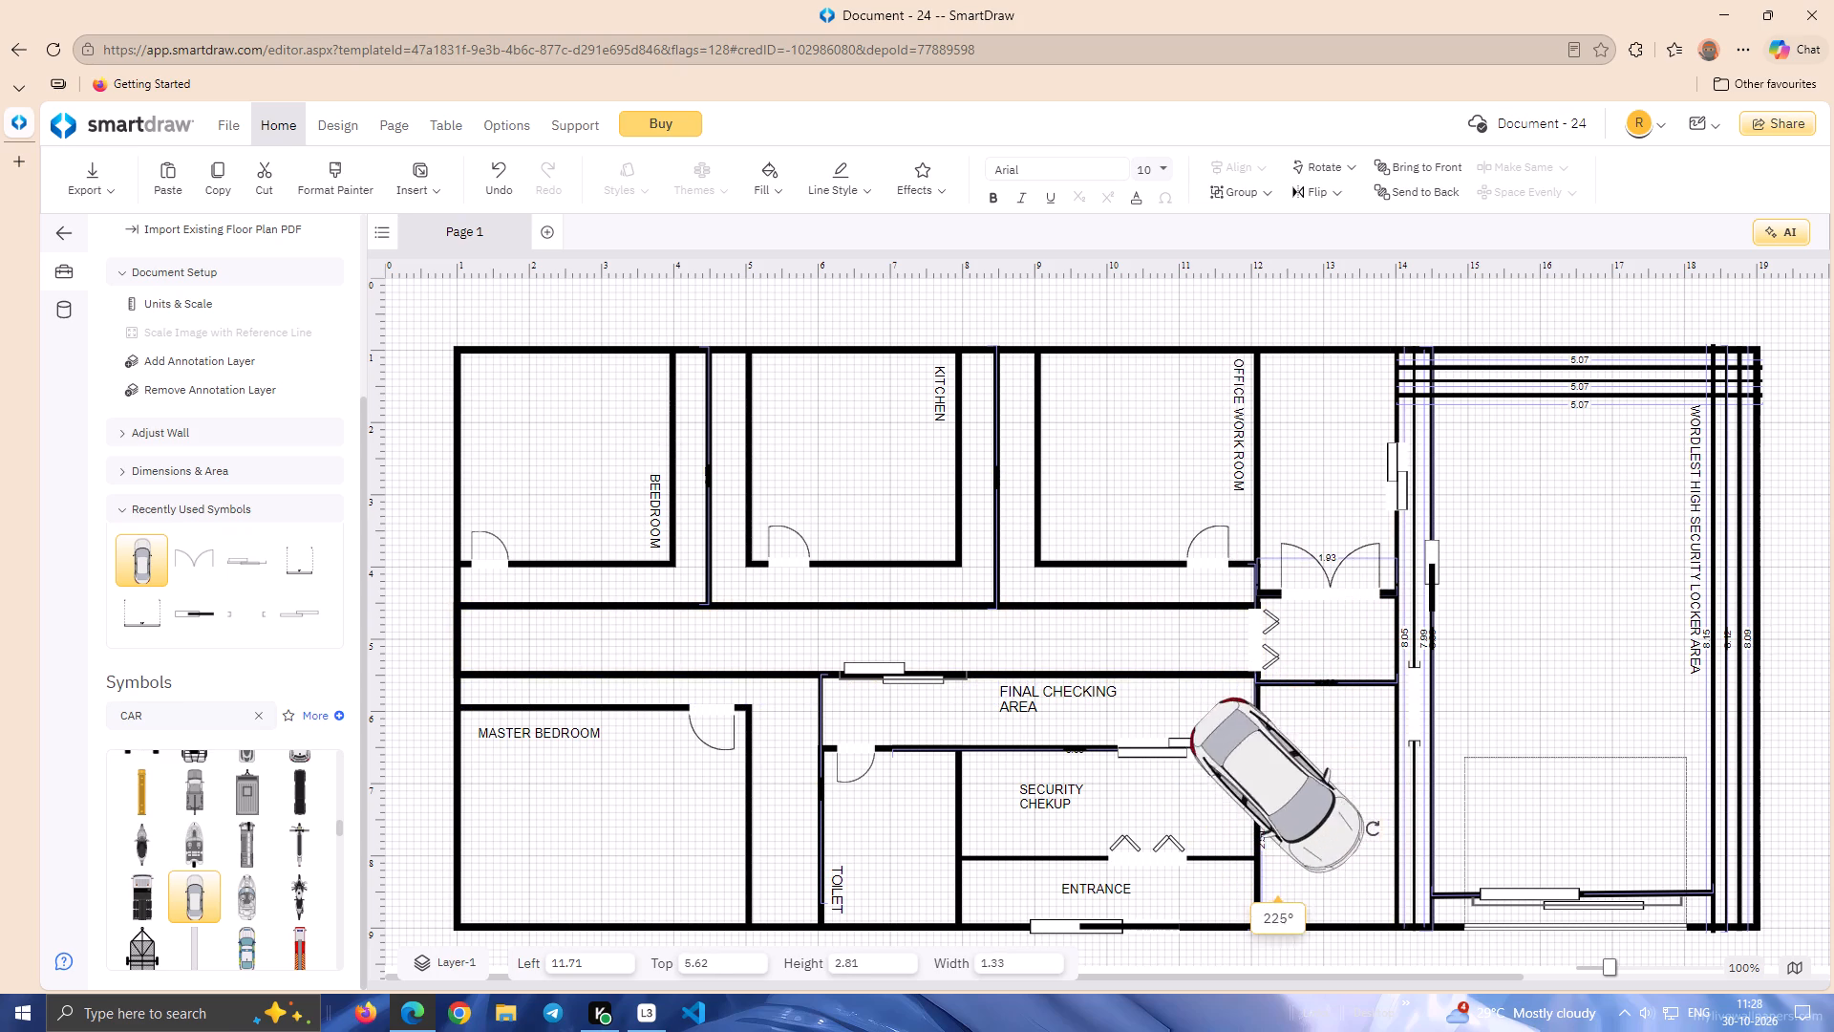
pyautogui.moveTo(1373, 828); pyautogui.dragTo(1325, 891)
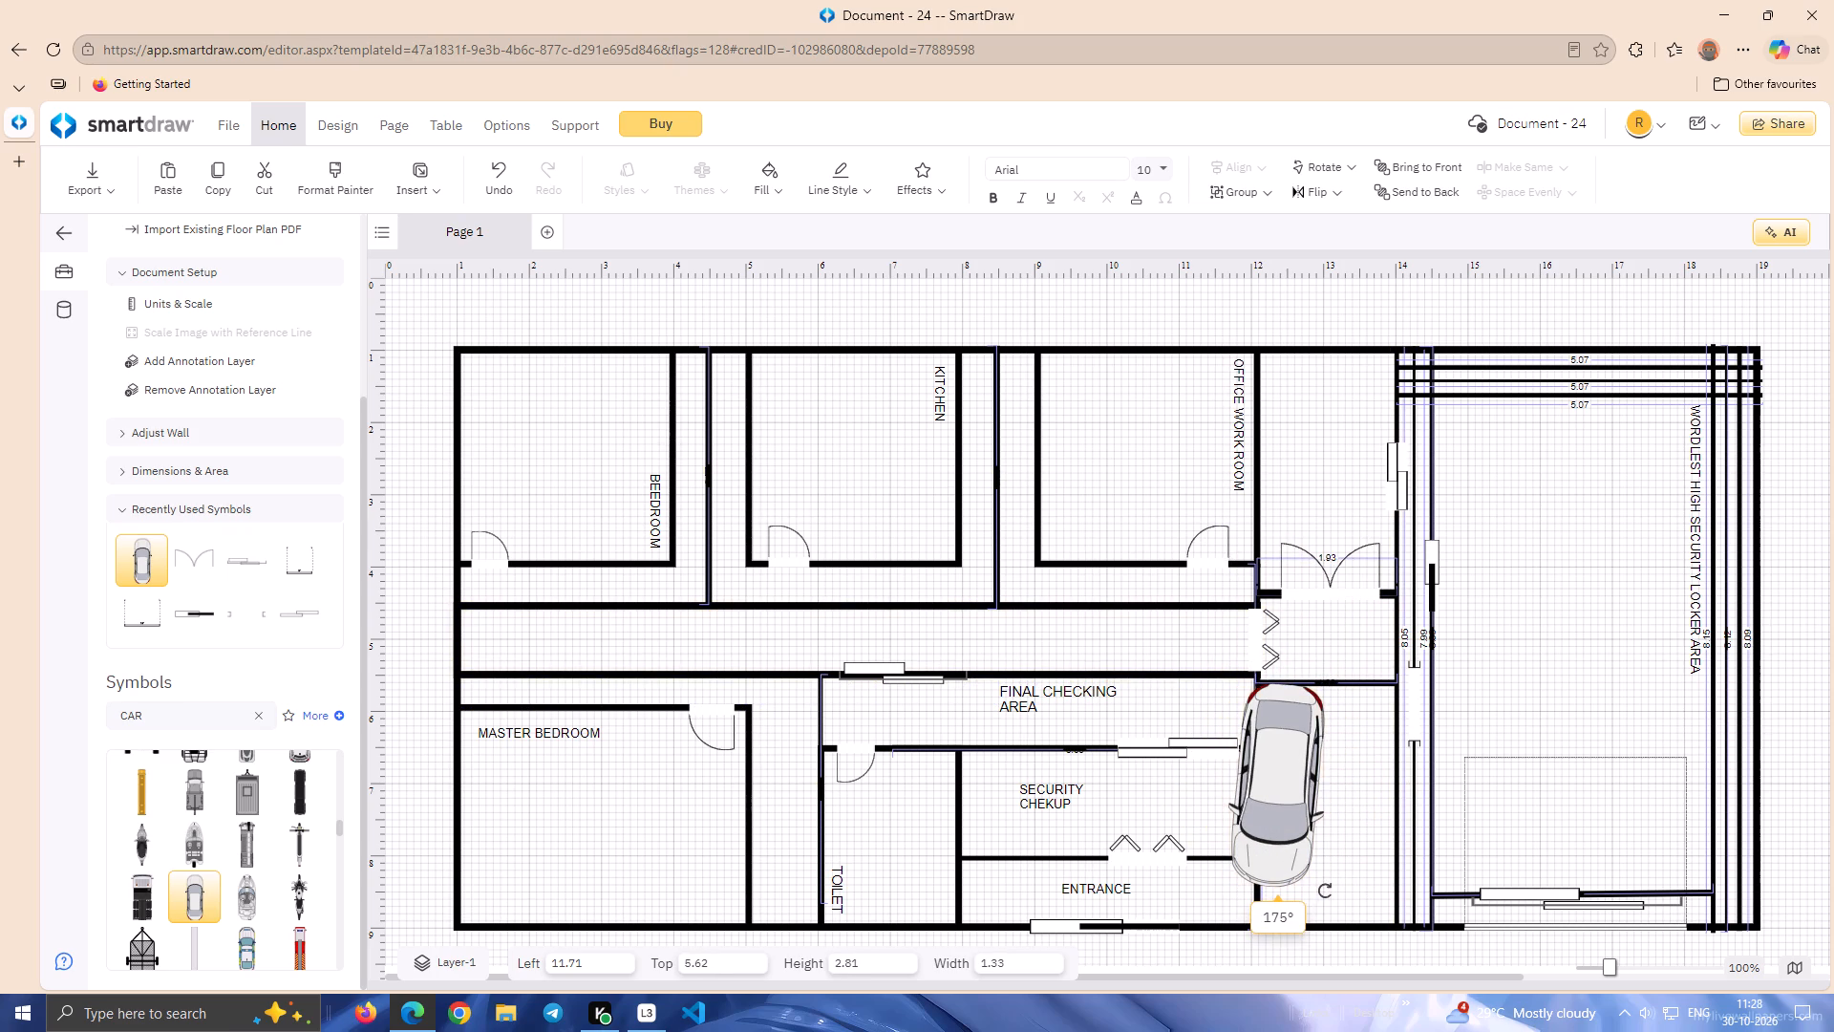
pyautogui.moveTo(1325, 891); pyautogui.dragTo(1334, 891)
# Move the sedan into the bay below the folding-door passage, about 12.41 from the left and 5.77 from the top.
pyautogui.moveTo(1271, 831); pyautogui.dragTo(1328, 847)
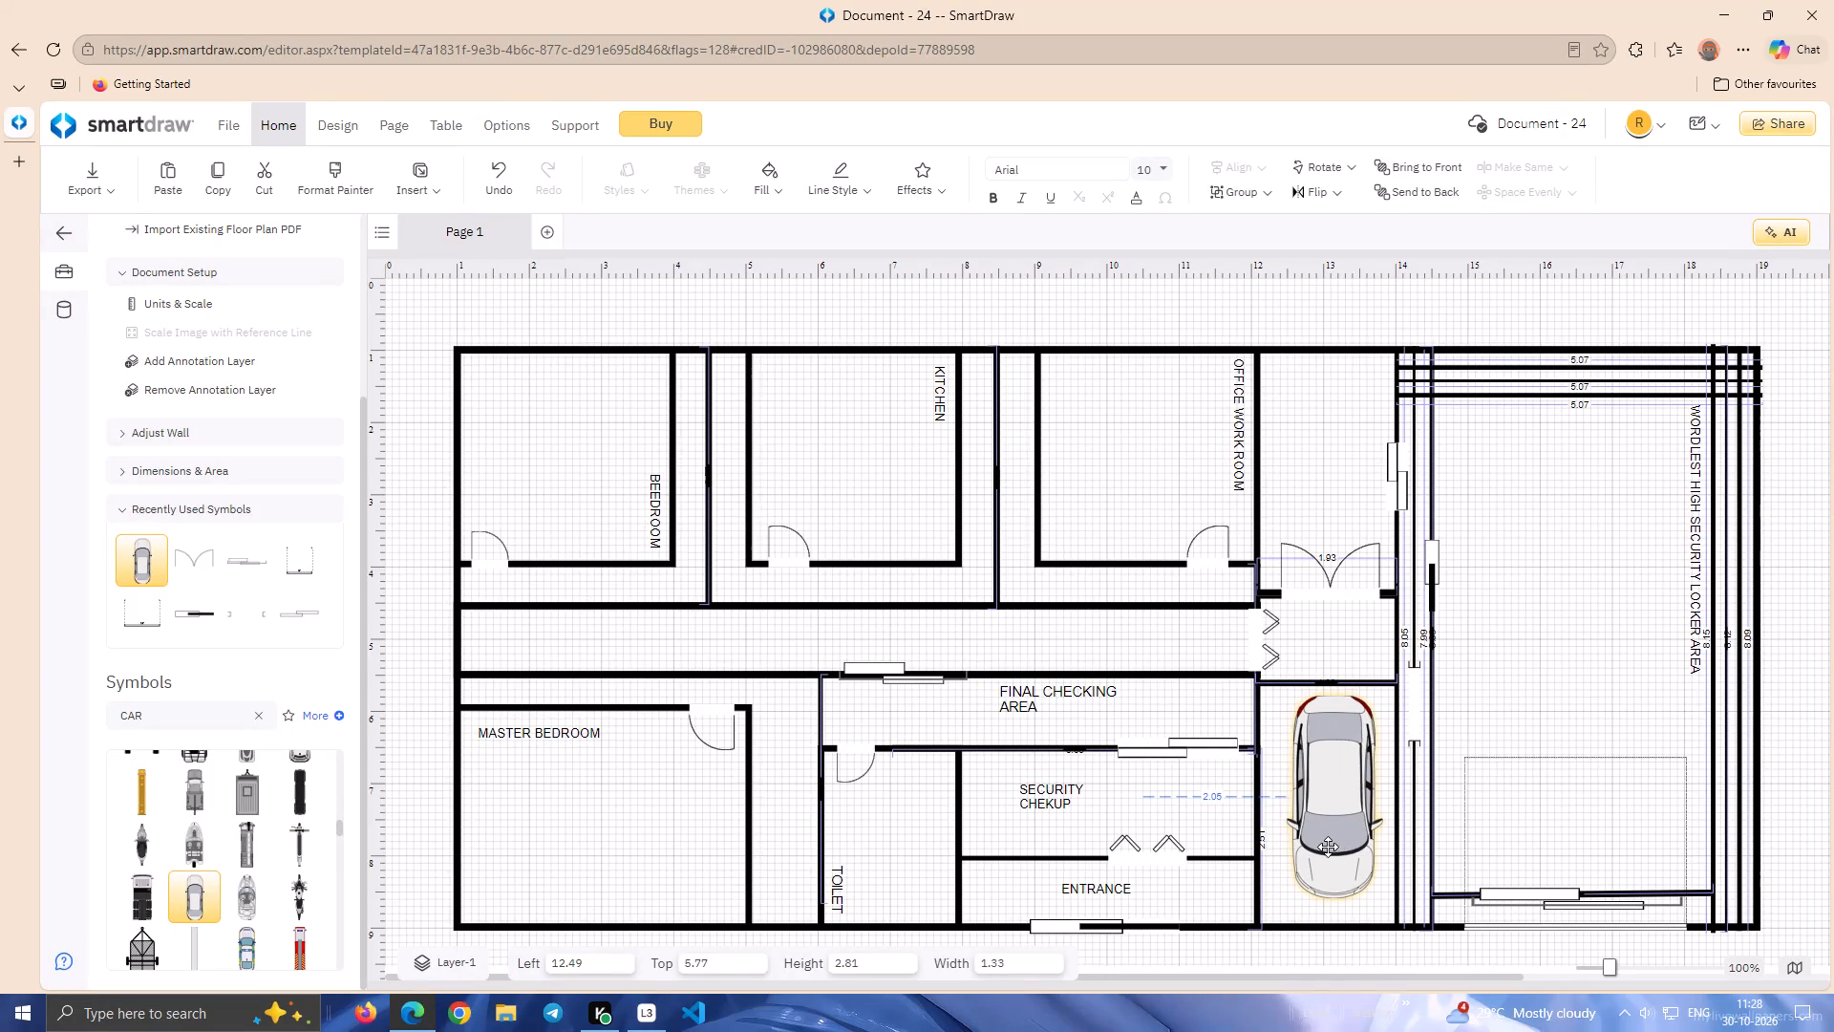
pyautogui.moveTo(1328, 847); pyautogui.dragTo(1322, 847)
pyautogui.press('Right')
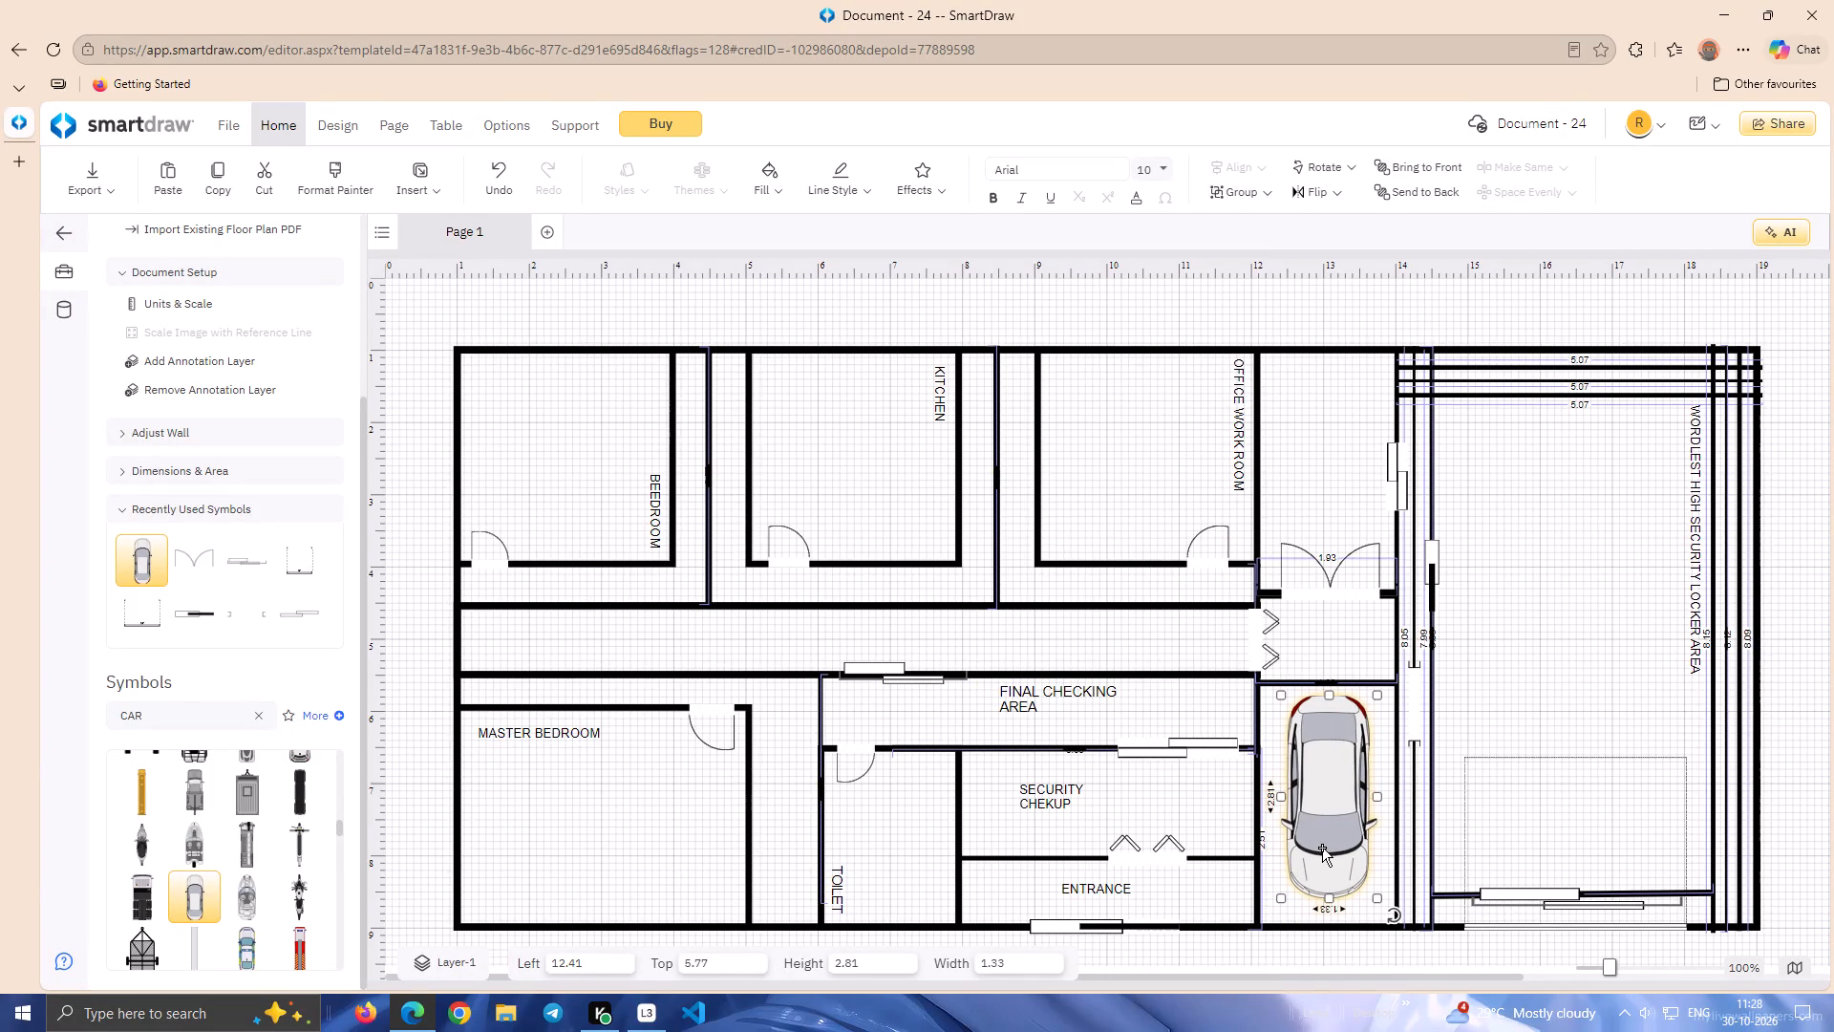
pyautogui.click(1351, 653)
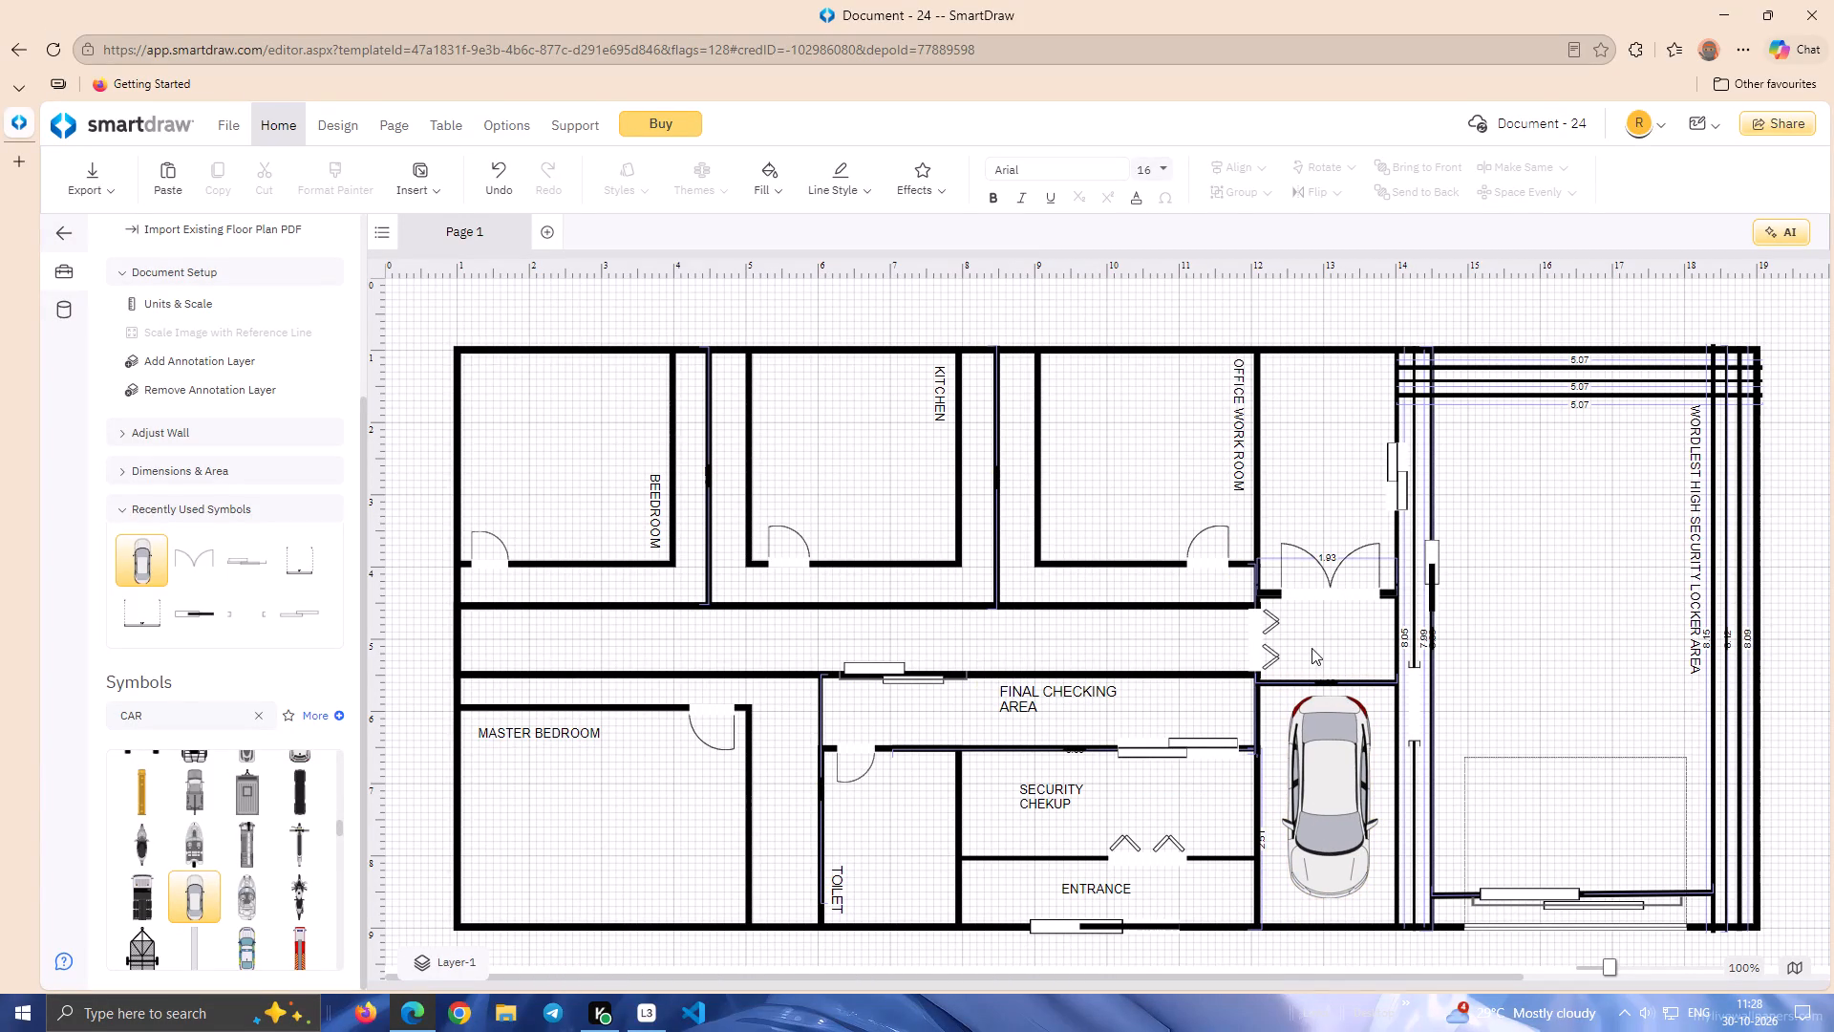
pyautogui.click(1311, 642)
# Clear the symbol search and place a Single Car Garage Door (108") in the locker area, above the existing garage door.
pyautogui.click(255, 725)
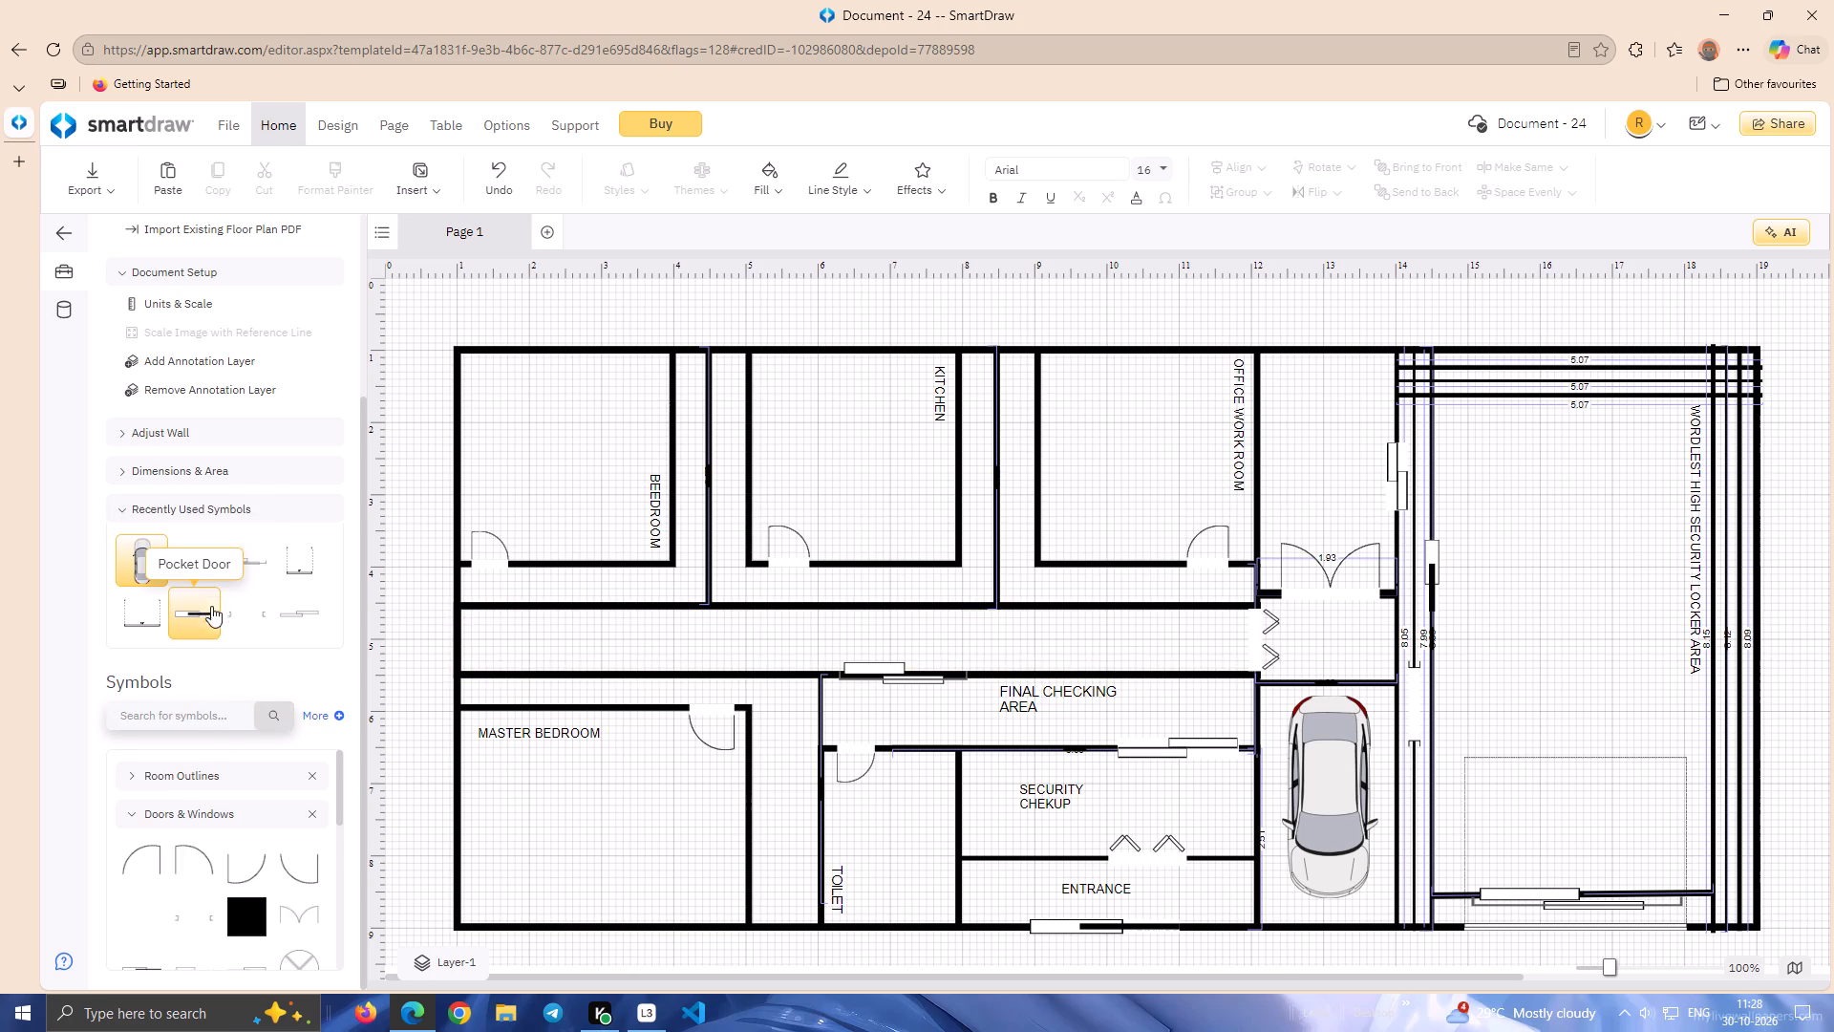
pyautogui.moveTo(305, 565); pyautogui.dragTo(305, 567)
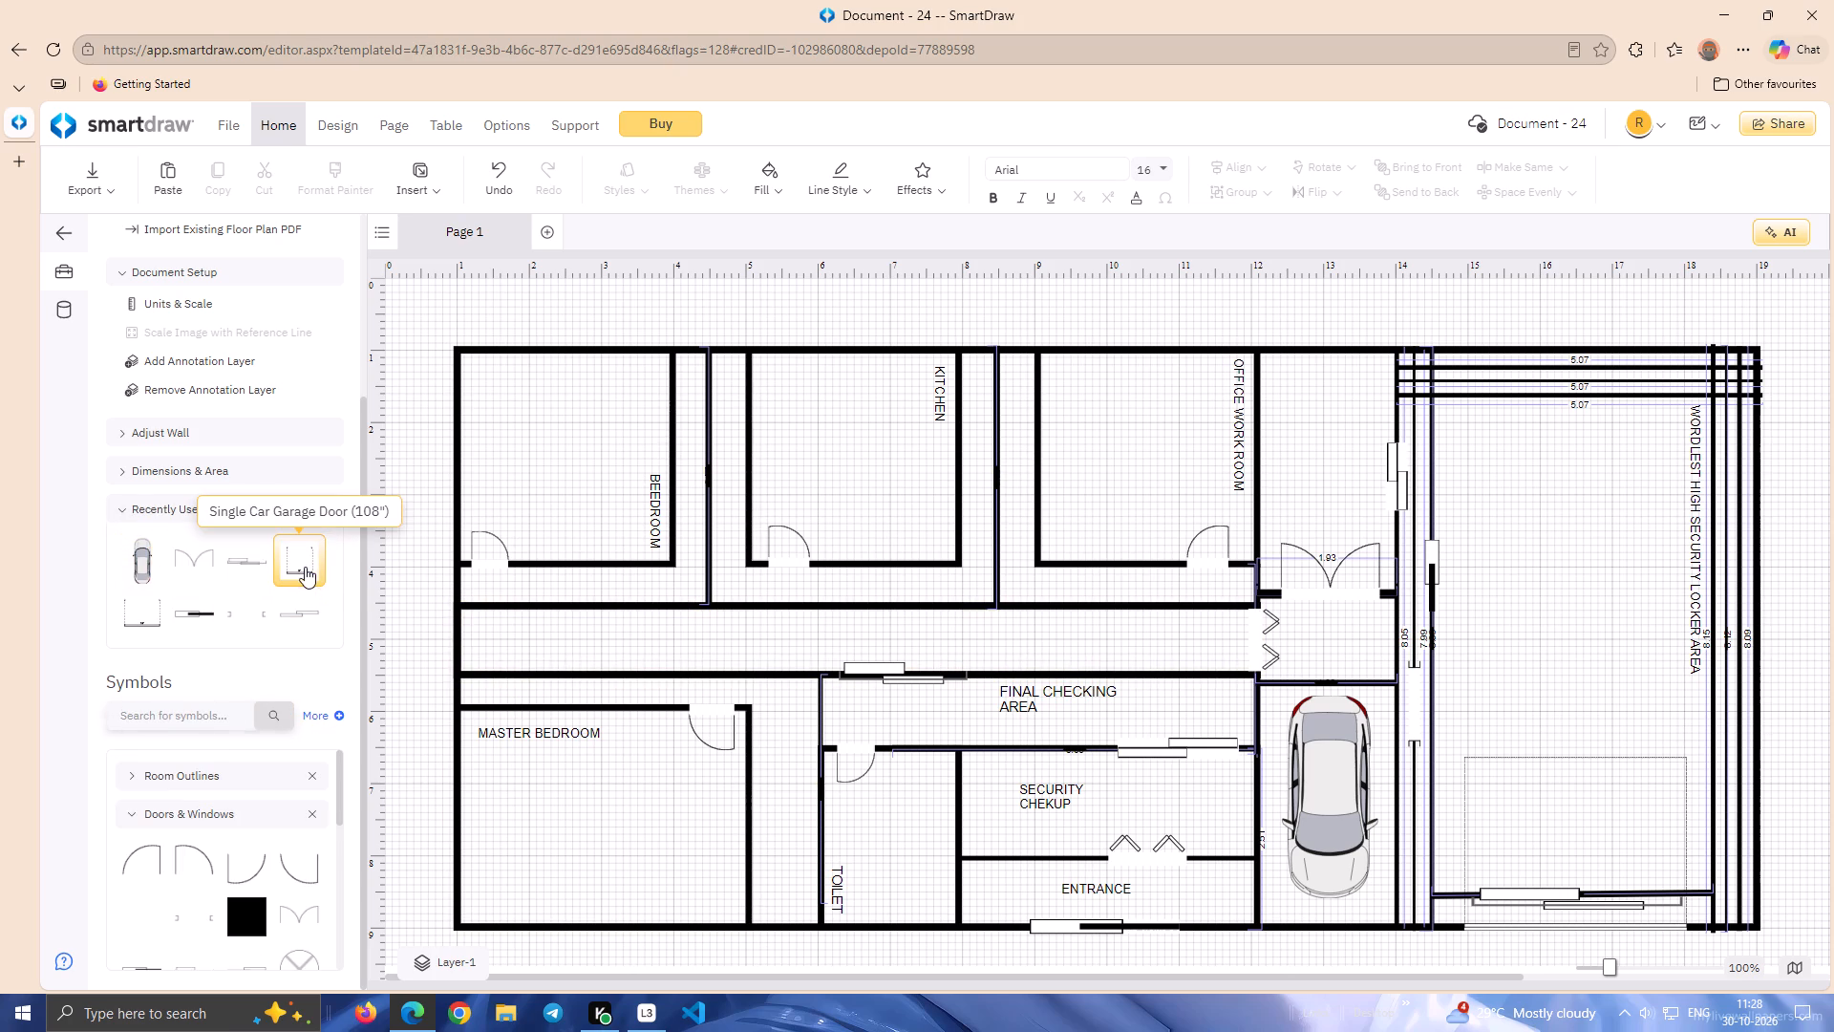
pyautogui.moveTo(305, 567); pyautogui.dragTo(1528, 629)
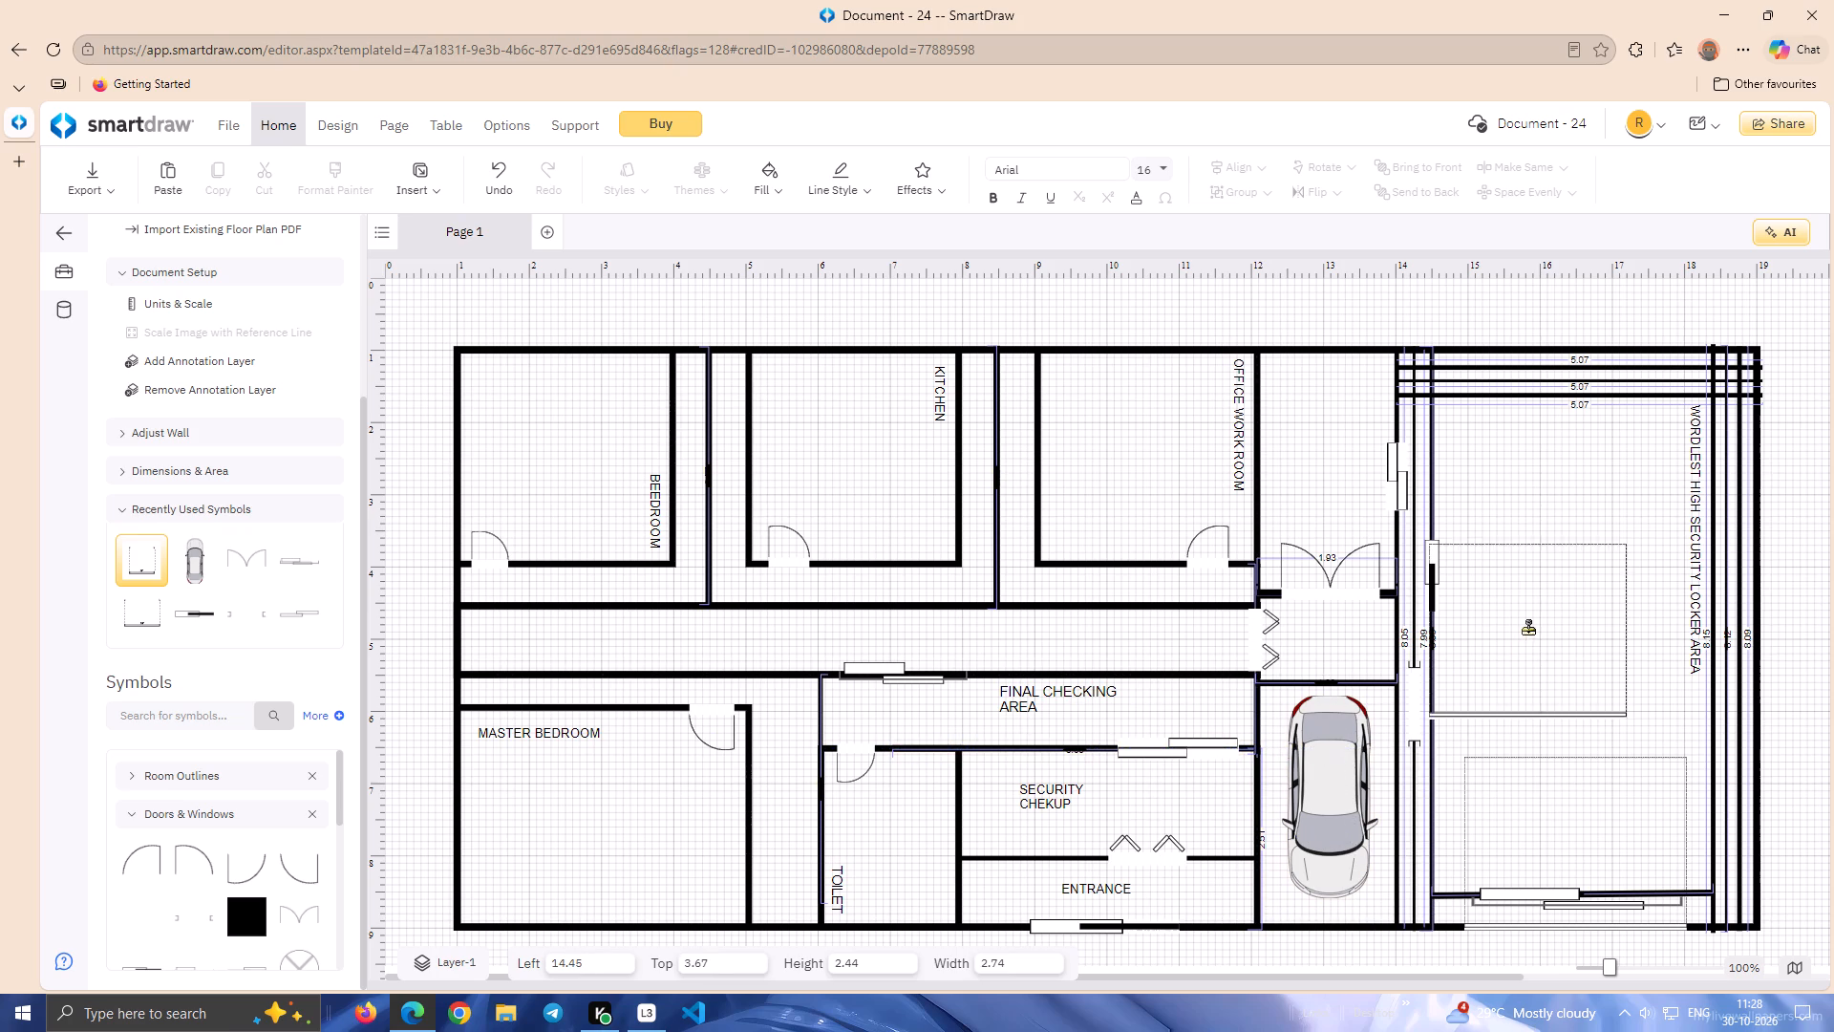
pyautogui.moveTo(1528, 629); pyautogui.dragTo(1548, 620)
# Resize the new garage door to about 1.72 wide and 3.12 high, with its top at about 3.31.
pyautogui.moveTo(1648, 708); pyautogui.dragTo(1643, 708)
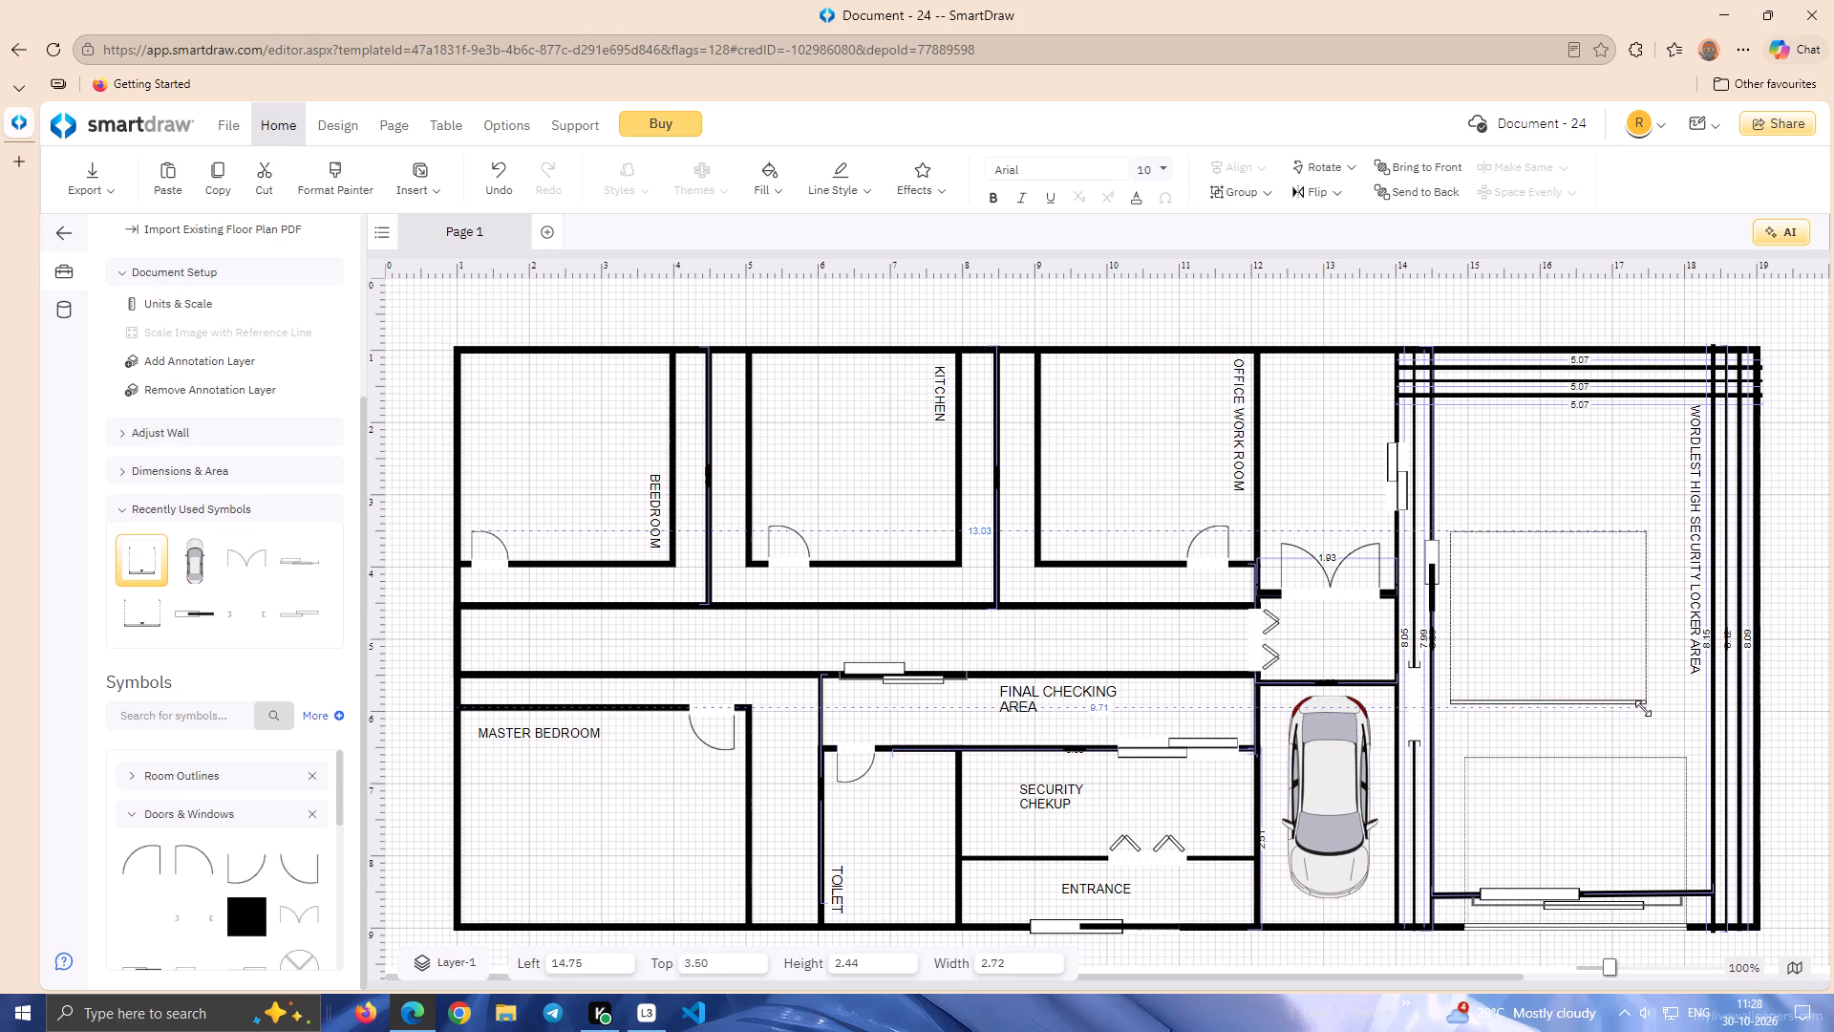
pyautogui.moveTo(1643, 708); pyautogui.dragTo(1597, 719)
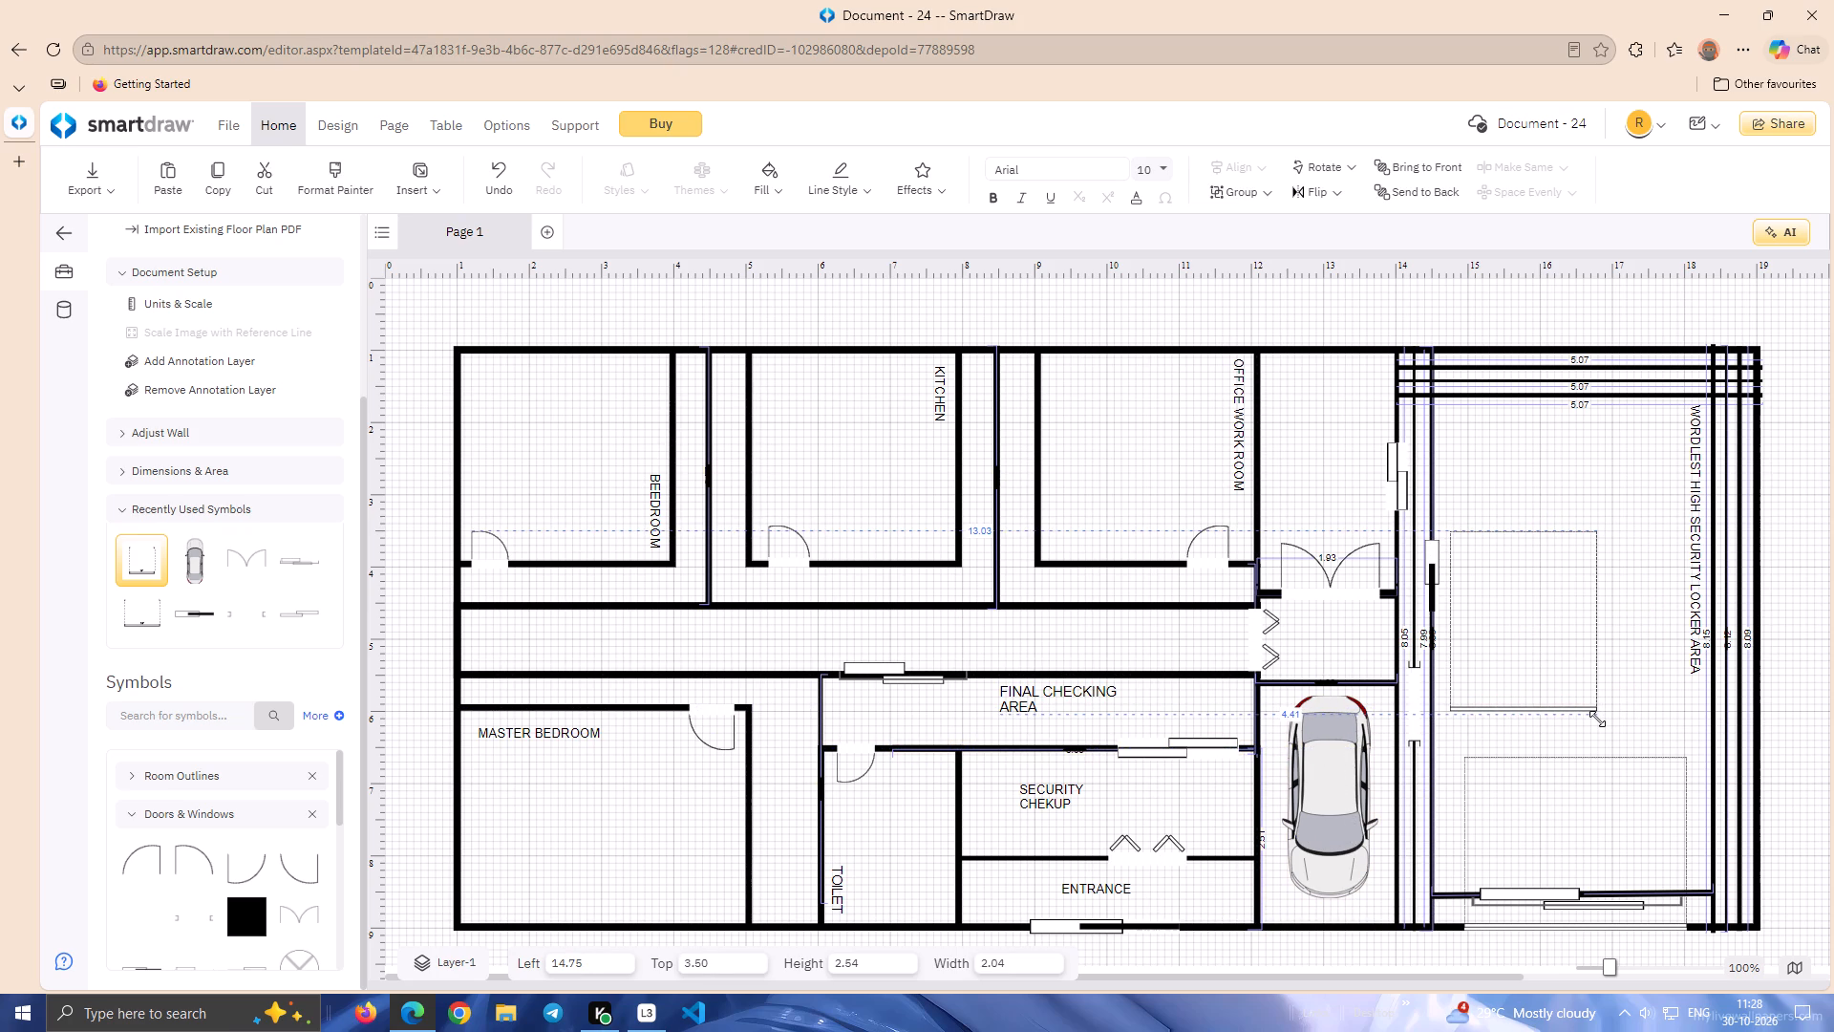
pyautogui.moveTo(1597, 719); pyautogui.dragTo(1577, 721)
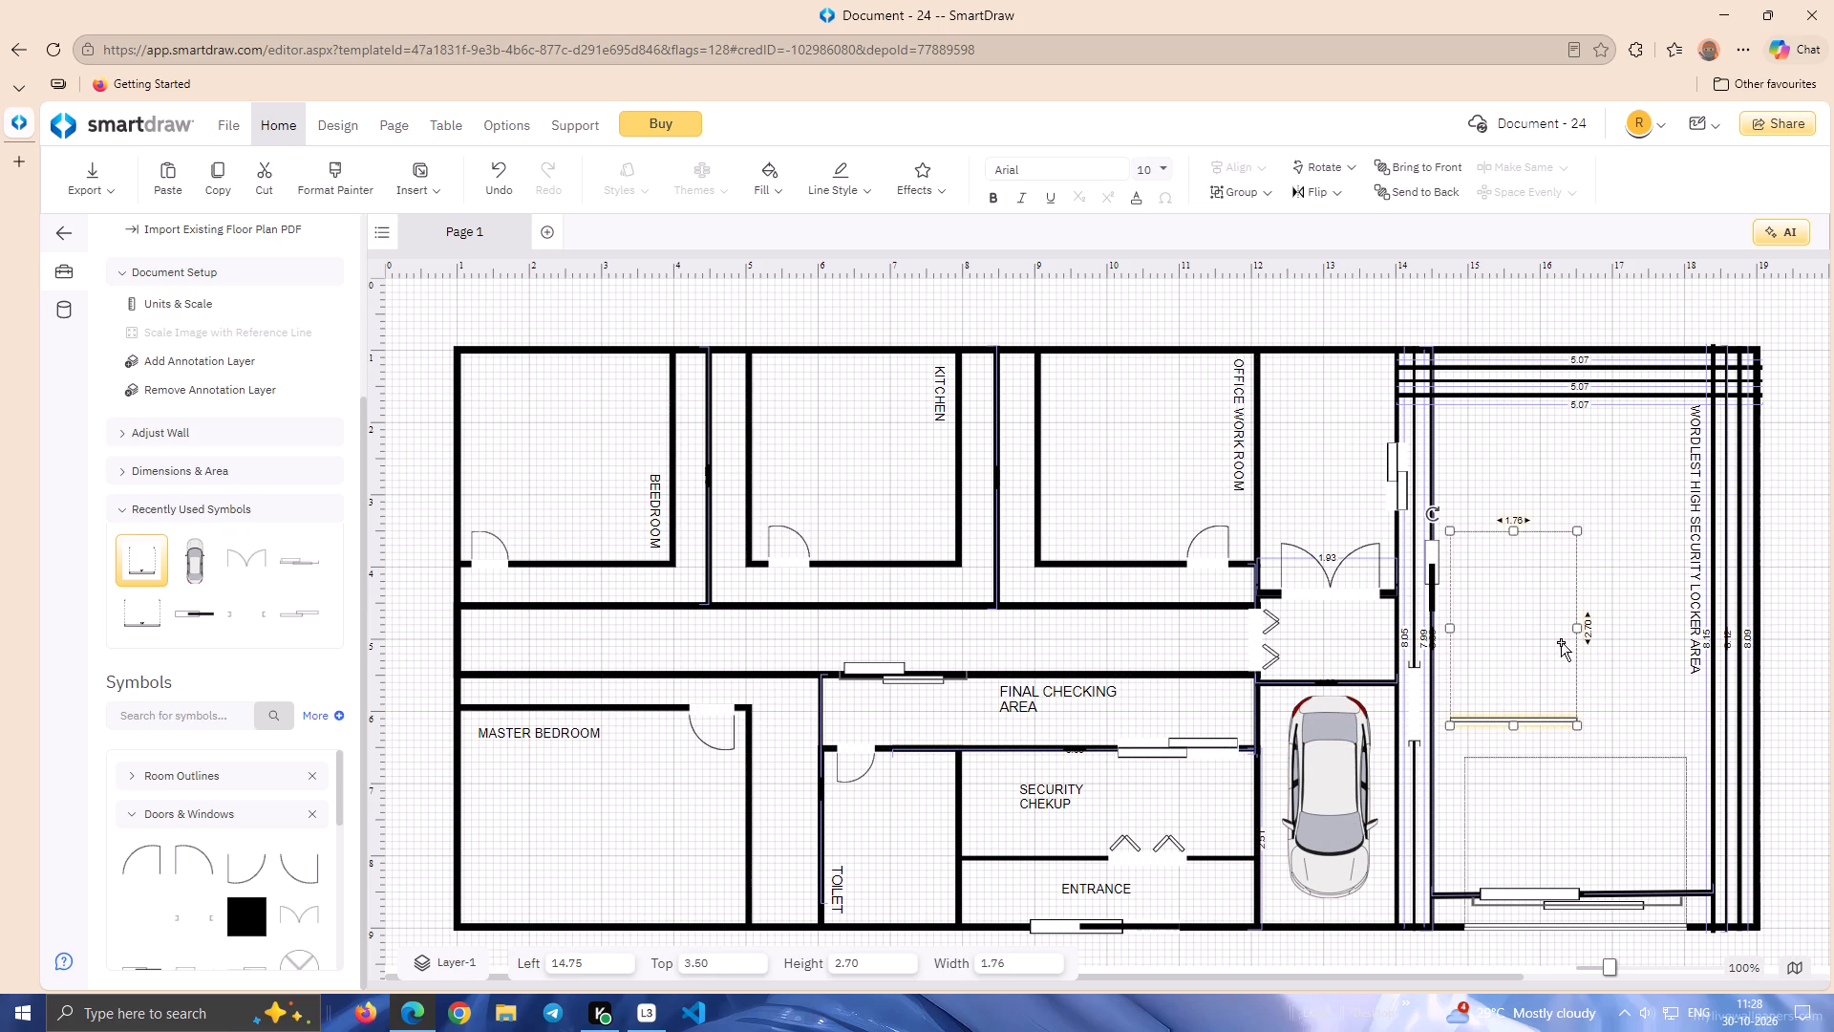
pyautogui.moveTo(1572, 532); pyautogui.dragTo(1572, 549)
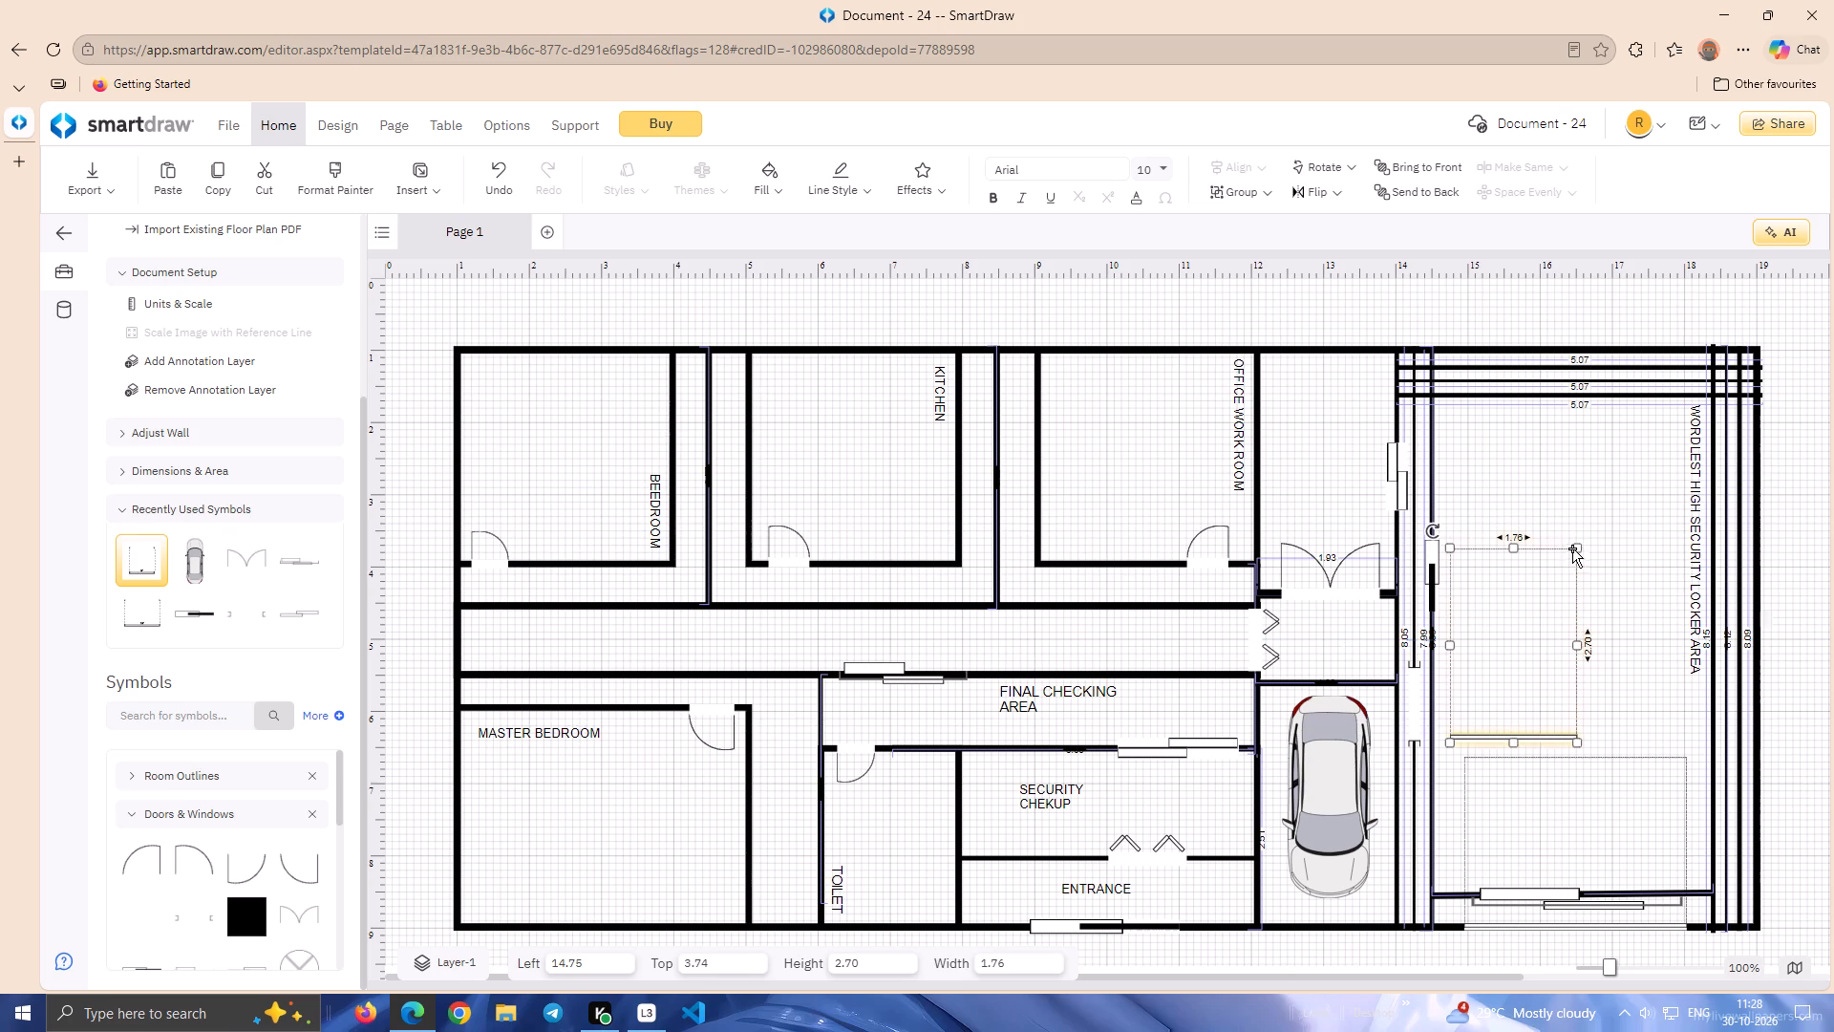
pyautogui.moveTo(1575, 548); pyautogui.dragTo(1558, 600)
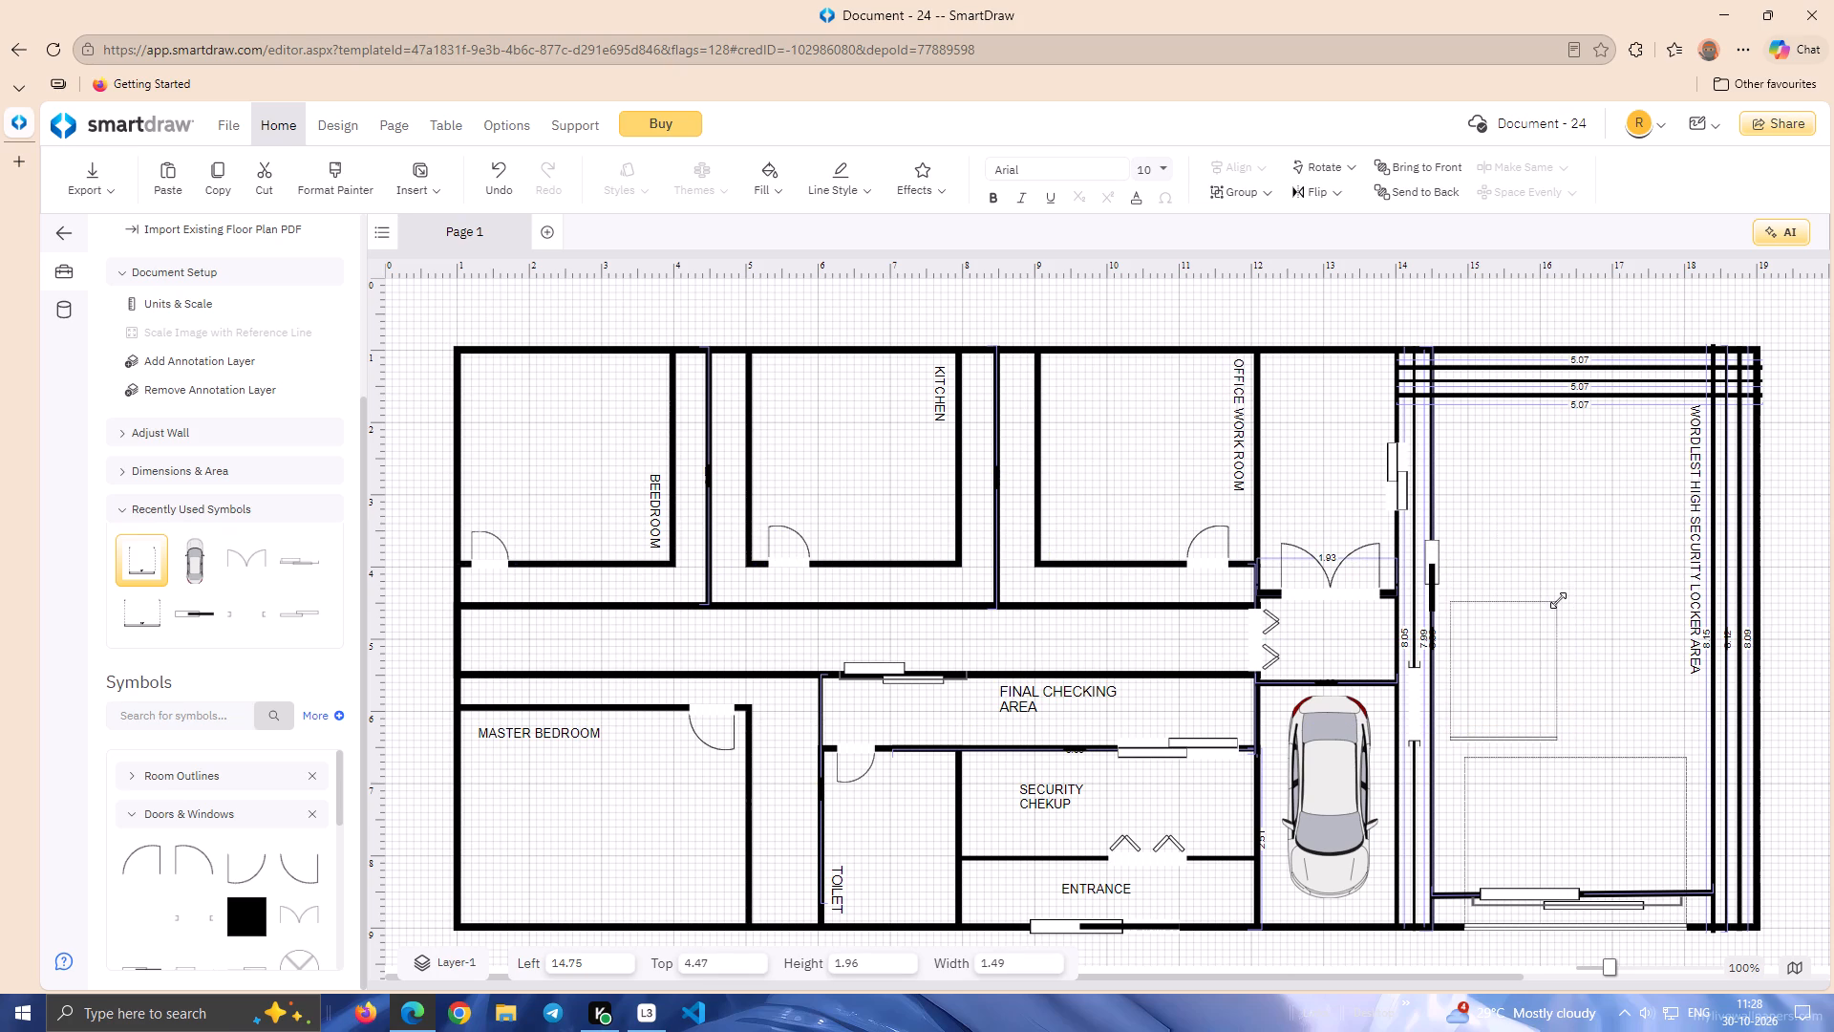
pyautogui.moveTo(1558, 600); pyautogui.dragTo(1575, 541)
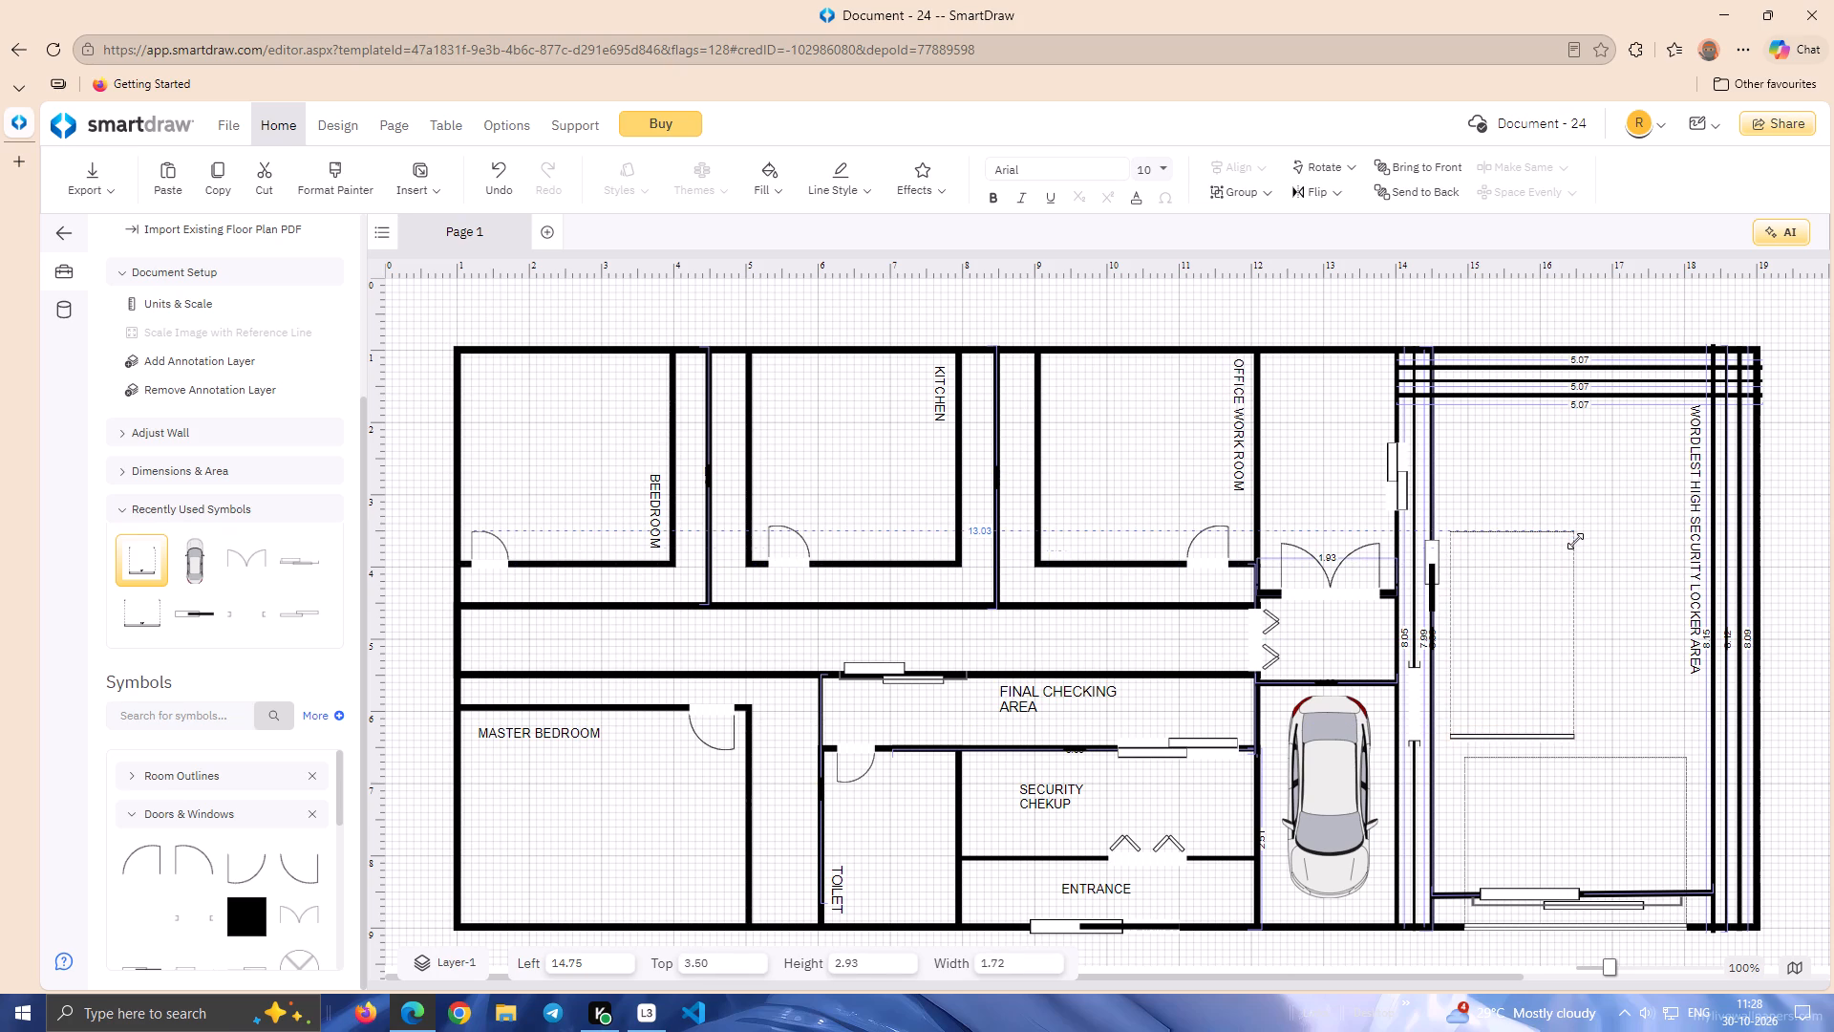
pyautogui.moveTo(1575, 541); pyautogui.dragTo(1579, 565)
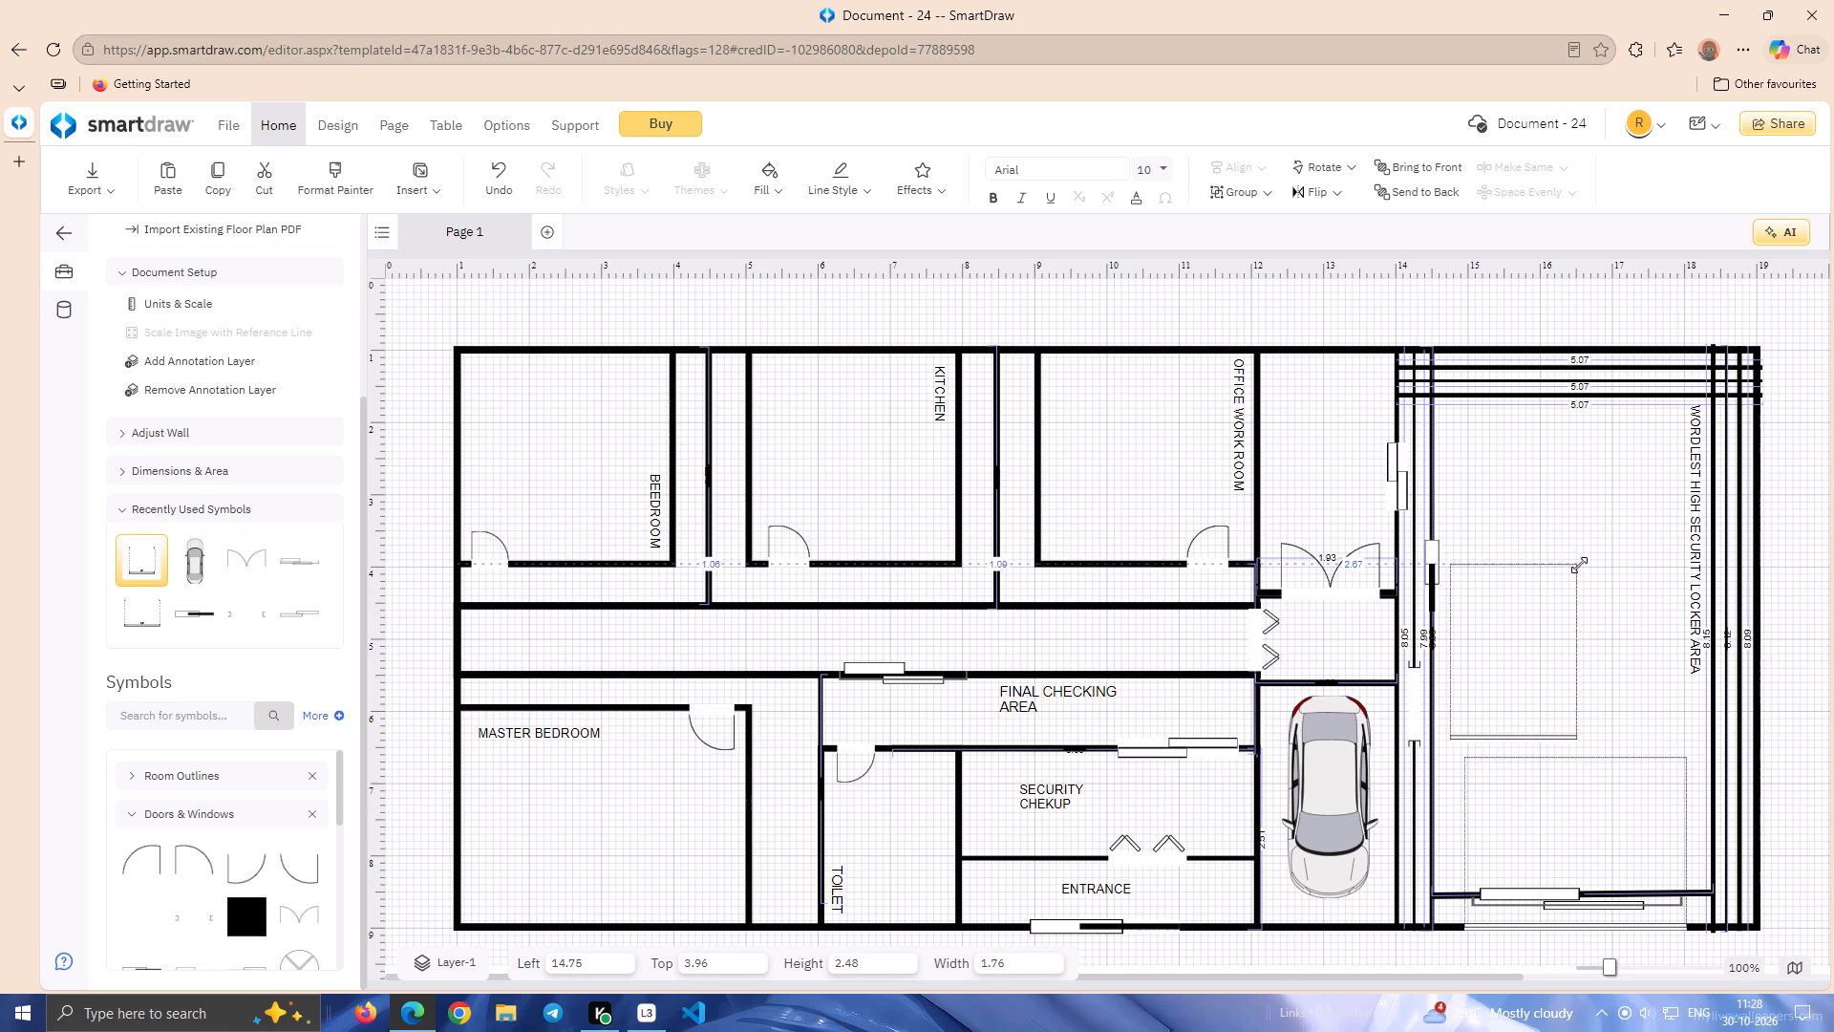
pyautogui.moveTo(1579, 565); pyautogui.dragTo(1574, 496)
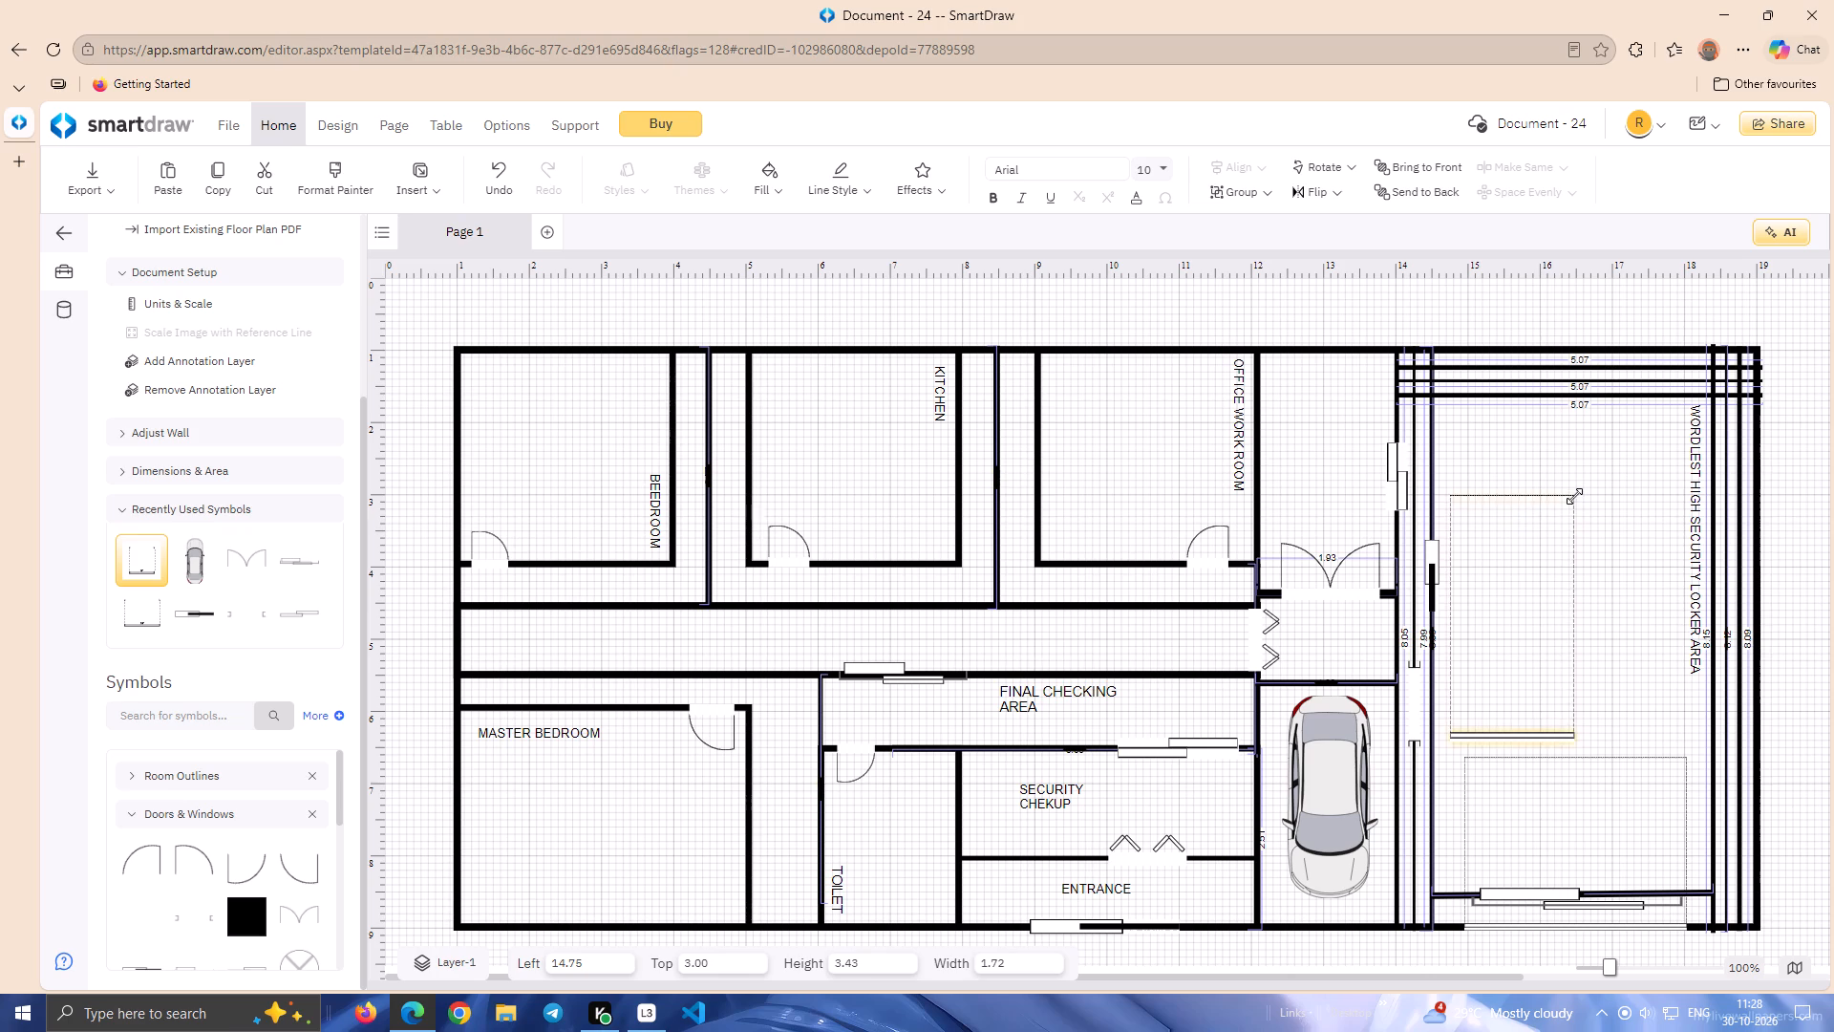
pyautogui.moveTo(1574, 496); pyautogui.dragTo(1574, 518)
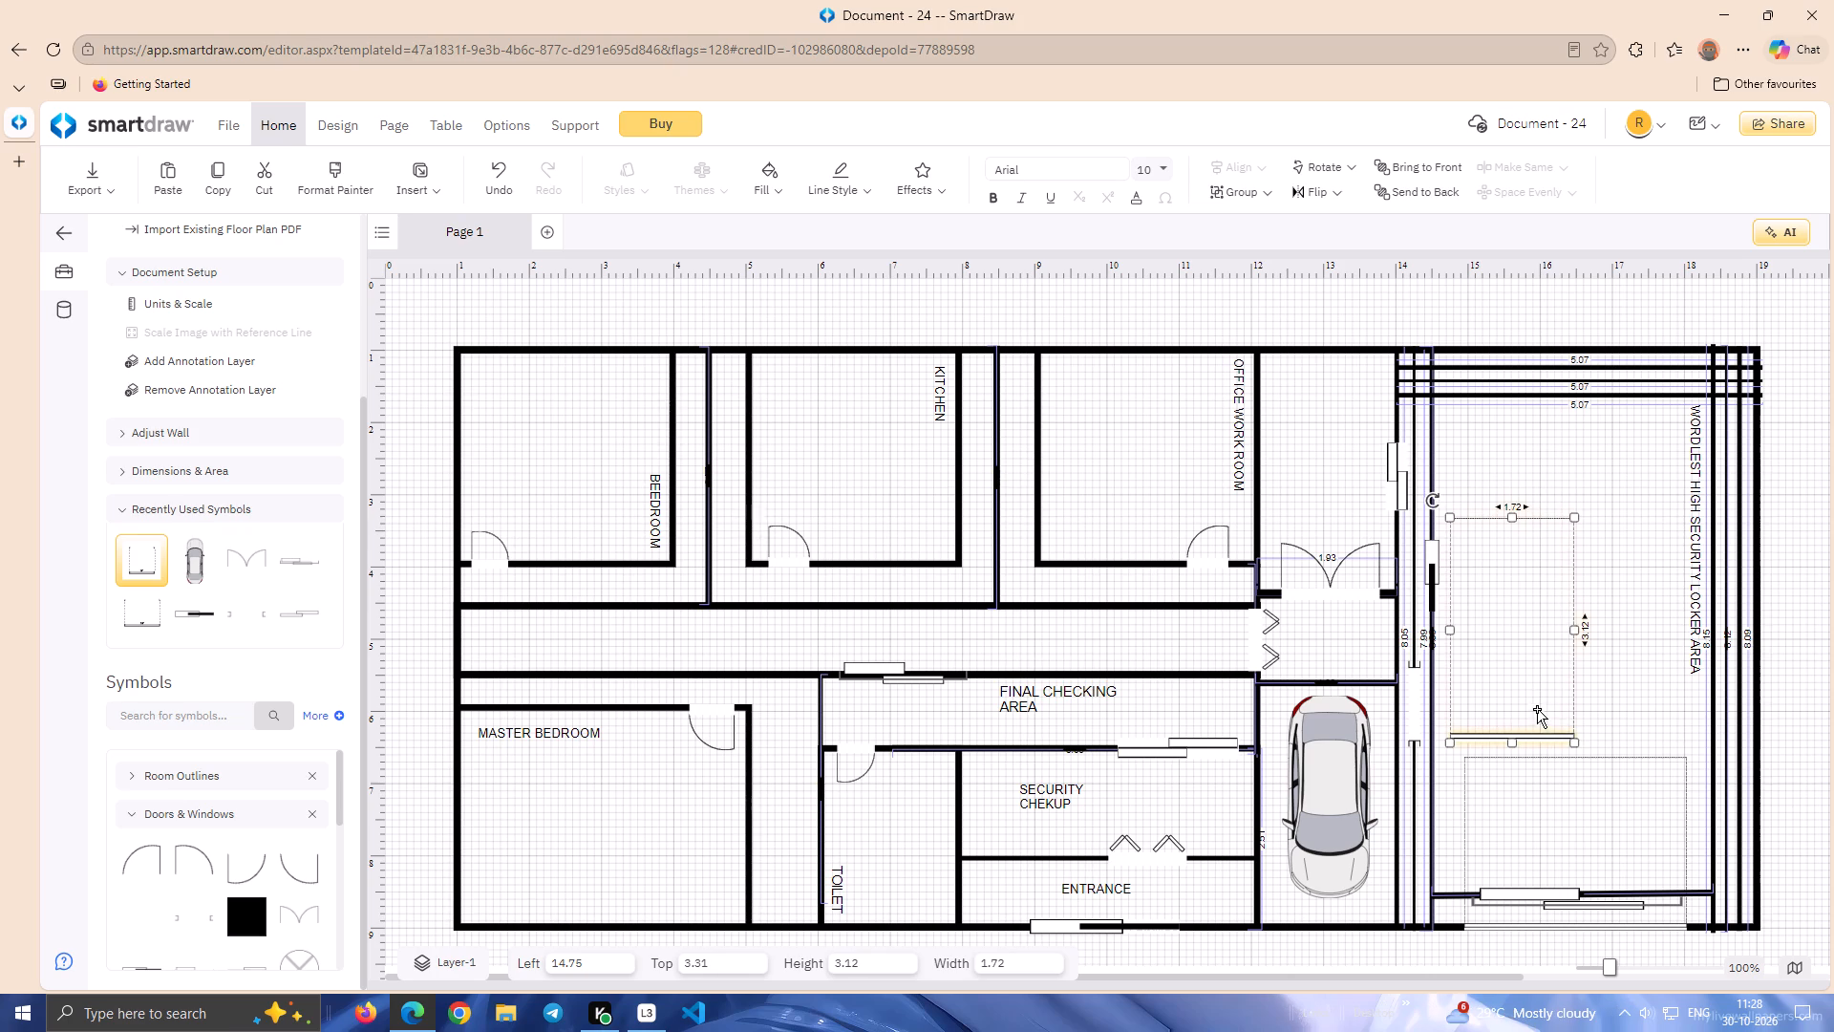
# Move the new garage door into the car bay on the lower outer wall, about 12.20 from the left and 5.92 from the top.
pyautogui.moveTo(1537, 736); pyautogui.dragTo(1370, 910)
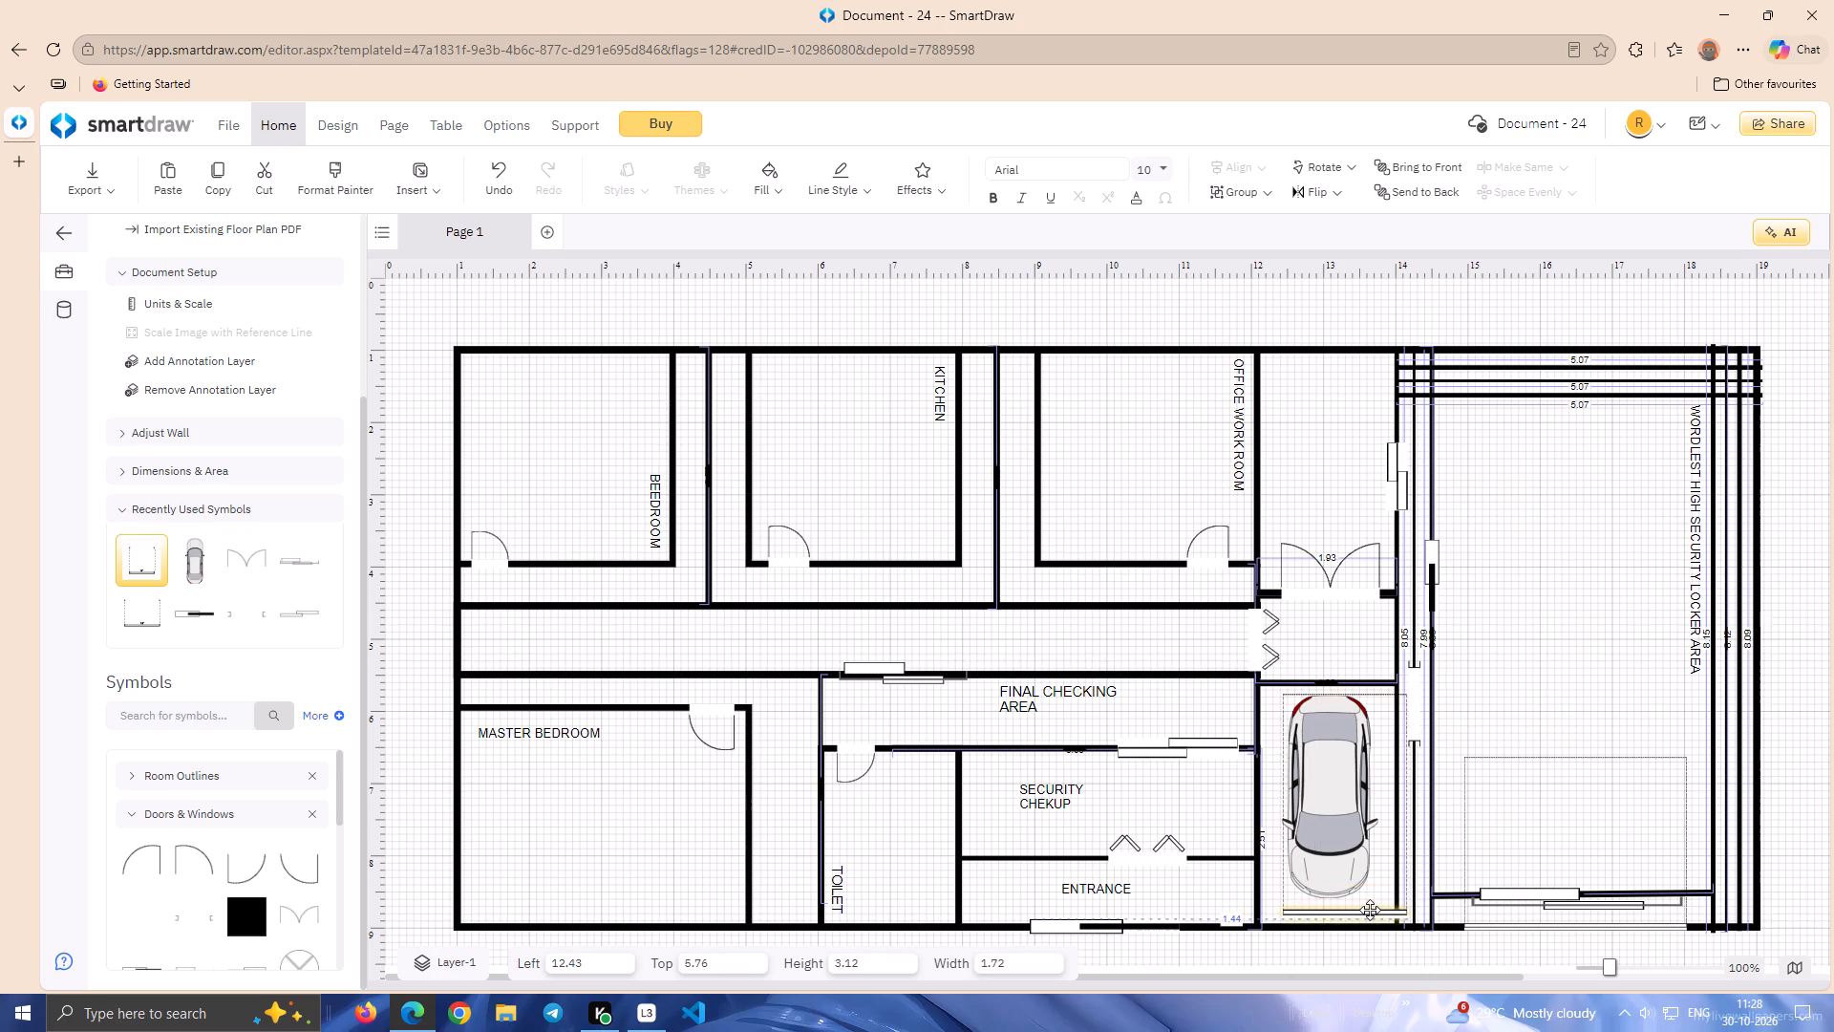
pyautogui.moveTo(1370, 910); pyautogui.dragTo(1356, 923)
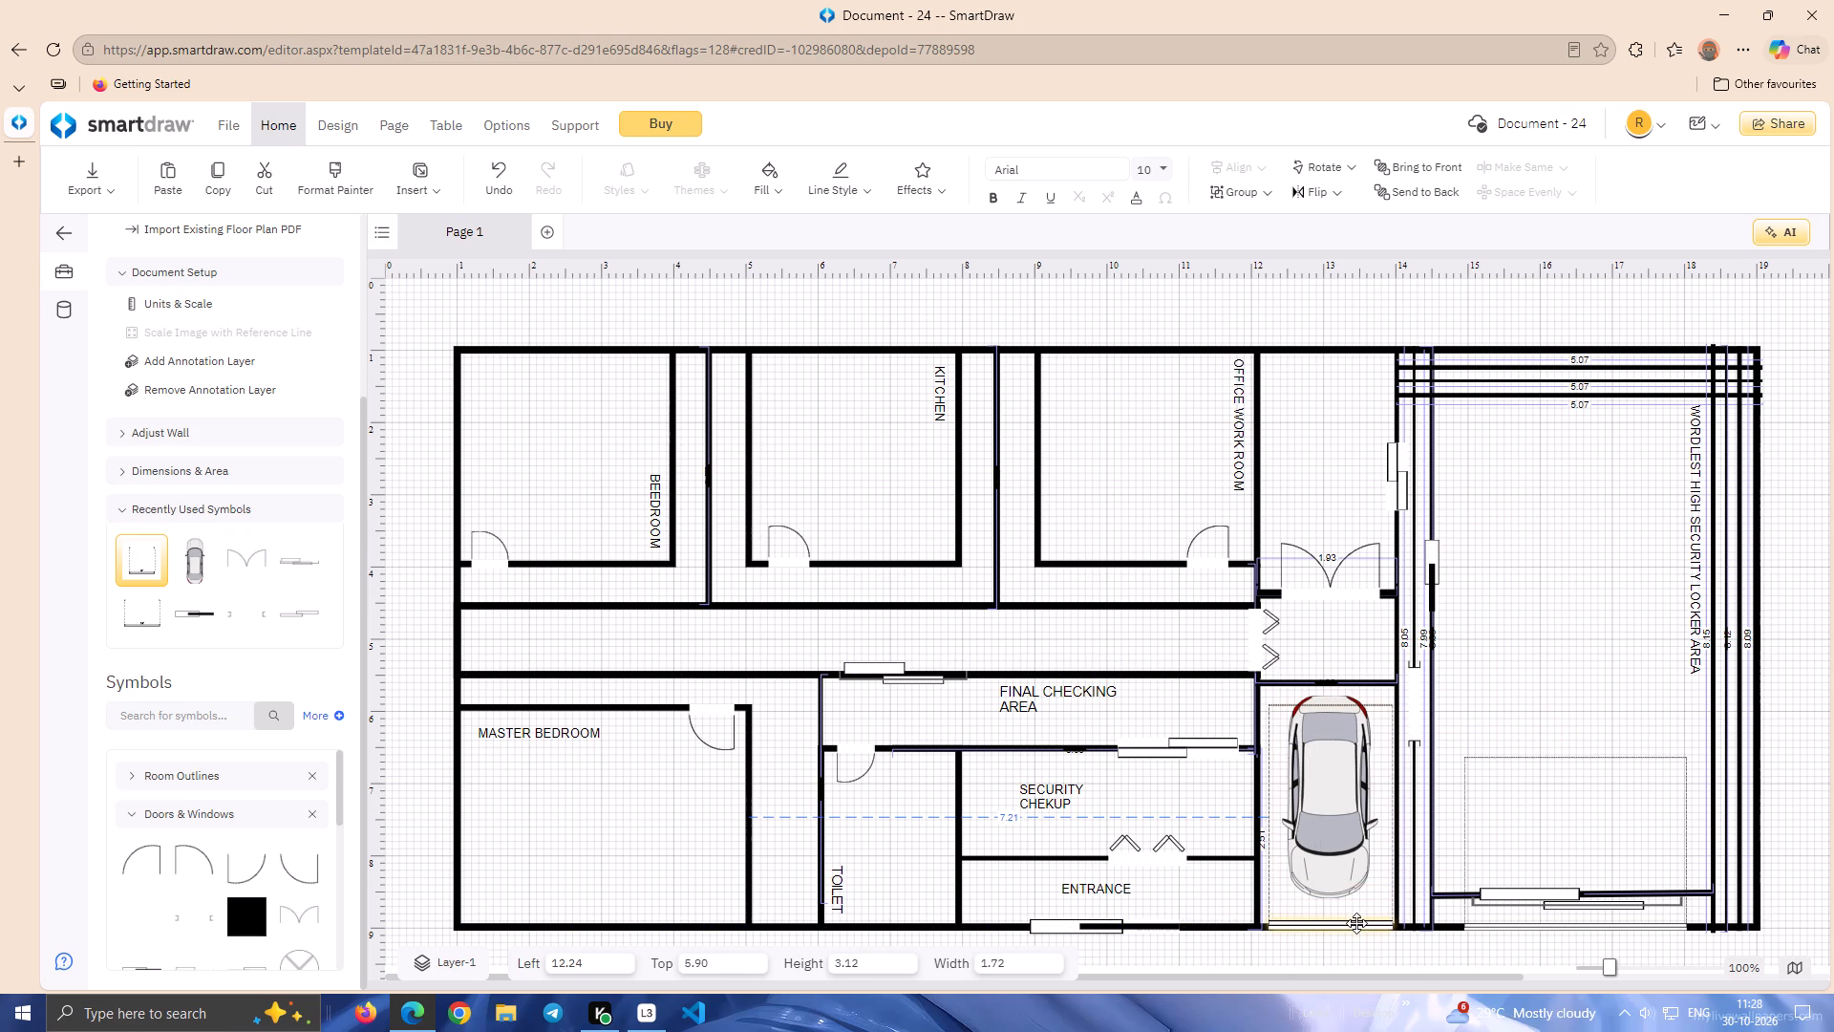
pyautogui.moveTo(1356, 923); pyautogui.dragTo(1353, 921)
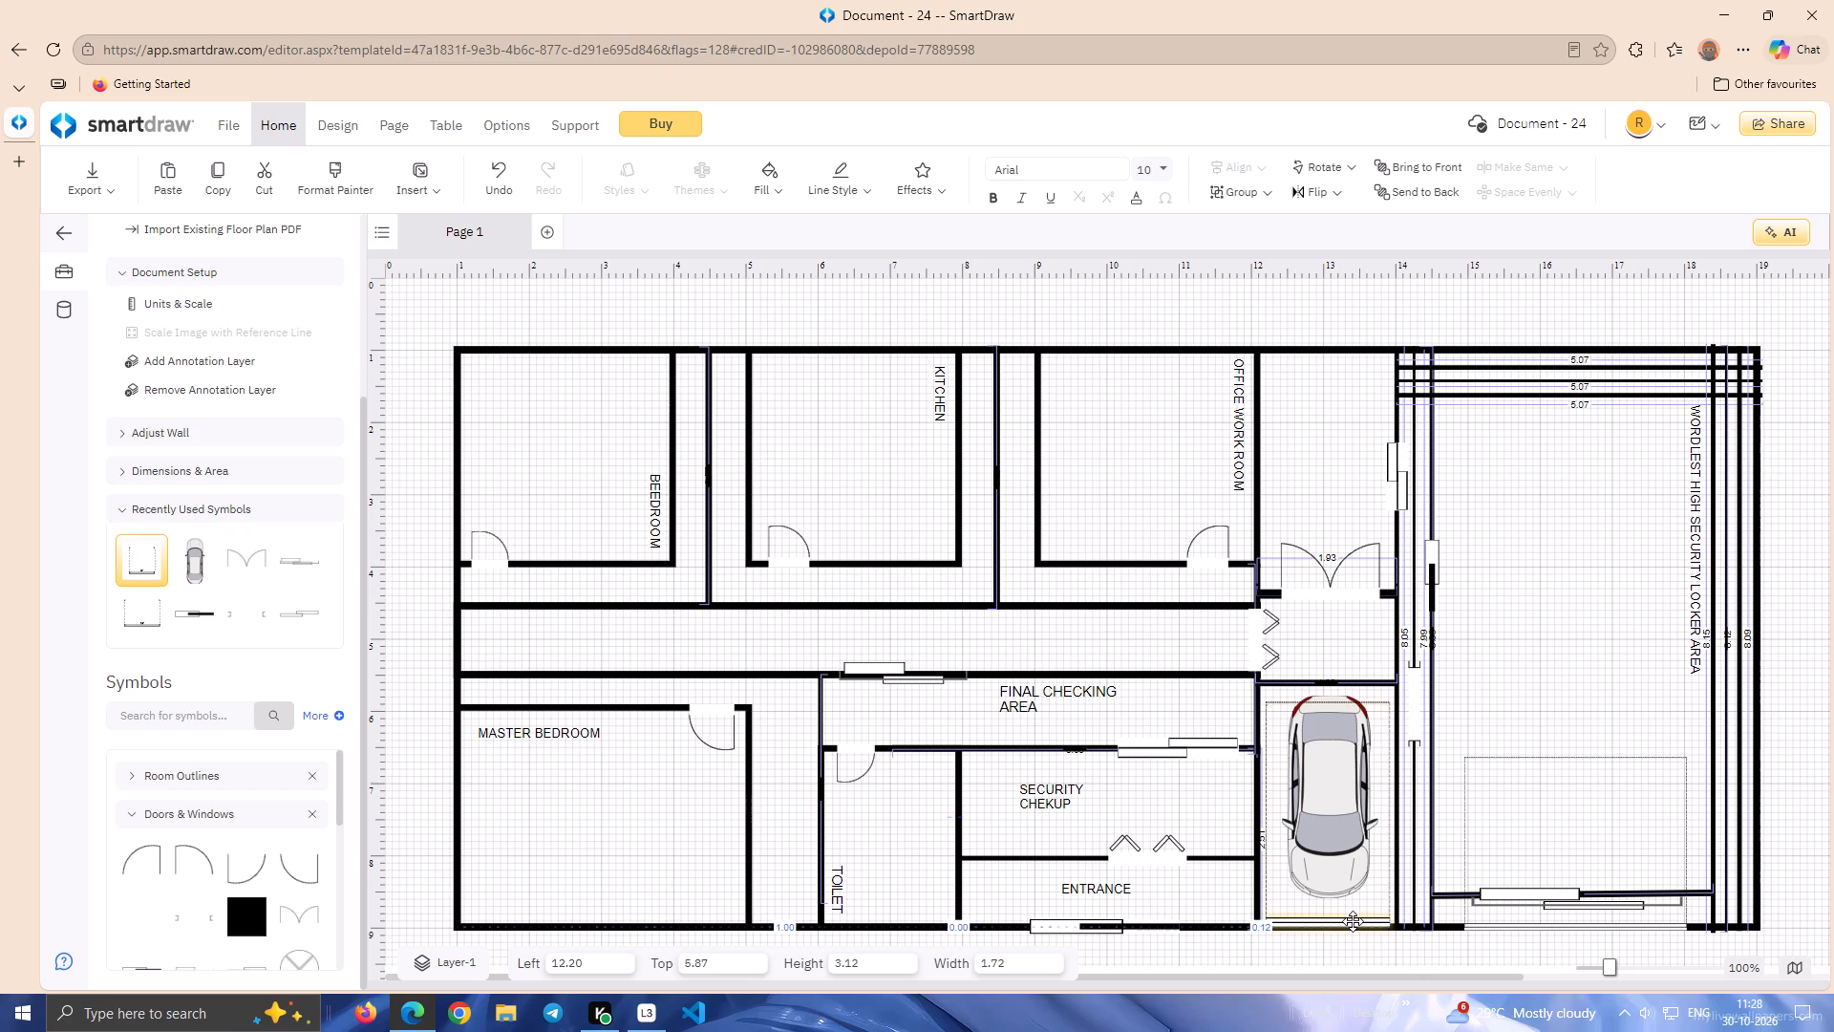
pyautogui.moveTo(1353, 921); pyautogui.dragTo(1354, 921)
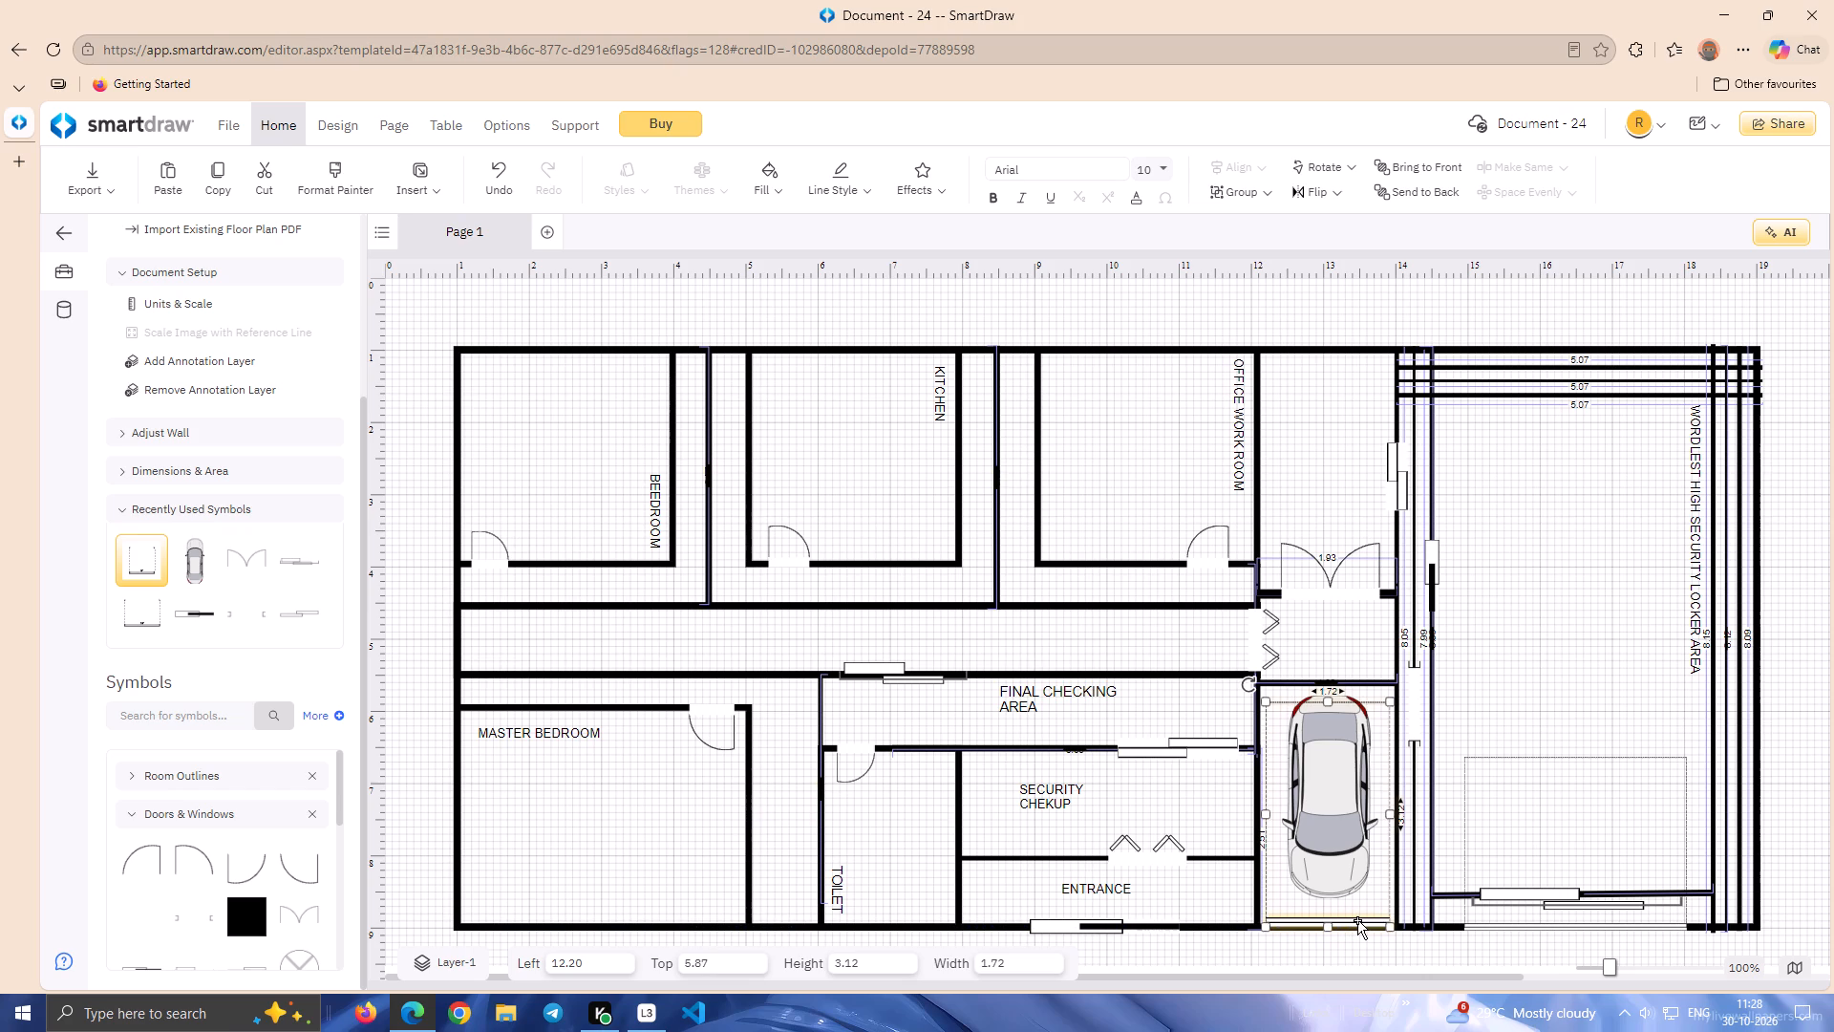
pyautogui.press('Down')
pyautogui.press('Down')
pyautogui.press('Down')
pyautogui.press('Down')
pyautogui.press('Up')
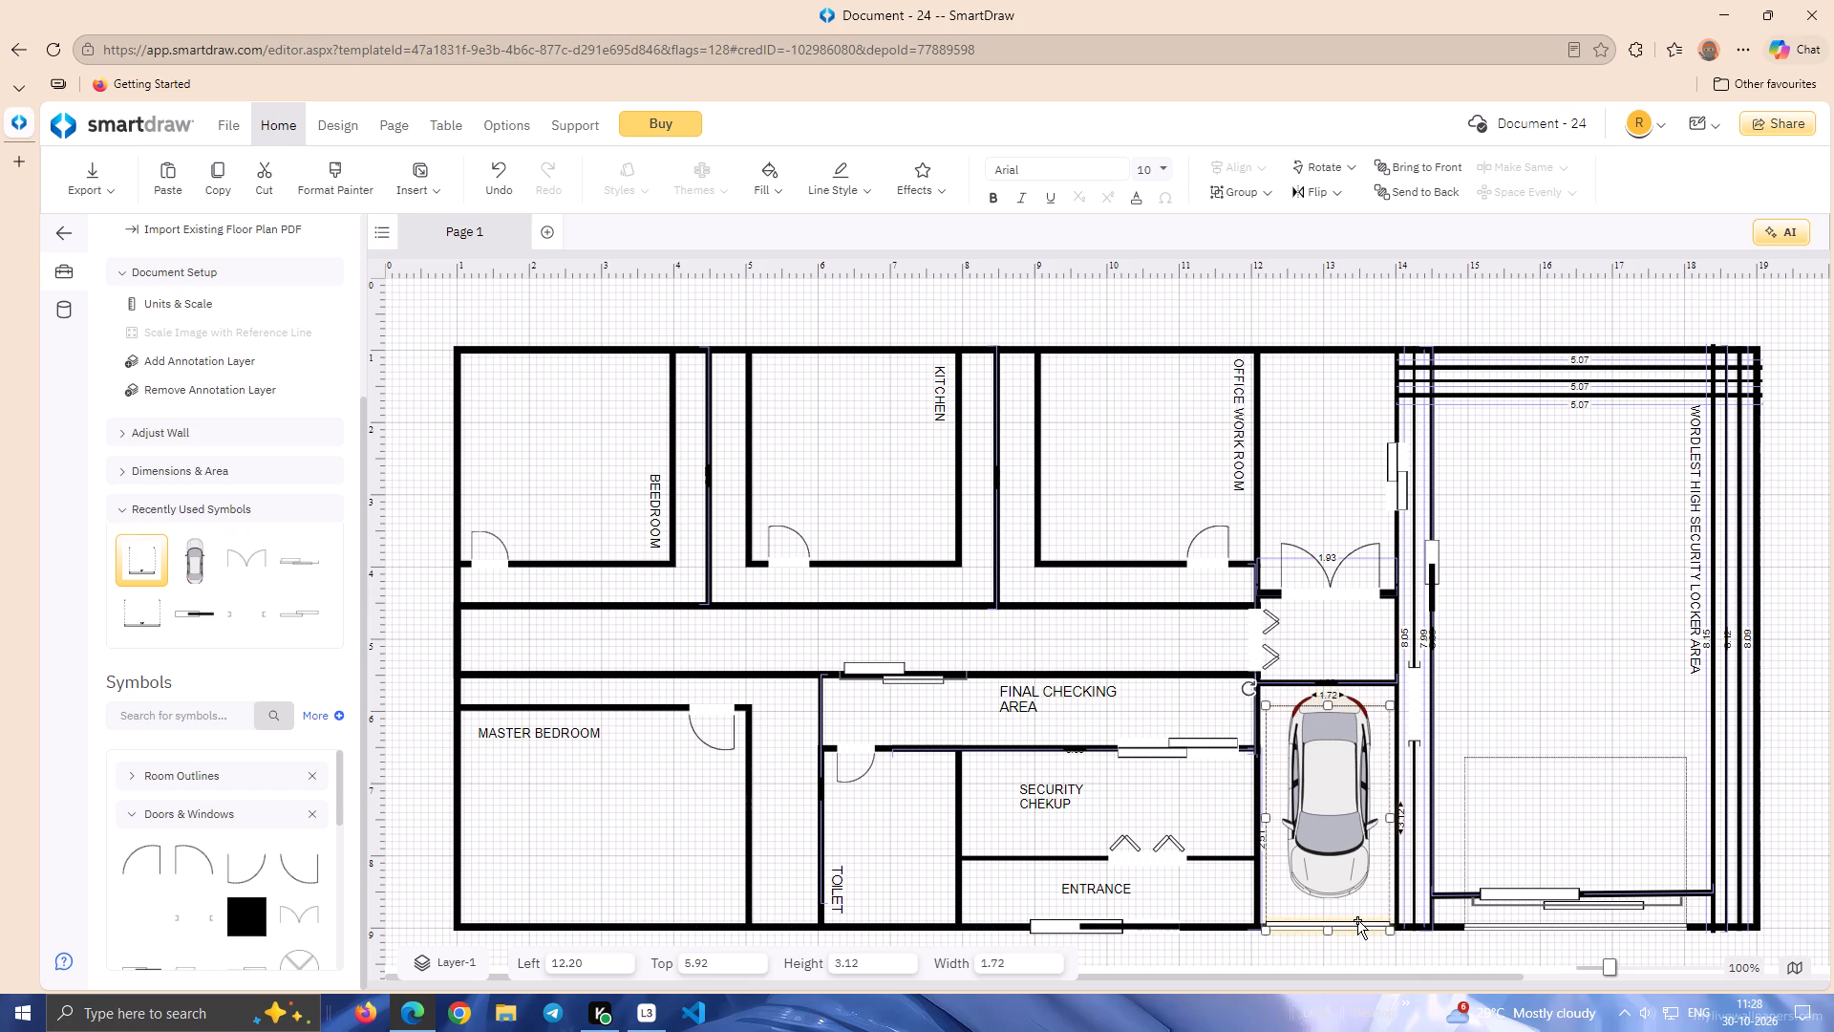
pyautogui.click(1358, 908)
pyautogui.click(1360, 959)
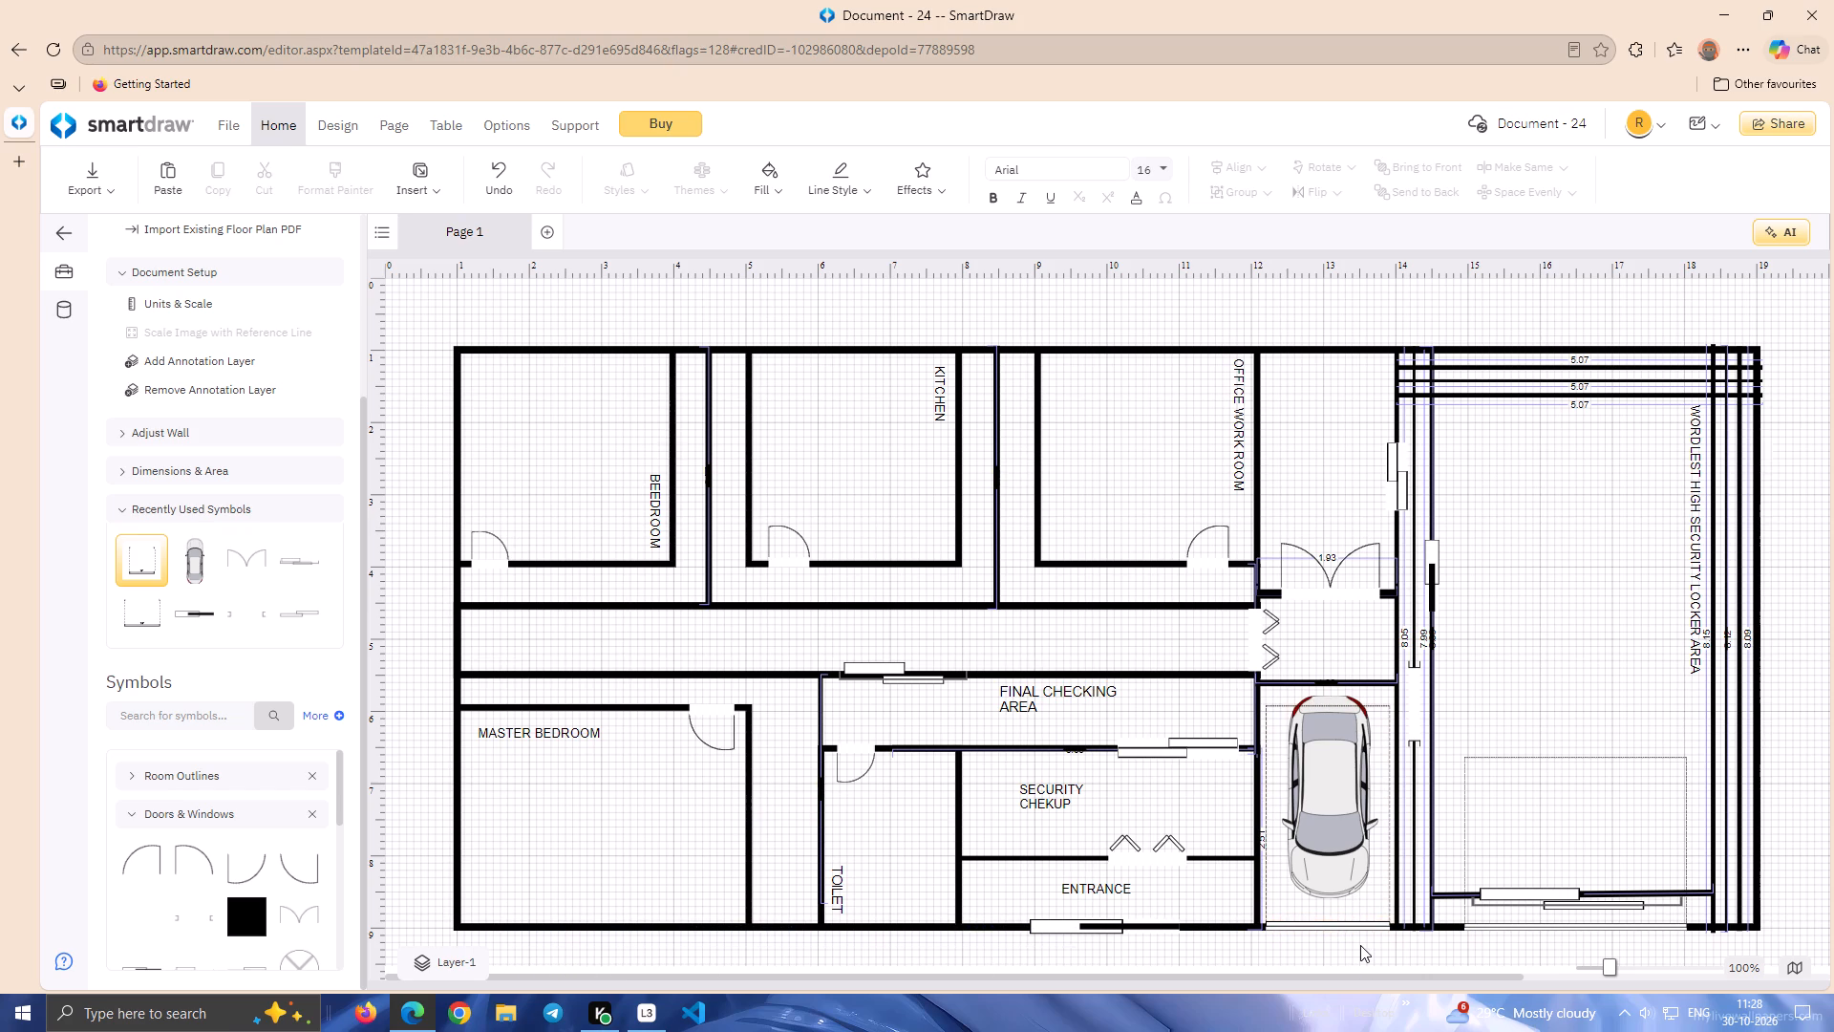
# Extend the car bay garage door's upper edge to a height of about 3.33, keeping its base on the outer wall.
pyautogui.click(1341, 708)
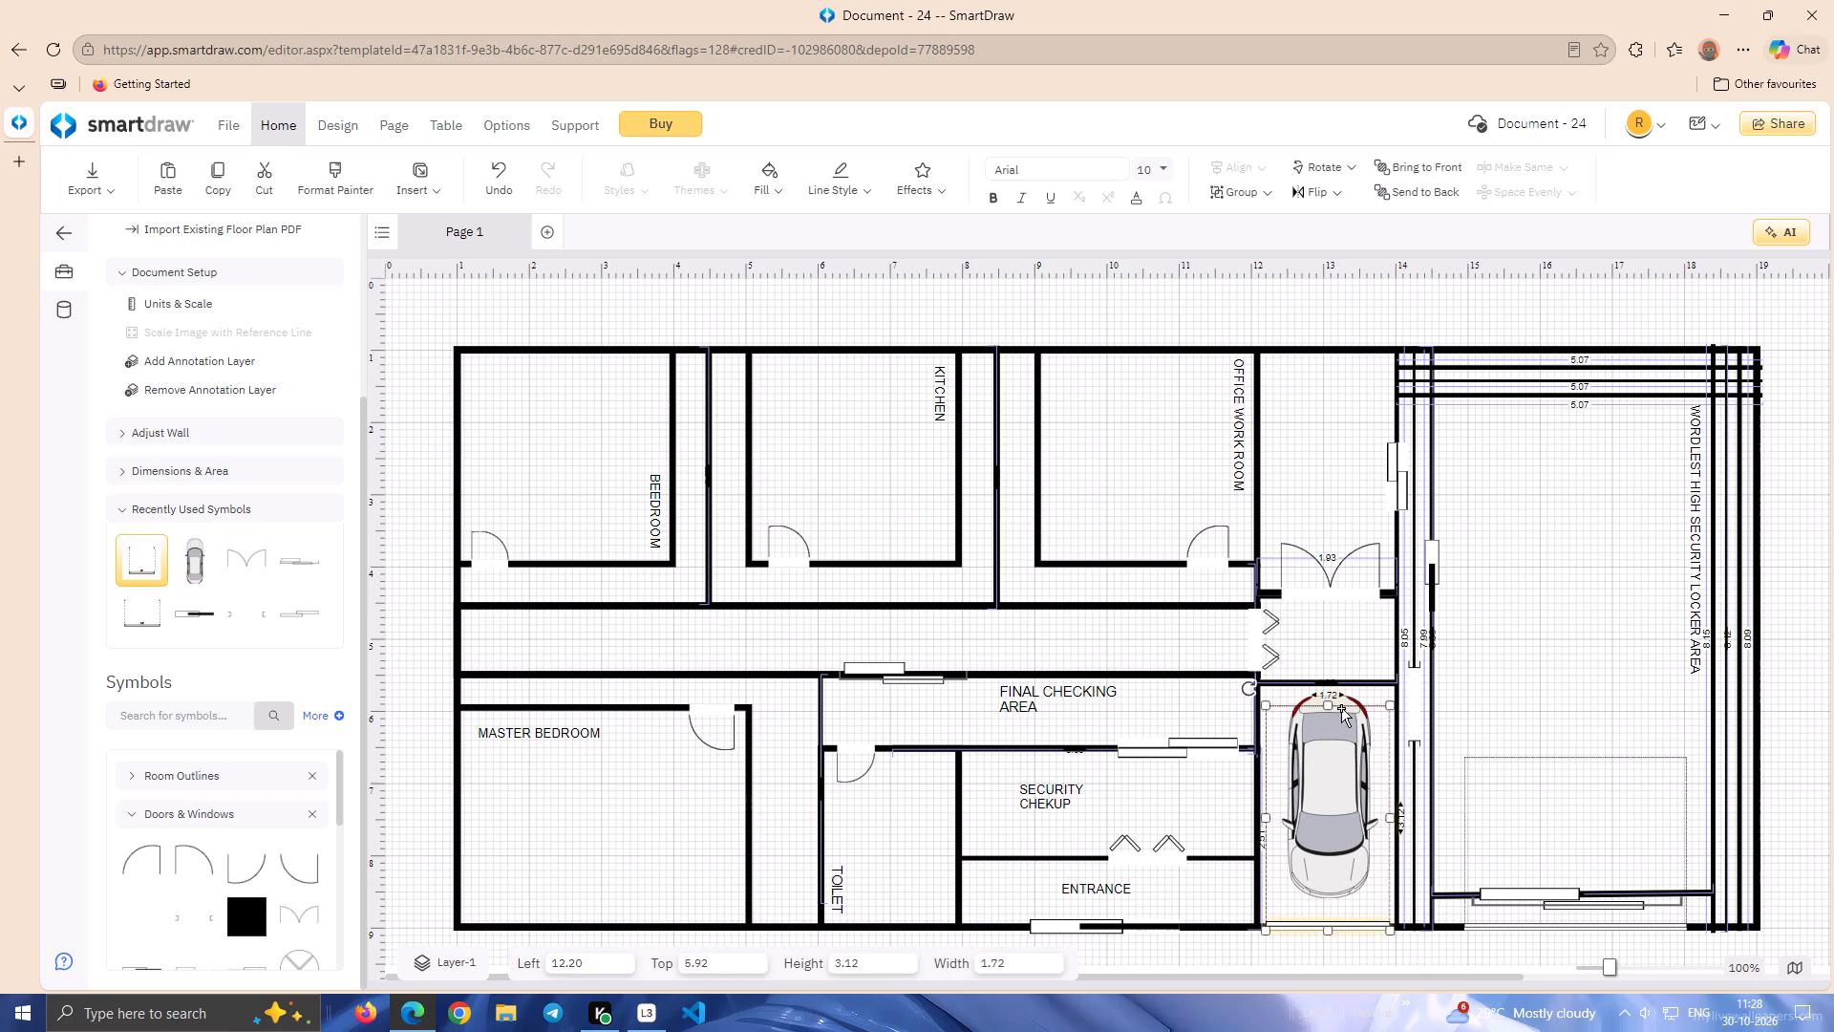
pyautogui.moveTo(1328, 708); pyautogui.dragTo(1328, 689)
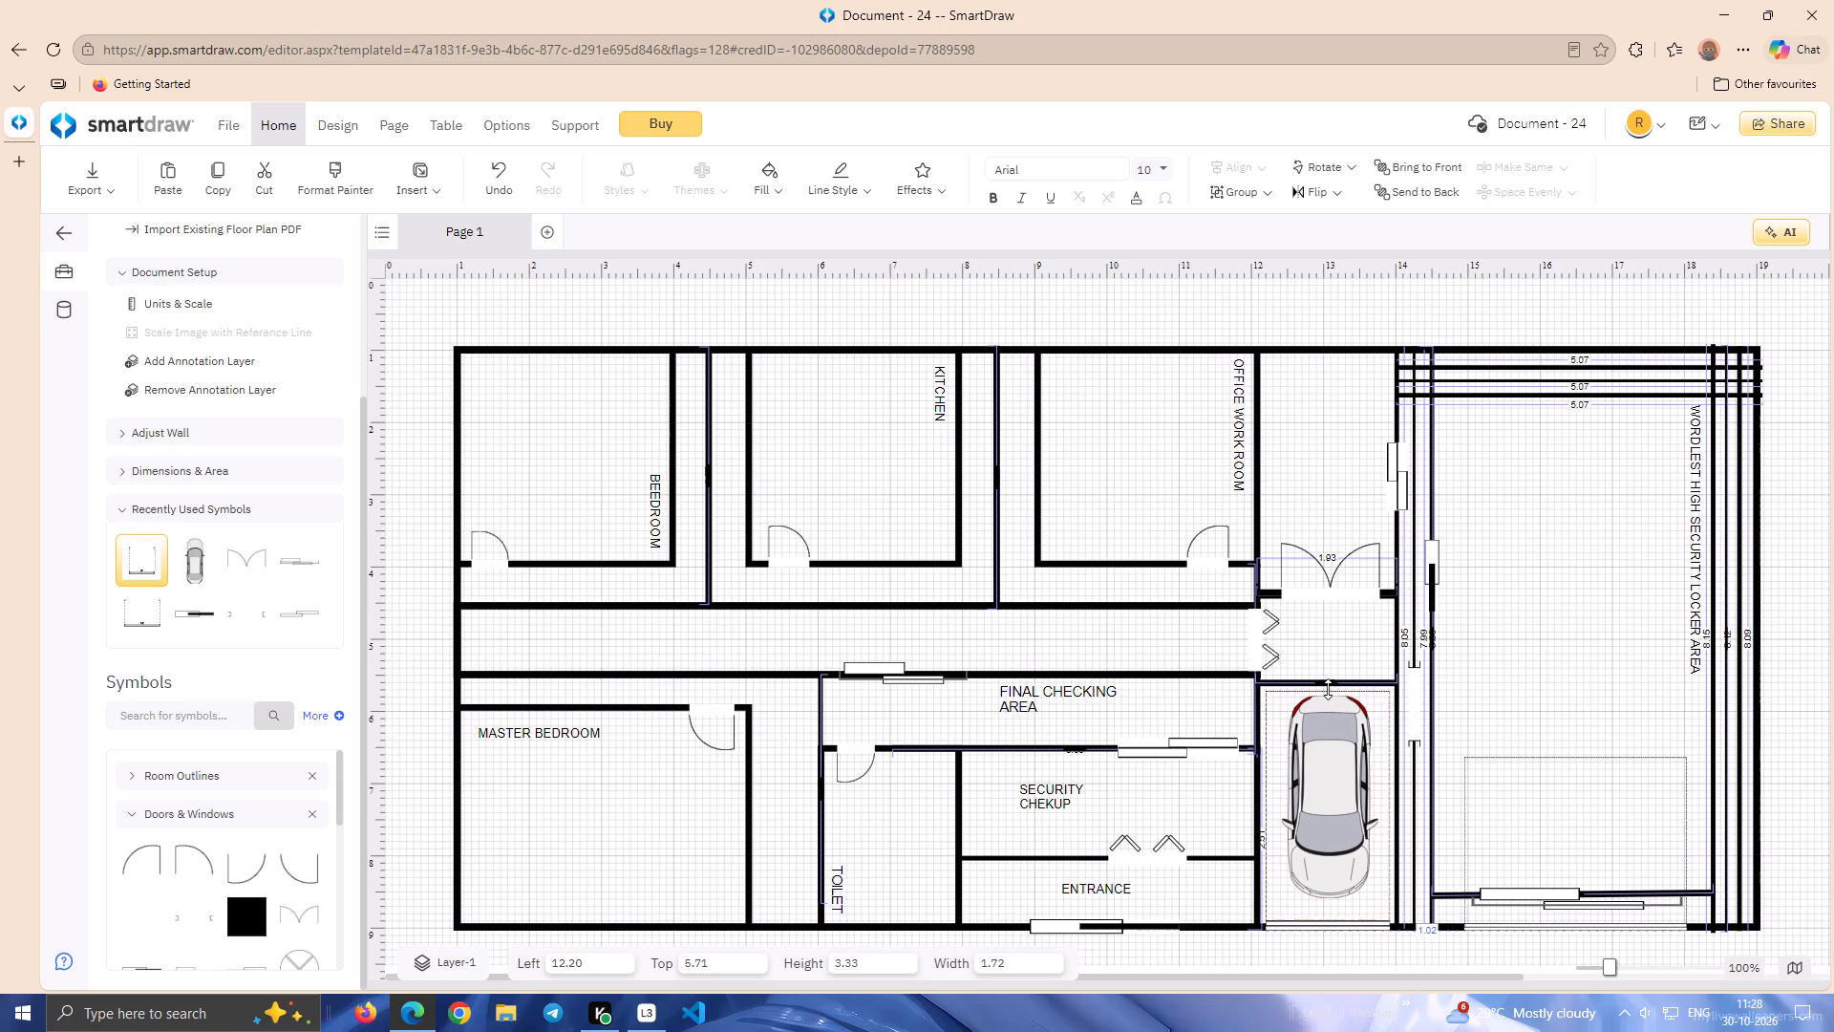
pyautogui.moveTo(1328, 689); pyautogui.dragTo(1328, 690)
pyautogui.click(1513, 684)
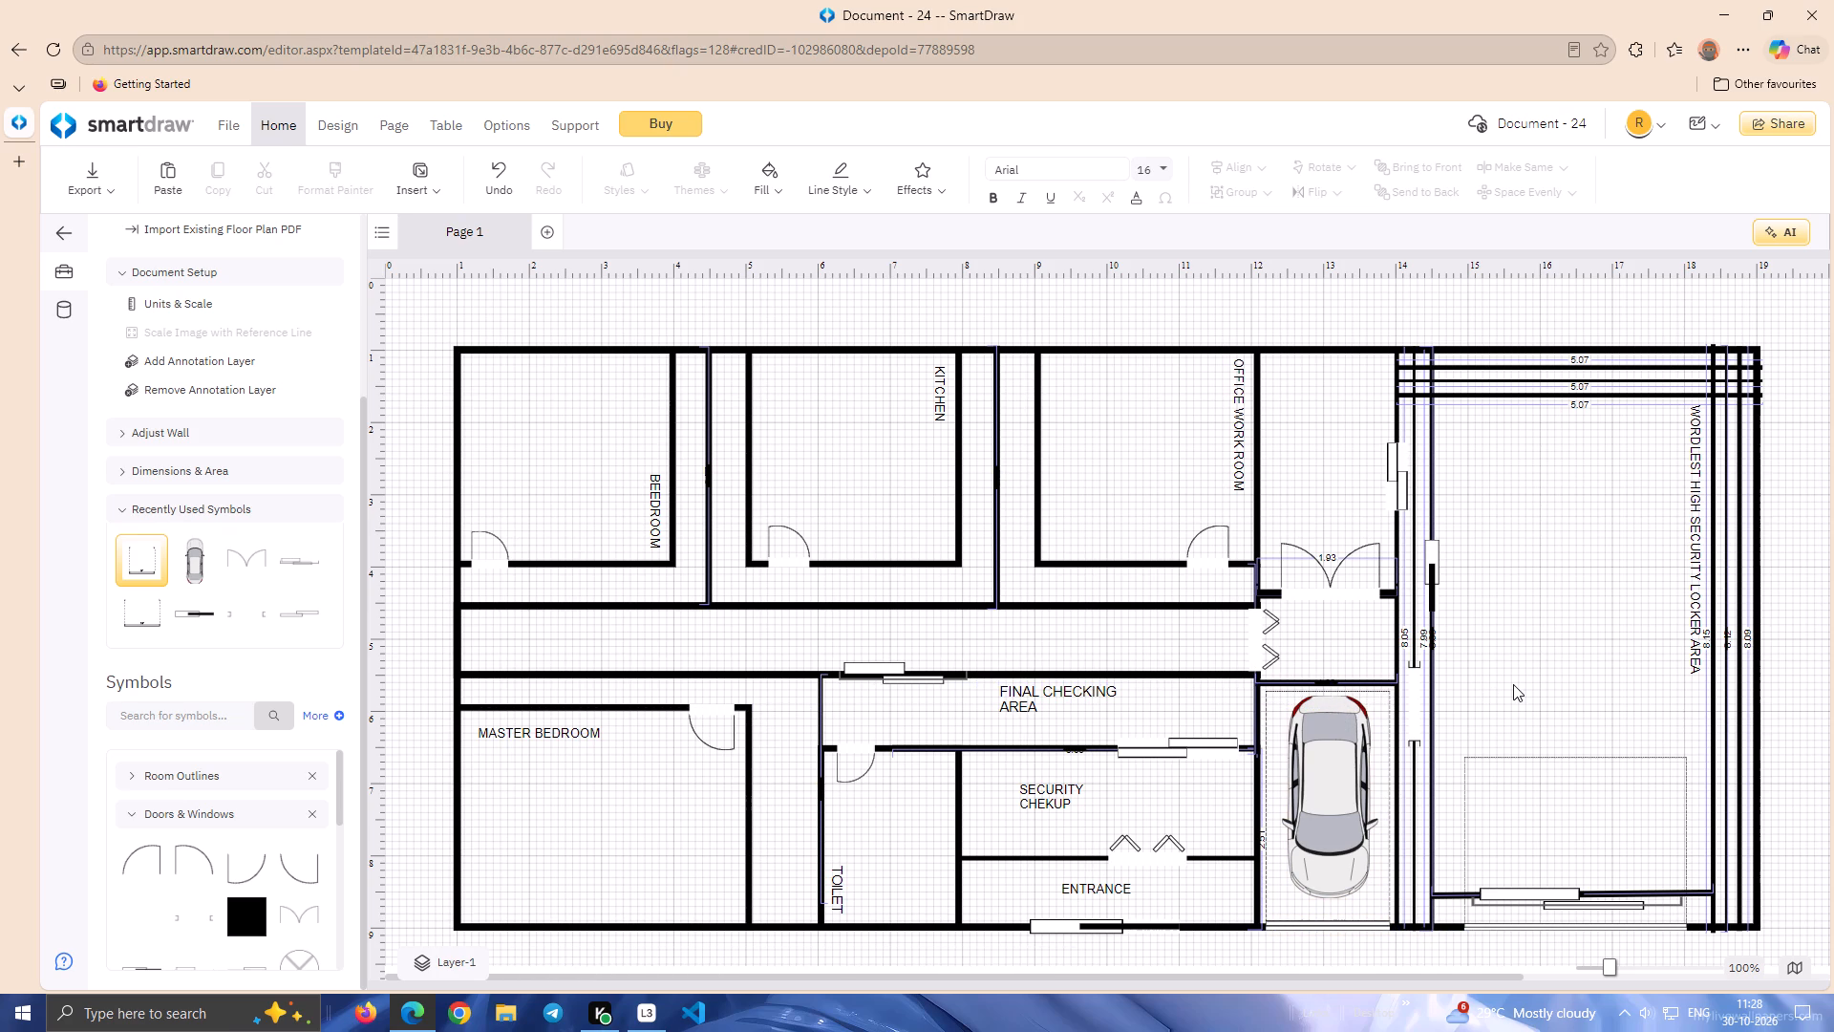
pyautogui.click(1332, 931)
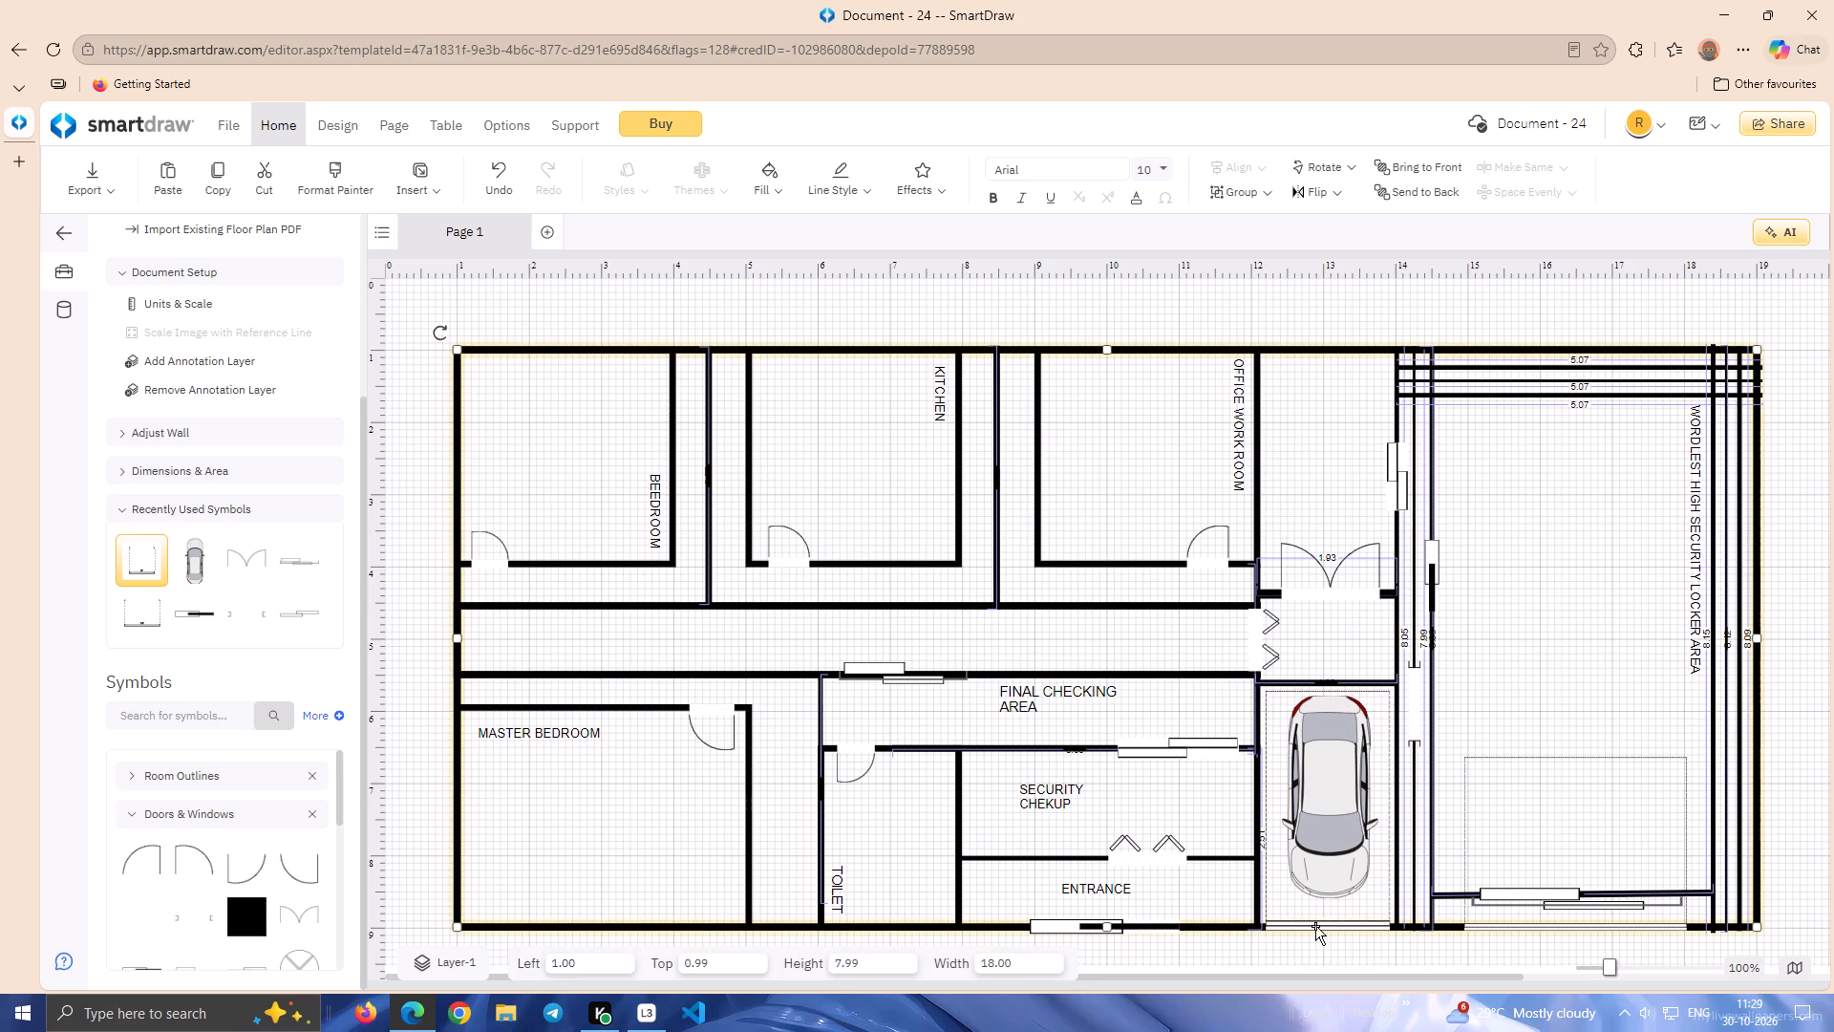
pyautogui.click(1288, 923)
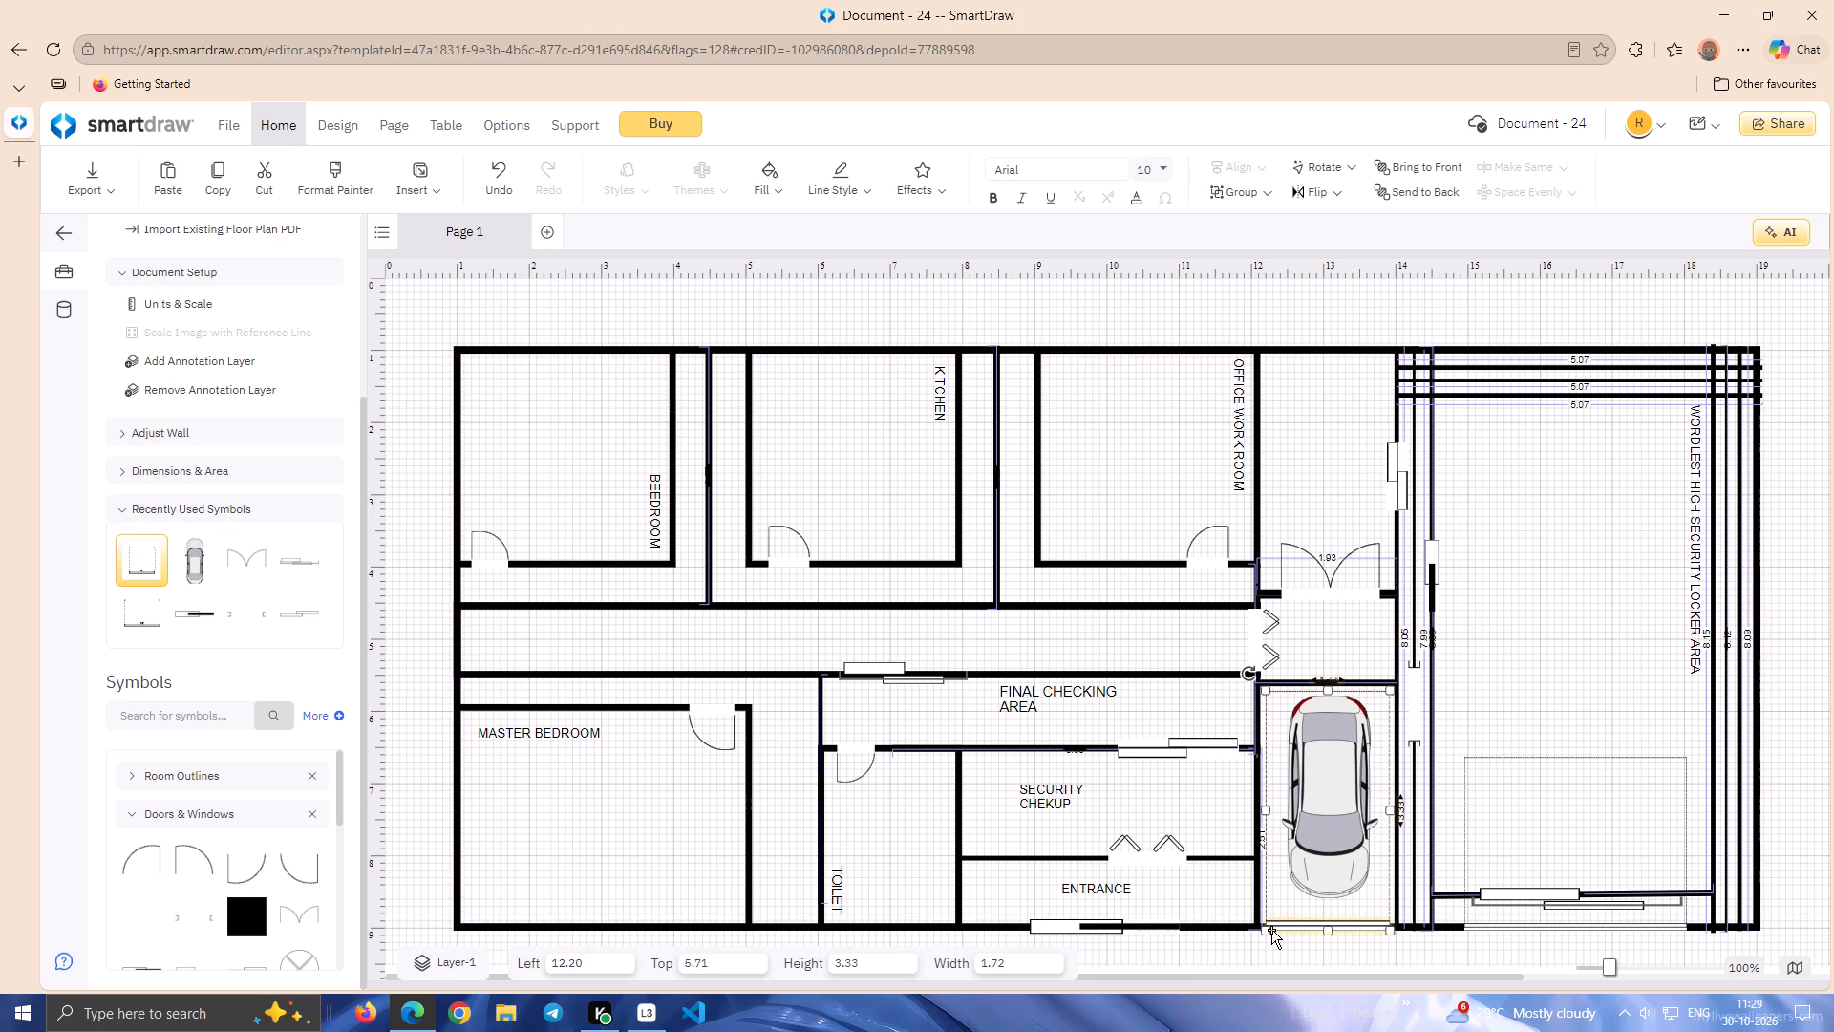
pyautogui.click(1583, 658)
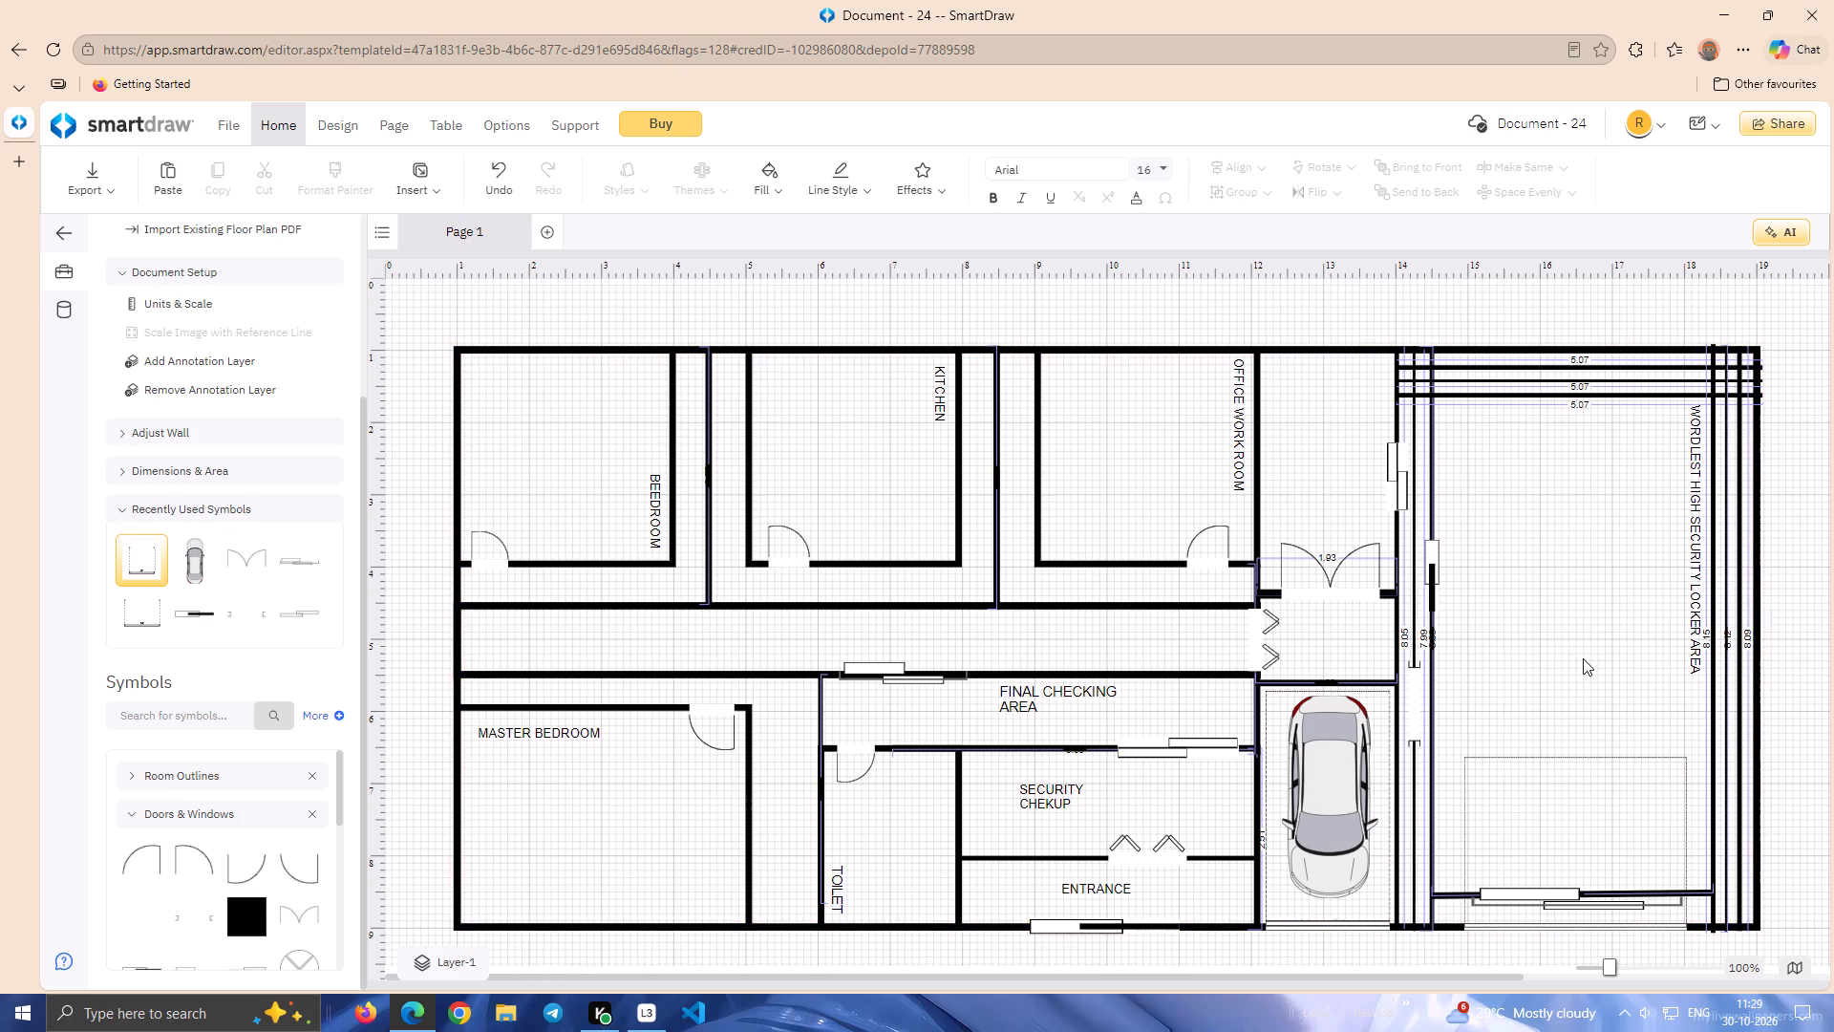
# Set the car bay garage door's height to about 2.05, with its top at about 6.97.
pyautogui.click(1337, 842)
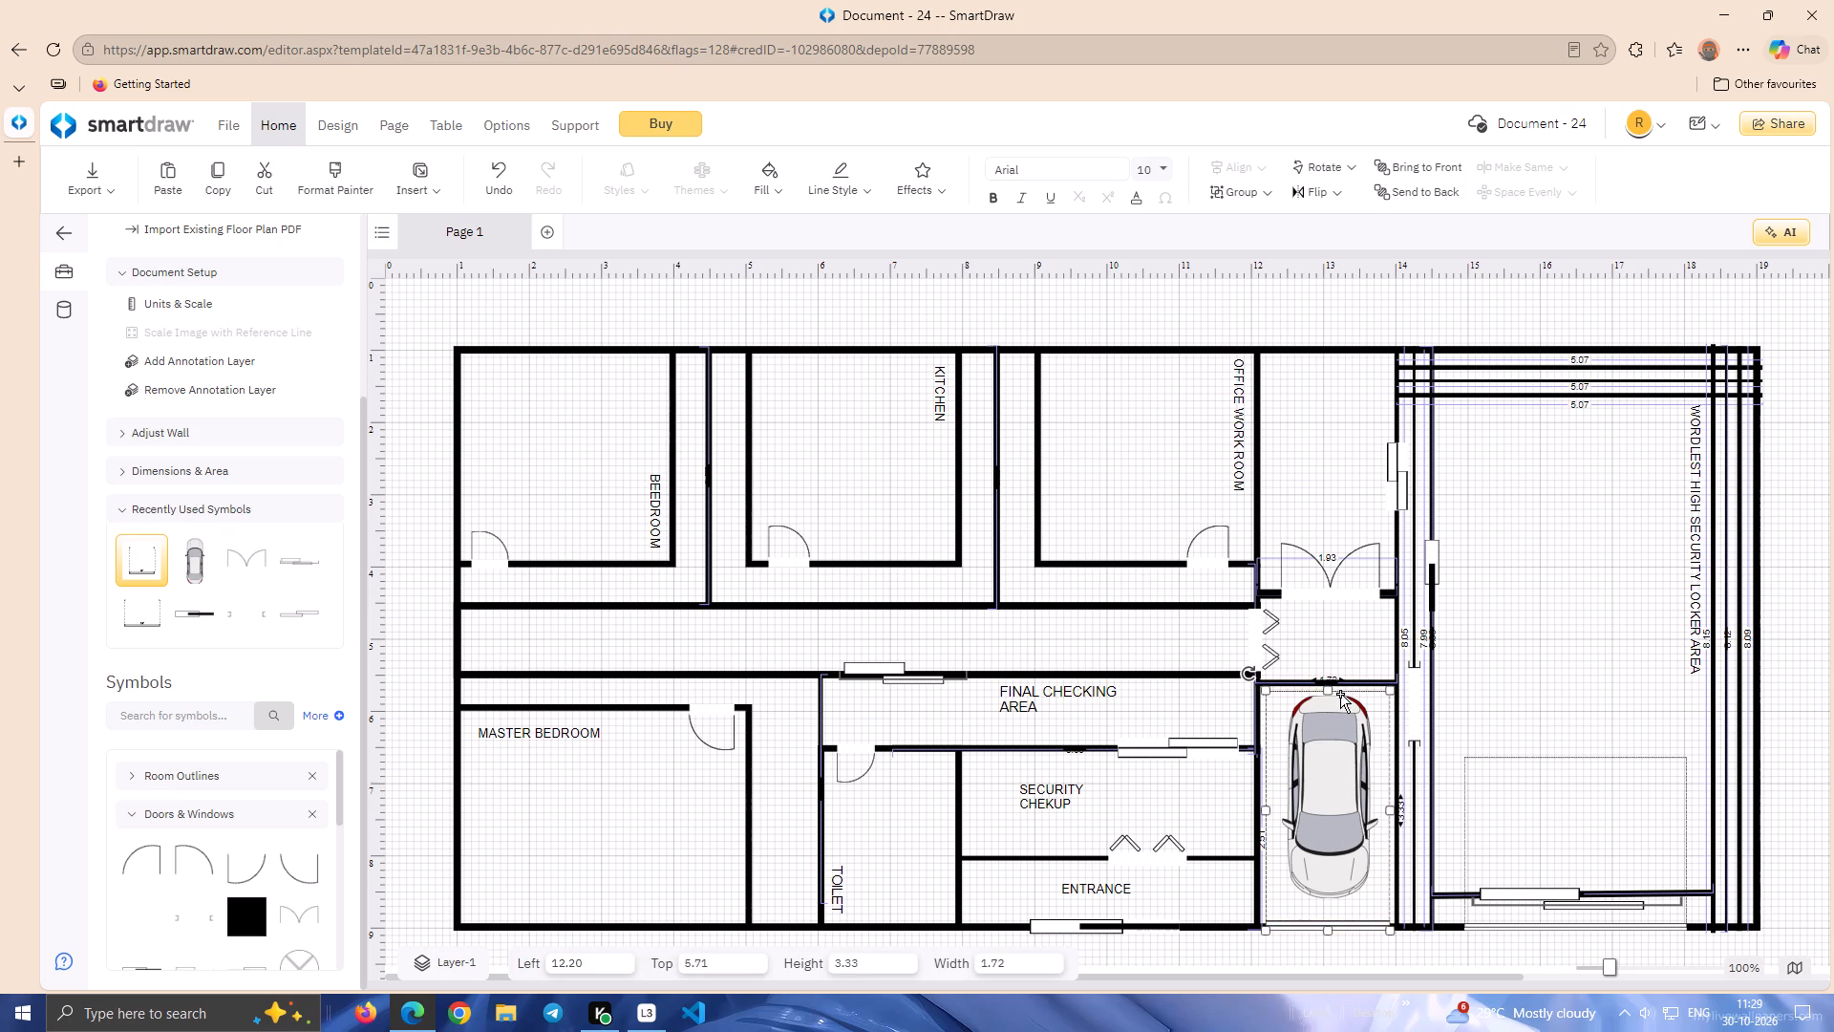
pyautogui.moveTo(1329, 690); pyautogui.dragTo(1318, 753)
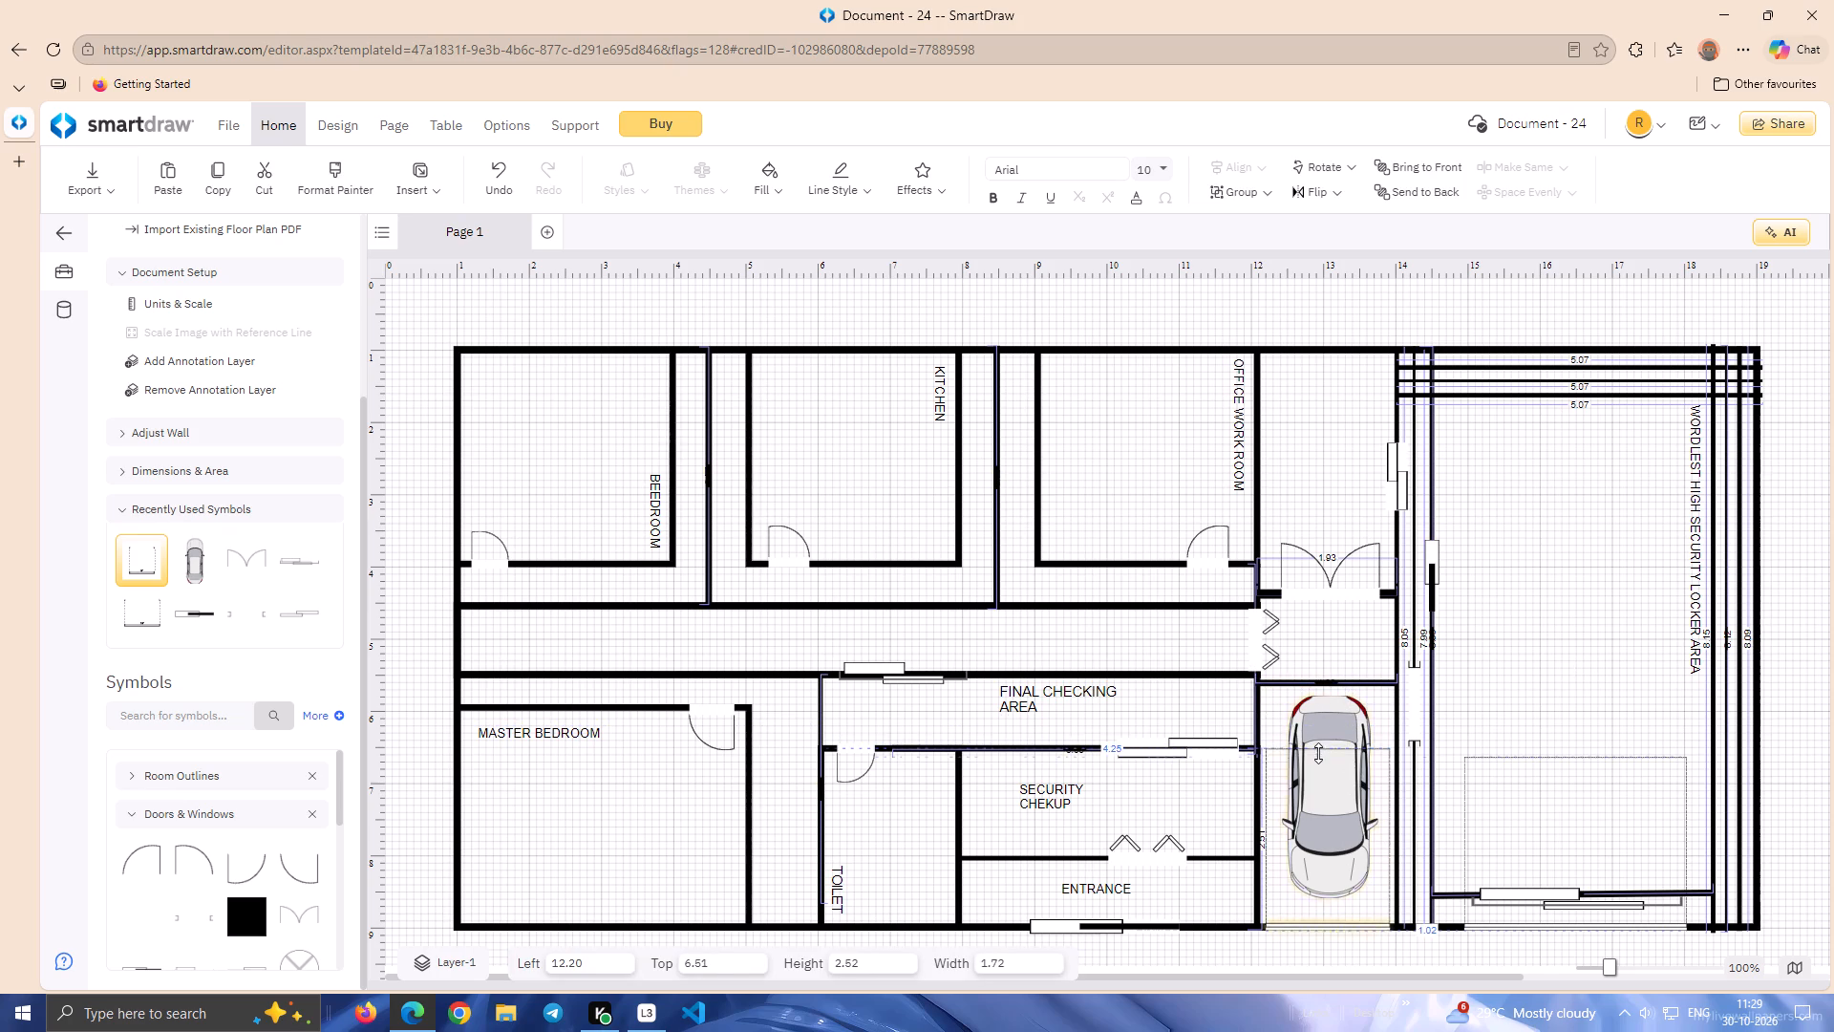
pyautogui.moveTo(1318, 753); pyautogui.dragTo(1312, 832)
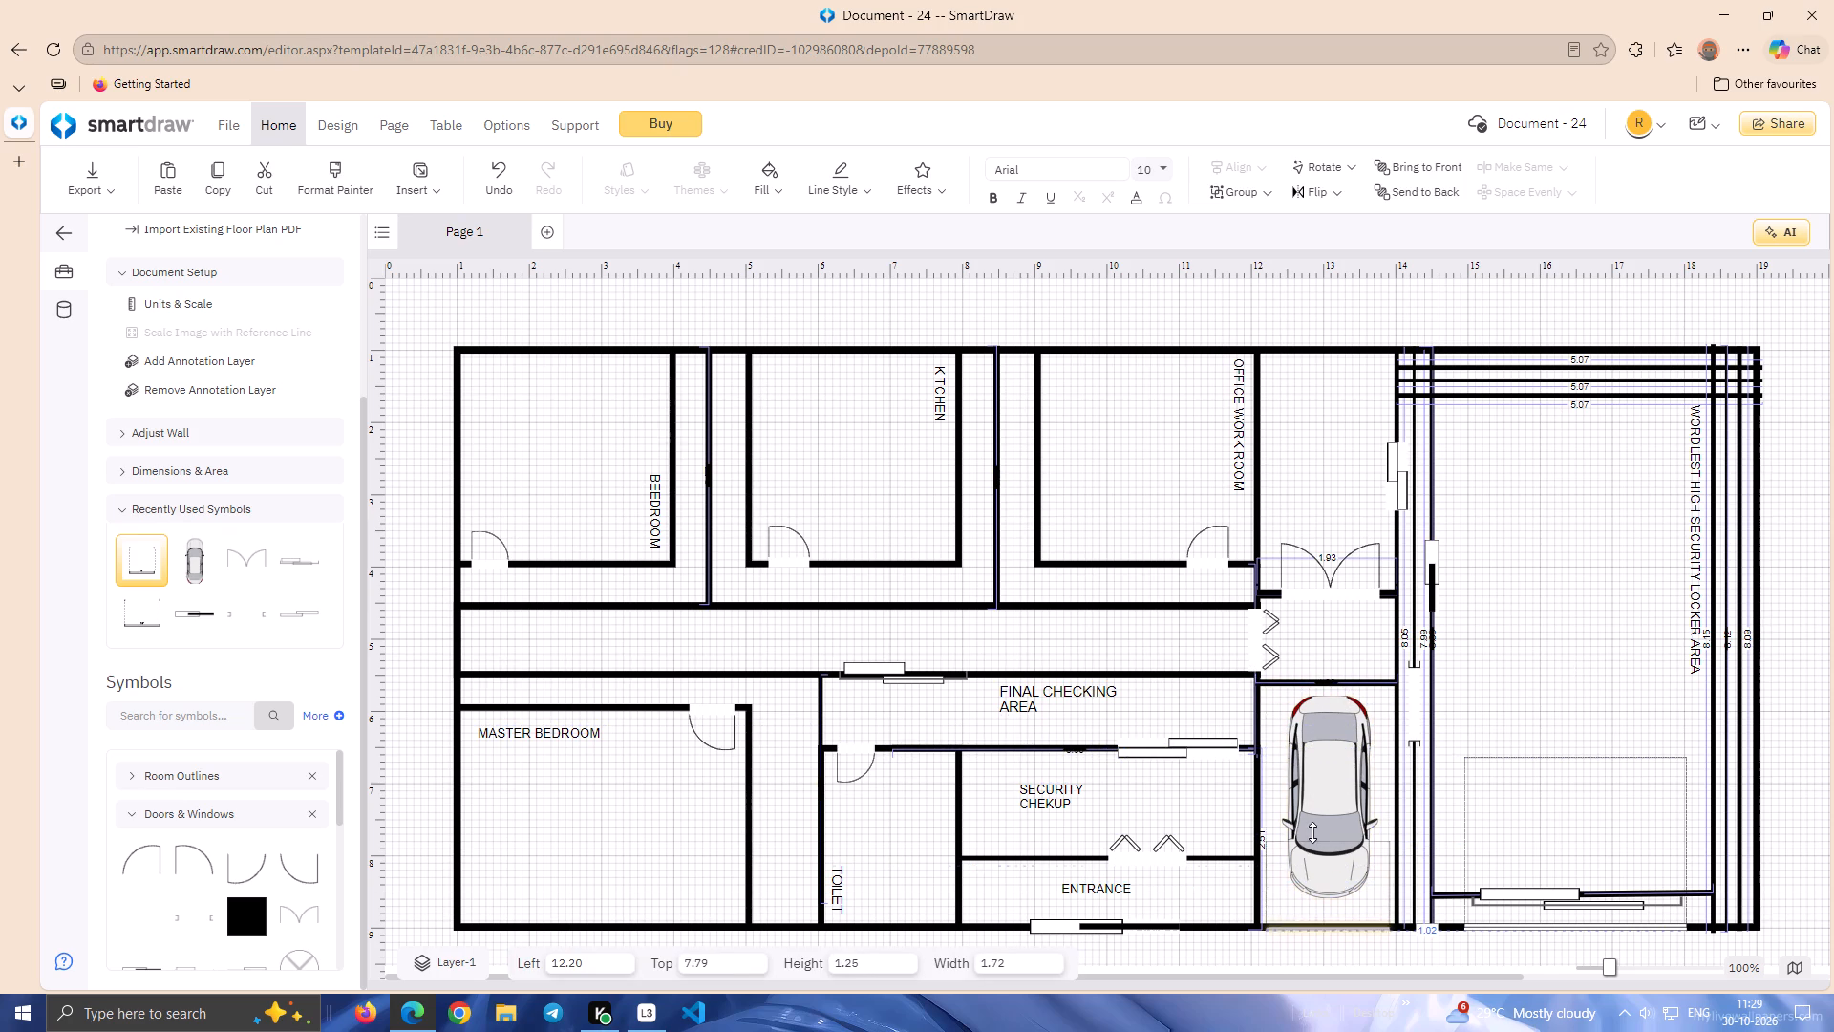
pyautogui.moveTo(1312, 832); pyautogui.dragTo(1312, 786)
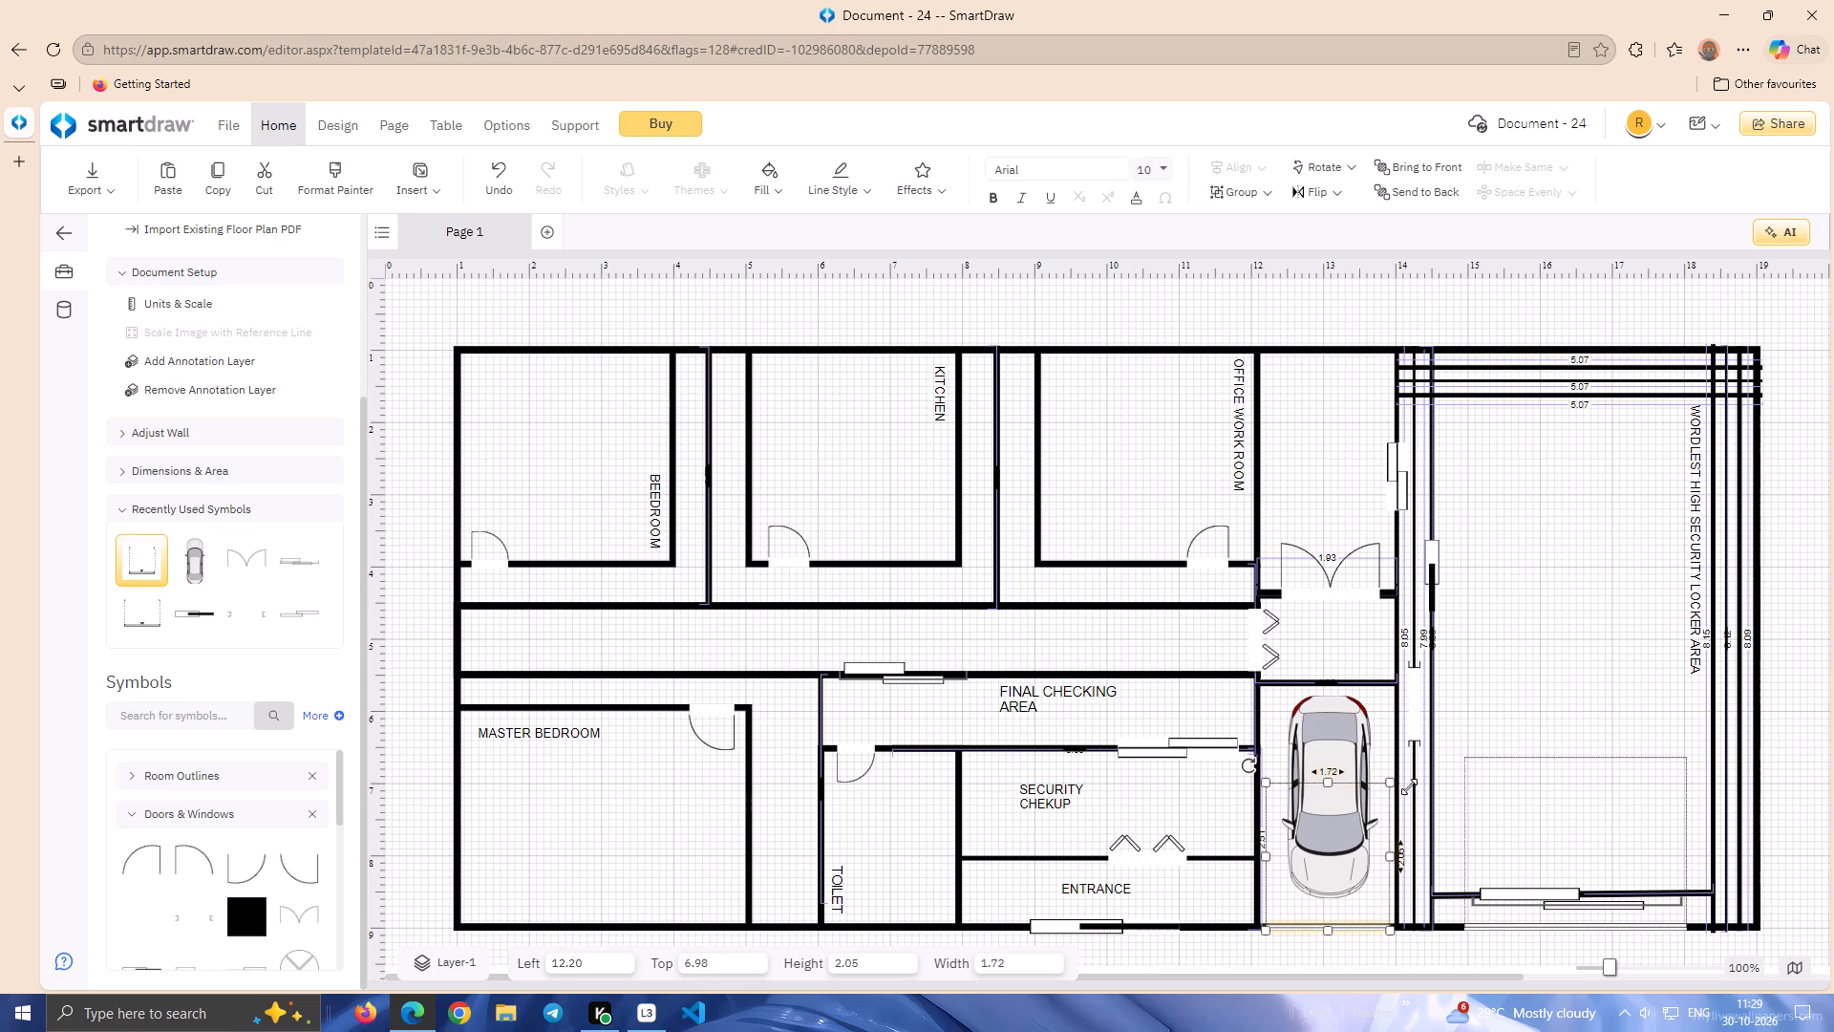
pyautogui.press('Up')
pyautogui.press('Down')
pyautogui.press('Down')
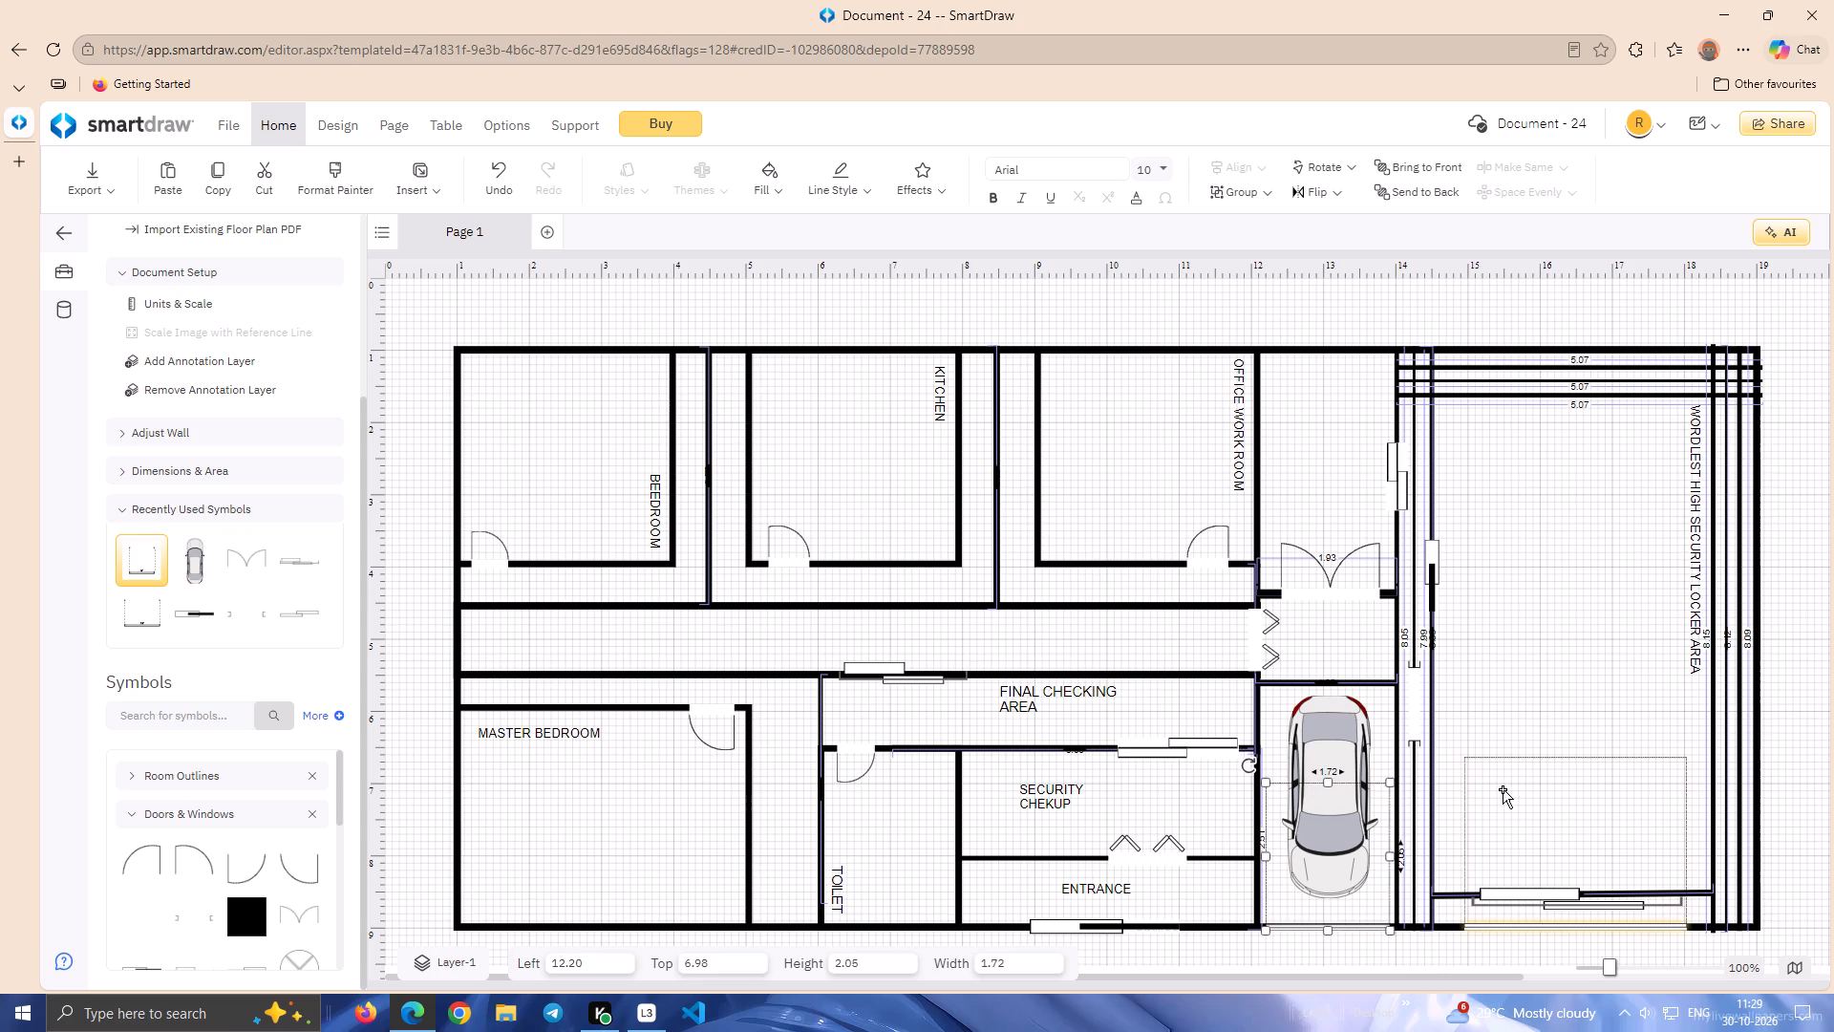
pyautogui.press('Up')
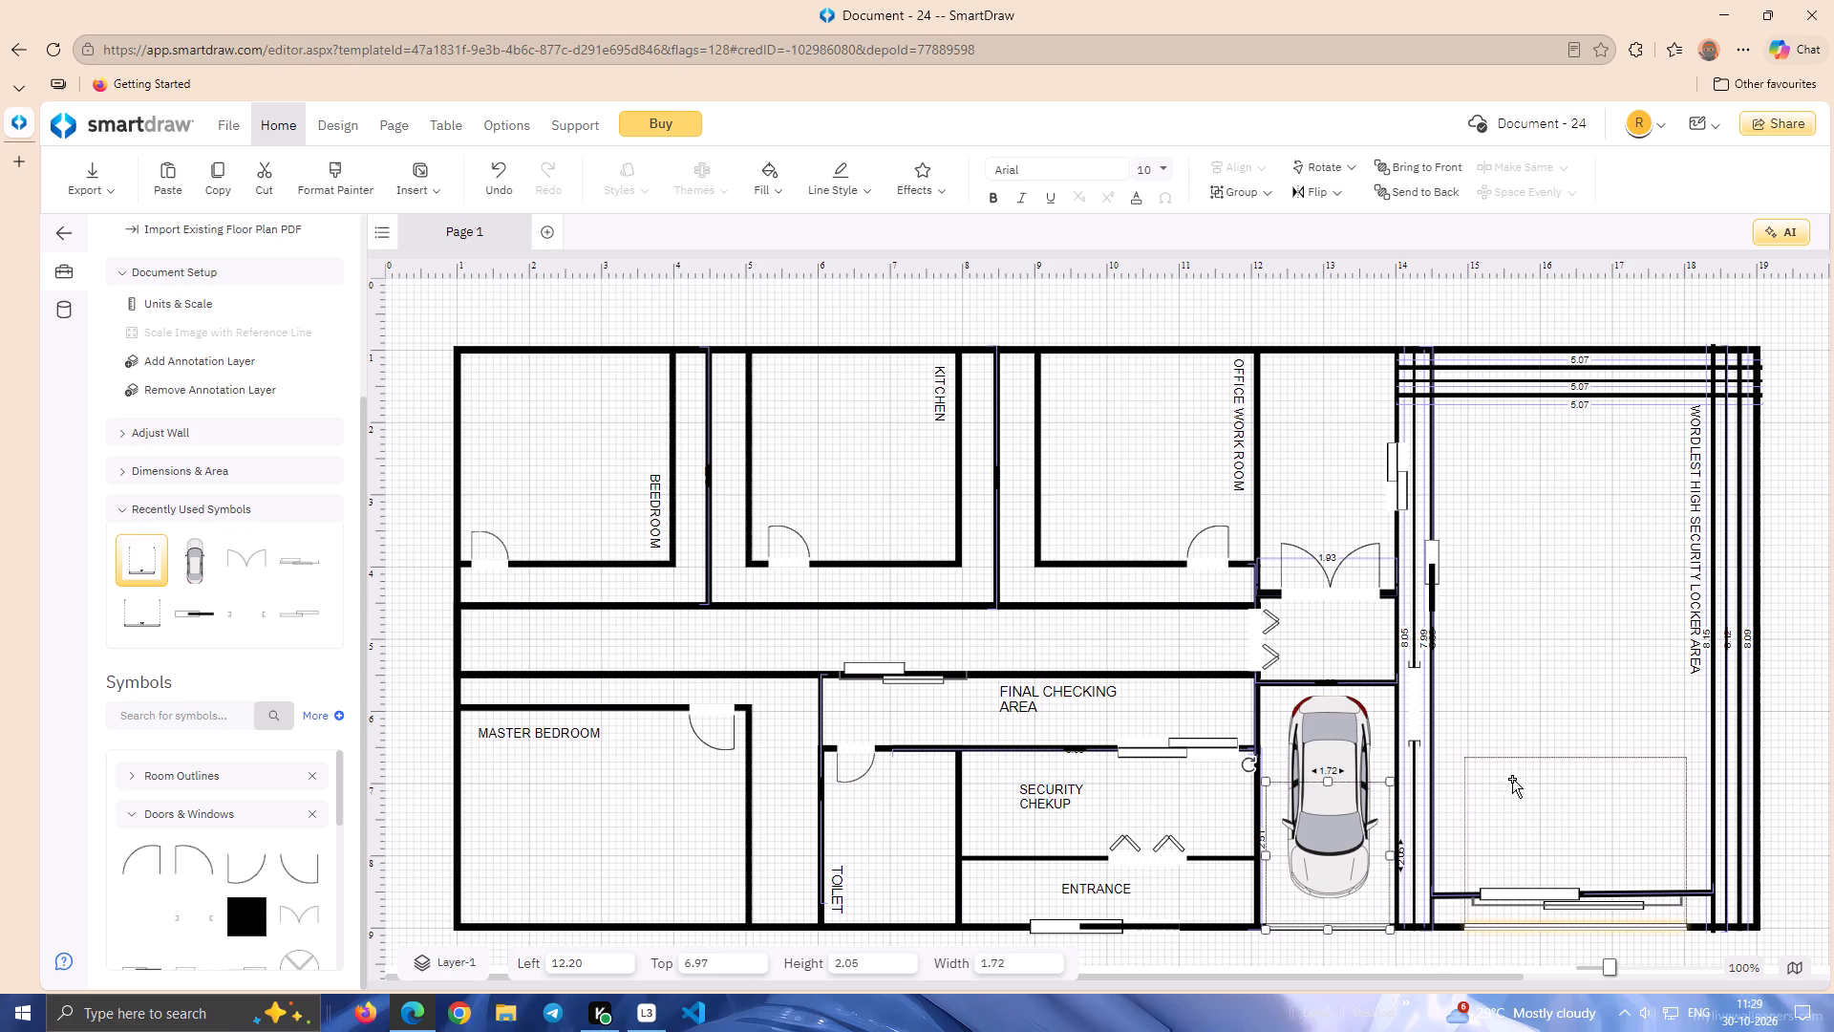
pyautogui.click(1476, 698)
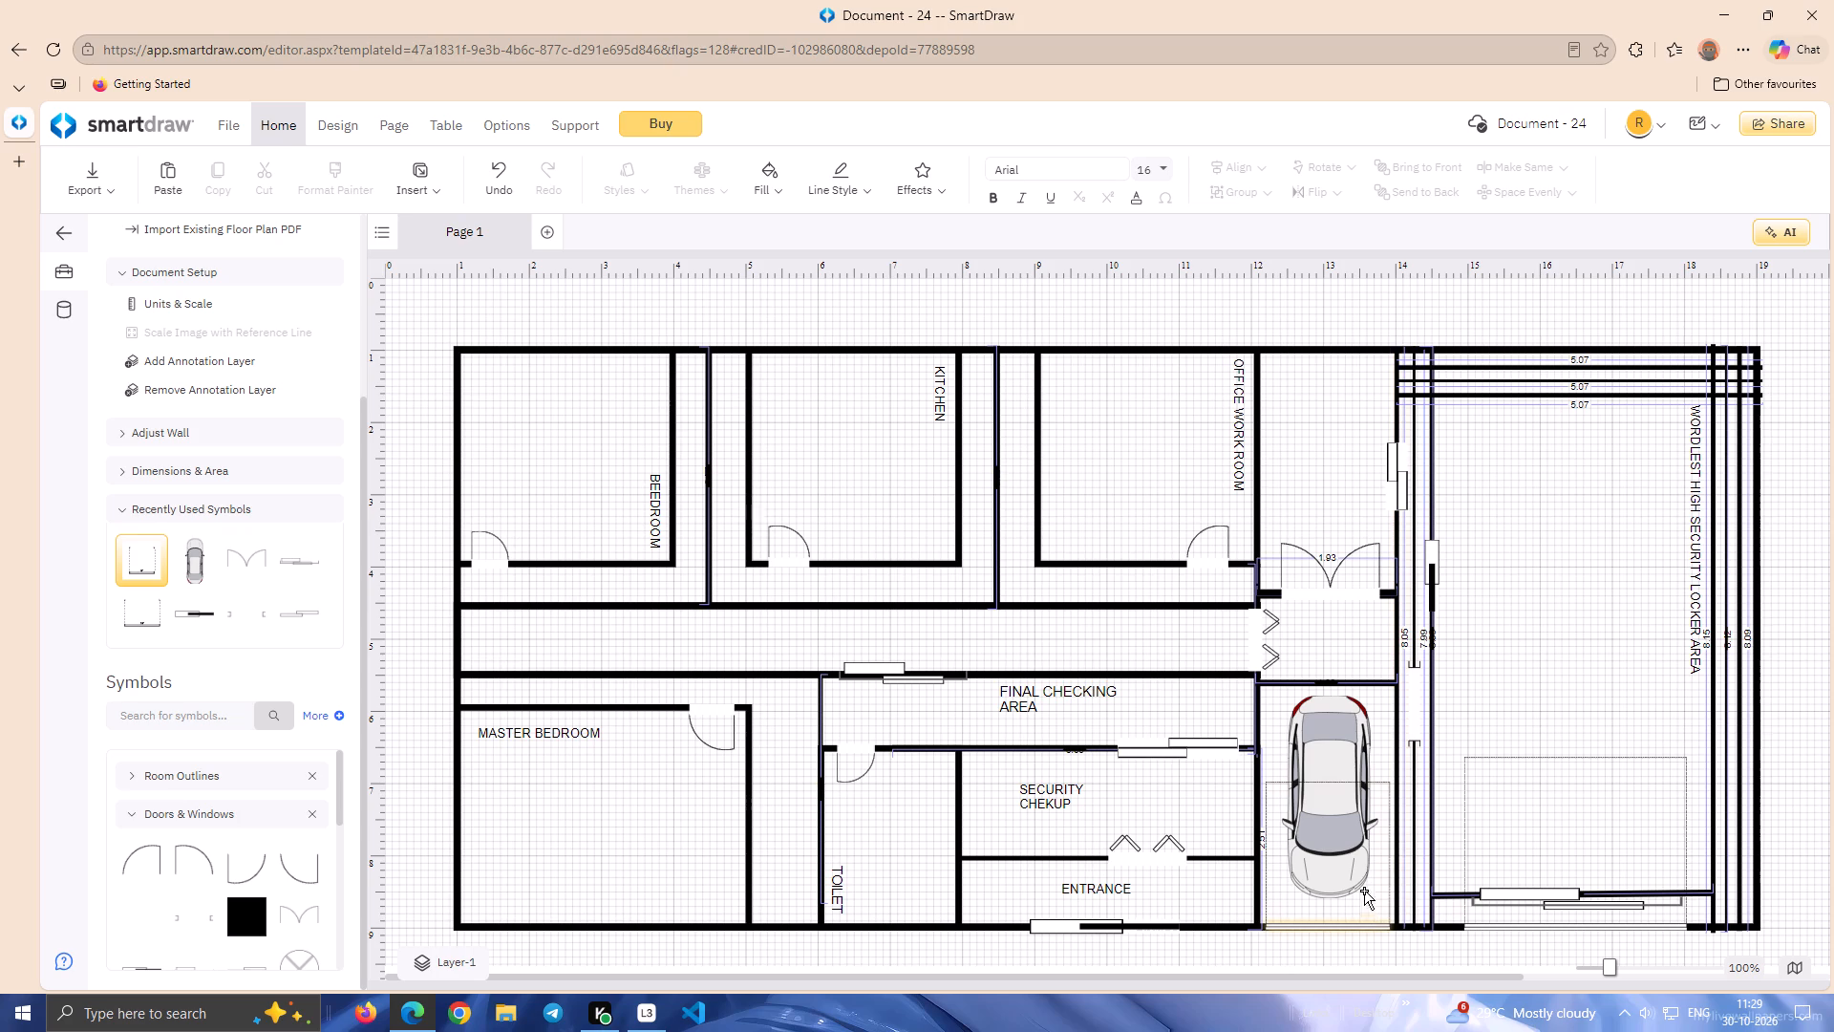
# Lengthen the sedan to about 3.02 and nudge it slightly toward the garage door.
pyautogui.click(1340, 750)
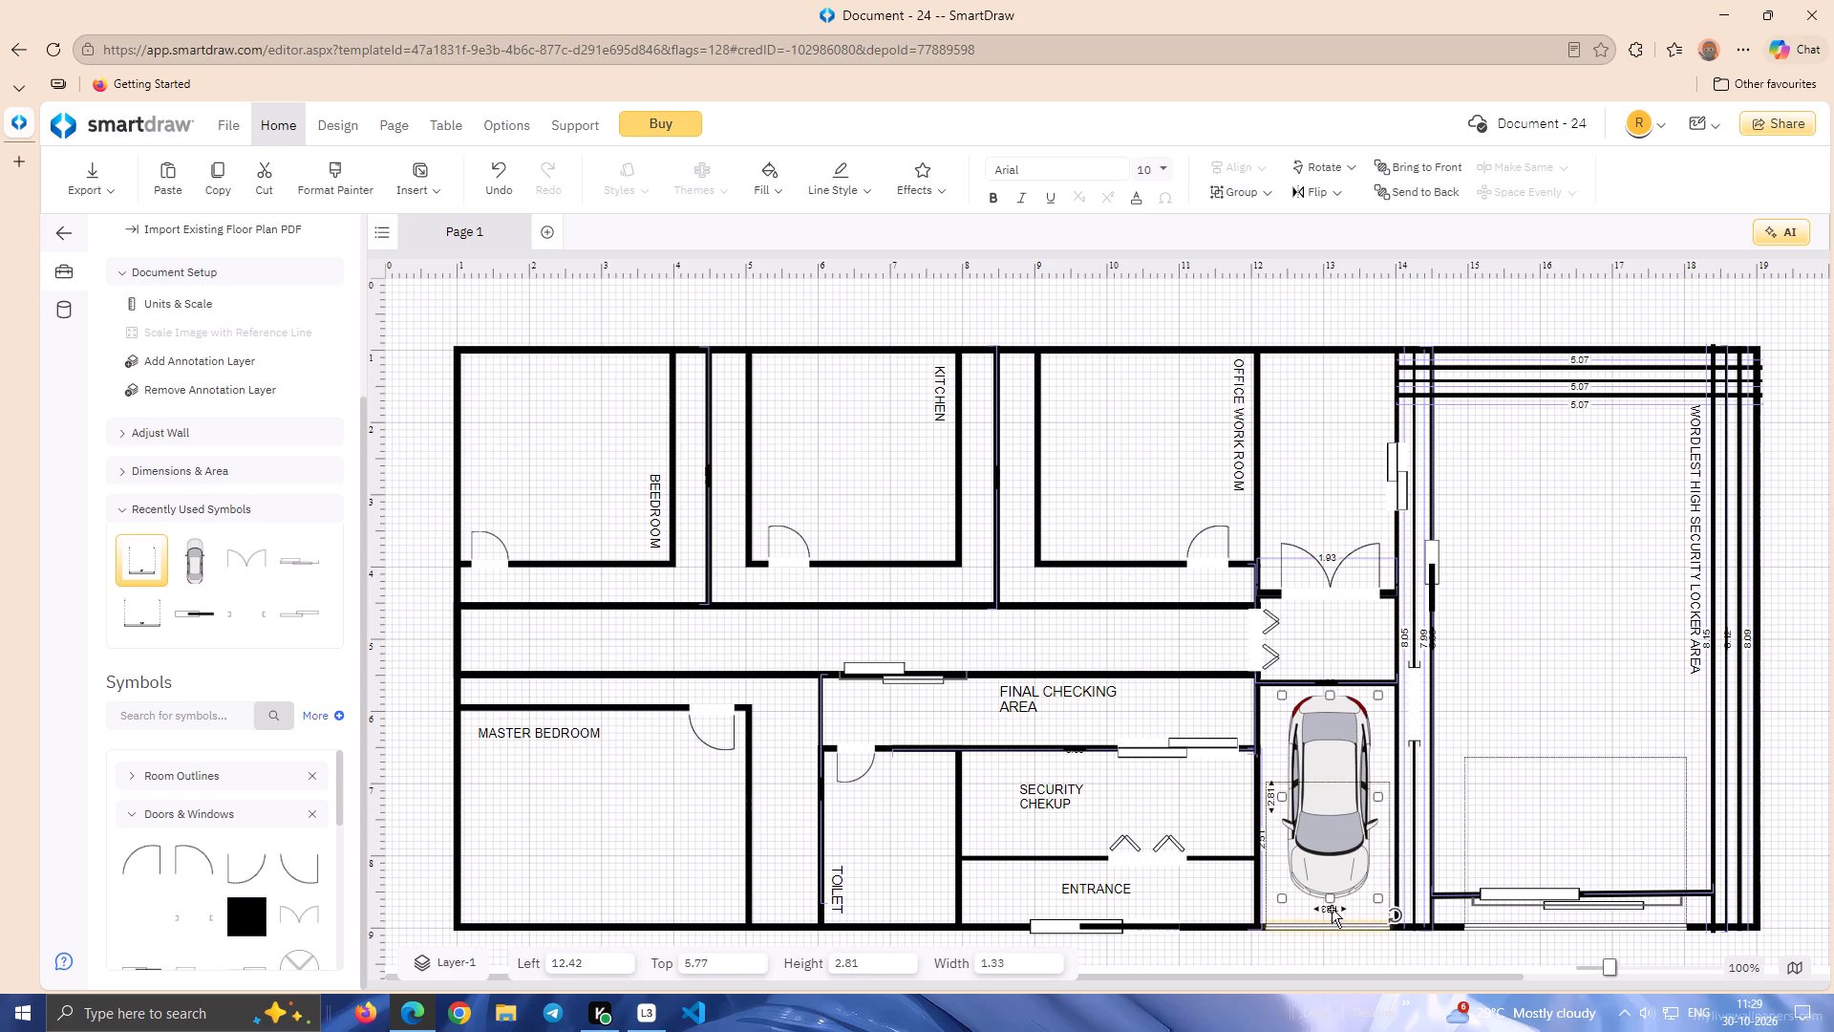
pyautogui.moveTo(1330, 902); pyautogui.dragTo(1325, 912)
pyautogui.click(1497, 683)
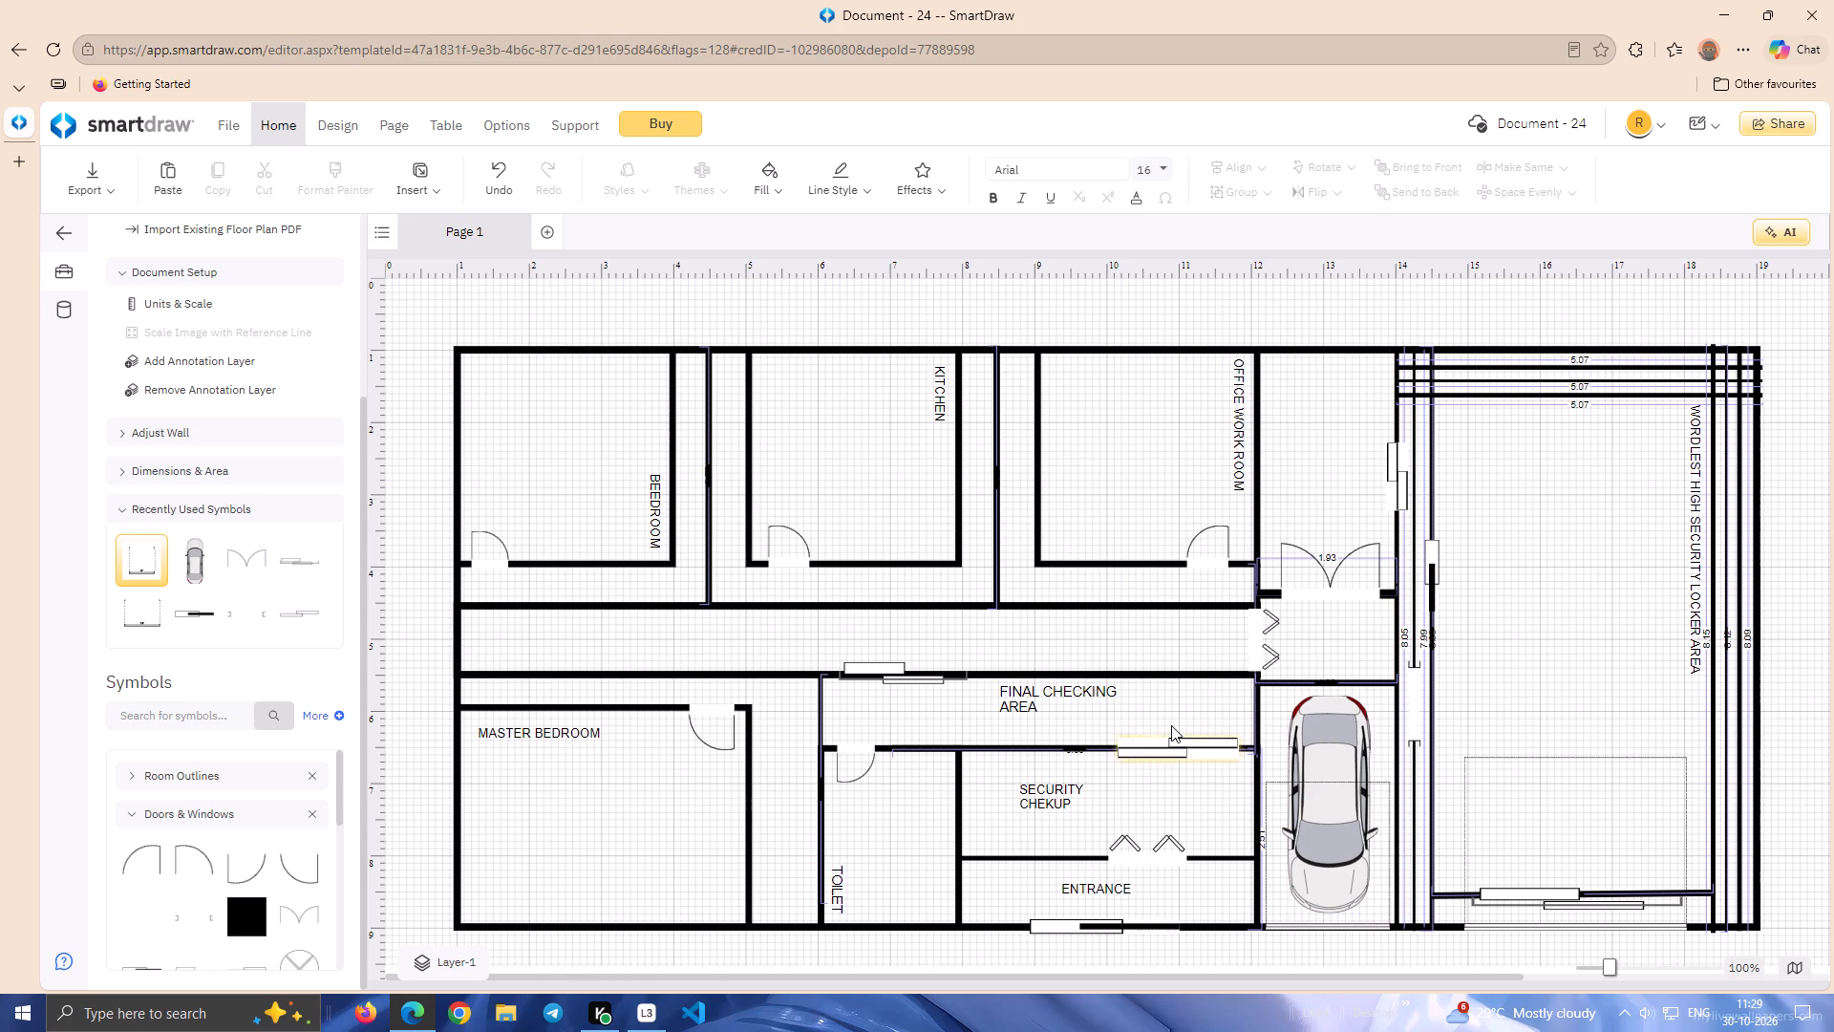
pyautogui.click(1318, 726)
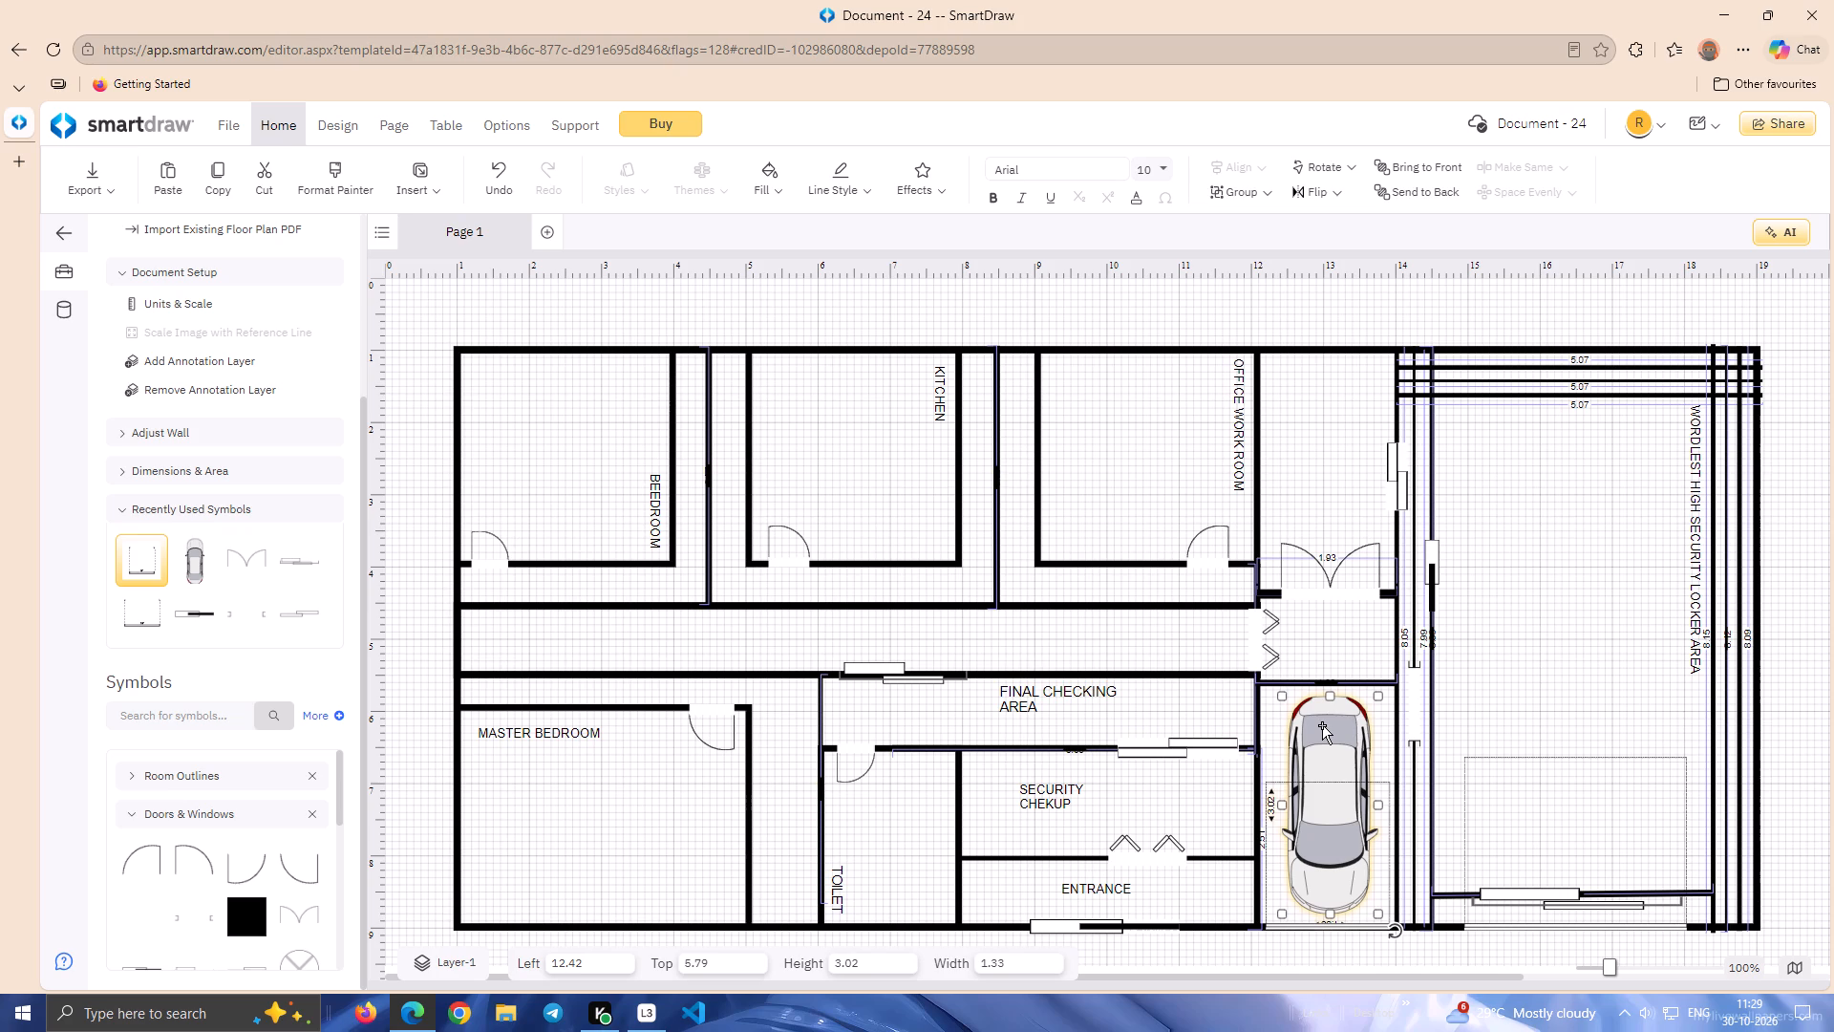
pyautogui.press('Down')
pyautogui.click(1522, 651)
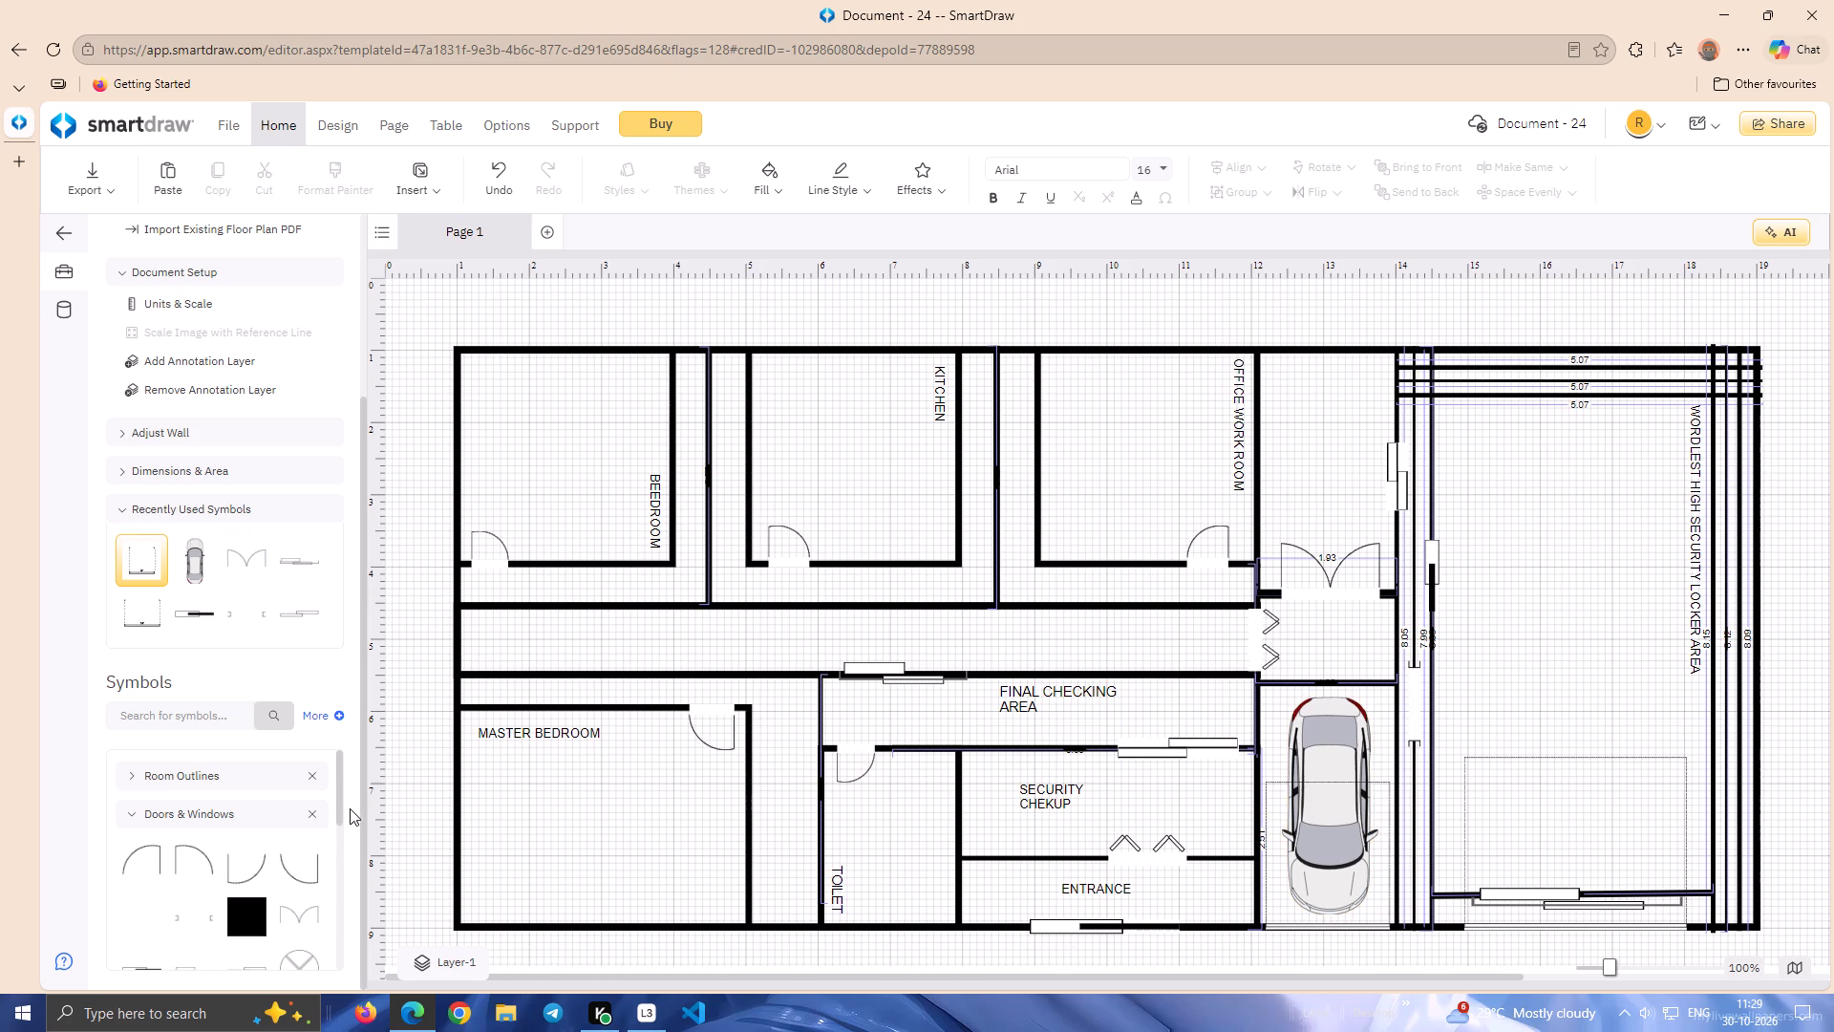
# Place a Sliding Door, narrowed to fit, in the wall between the car bay and the folding-door passage above it.
pyautogui.moveTo(336, 798); pyautogui.dragTo(336, 831)
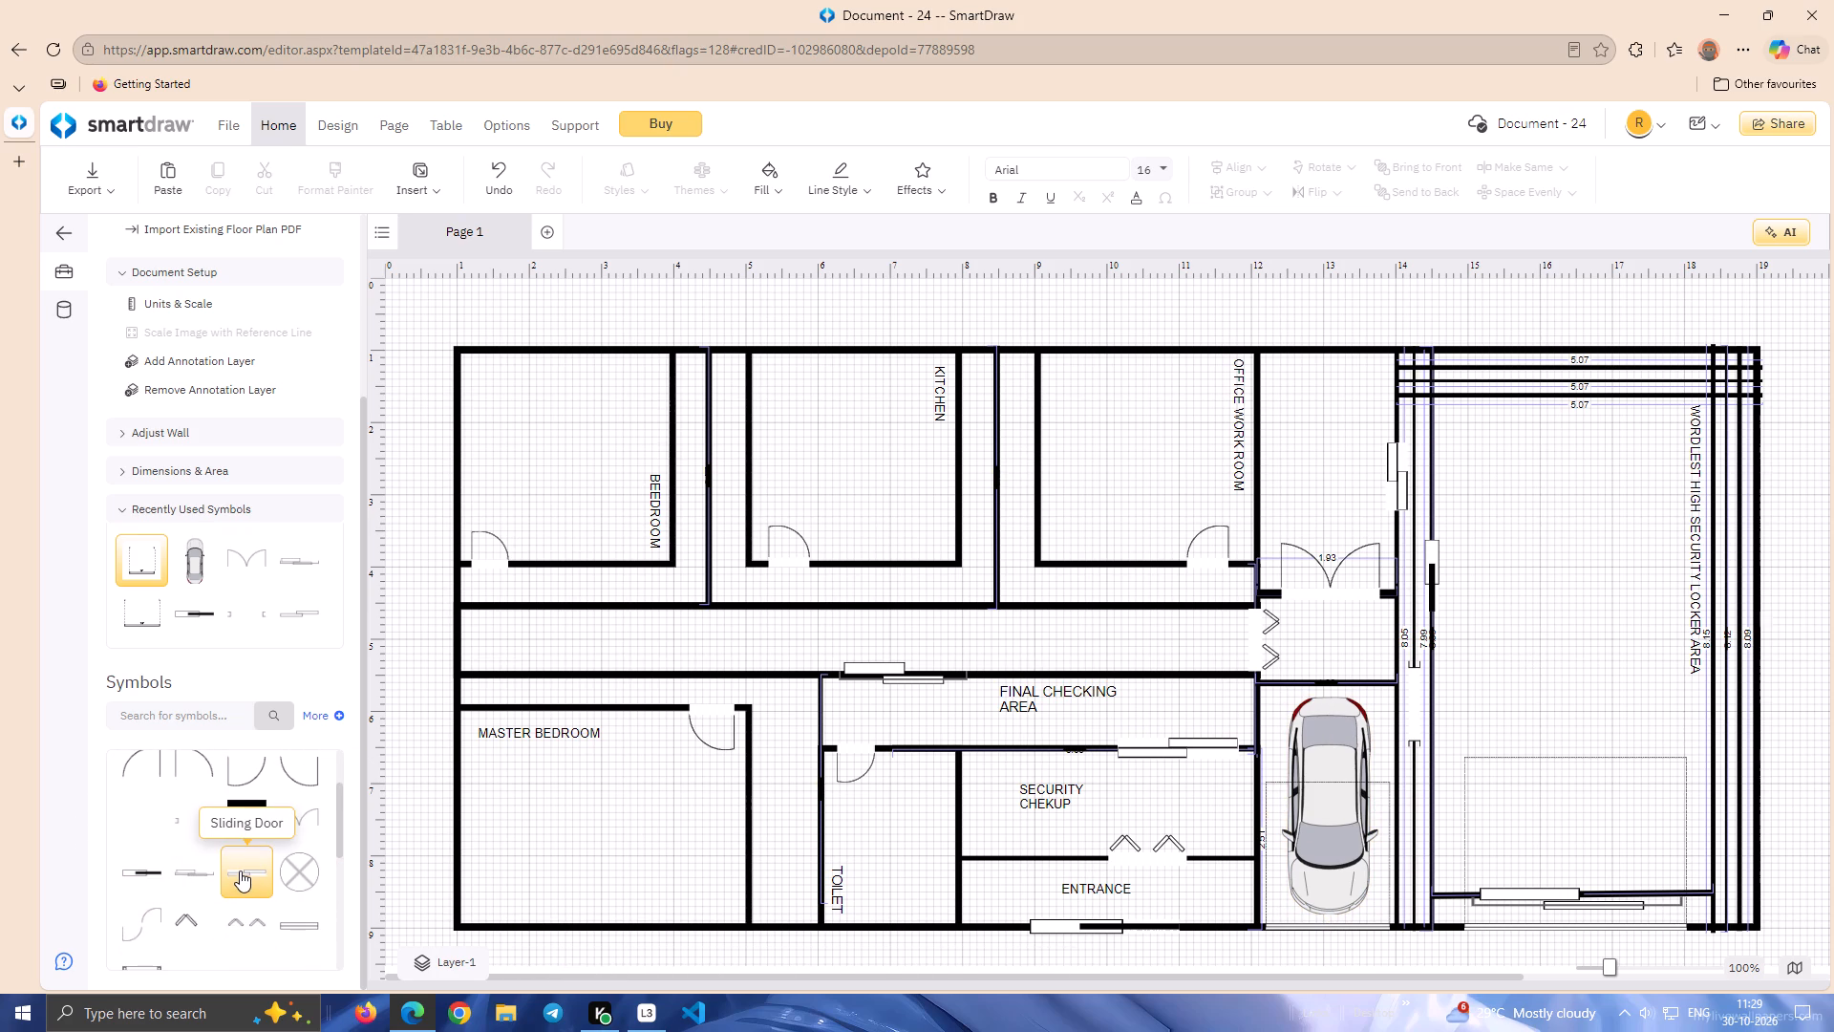
pyautogui.moveTo(240, 871); pyautogui.dragTo(1349, 648)
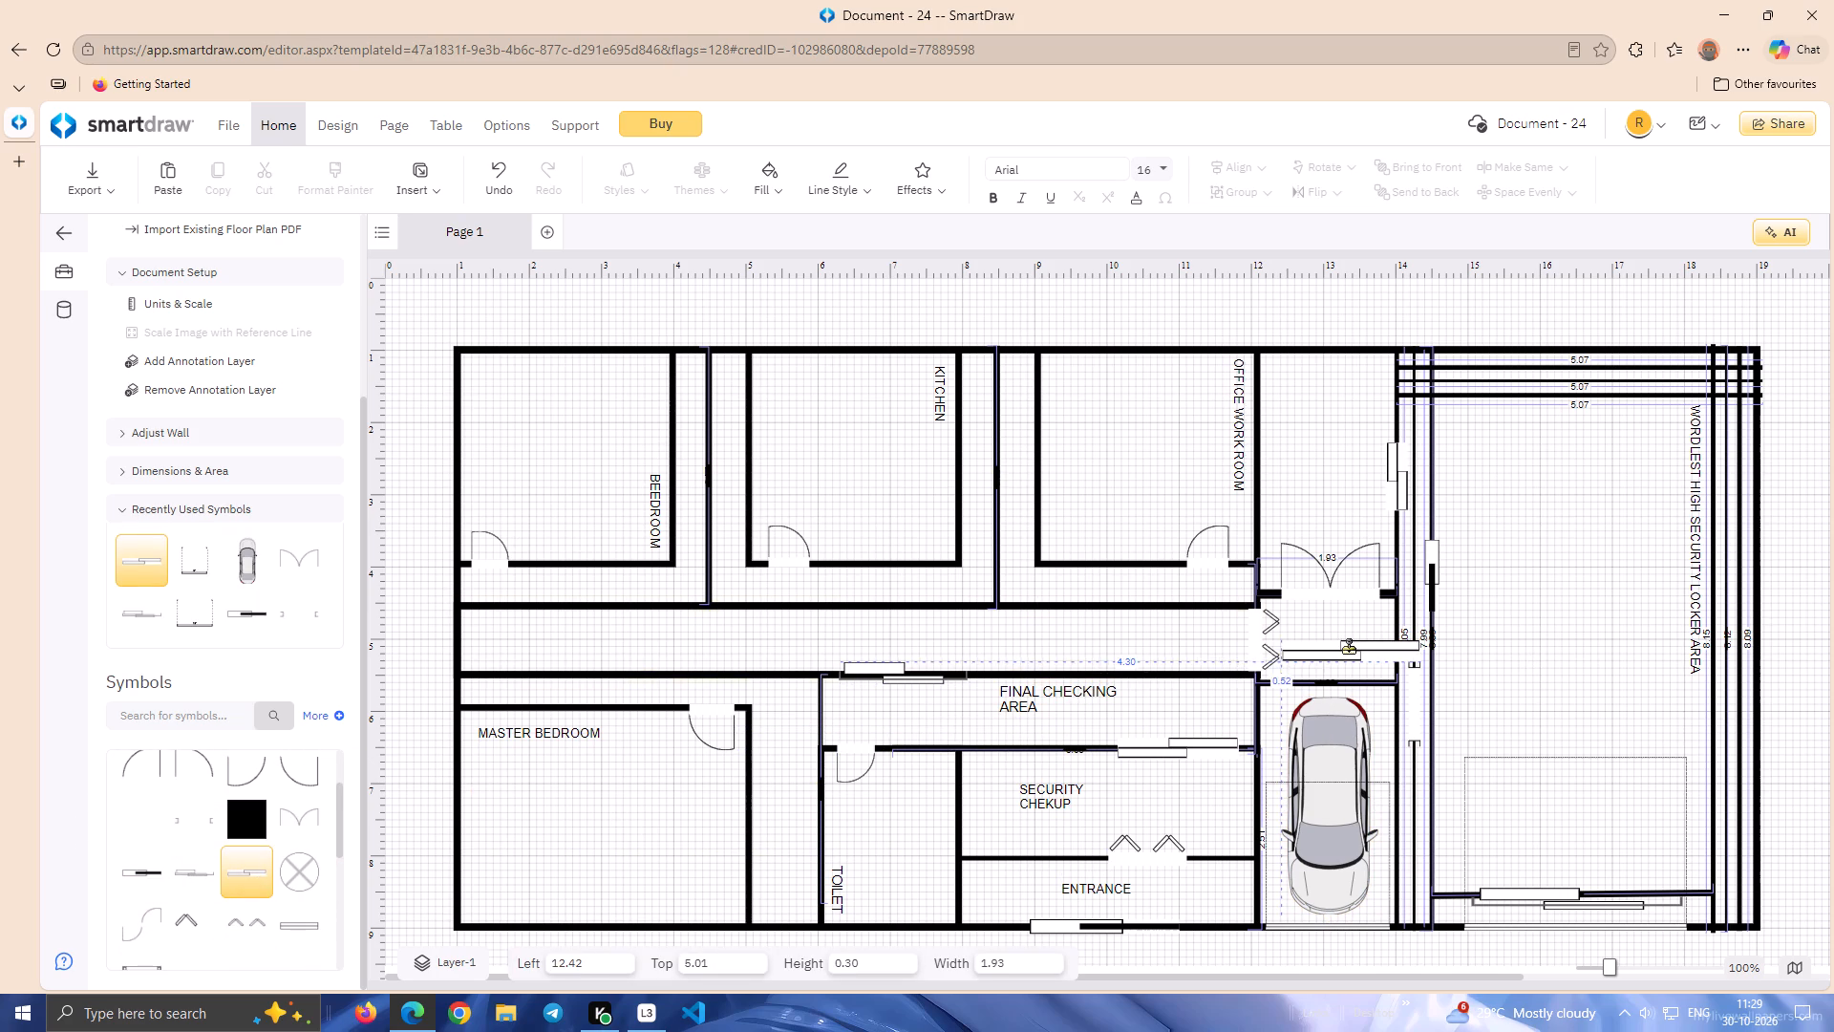
pyautogui.moveTo(1349, 648); pyautogui.dragTo(1338, 649)
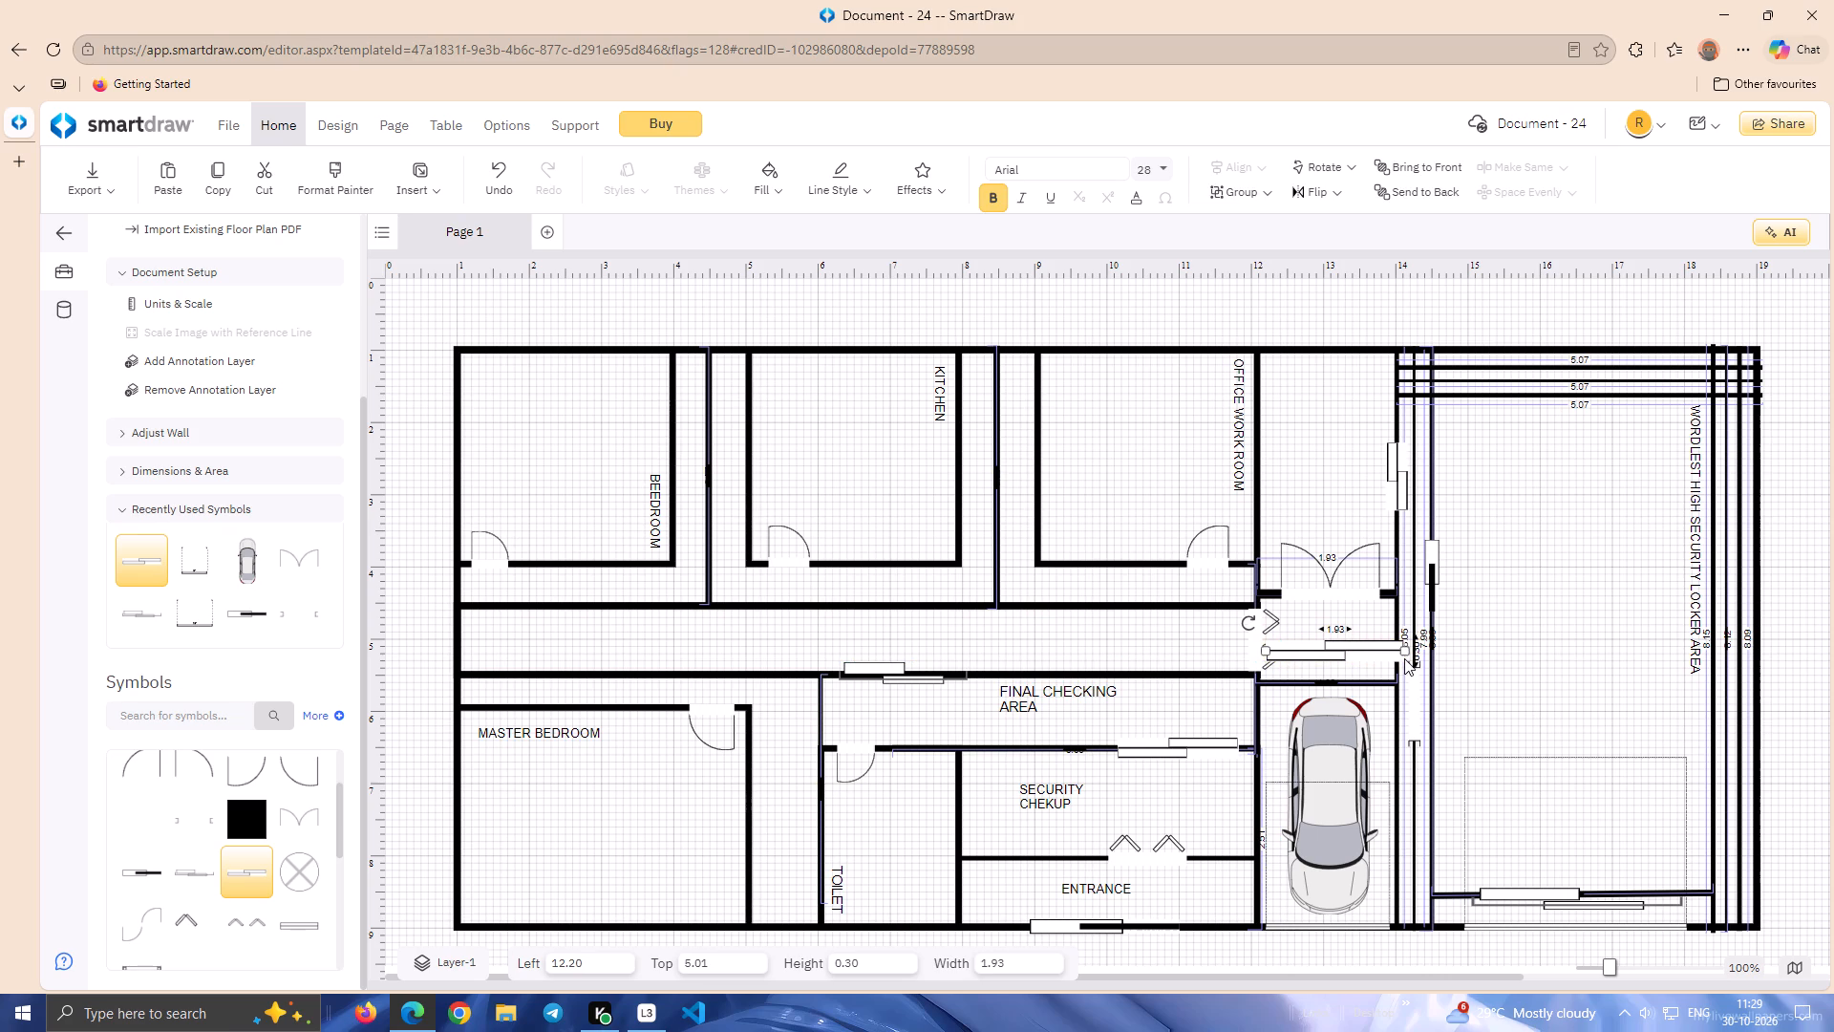
pyautogui.moveTo(1402, 655); pyautogui.dragTo(1359, 662)
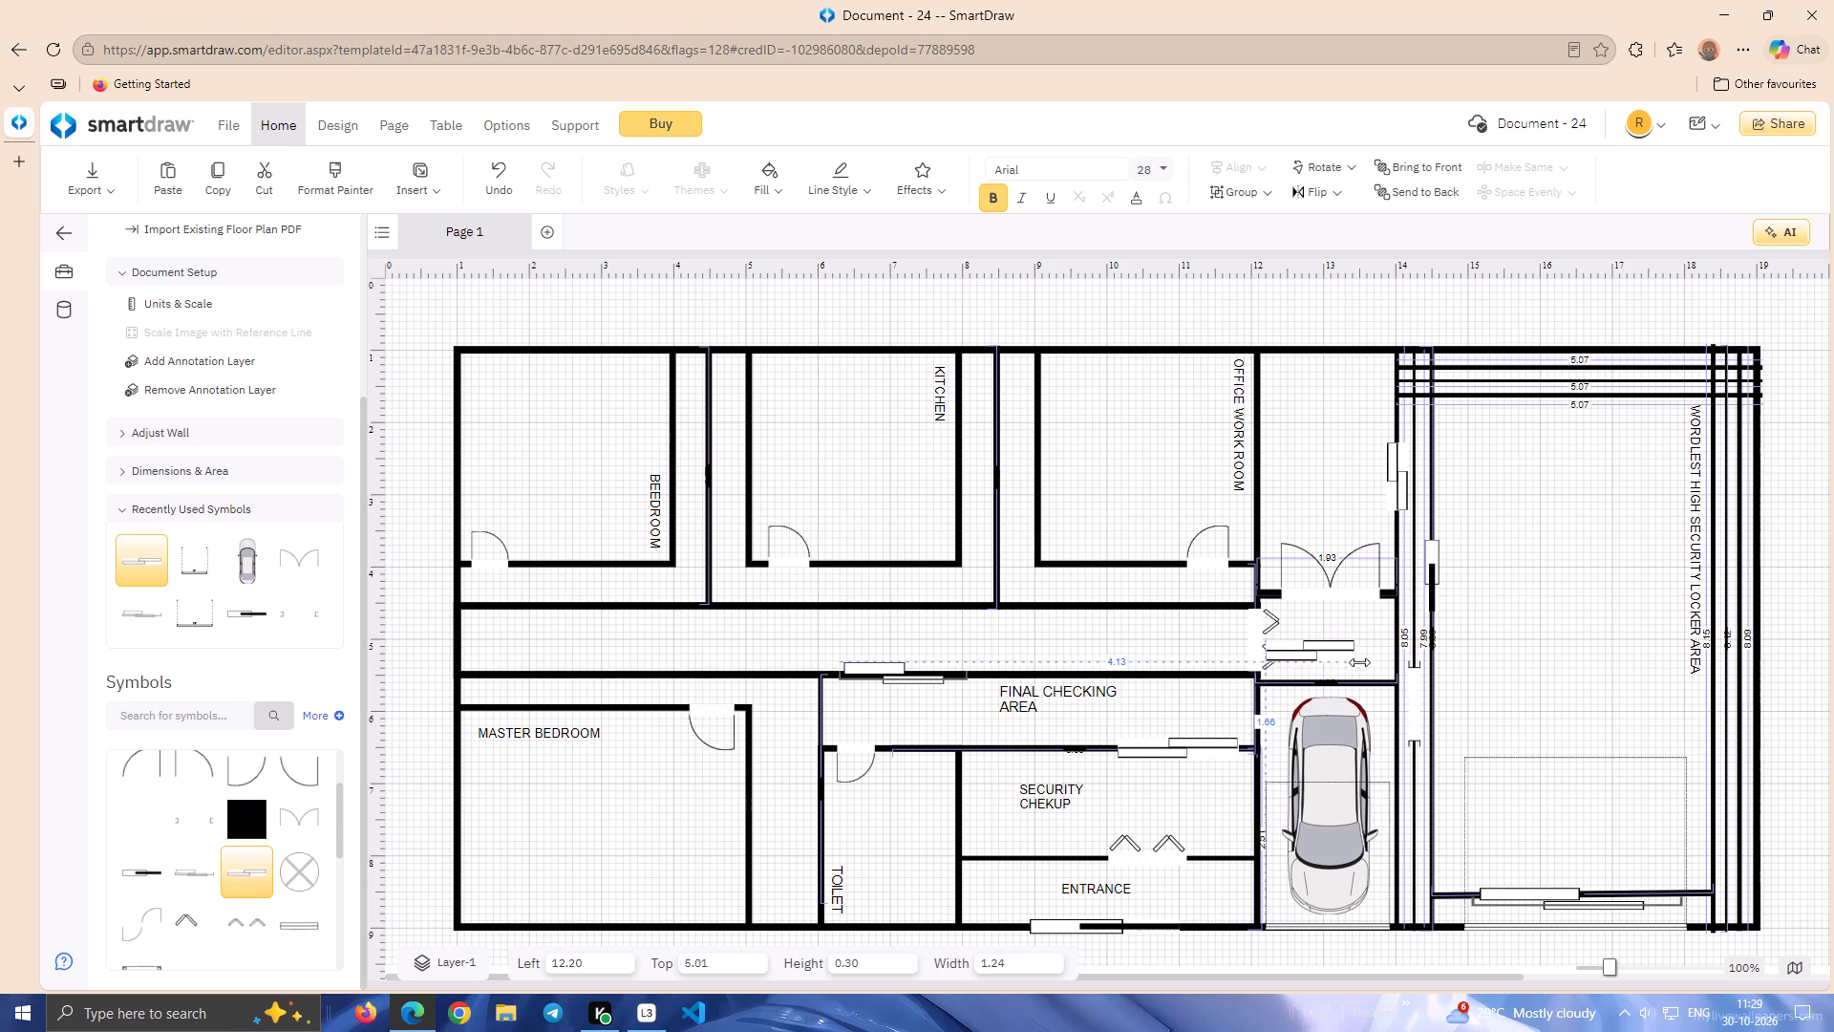
pyautogui.moveTo(1359, 662); pyautogui.dragTo(1369, 655)
pyautogui.moveTo(1325, 655); pyautogui.dragTo(1333, 683)
pyautogui.click(1523, 649)
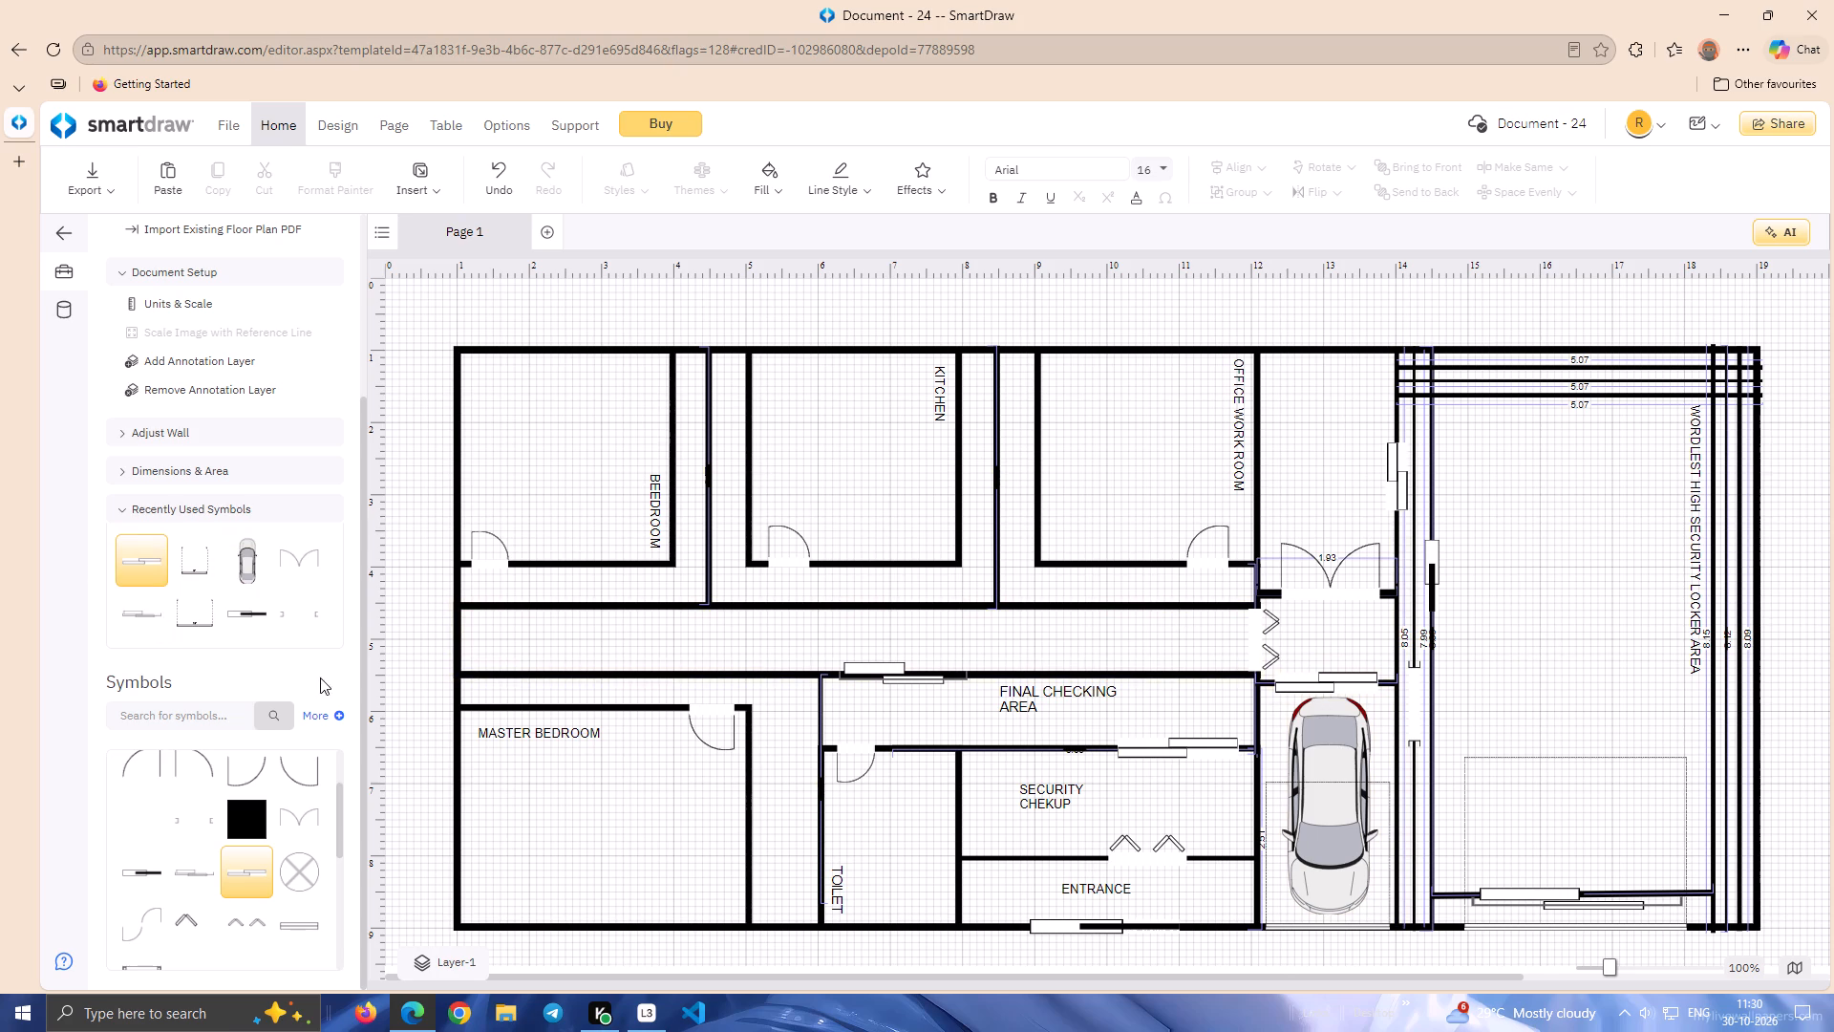
# Add a swing door about 0.62 wide to the long corridor's upper wall, just below the gap between kitchen and office, at about 8.66, 3.98.
pyautogui.moveTo(337, 791); pyautogui.dragTo(337, 781)
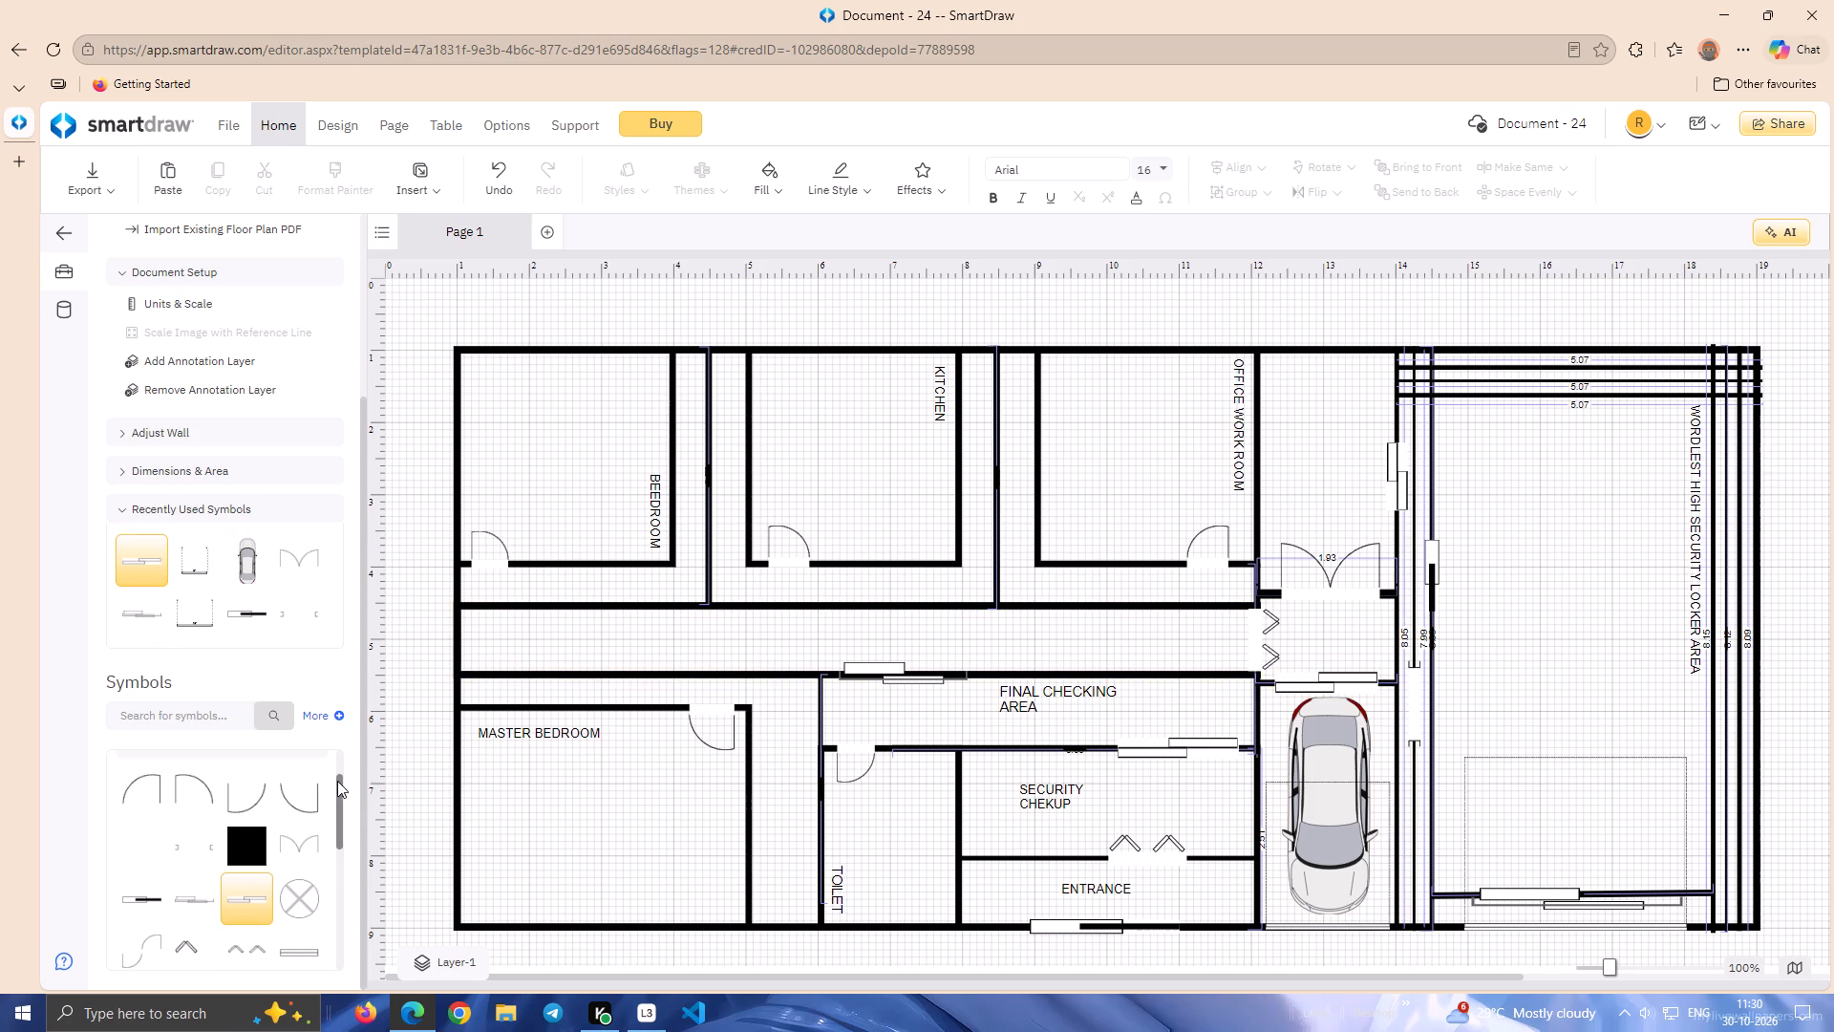
pyautogui.moveTo(337, 781); pyautogui.dragTo(337, 775)
pyautogui.moveTo(175, 820); pyautogui.dragTo(969, 607)
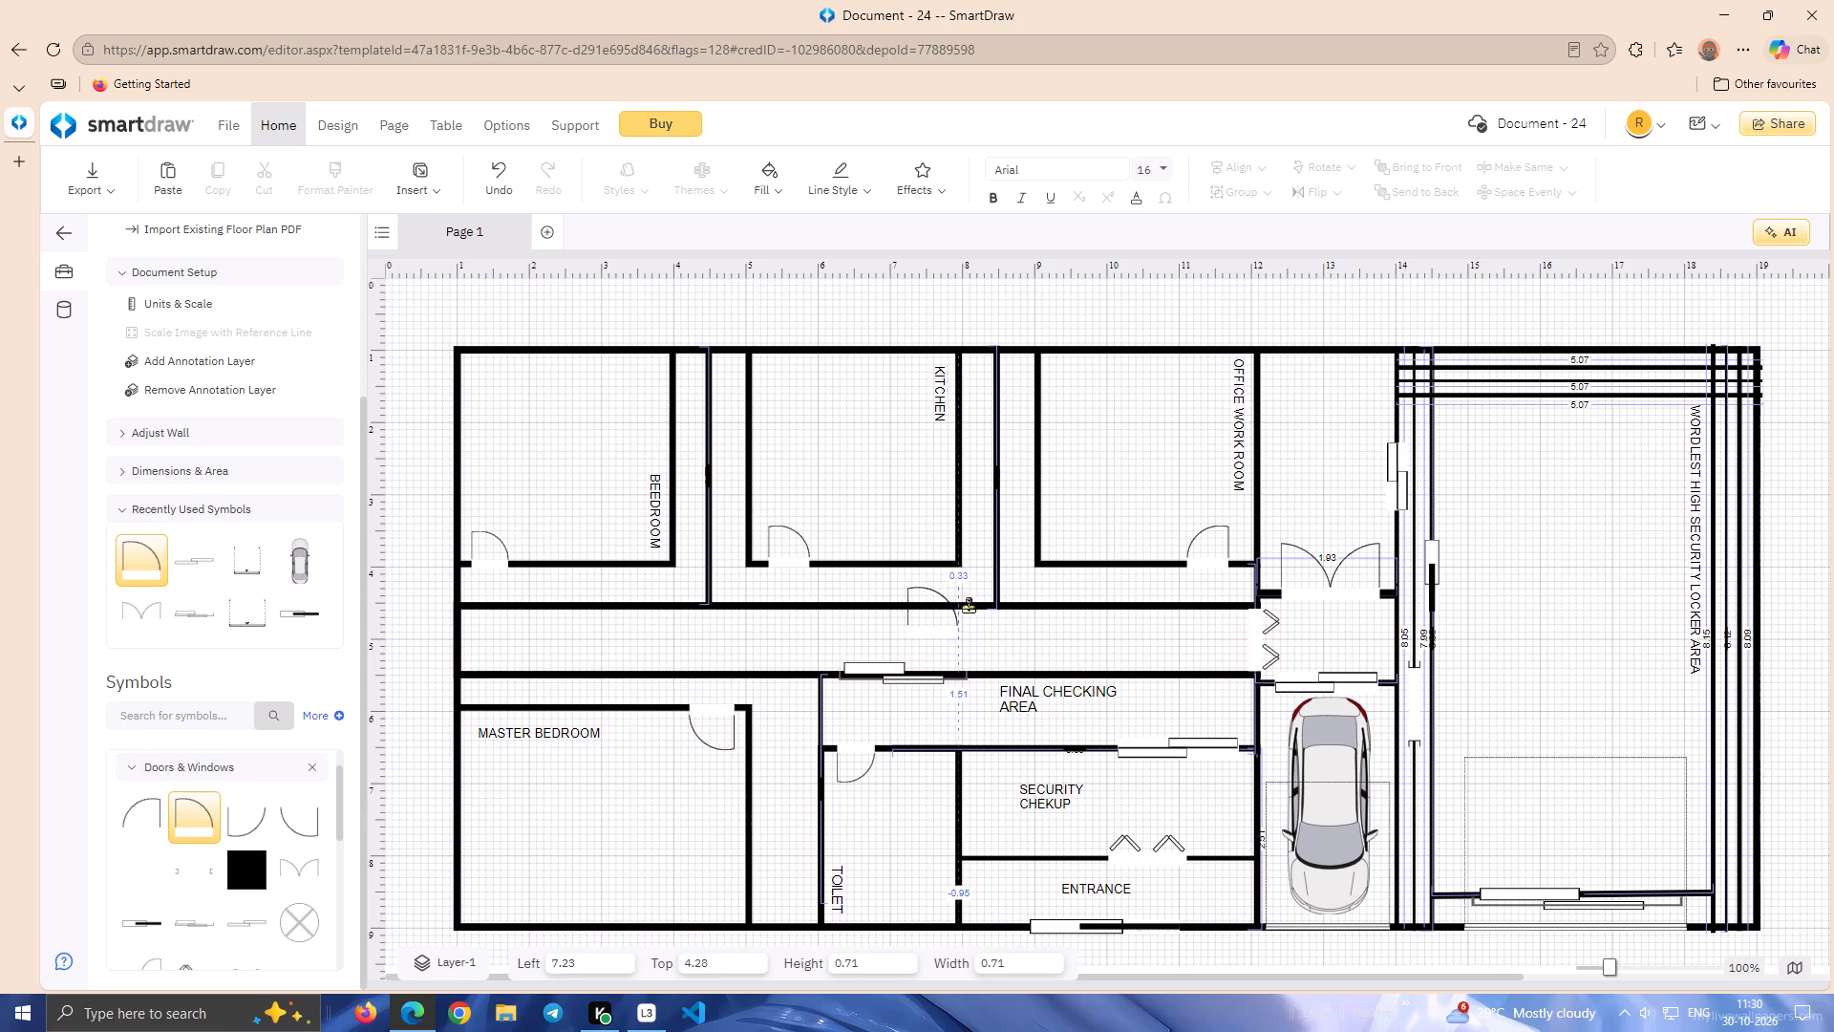
pyautogui.moveTo(969, 607); pyautogui.dragTo(1037, 586)
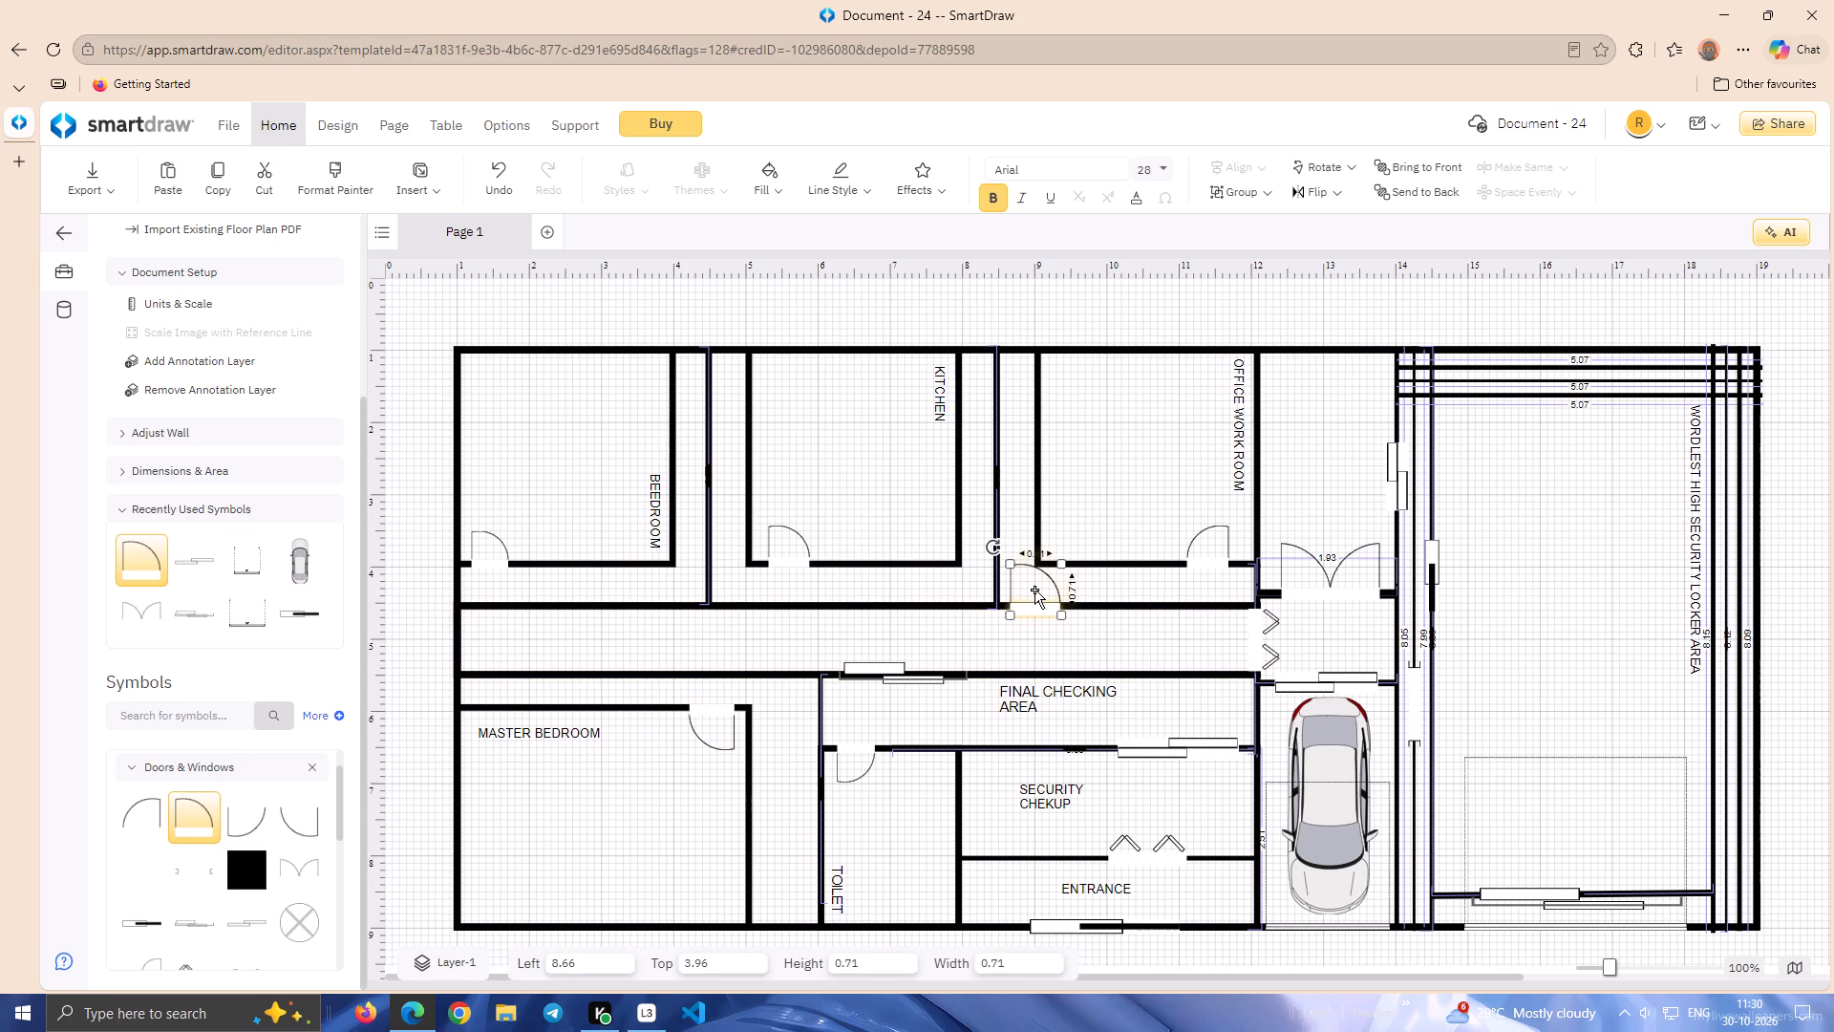
pyautogui.press('Up')
pyautogui.click(1064, 613)
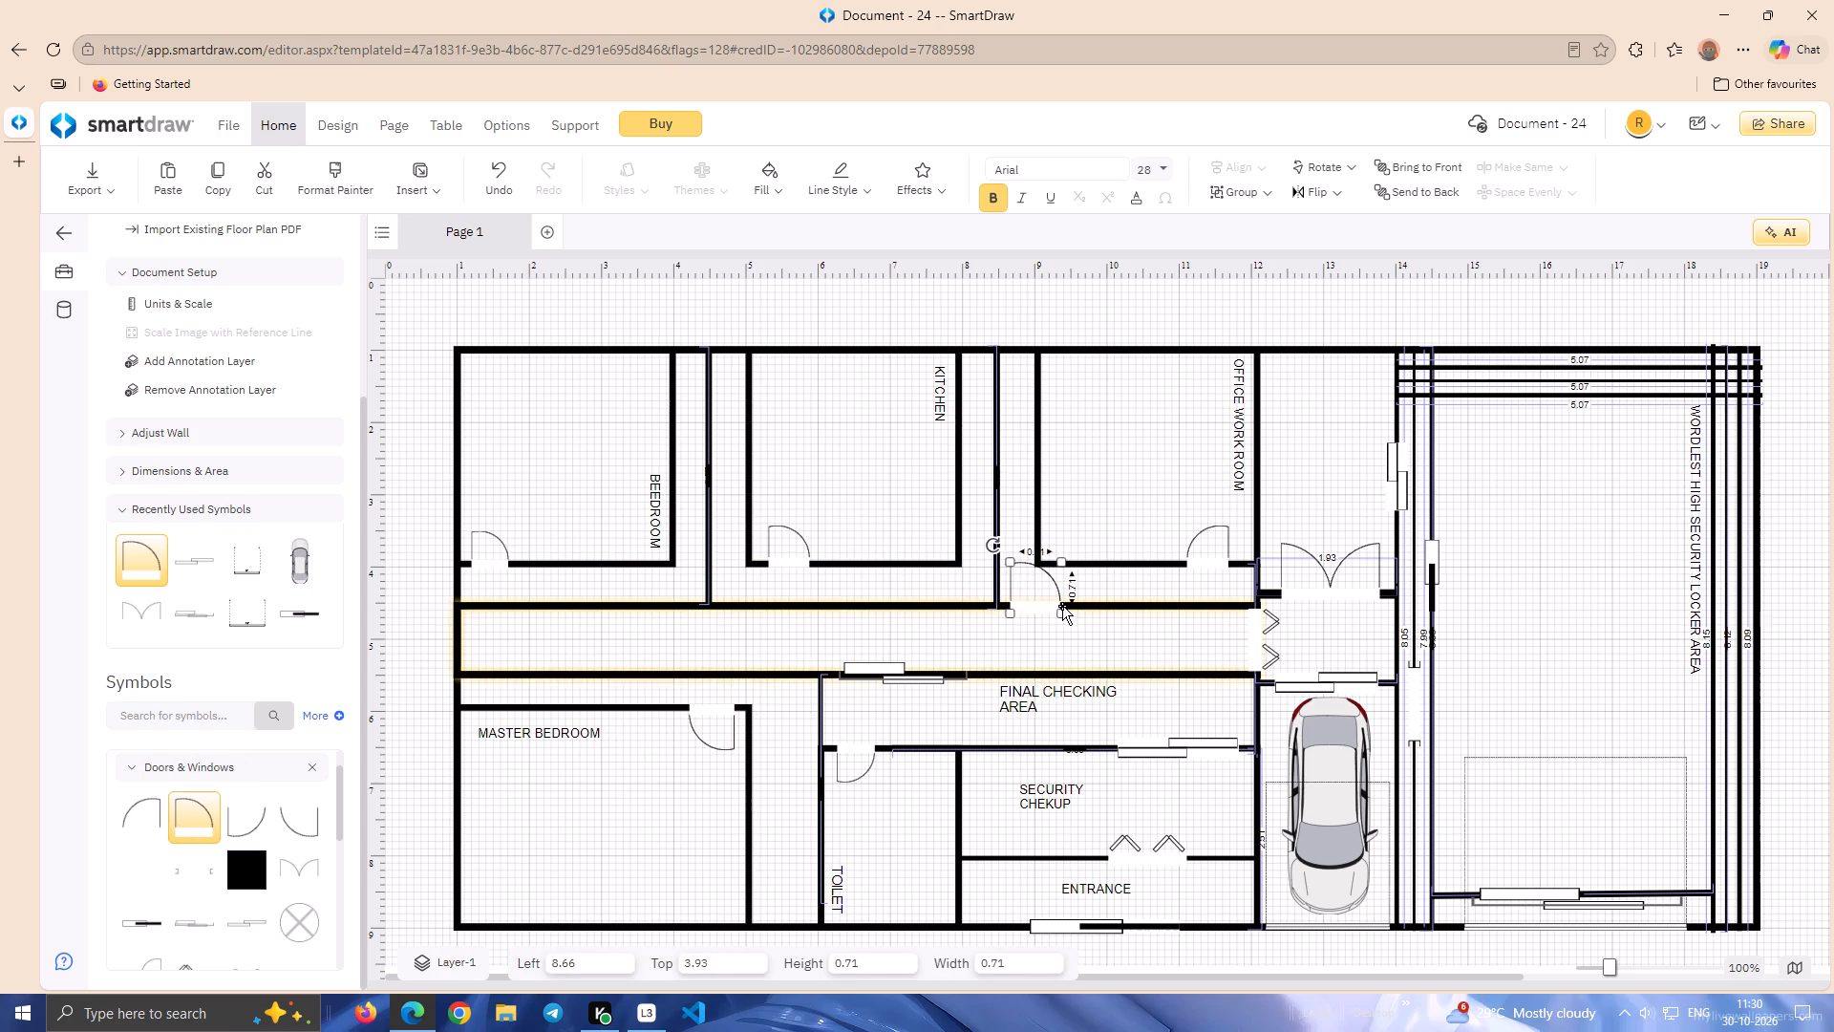
pyautogui.click(1061, 615)
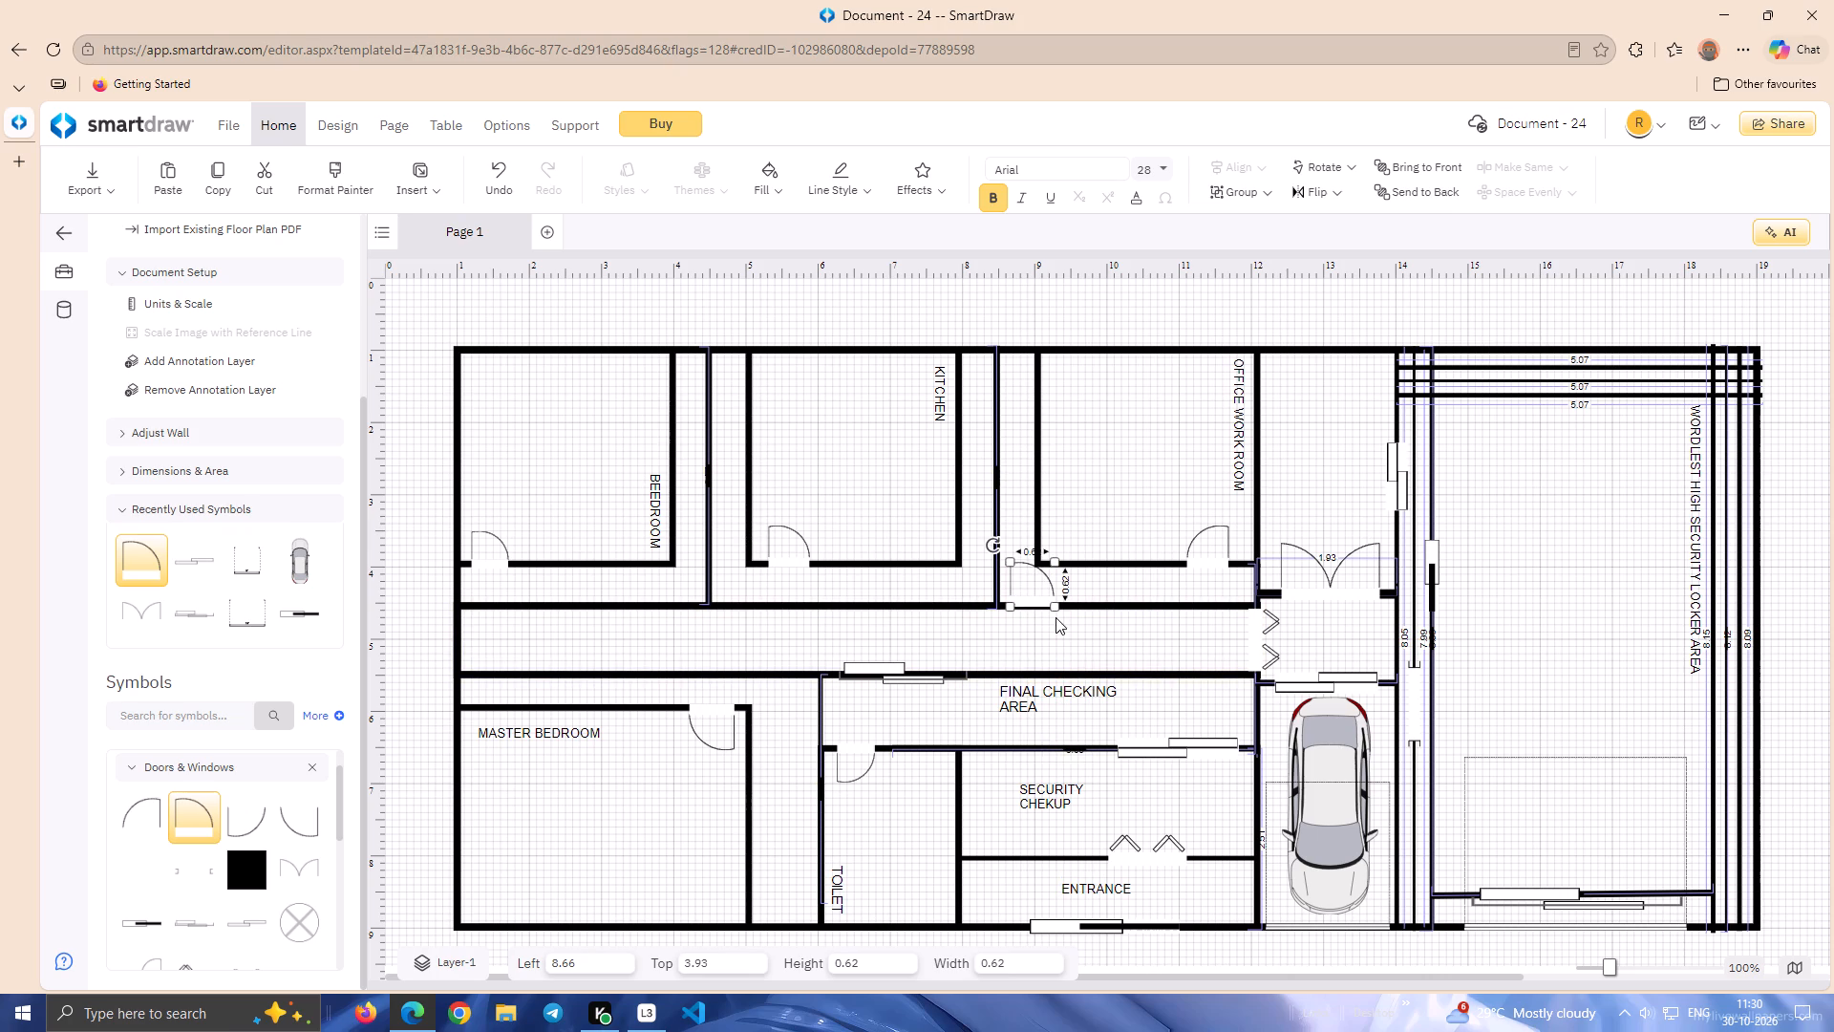
pyautogui.press('Down')
pyautogui.press('Down')
pyautogui.press('Down')
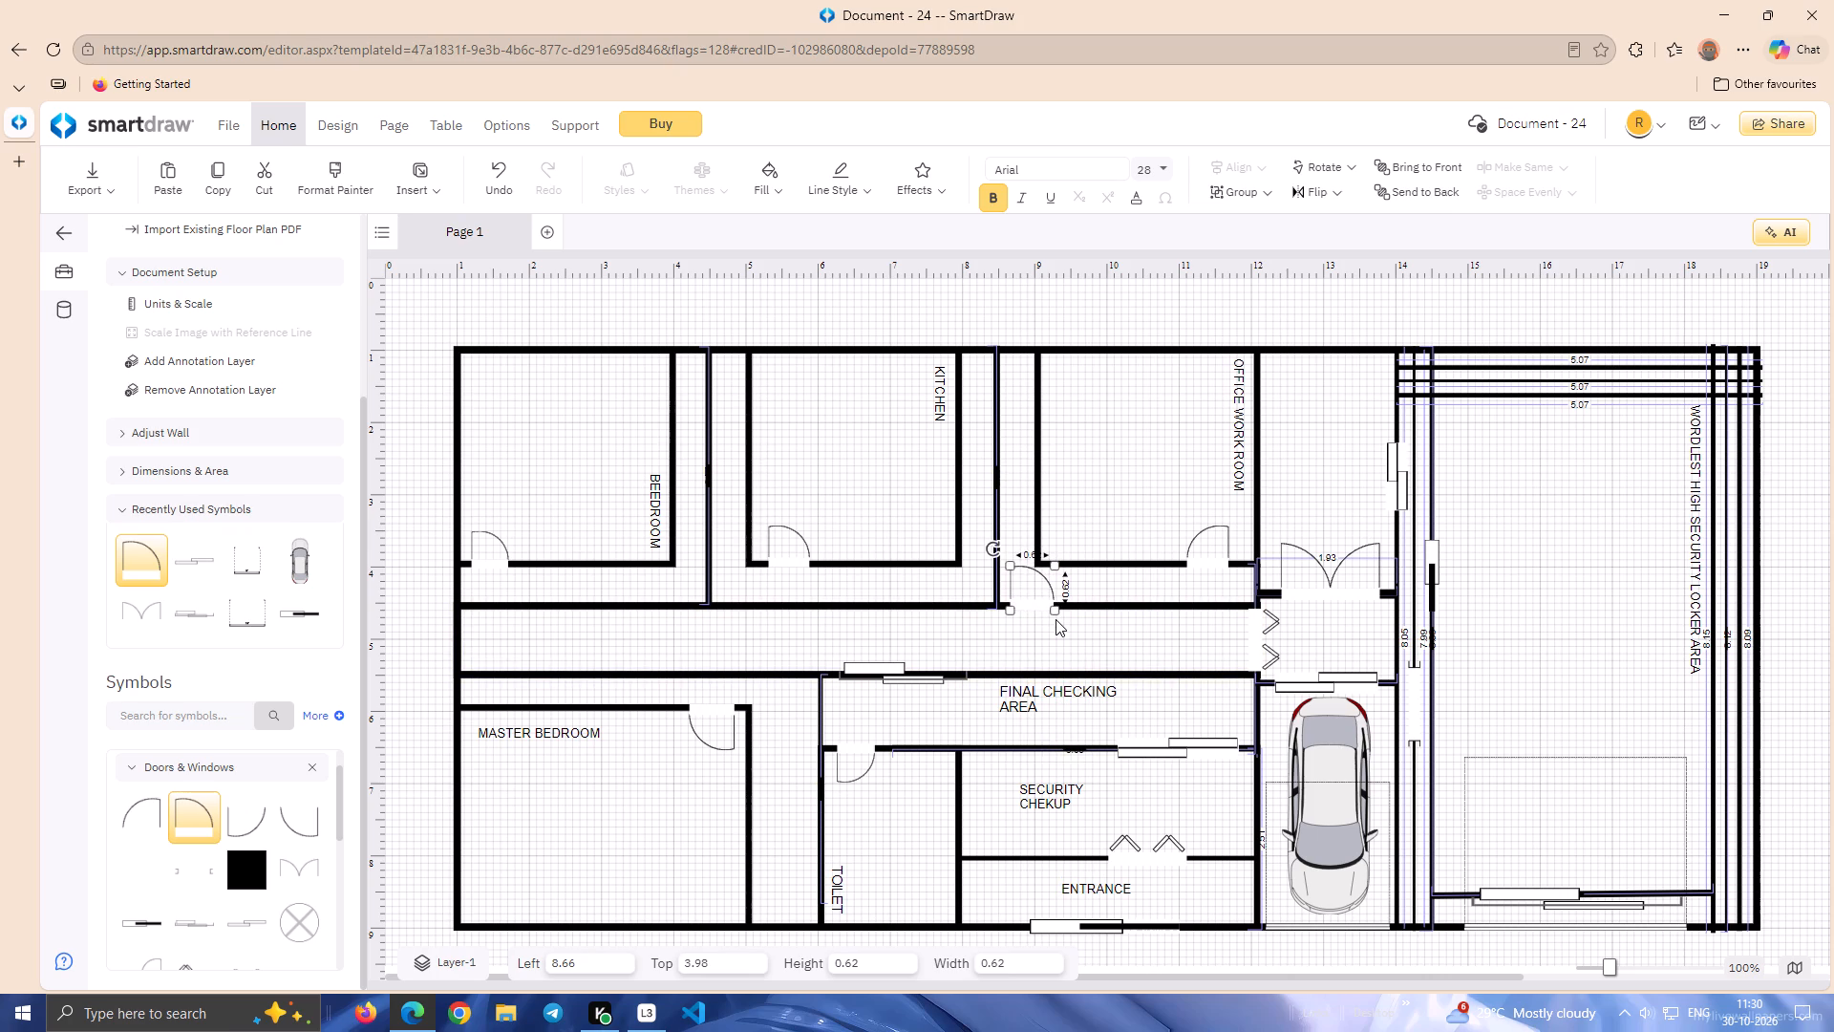
# Nudge the new swing door below the kitchen–office gap slightly left, to about 8.63 horizontally.
pyautogui.press('Left')
pyautogui.press('Left')
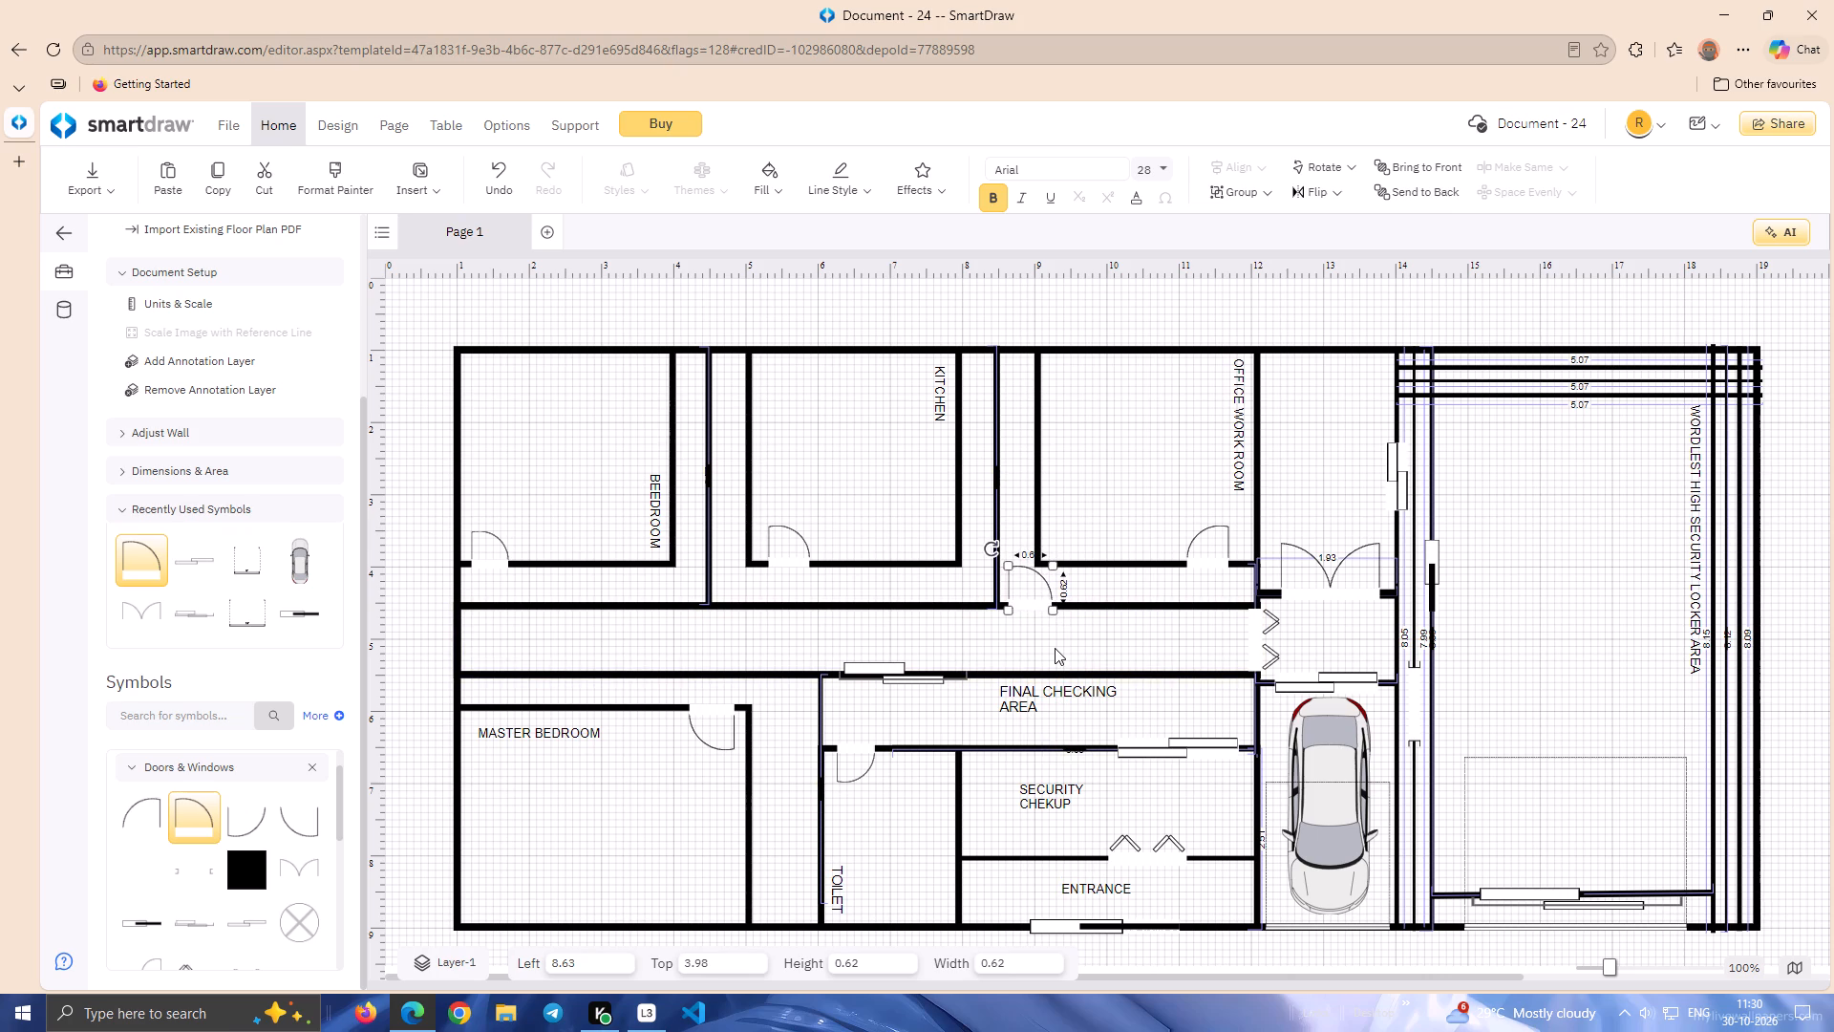
pyautogui.click(1055, 648)
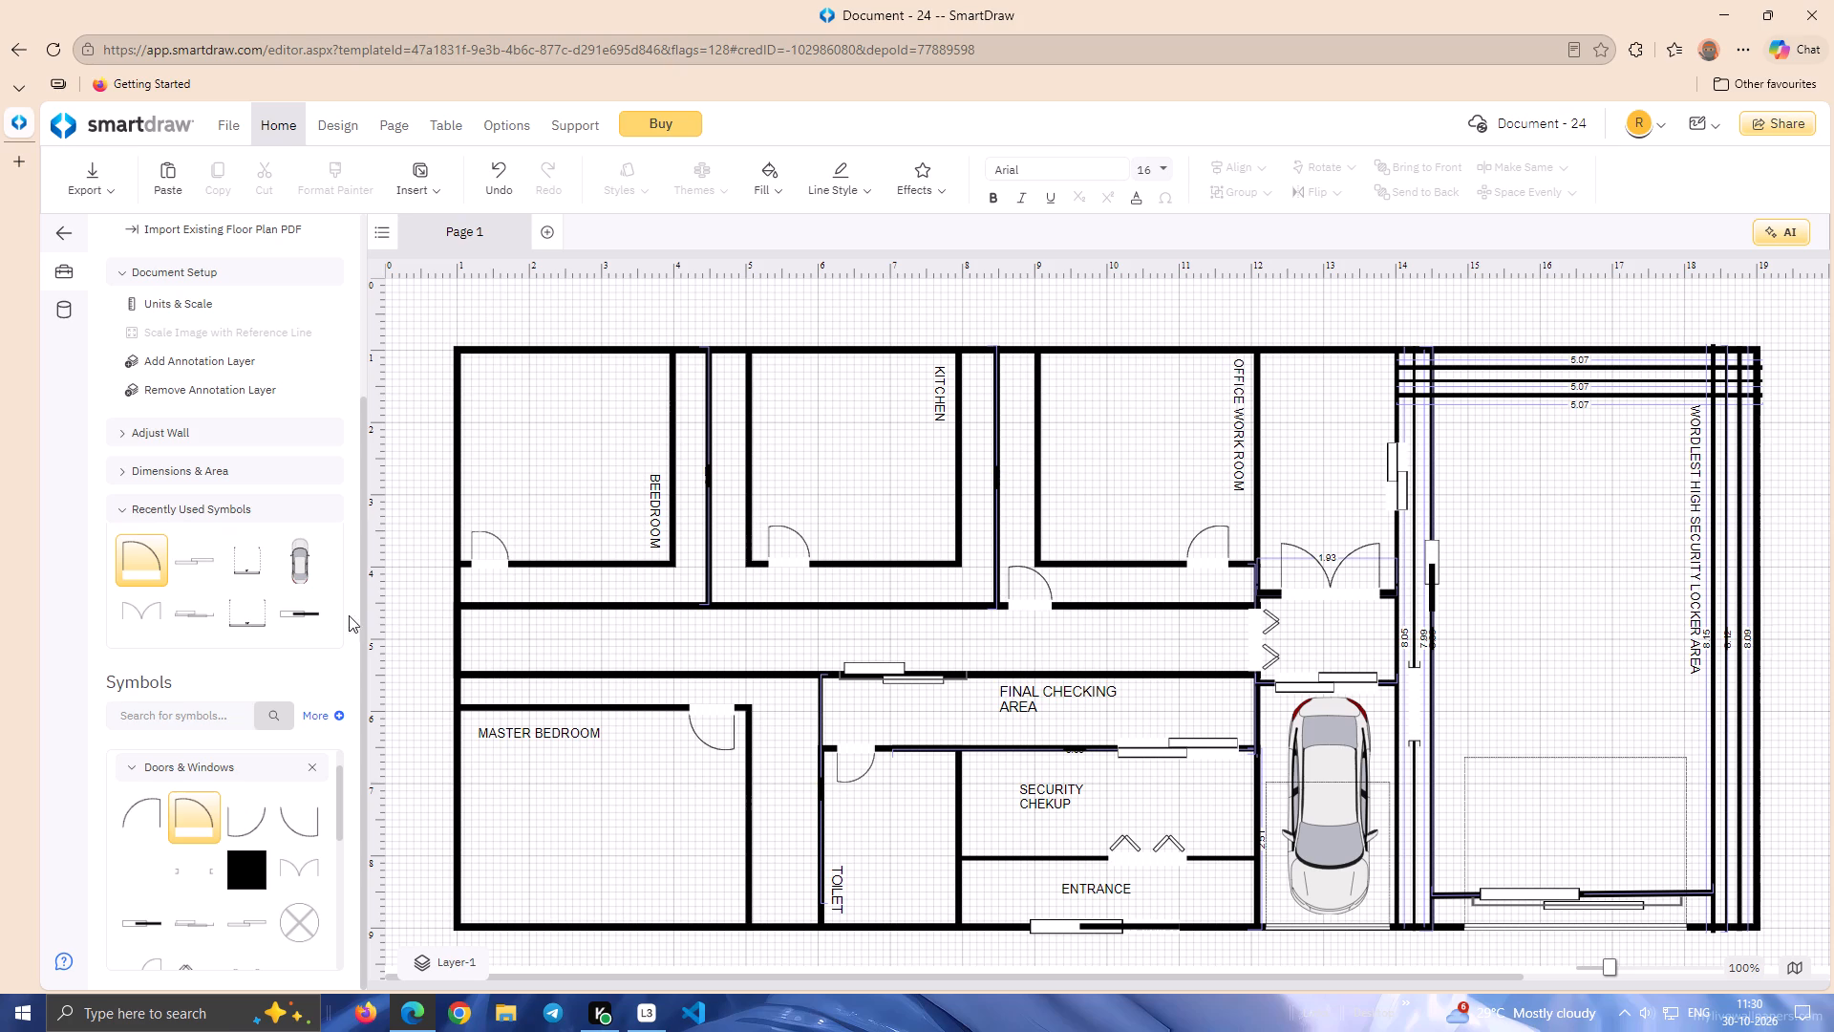
# Add a Door (28"), reduced to about 0.63, in the long corridor's upper wall below the bedroom–kitchen gap, at about 4.64, 3.97.
pyautogui.moveTo(180, 825); pyautogui.dragTo(782, 622)
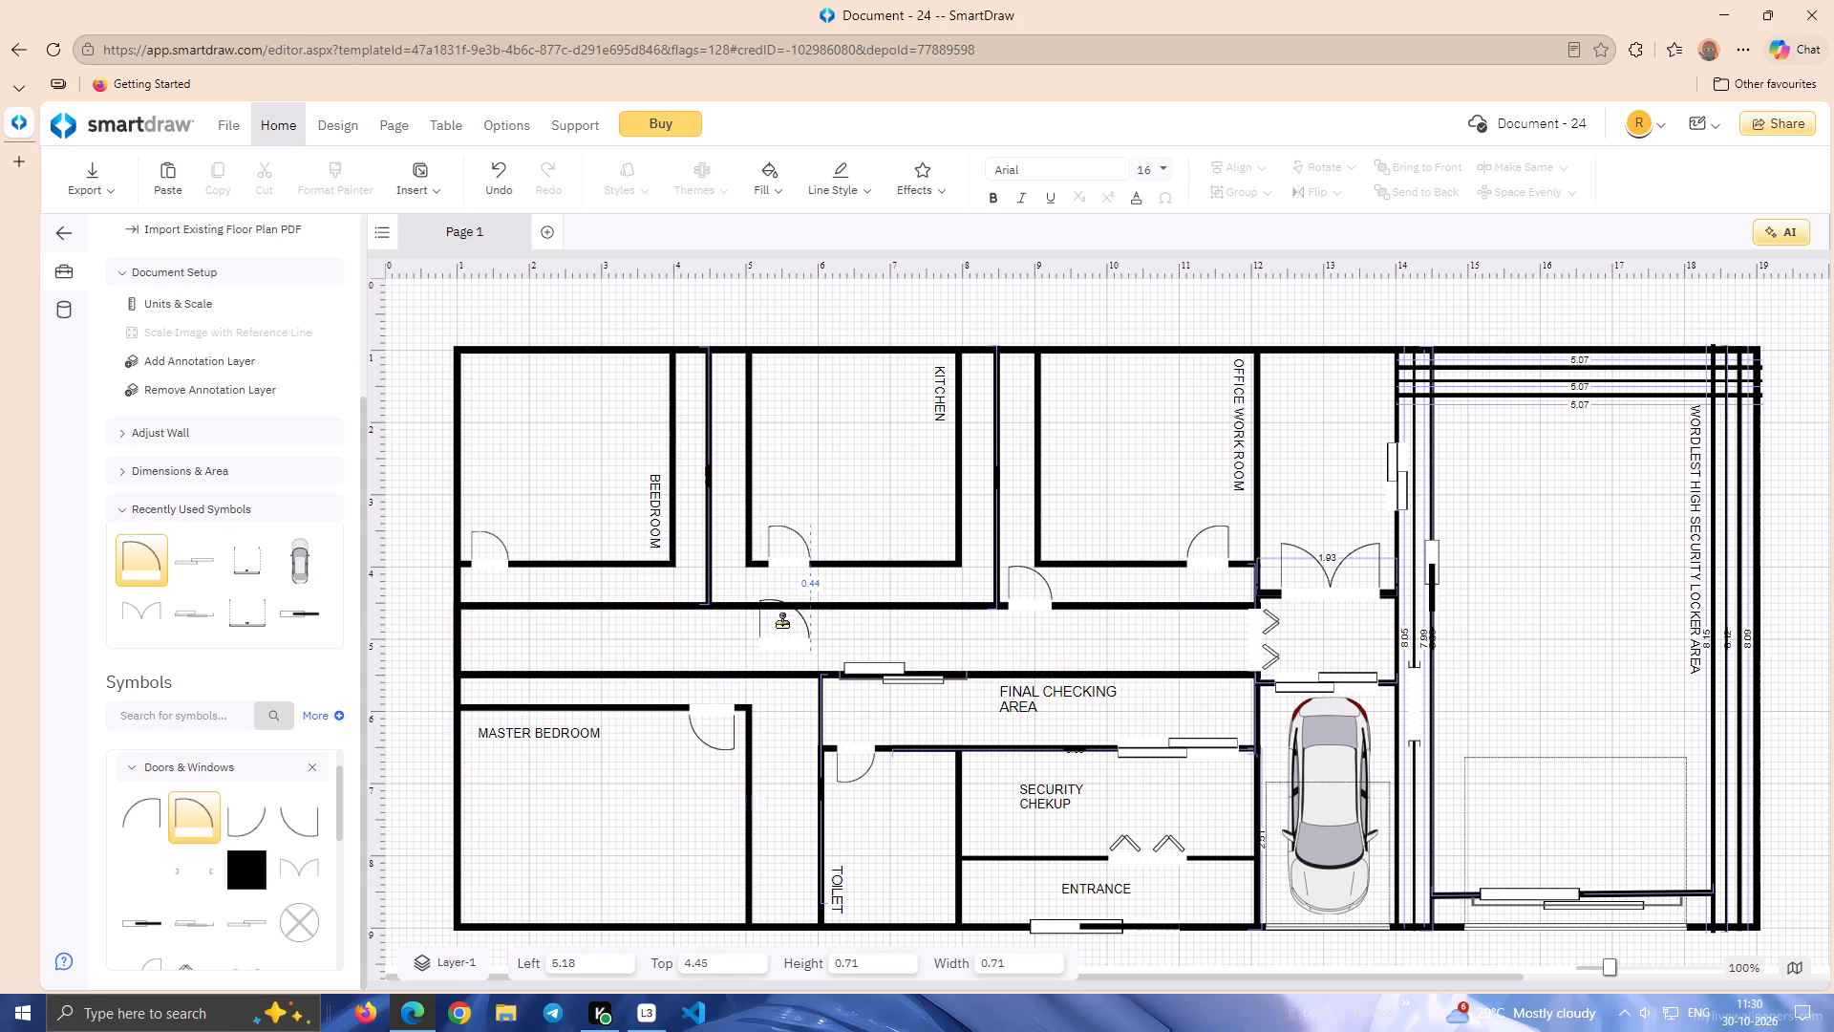
pyautogui.moveTo(782, 622); pyautogui.dragTo(743, 585)
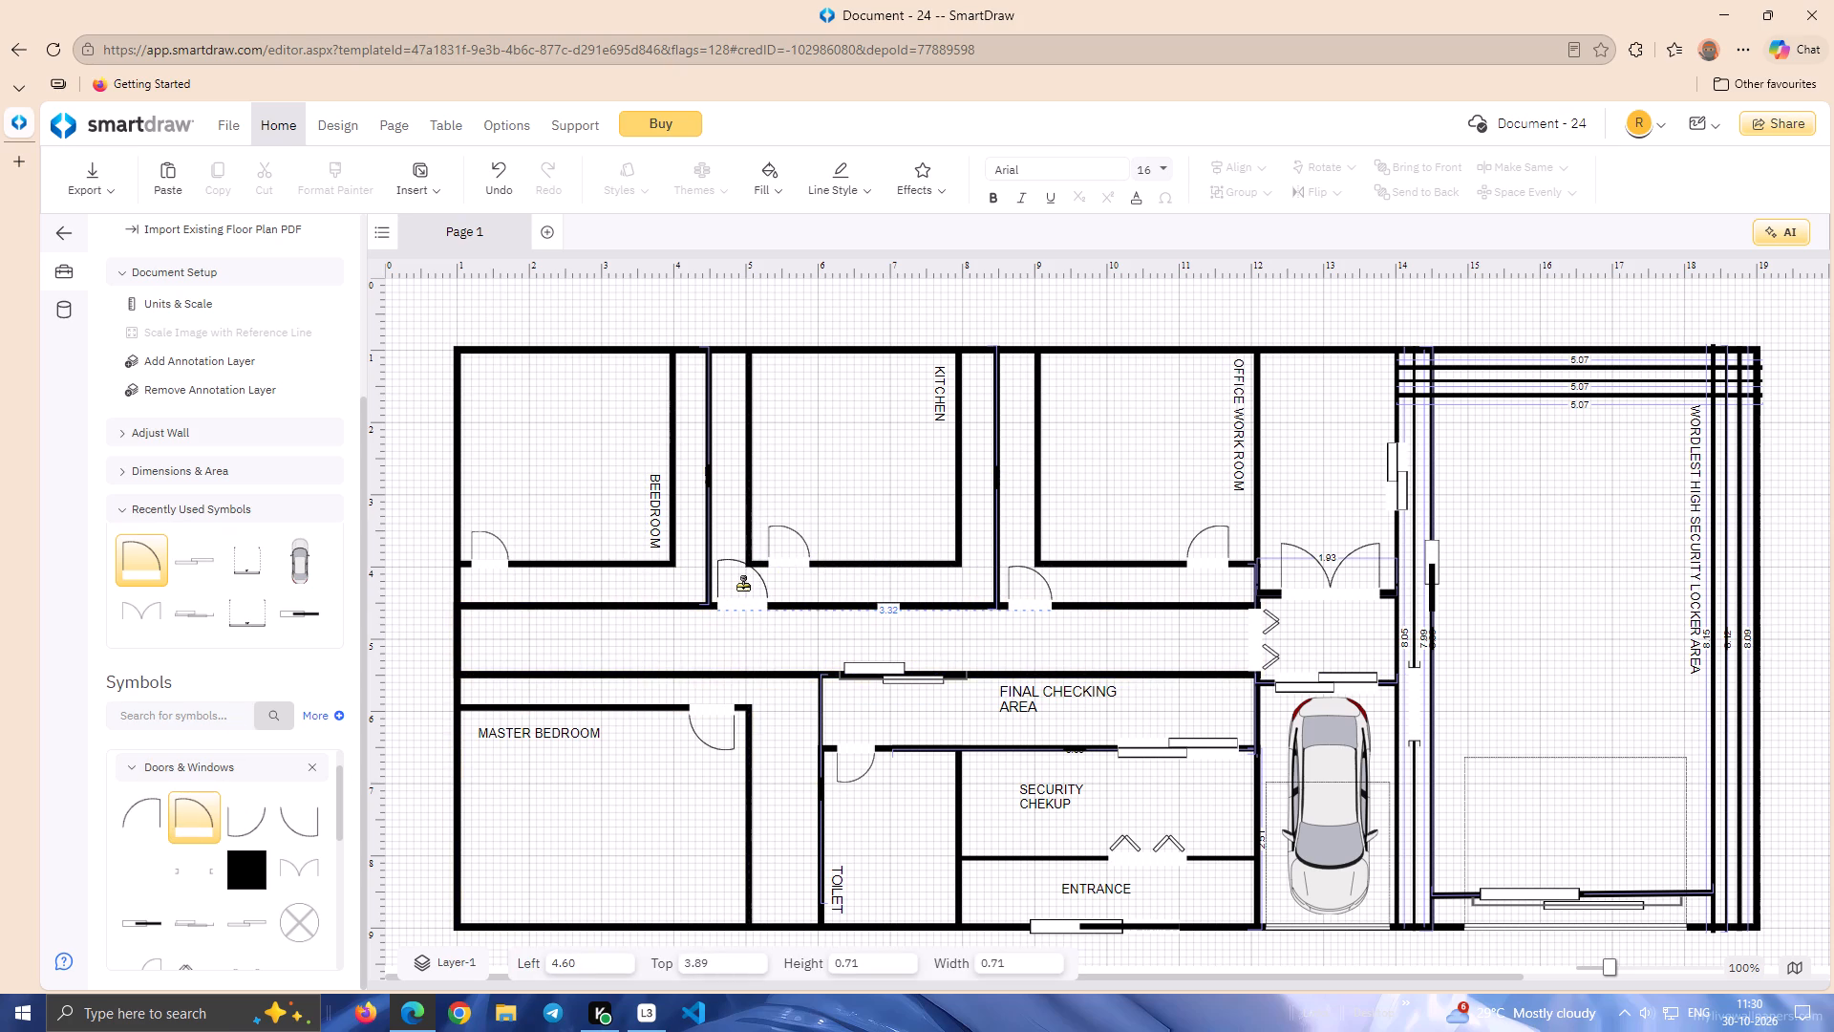
pyautogui.moveTo(743, 585); pyautogui.dragTo(748, 598)
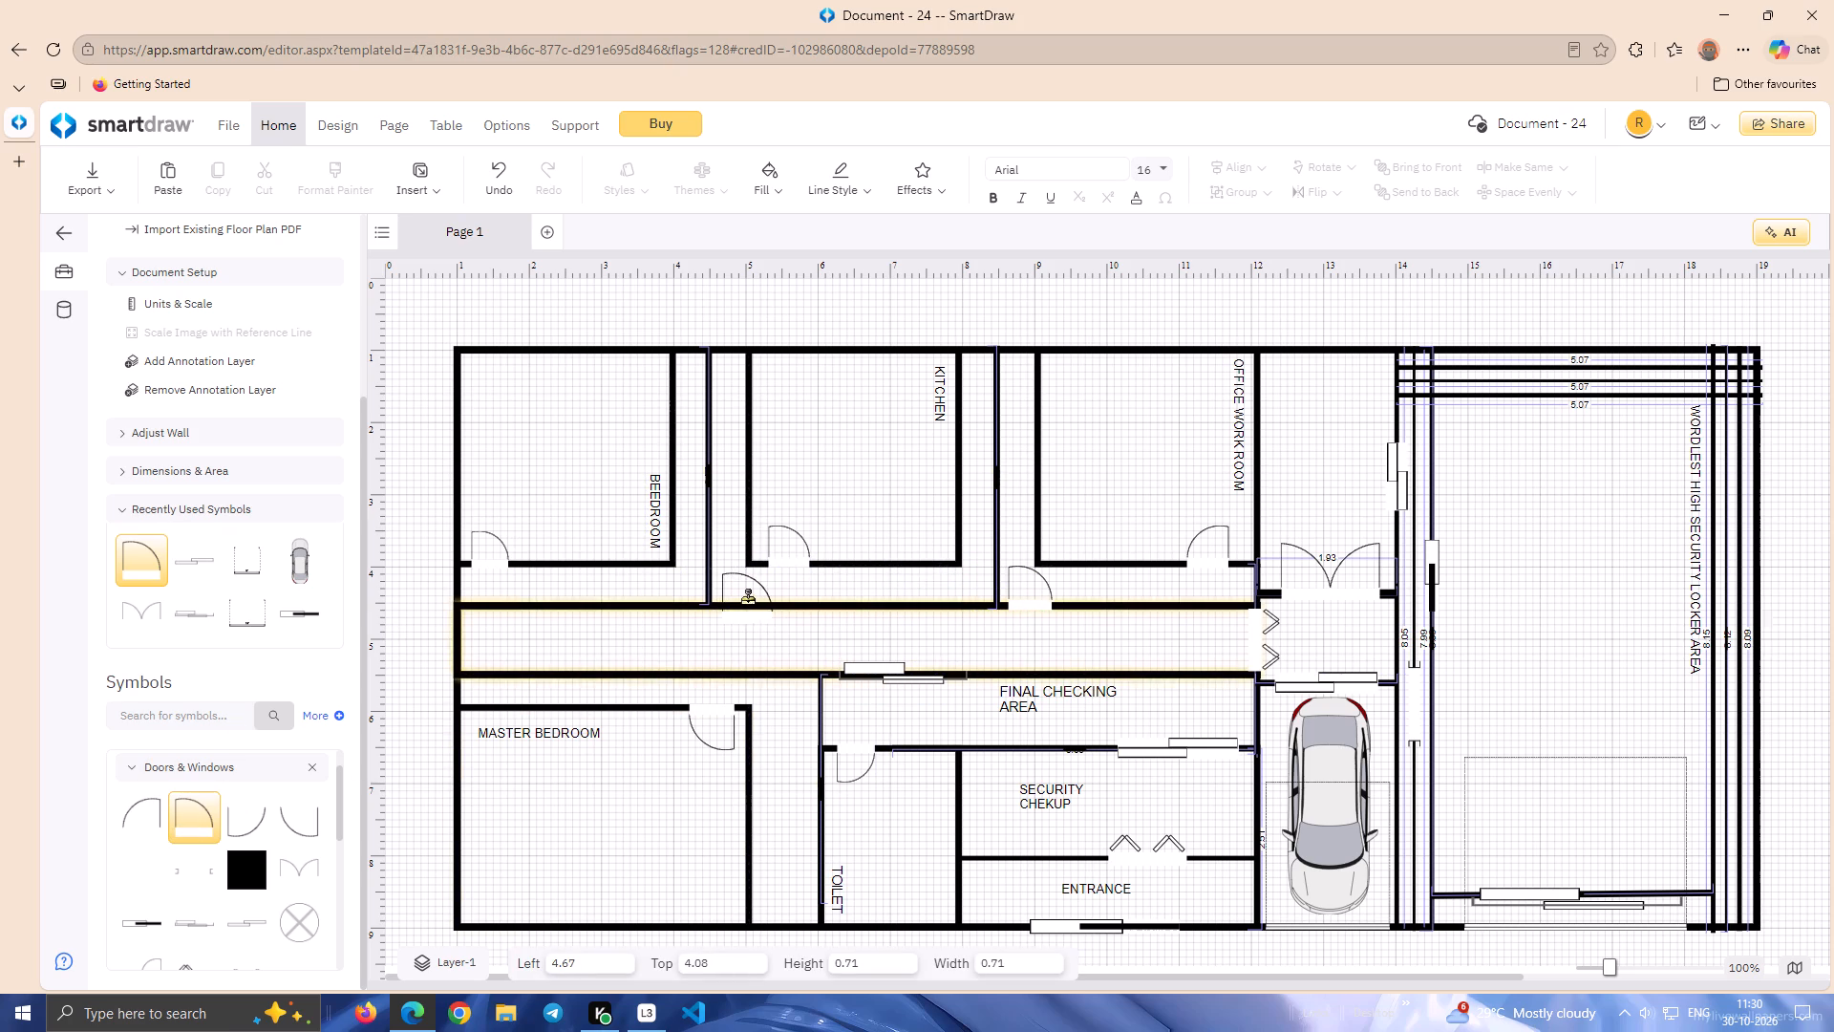
pyautogui.moveTo(748, 598); pyautogui.dragTo(746, 586)
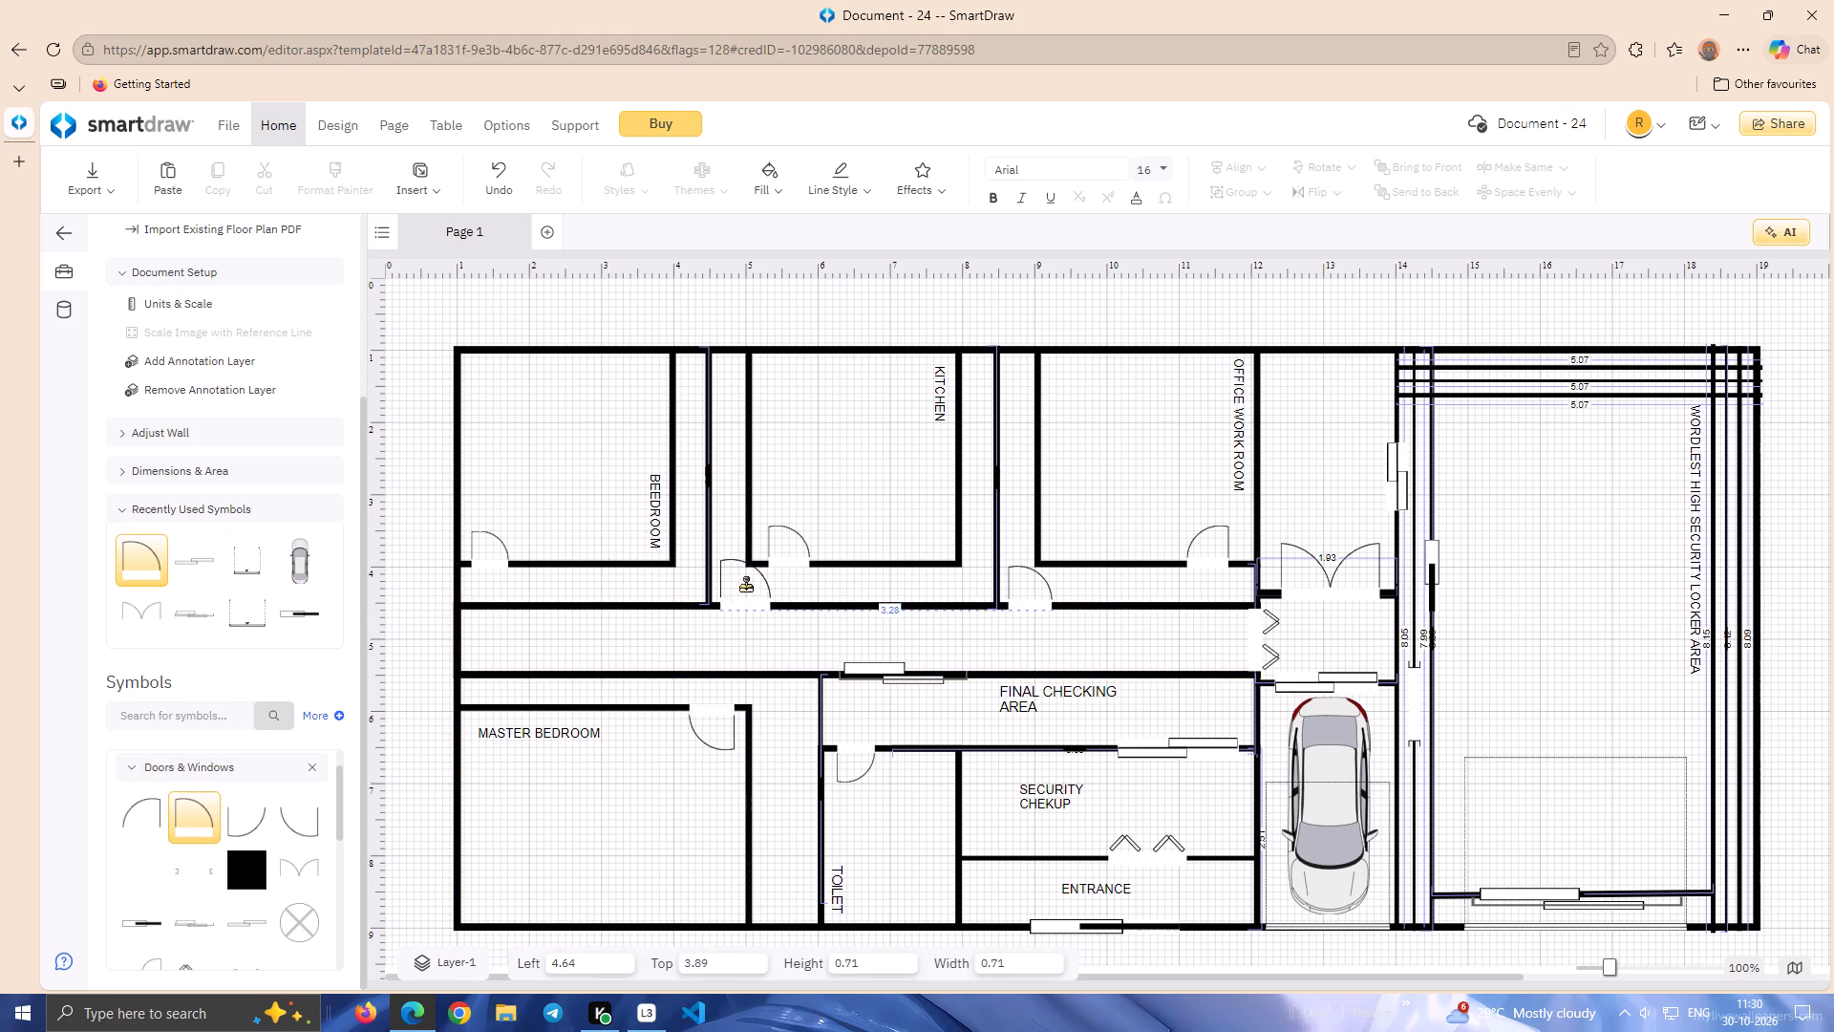
pyautogui.moveTo(746, 586); pyautogui.dragTo(746, 587)
pyautogui.click(773, 613)
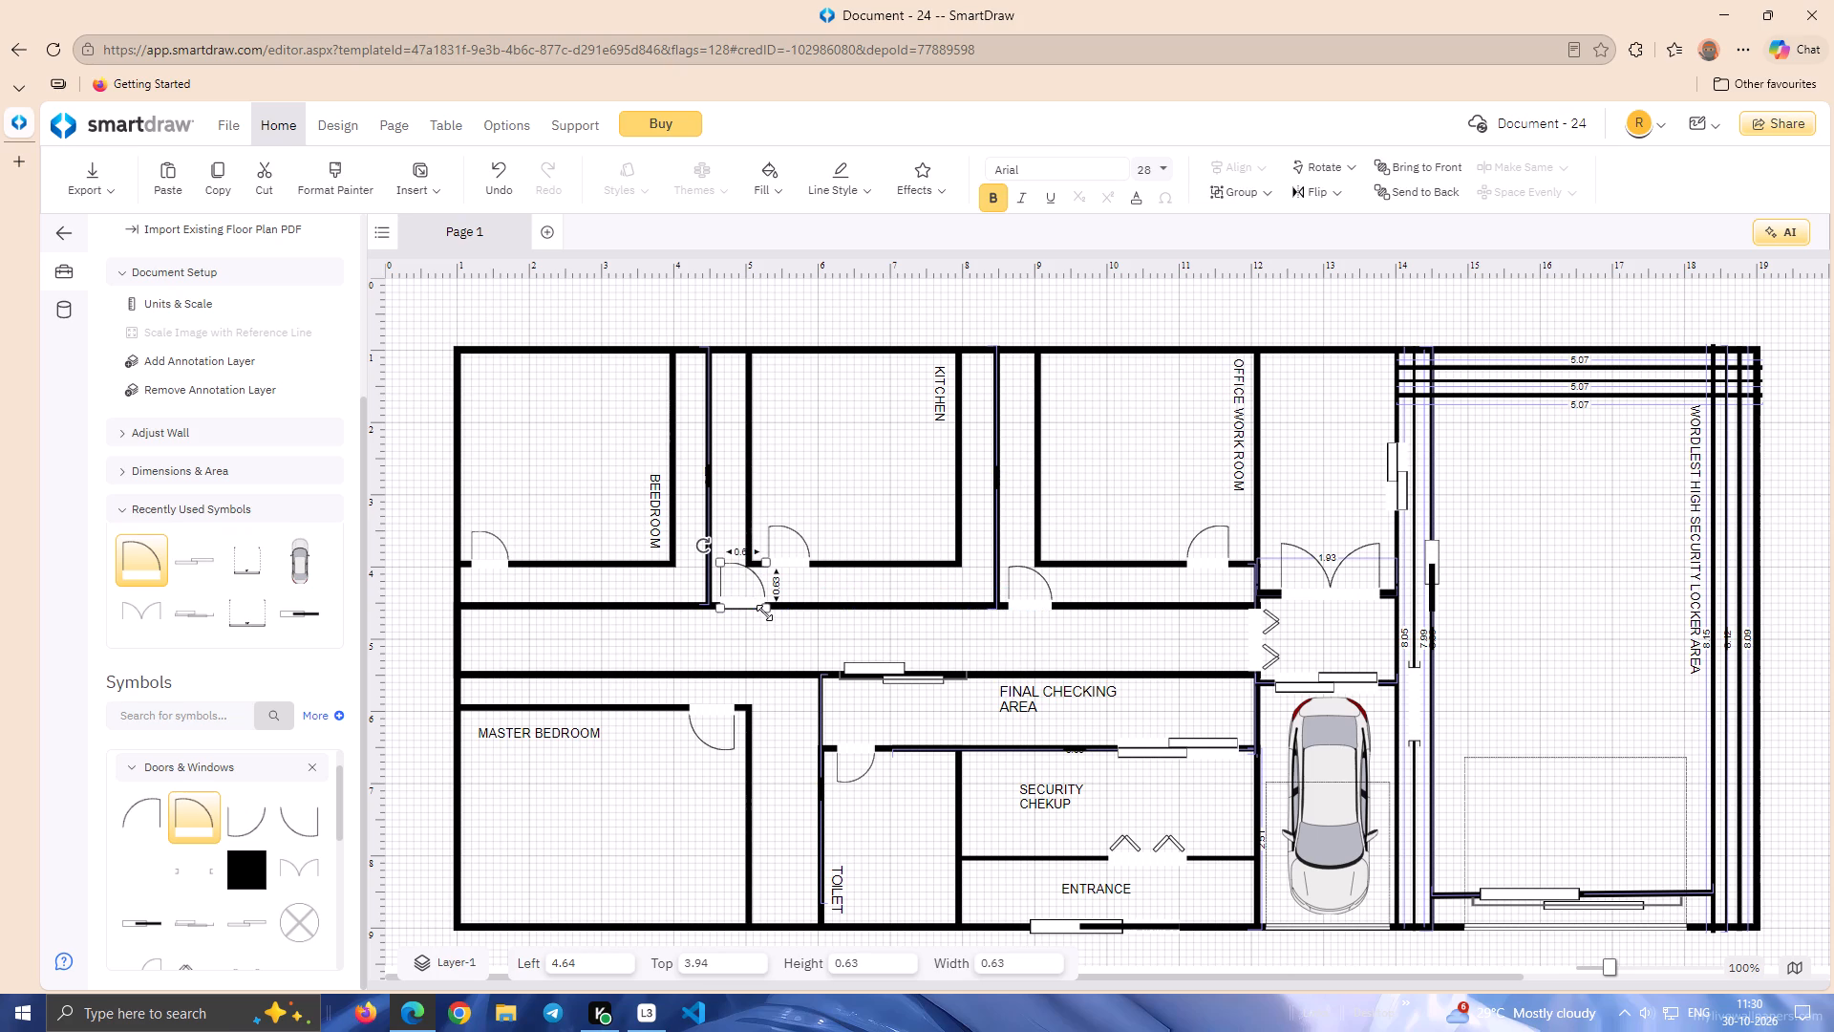
pyautogui.press('Down')
pyautogui.press('Down')
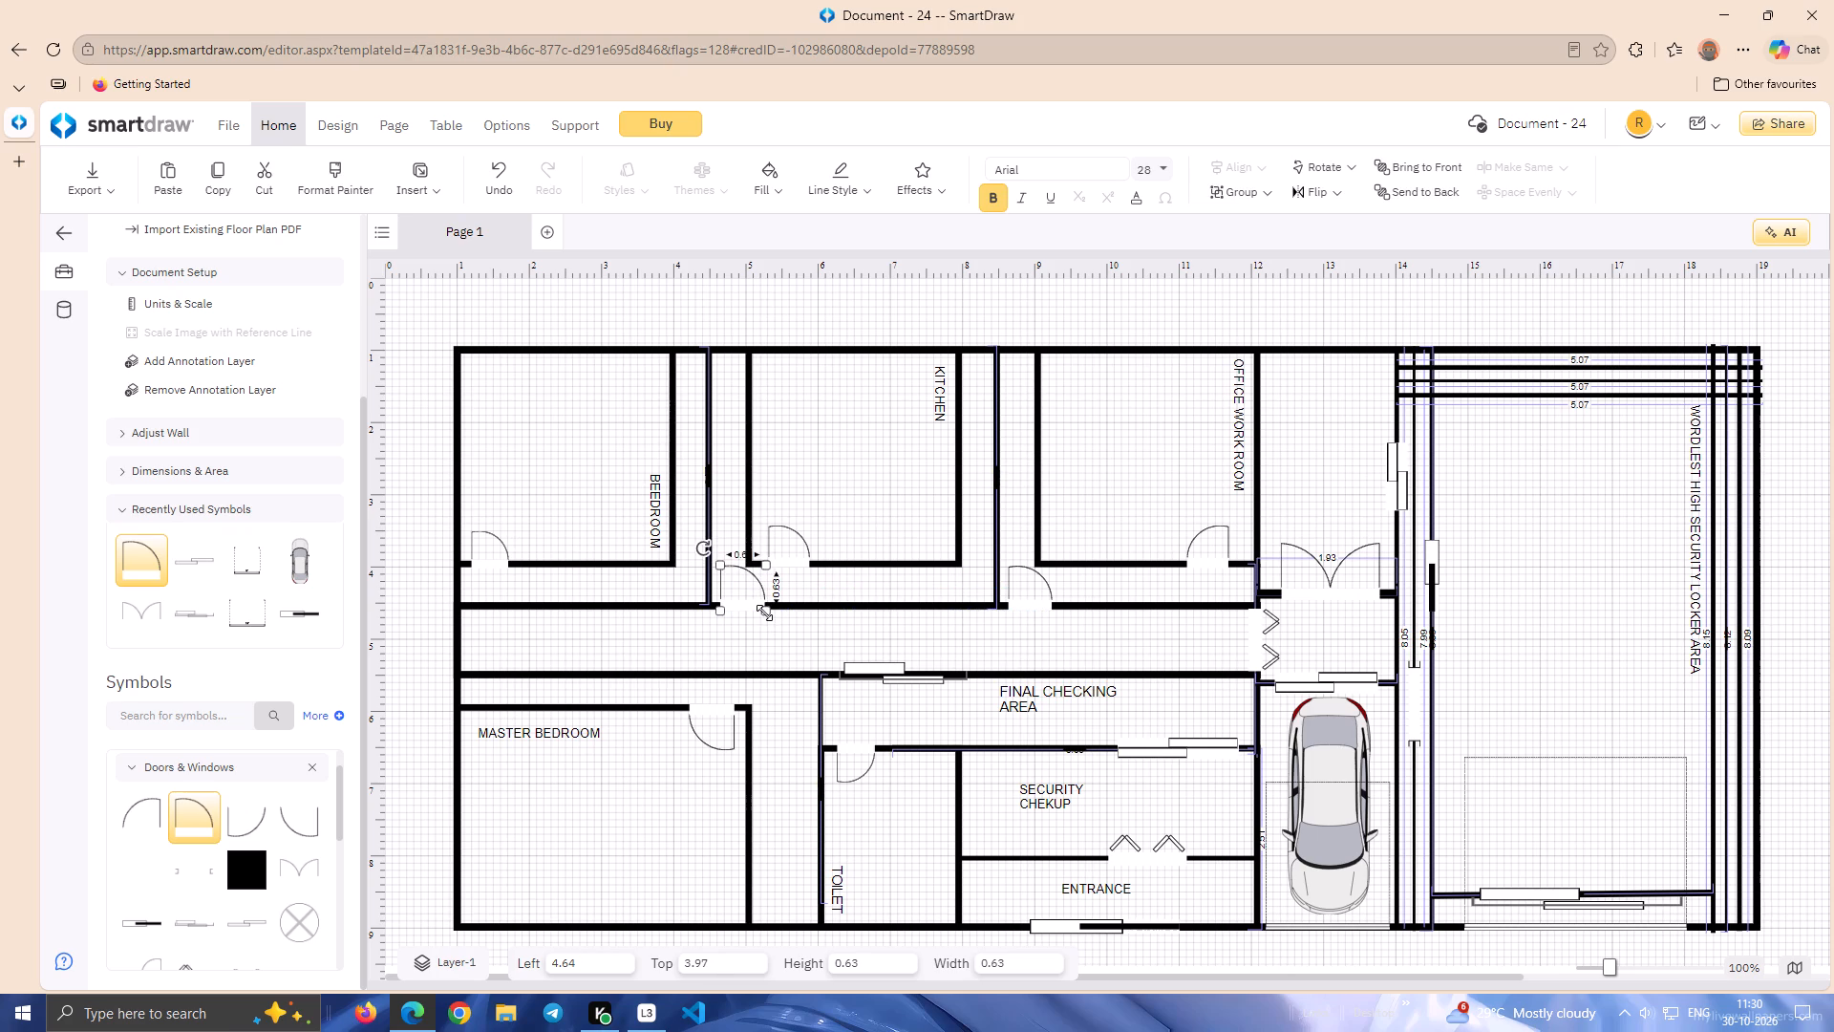
pyautogui.click(778, 649)
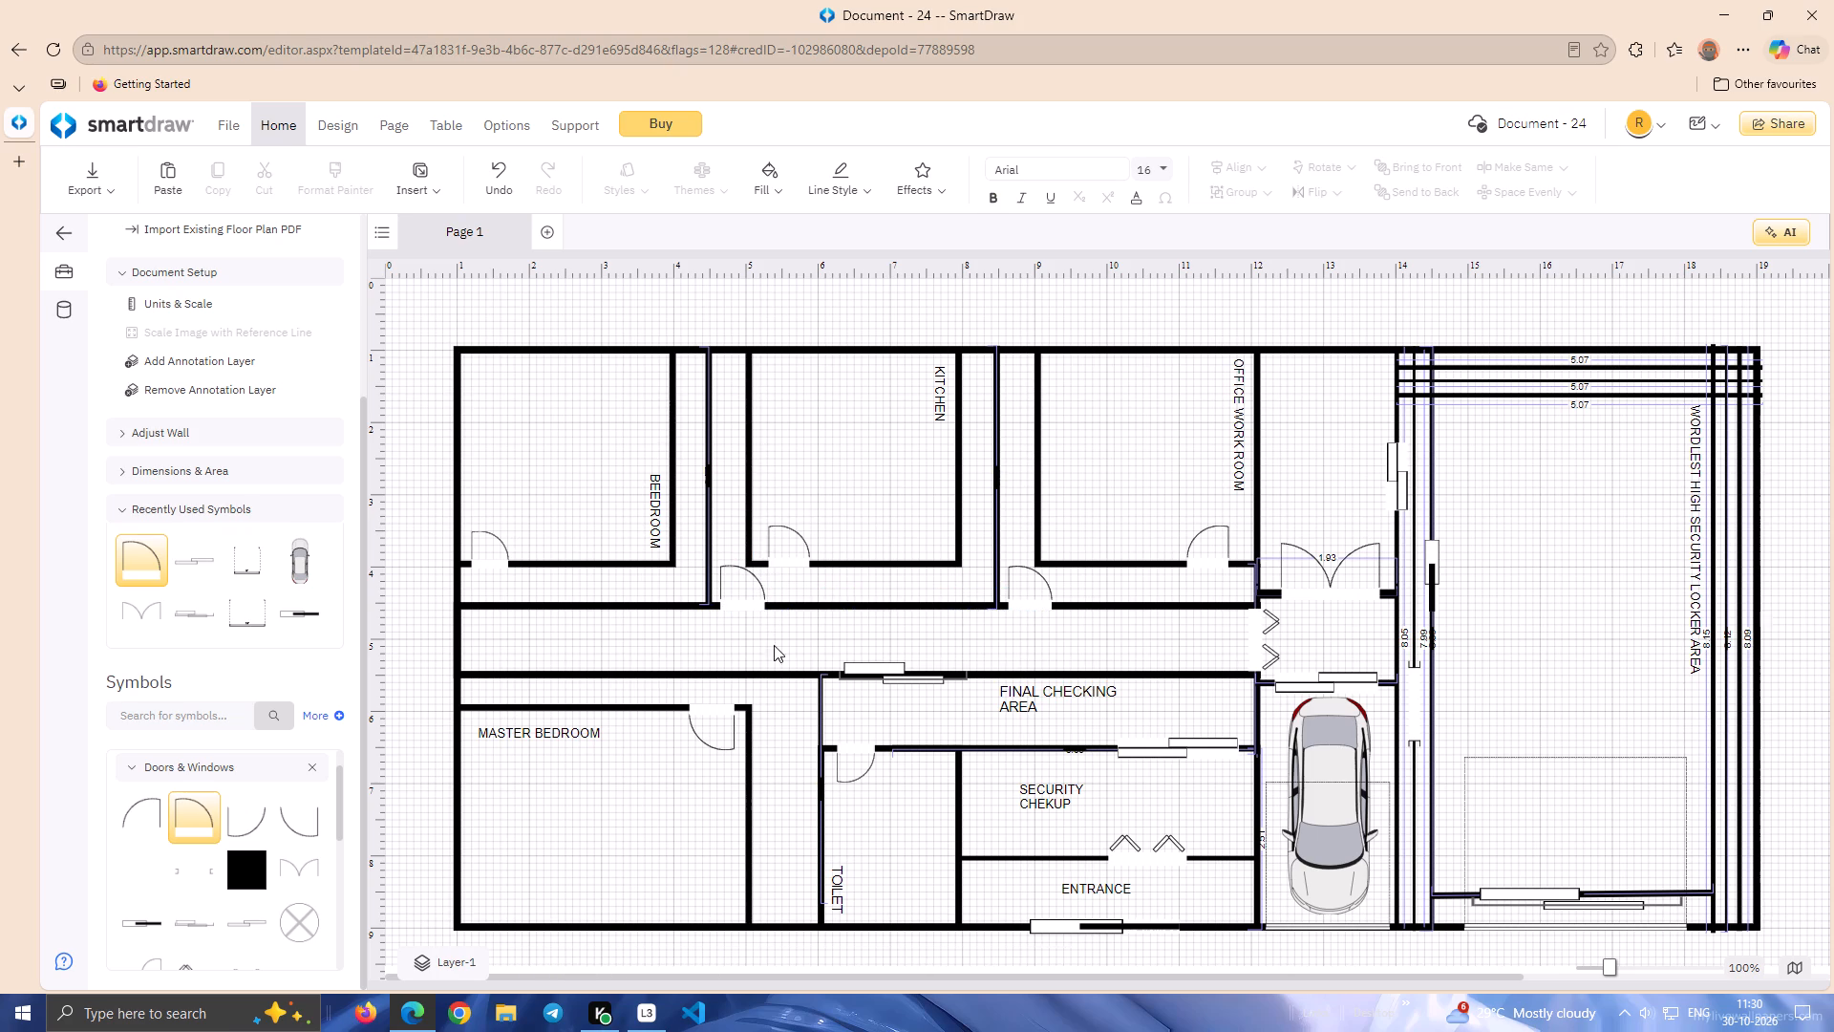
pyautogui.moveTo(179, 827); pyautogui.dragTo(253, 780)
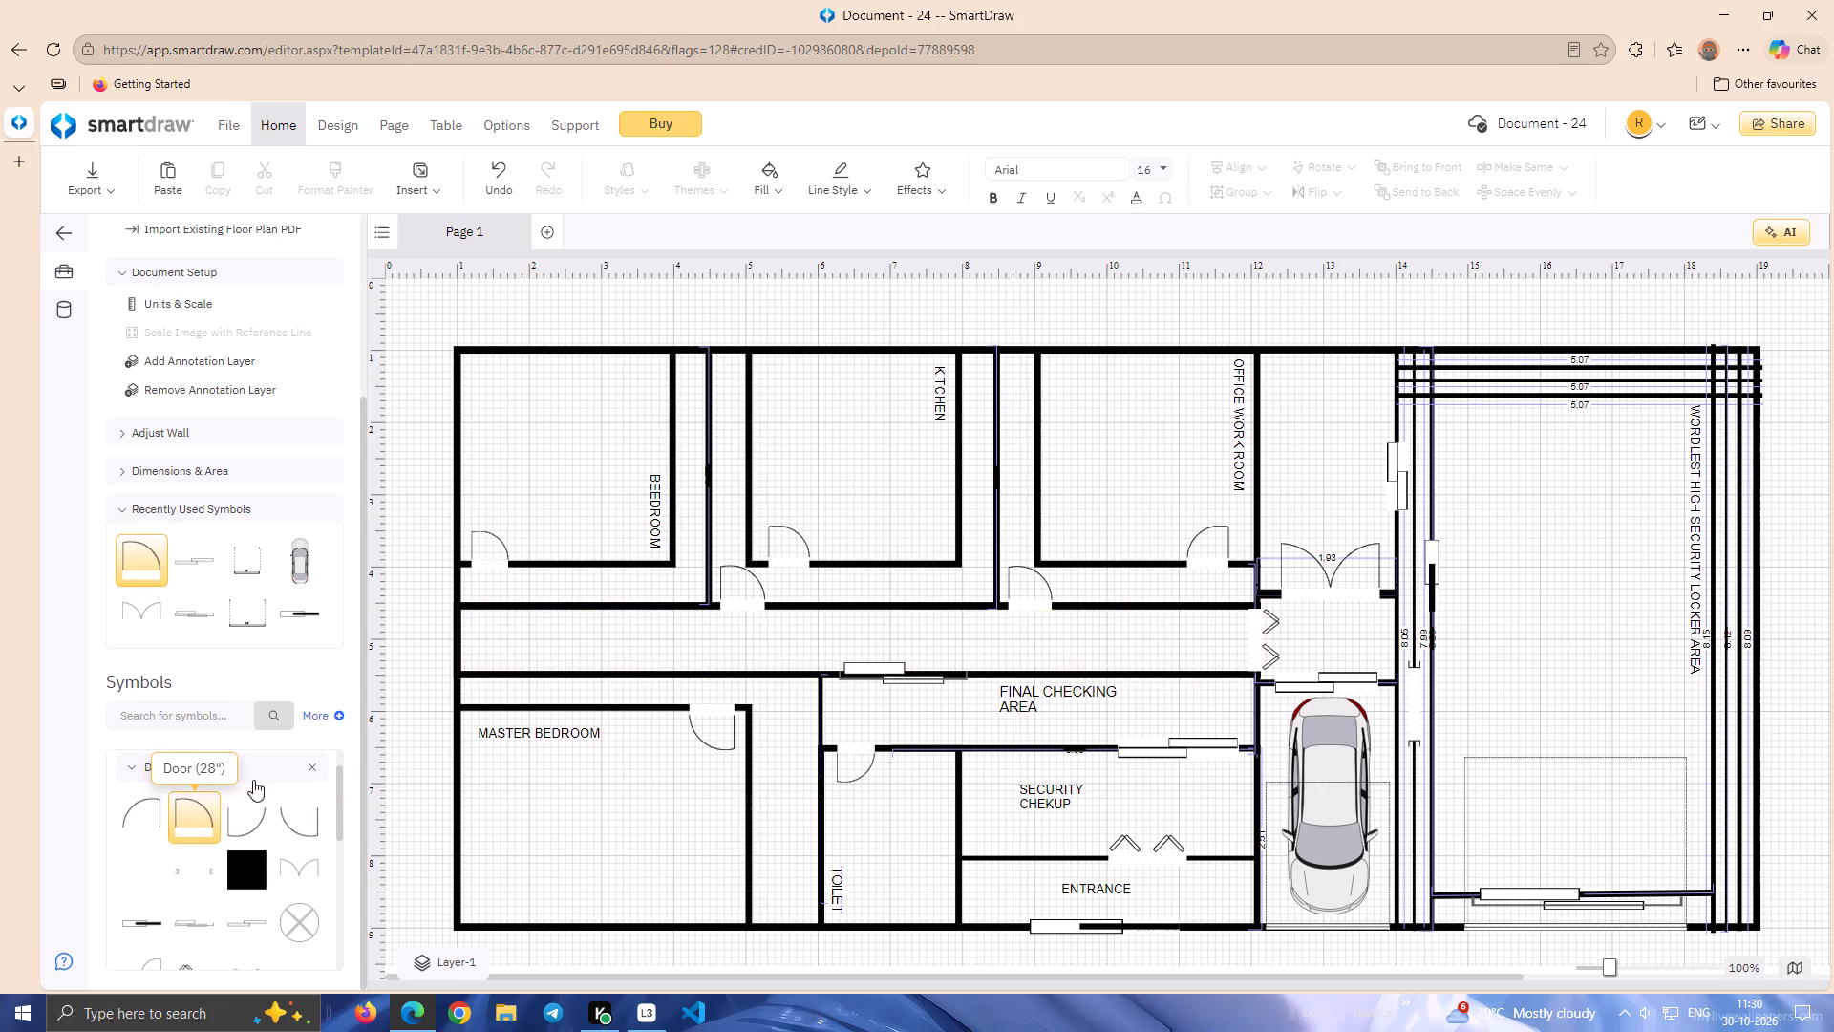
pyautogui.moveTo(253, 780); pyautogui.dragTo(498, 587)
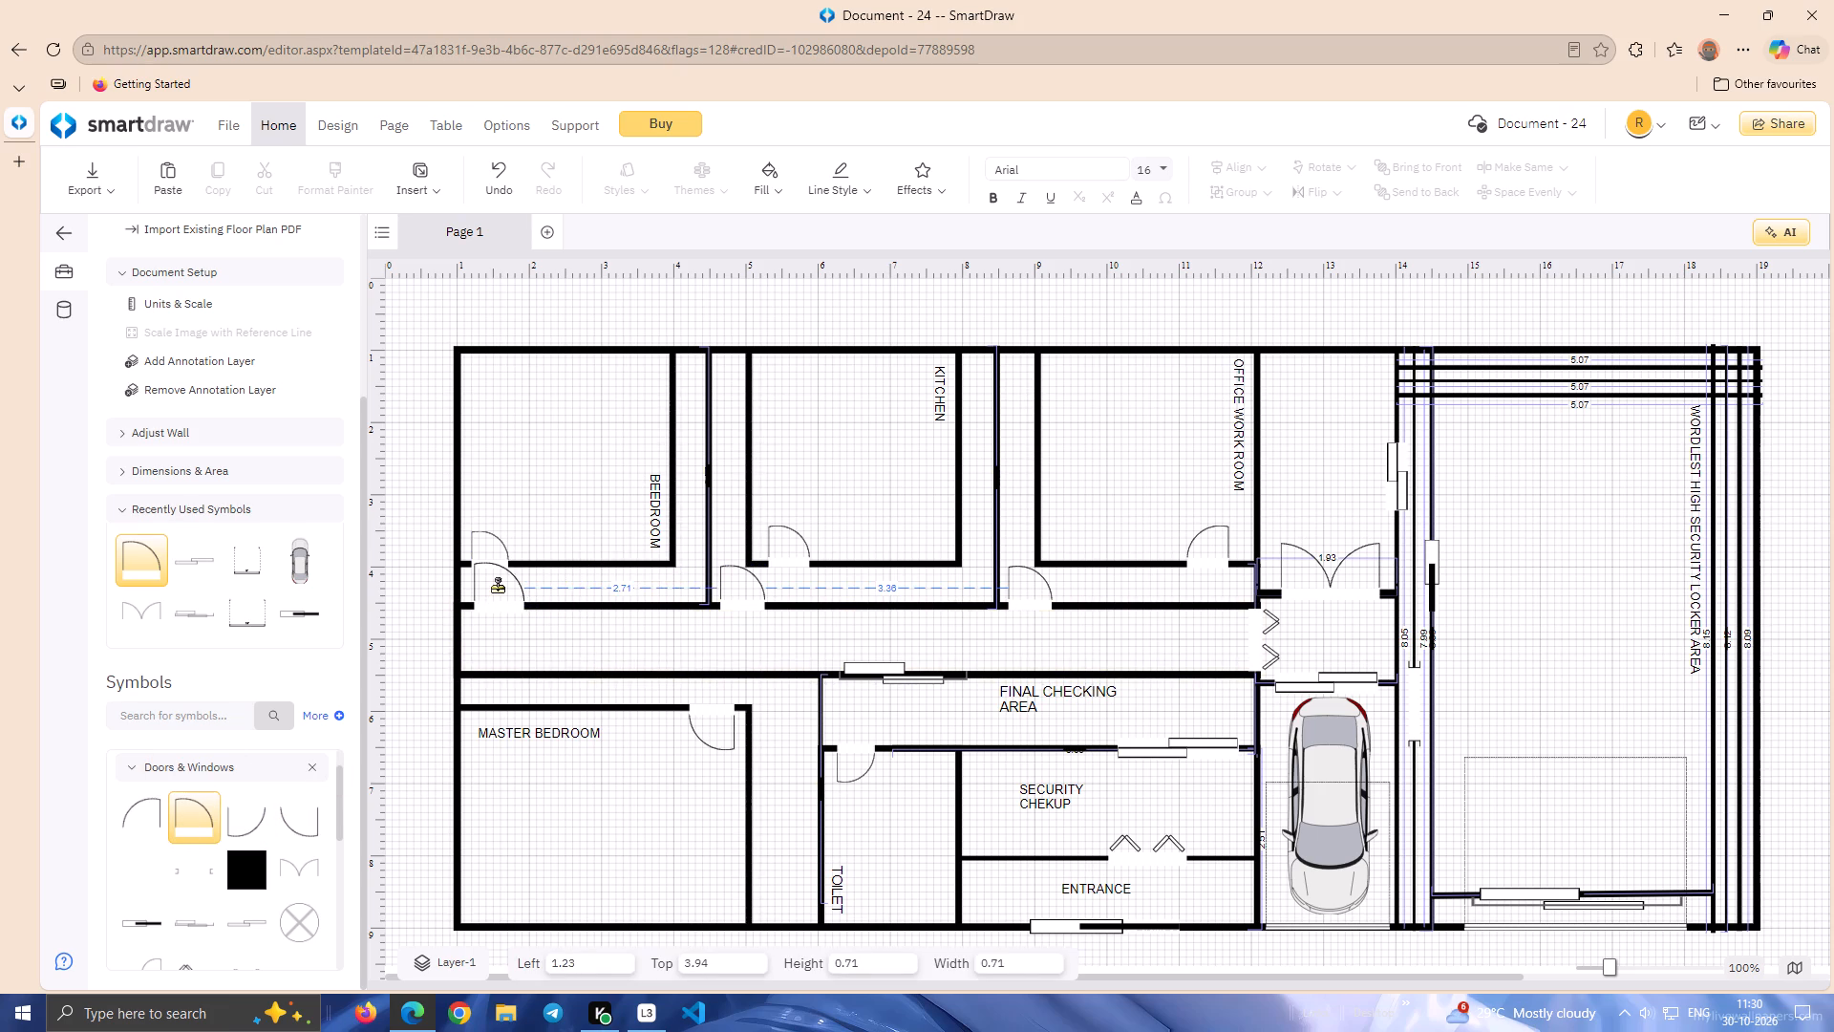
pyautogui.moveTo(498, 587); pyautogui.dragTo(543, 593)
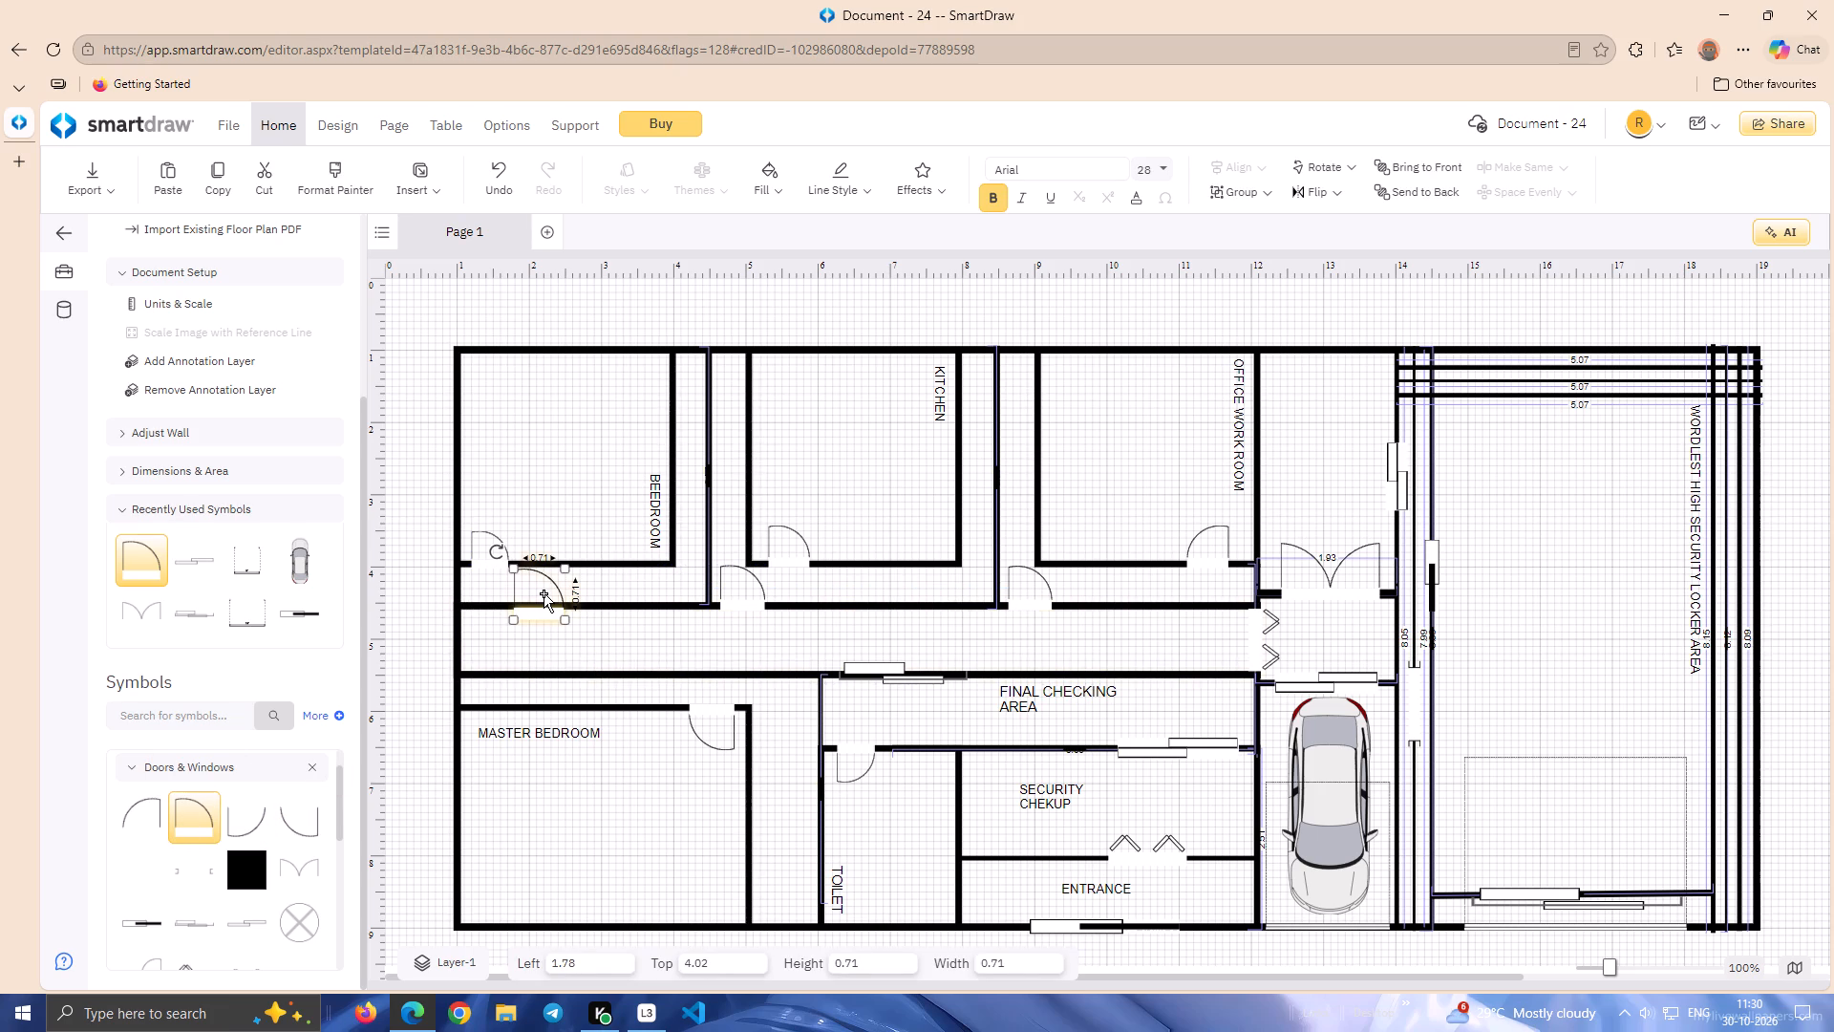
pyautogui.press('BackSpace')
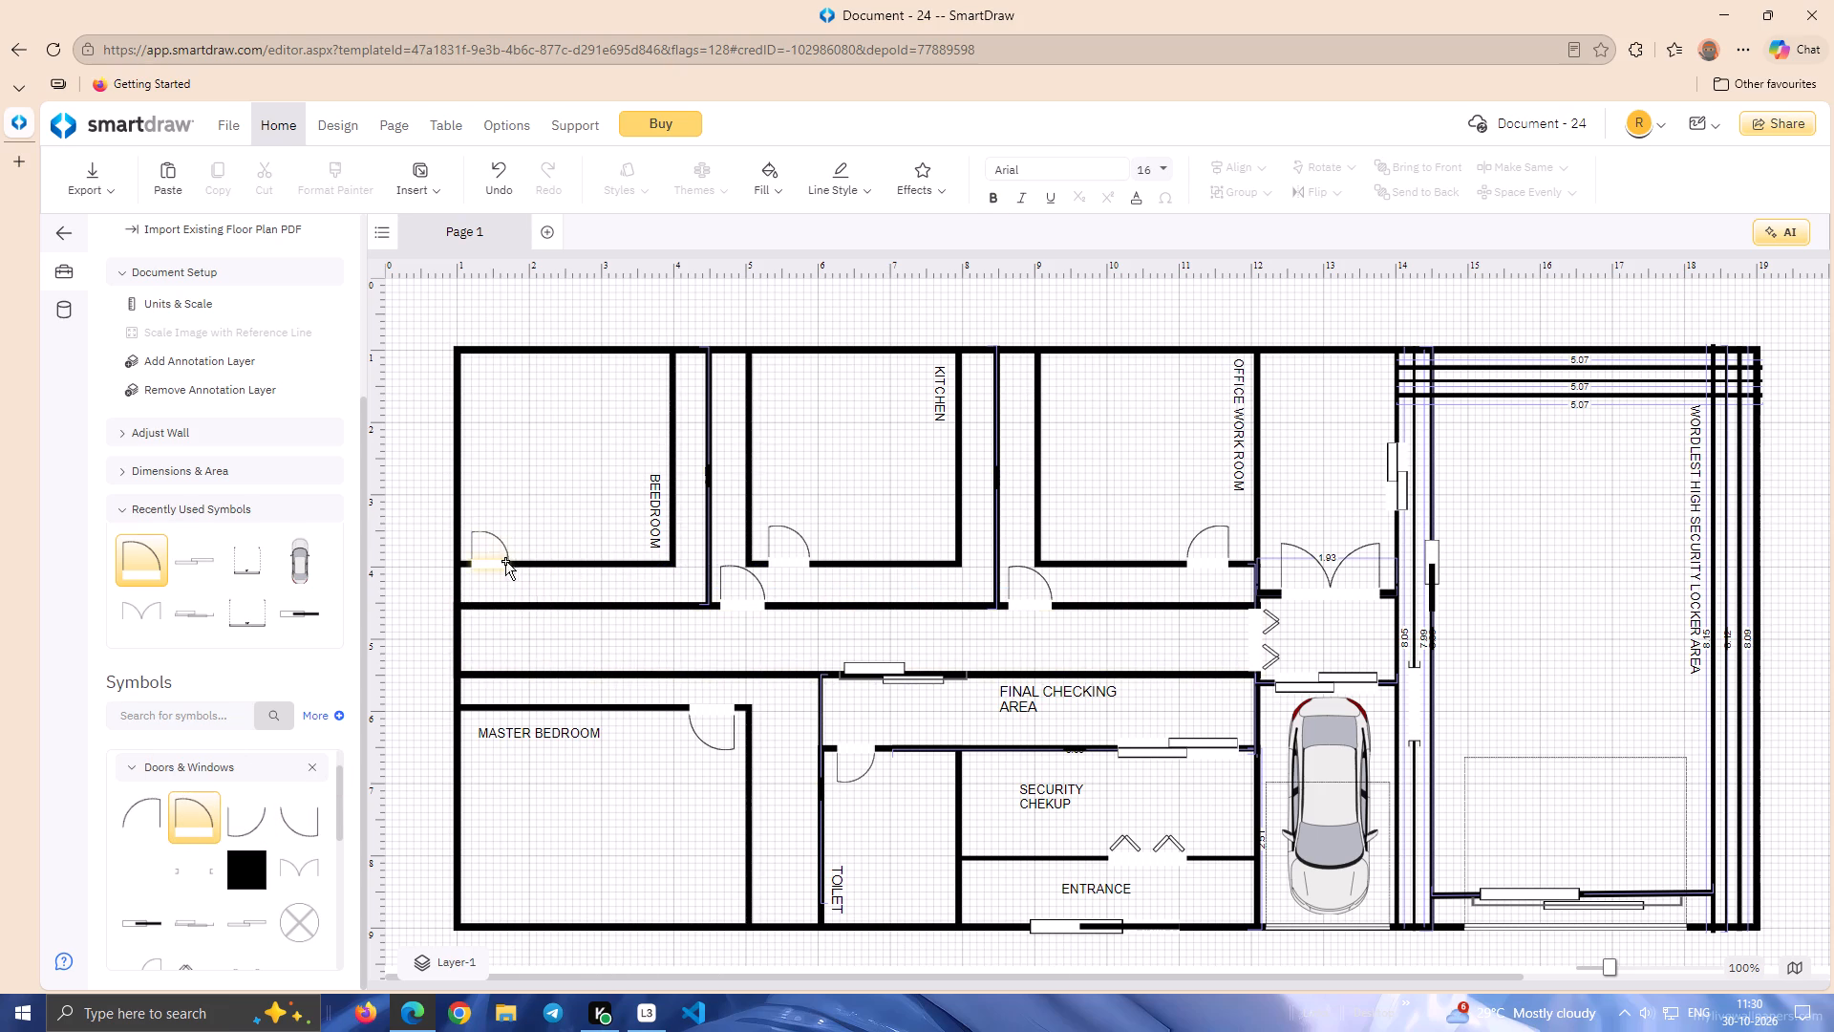
# Add an opposite-handed swing door about 0.62 wide in the long corridor's upper wall, below the bedroom's right corner, at about 3.7, 3.97.
pyautogui.moveTo(135, 826); pyautogui.dragTo(622, 612)
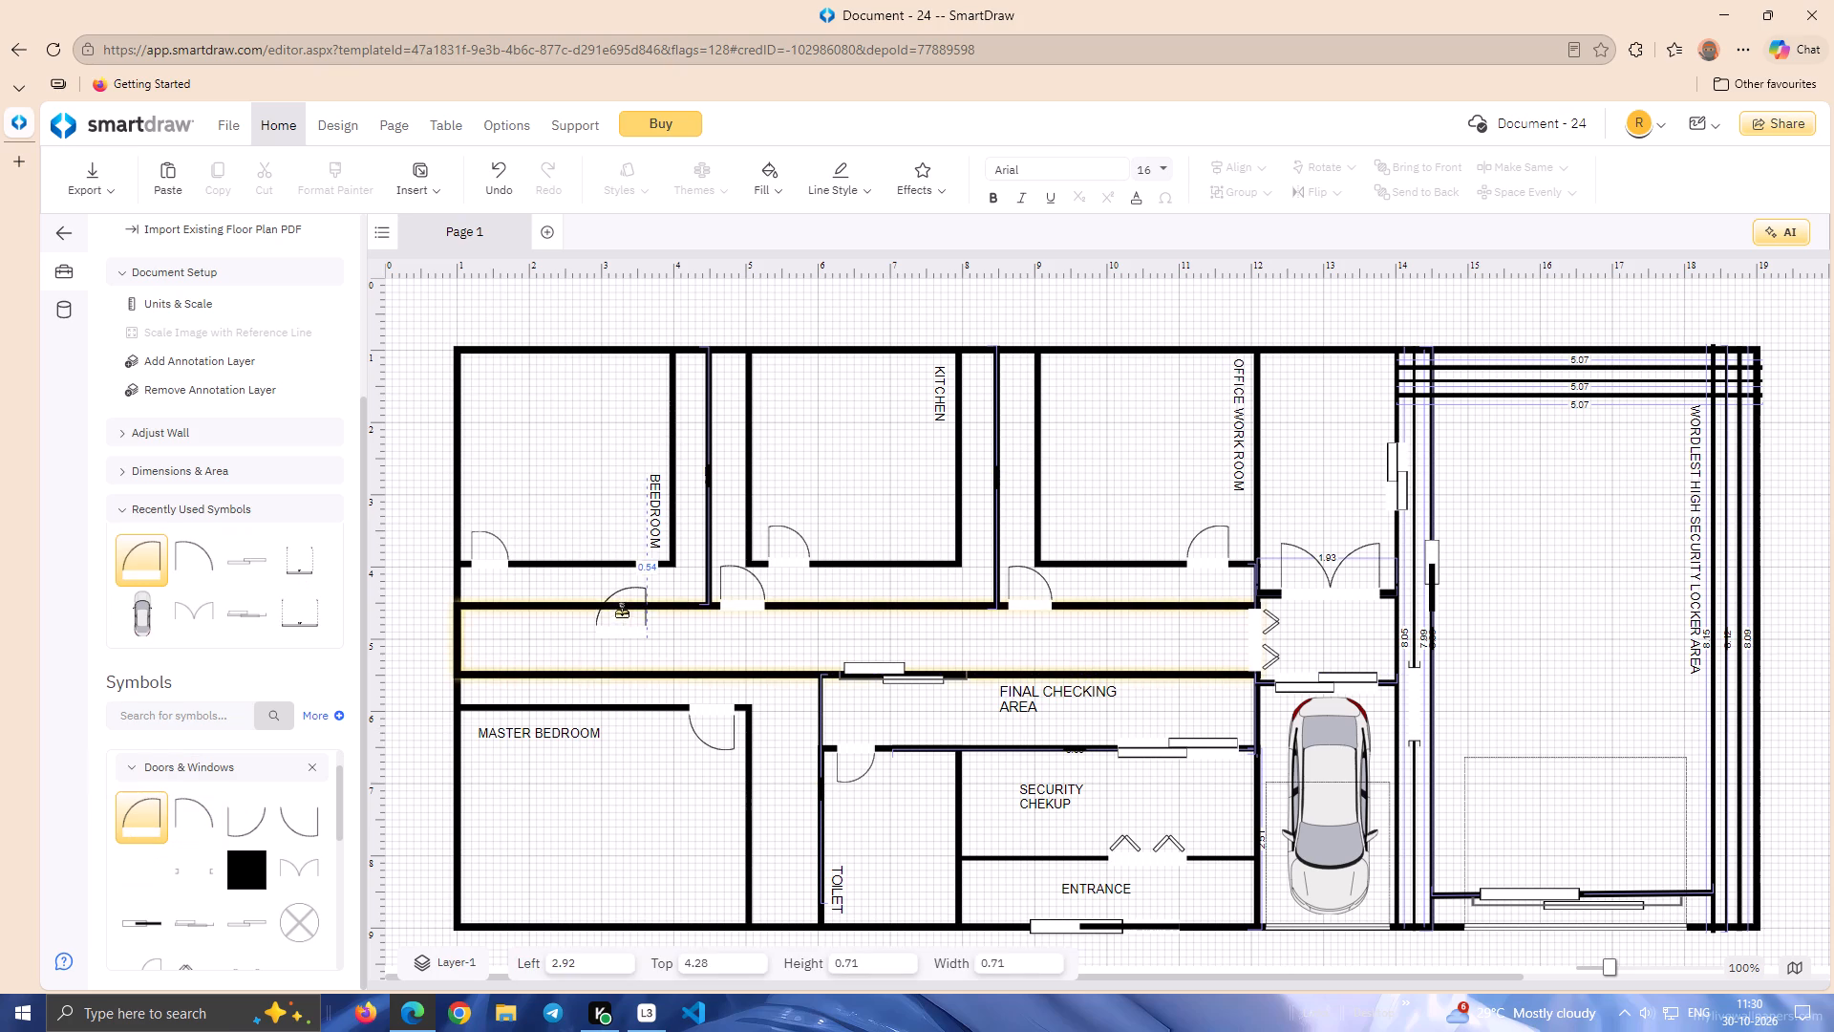
pyautogui.moveTo(622, 612); pyautogui.dragTo(628, 602)
pyautogui.click(601, 630)
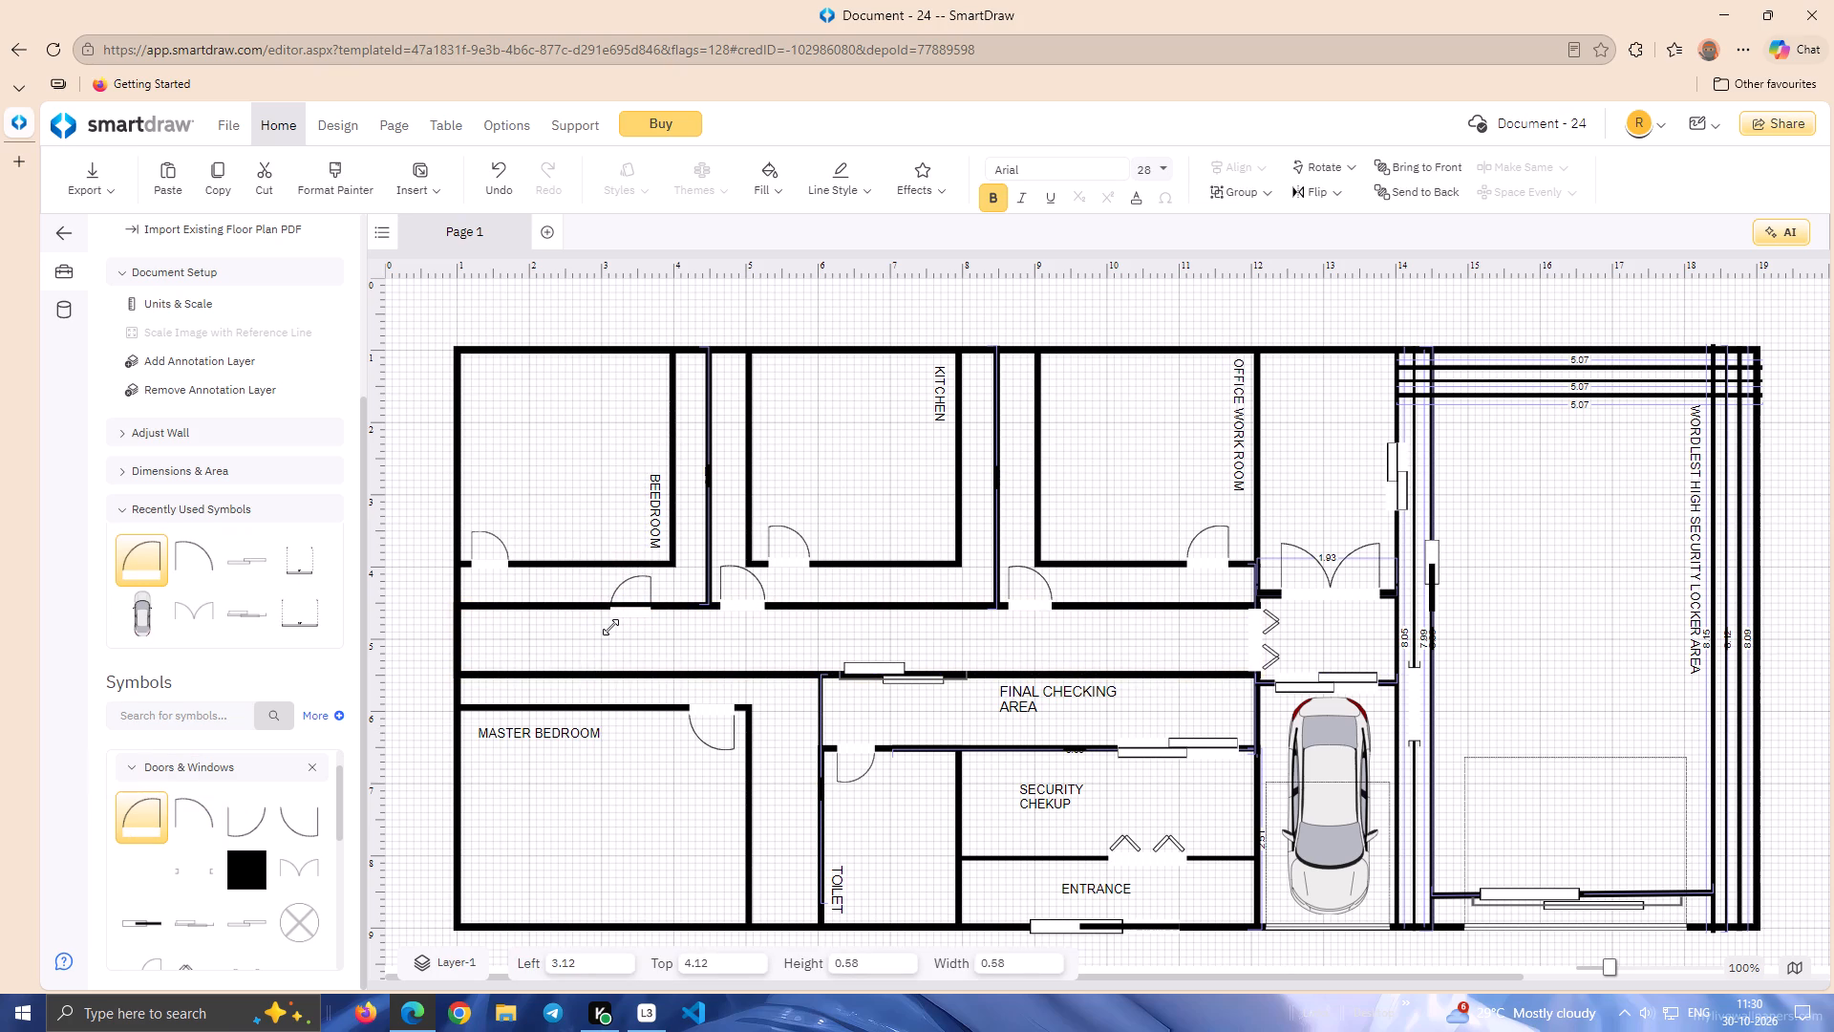
pyautogui.moveTo(623, 620); pyautogui.dragTo(649, 612)
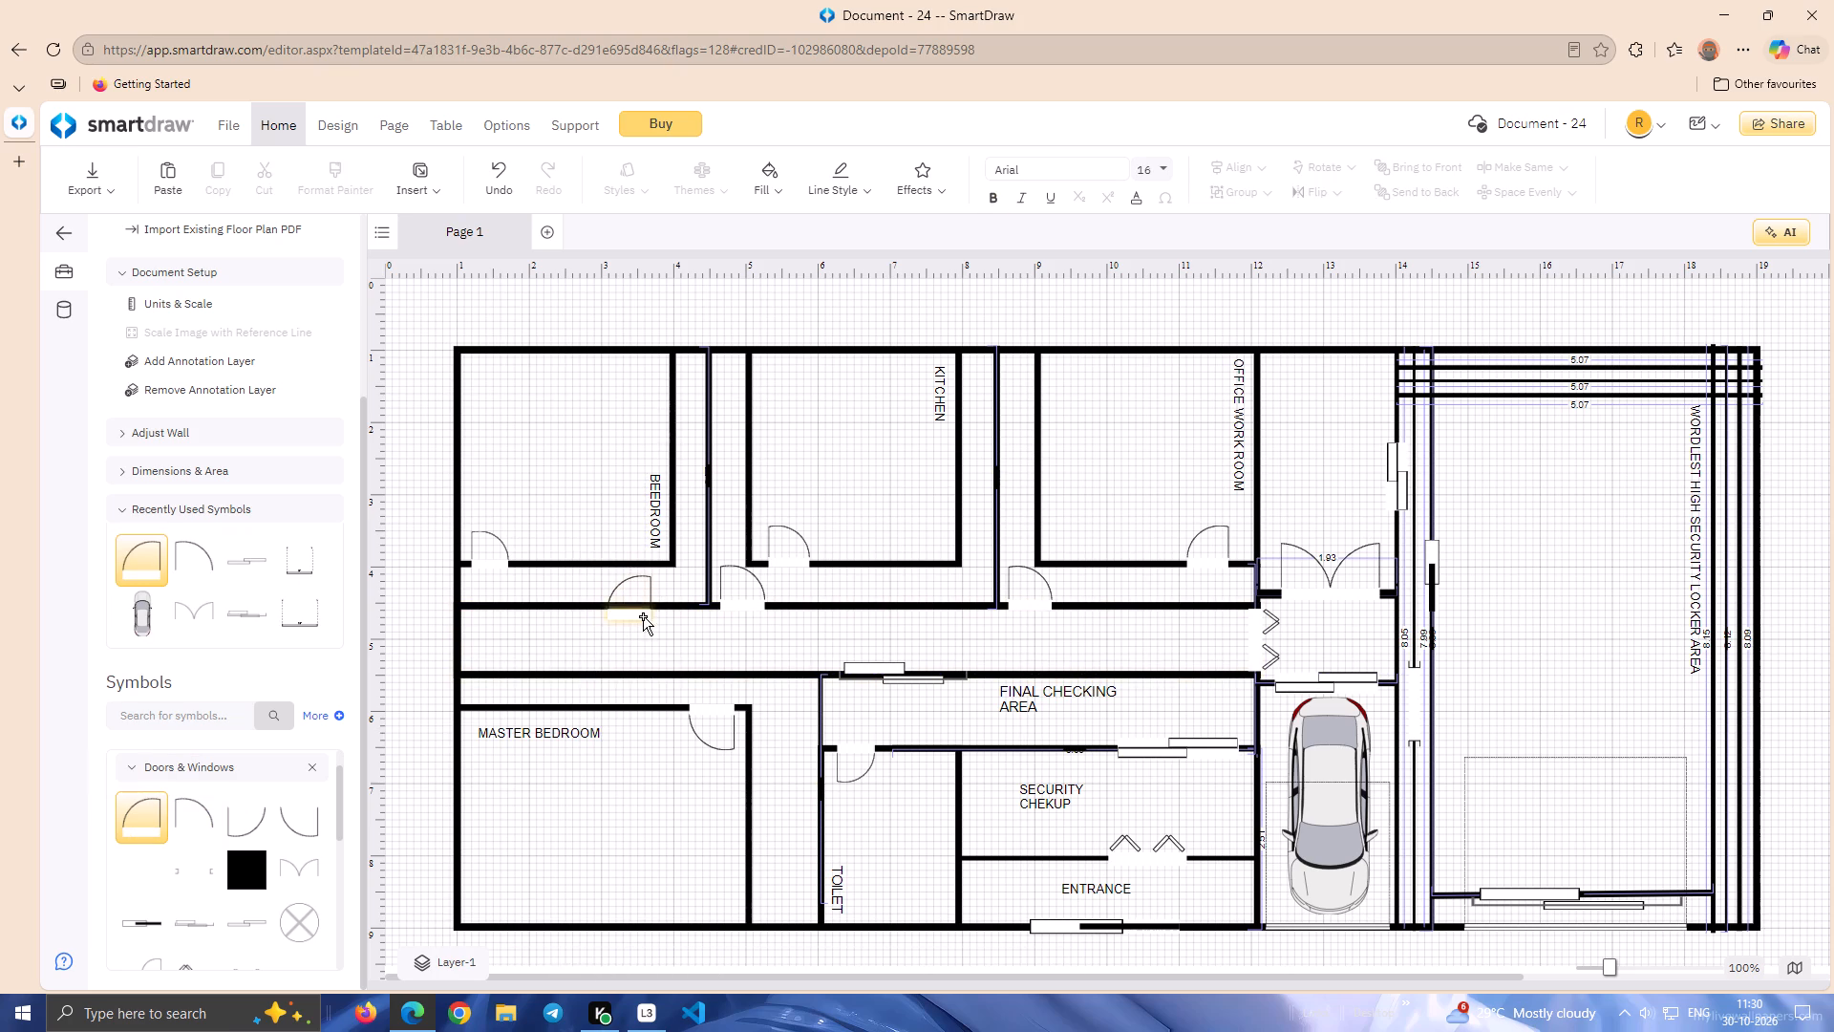
pyautogui.moveTo(638, 619); pyautogui.dragTo(672, 609)
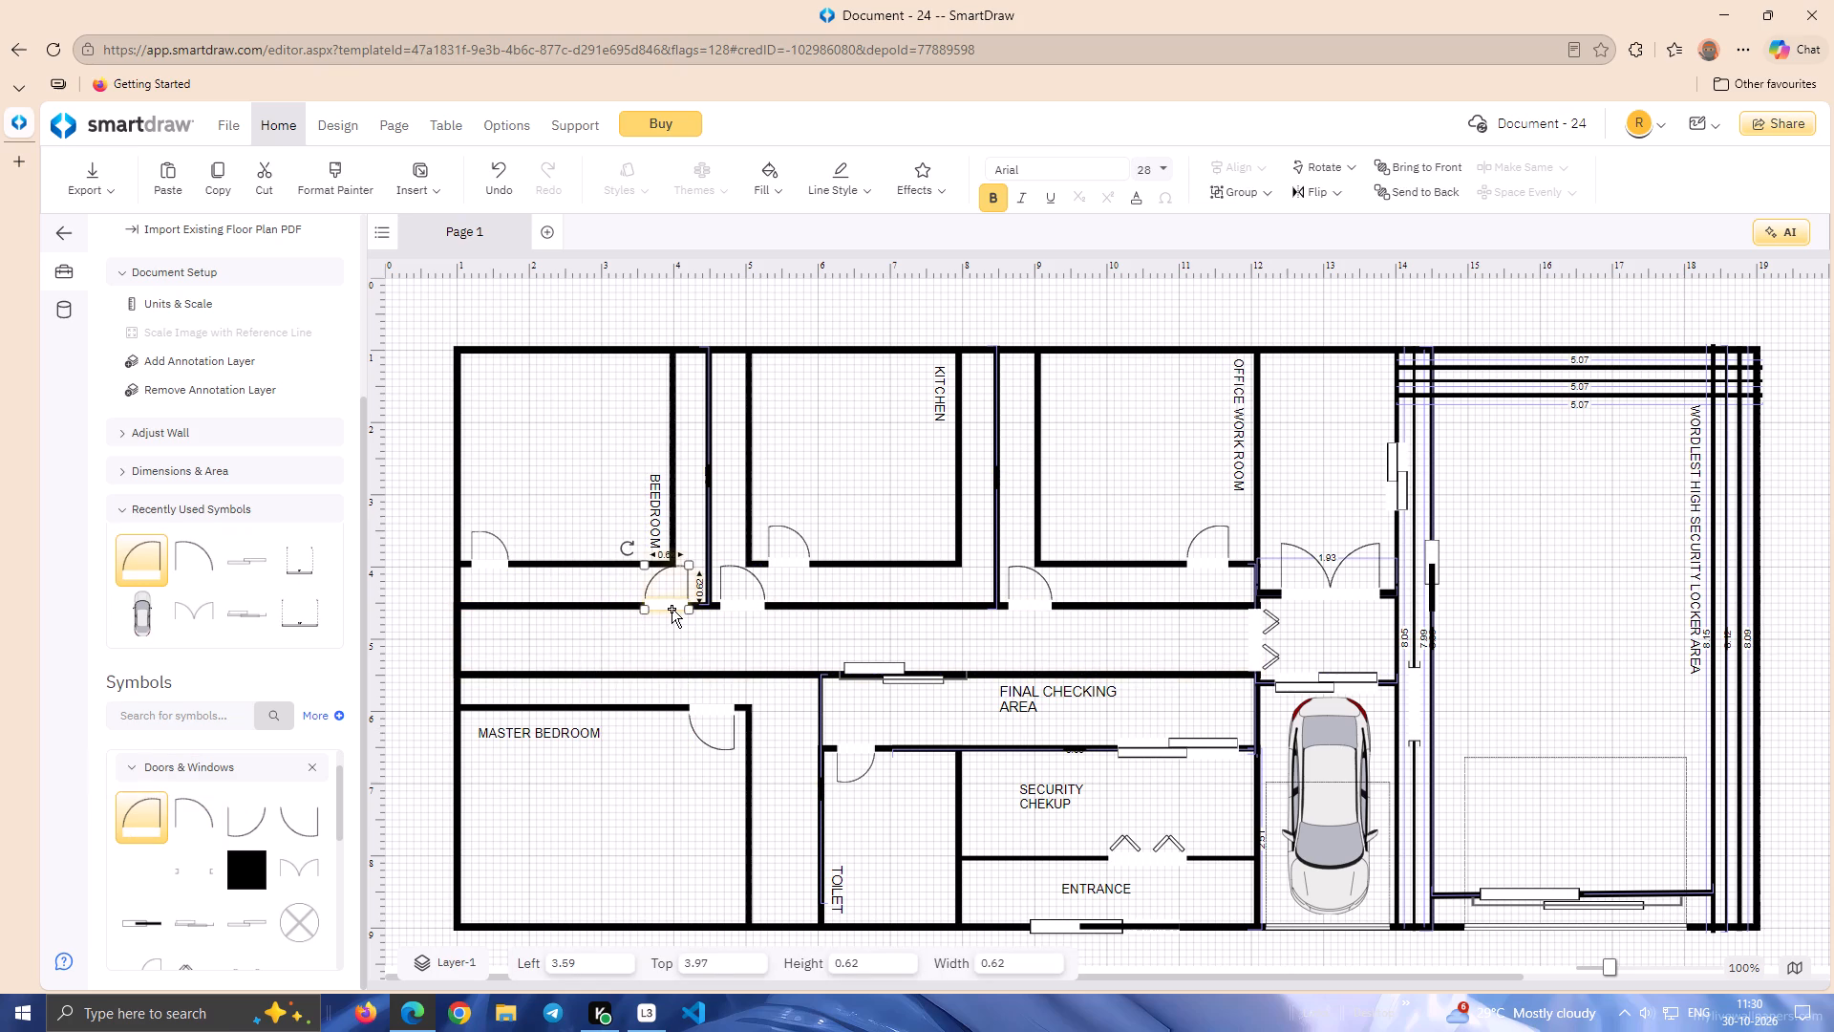
pyautogui.press('Right')
pyautogui.press('Right')
pyautogui.press('Right')
pyautogui.press('Right')
pyautogui.press('Right')
pyautogui.press('Right')
pyautogui.press('Right')
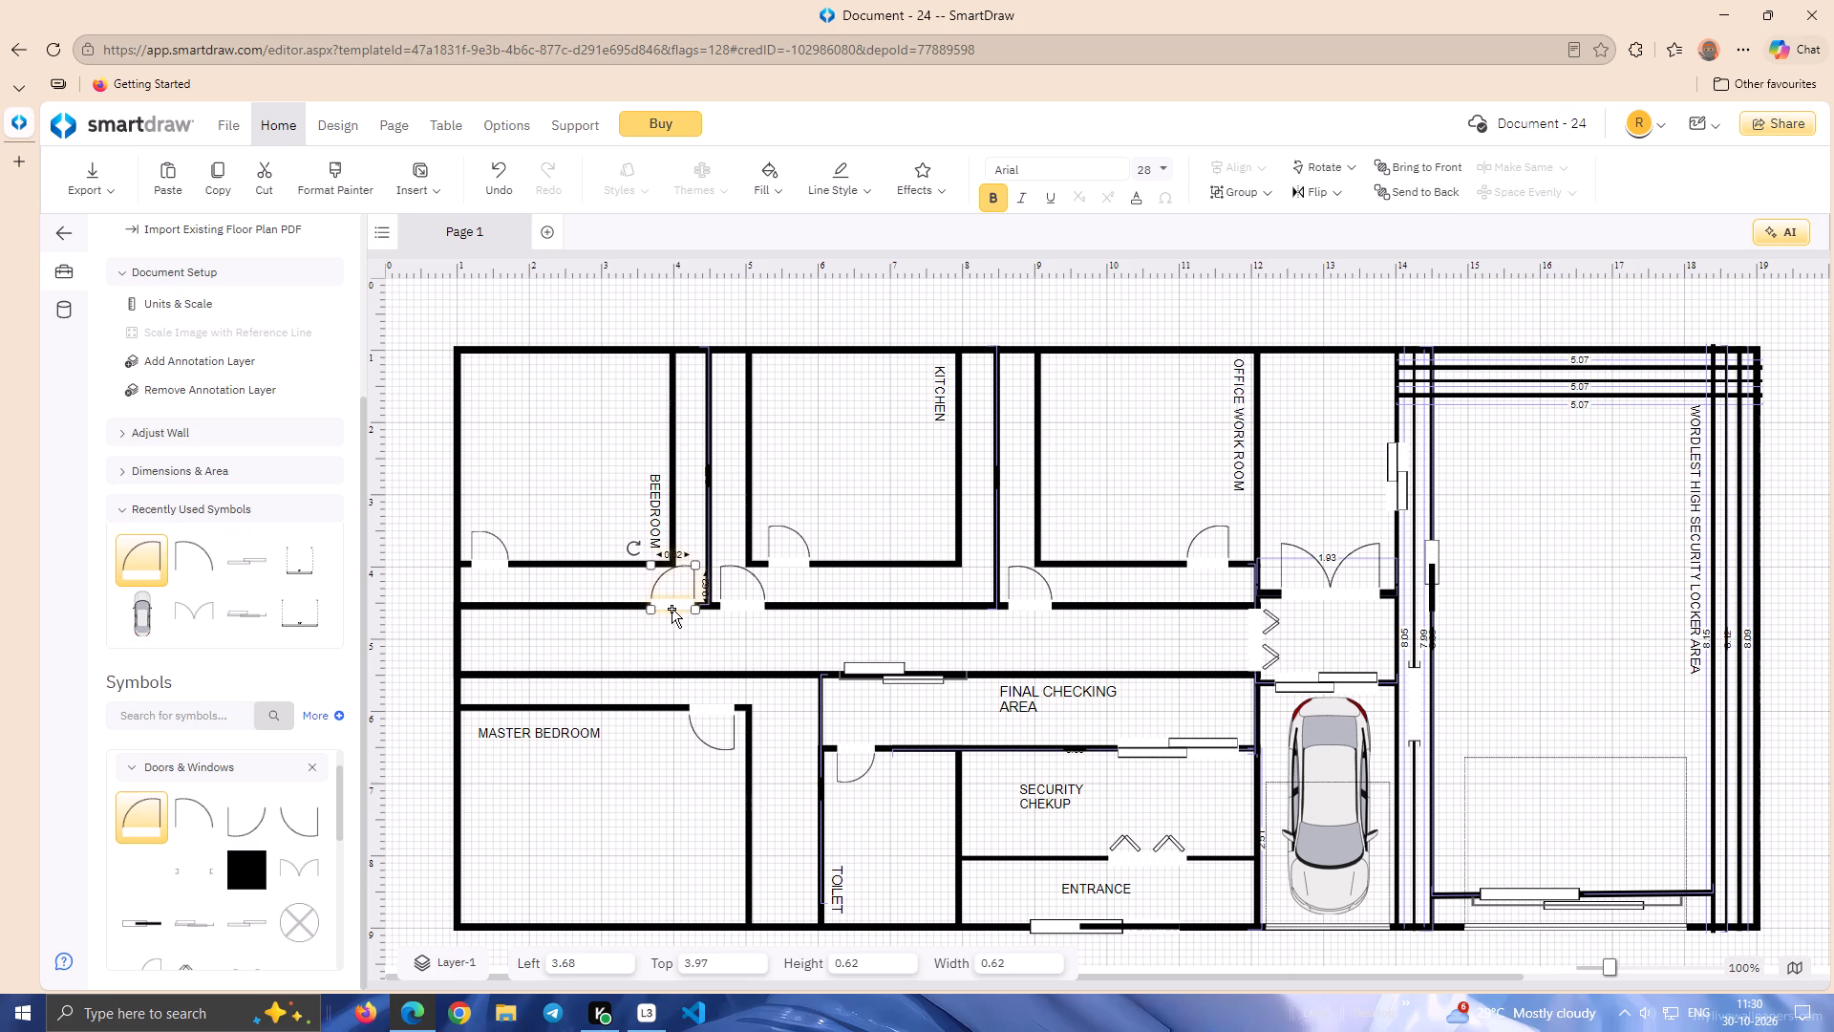
pyautogui.press('Right')
pyautogui.click(672, 634)
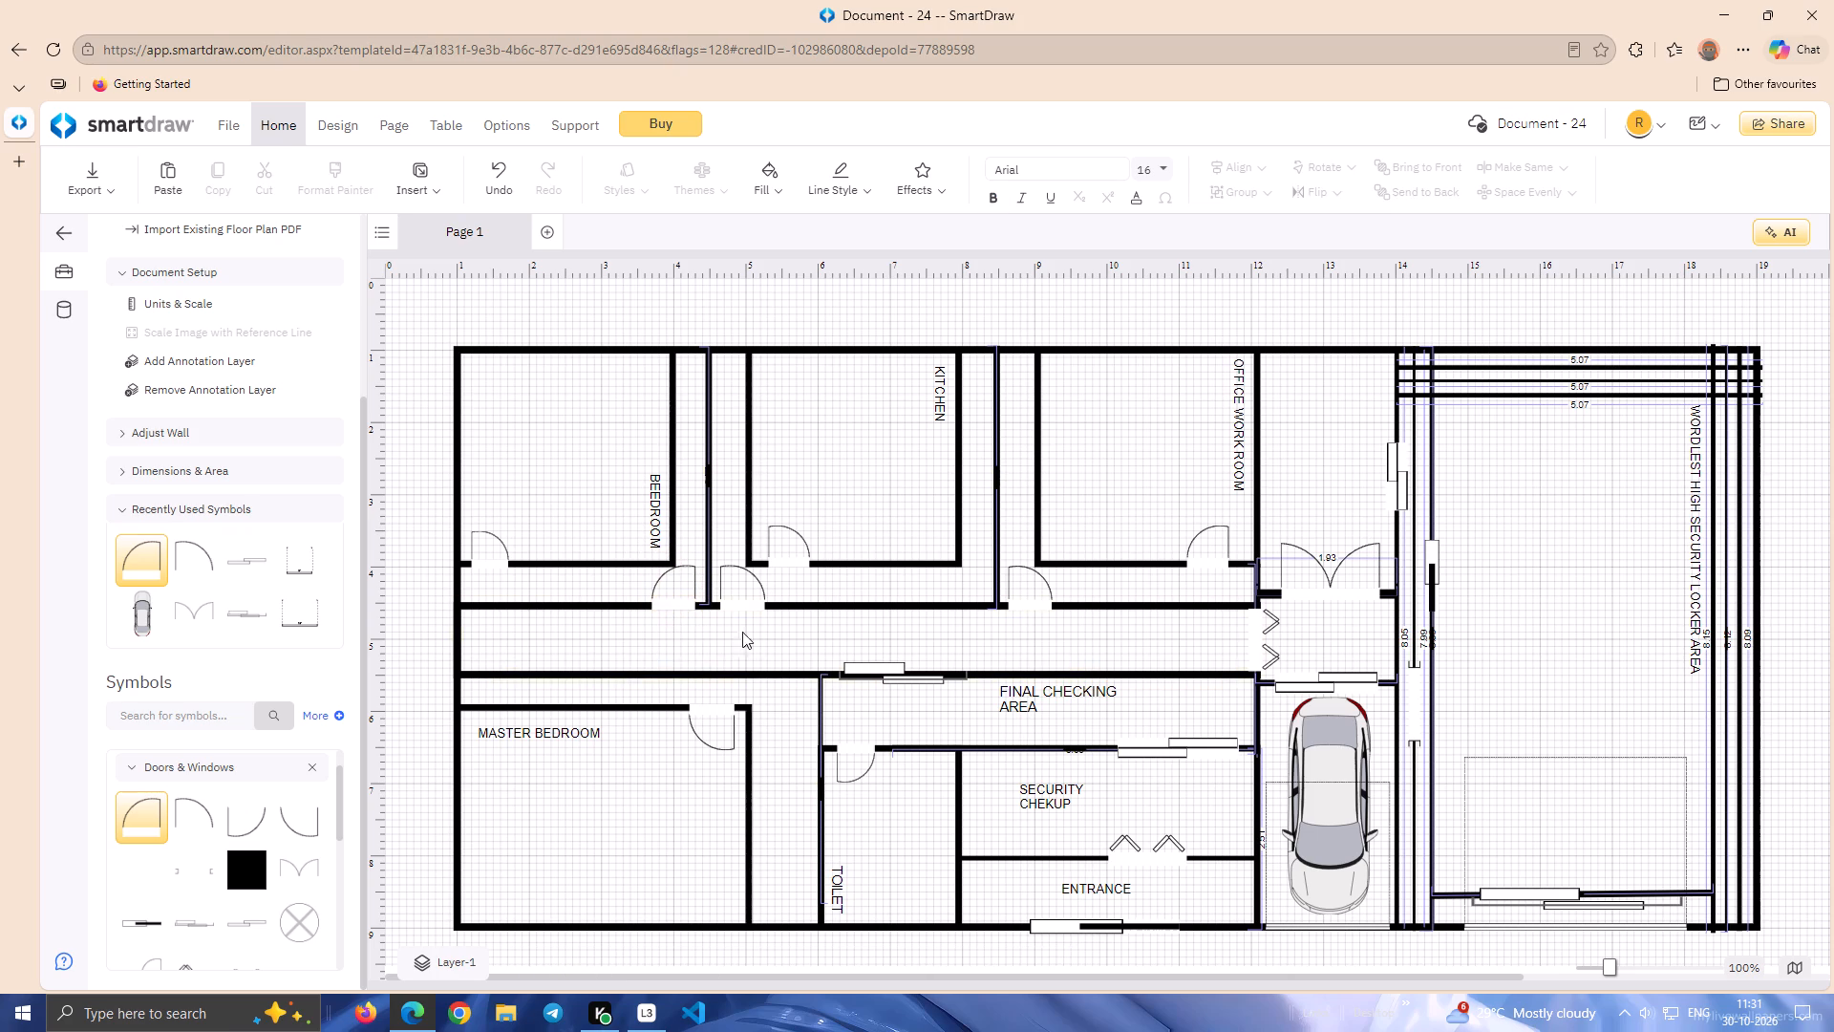
# Nudge the swing door below the bedroom–kitchen gap slightly right, away from the dividing wall.
pyautogui.click(729, 604)
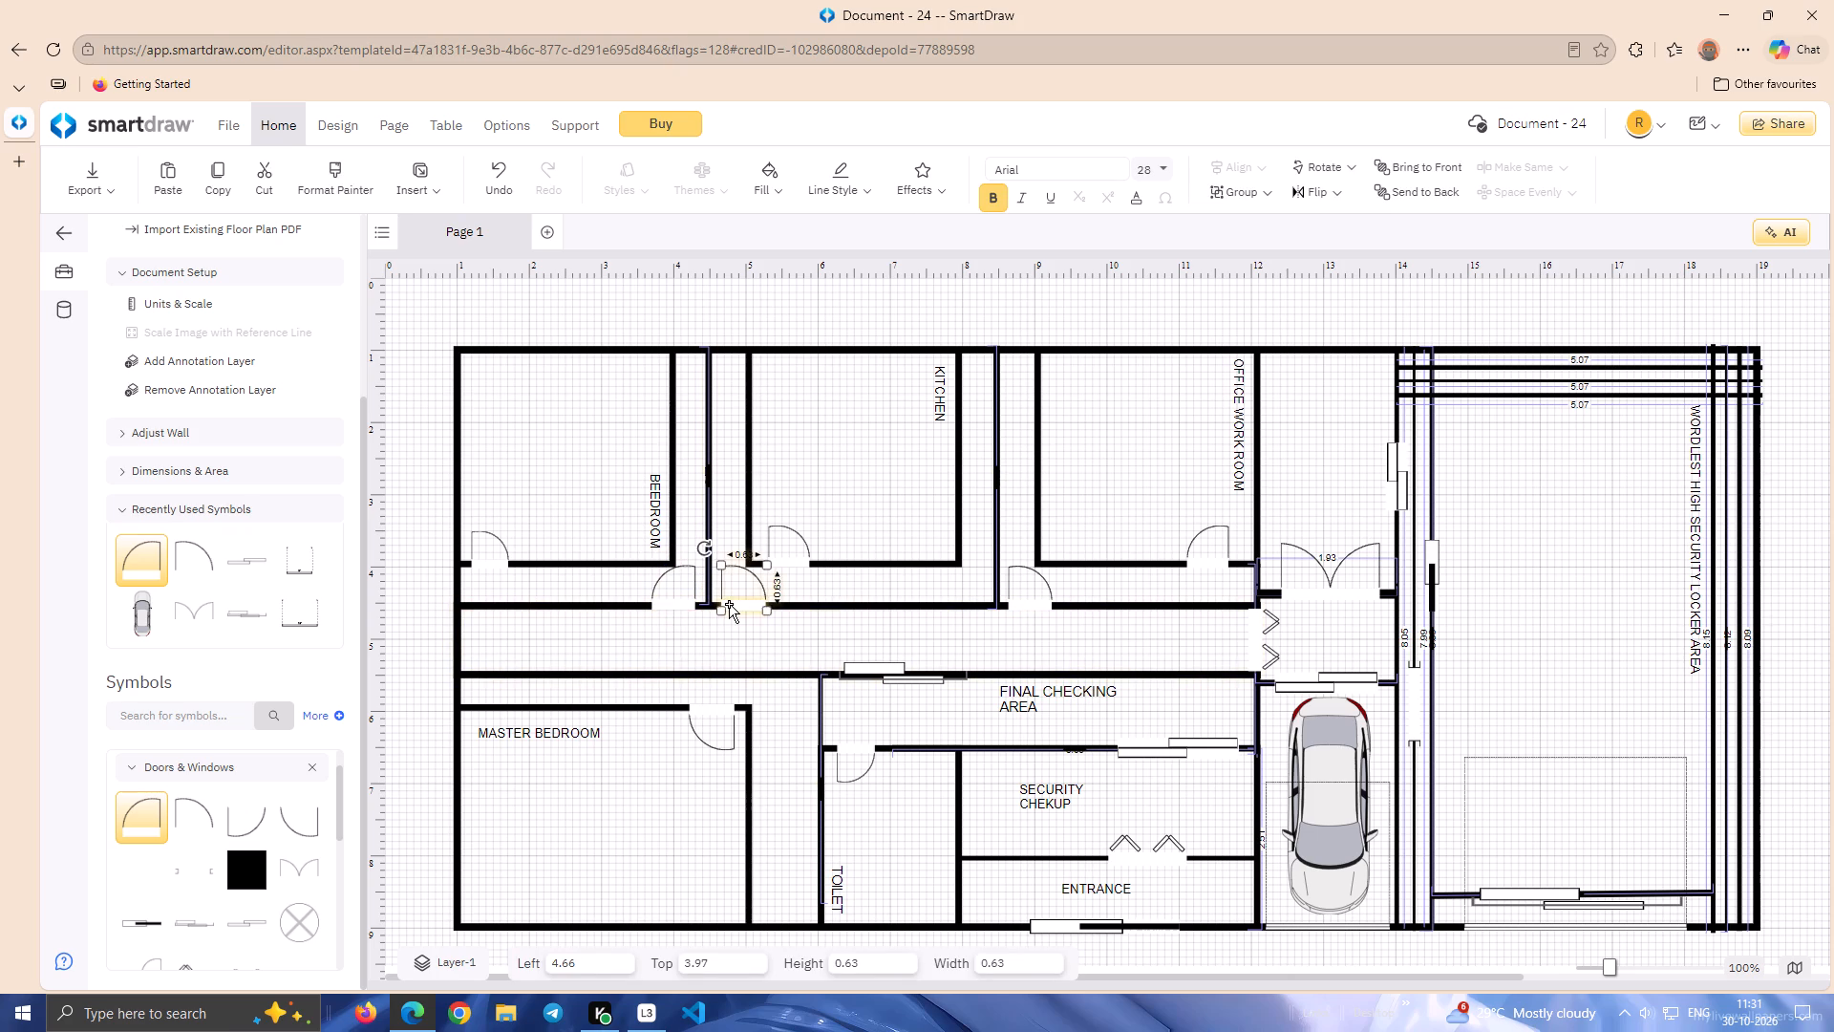
pyautogui.press('Right')
pyautogui.press('Right')
pyautogui.click(752, 660)
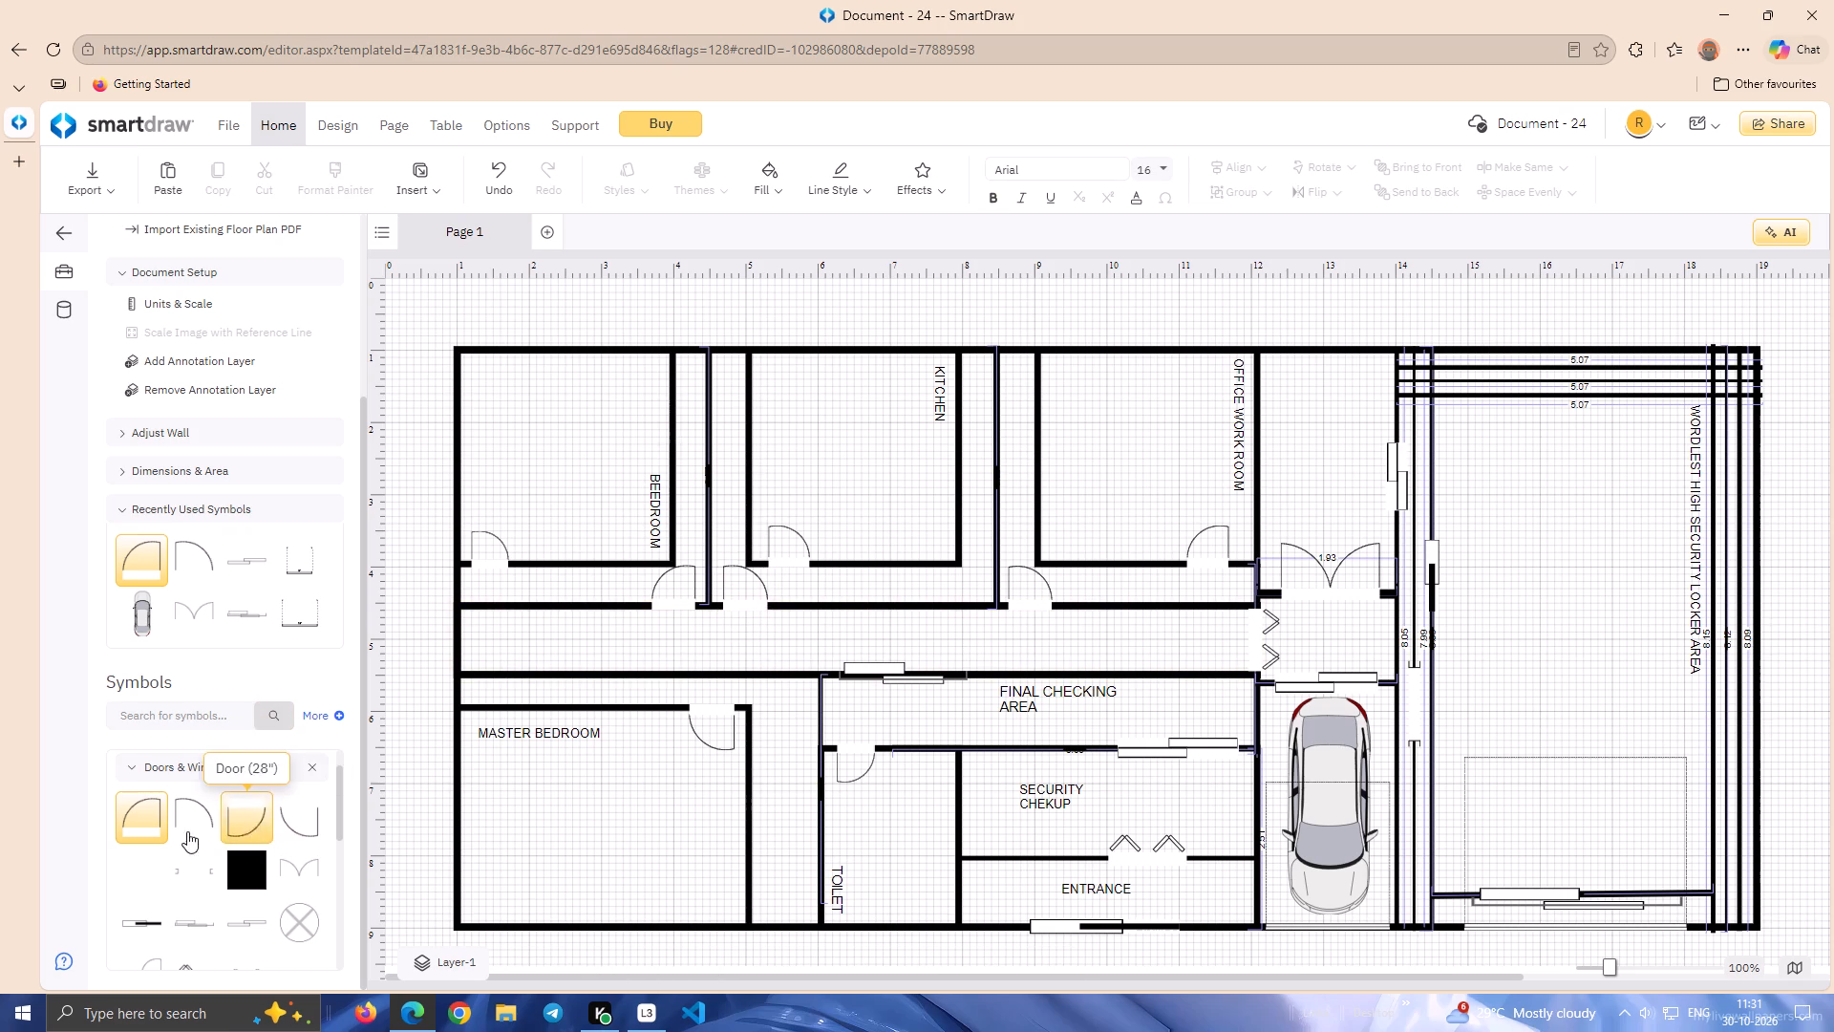
# Add a downward-opening swing door about 0.65 wide in the long corridor's lower wall, between master bedroom and toilet, at about 5.19, 5.44.
pyautogui.moveTo(289, 806); pyautogui.dragTo(738, 722)
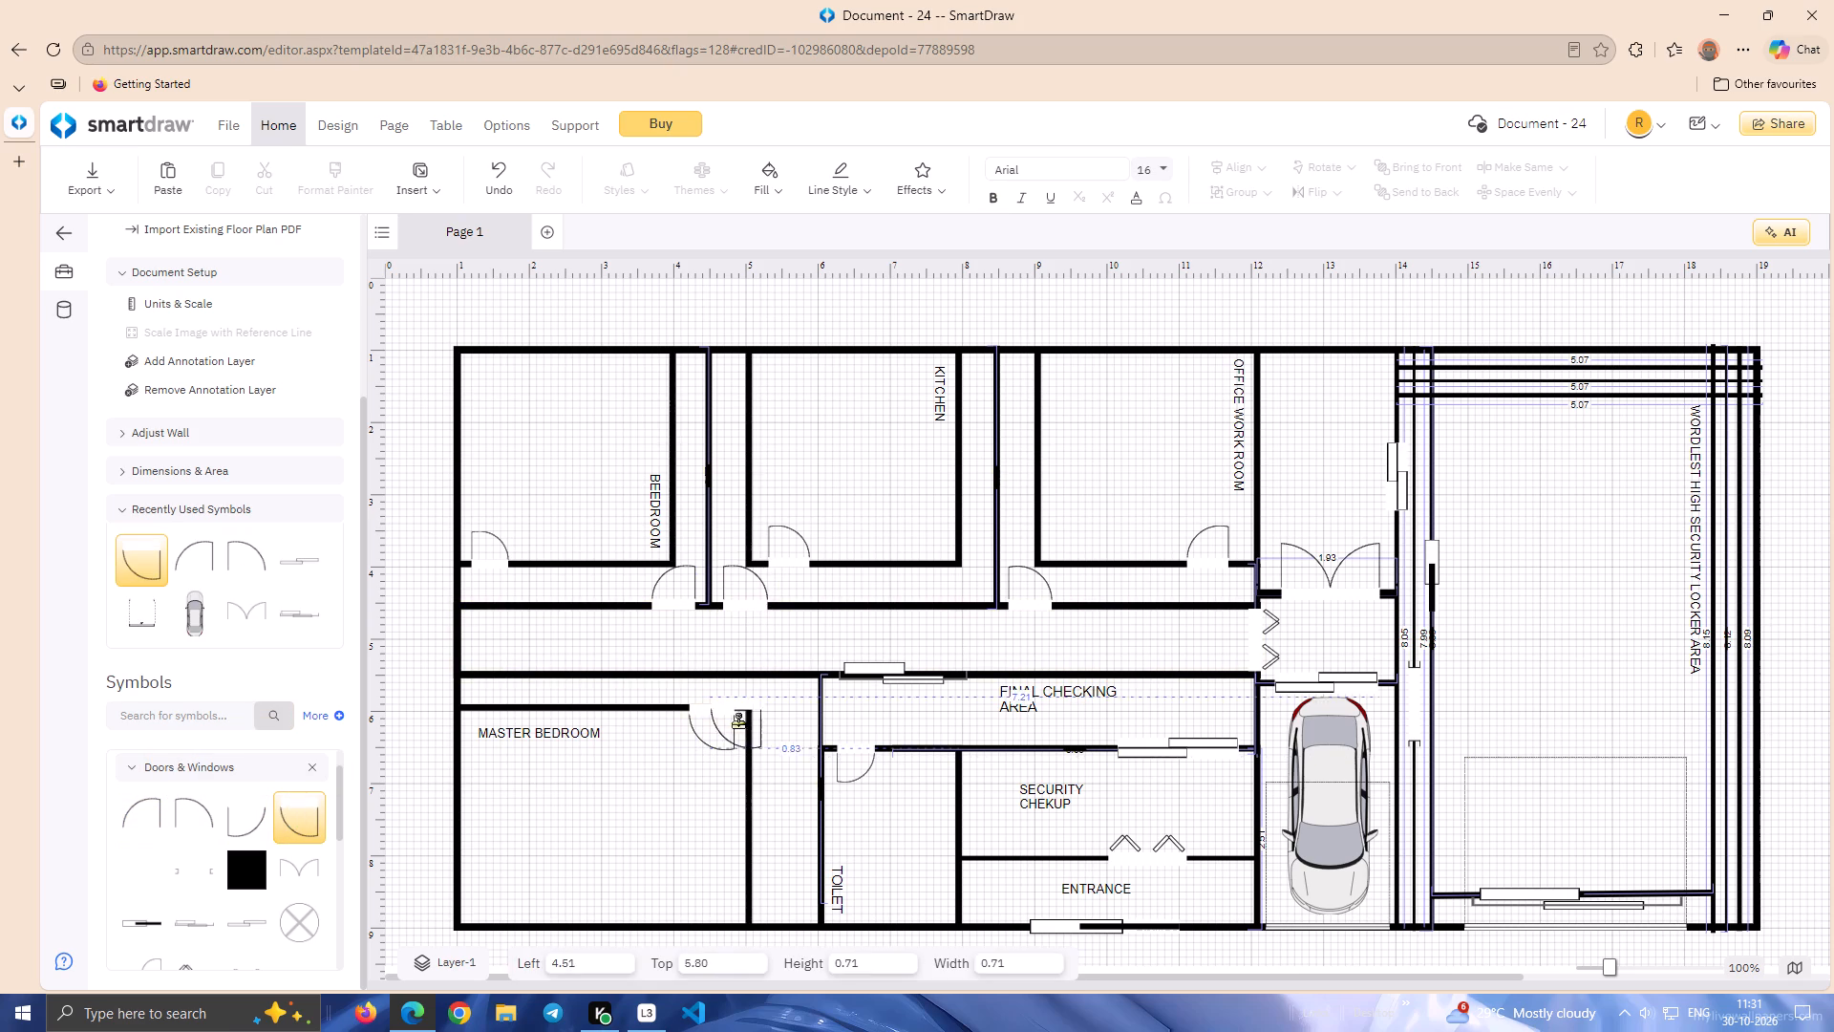
pyautogui.moveTo(738, 722); pyautogui.dragTo(782, 695)
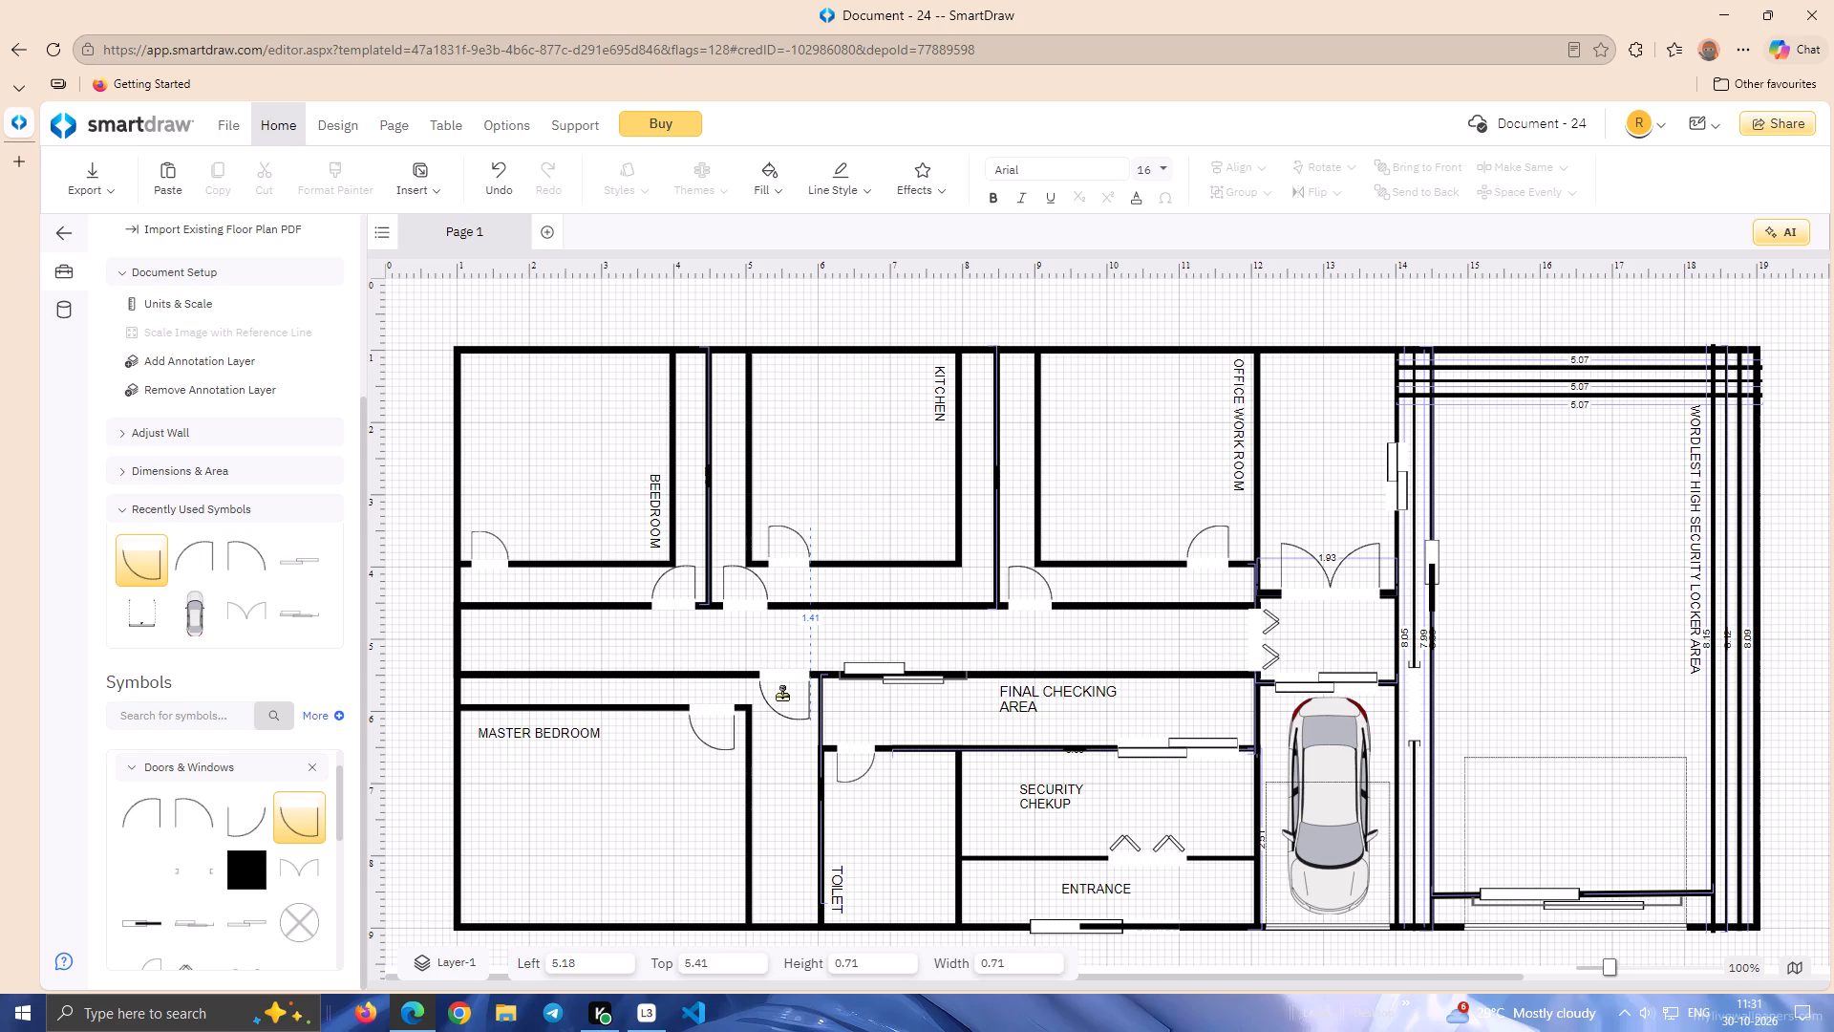
pyautogui.moveTo(782, 695); pyautogui.dragTo(784, 696)
pyautogui.click(808, 724)
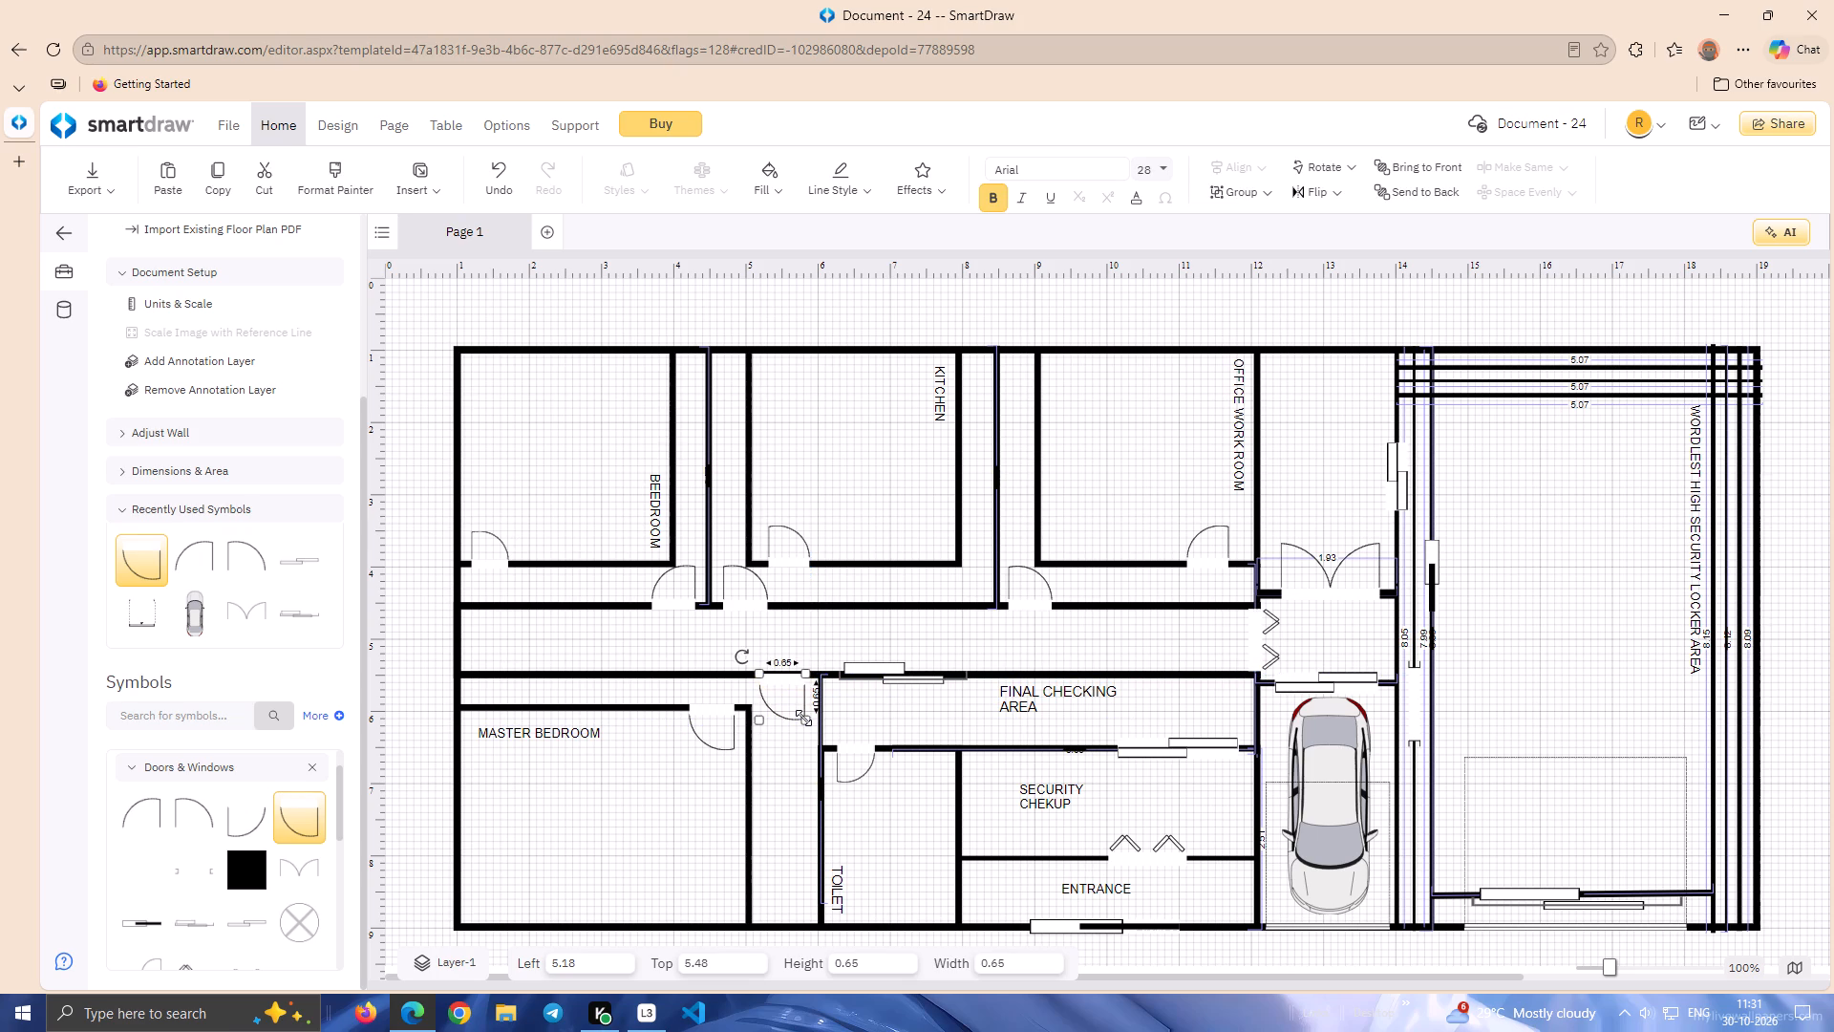
pyautogui.press('Up')
pyautogui.press('Up')
pyautogui.press('Right')
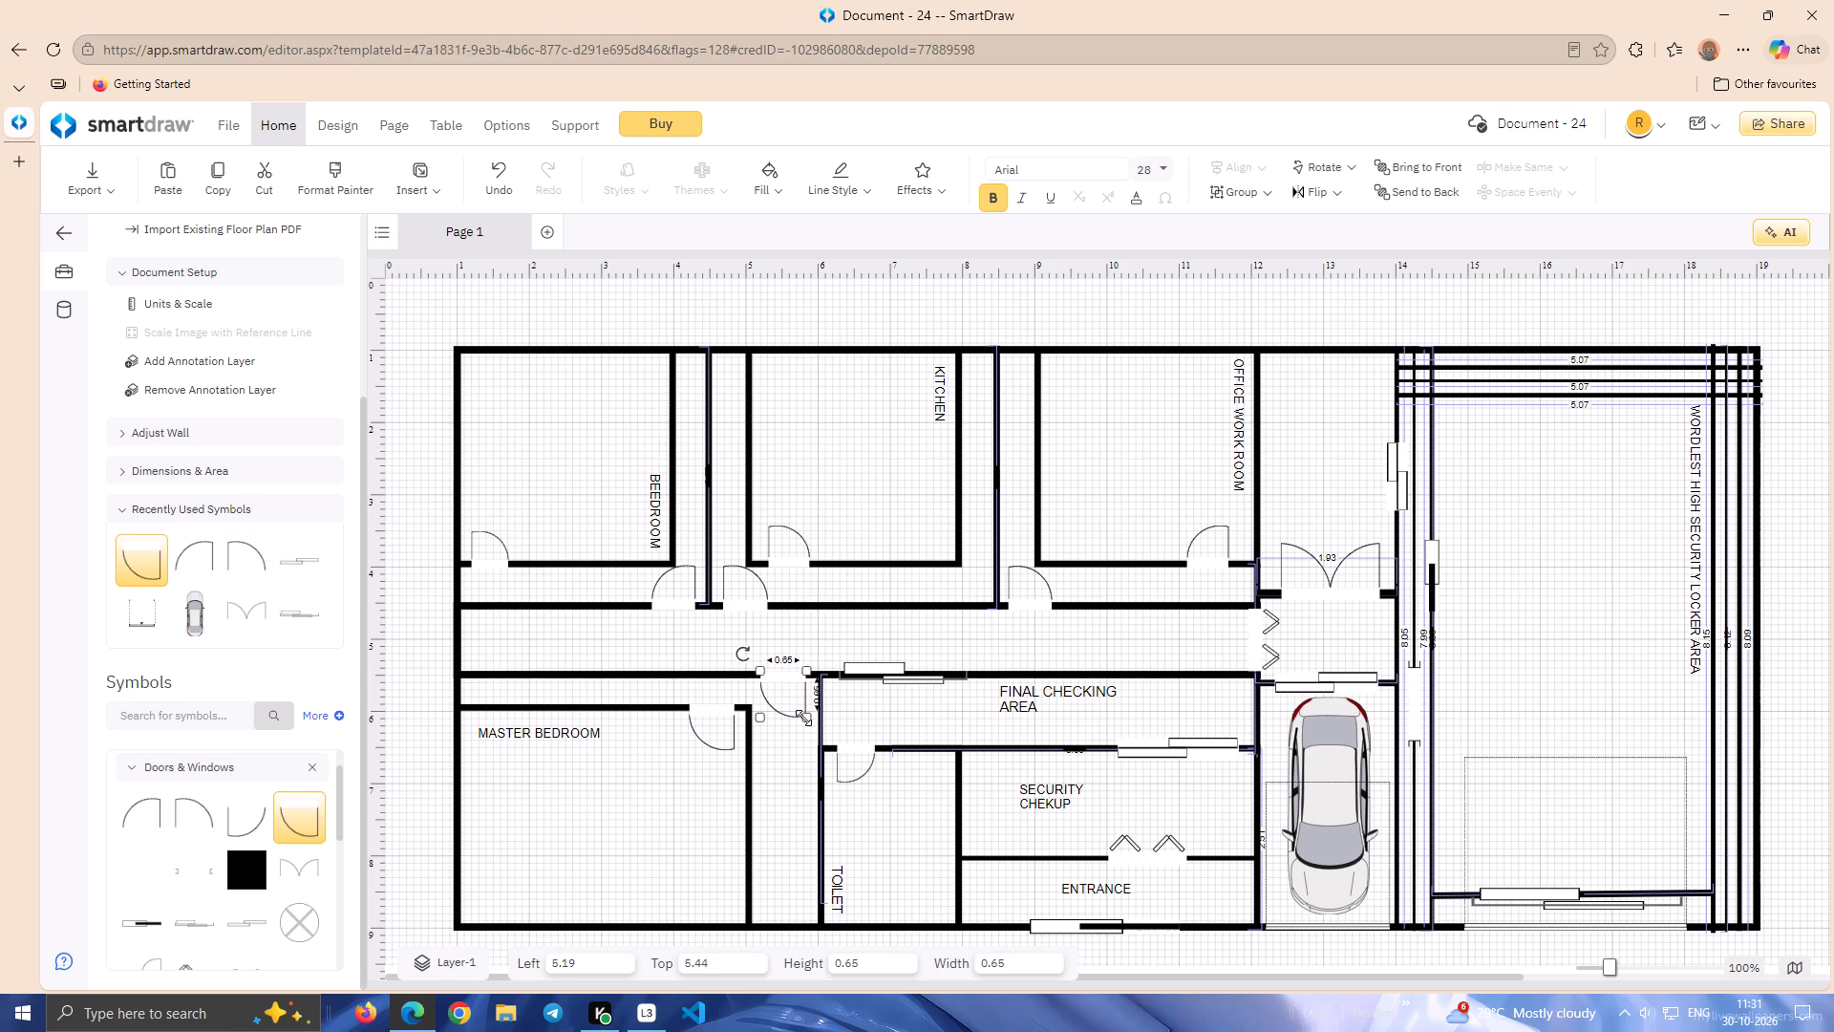
pyautogui.click(815, 645)
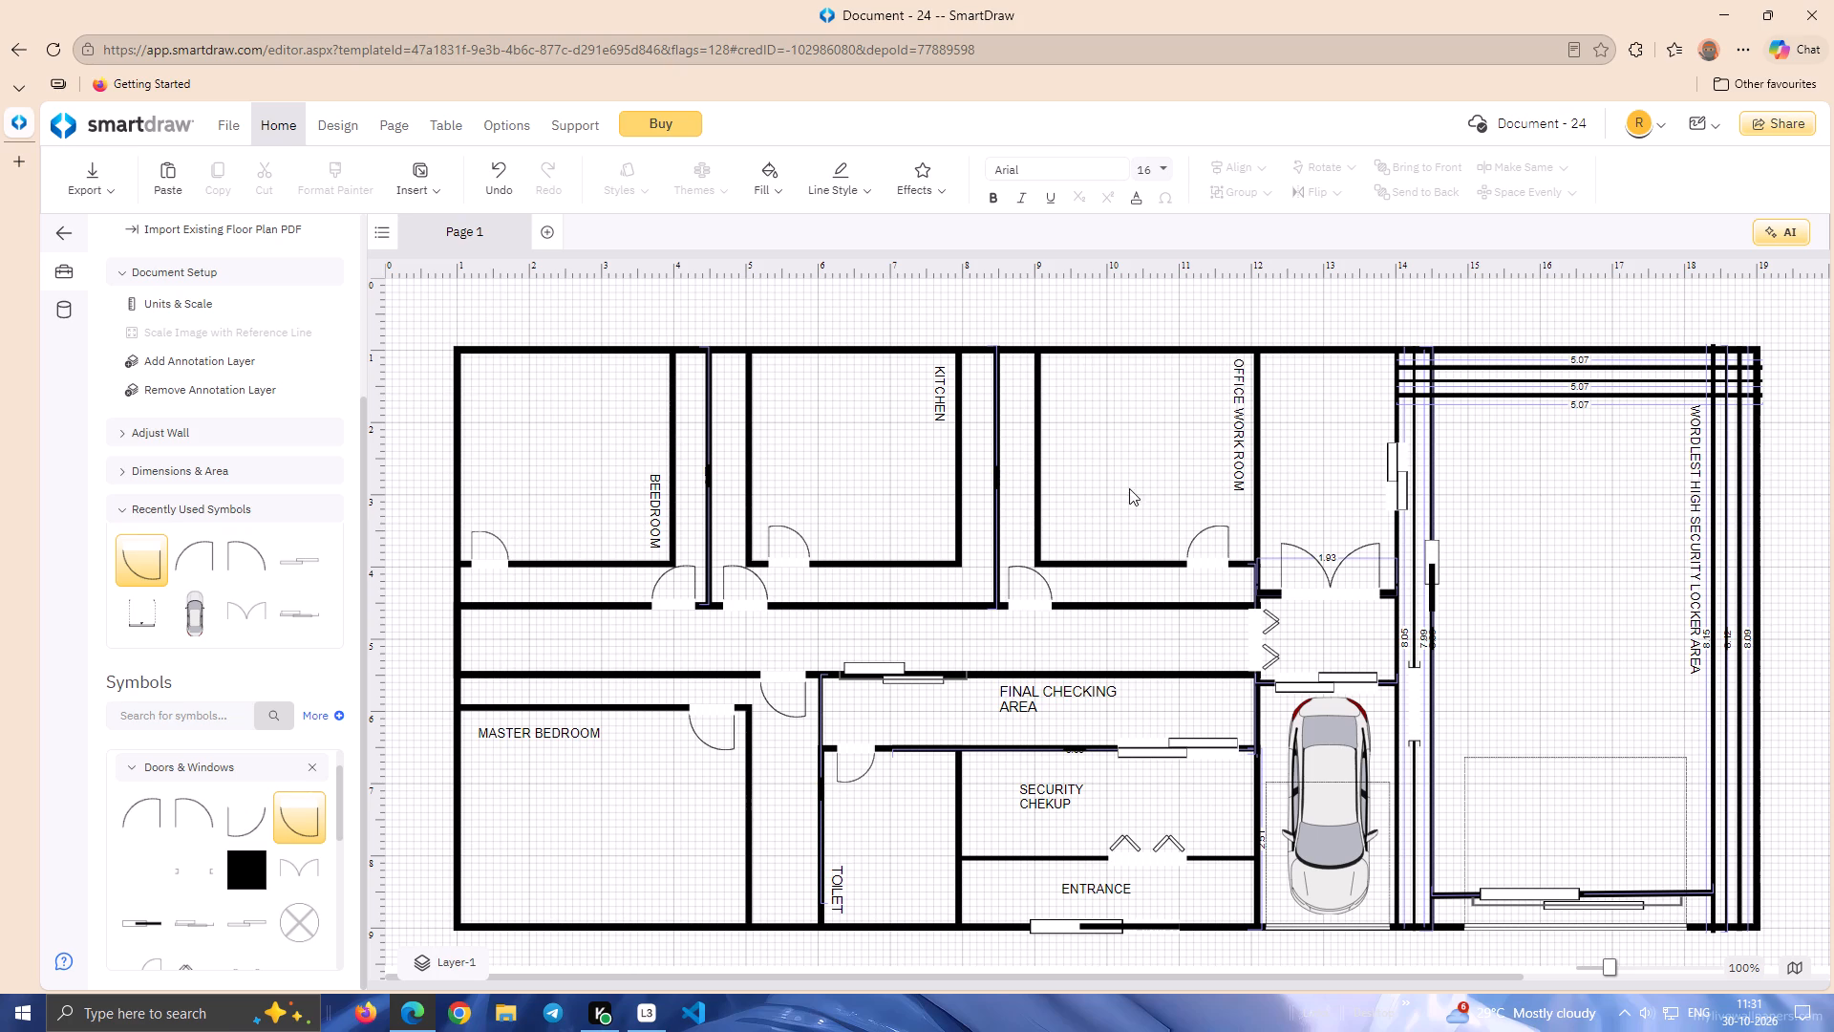
# Search the symbols for CHAIR and place a Rolling Chair with Arms - 02 in the office work room at about 9.56, 1.99.
pyautogui.click(155, 721)
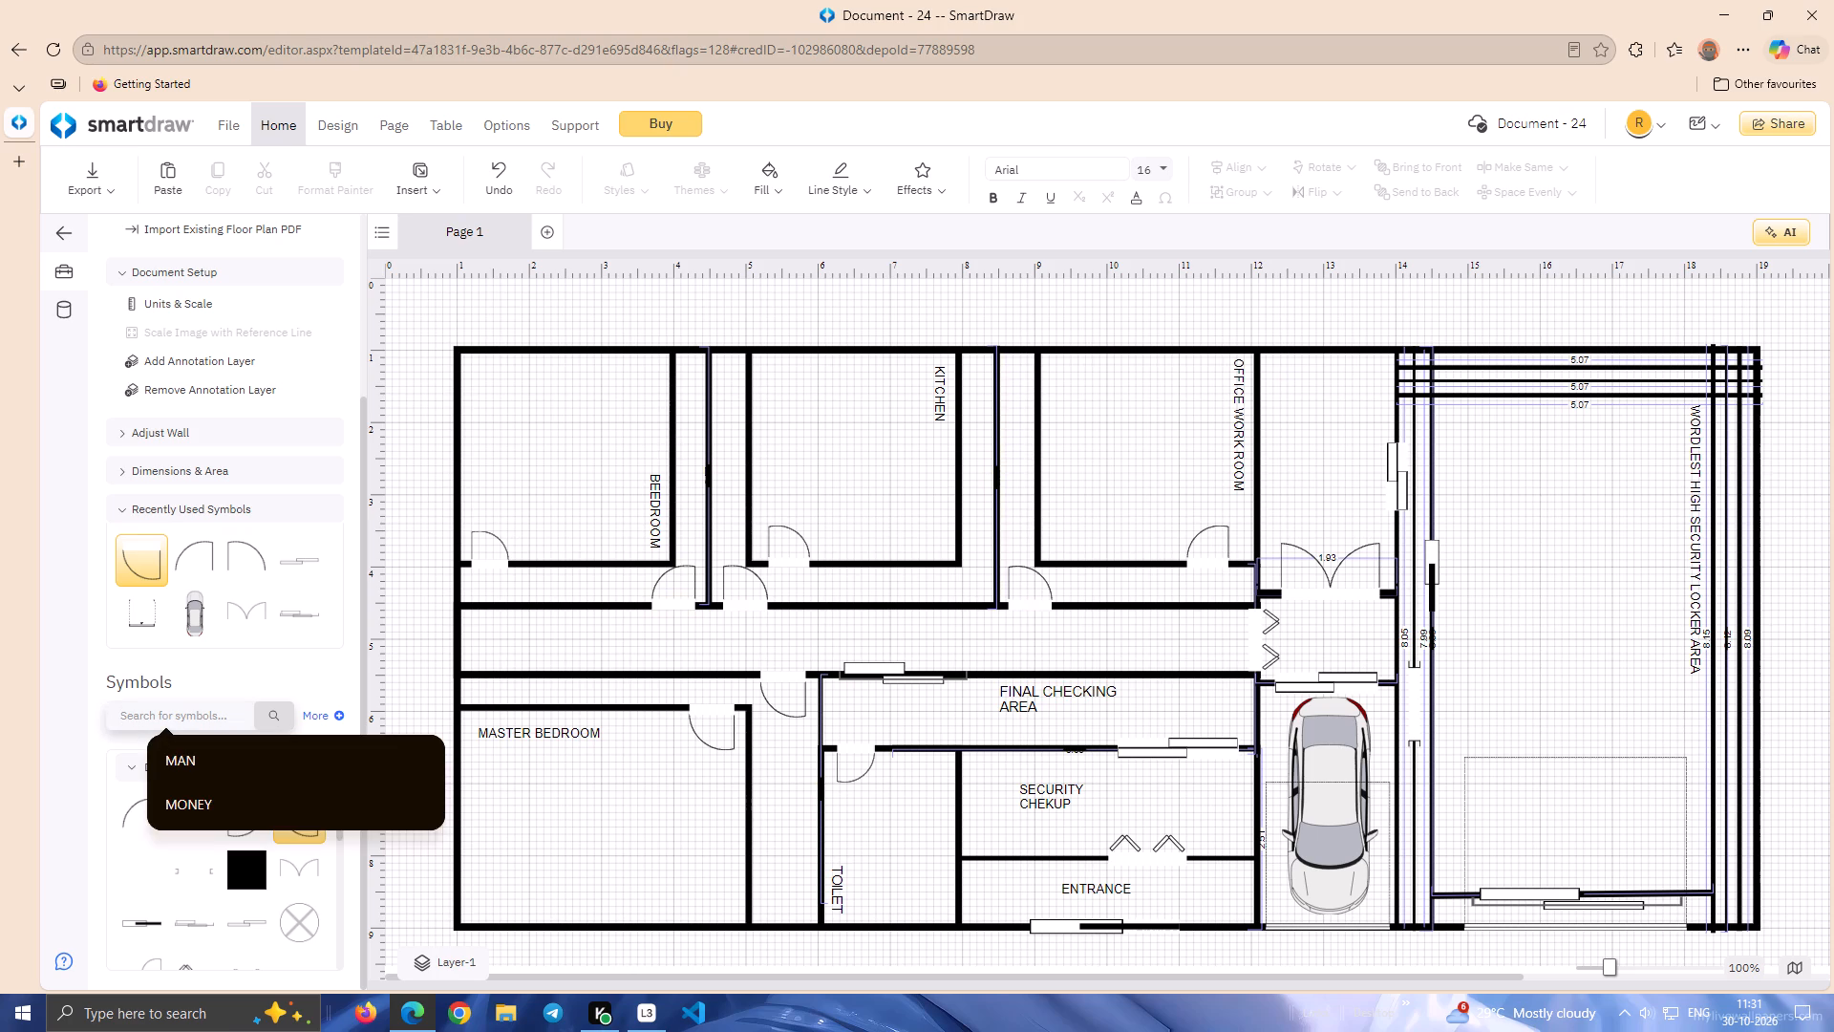
pyautogui.write('CHAIR')
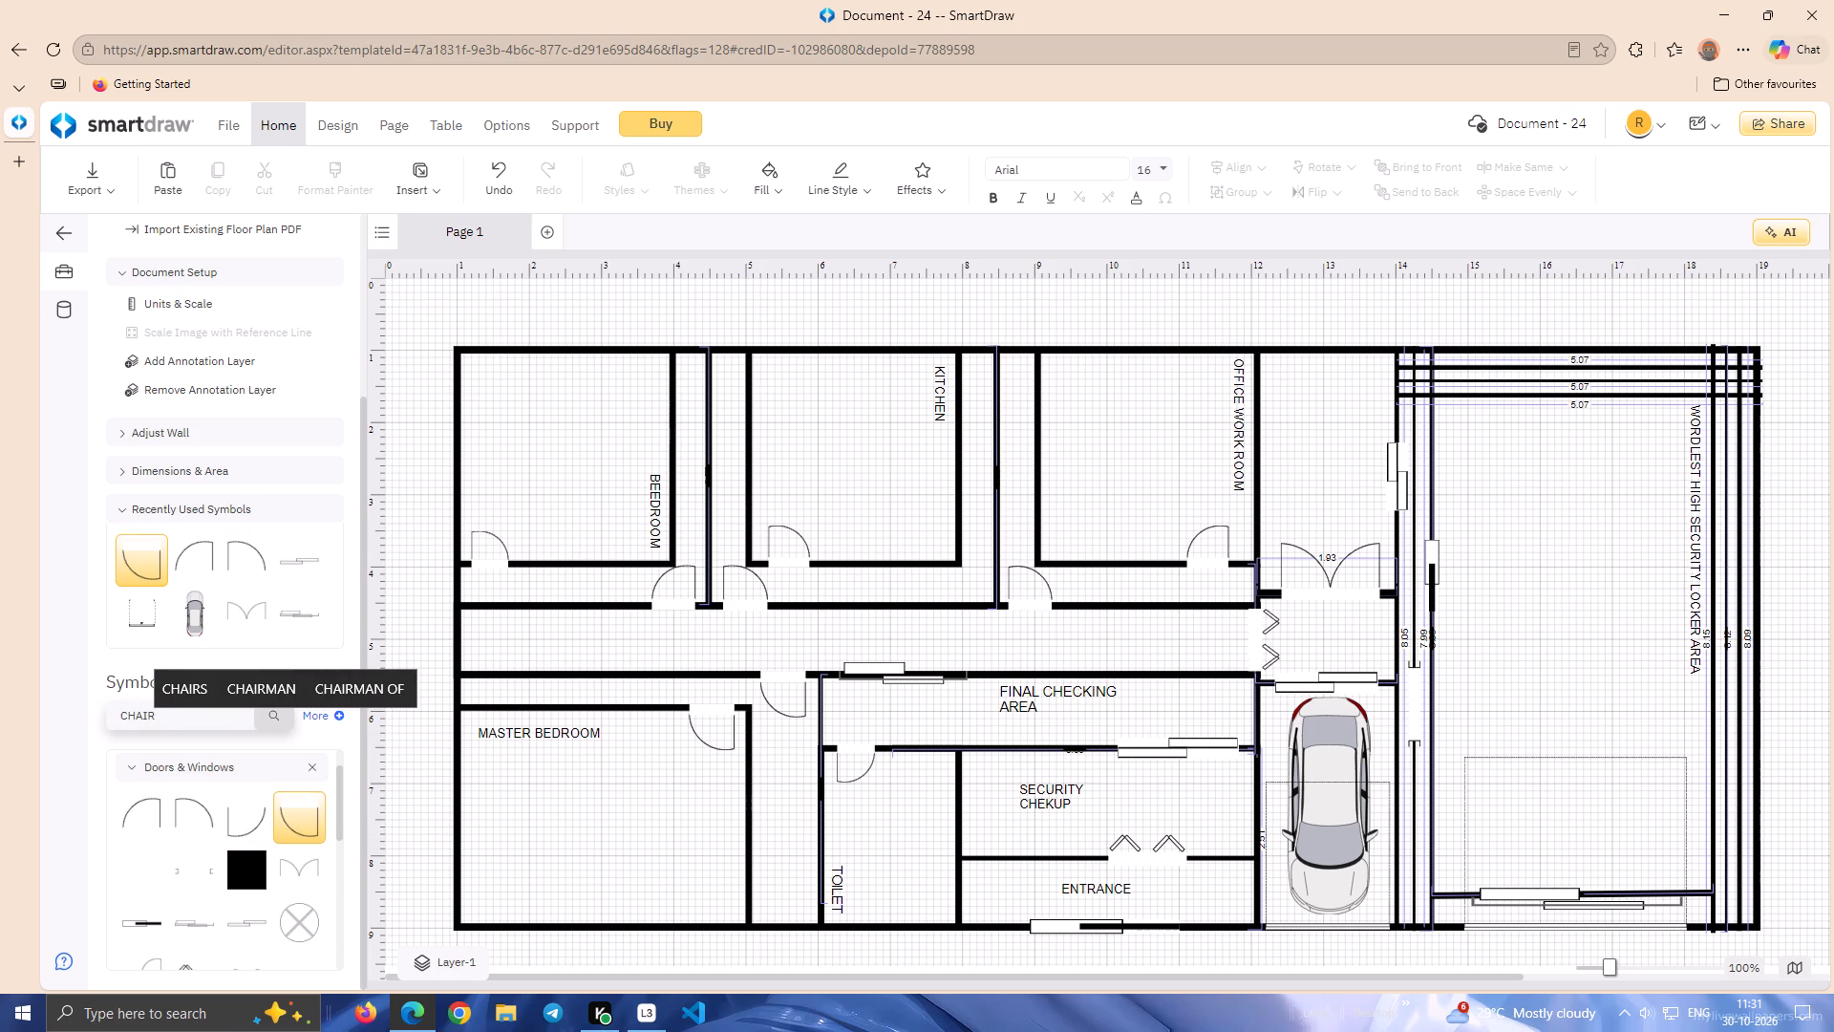
pyautogui.press('Return')
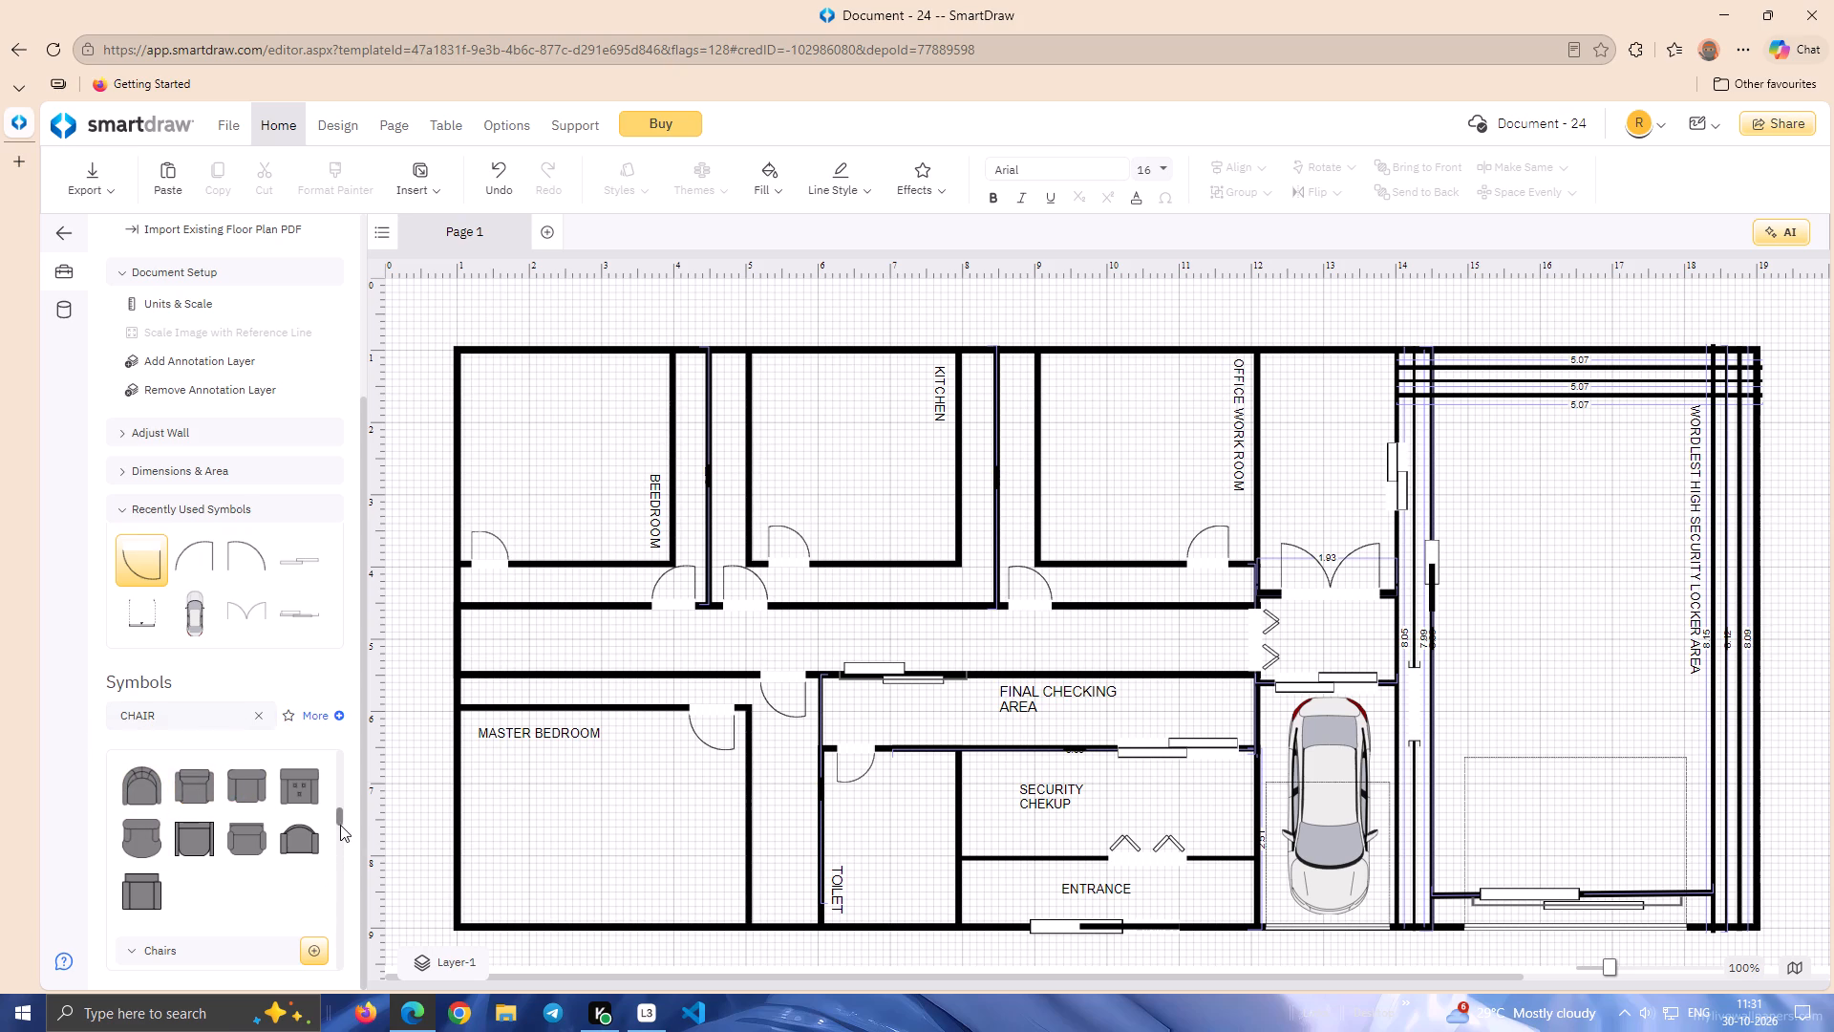
pyautogui.moveTo(337, 818); pyautogui.dragTo(336, 835)
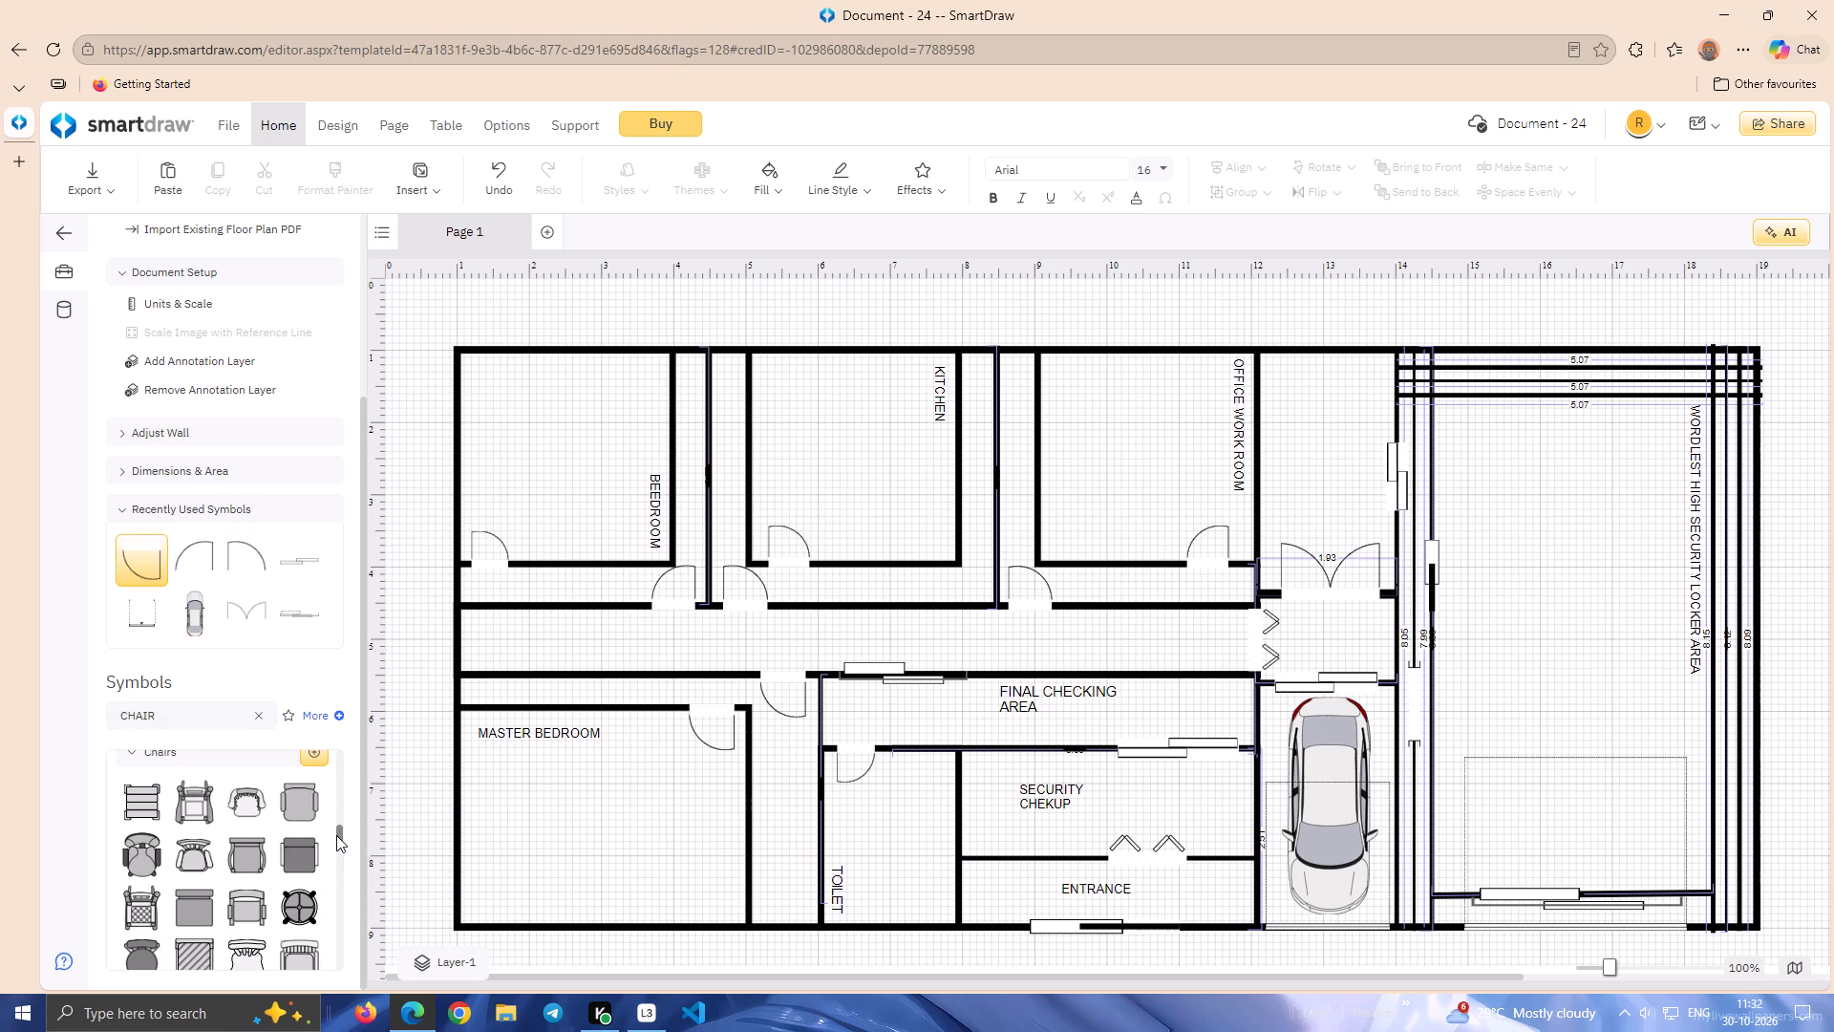
pyautogui.moveTo(336, 835); pyautogui.dragTo(336, 836)
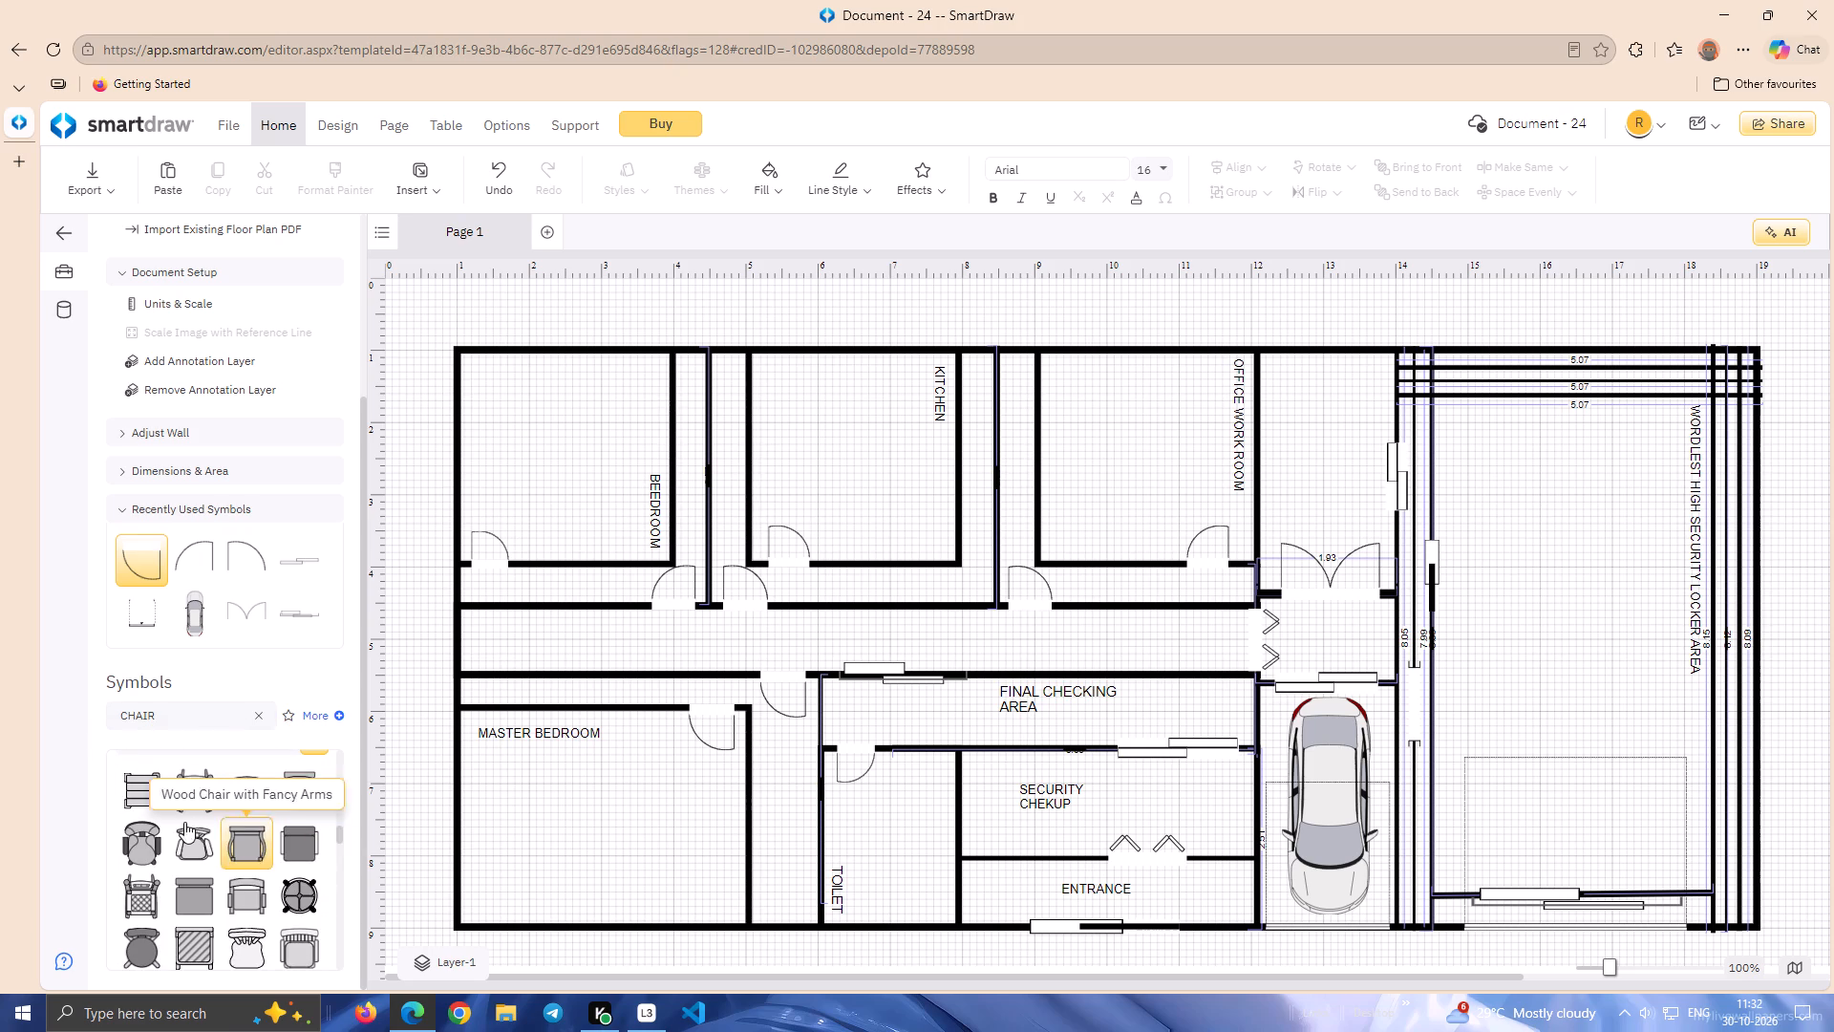
pyautogui.moveTo(129, 827); pyautogui.dragTo(925, 595)
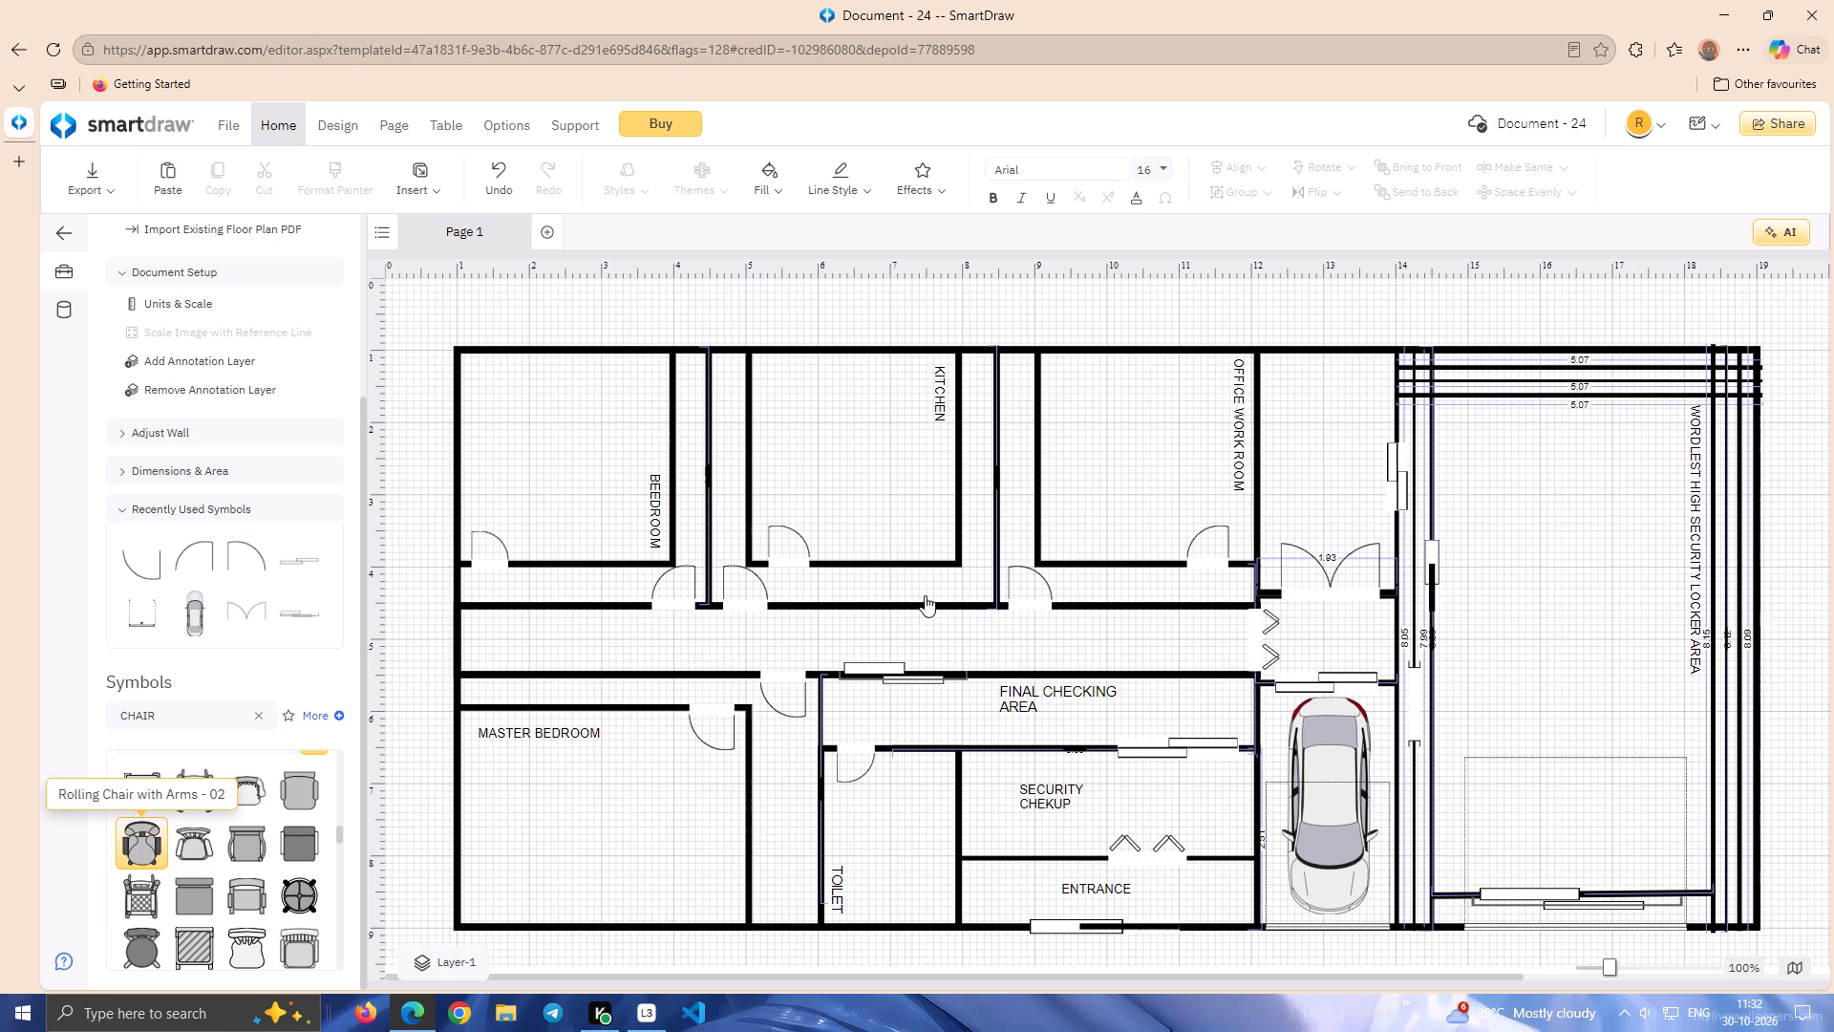
pyautogui.moveTo(925, 595); pyautogui.dragTo(1093, 443)
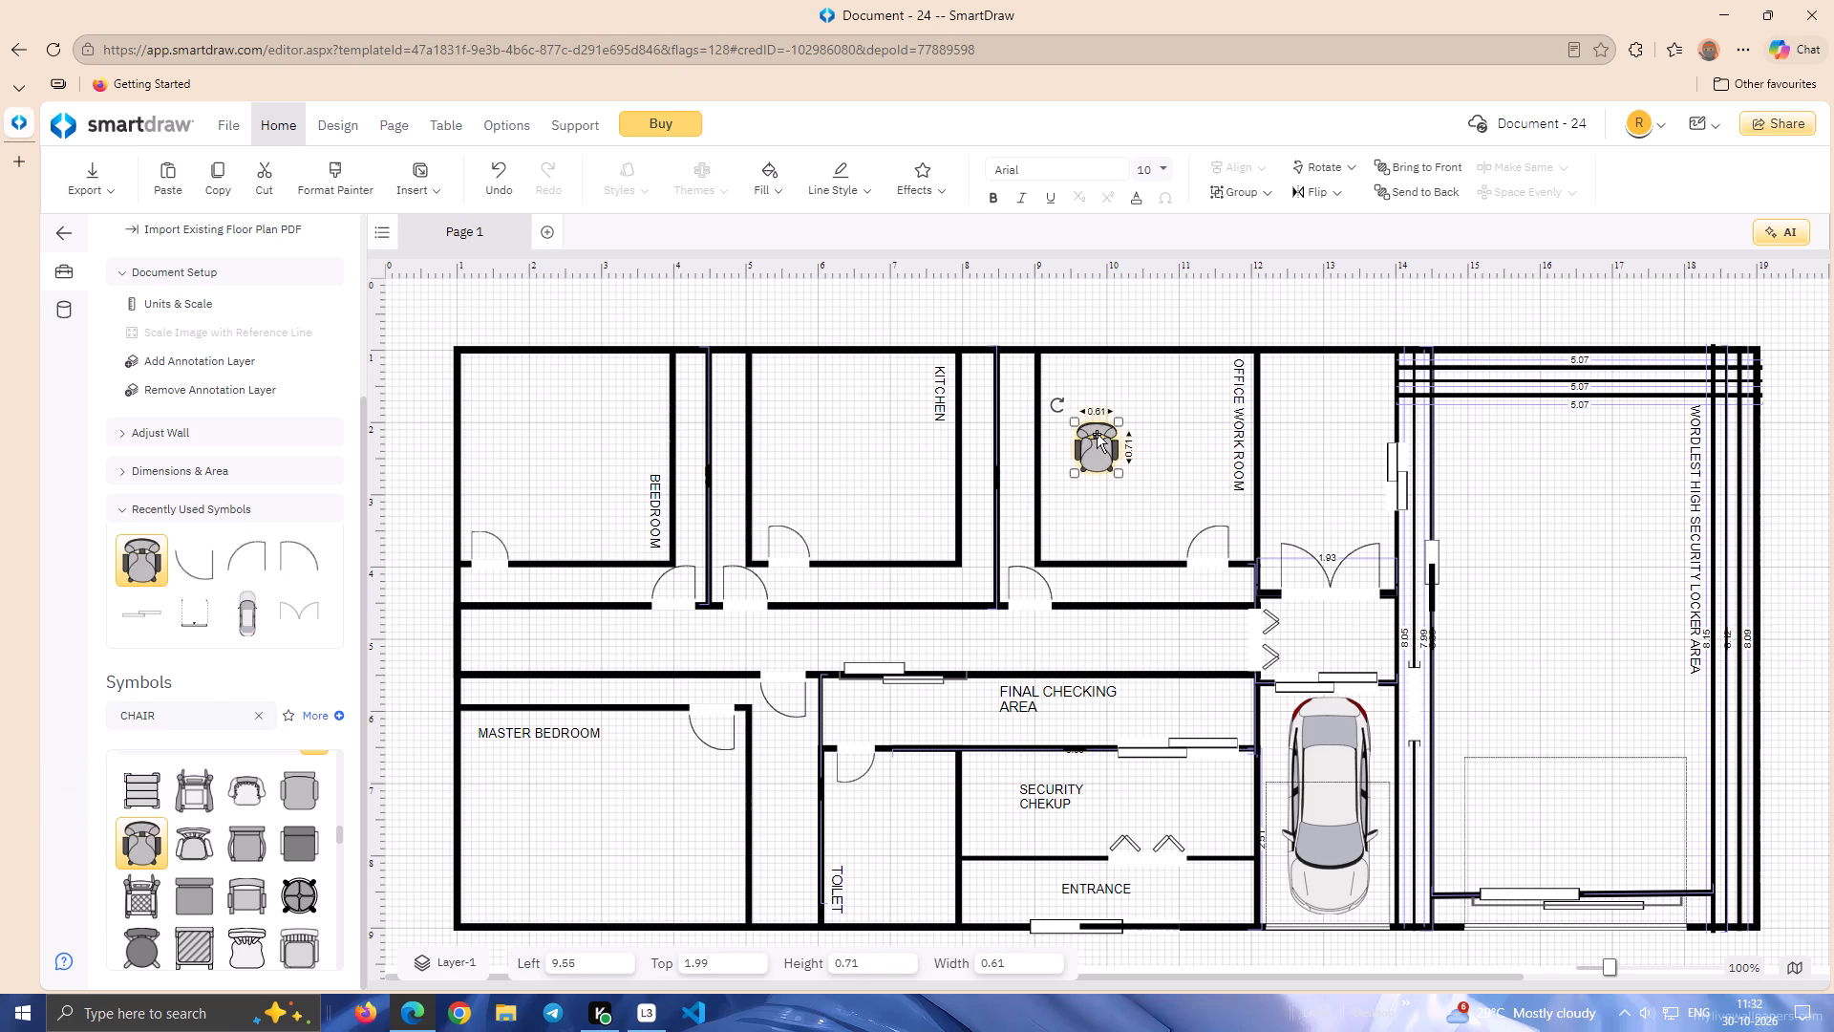
# Shrink the office work room chair to about 0.57 by 0.66, rotate it half a turn and move it to about 9.37, 1.77.
pyautogui.click(1072, 418)
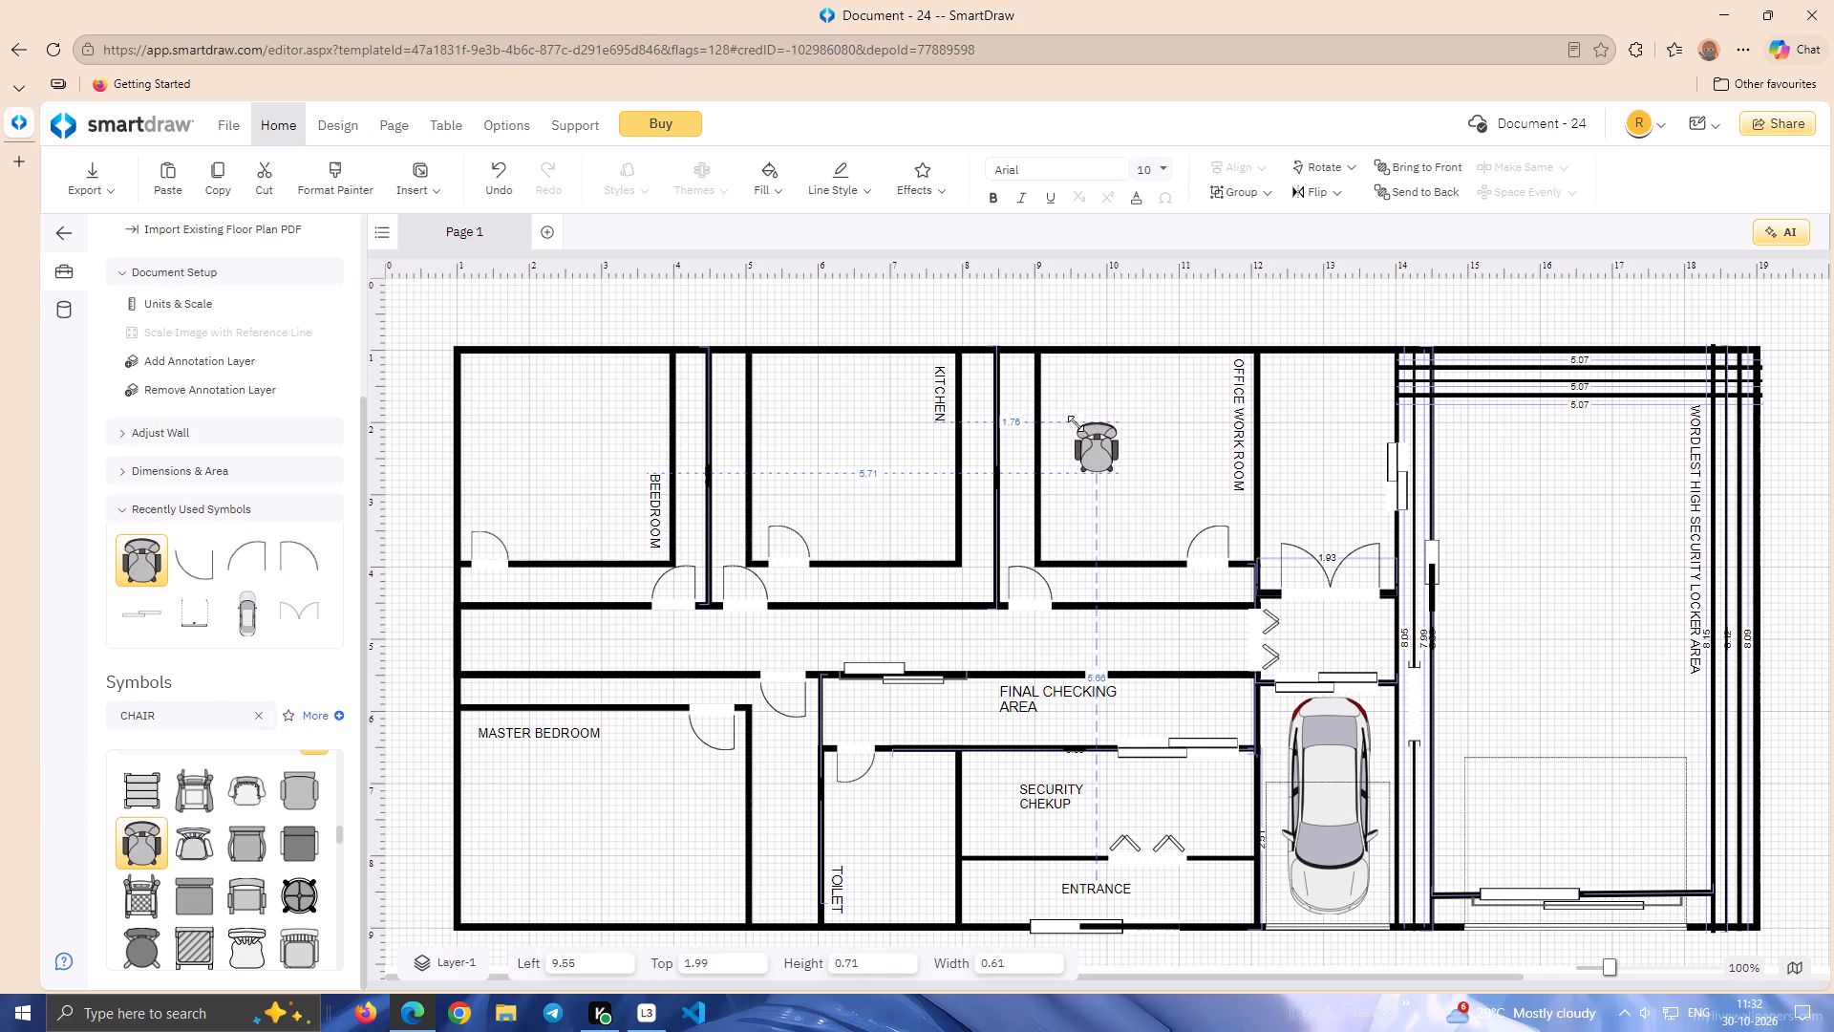
pyautogui.moveTo(1062, 414); pyautogui.dragTo(1137, 501)
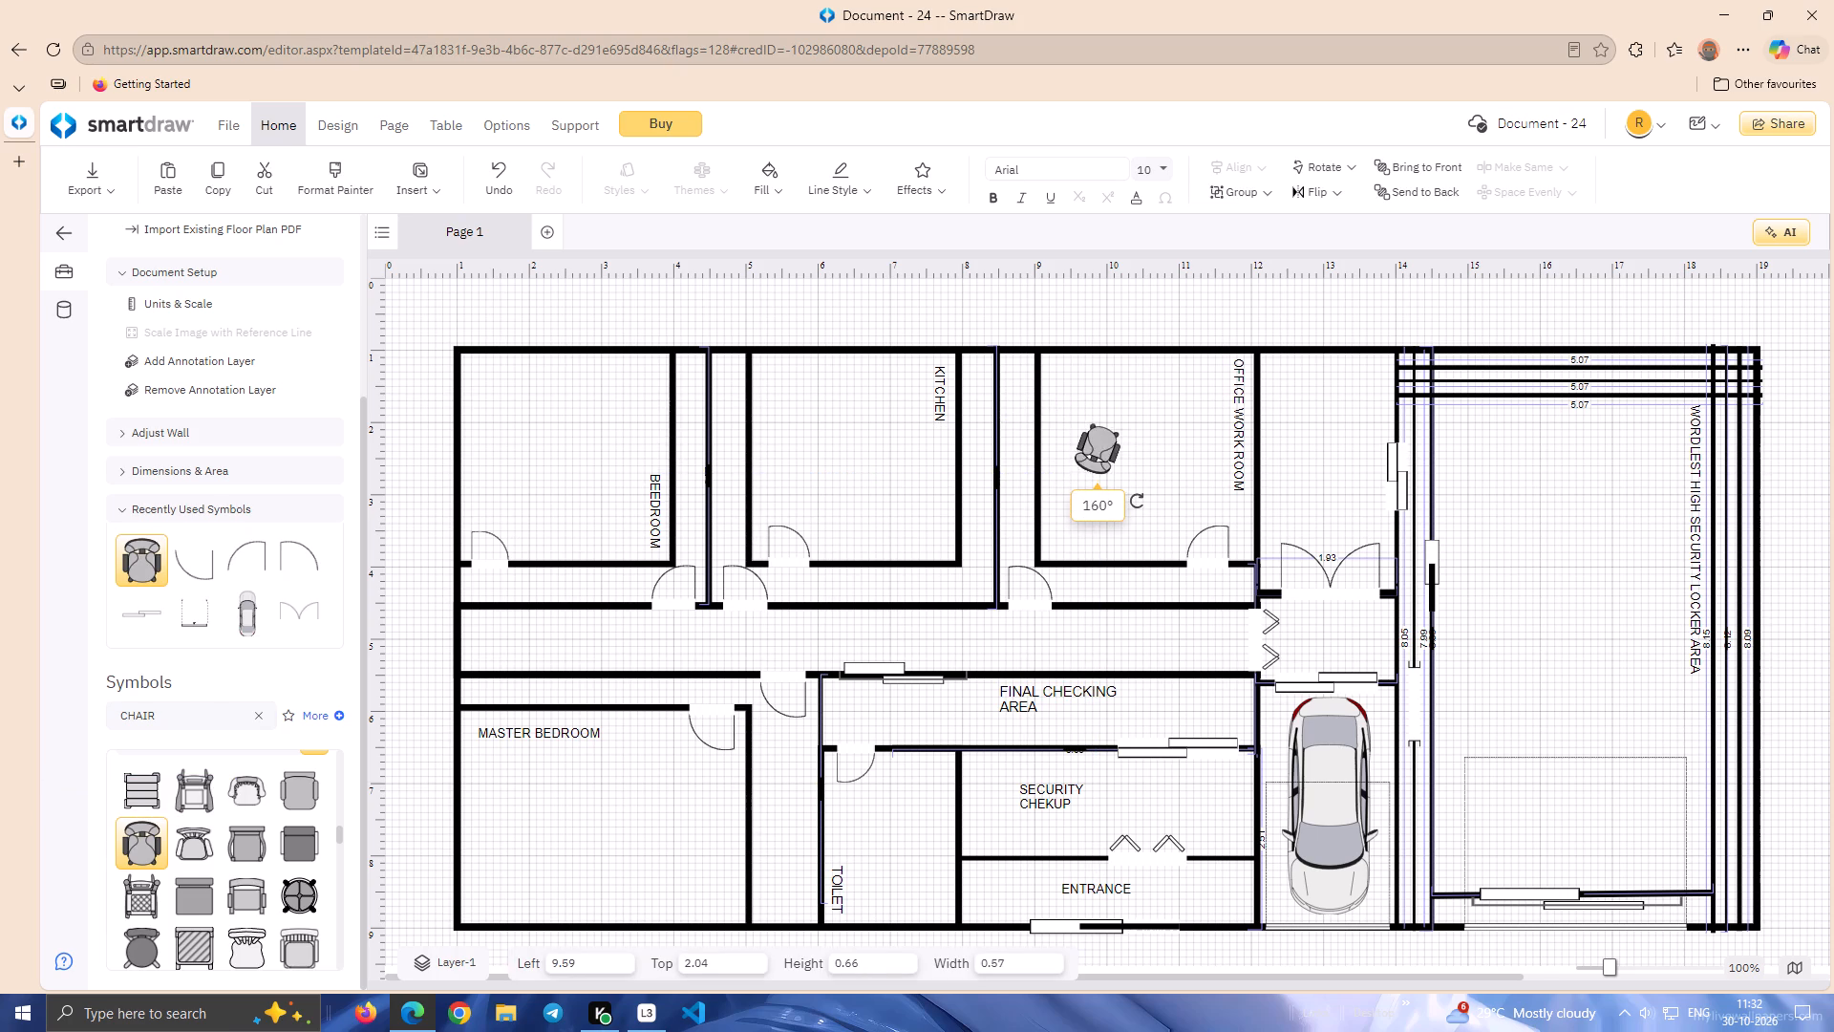
pyautogui.moveTo(1137, 501); pyautogui.dragTo(1145, 497)
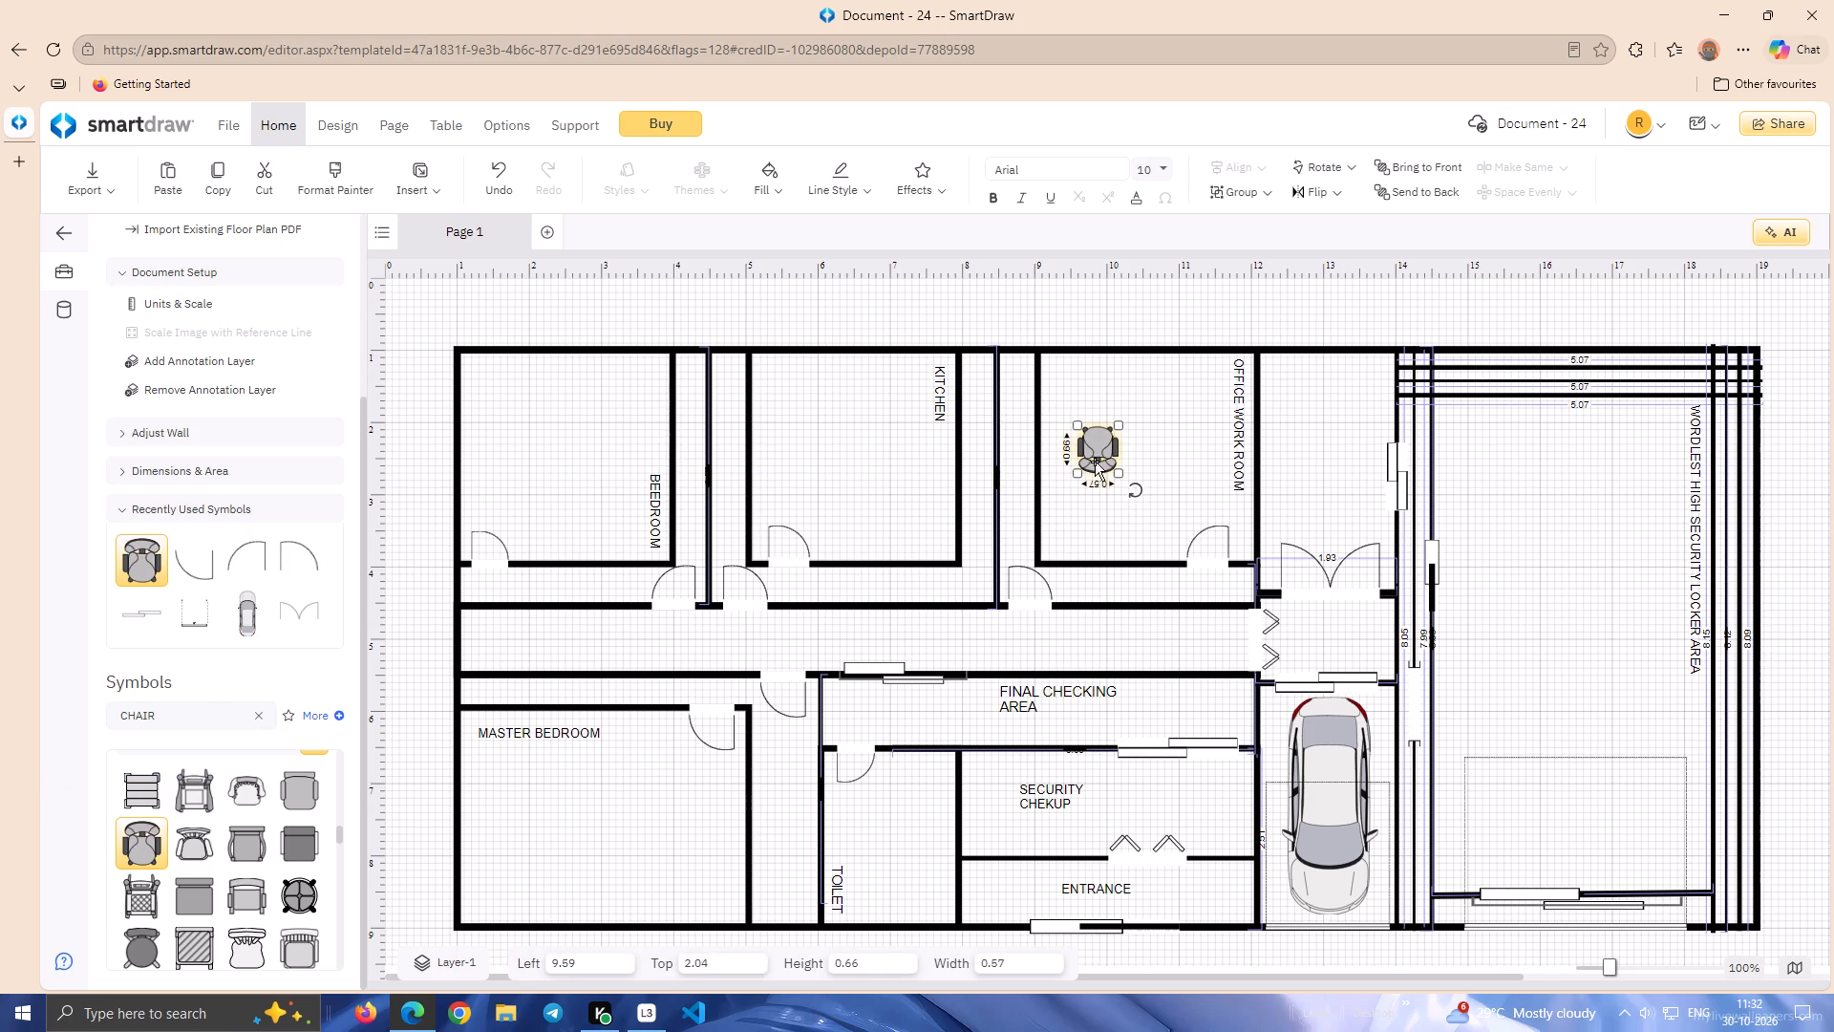
pyautogui.moveTo(1096, 452); pyautogui.dragTo(1078, 436)
# Search the symbols for MONITOR and place an iMac Computer Monitor in the office work room's upper-right area, at about 10.34, 1.12.
pyautogui.click(262, 718)
pyautogui.click(241, 719)
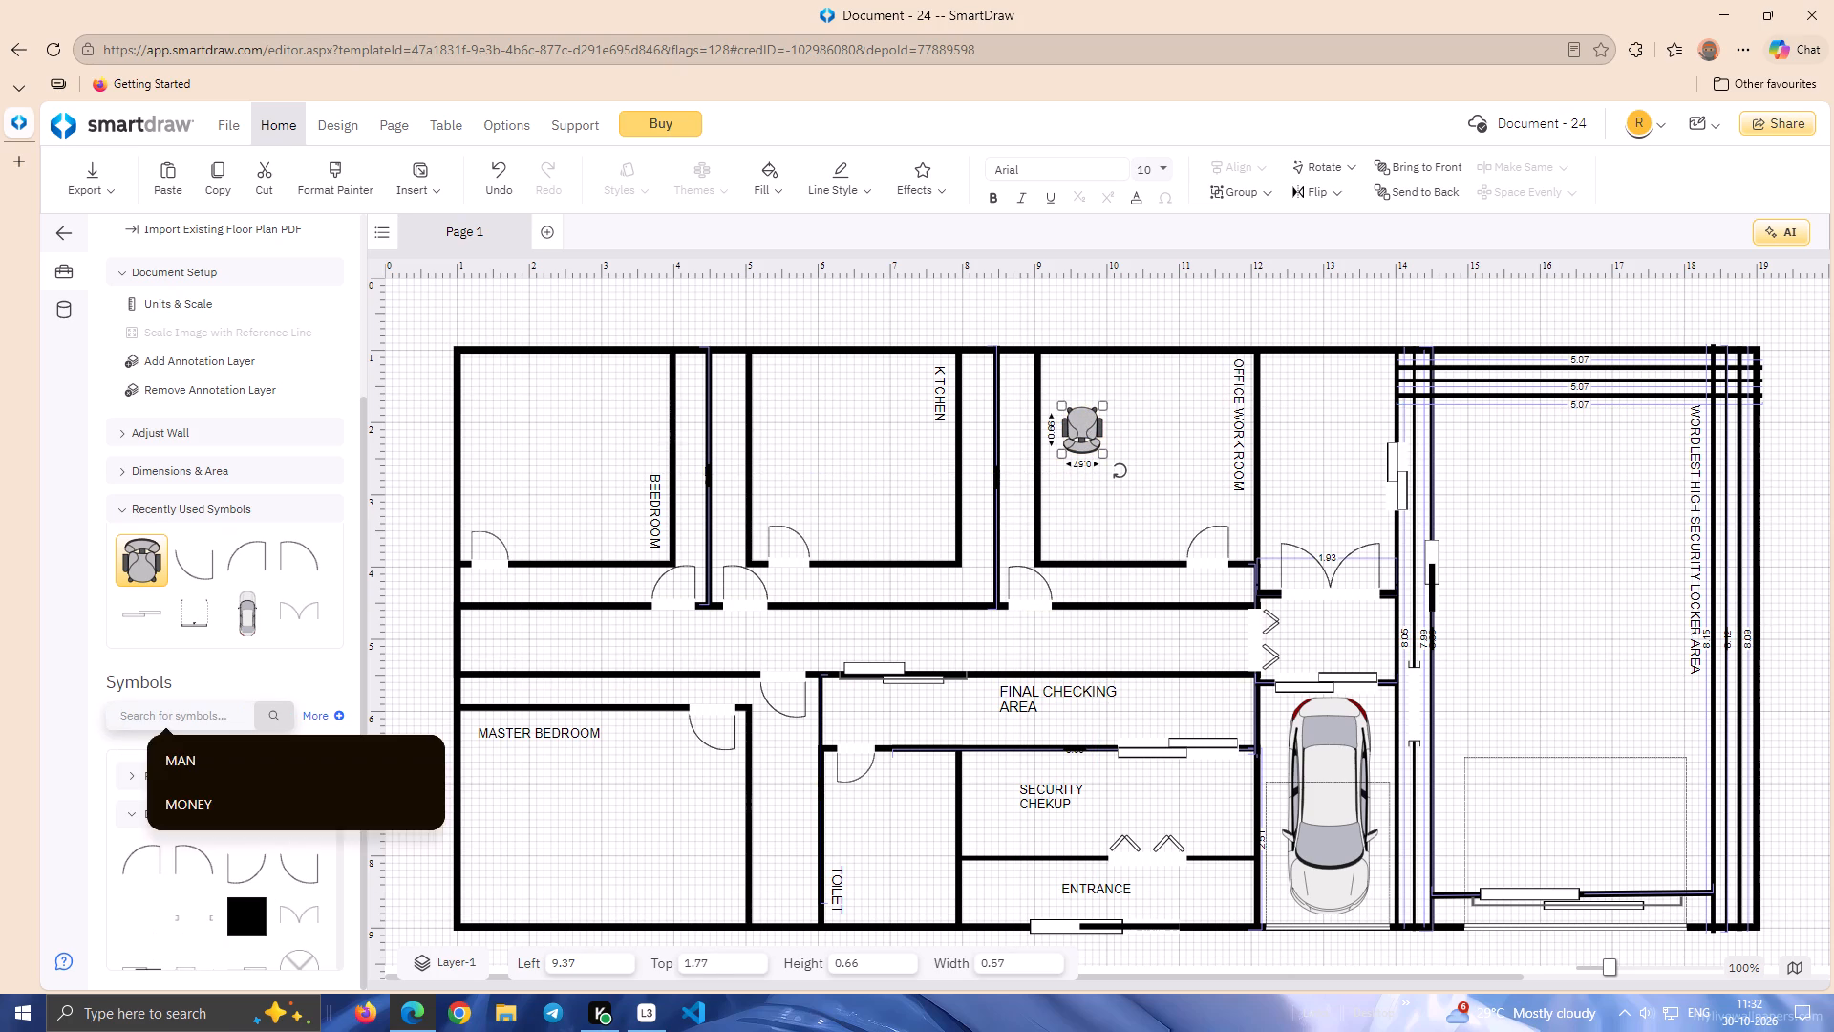
pyautogui.write('MONITOR')
pyautogui.press('Return')
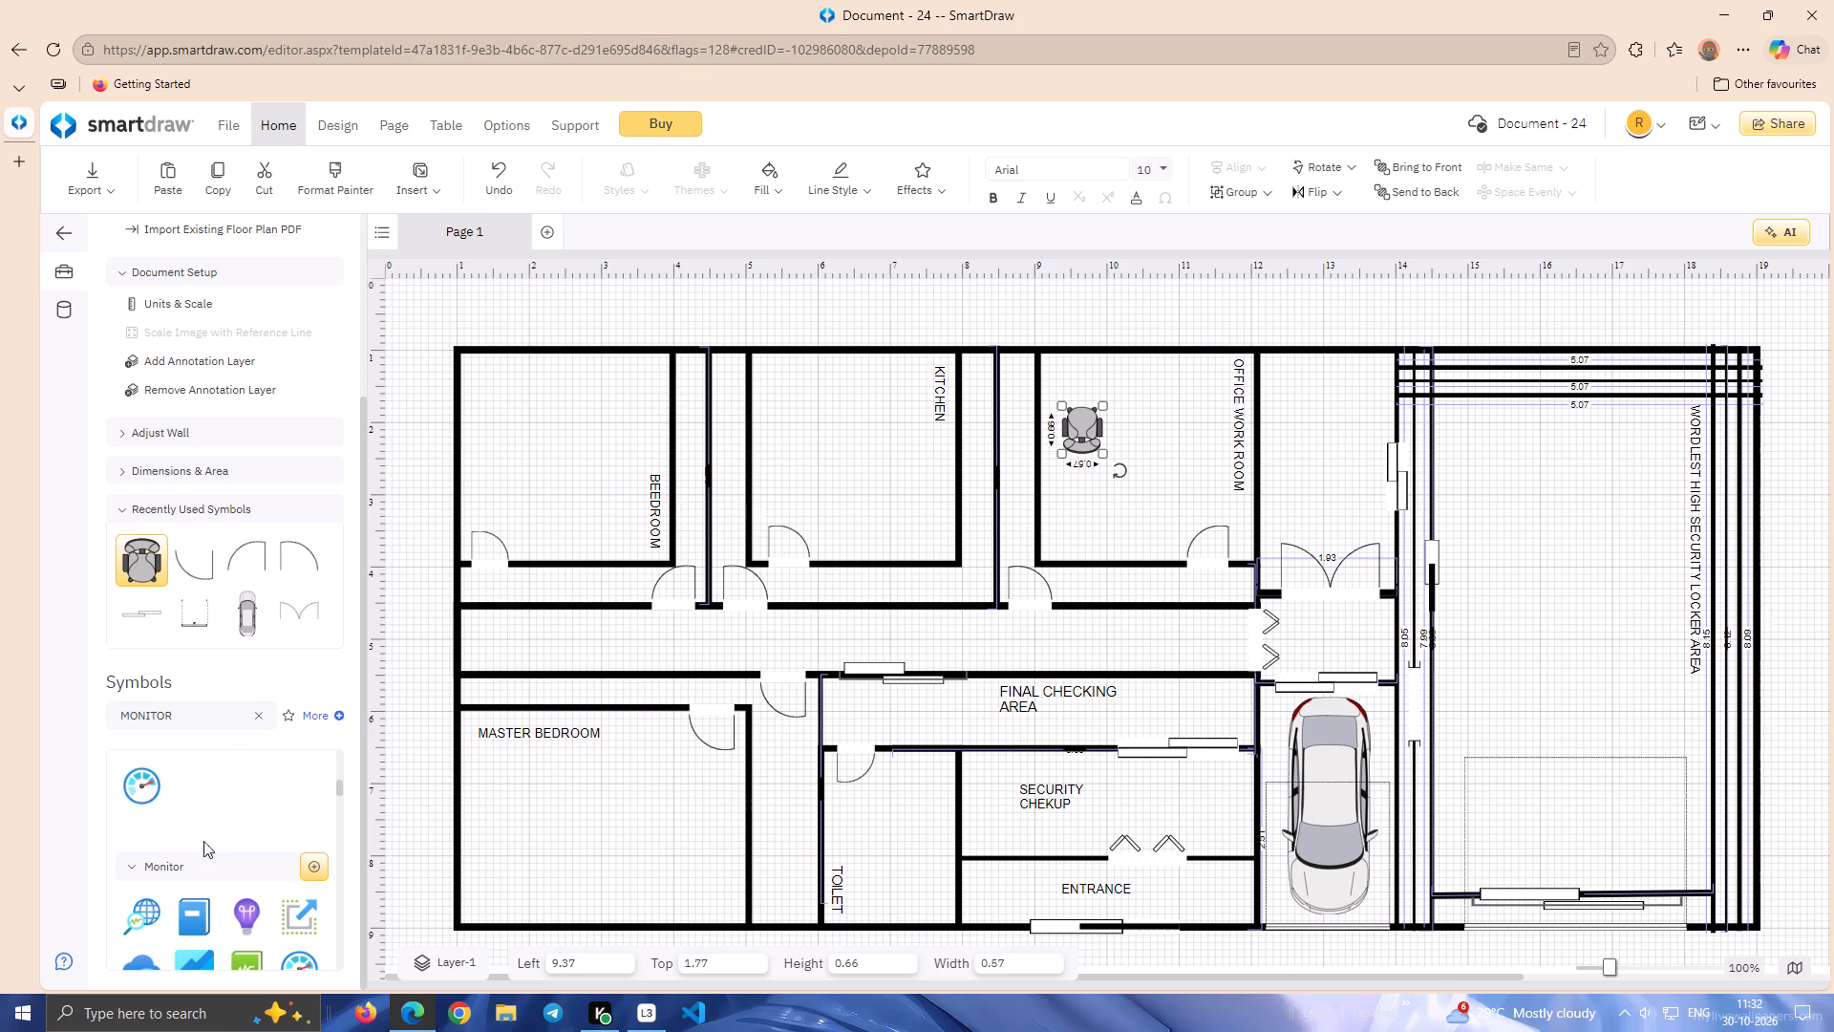
pyautogui.moveTo(338, 783); pyautogui.dragTo(338, 791)
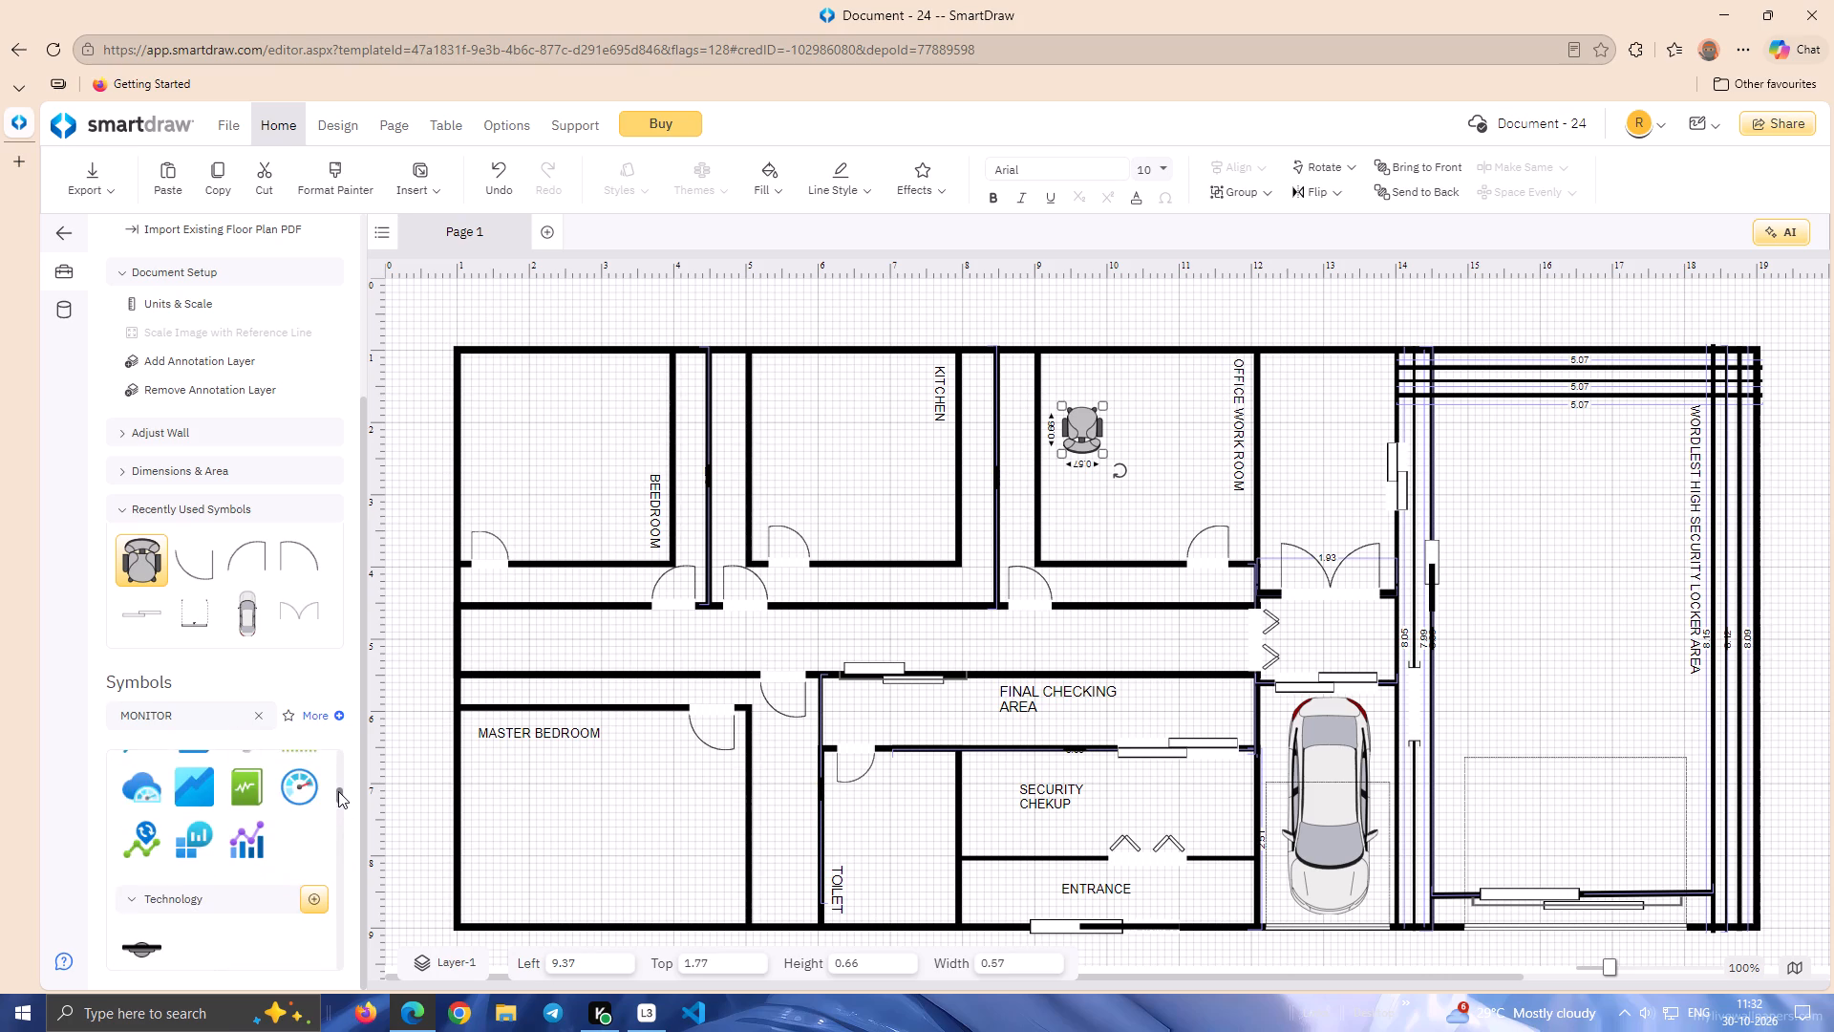
pyautogui.moveTo(338, 791); pyautogui.dragTo(336, 807)
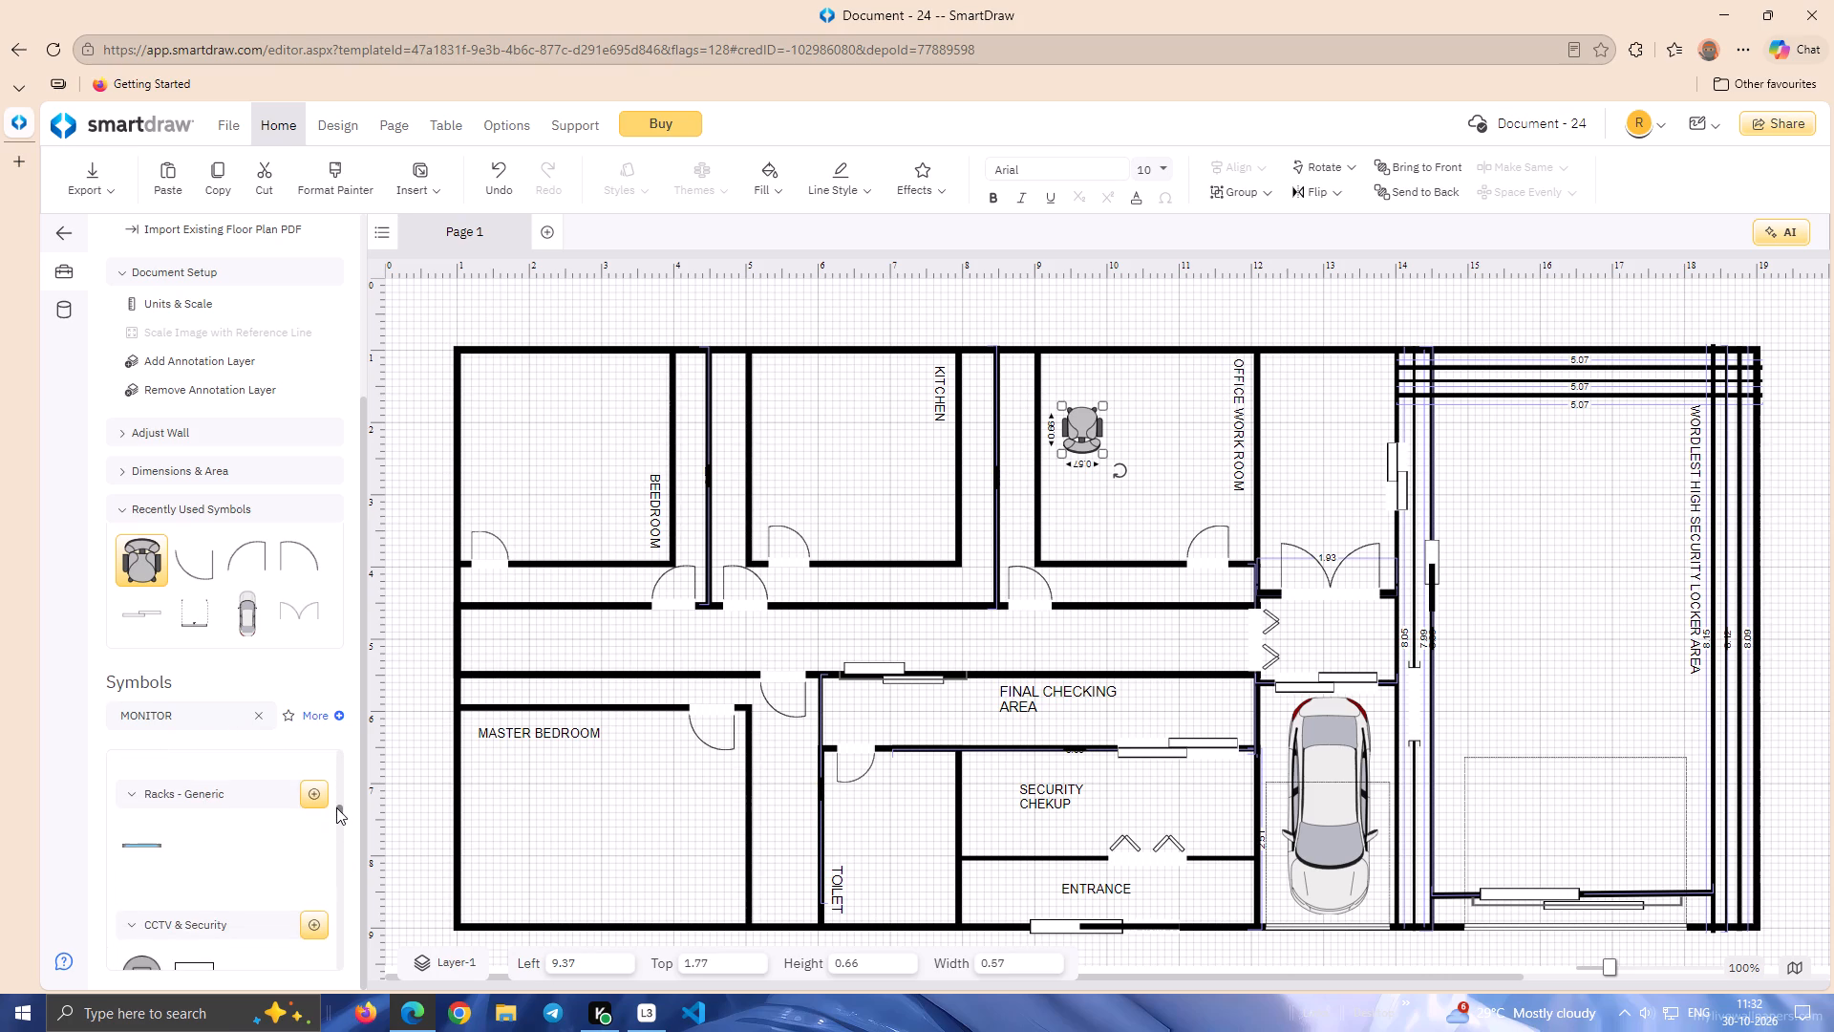
pyautogui.moveTo(336, 807); pyautogui.dragTo(336, 825)
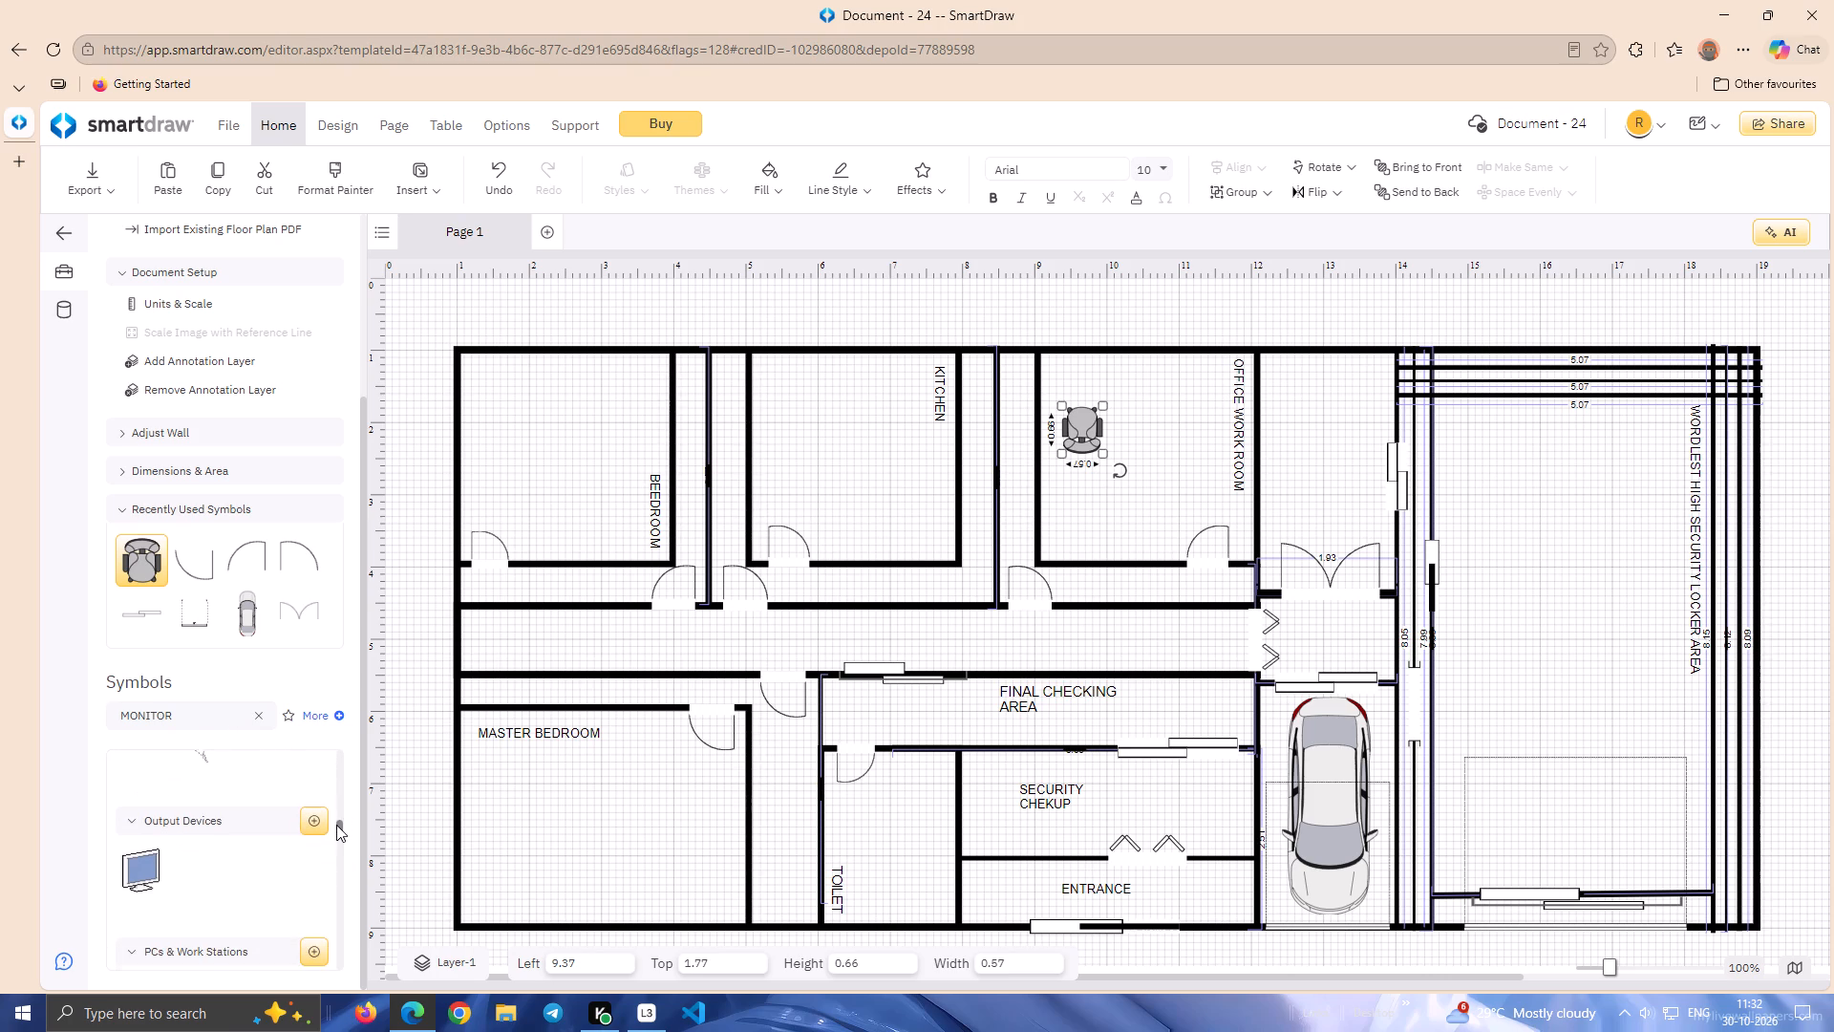
pyautogui.moveTo(336, 825); pyautogui.dragTo(331, 813)
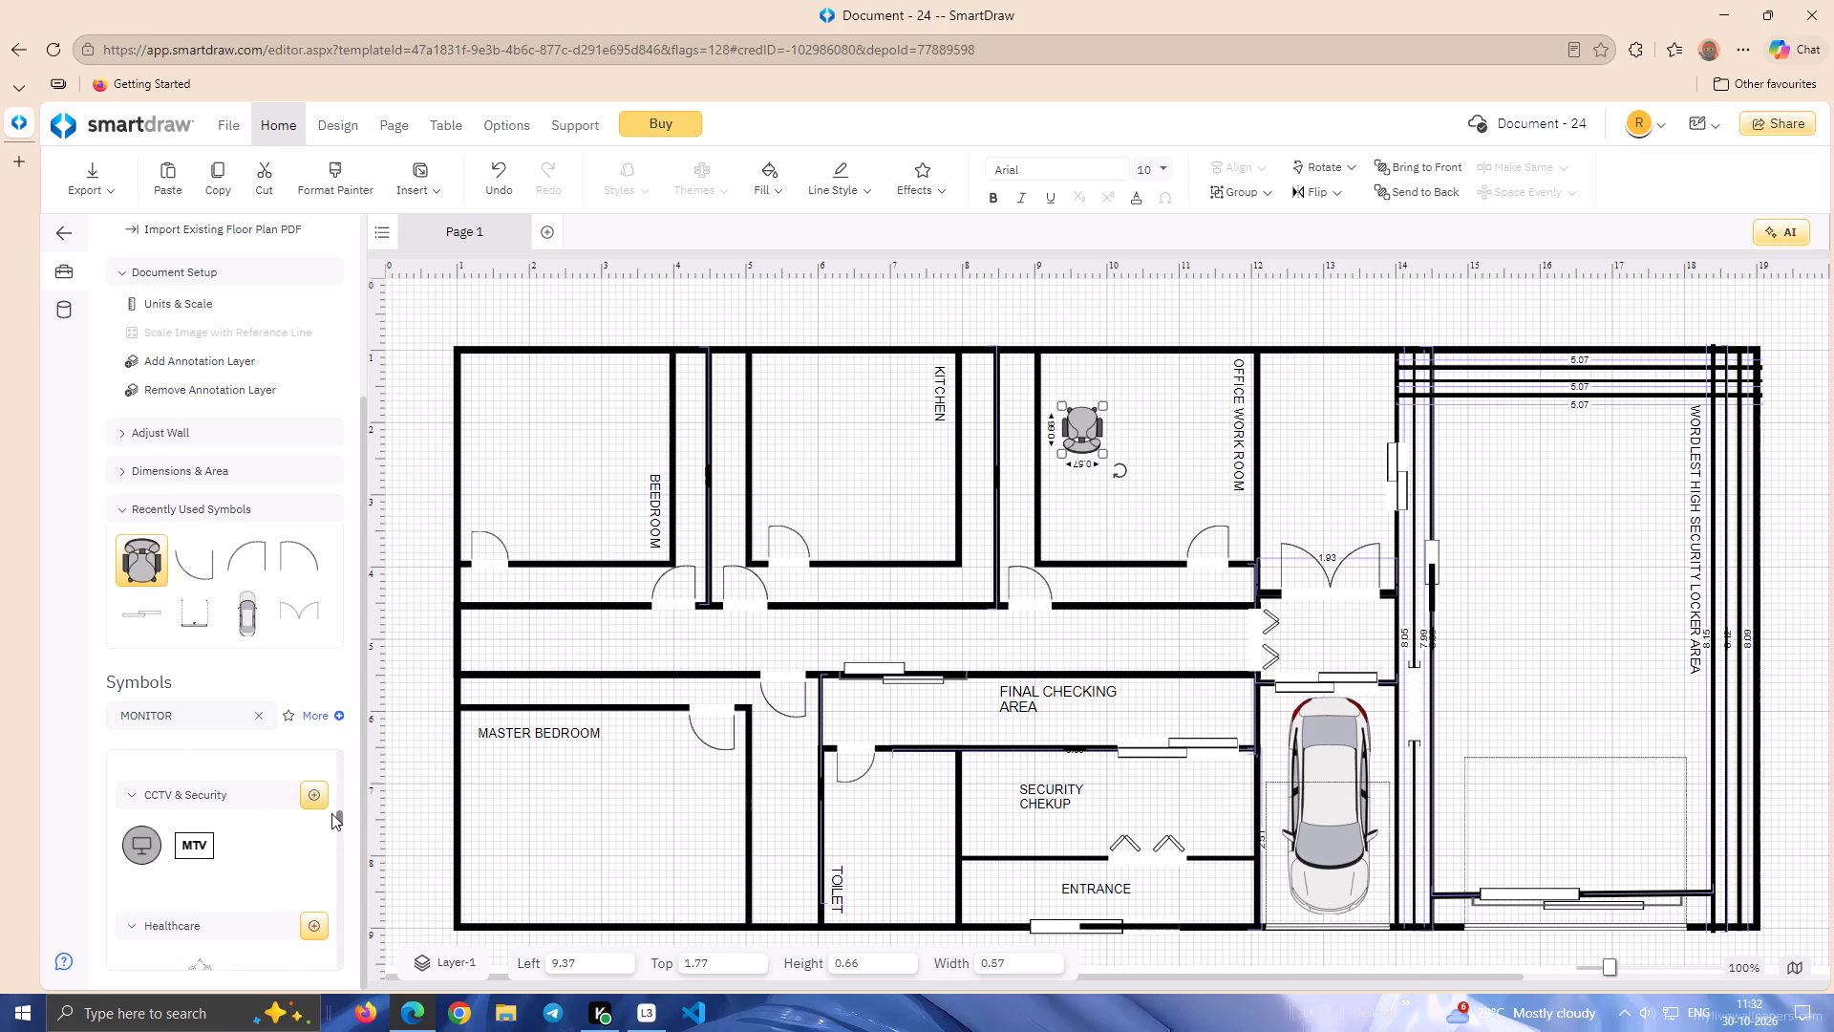
pyautogui.moveTo(331, 813); pyautogui.dragTo(331, 844)
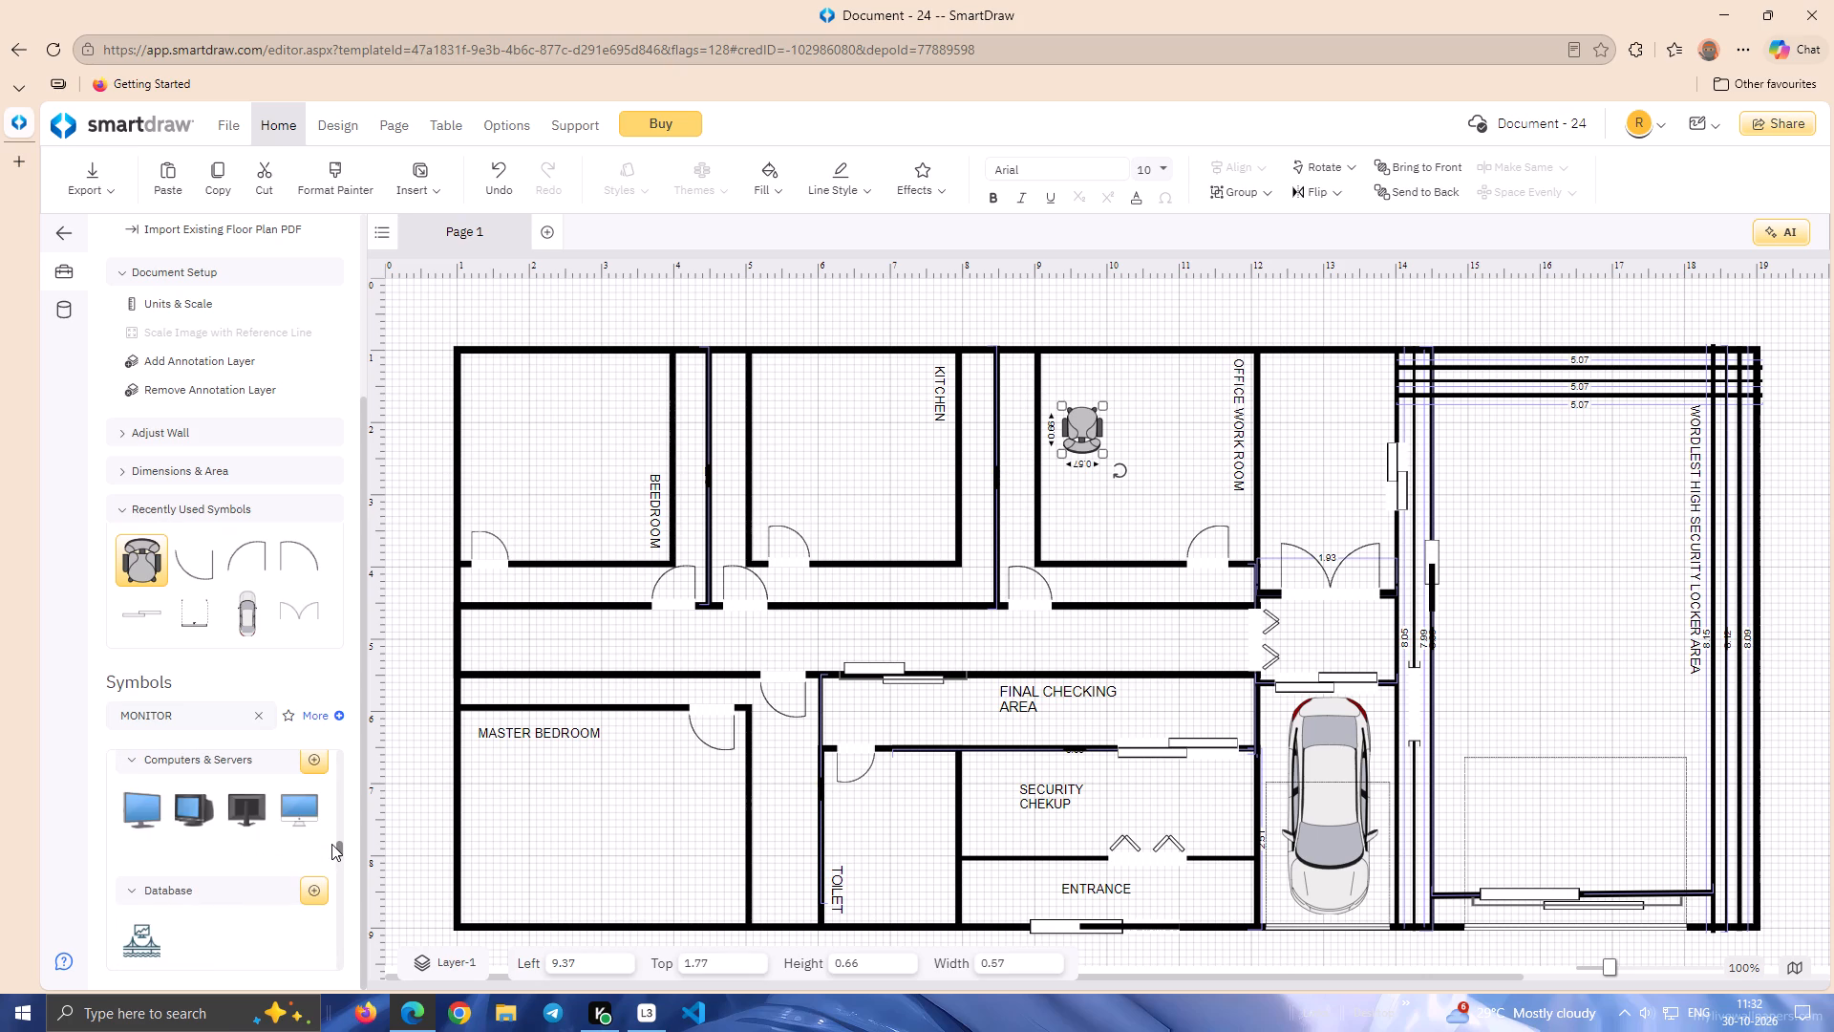
pyautogui.moveTo(331, 844); pyautogui.dragTo(330, 844)
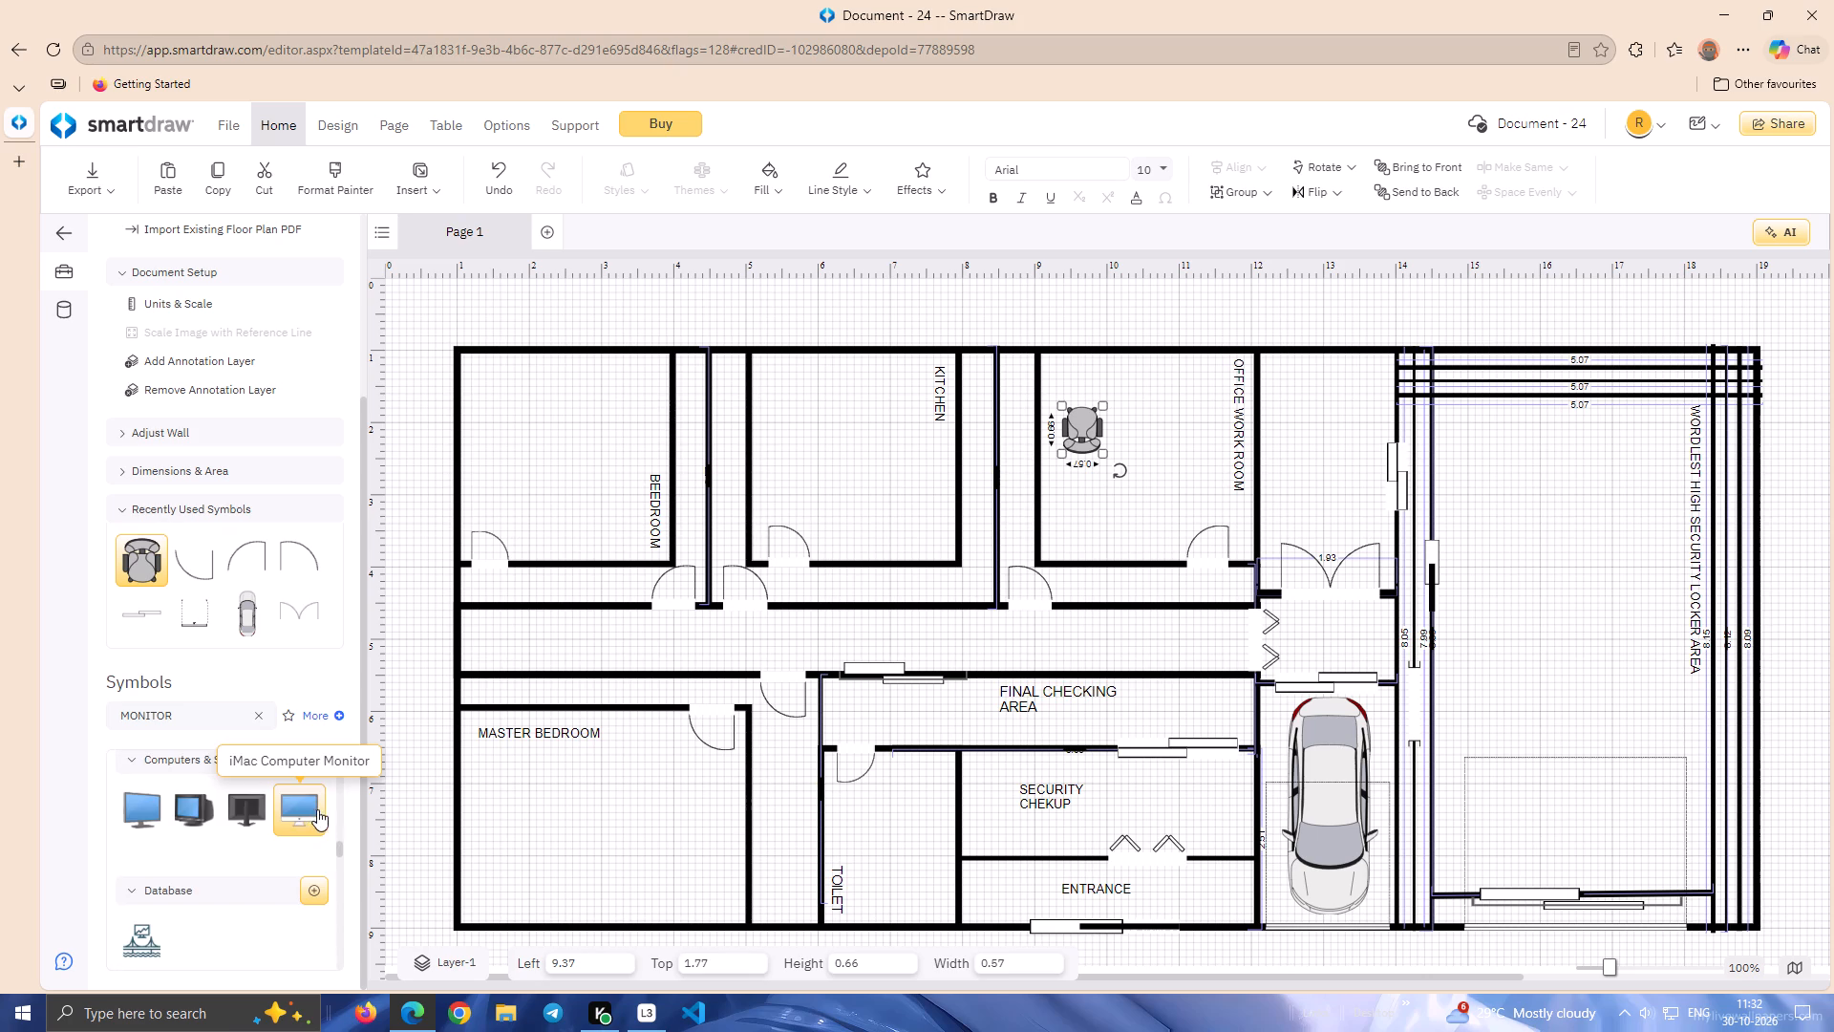
pyautogui.moveTo(309, 808); pyautogui.dragTo(1085, 375)
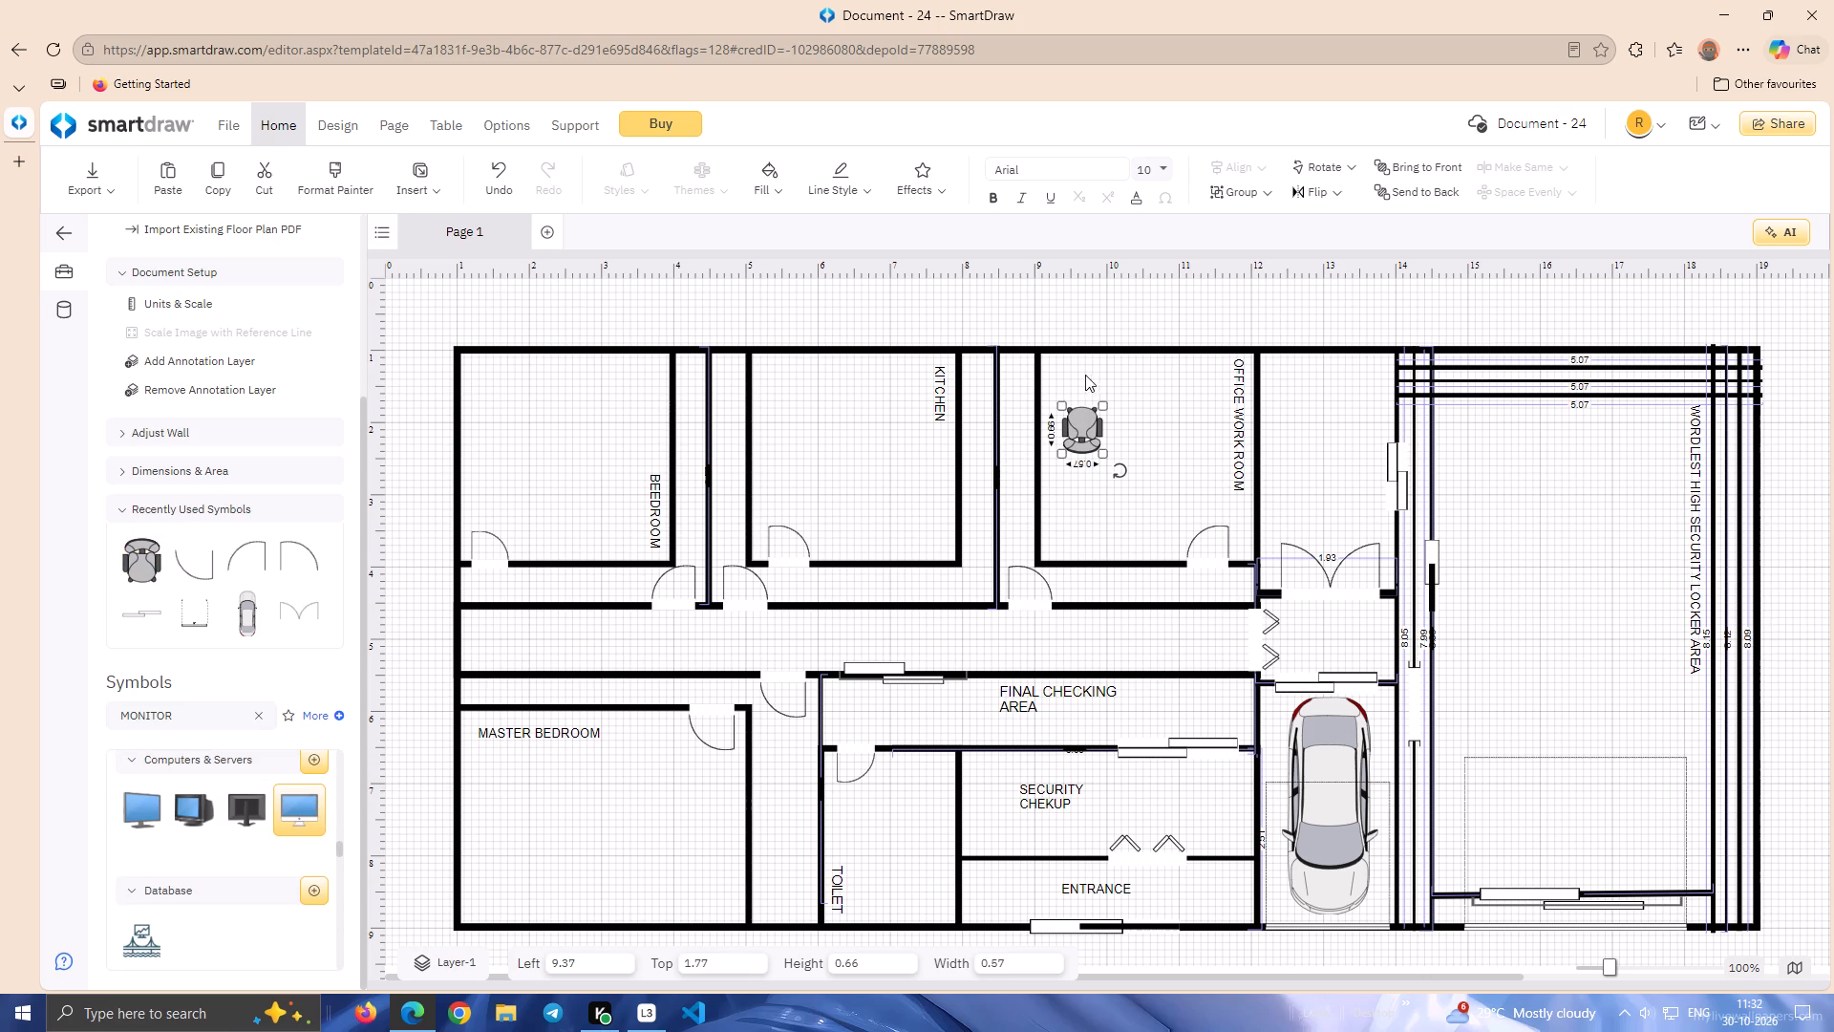
pyautogui.moveTo(1085, 375); pyautogui.dragTo(1087, 373)
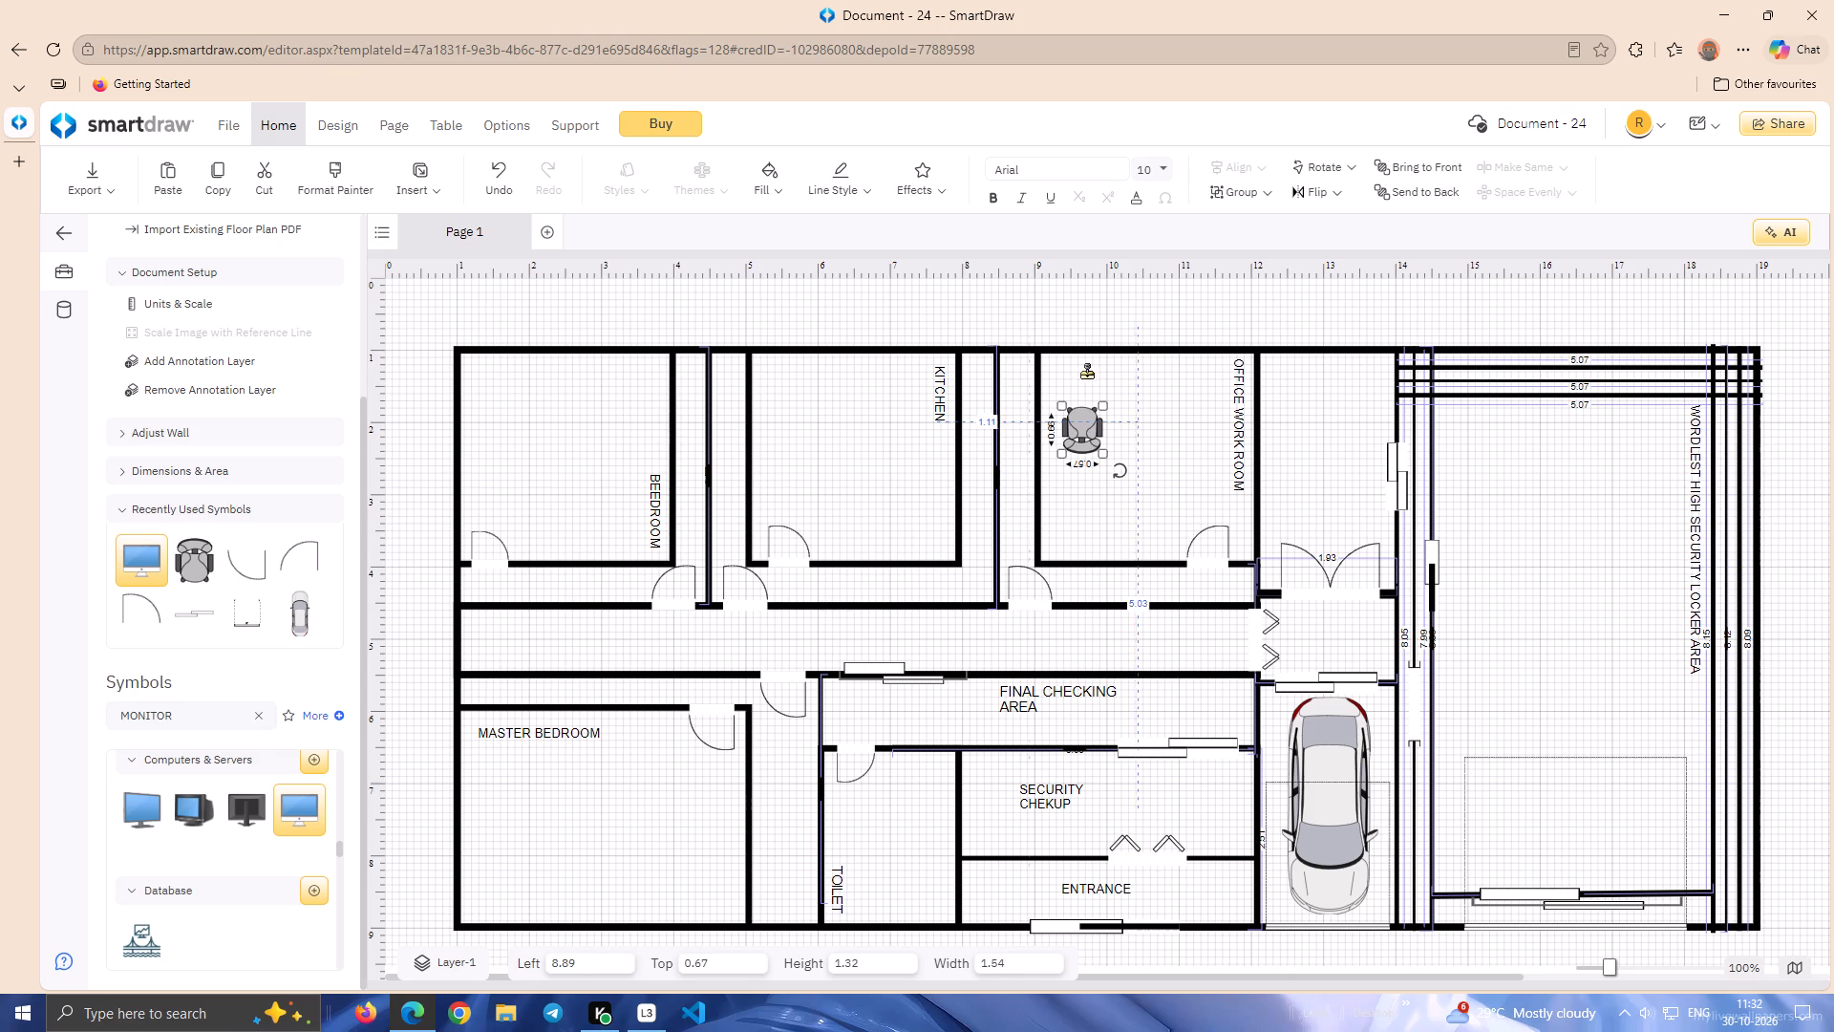
pyautogui.moveTo(1087, 373); pyautogui.dragTo(1186, 410)
# Shrink the monitor in the office work room to about 0.77 wide and 0.66 high.
pyautogui.moveTo(1239, 453); pyautogui.dragTo(1240, 454)
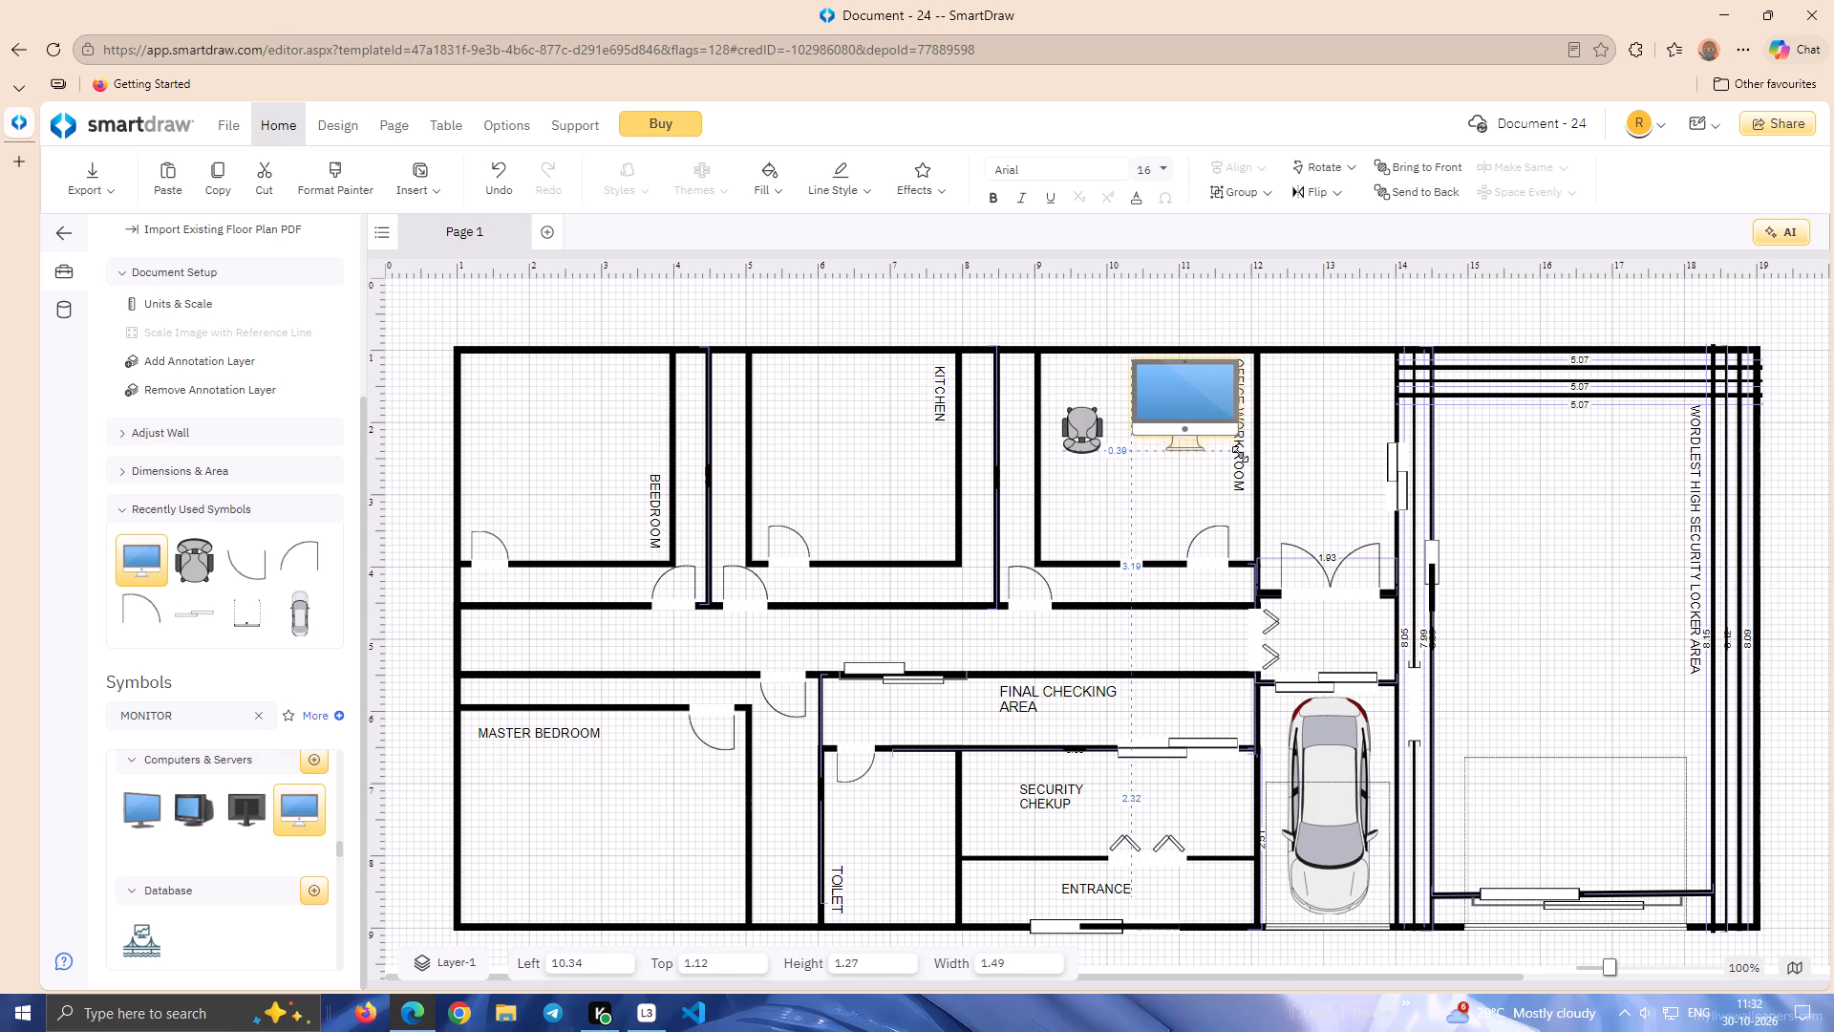
pyautogui.moveTo(1240, 454); pyautogui.dragTo(1189, 411)
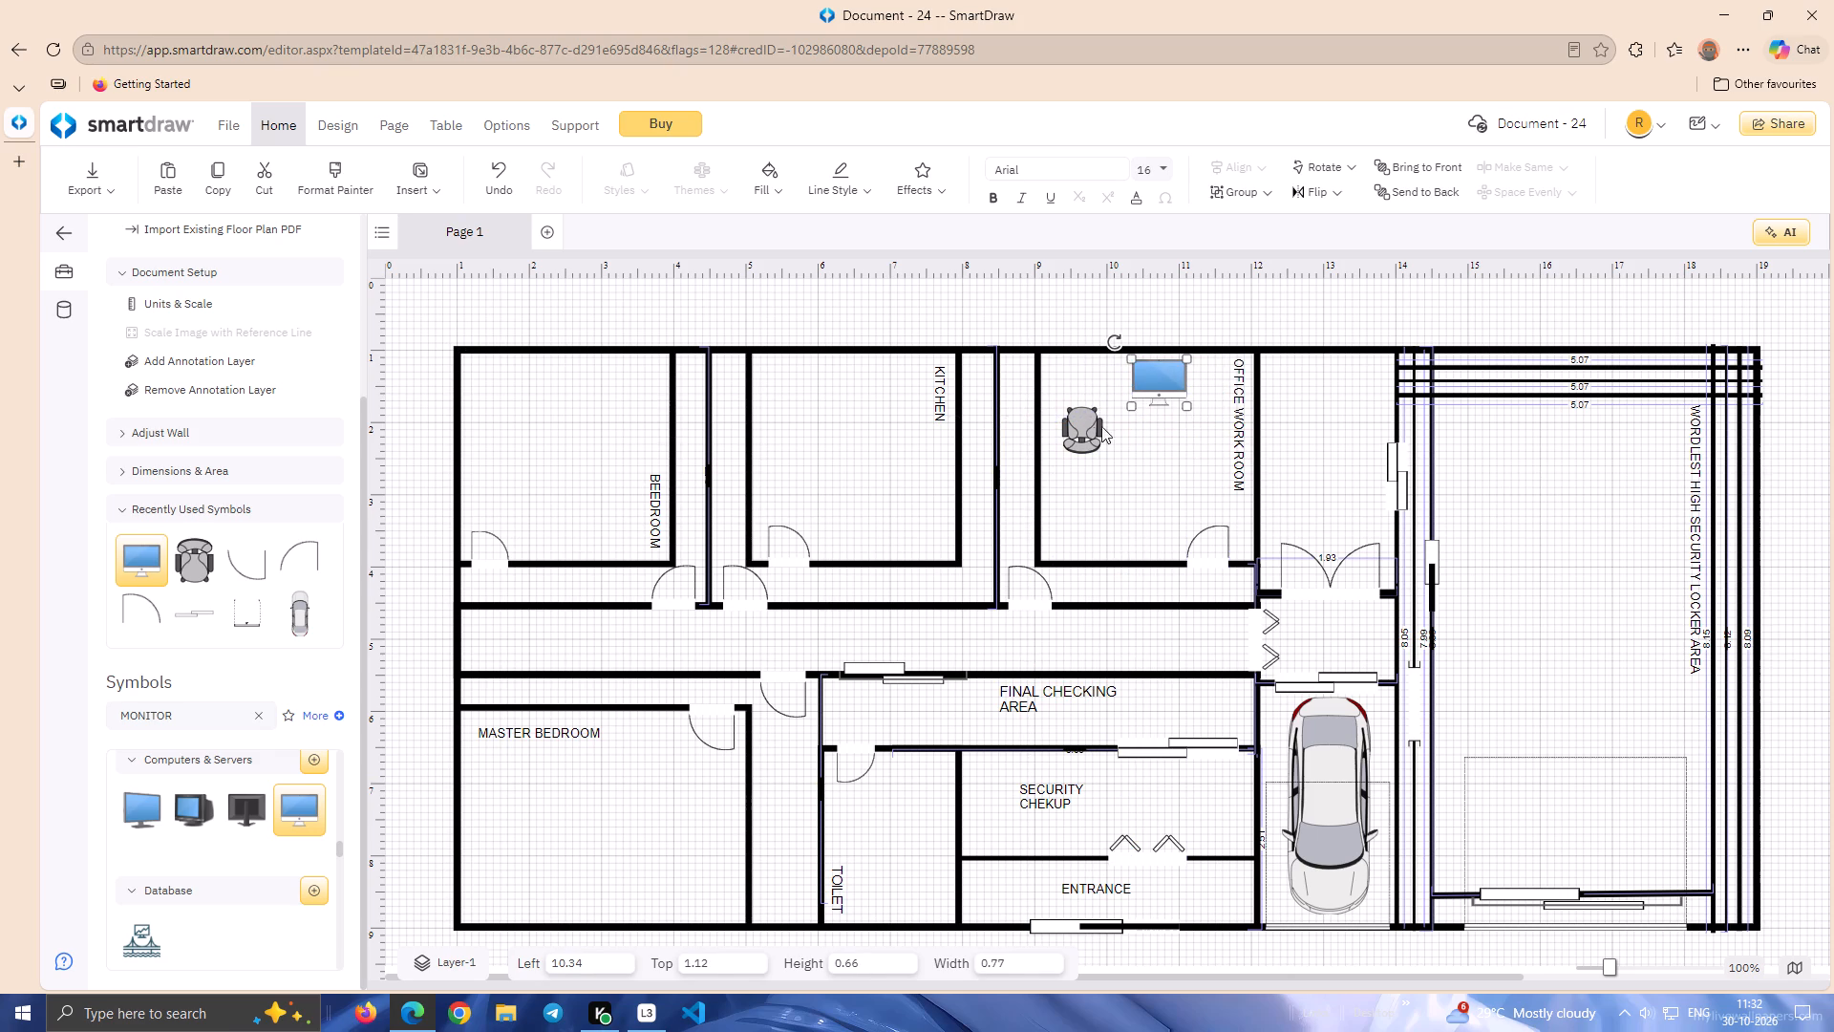
# Lower the chair slightly, search the symbols for DESK and place the two-pedestal desk above the chair in the office work room.
pyautogui.moveTo(1081, 431); pyautogui.dragTo(1080, 452)
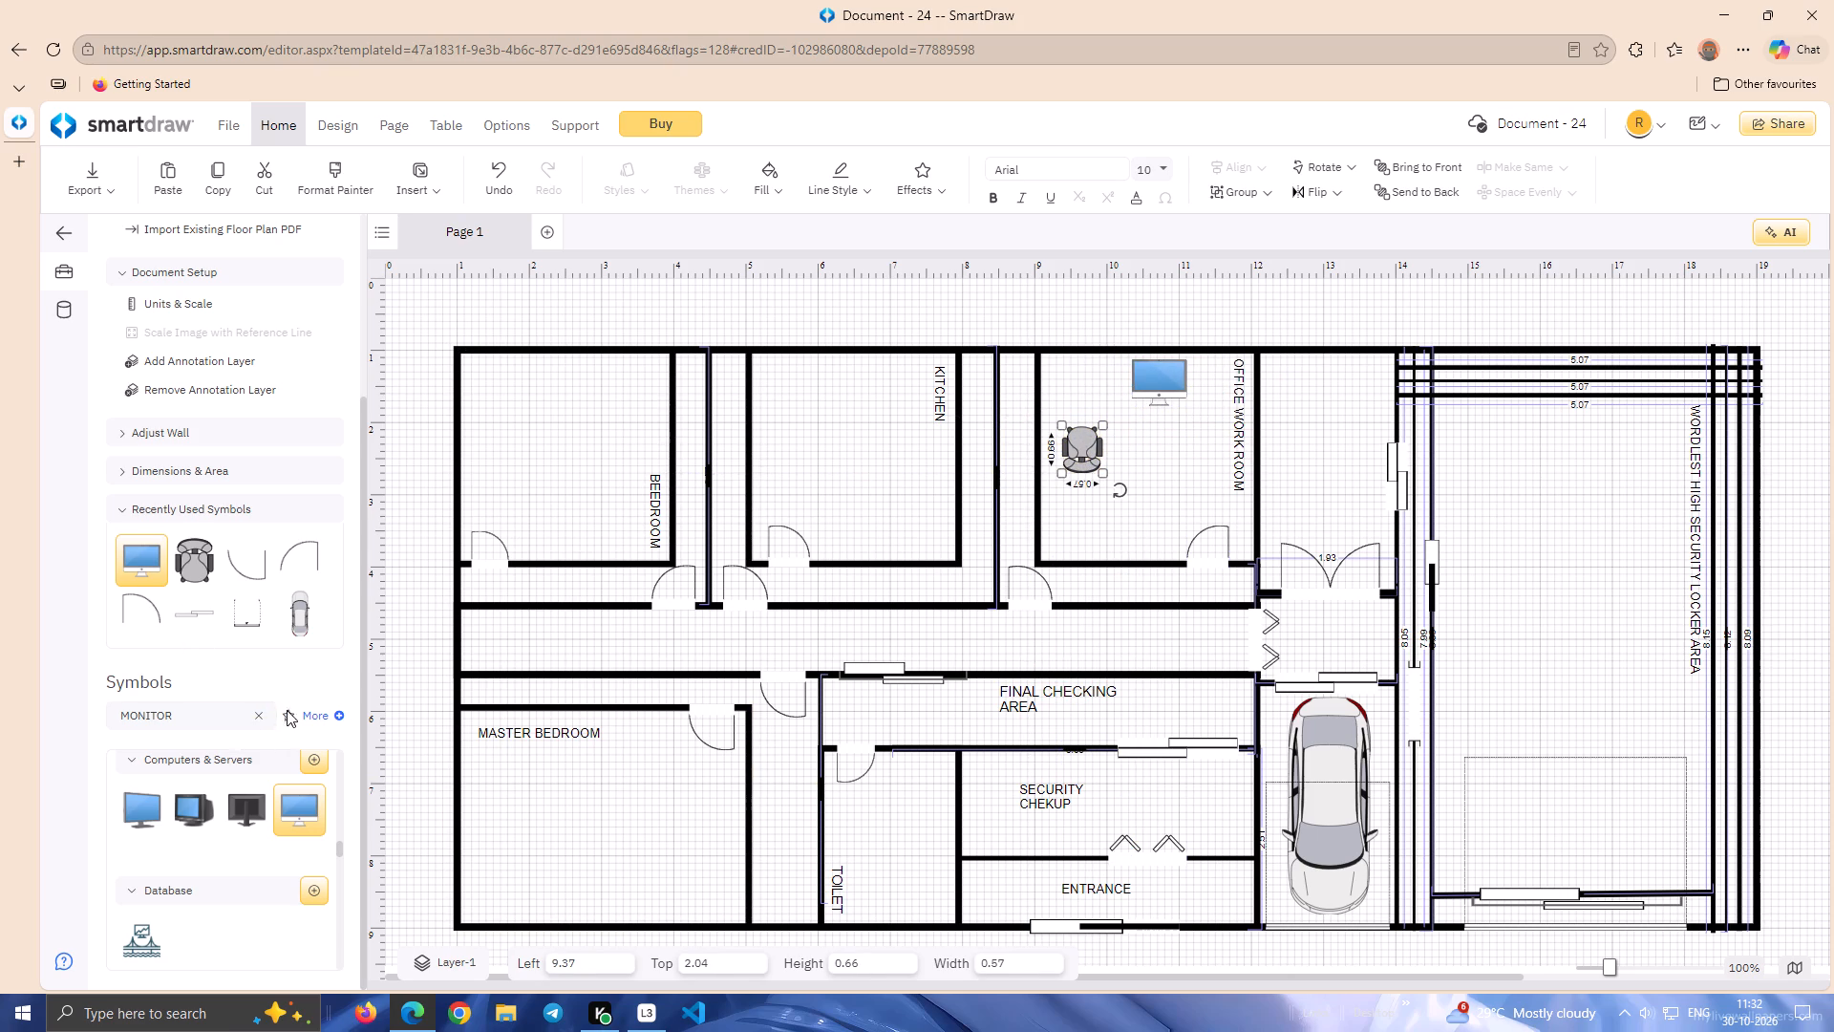
pyautogui.click(253, 719)
pyautogui.click(233, 718)
pyautogui.write('DESK')
pyautogui.click(262, 718)
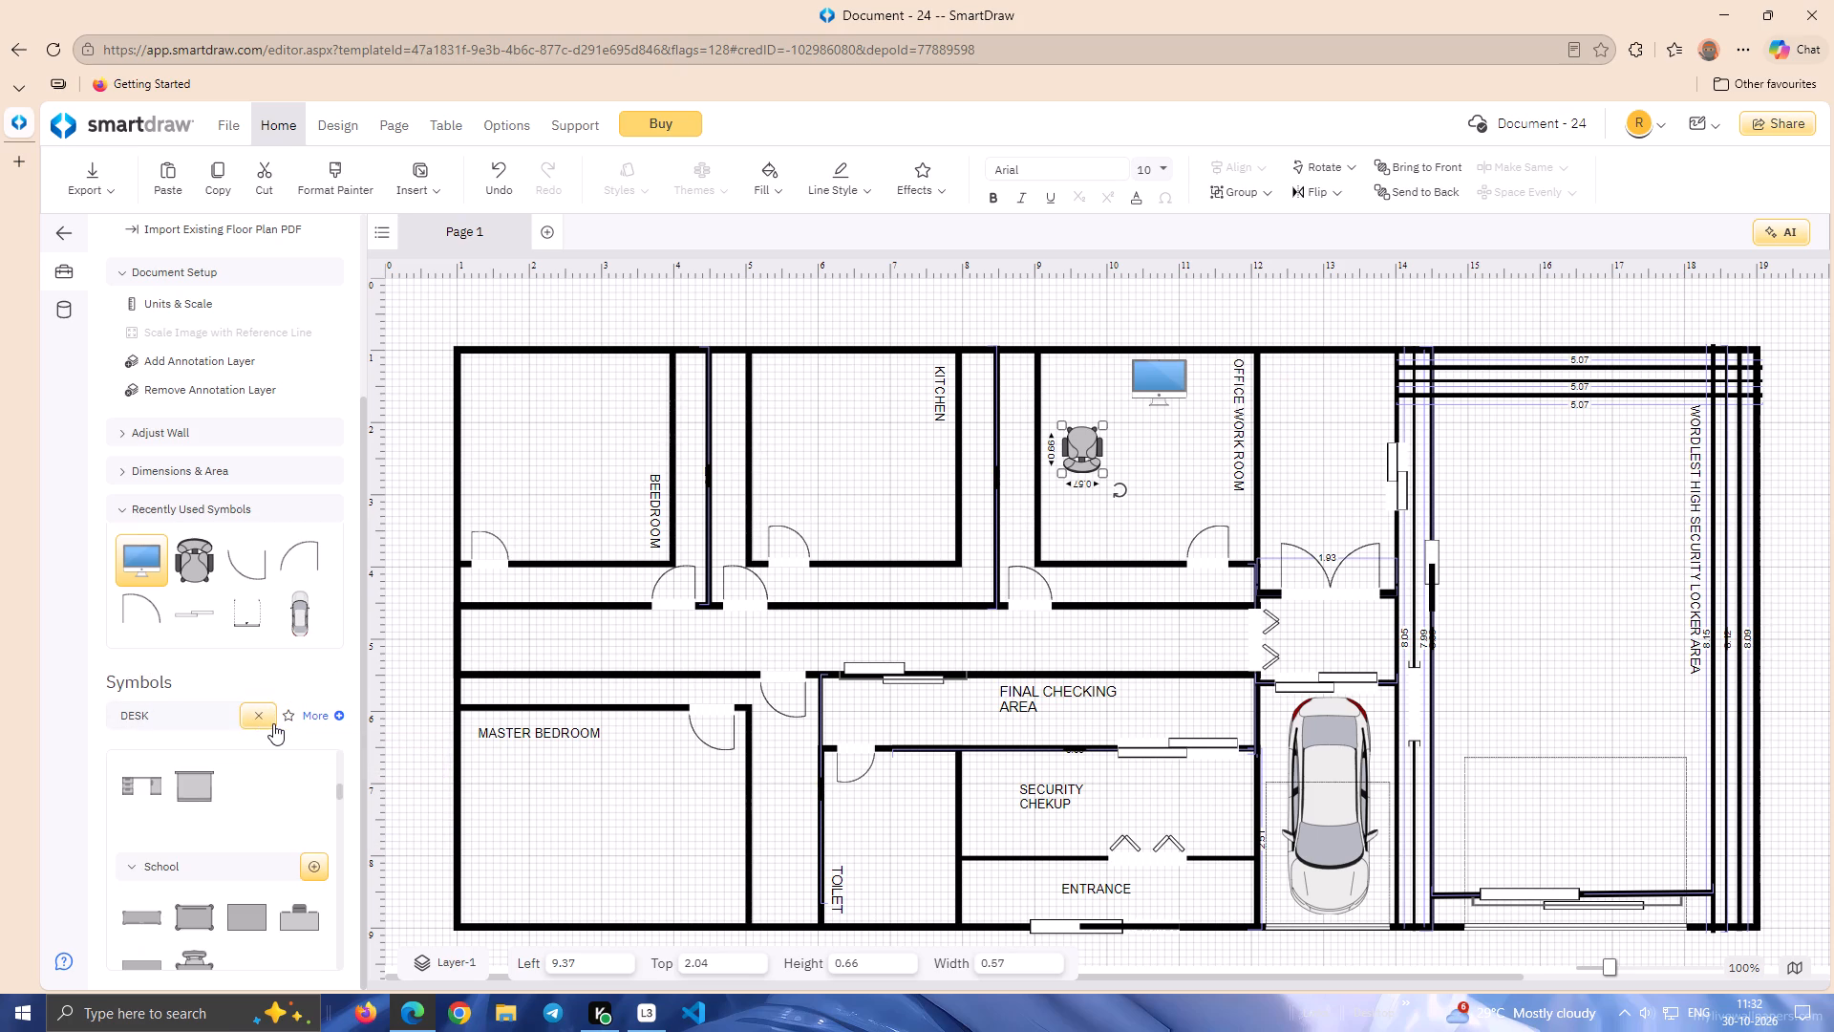
pyautogui.moveTo(141, 787); pyautogui.dragTo(1080, 397)
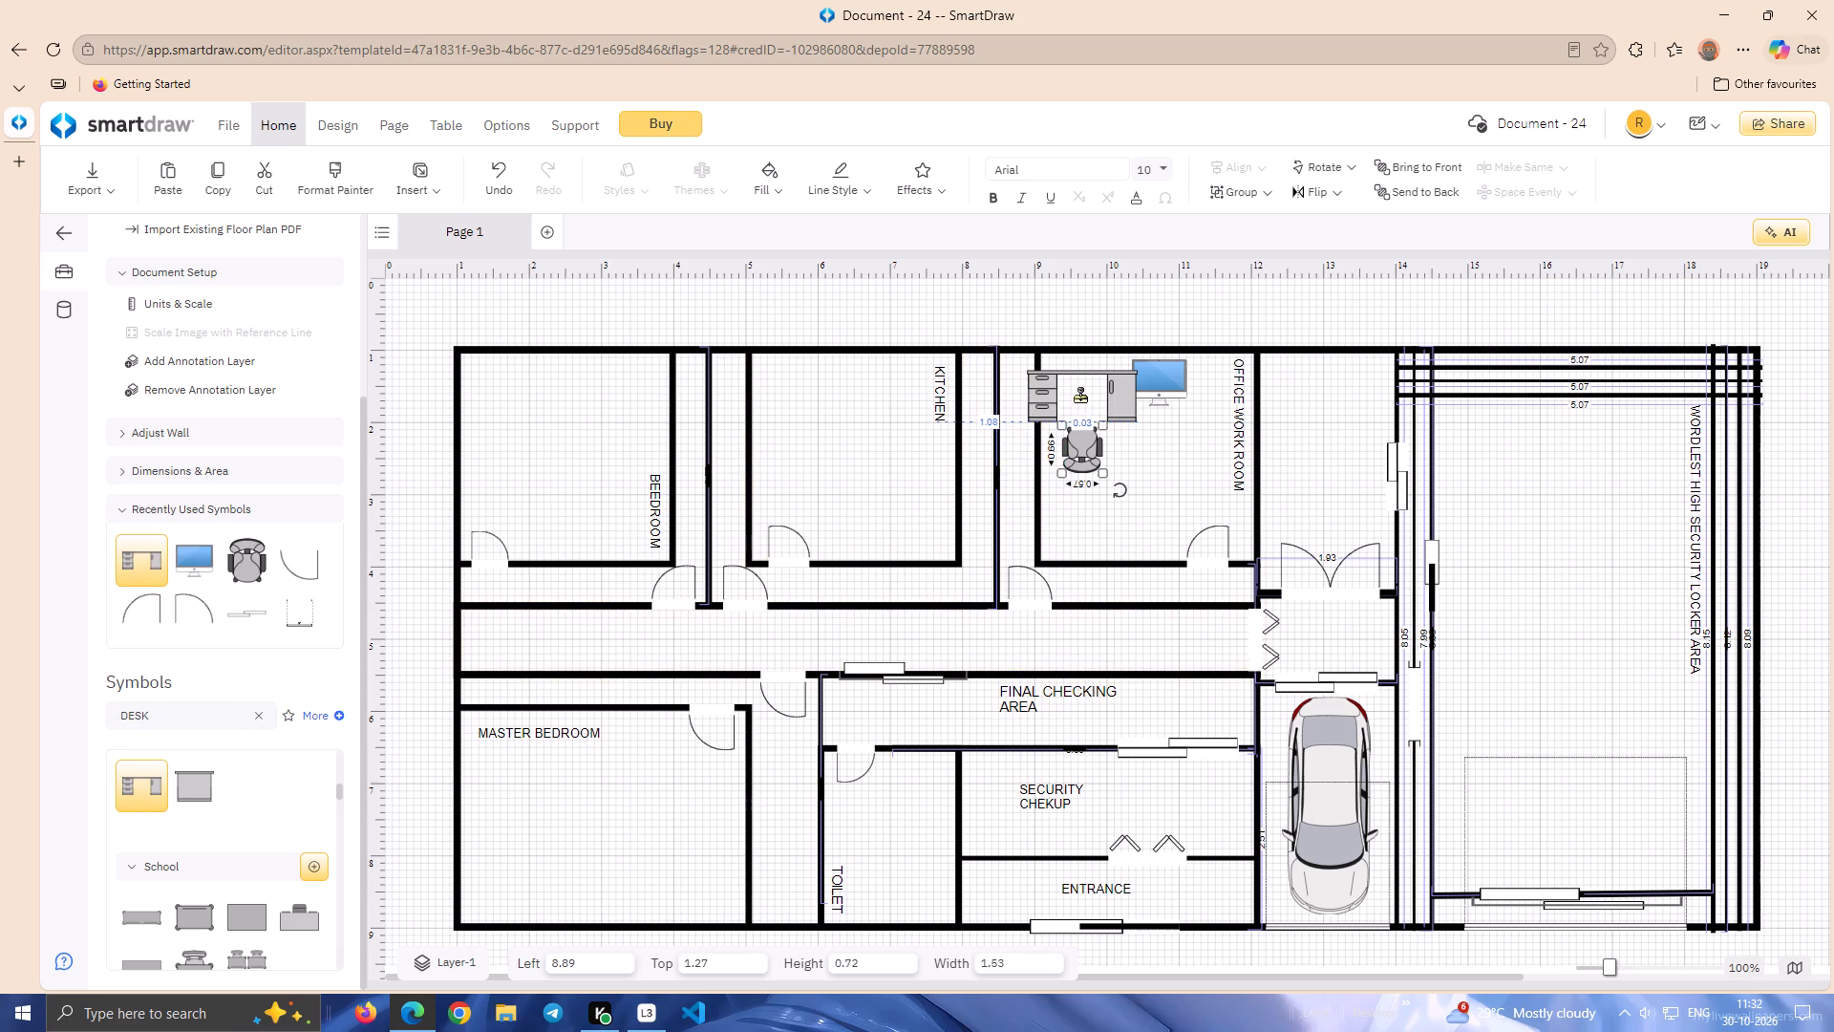
pyautogui.moveTo(1080, 397); pyautogui.dragTo(1083, 399)
# Move the chair down to about 9.37, 2.76, shrink the desk to about 1.22 by 0.59 and shift it fully inside the office.
pyautogui.moveTo(1083, 444); pyautogui.dragTo(1083, 496)
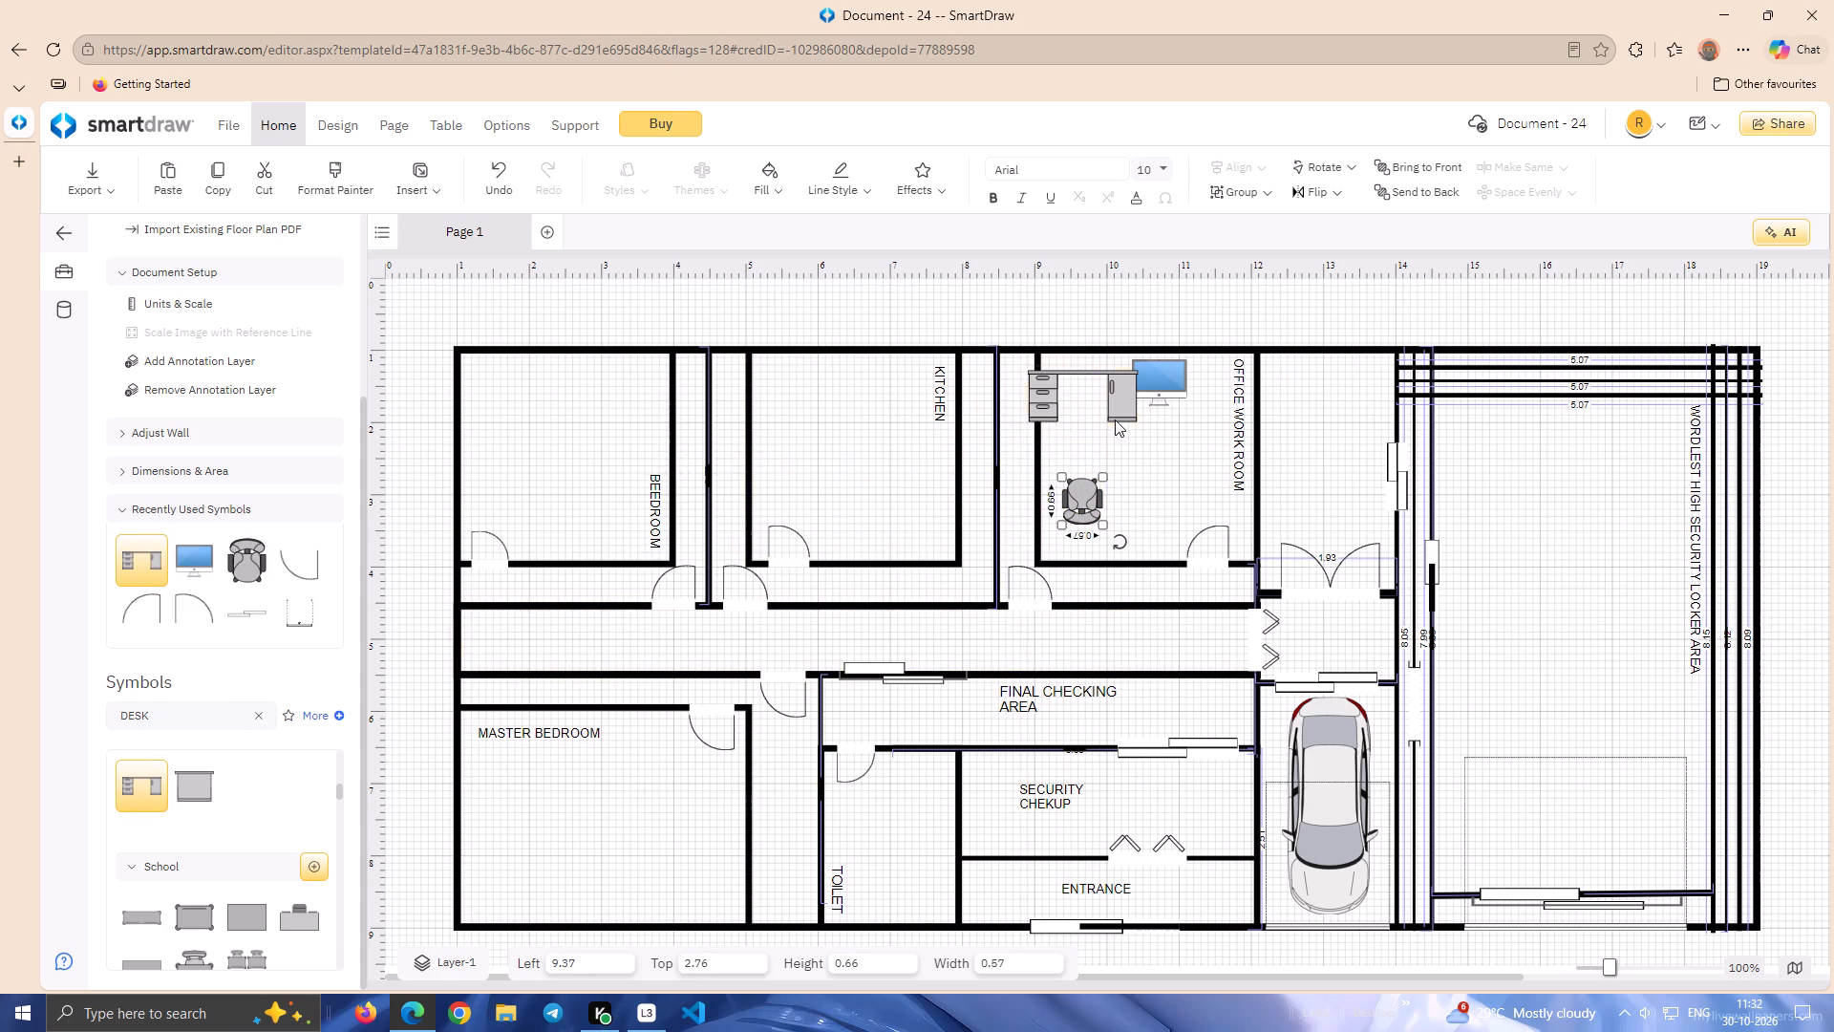
pyautogui.click(1117, 414)
pyautogui.moveTo(1137, 421); pyautogui.dragTo(1116, 413)
pyautogui.moveTo(1100, 401); pyautogui.dragTo(1119, 420)
# Place the monitor just below the office's upper wall at left about 9.28, with the desk lowered beneath it at left 9.12.
pyautogui.moveTo(1159, 392); pyautogui.dragTo(1131, 382)
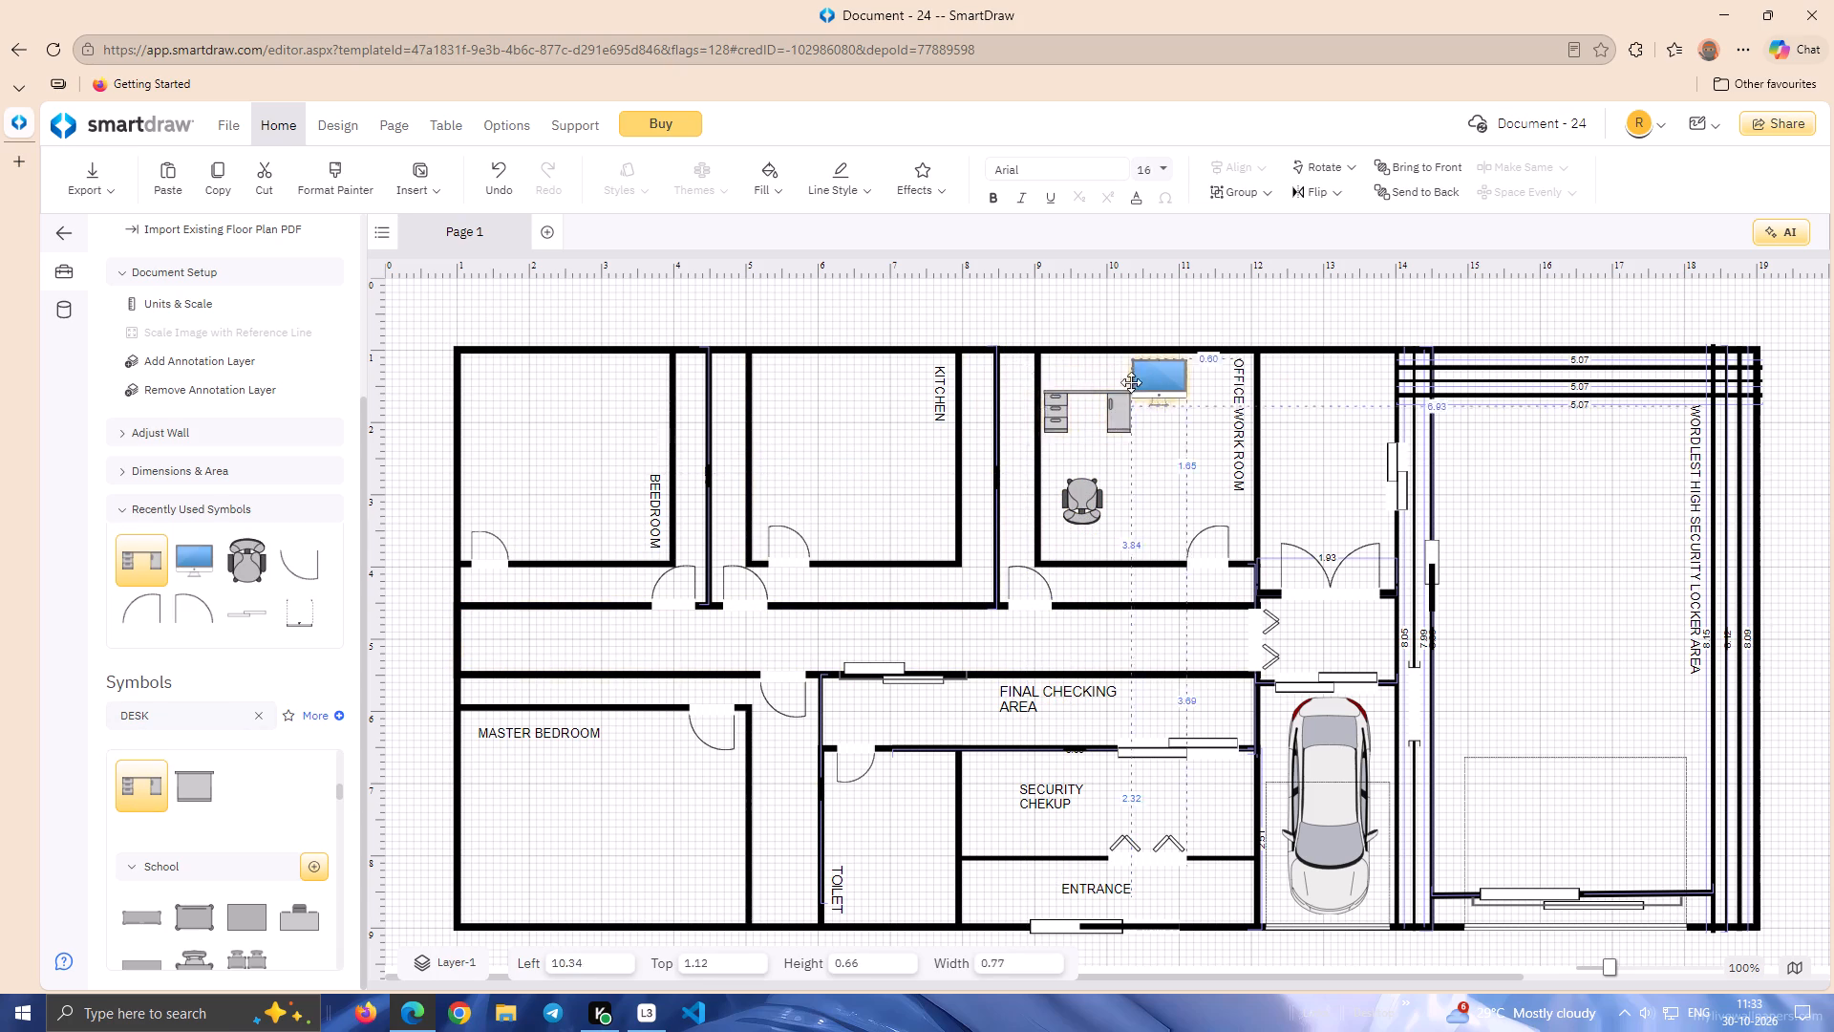
pyautogui.moveTo(1131, 382); pyautogui.dragTo(1082, 380)
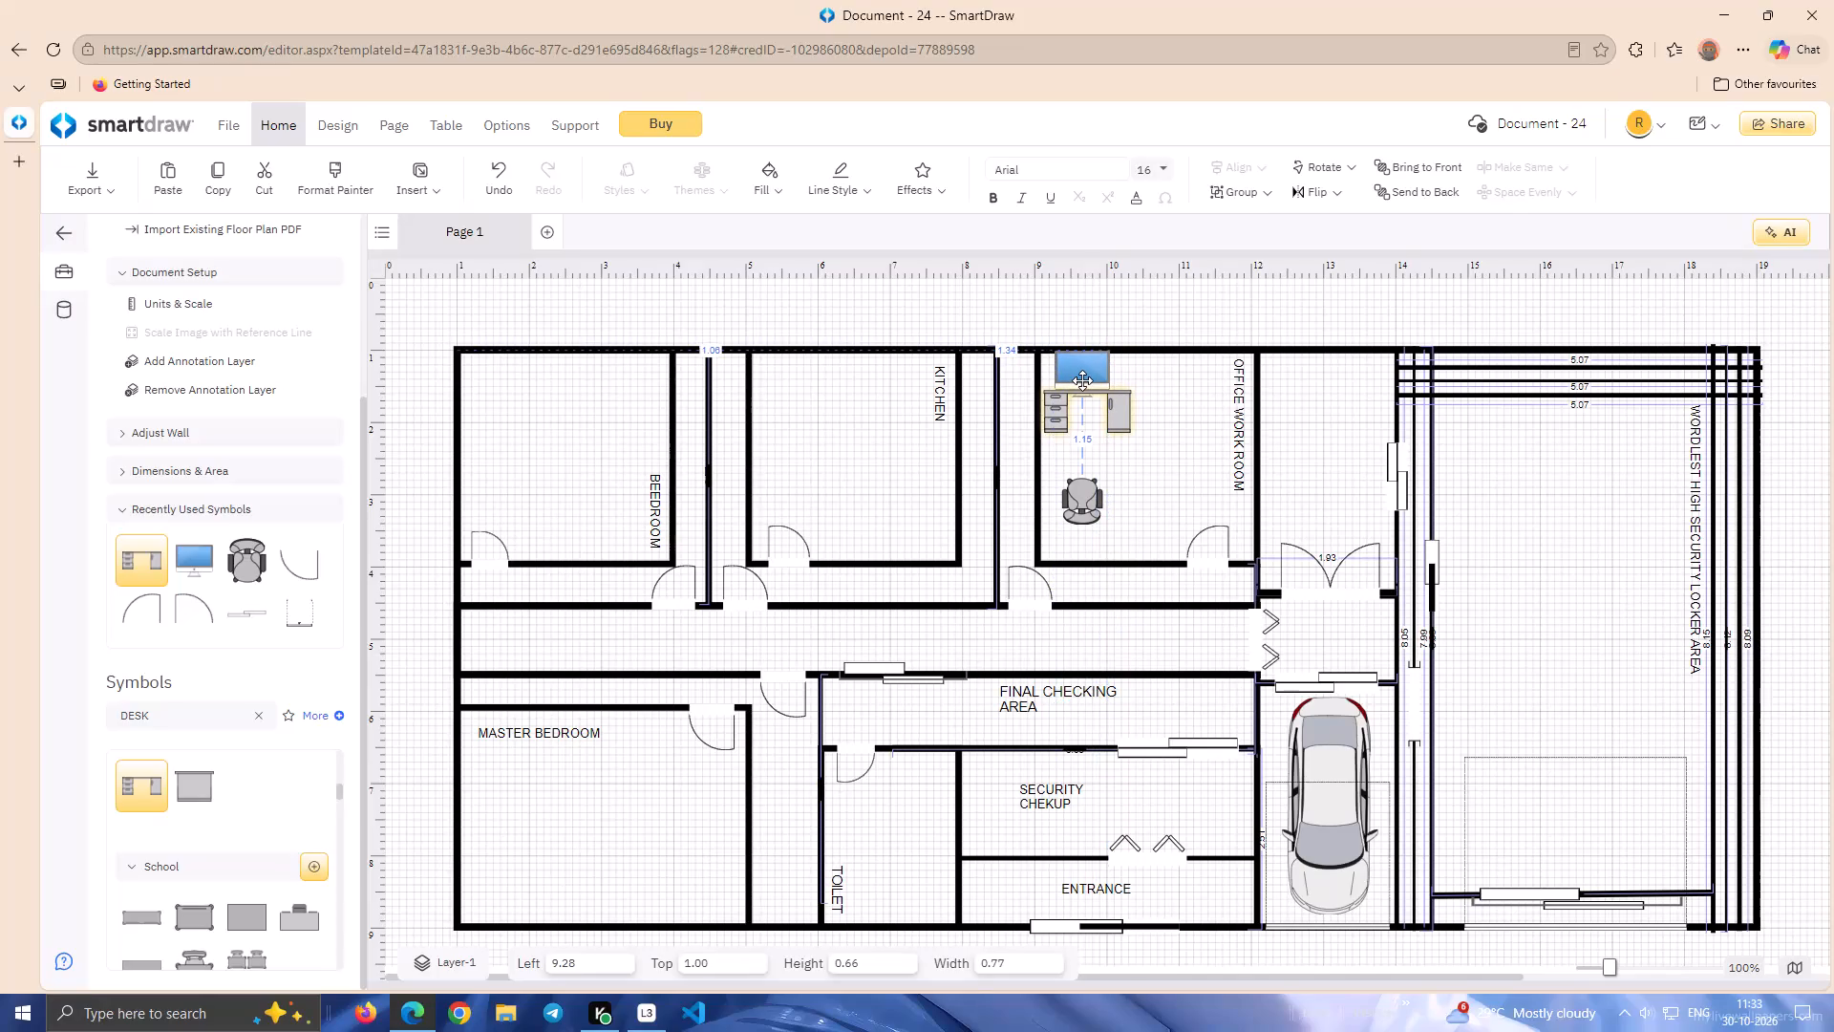
pyautogui.moveTo(1082, 380); pyautogui.dragTo(1084, 376)
pyautogui.moveTo(1118, 403); pyautogui.dragTo(1118, 416)
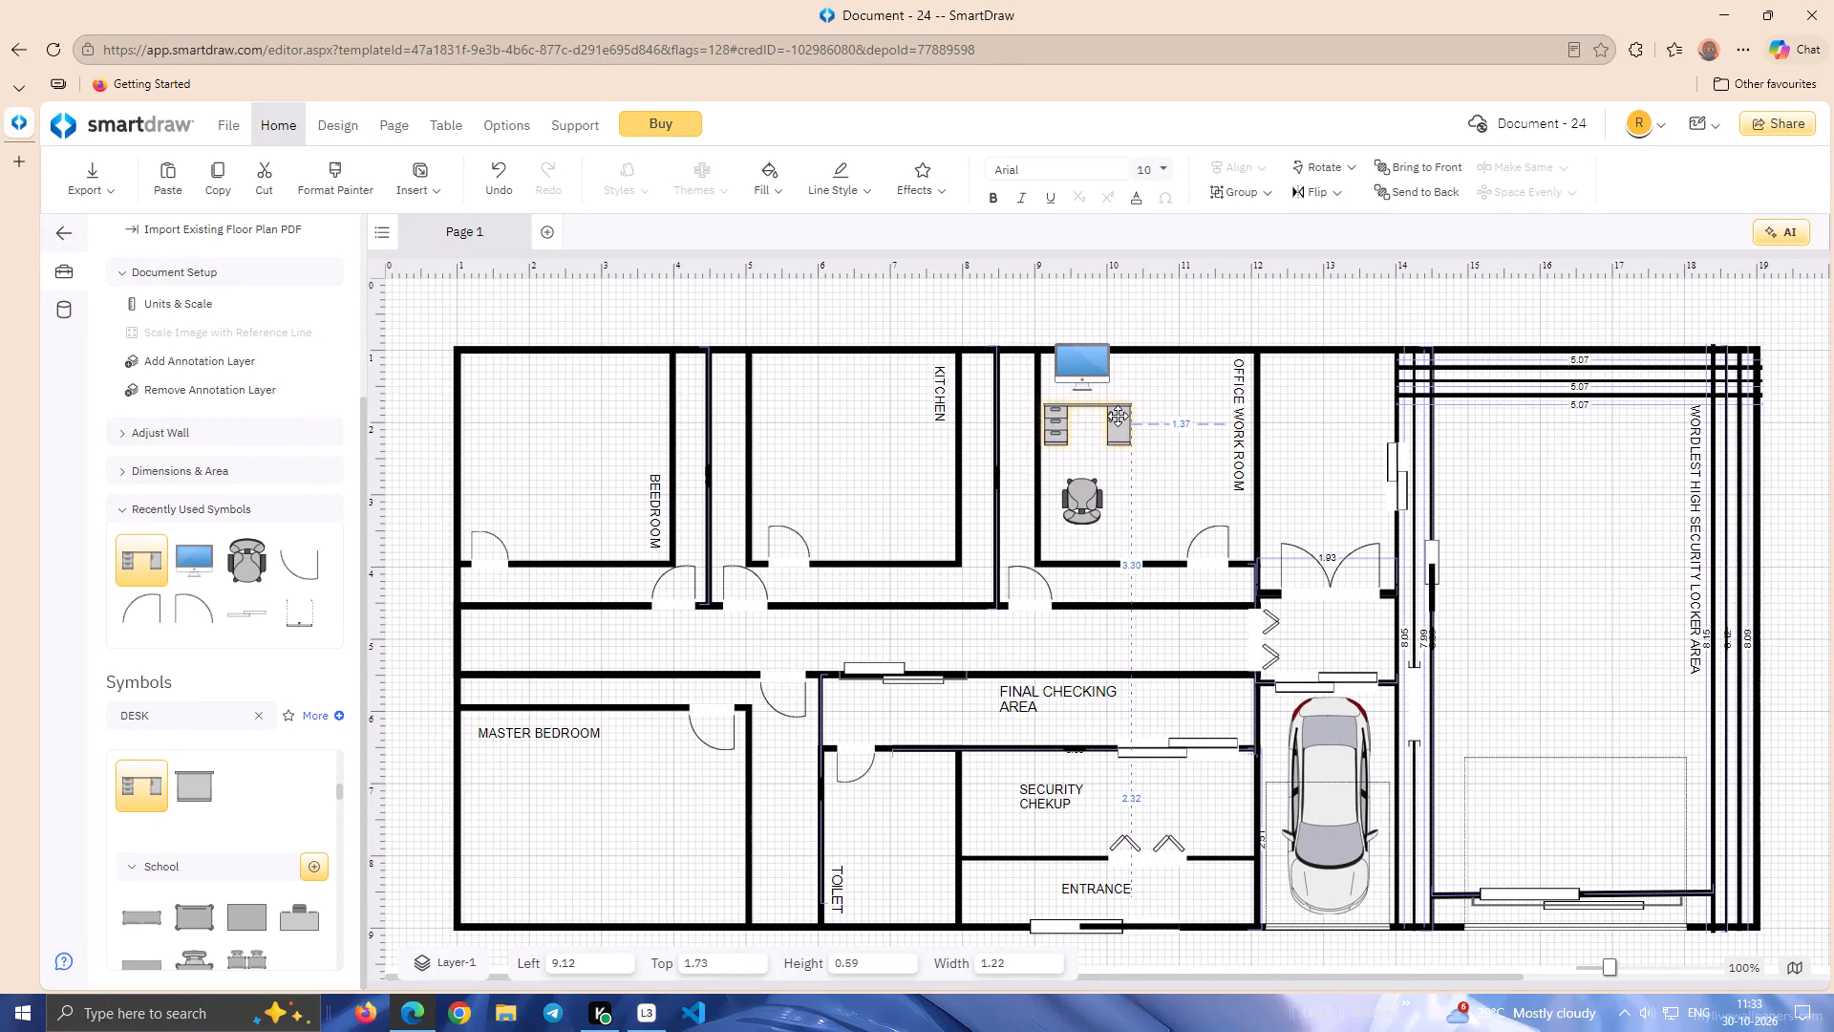
pyautogui.moveTo(1118, 416); pyautogui.dragTo(1118, 425)
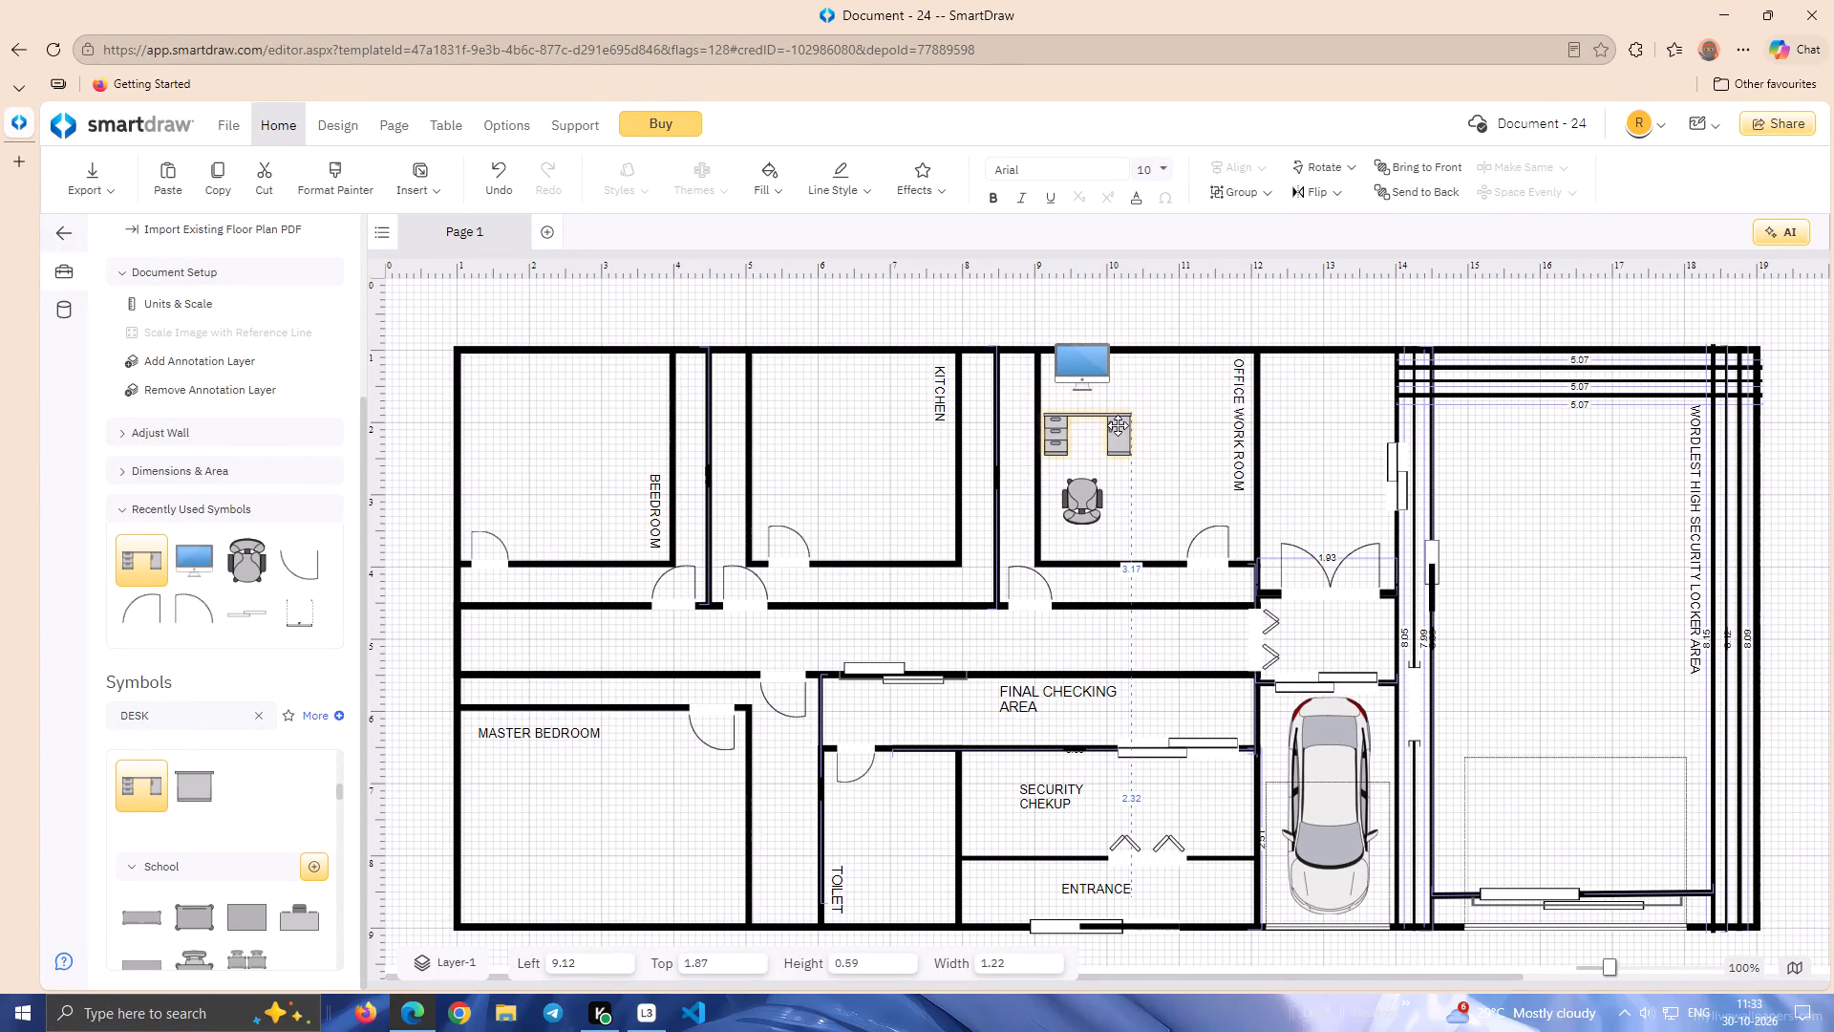
pyautogui.moveTo(1118, 425); pyautogui.dragTo(1116, 419)
pyautogui.moveTo(1086, 376); pyautogui.dragTo(1086, 384)
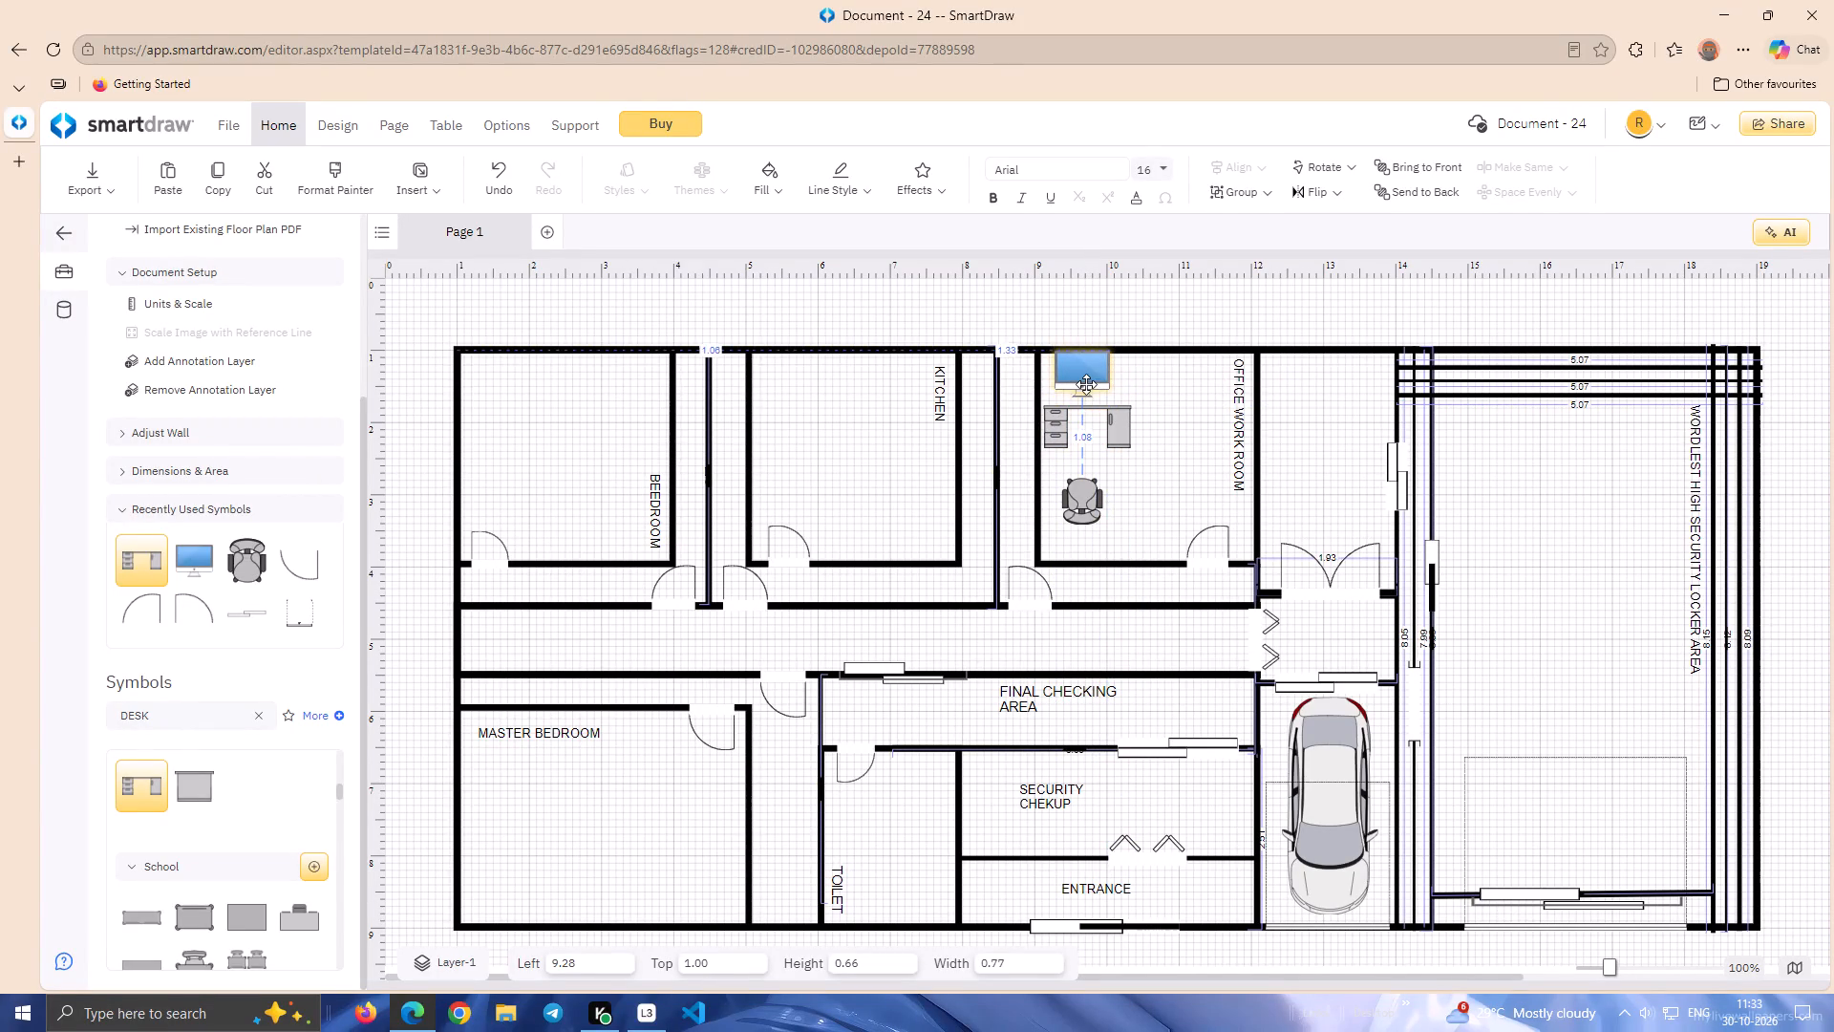
pyautogui.moveTo(1086, 384); pyautogui.dragTo(1086, 390)
pyautogui.click(1201, 405)
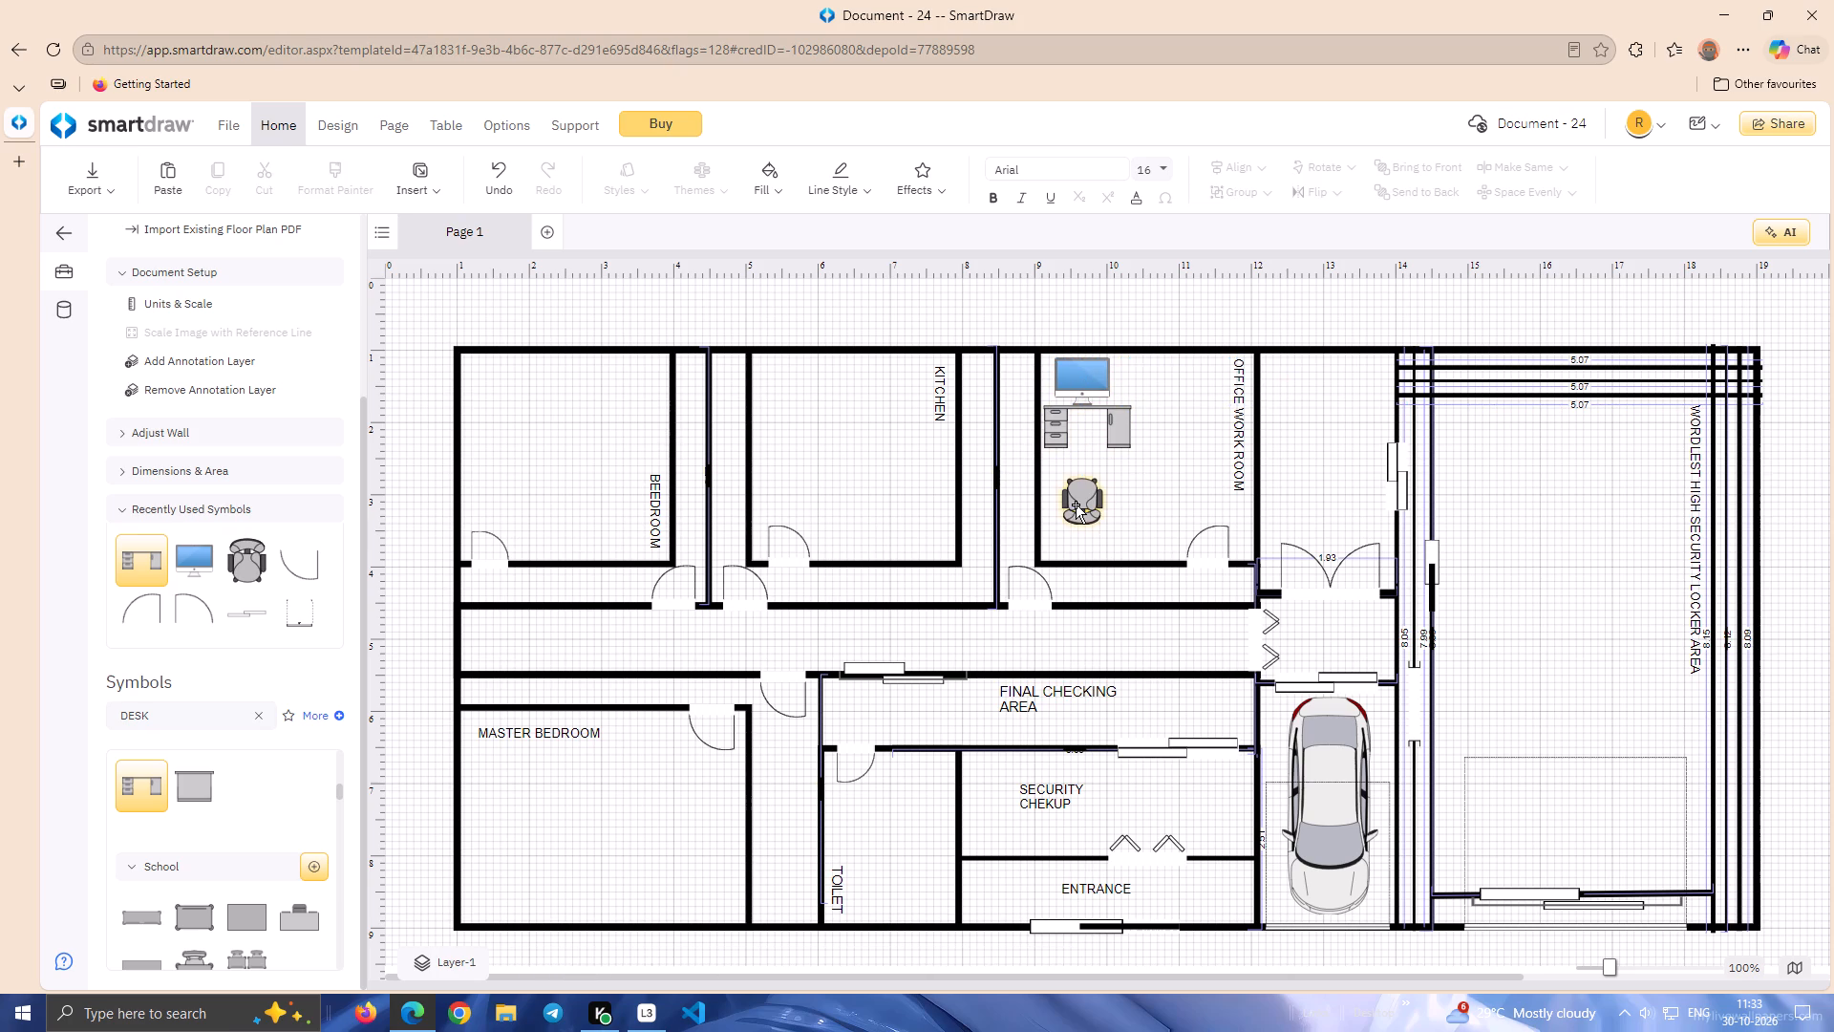
# Move the office chair up close to the desk, at about 9.44, 2.49.
pyautogui.moveTo(1076, 505); pyautogui.dragTo(1078, 485)
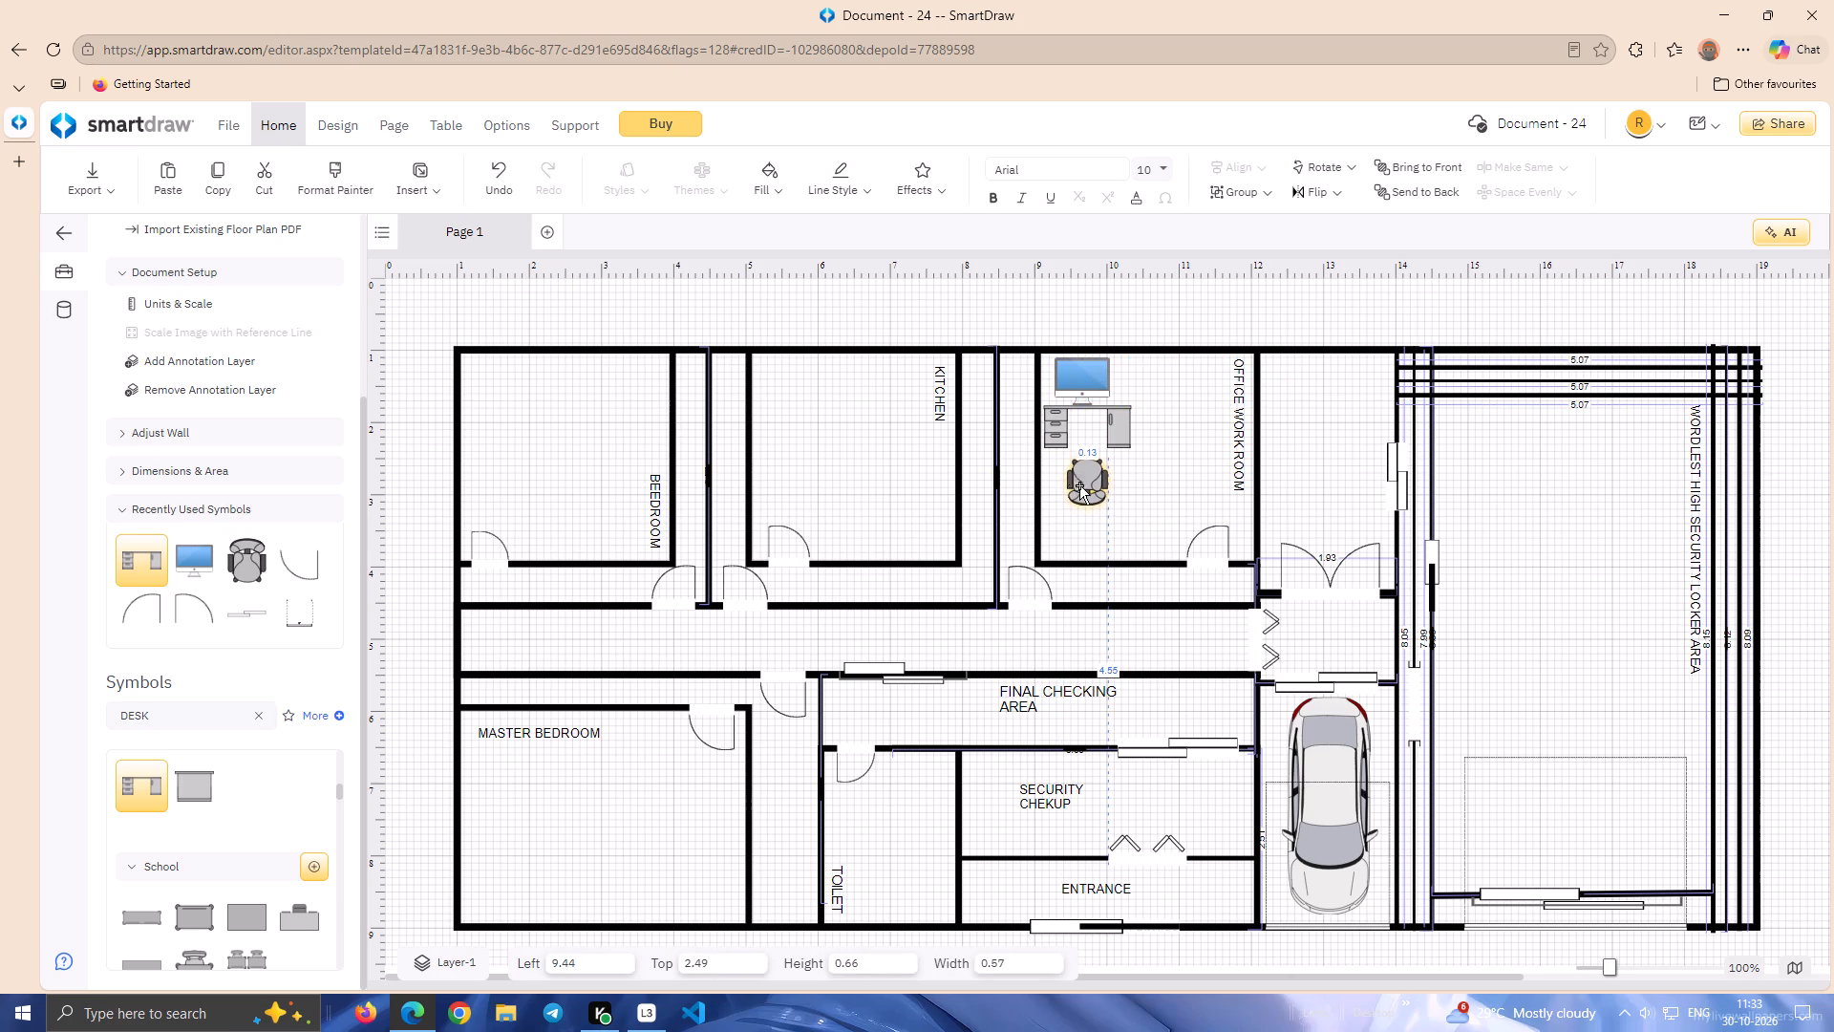
pyautogui.click(1207, 452)
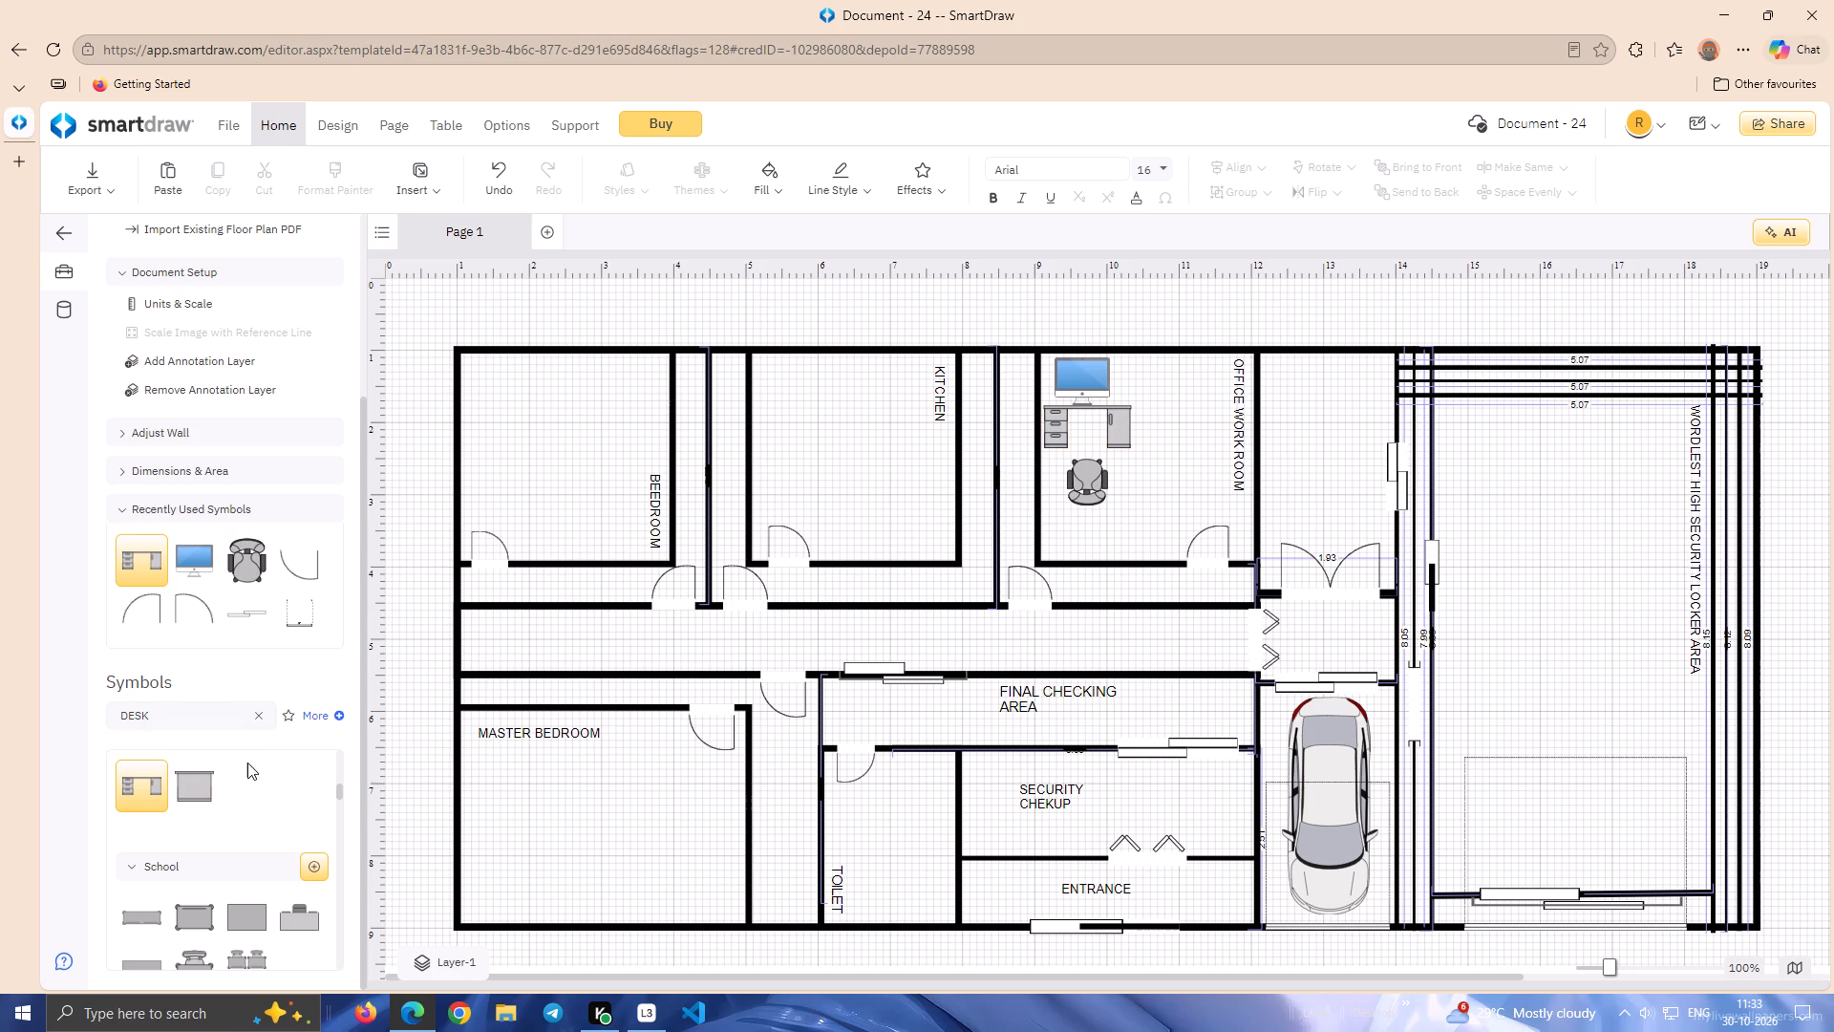
# Search the symbols for SOFA and place a Loveseat in the office work room's upper-right corner at about 10.20, 1.22.
pyautogui.click(257, 722)
pyautogui.click(195, 721)
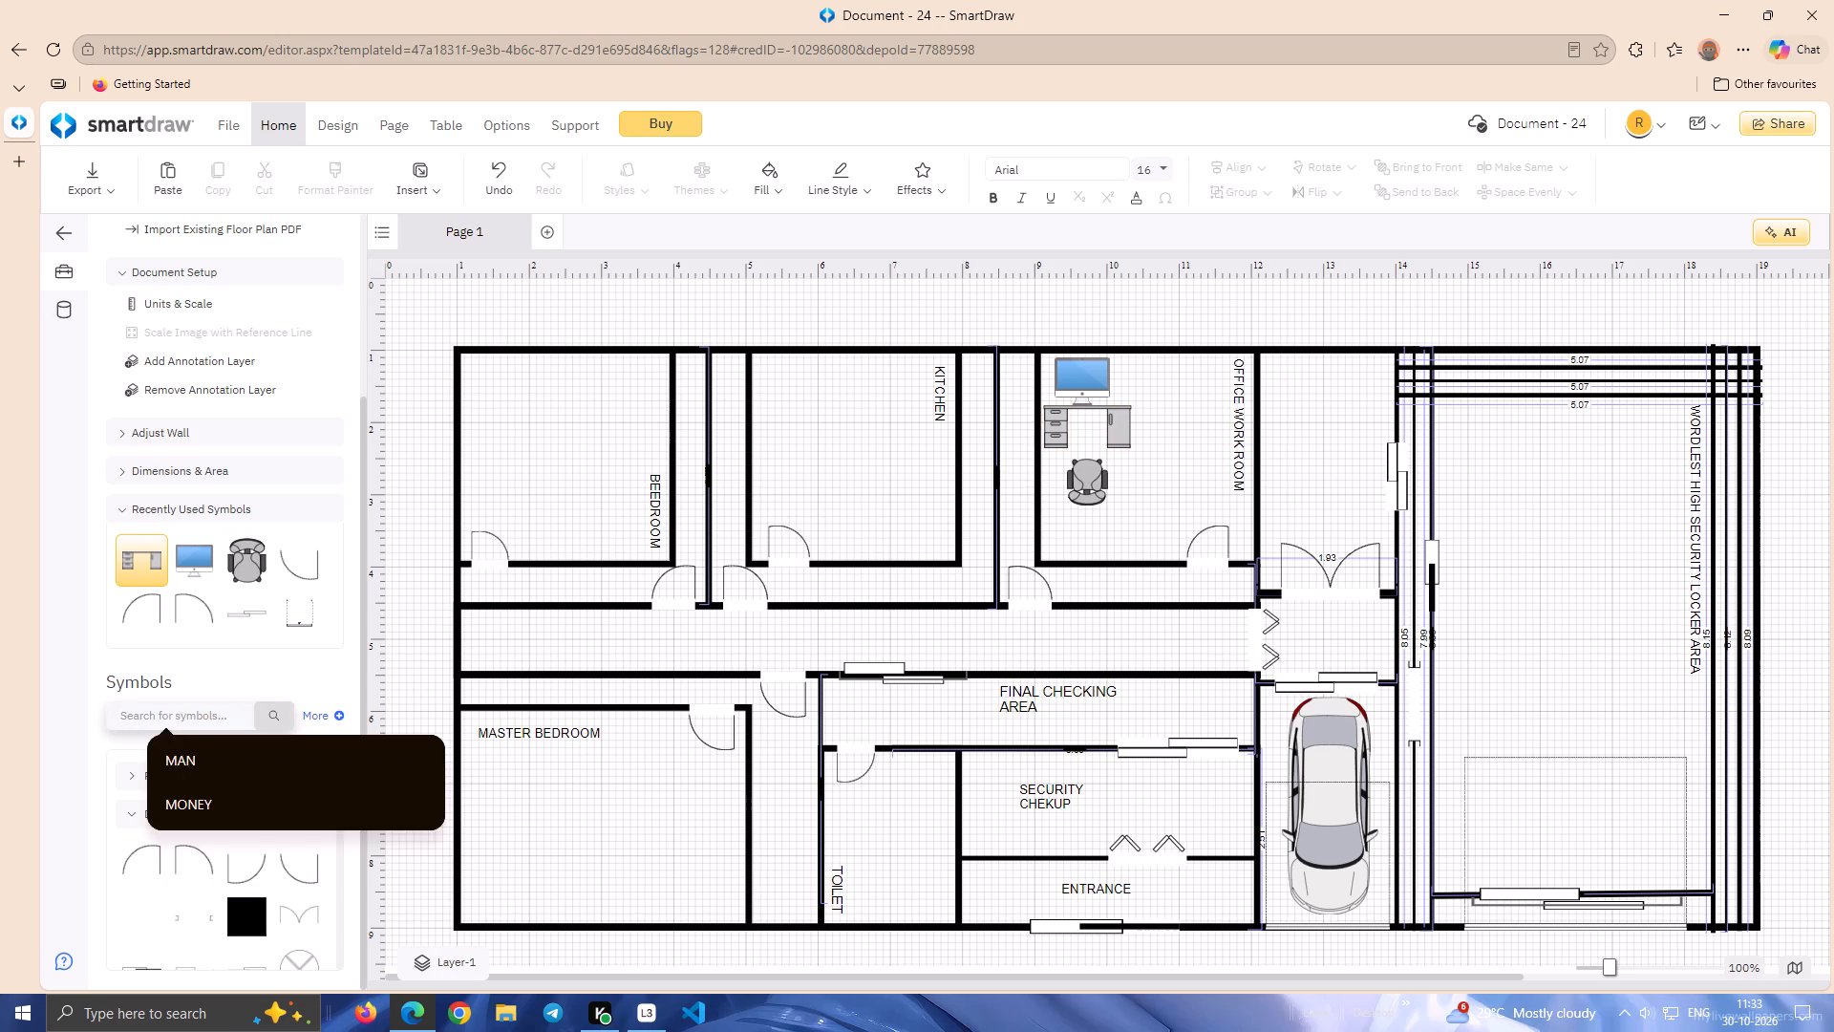
pyautogui.write('SOFA')
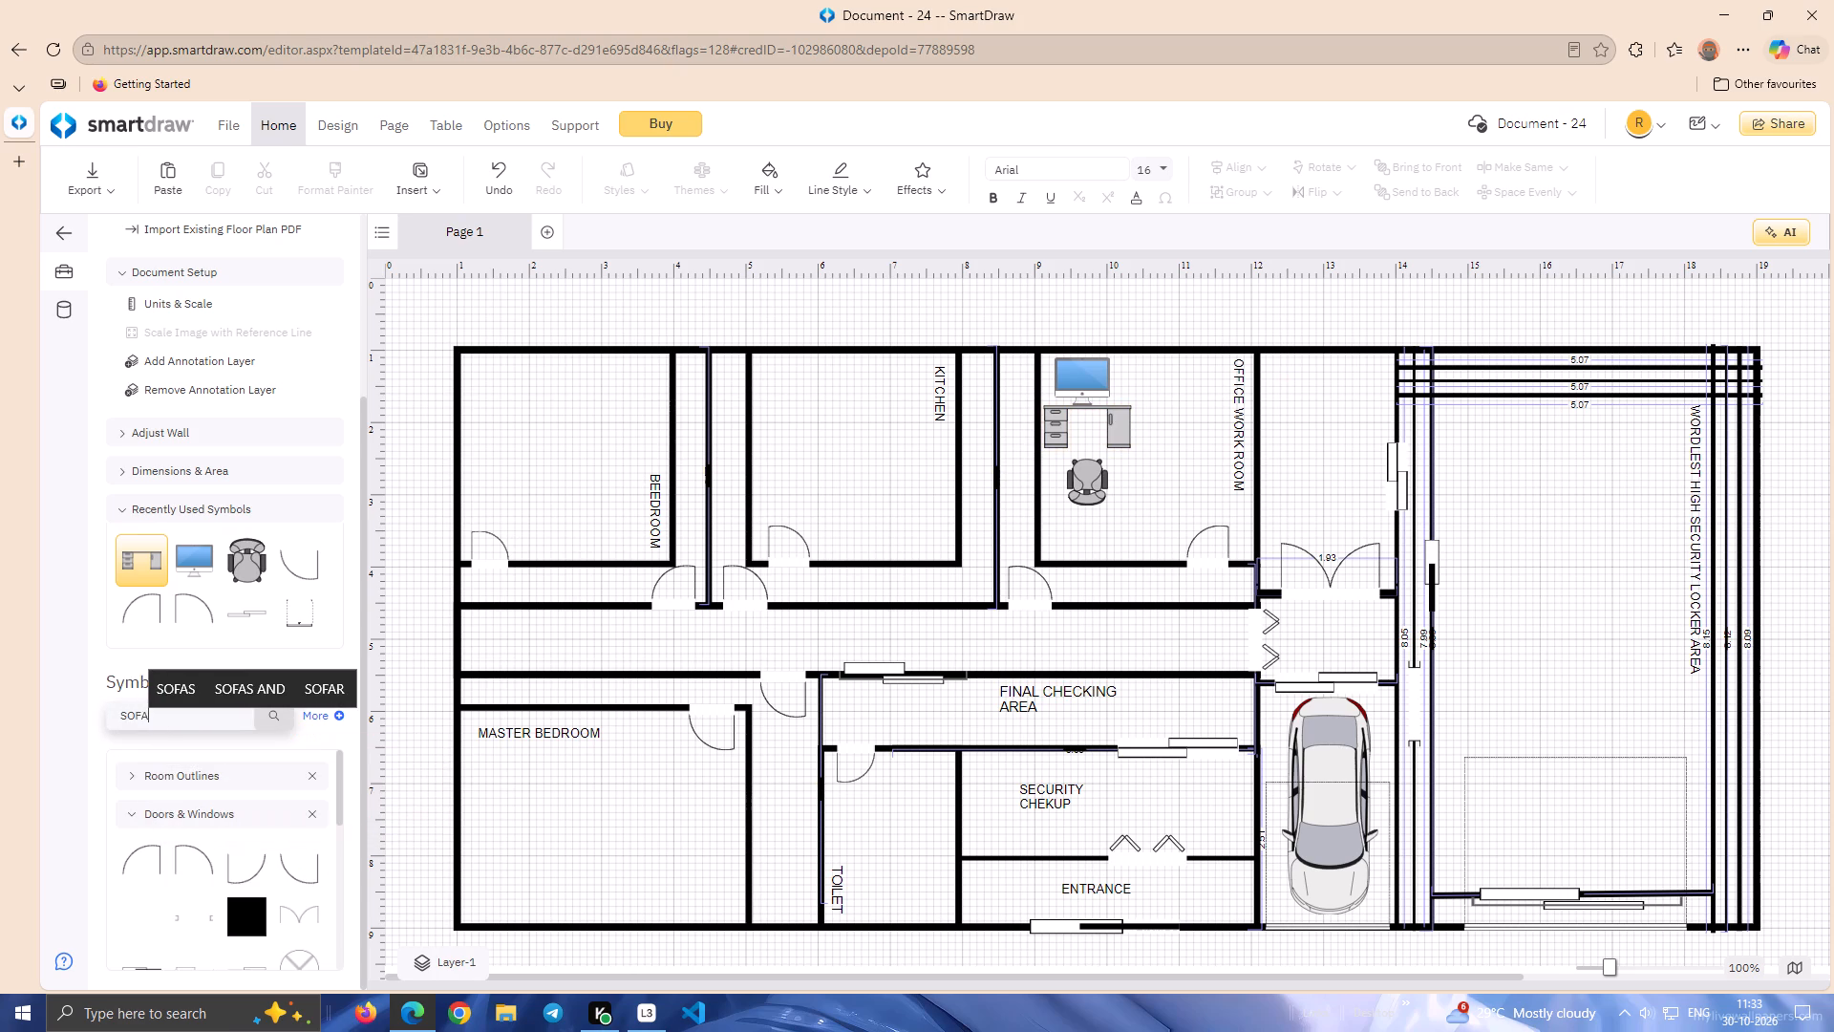
pyautogui.press('Return')
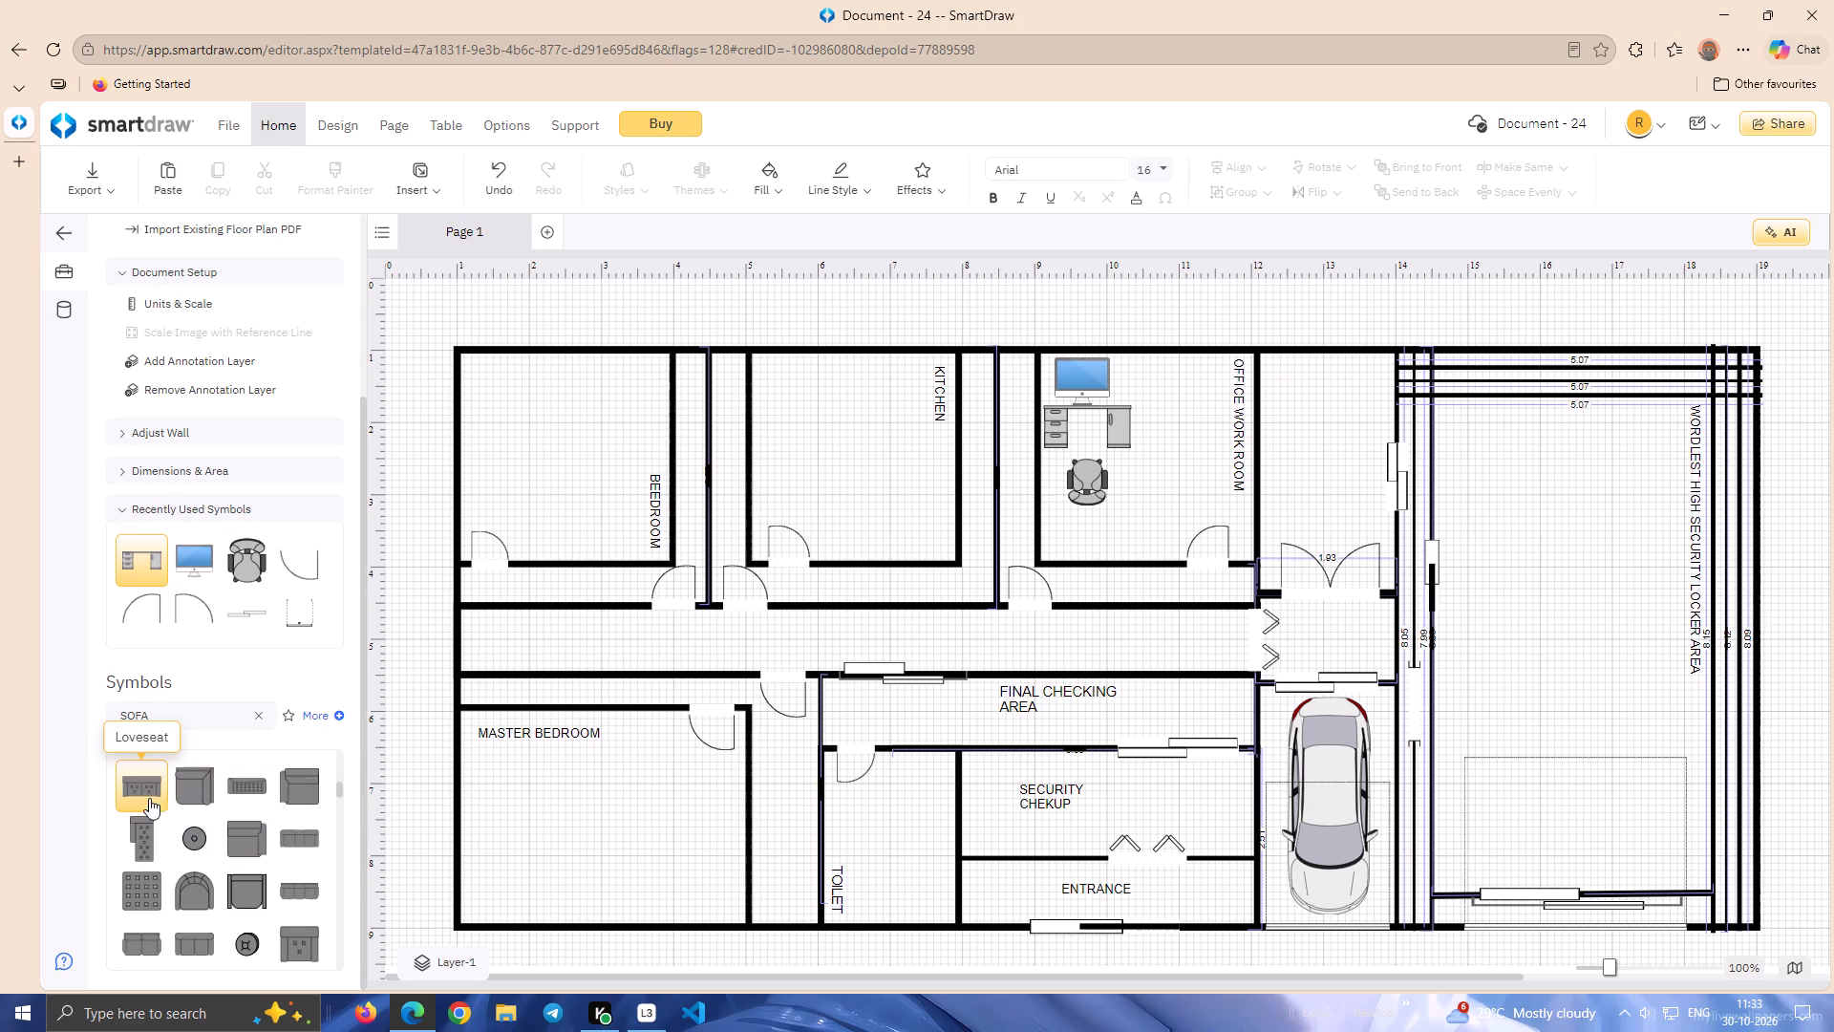
pyautogui.moveTo(133, 780); pyautogui.dragTo(1192, 401)
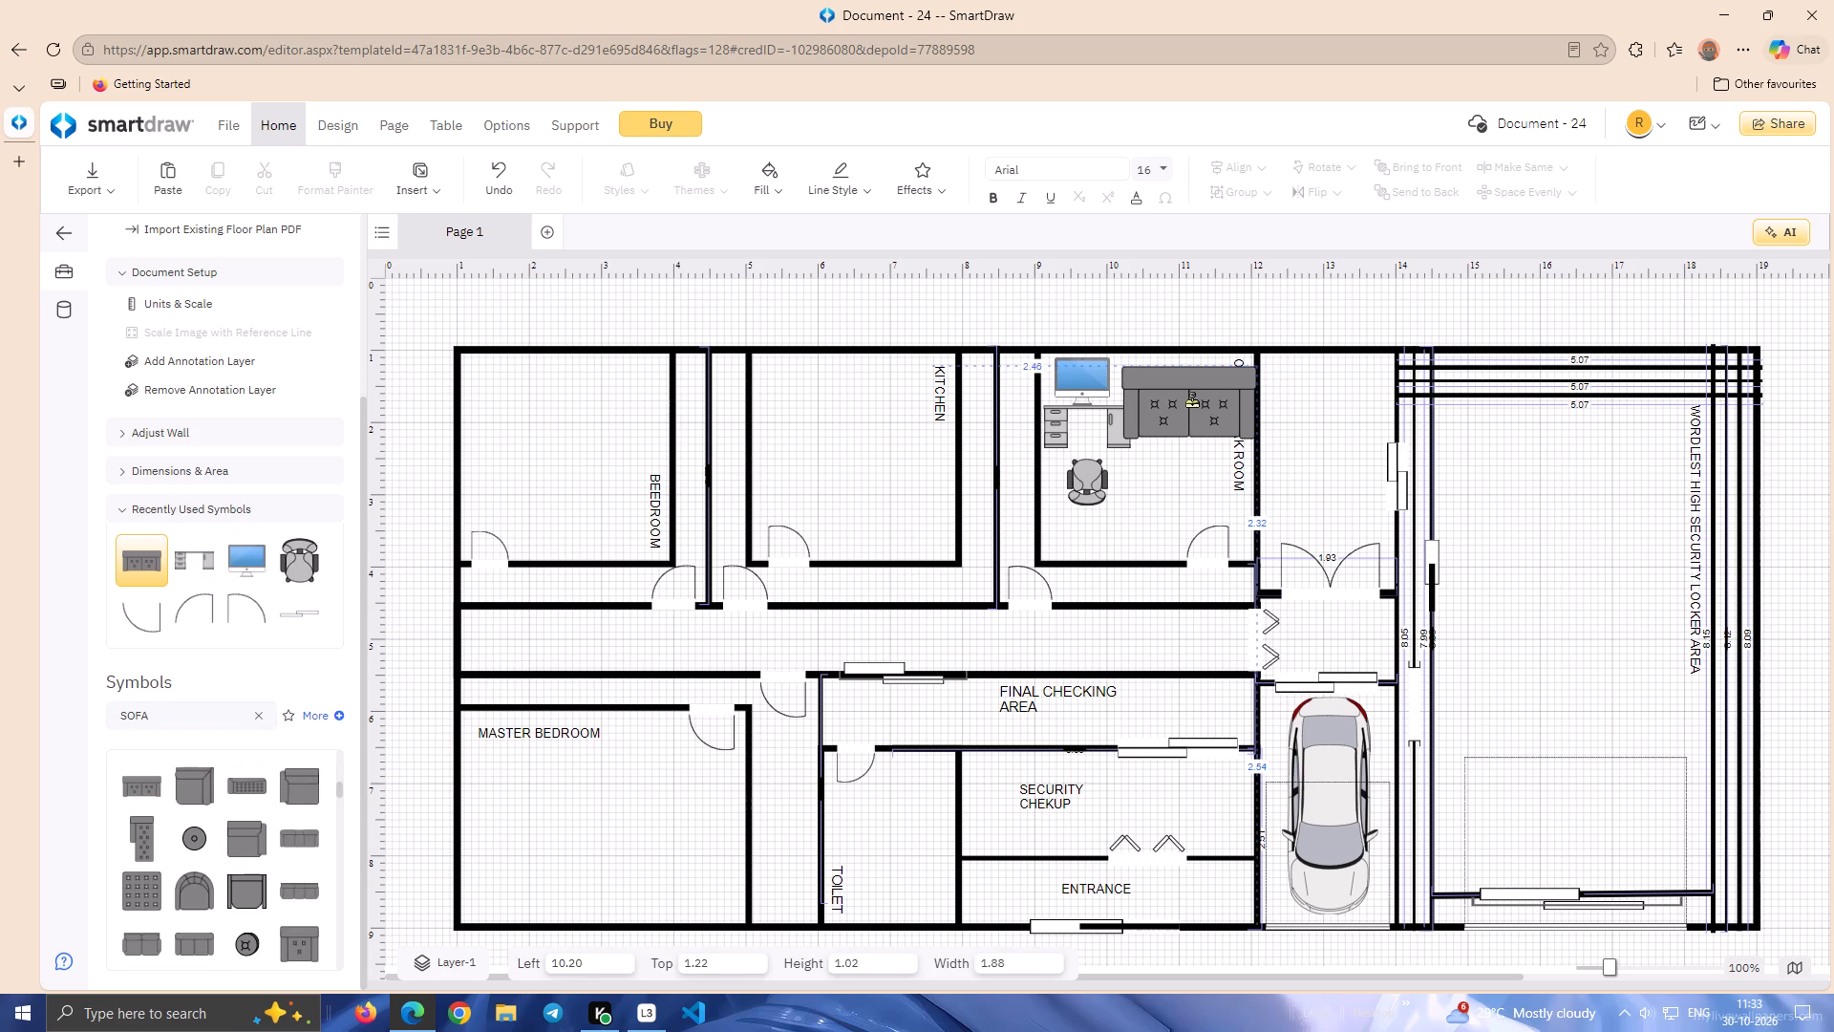
pyautogui.moveTo(1192, 401); pyautogui.dragTo(1190, 401)
# Shrink the loveseat beside the desk to about 1.65 wide and 0.64 high, keeping it against the office's right wall.
pyautogui.moveTo(1119, 368); pyautogui.dragTo(1167, 374)
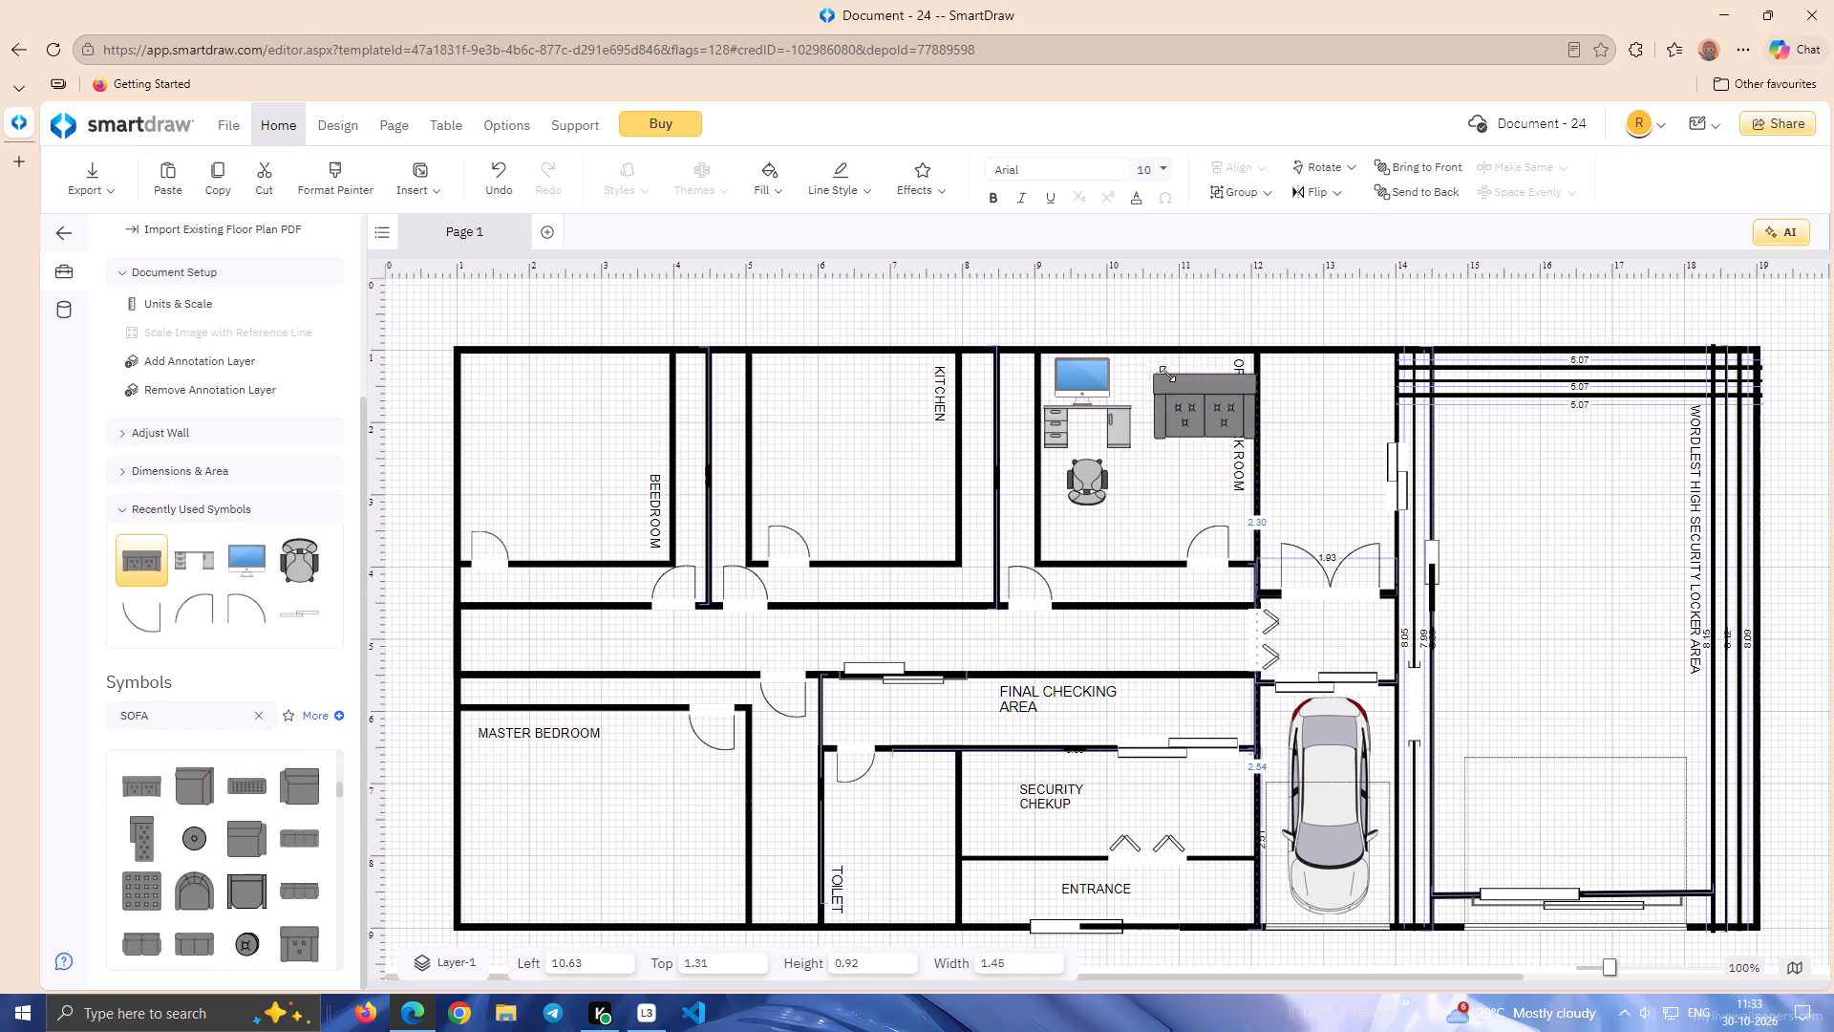
pyautogui.moveTo(1167, 374); pyautogui.dragTo(1139, 393)
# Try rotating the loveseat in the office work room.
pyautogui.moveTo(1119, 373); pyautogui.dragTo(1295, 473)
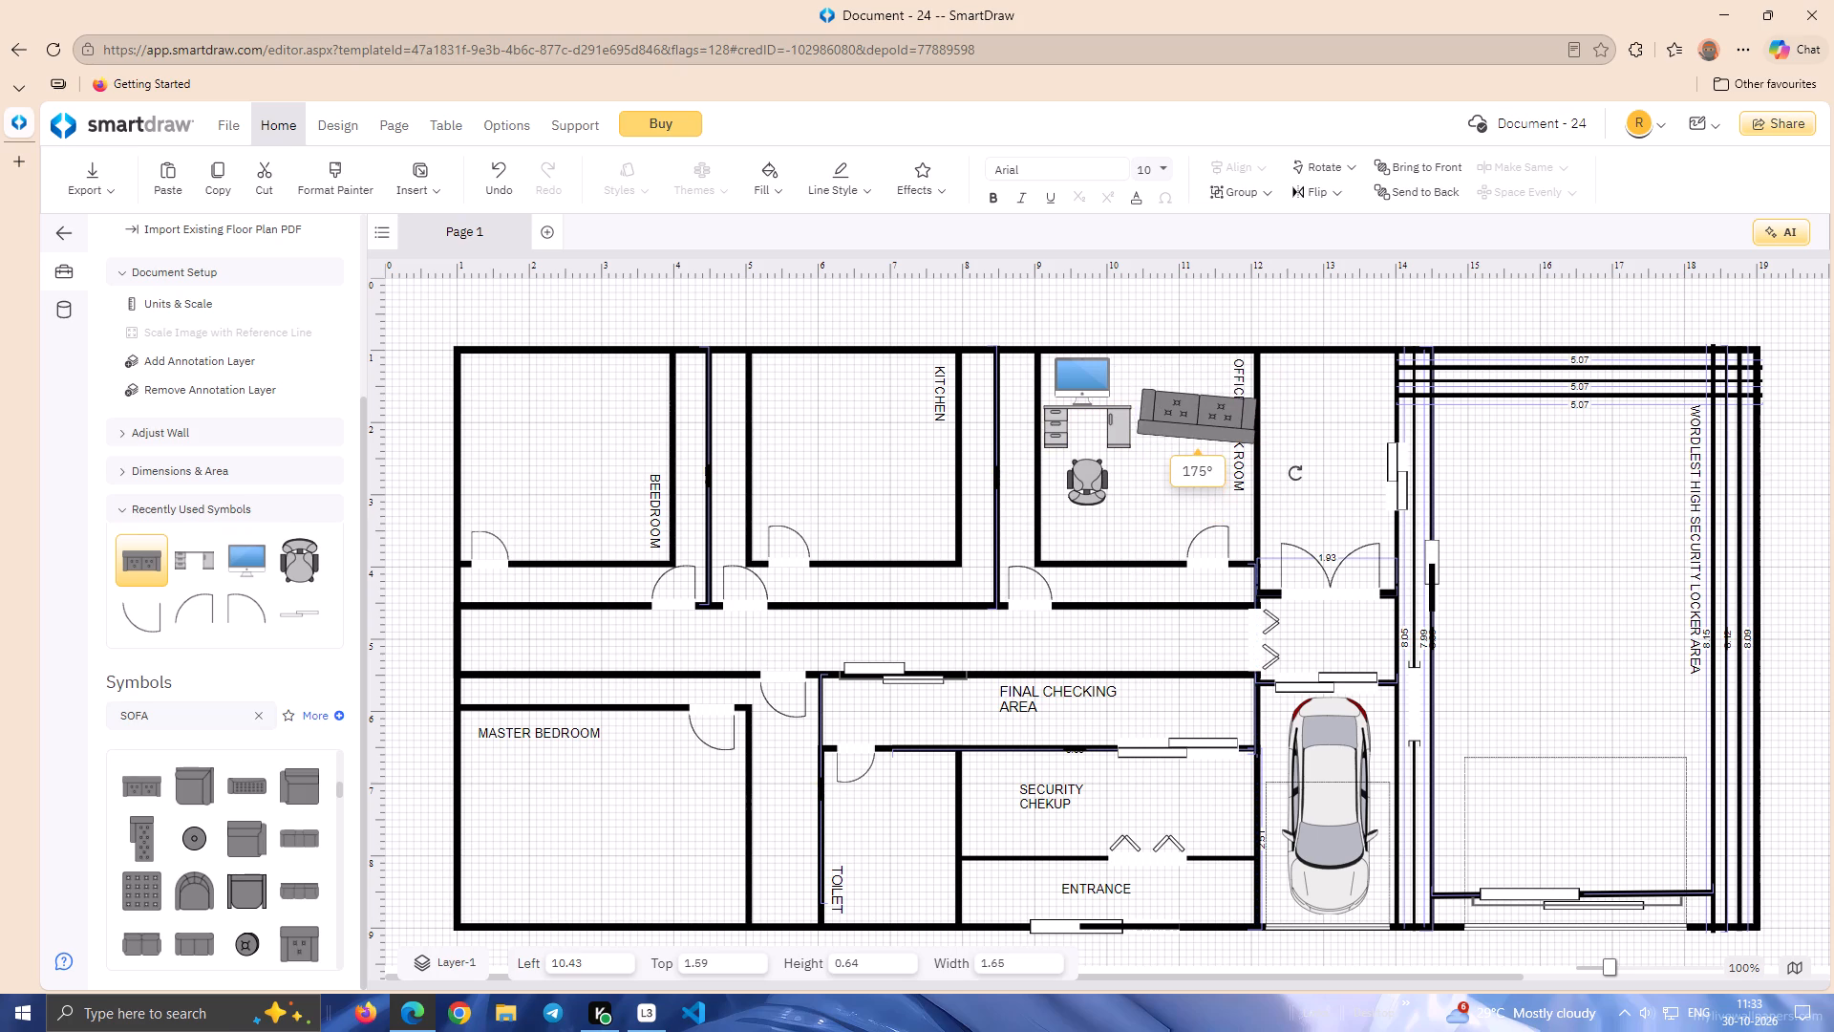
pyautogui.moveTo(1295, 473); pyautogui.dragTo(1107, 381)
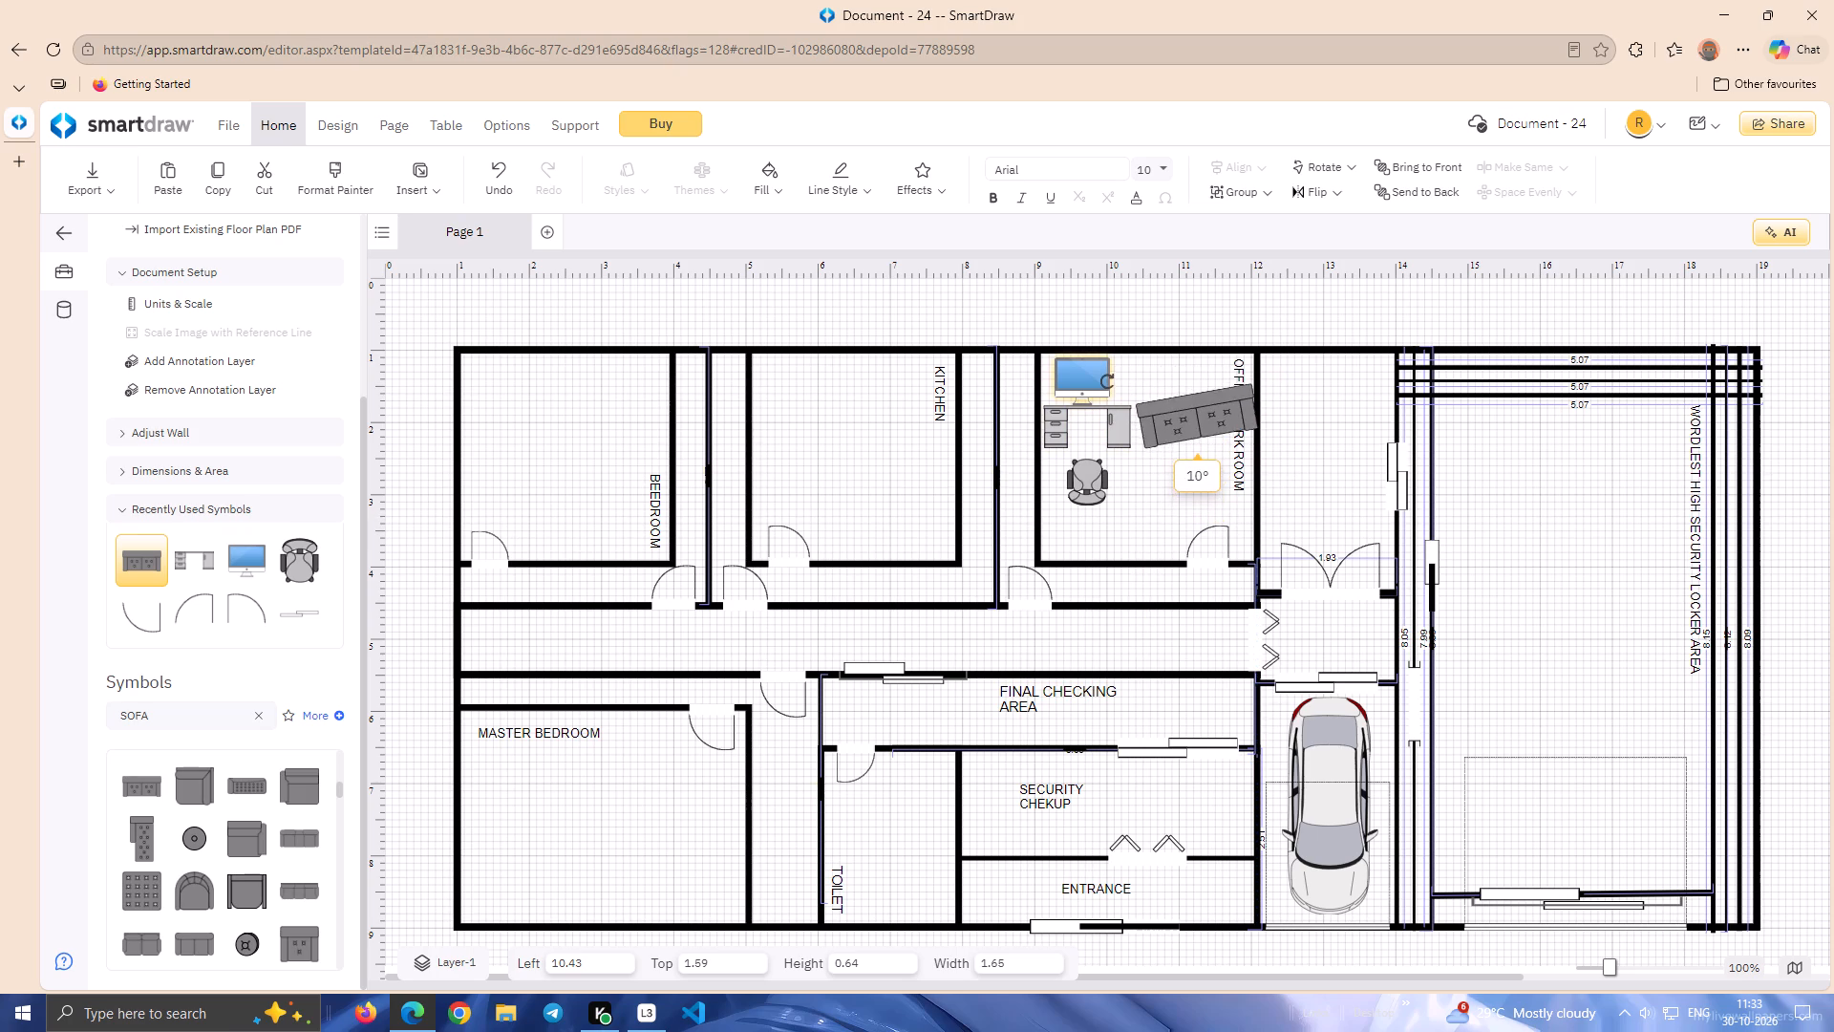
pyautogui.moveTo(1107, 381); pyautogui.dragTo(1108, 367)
# Move the loveseat up beside the monitor in the office work room's upper-right corner, at about 10.43, 1.11.
pyautogui.moveTo(1208, 437); pyautogui.dragTo(1202, 395)
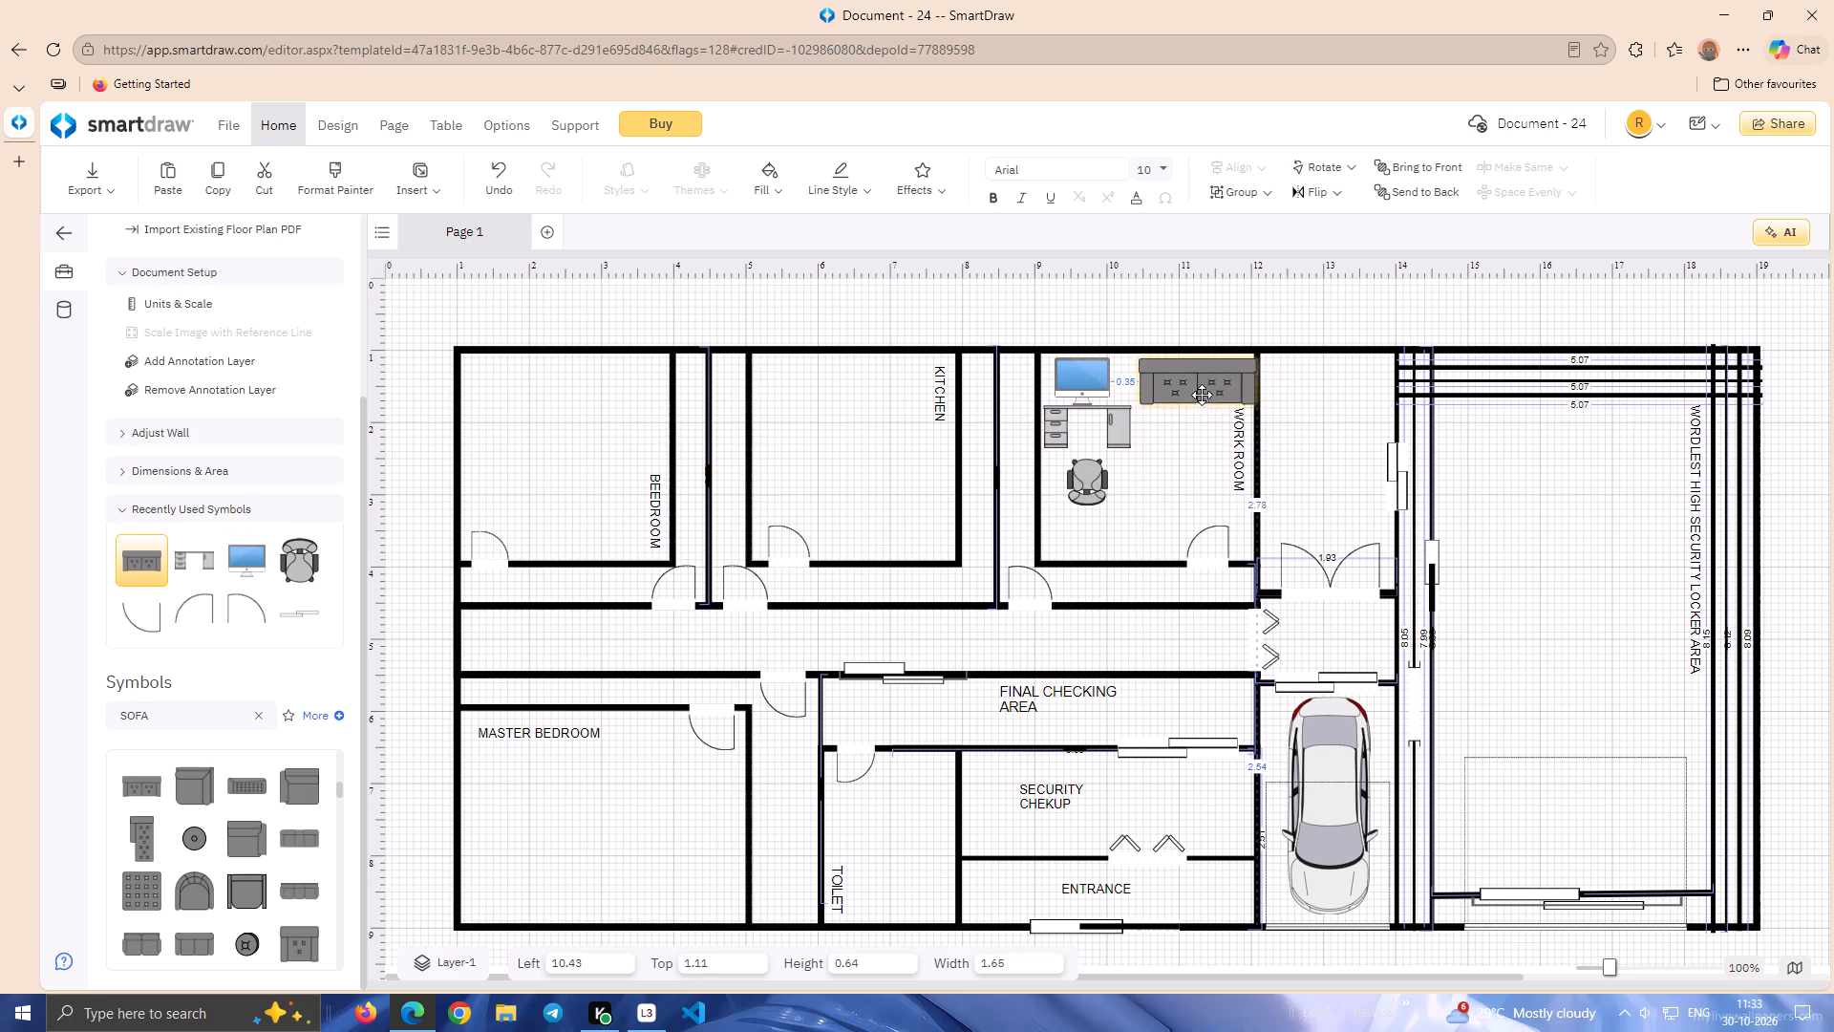
# Shift the loveseat down off the OFFICE WORK ROOM label and move the label across the room onto the desk area.
pyautogui.moveTo(1202, 395); pyautogui.dragTo(1201, 493)
pyautogui.moveTo(1237, 407); pyautogui.dragTo(1178, 398)
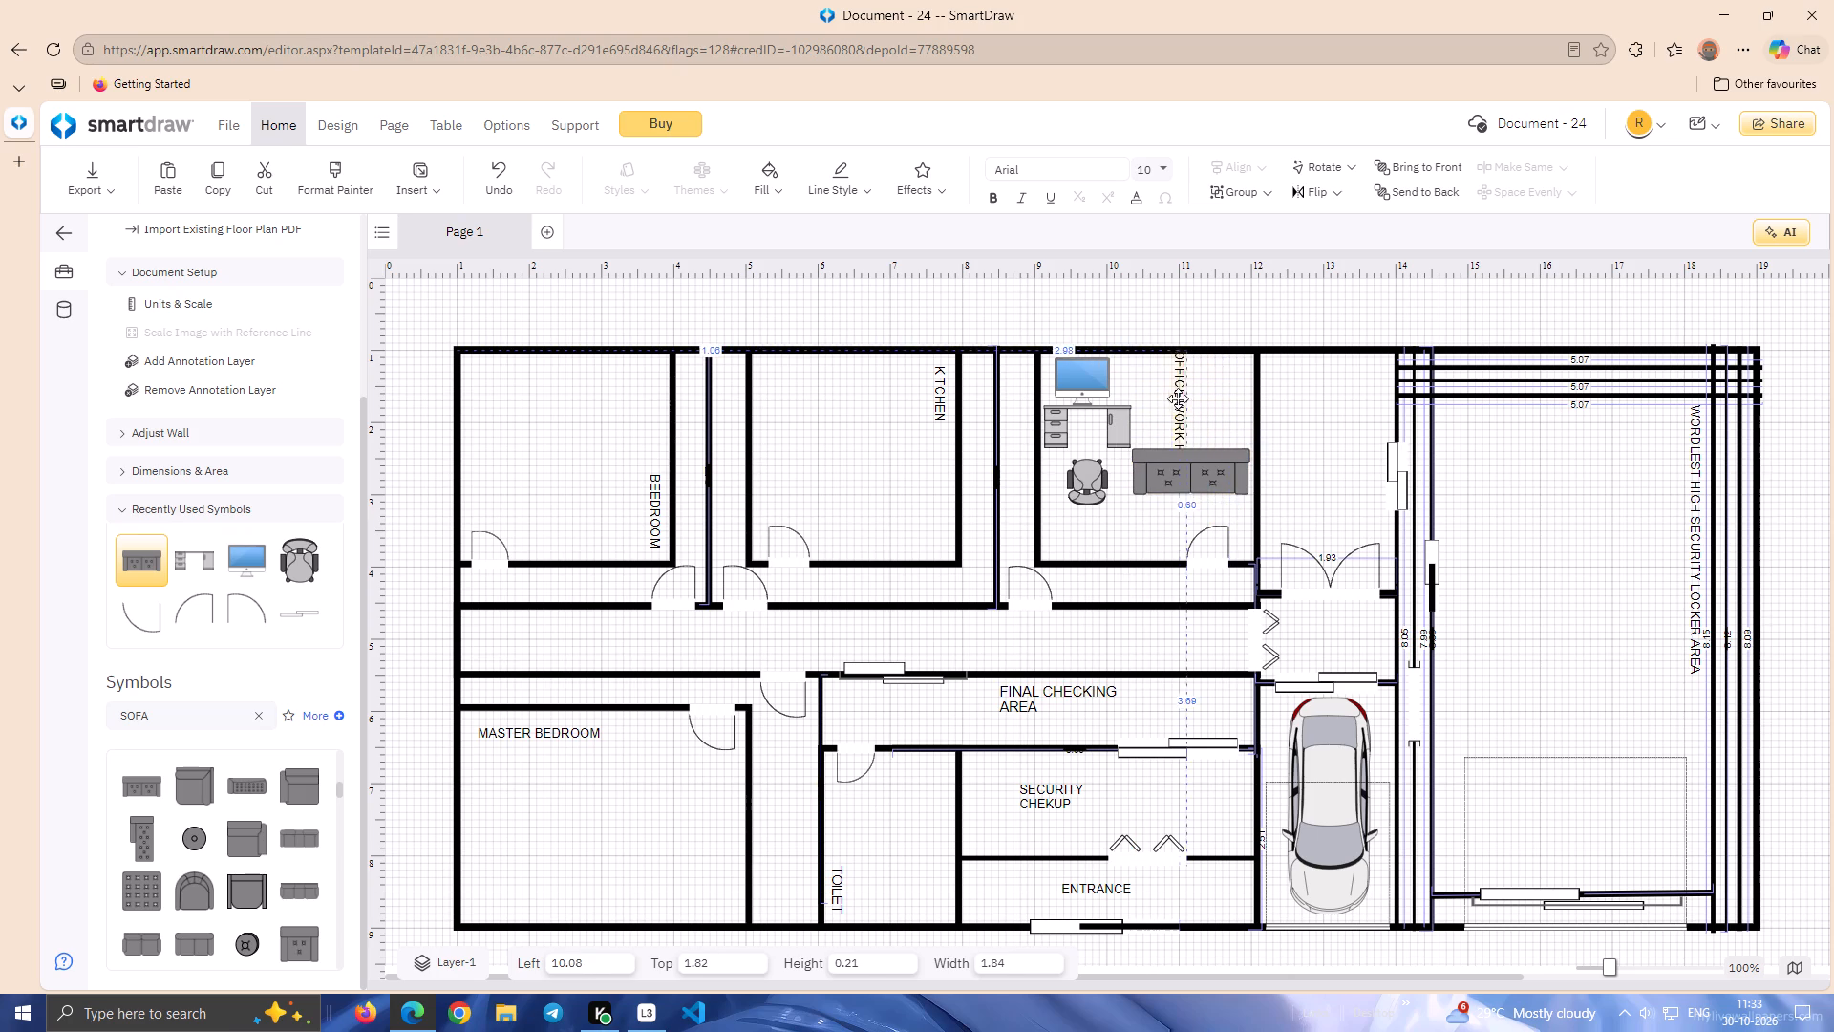
pyautogui.moveTo(1178, 398); pyautogui.dragTo(1082, 405)
# Rotate the loveseat to stand vertically and place it along the office's right wall near the top corner, at about 10.82, 1.63.
pyautogui.moveTo(1162, 467); pyautogui.dragTo(1189, 398)
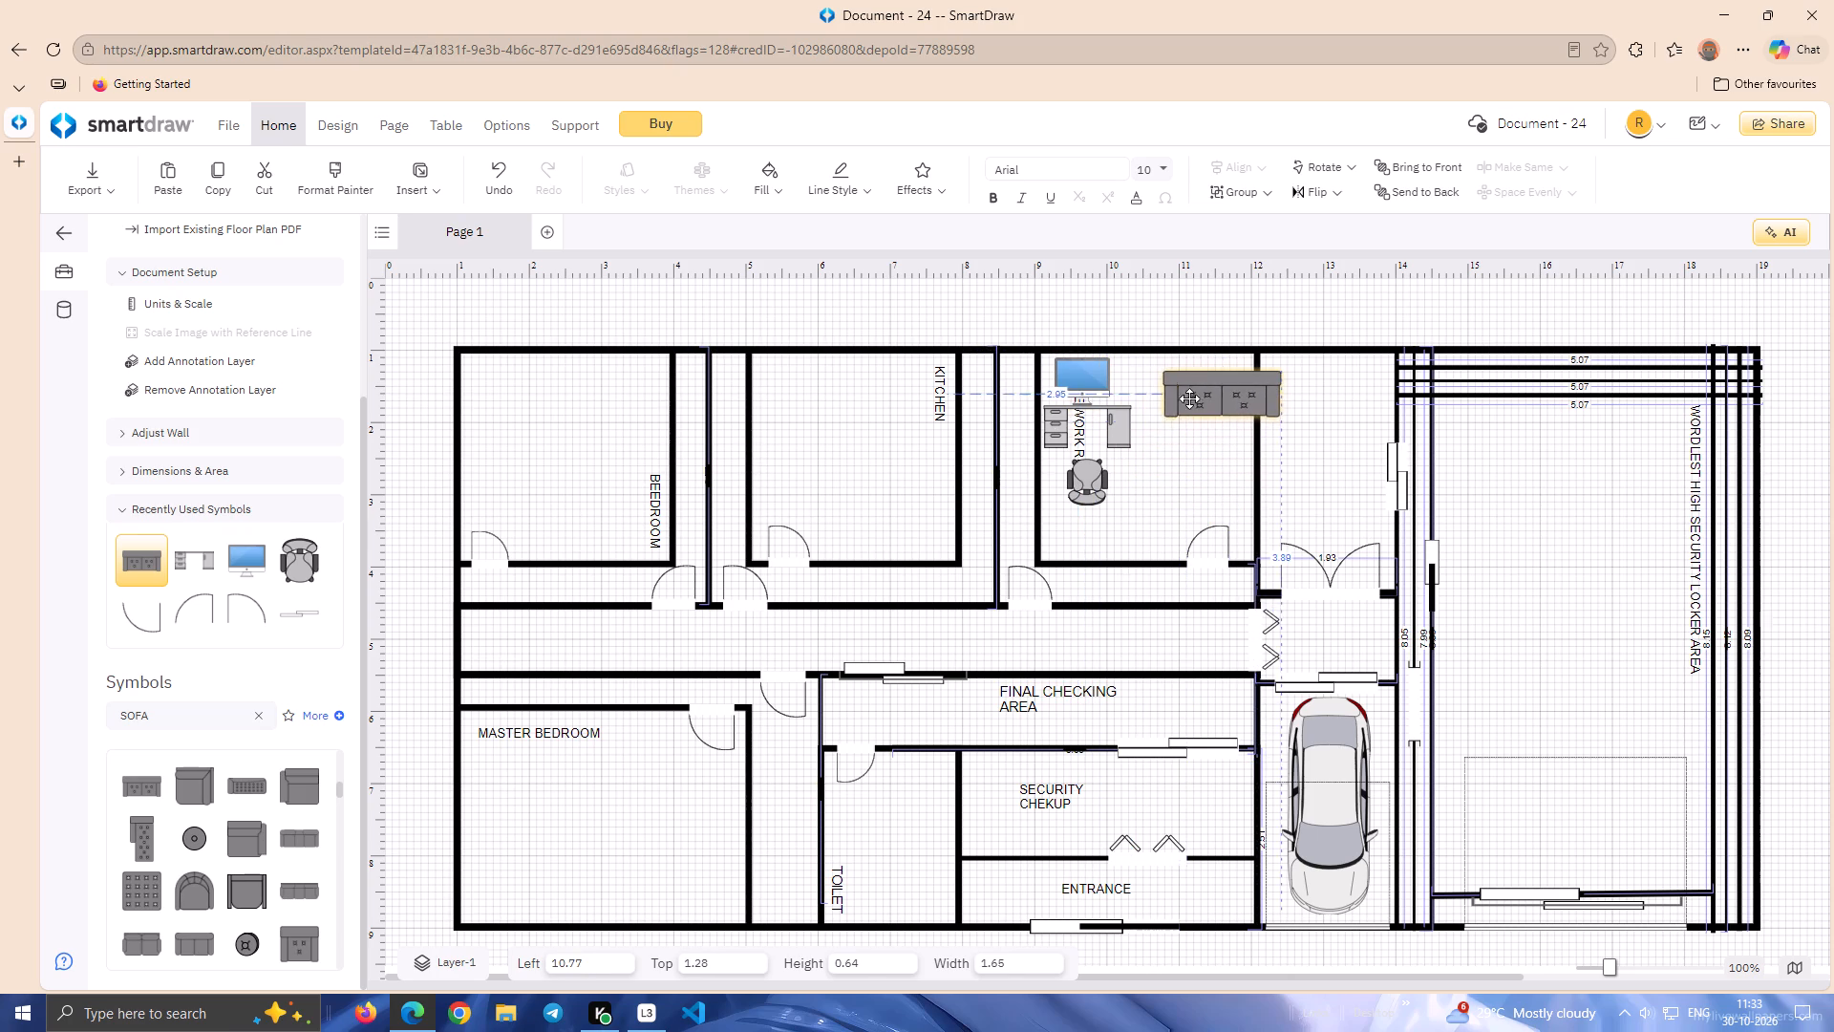
pyautogui.moveTo(1189, 398); pyautogui.dragTo(1185, 403)
pyautogui.moveTo(1145, 370); pyautogui.dragTo(1235, 376)
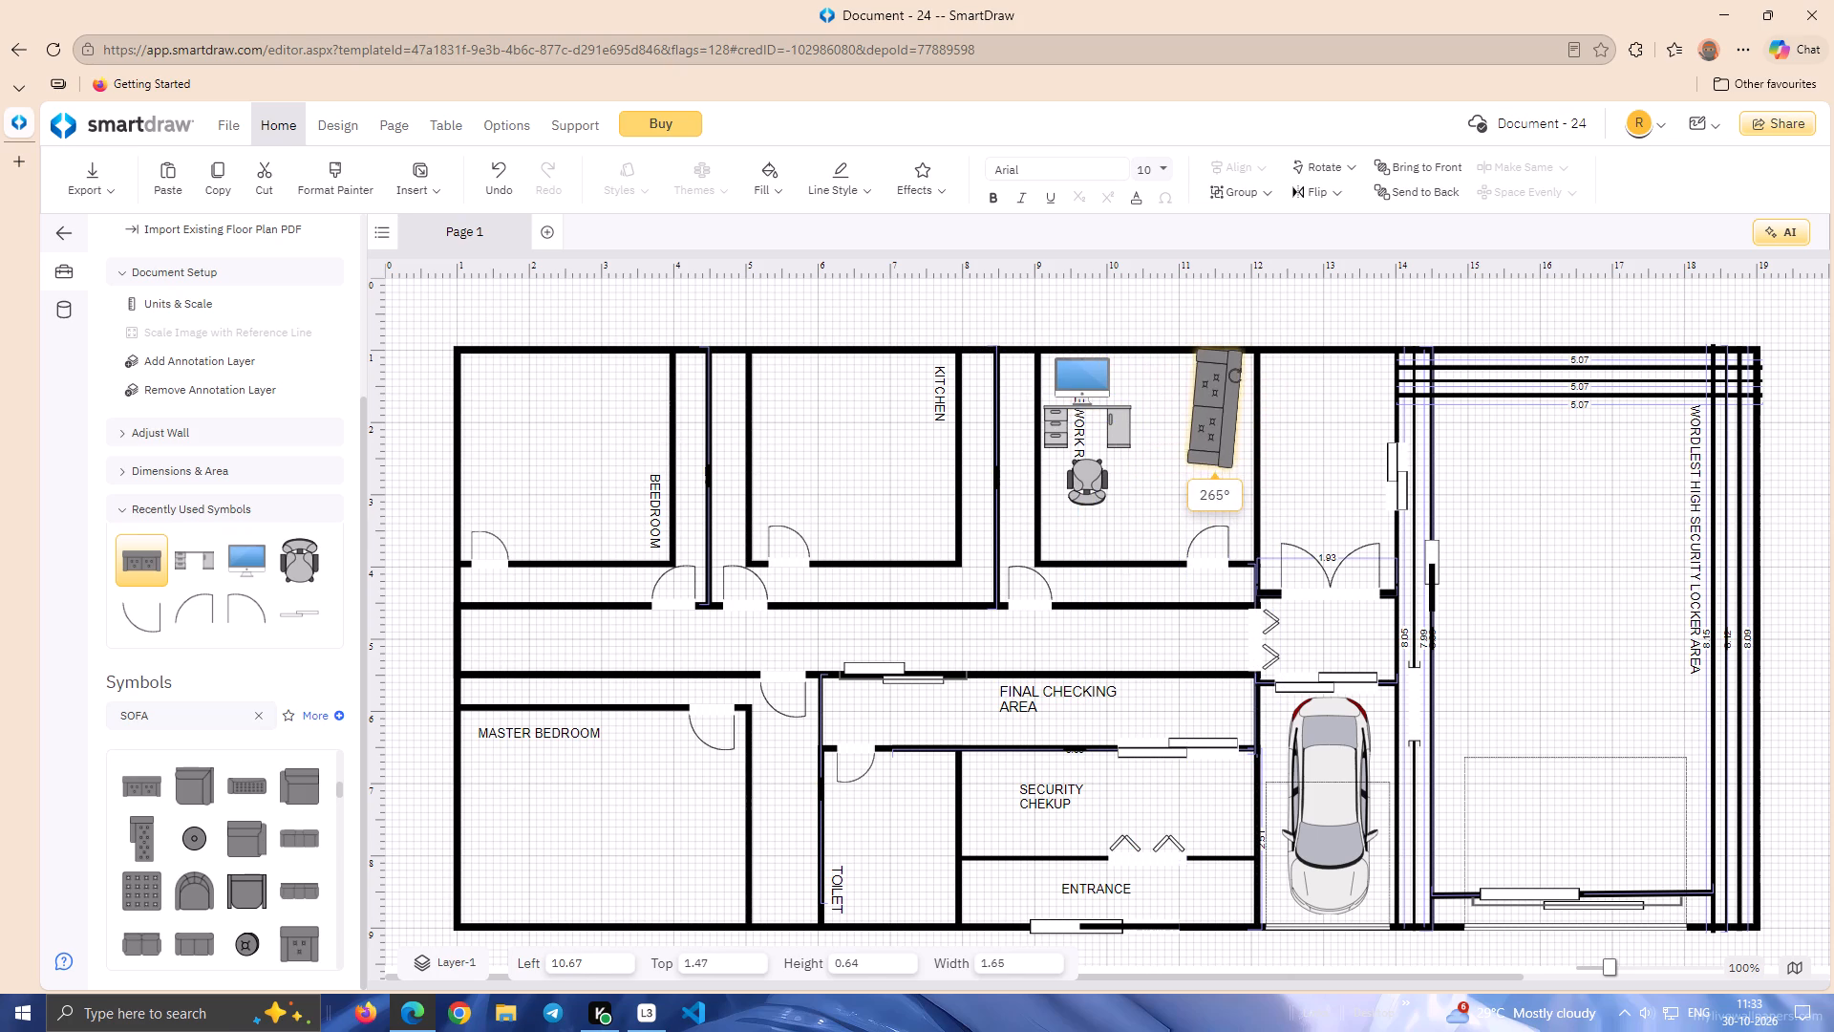
pyautogui.moveTo(1235, 376); pyautogui.dragTo(1234, 372)
pyautogui.moveTo(1210, 400); pyautogui.dragTo(1219, 414)
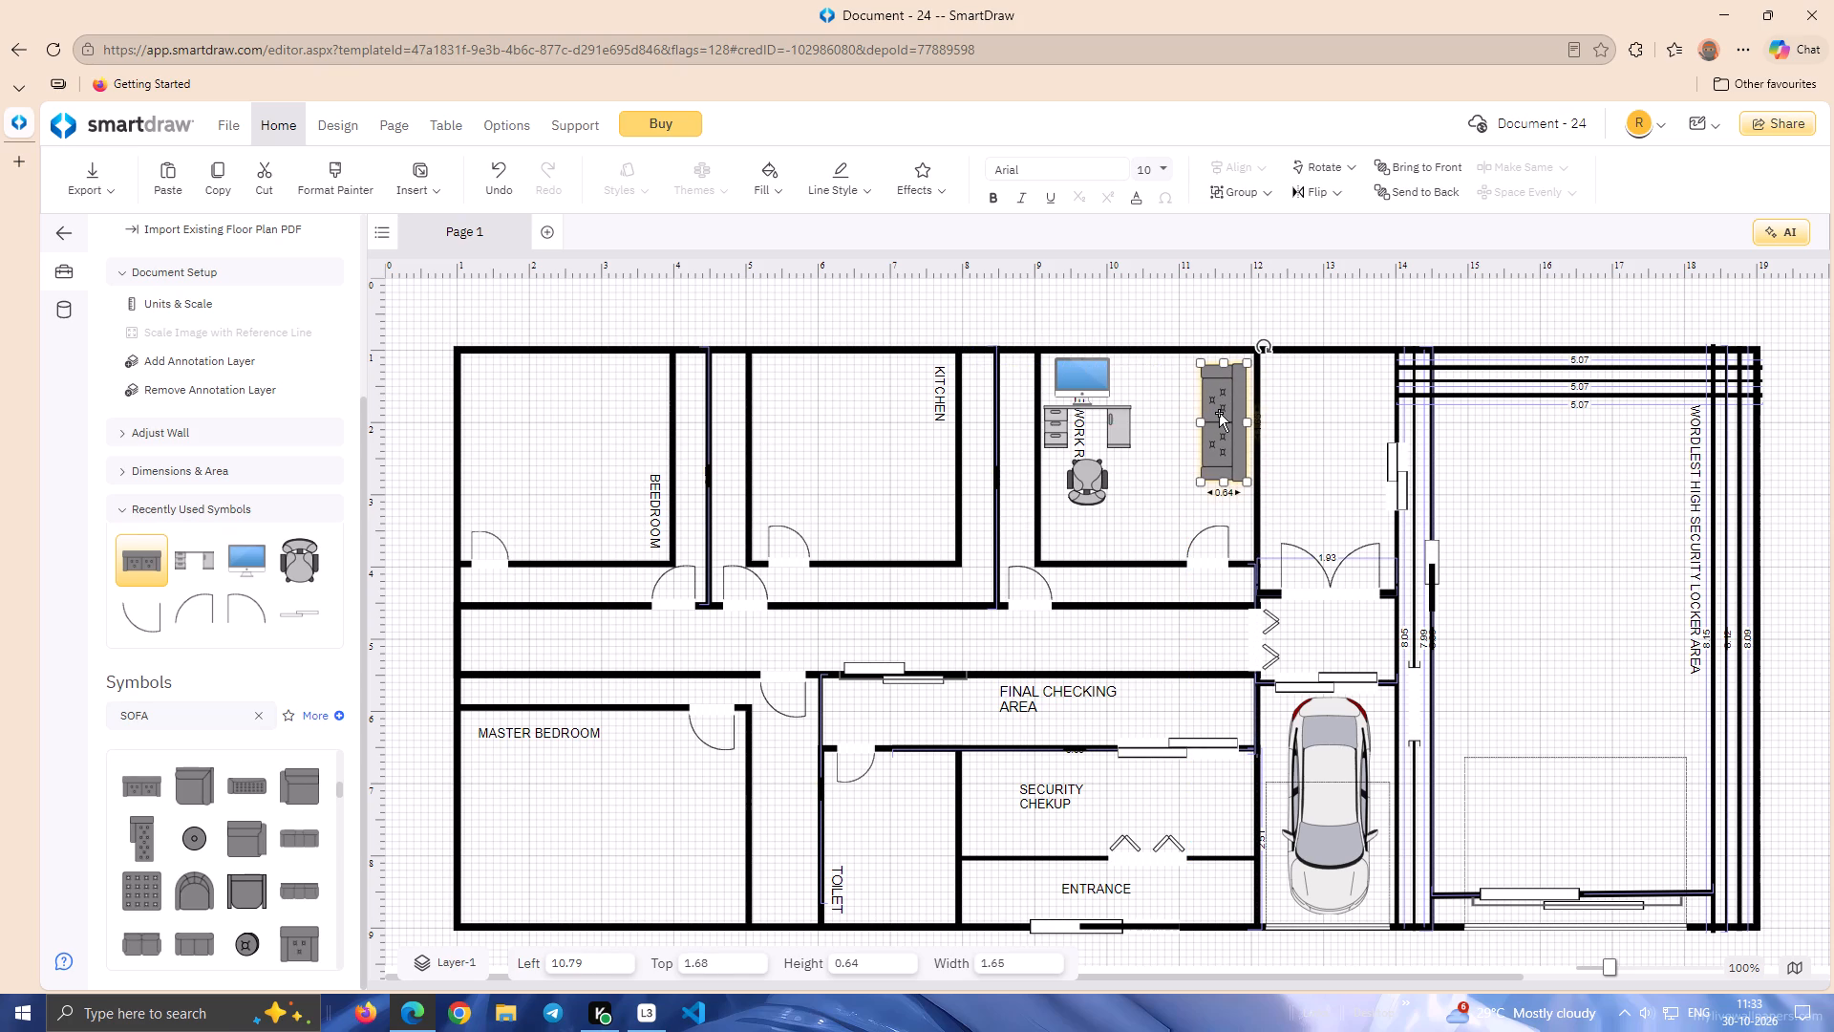
pyautogui.press('Right')
pyautogui.press('Right')
pyautogui.press('Up')
pyautogui.press('Up')
pyautogui.press('Up')
pyautogui.press('Up')
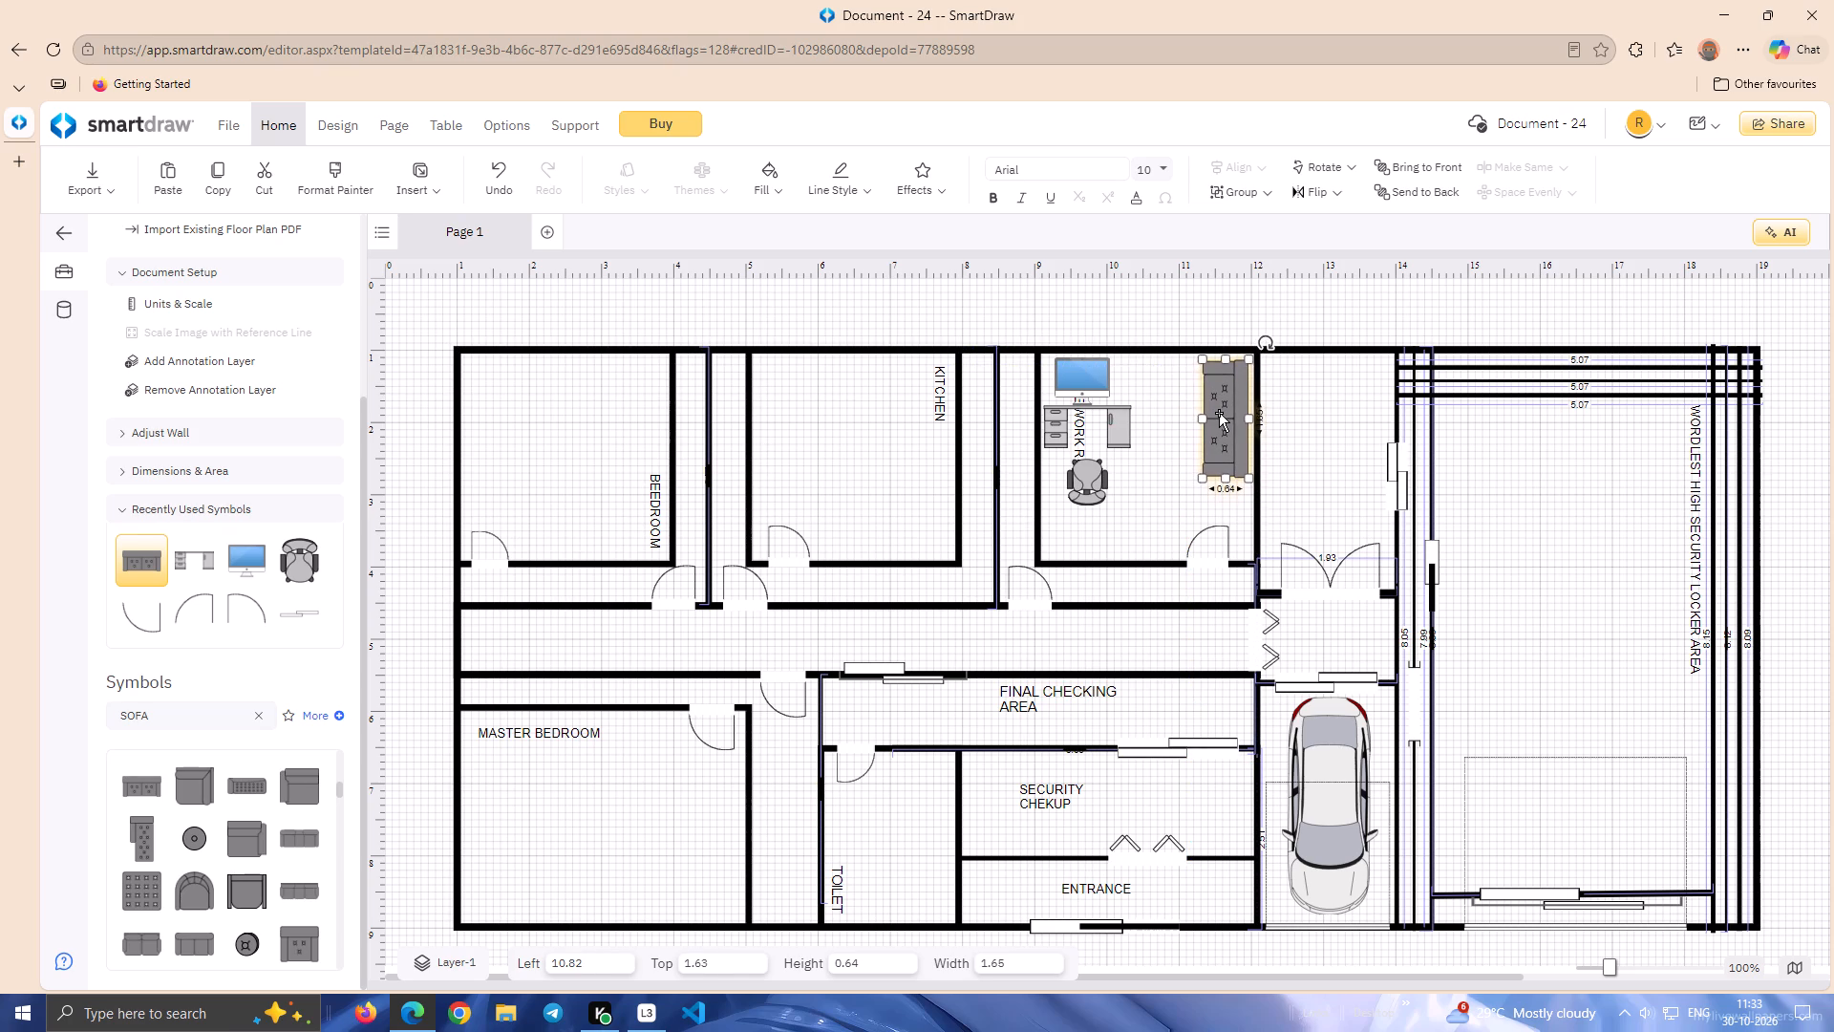
# Move the desk aside toward the office door and pull the OFFICE WORK ROOM label down across the room's bottom wall.
pyautogui.click(1132, 505)
pyautogui.click(1084, 432)
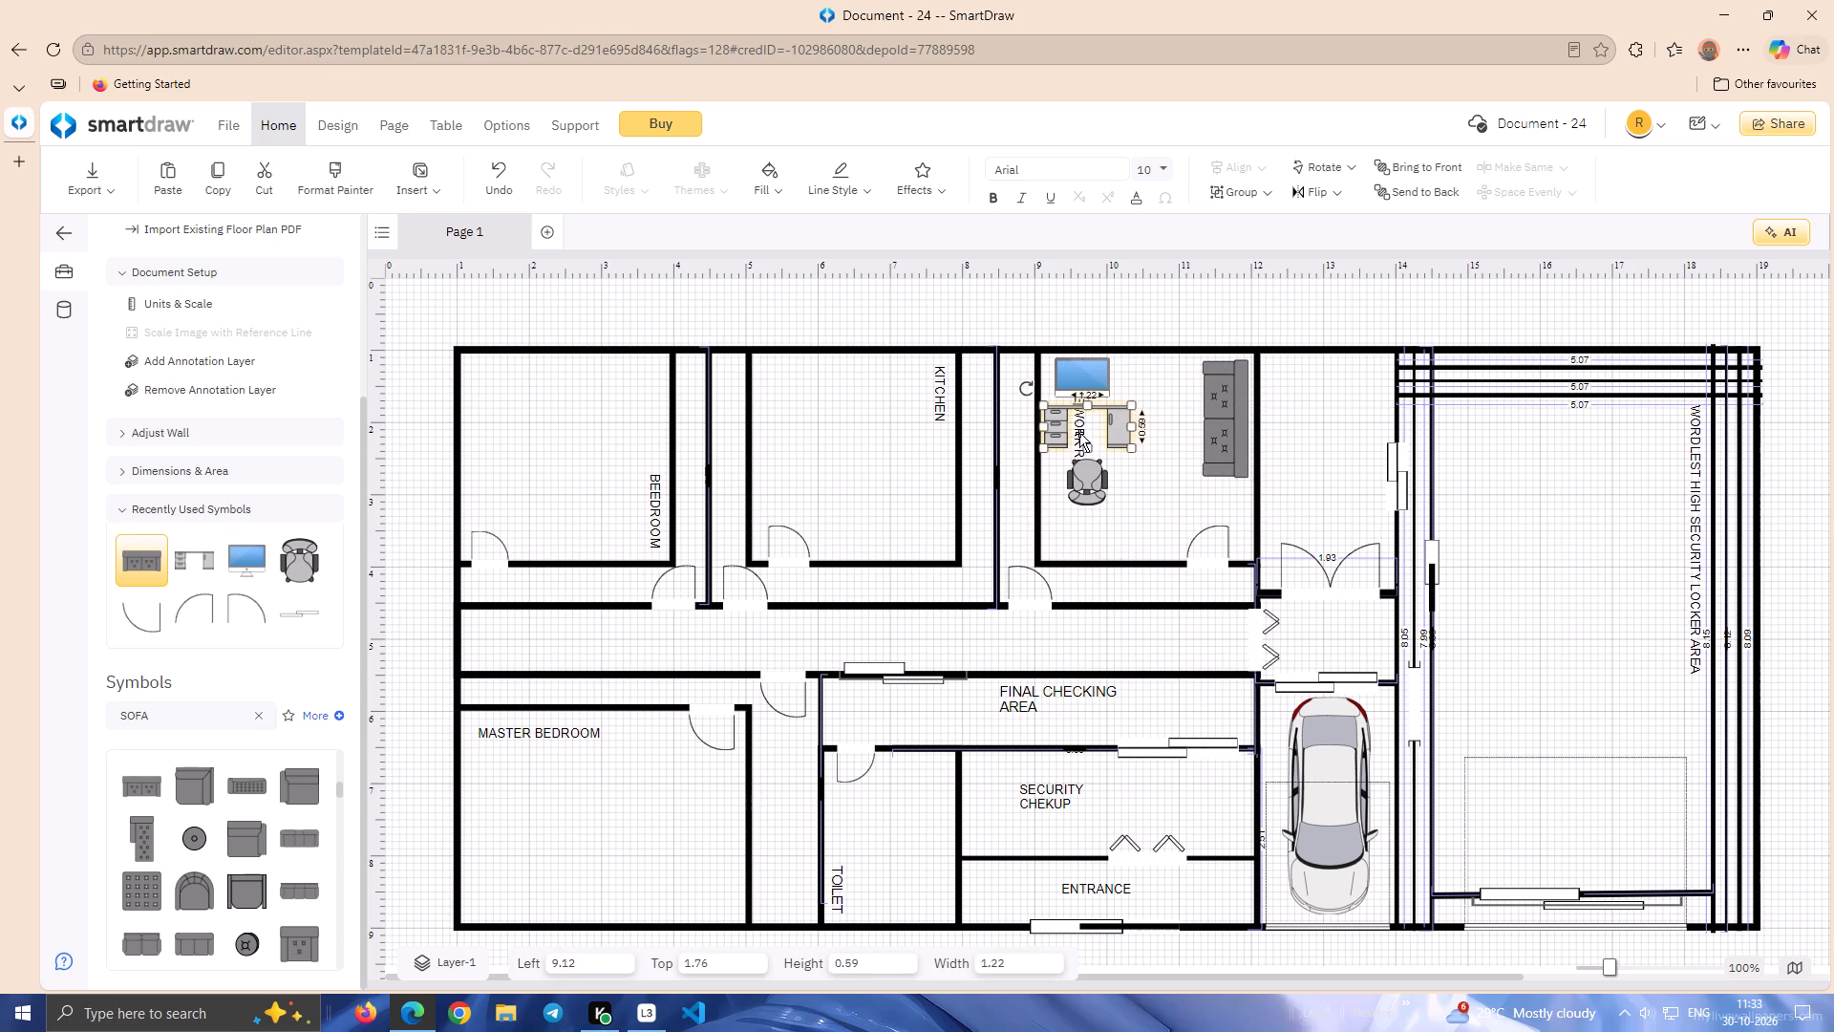
pyautogui.click(1079, 433)
pyautogui.click(1082, 410)
pyautogui.click(1082, 403)
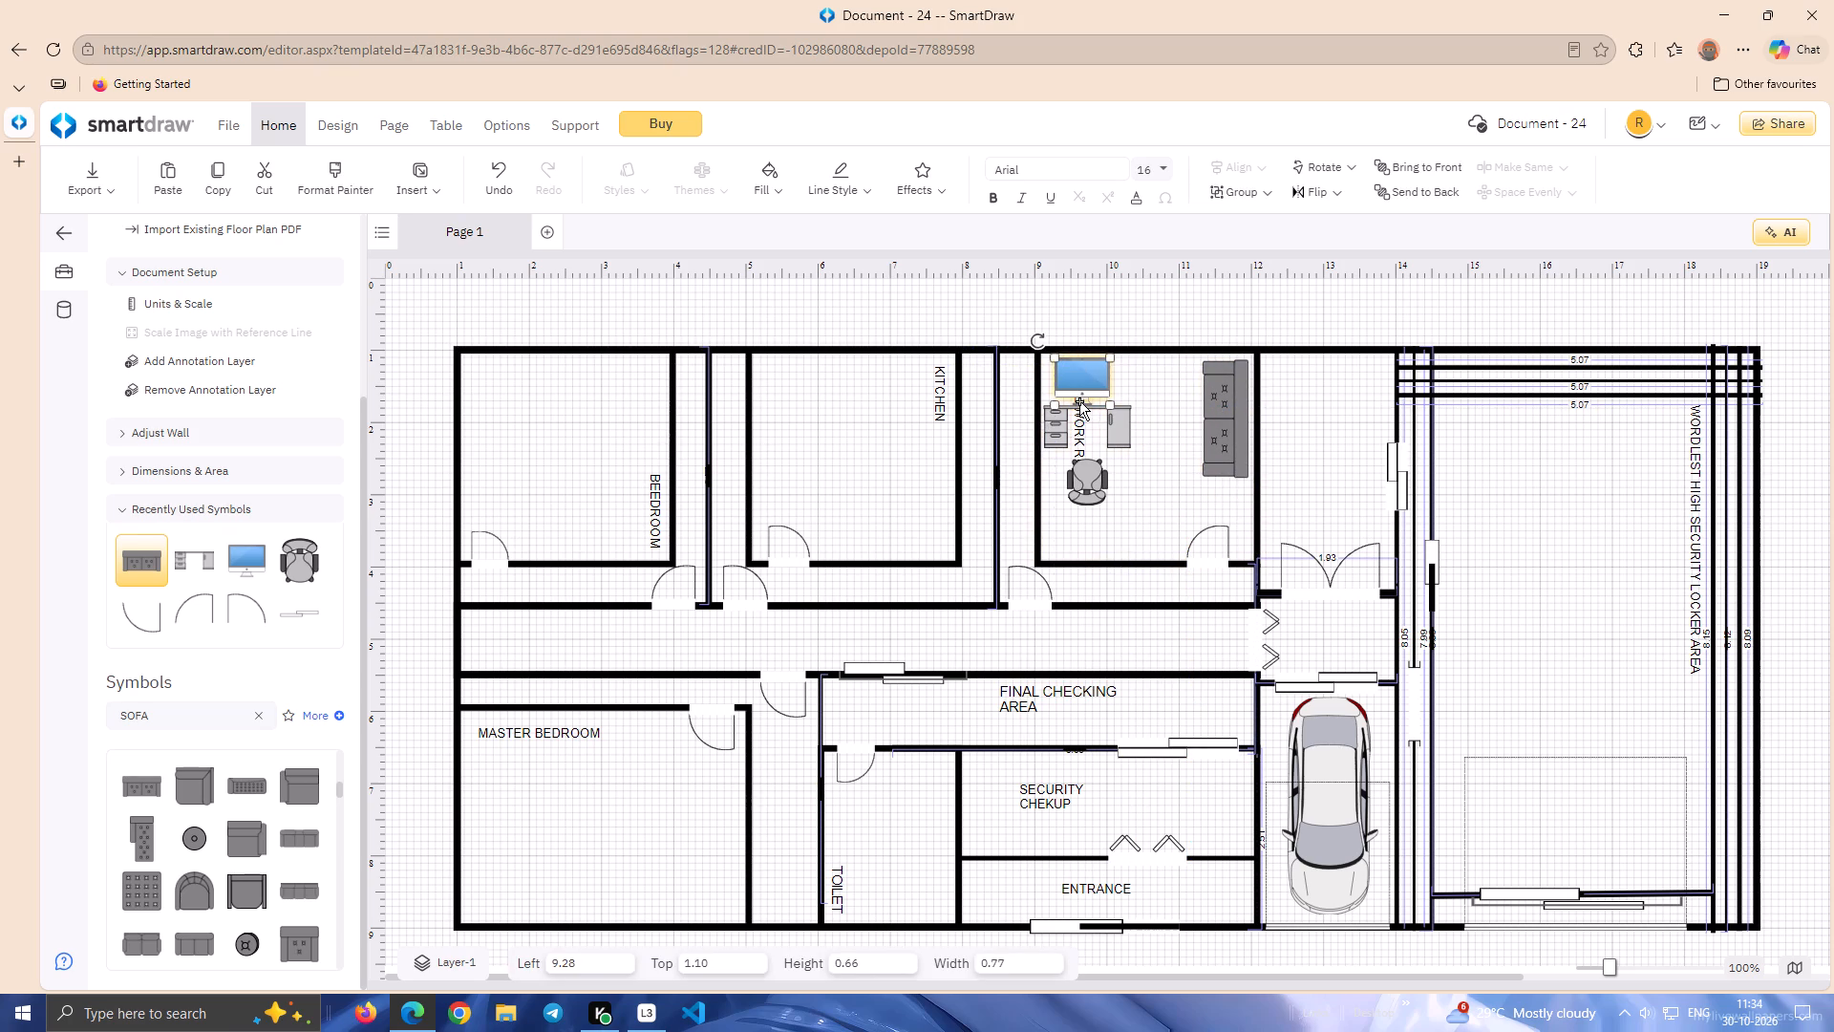
pyautogui.click(1079, 401)
pyautogui.click(1080, 442)
pyautogui.click(1078, 443)
pyautogui.click(1074, 455)
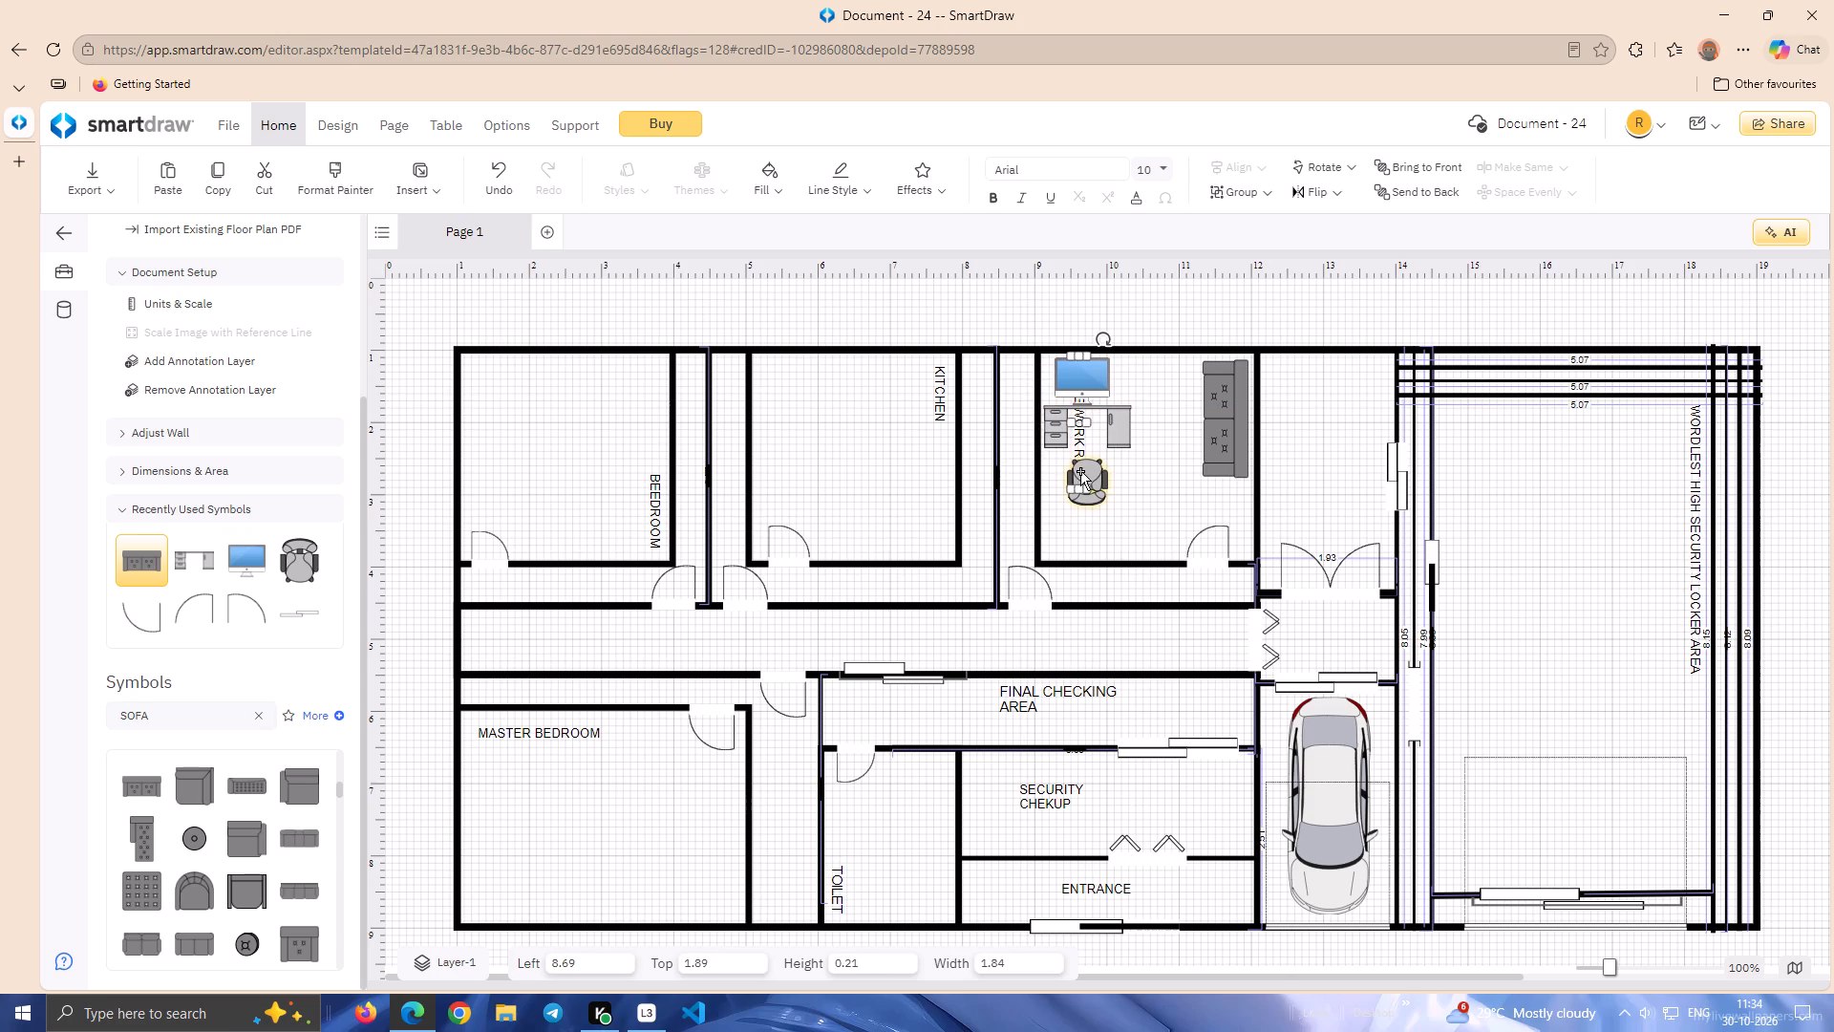
pyautogui.moveTo(1081, 443); pyautogui.dragTo(1153, 506)
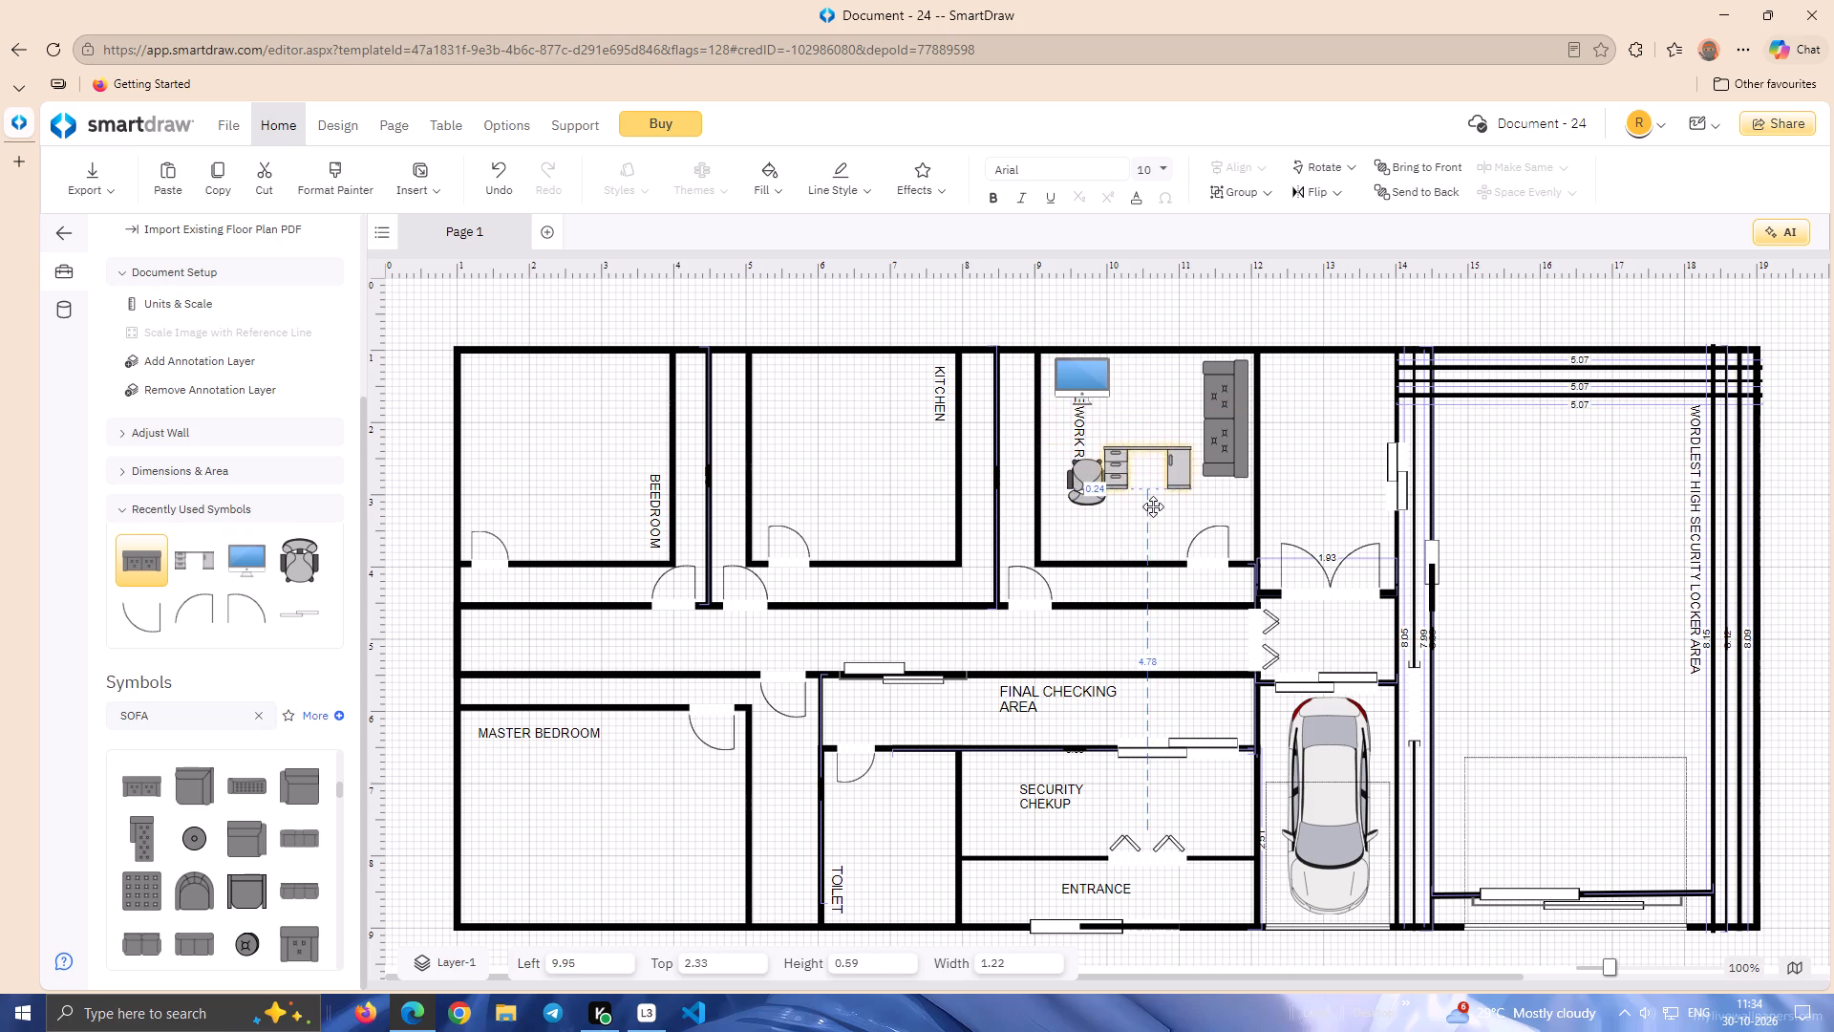
pyautogui.moveTo(1153, 506); pyautogui.dragTo(1162, 514)
pyautogui.moveTo(1084, 438); pyautogui.dragTo(1056, 474)
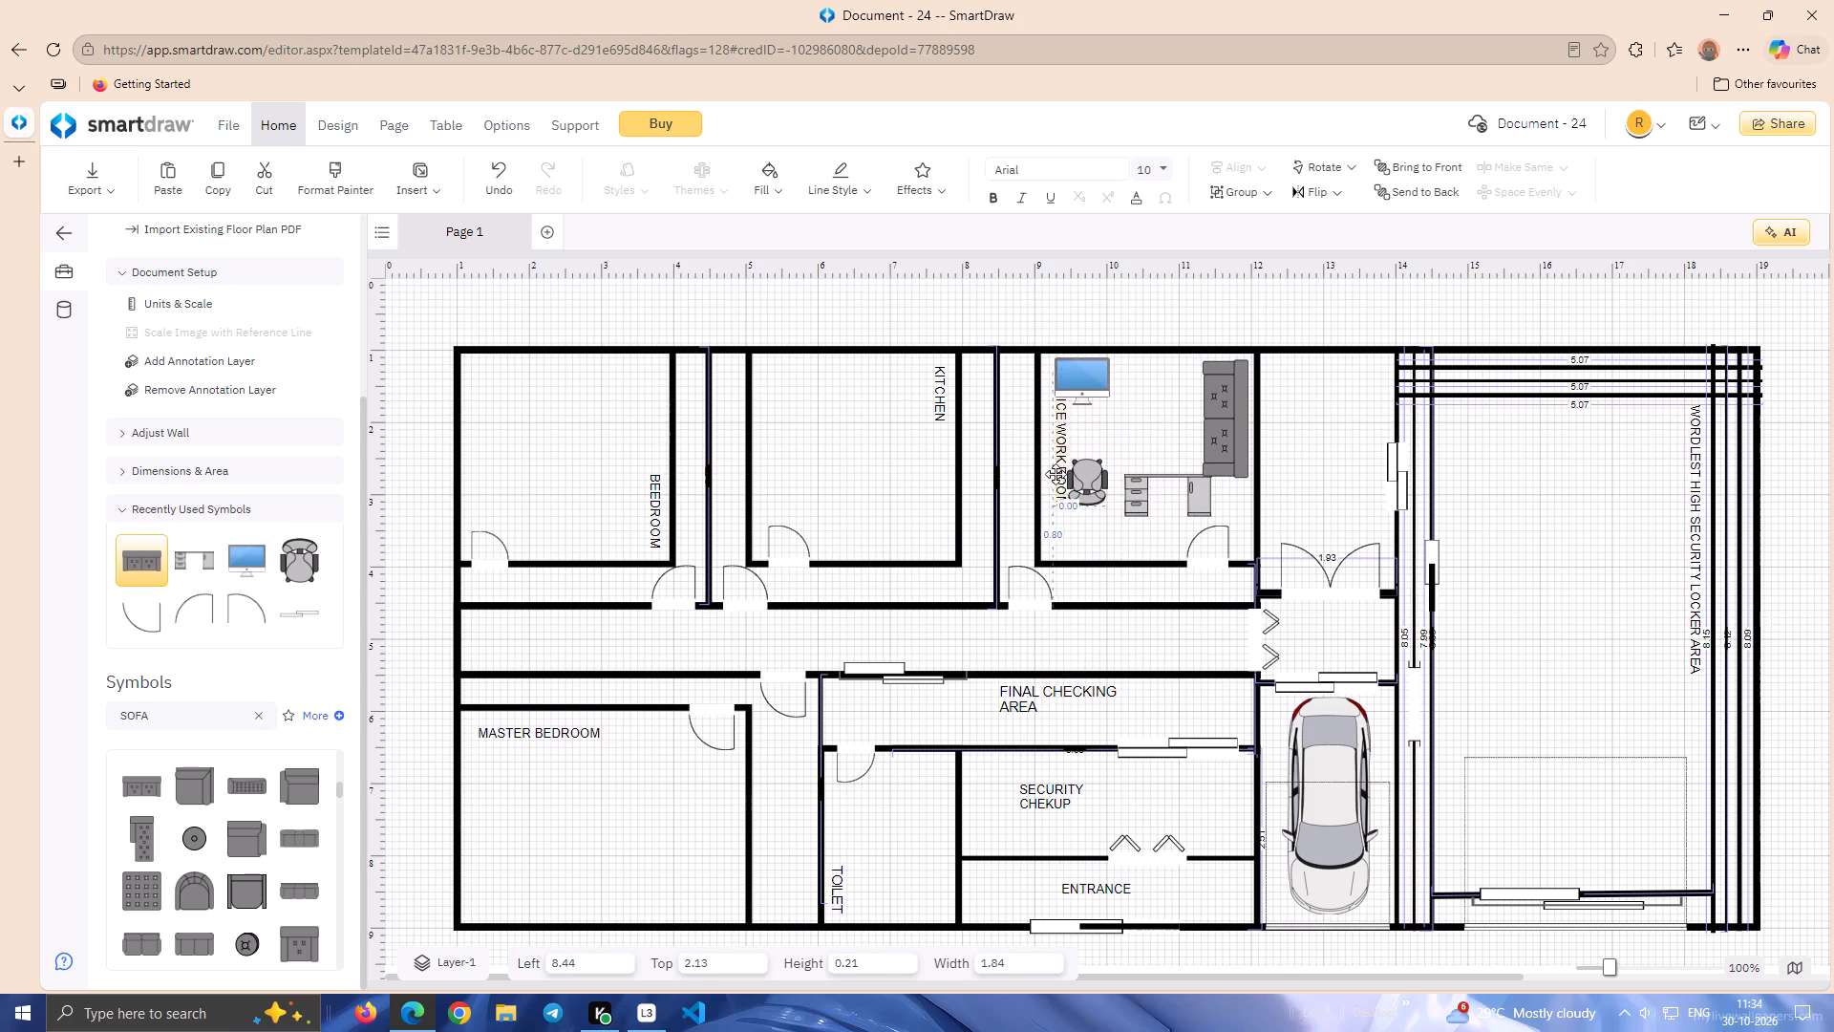
pyautogui.moveTo(1056, 474); pyautogui.dragTo(1088, 577)
# Move the desk back between the monitor and the office chair.
pyautogui.moveTo(1169, 481); pyautogui.dragTo(1169, 477)
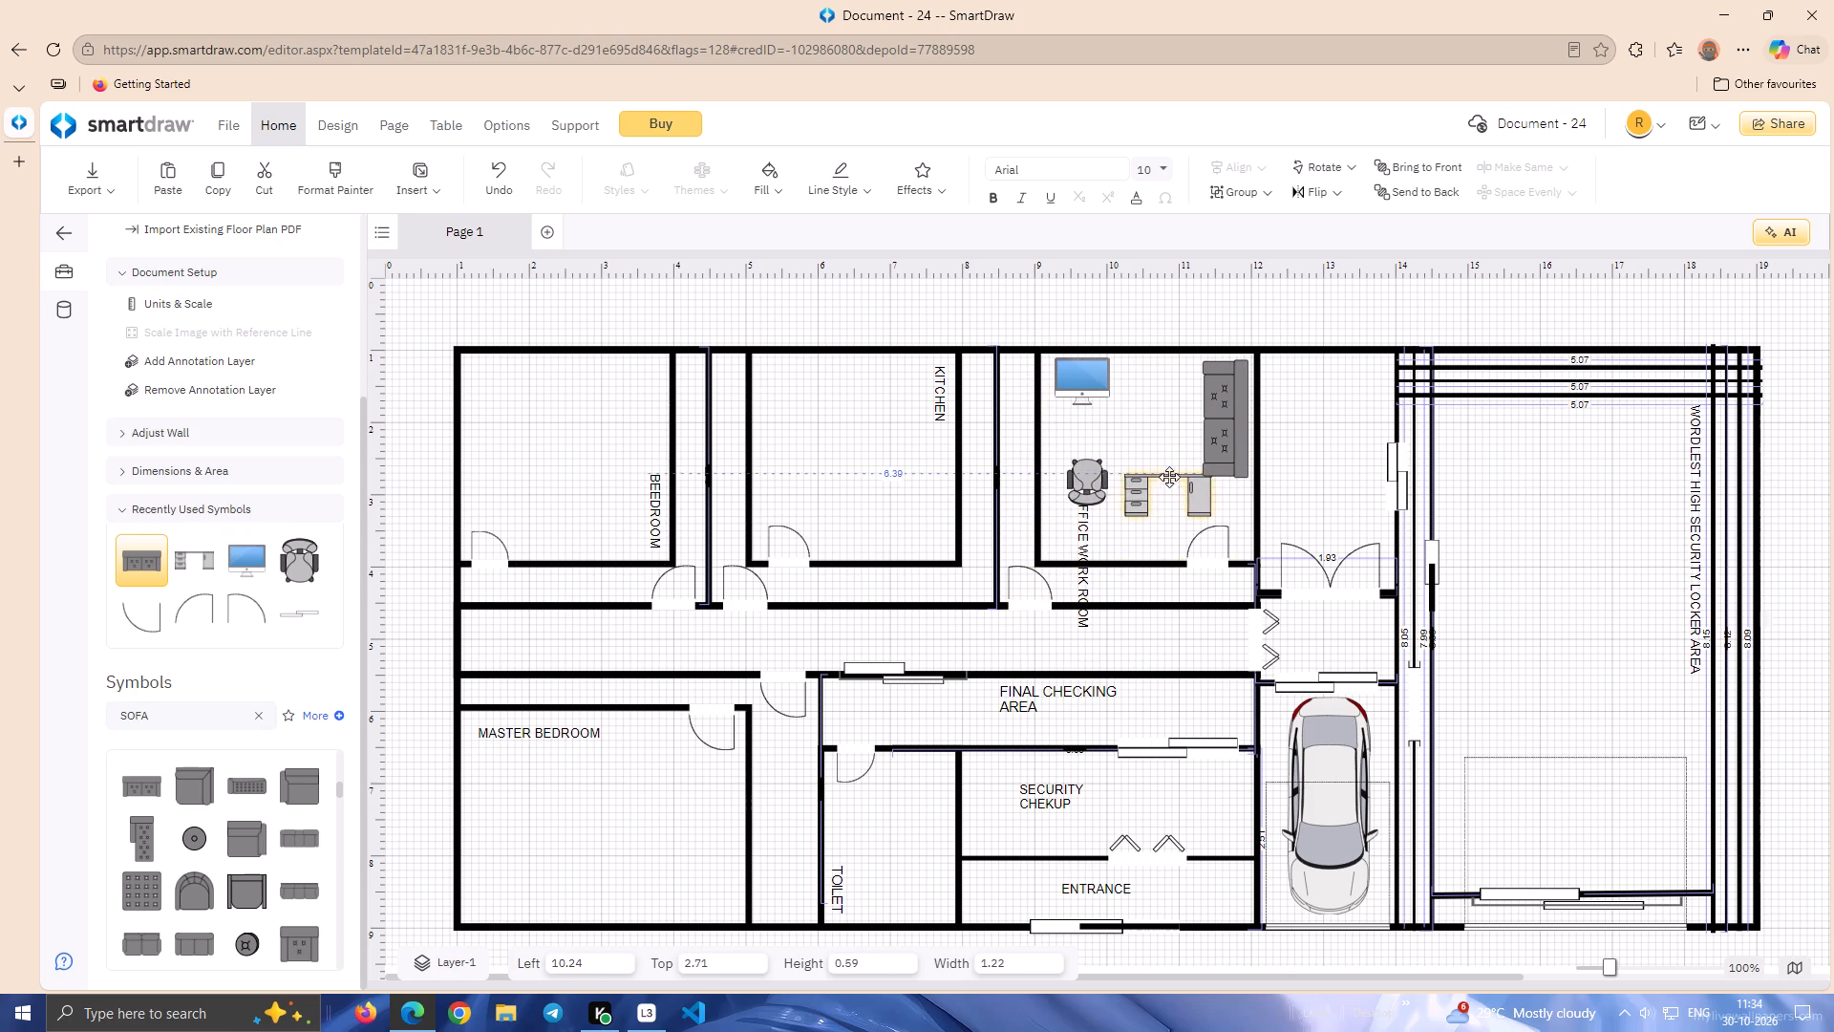
pyautogui.moveTo(1169, 477); pyautogui.dragTo(1085, 413)
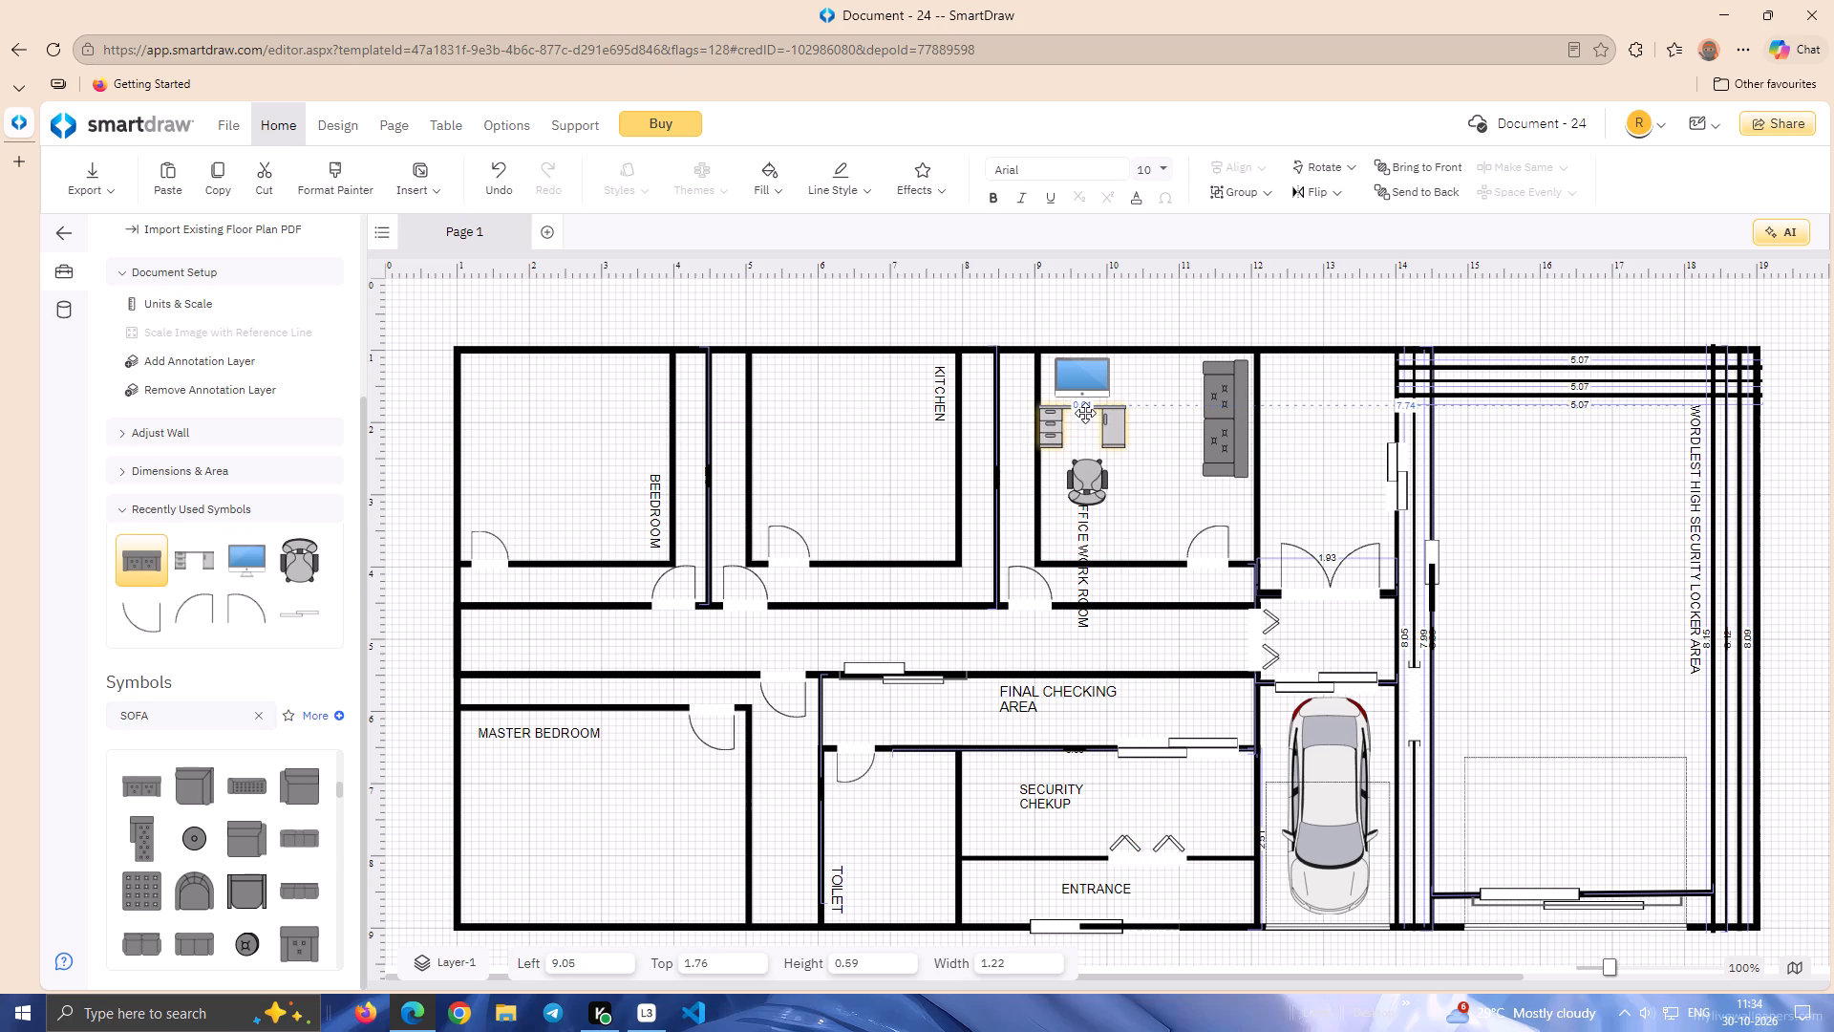
pyautogui.moveTo(1085, 413); pyautogui.dragTo(1092, 413)
pyautogui.click(1174, 391)
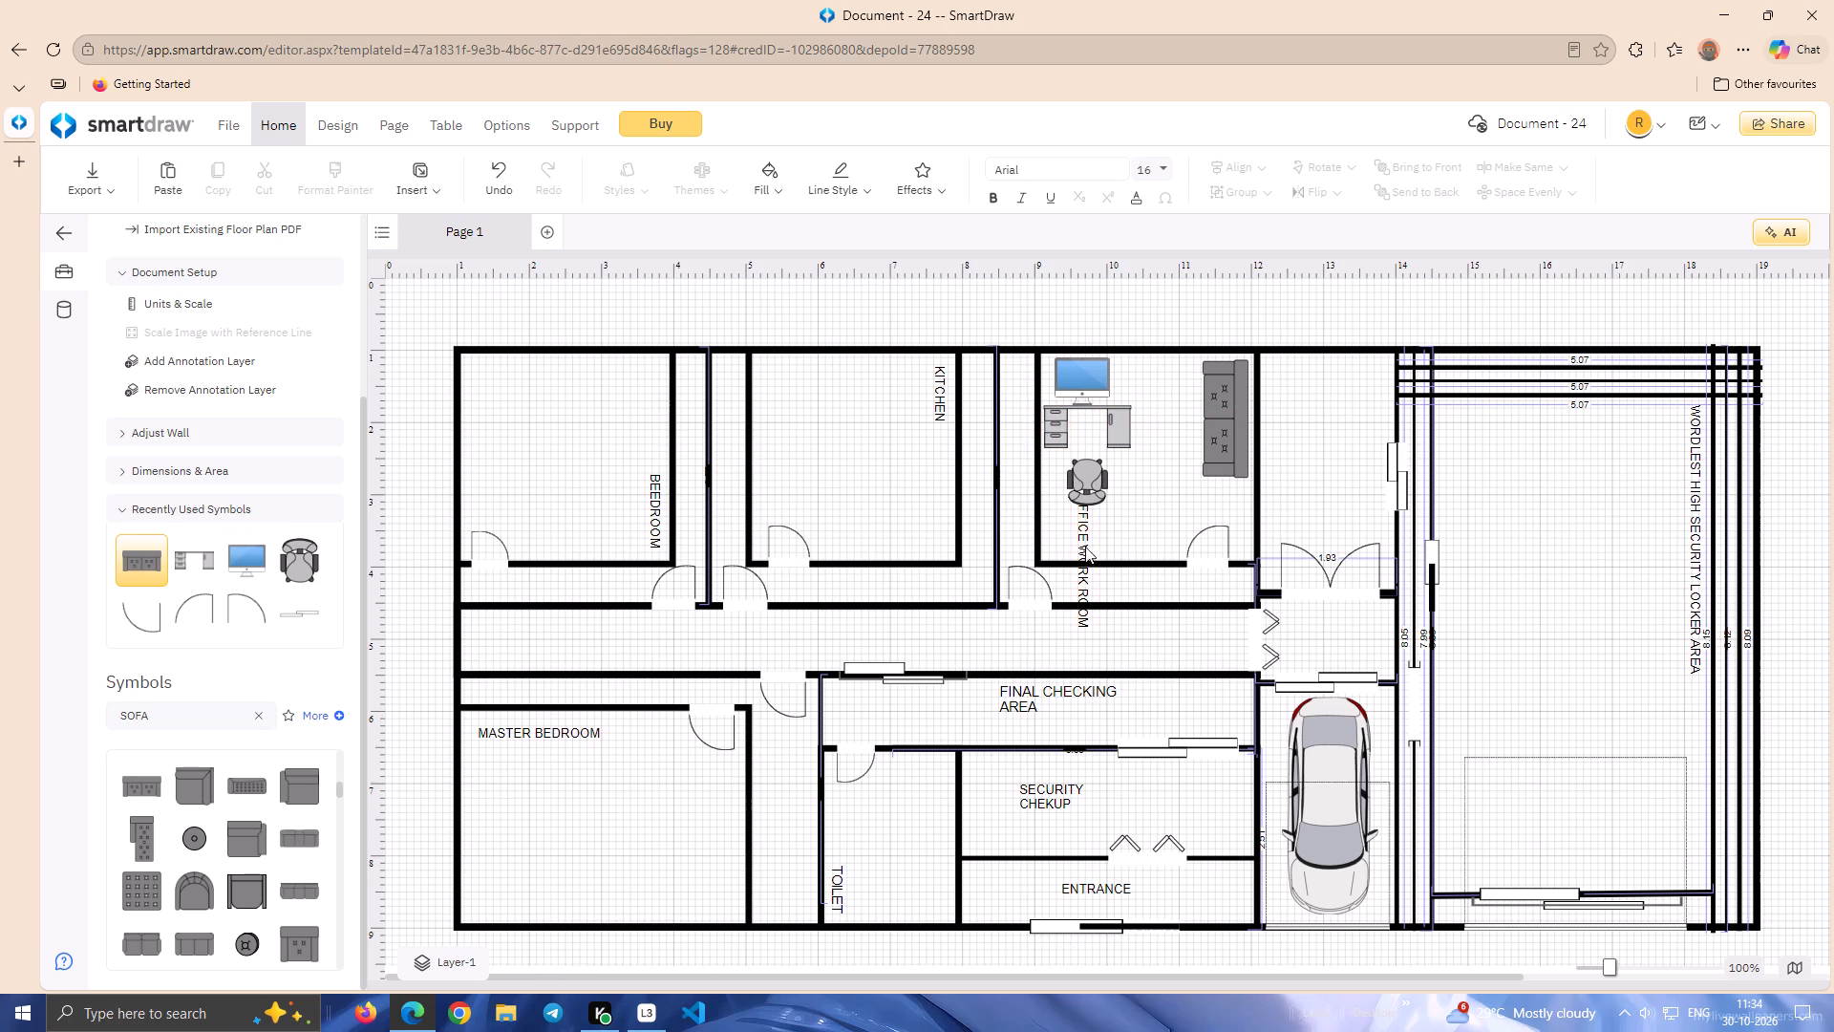
# Rotate the OFFICE WORK ROOM label to horizontal and place it just above the room's bottom wall, at about 9.2, 3.7.
pyautogui.moveTo(1083, 548); pyautogui.dragTo(1124, 566)
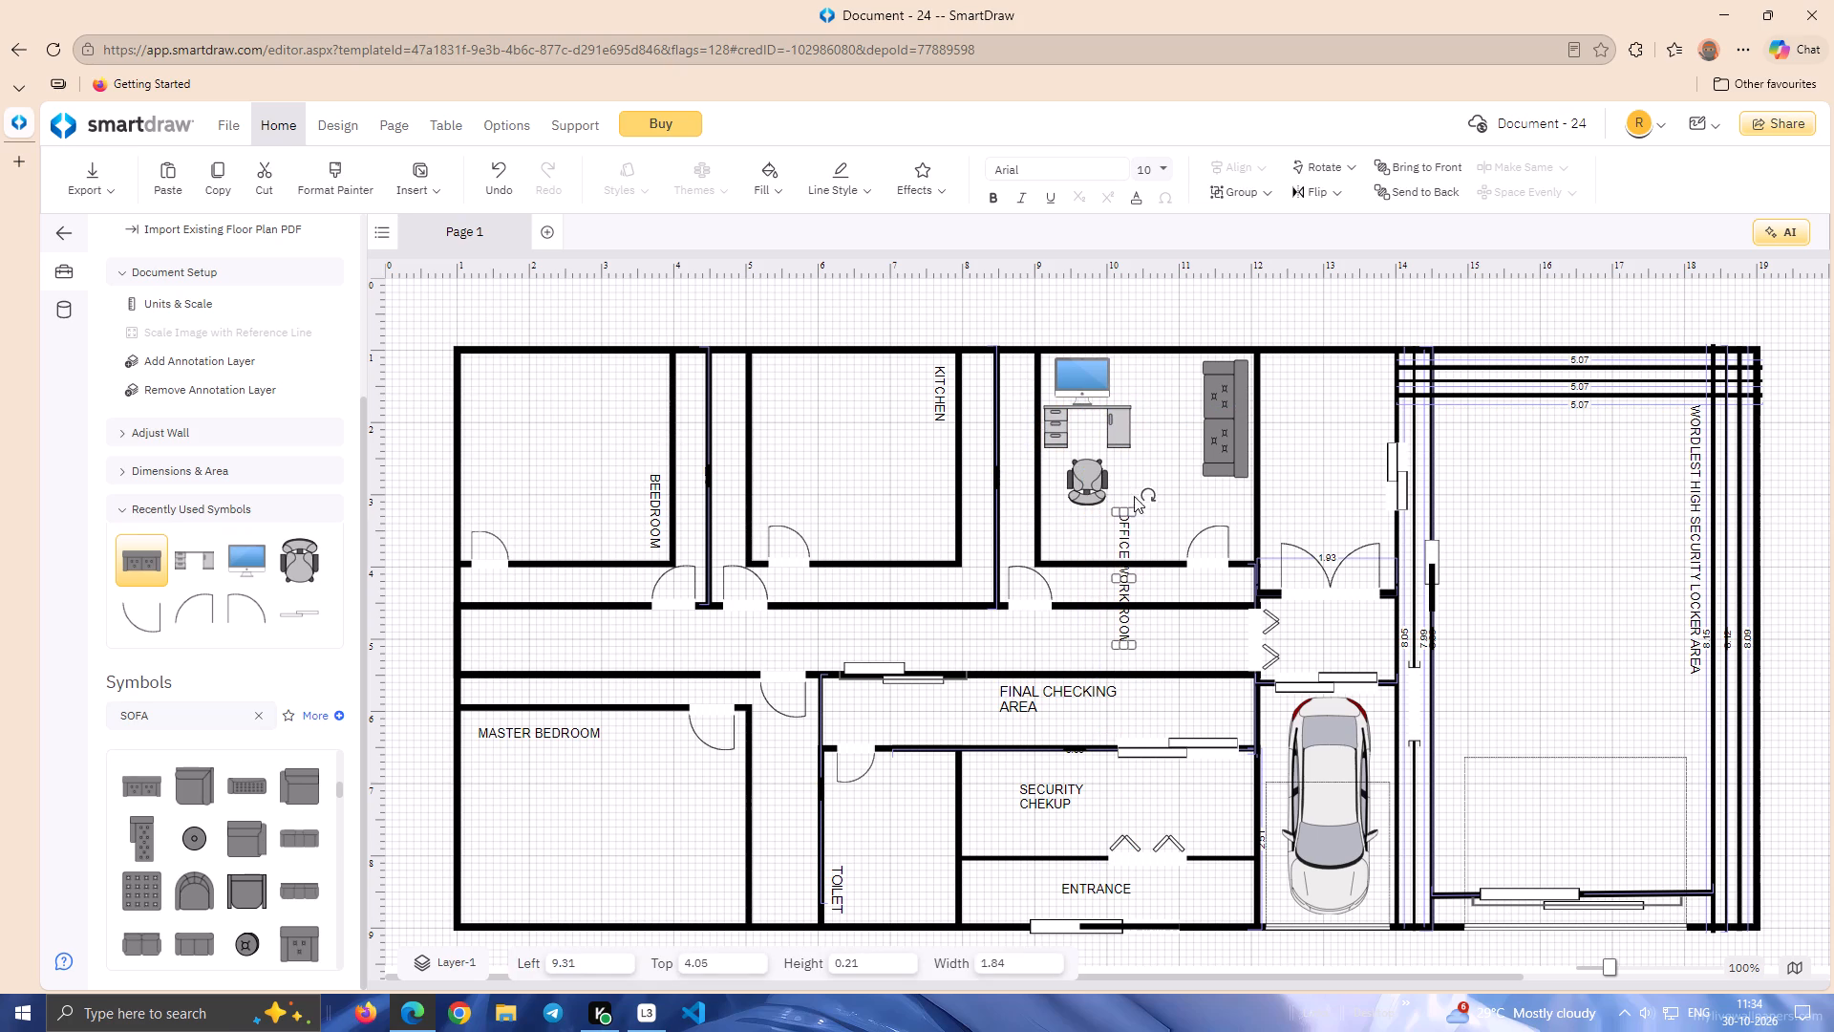
pyautogui.moveTo(1147, 495); pyautogui.dragTo(1034, 557)
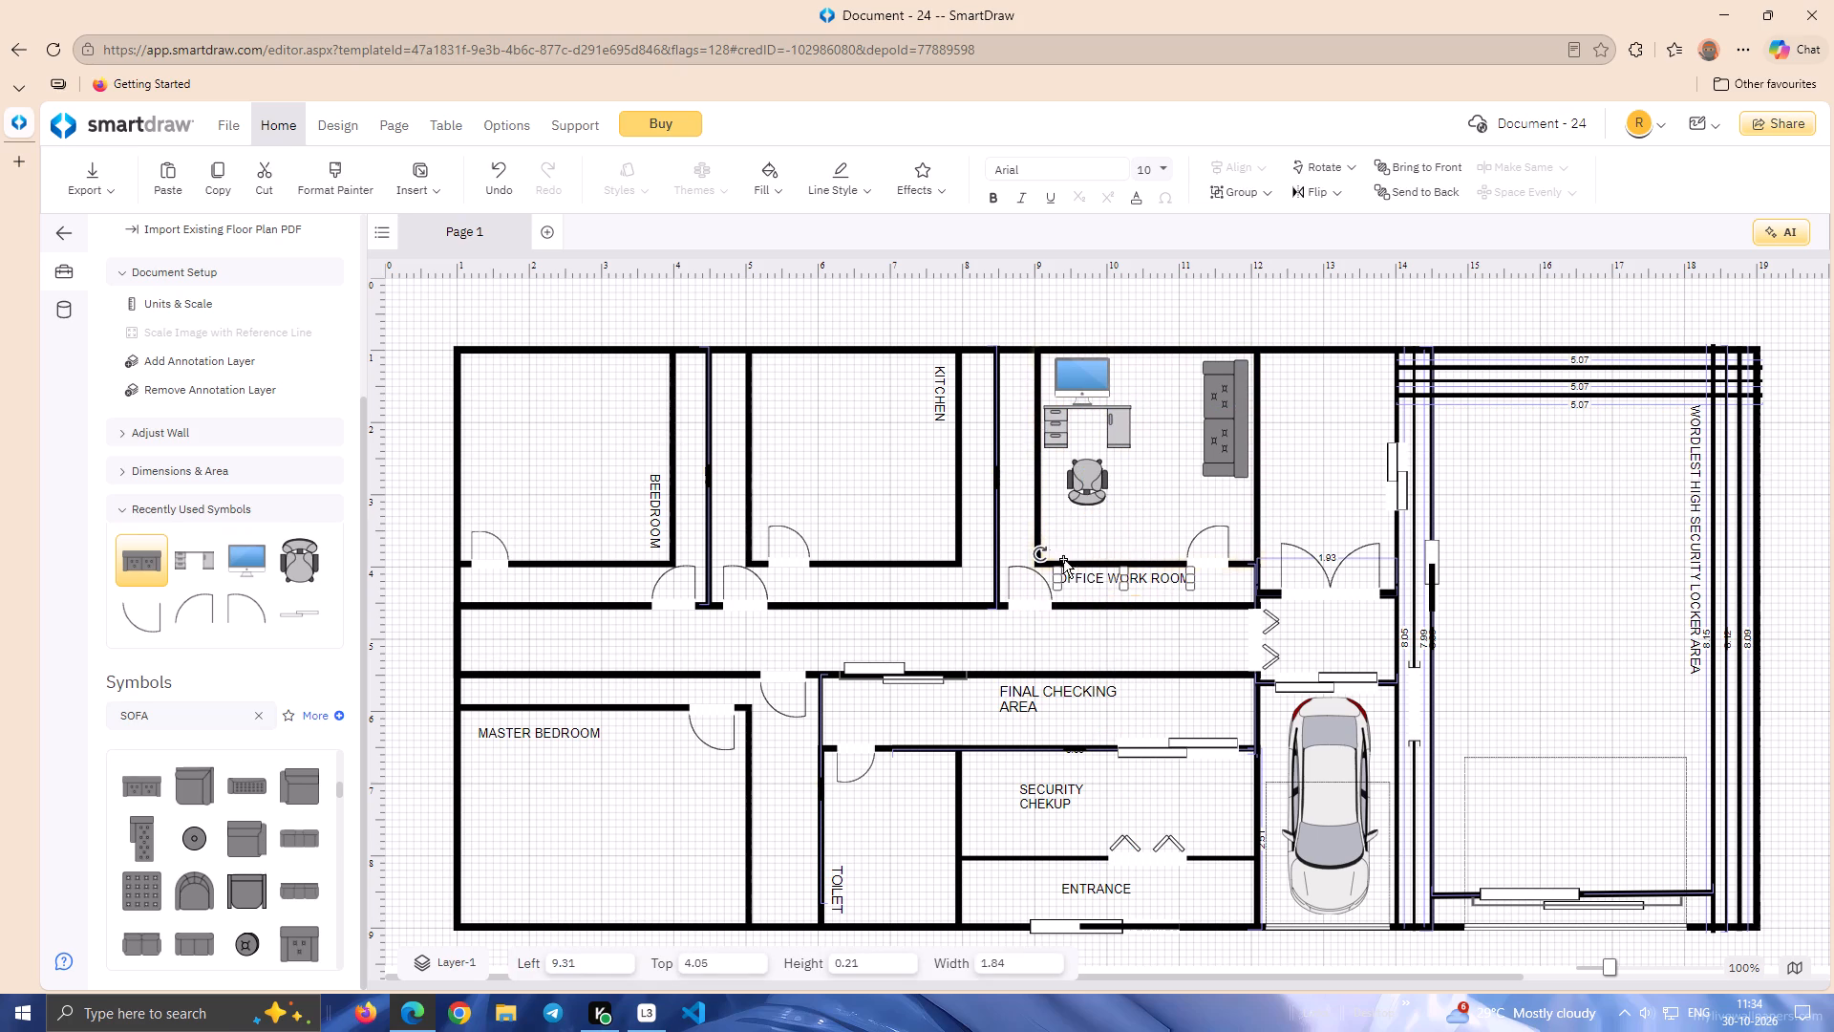
pyautogui.moveTo(1141, 577); pyautogui.dragTo(1136, 545)
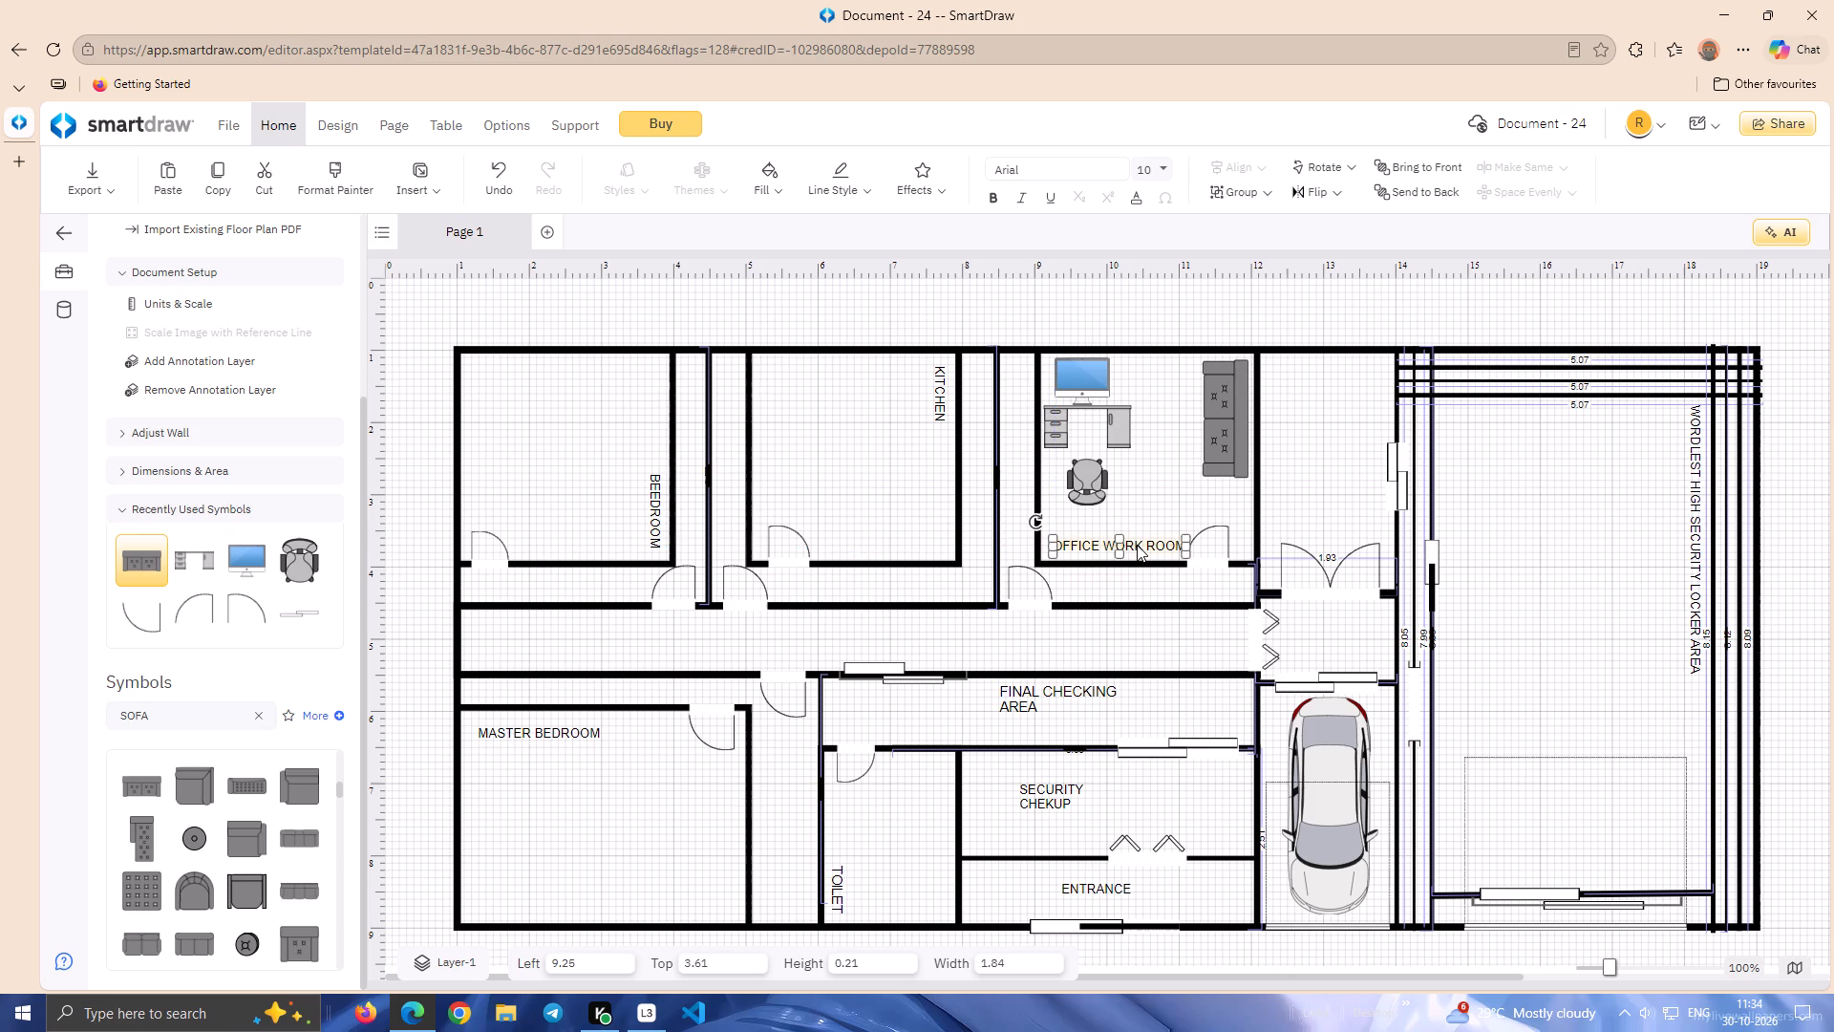
pyautogui.press('Left')
pyautogui.press('Left')
pyautogui.press('Left')
pyautogui.press('Left')
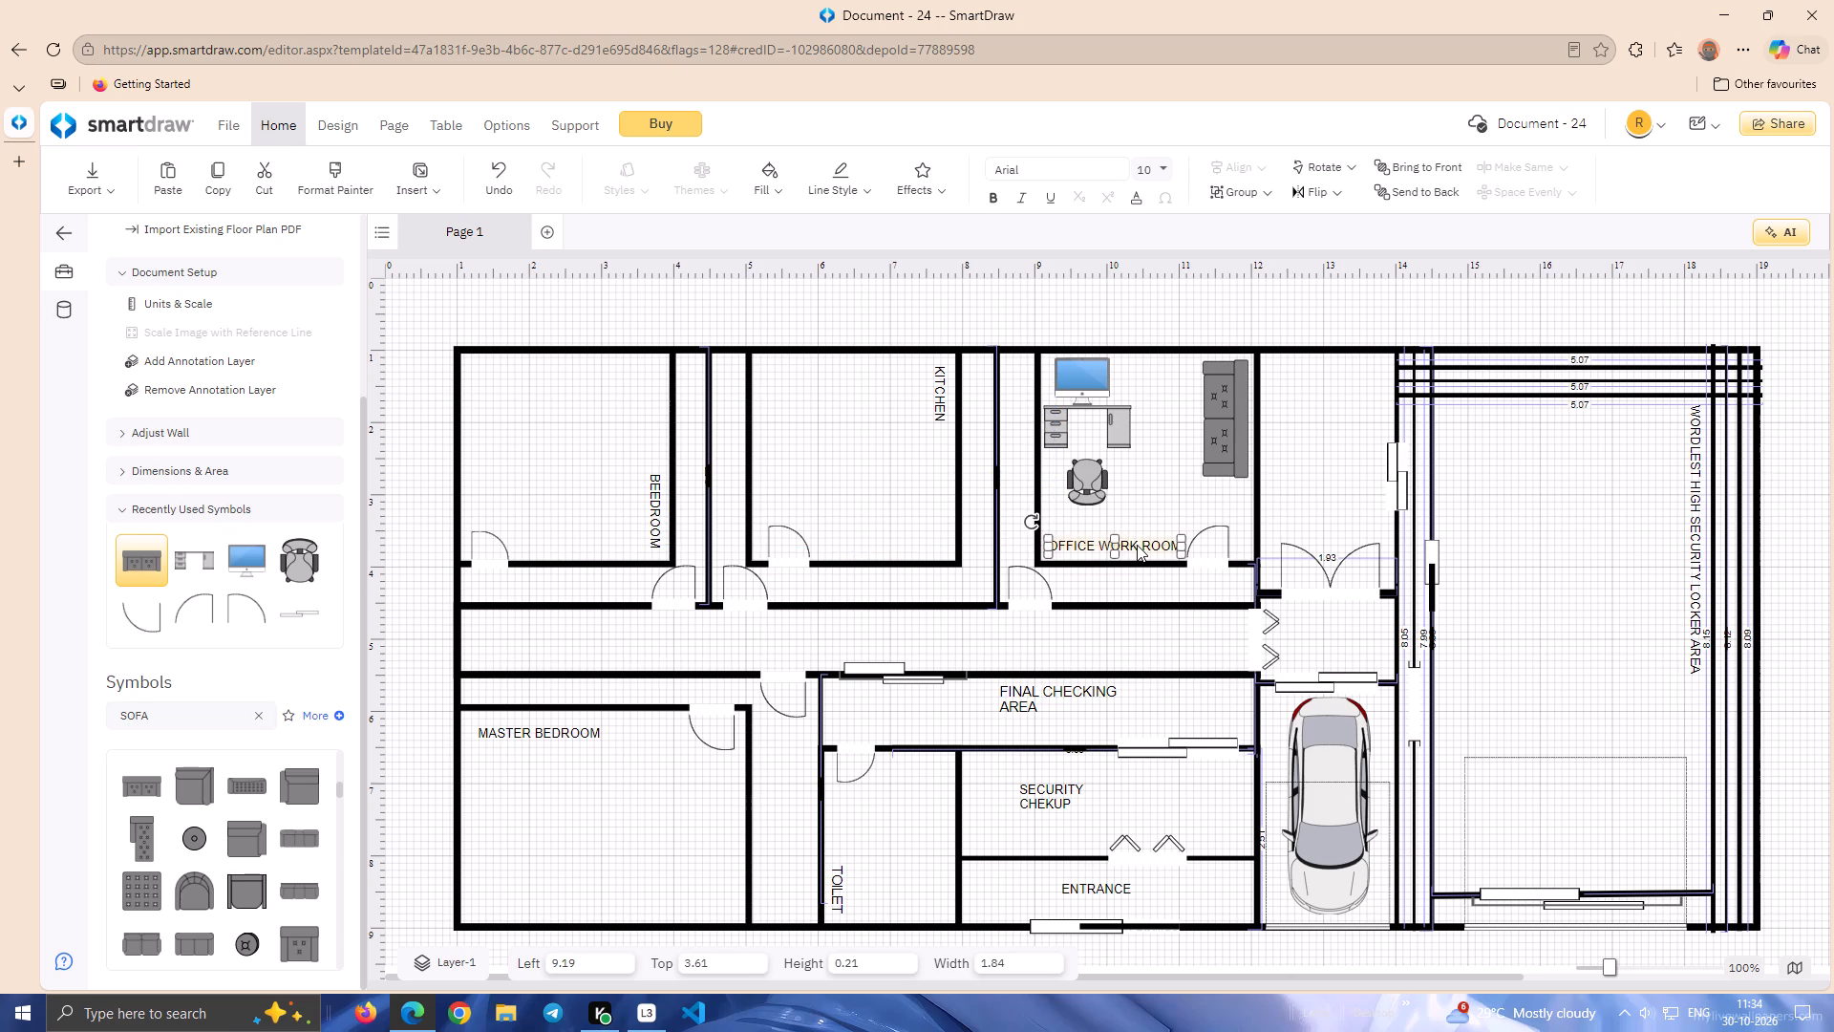
pyautogui.press('Down')
pyautogui.press('Down')
pyautogui.press('Left')
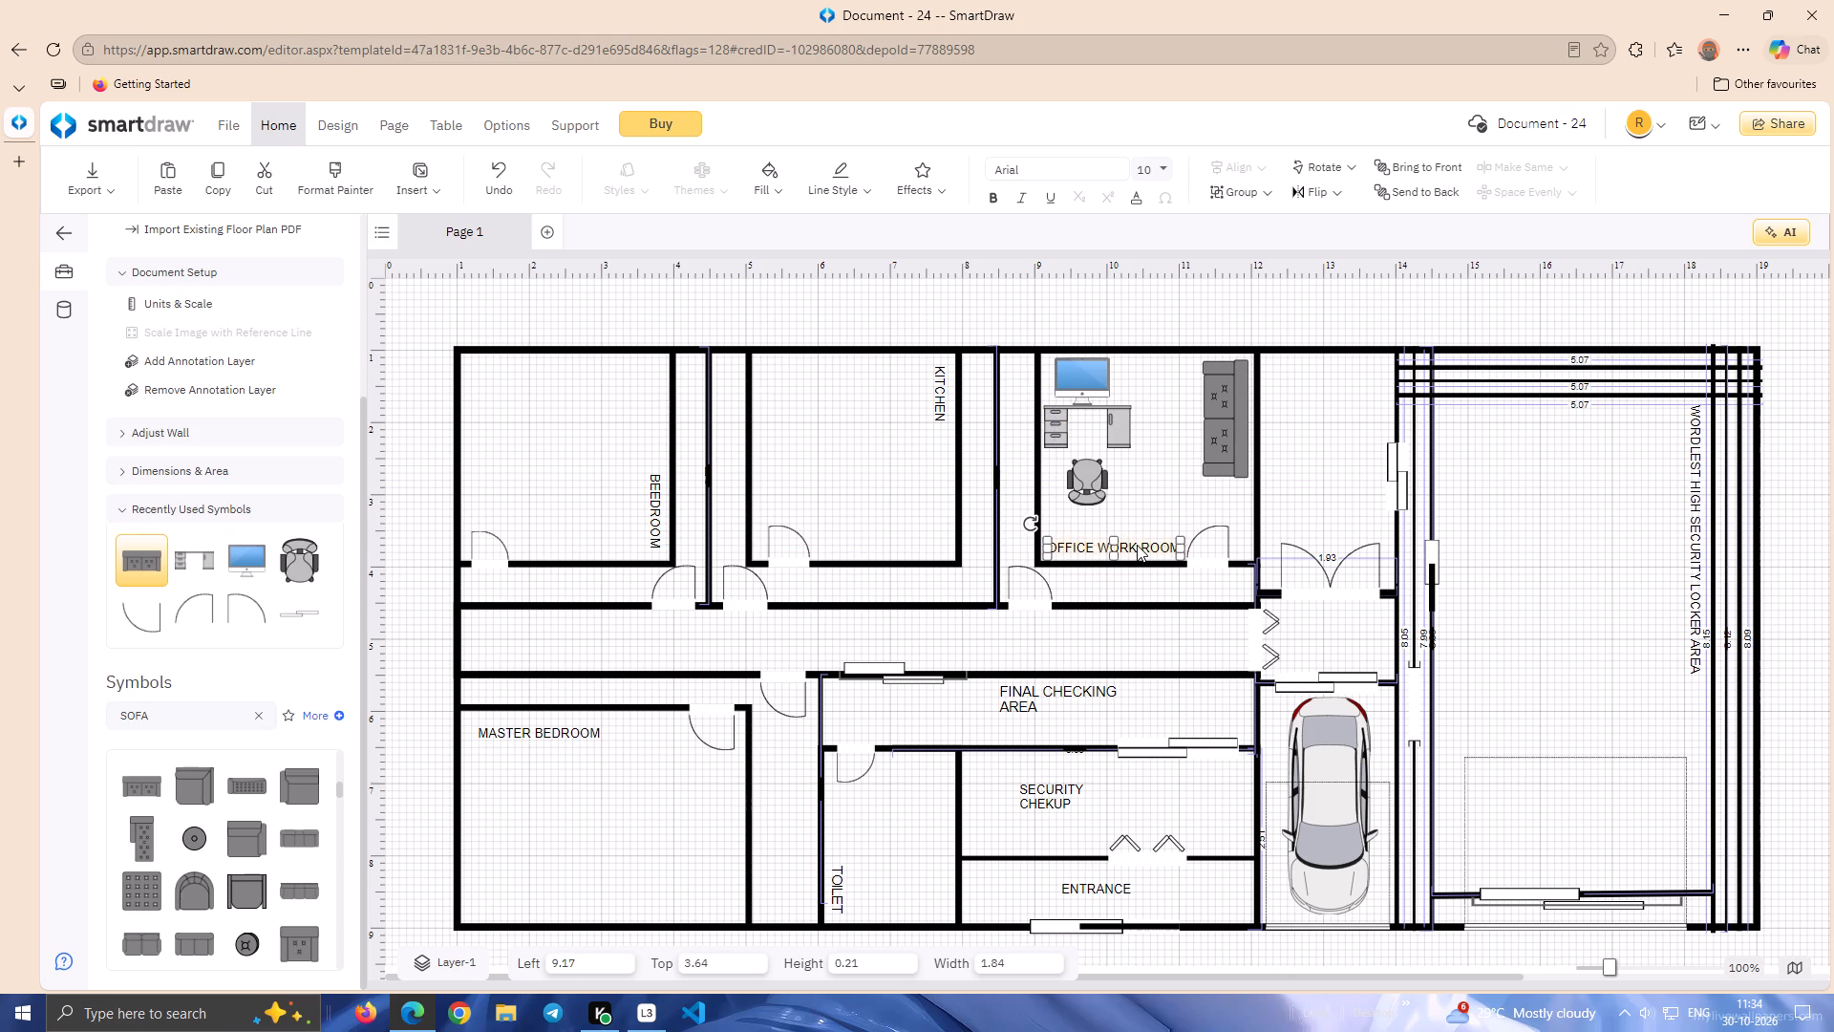
pyautogui.press('Down')
pyautogui.press('Down')
pyautogui.click(1147, 507)
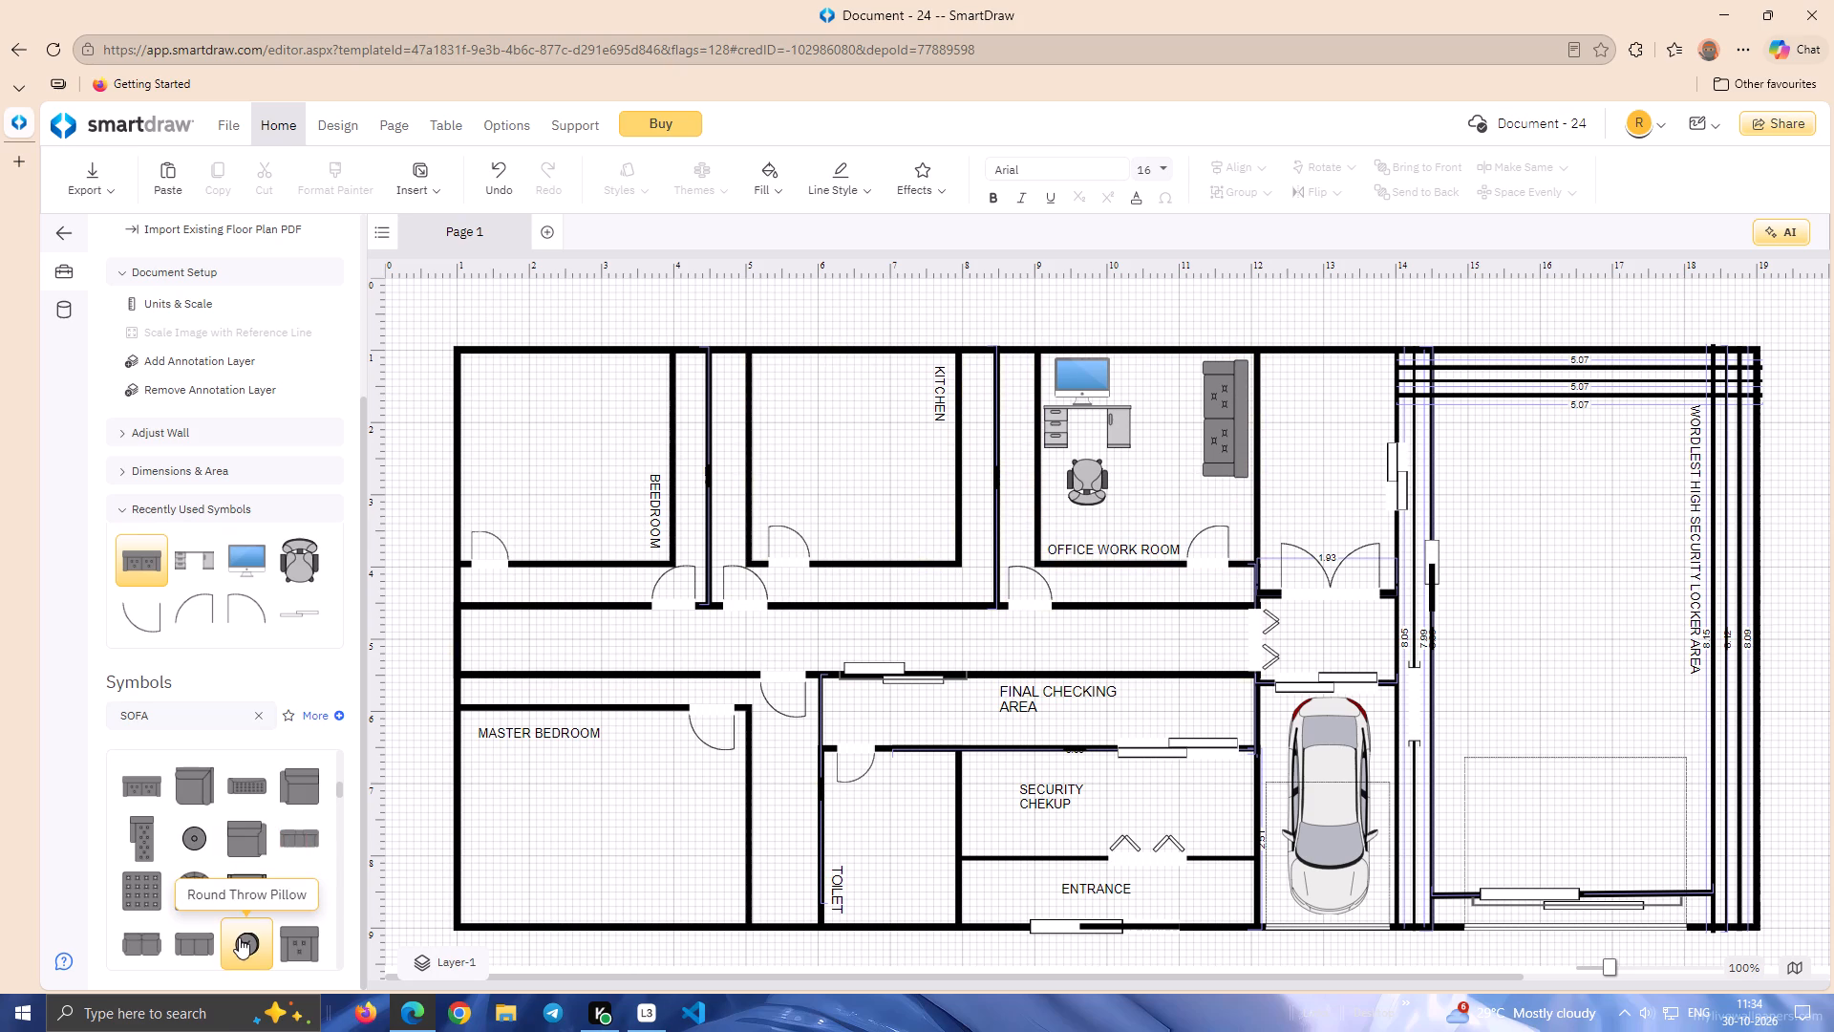
# Place a Round Throw Pillow on the loveseat's lower seat, at about 11.59, 2.18.
pyautogui.moveTo(240, 936); pyautogui.dragTo(1235, 441)
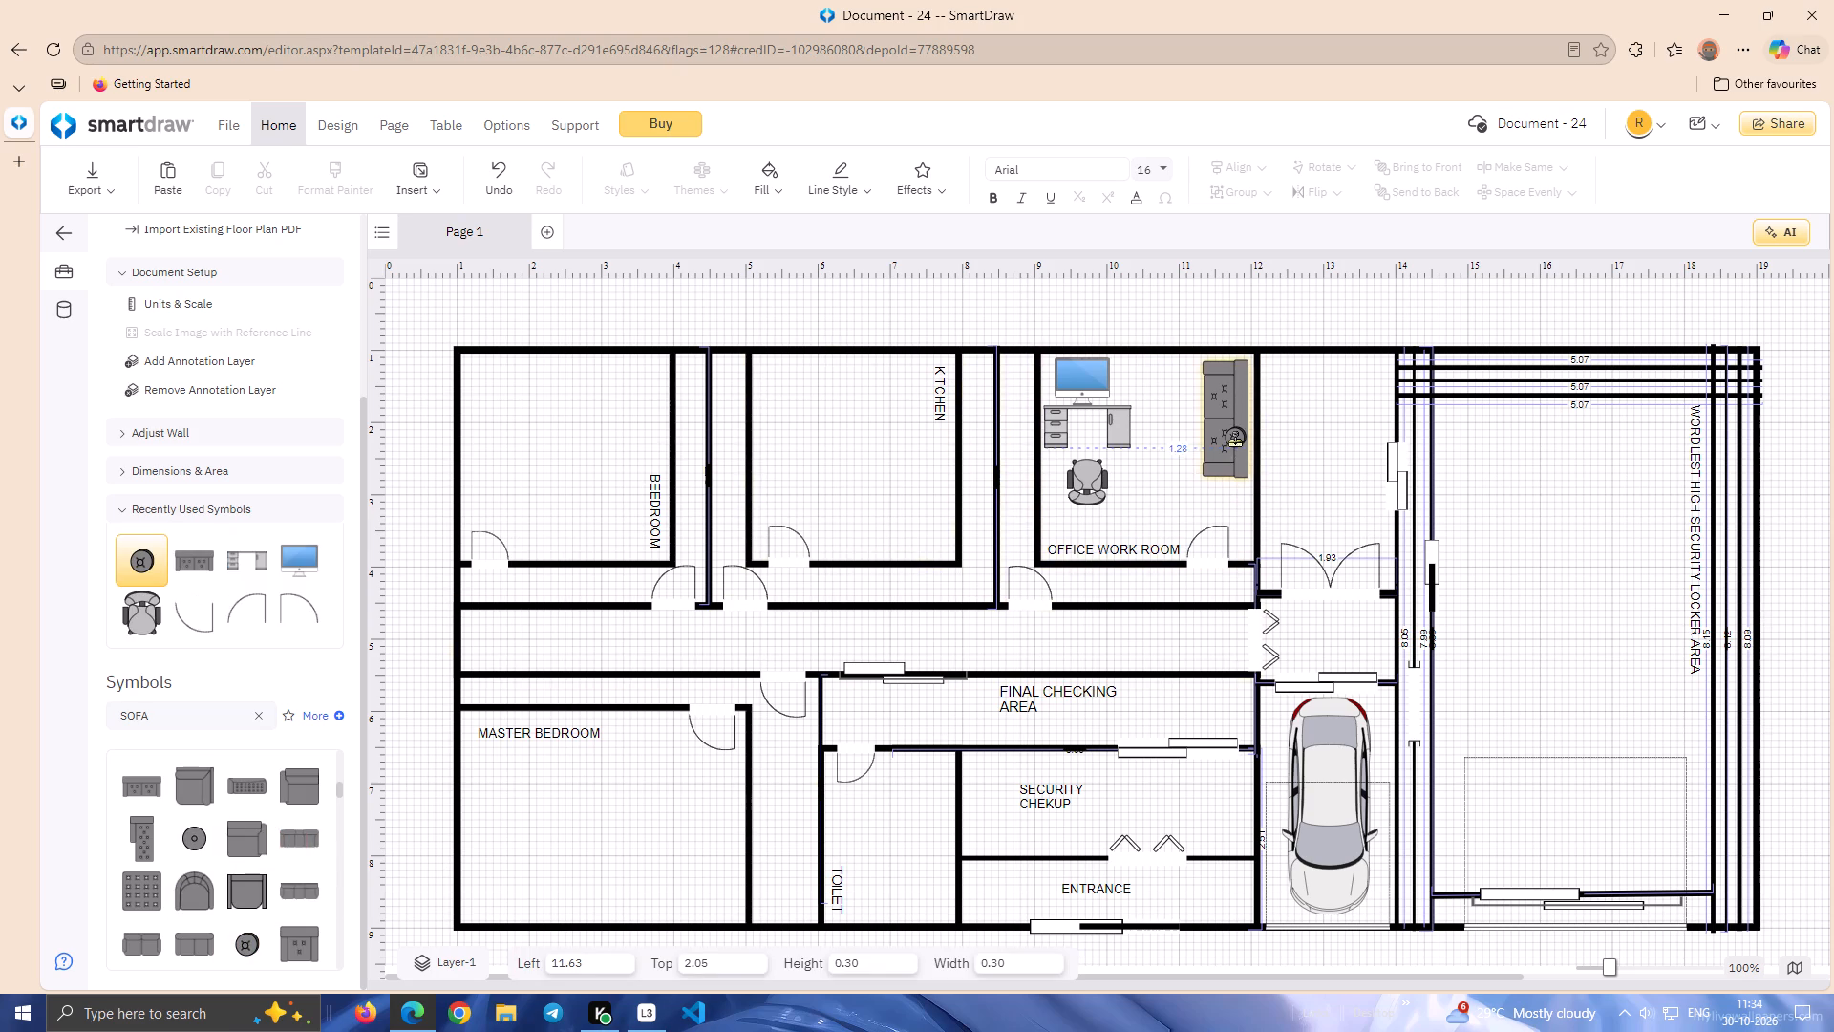
pyautogui.moveTo(1235, 441); pyautogui.dragTo(1222, 448)
pyautogui.moveTo(1222, 448); pyautogui.dragTo(1233, 448)
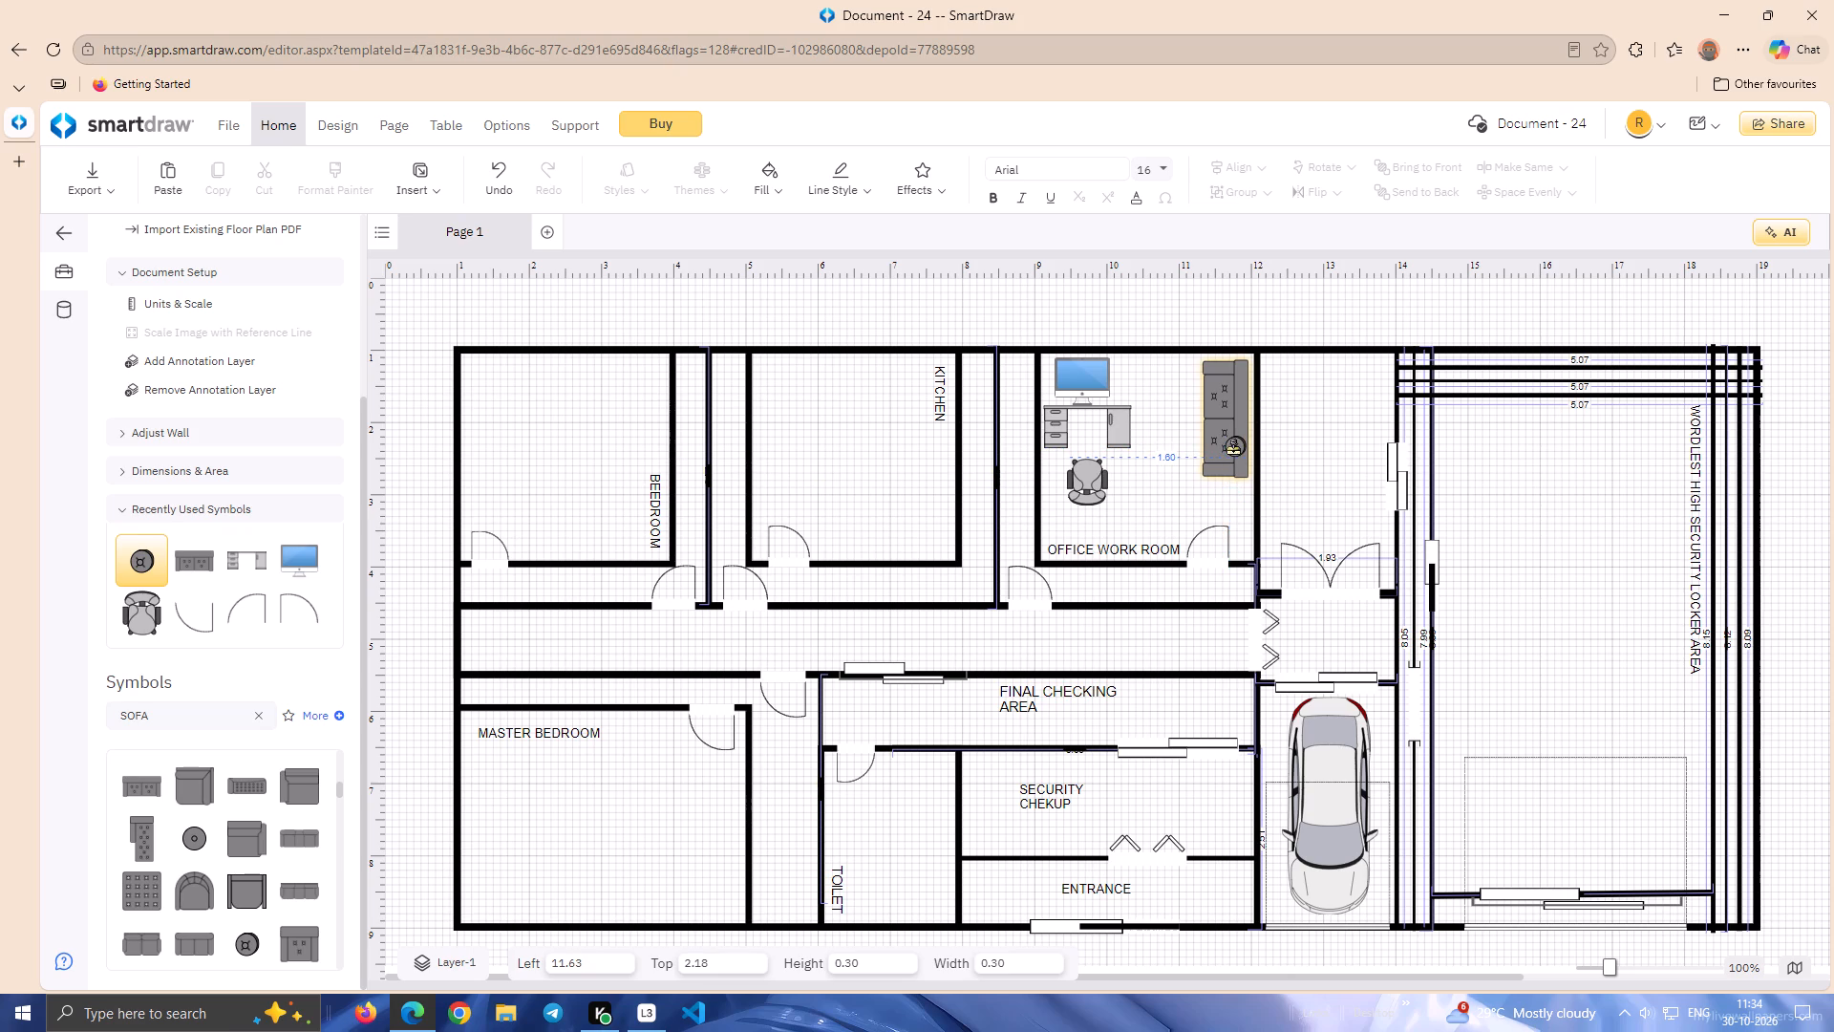
pyautogui.moveTo(1233, 448); pyautogui.dragTo(1232, 448)
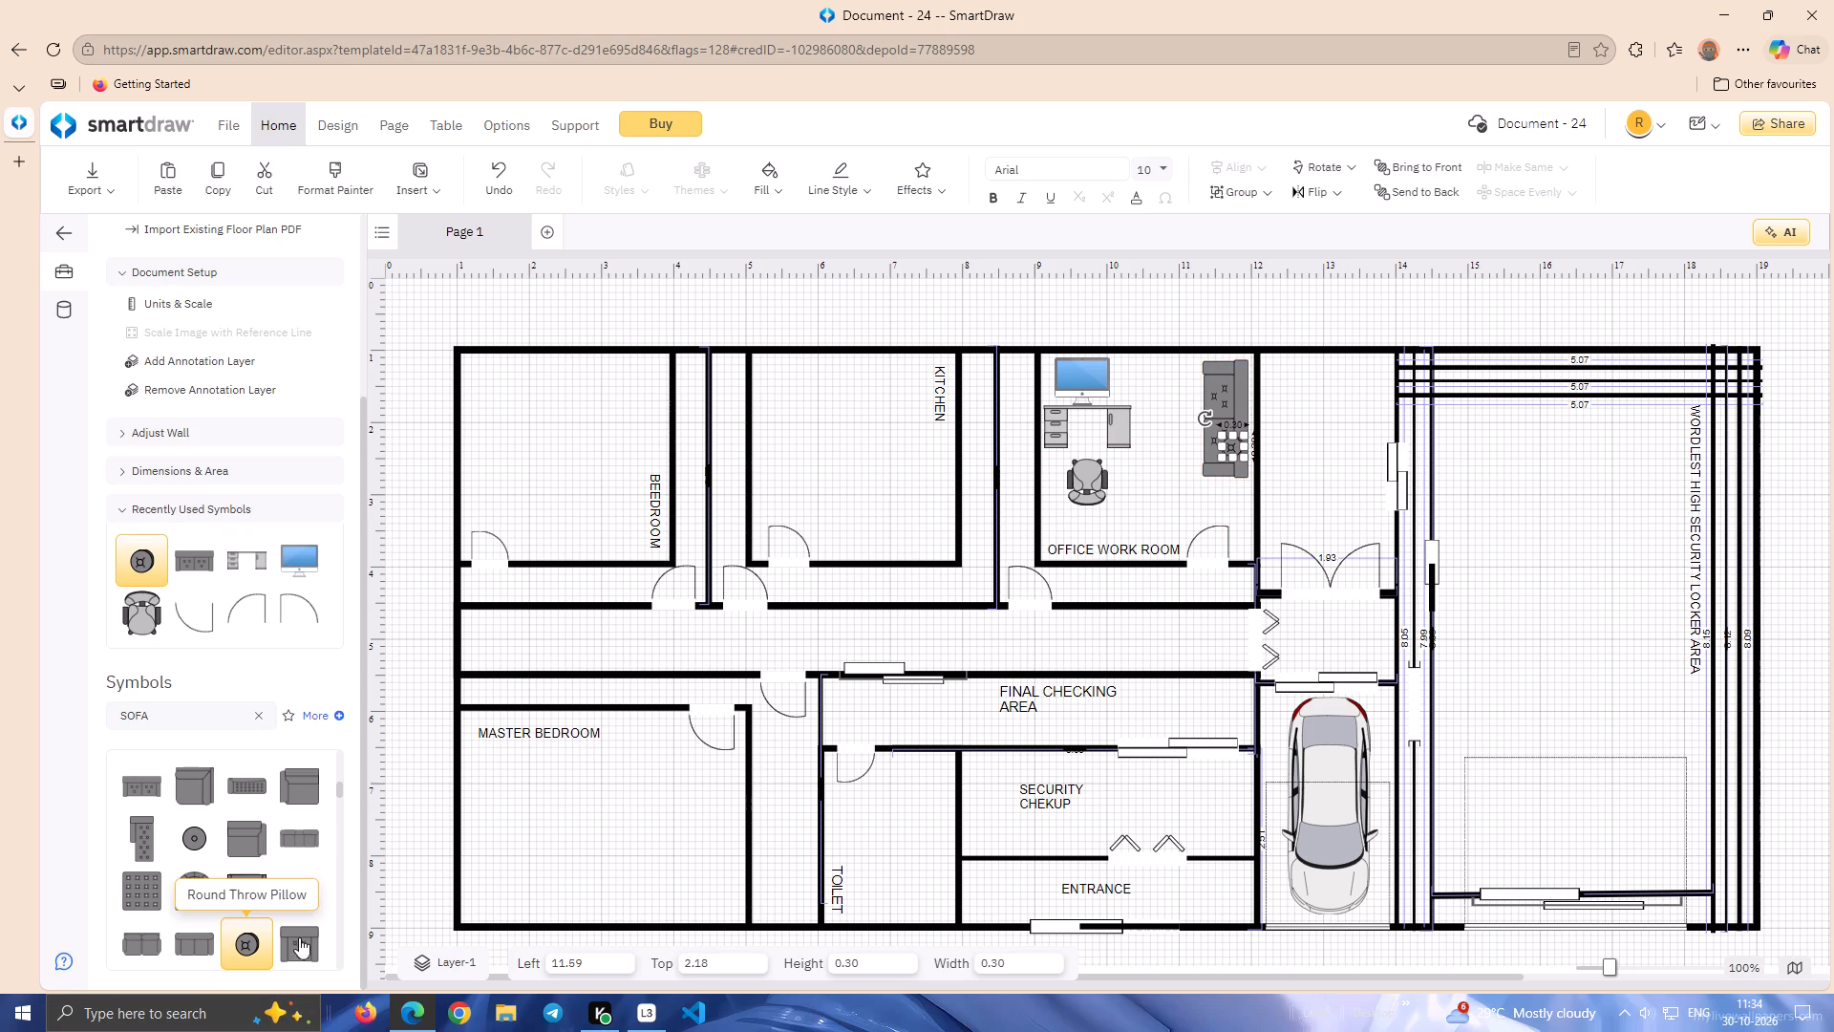
# Place the other Round Throw Pillow design on the loveseat's upper seat, at about 11.59, 1.45.
pyautogui.moveTo(202, 835); pyautogui.dragTo(459, 812)
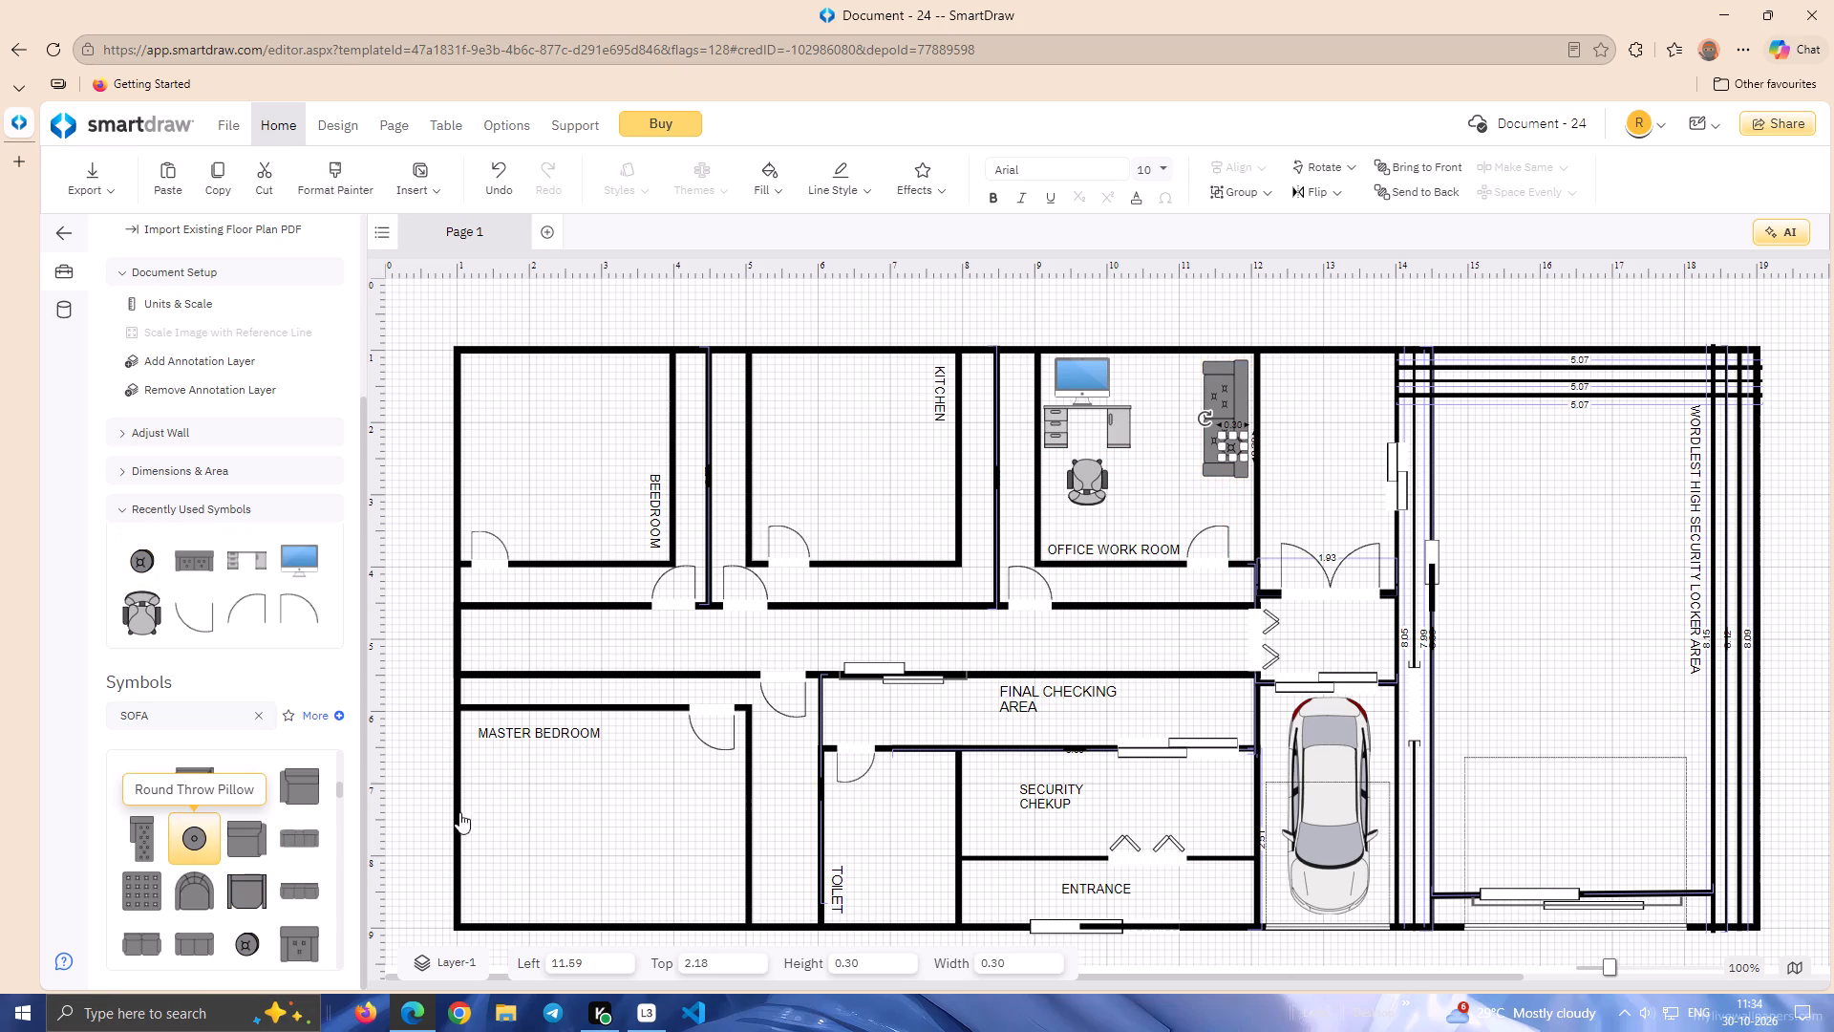
pyautogui.moveTo(459, 812); pyautogui.dragTo(1237, 389)
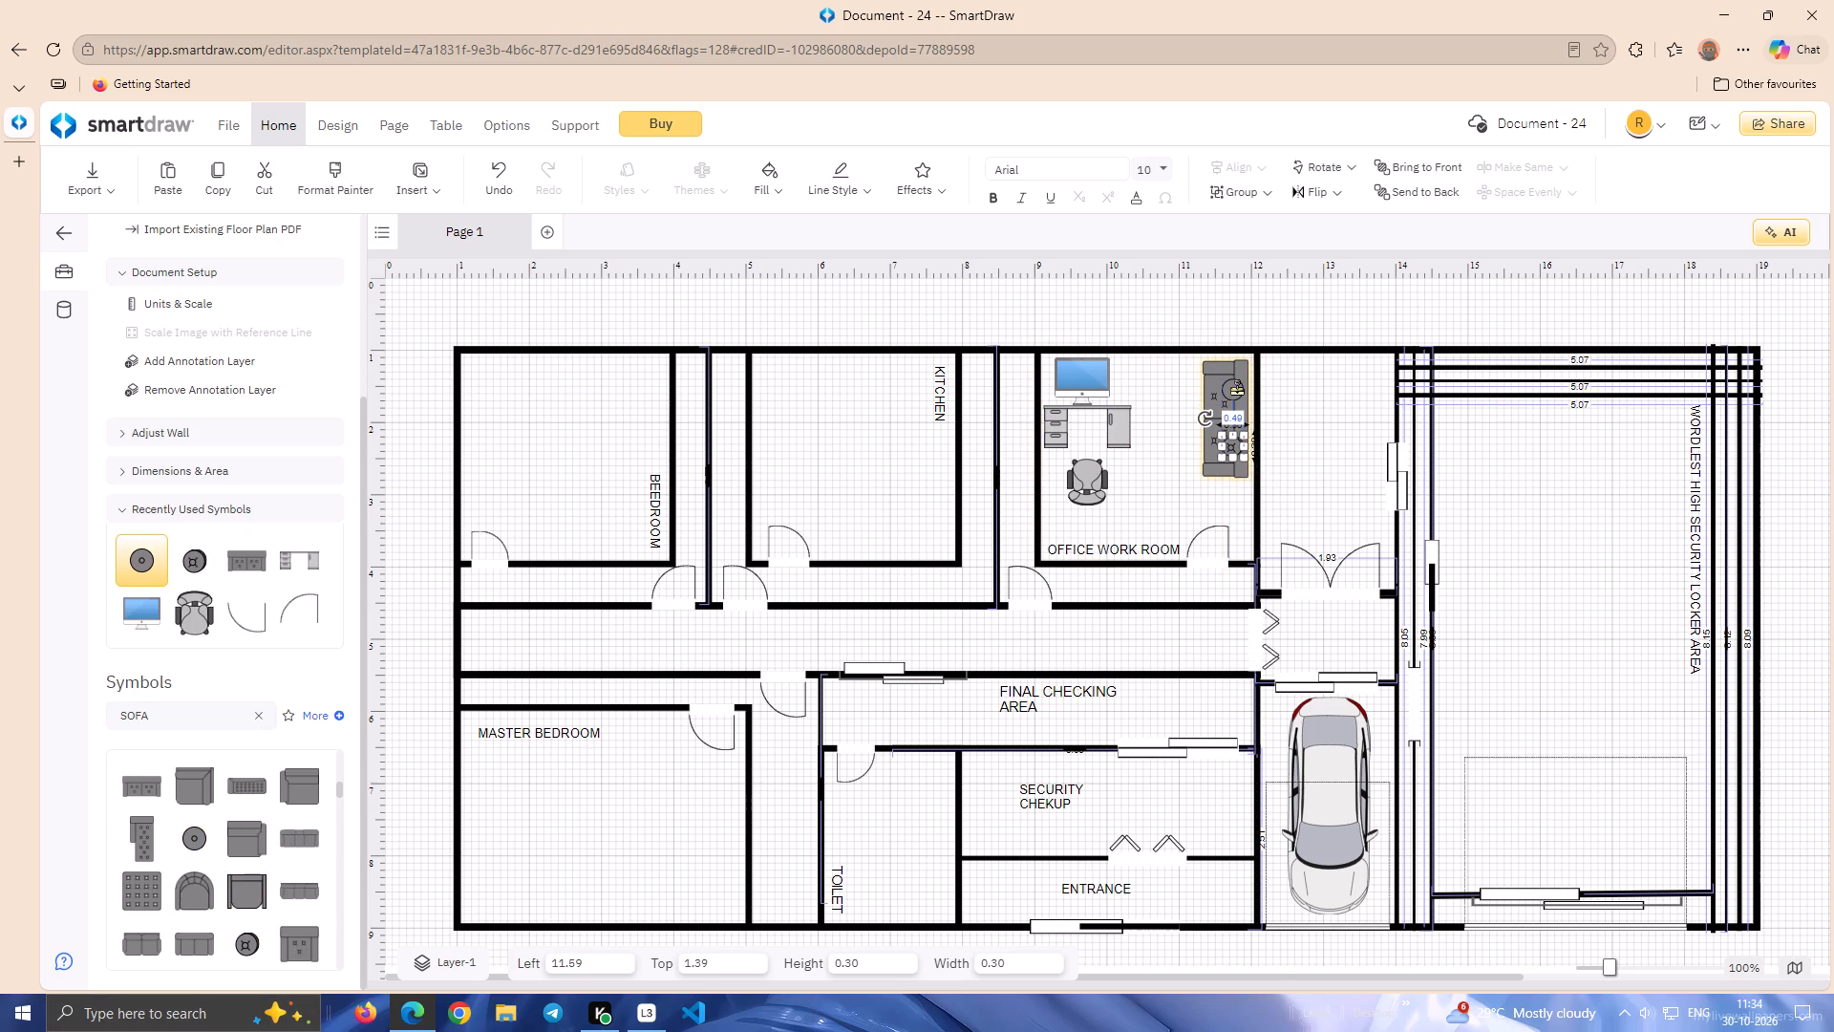
pyautogui.moveTo(1237, 389); pyautogui.dragTo(1237, 392)
pyautogui.click(1144, 420)
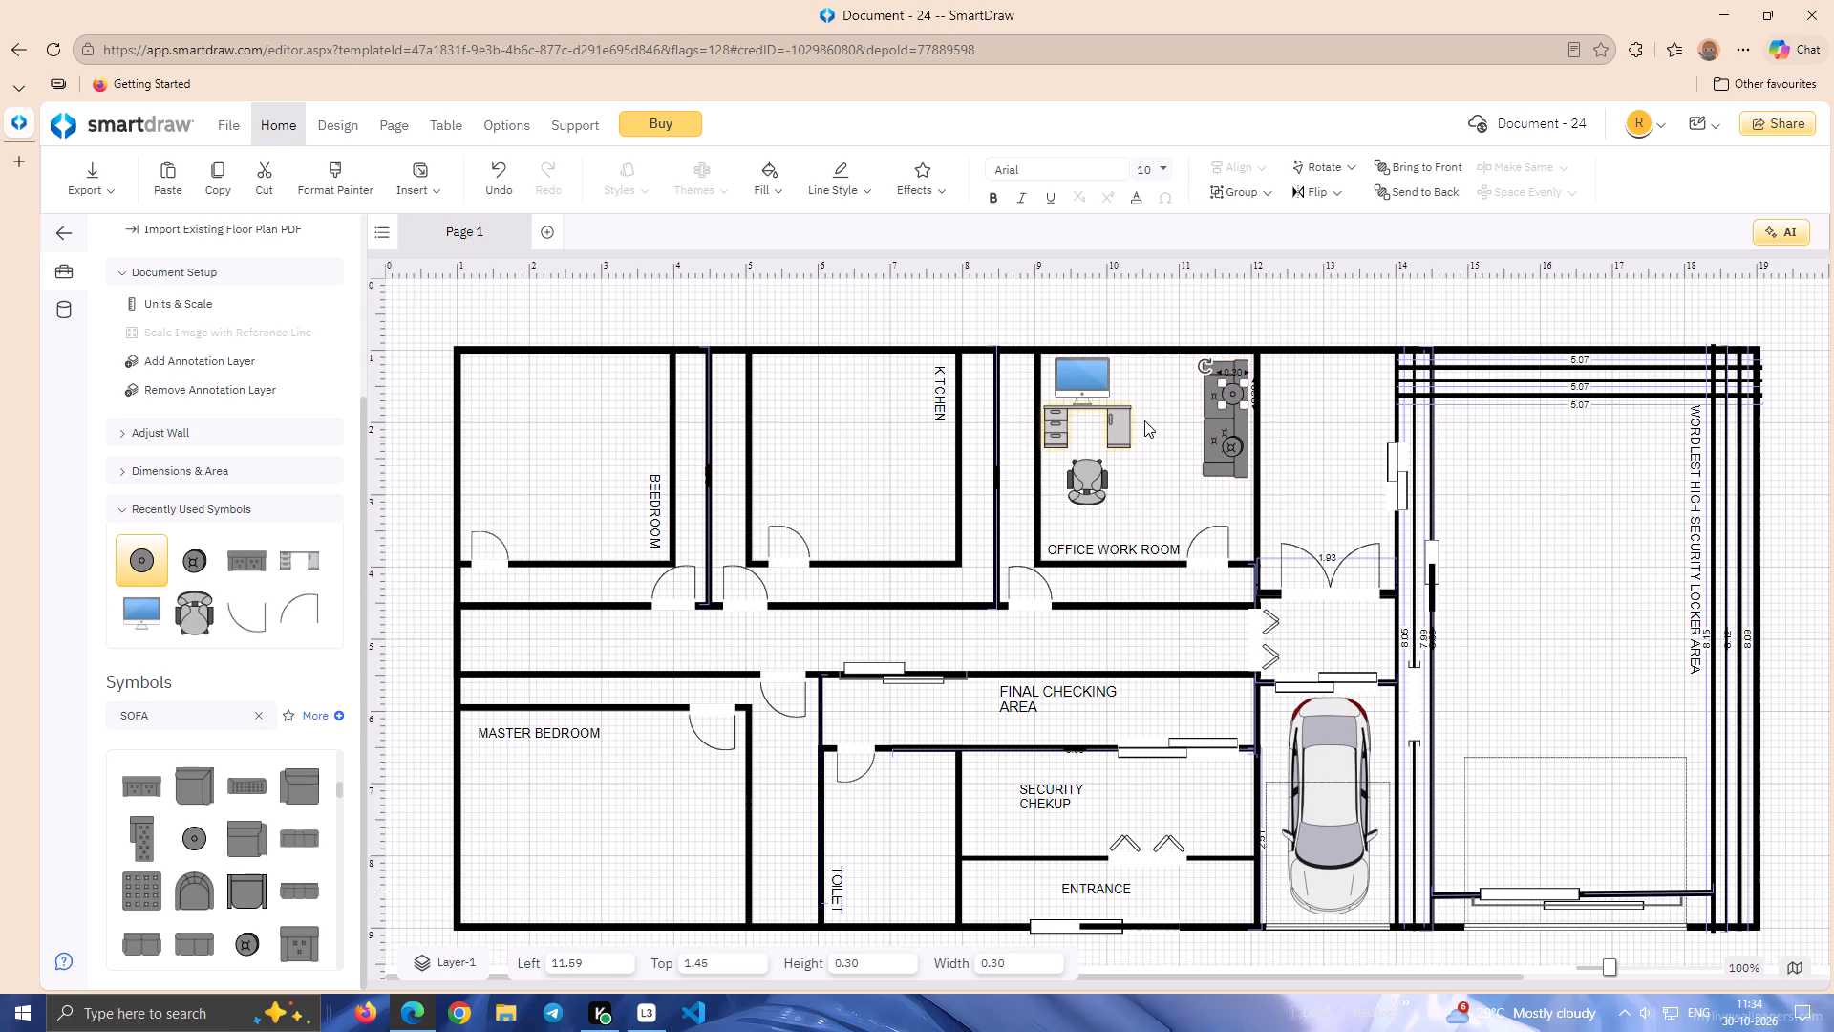
pyautogui.click(1182, 432)
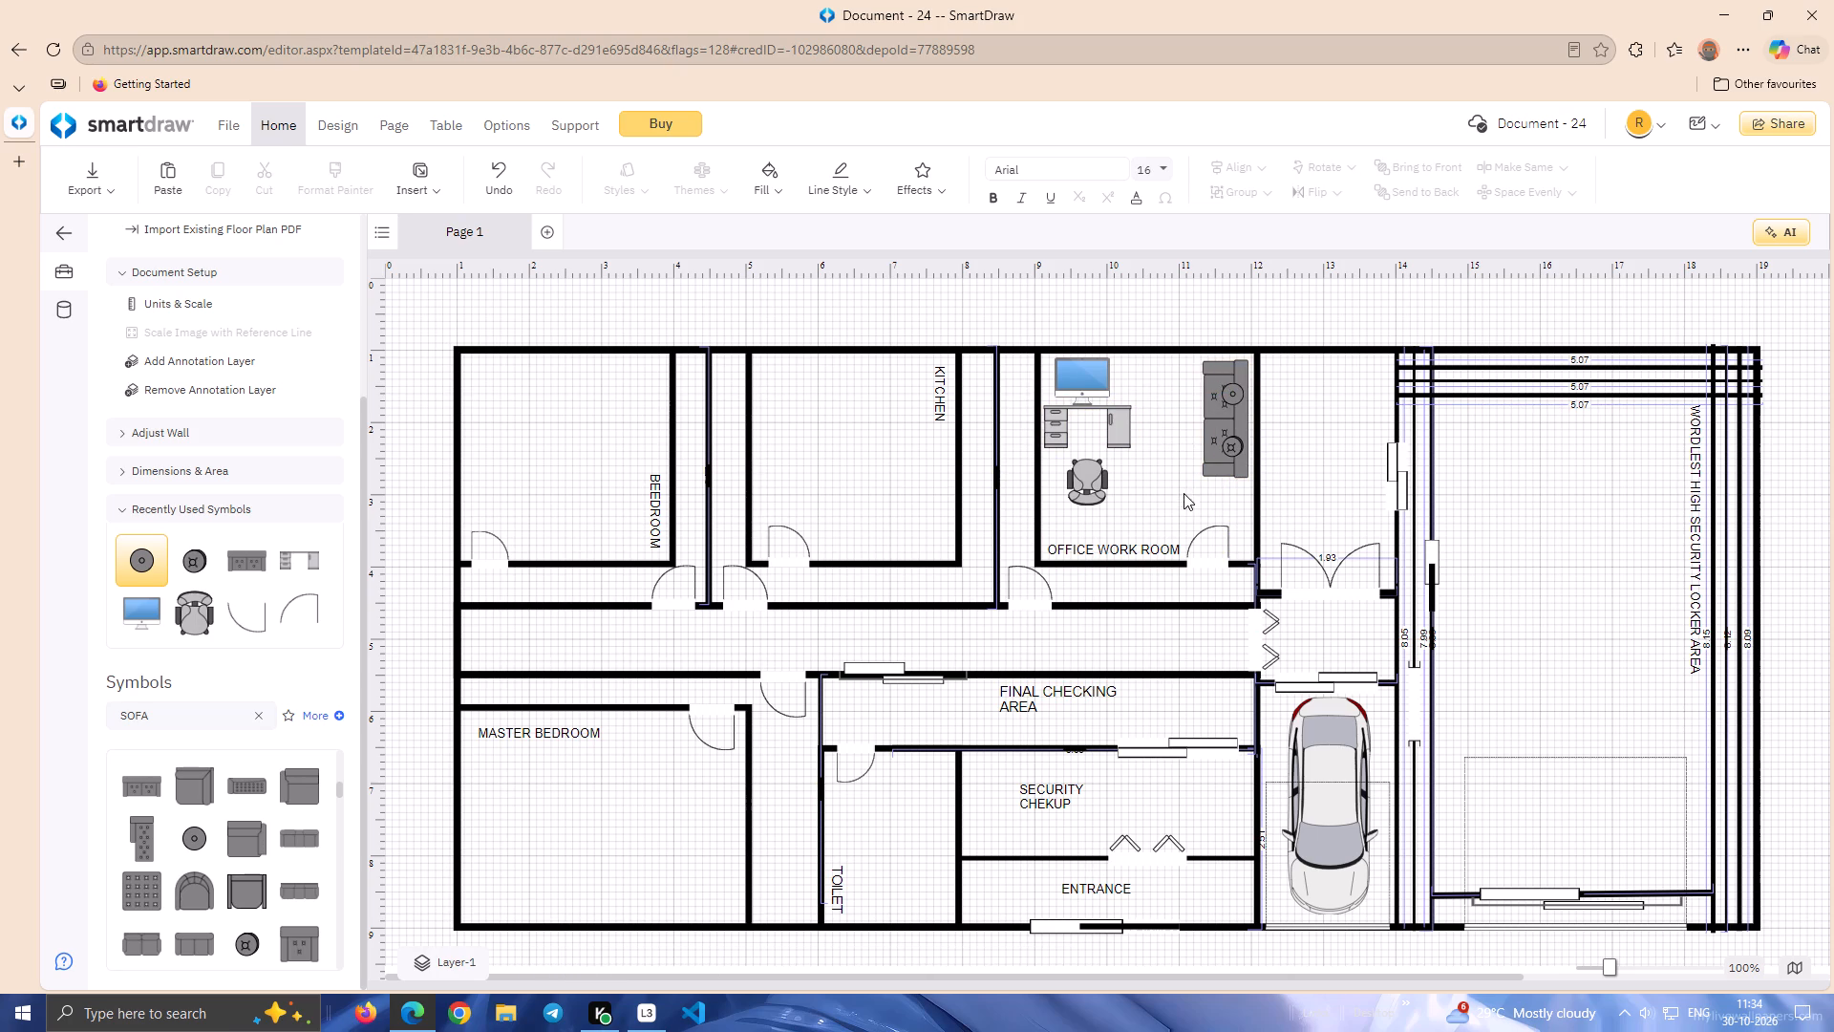
# Search the symbols for WORKING PERSON in place of SOFA.
pyautogui.click(245, 723)
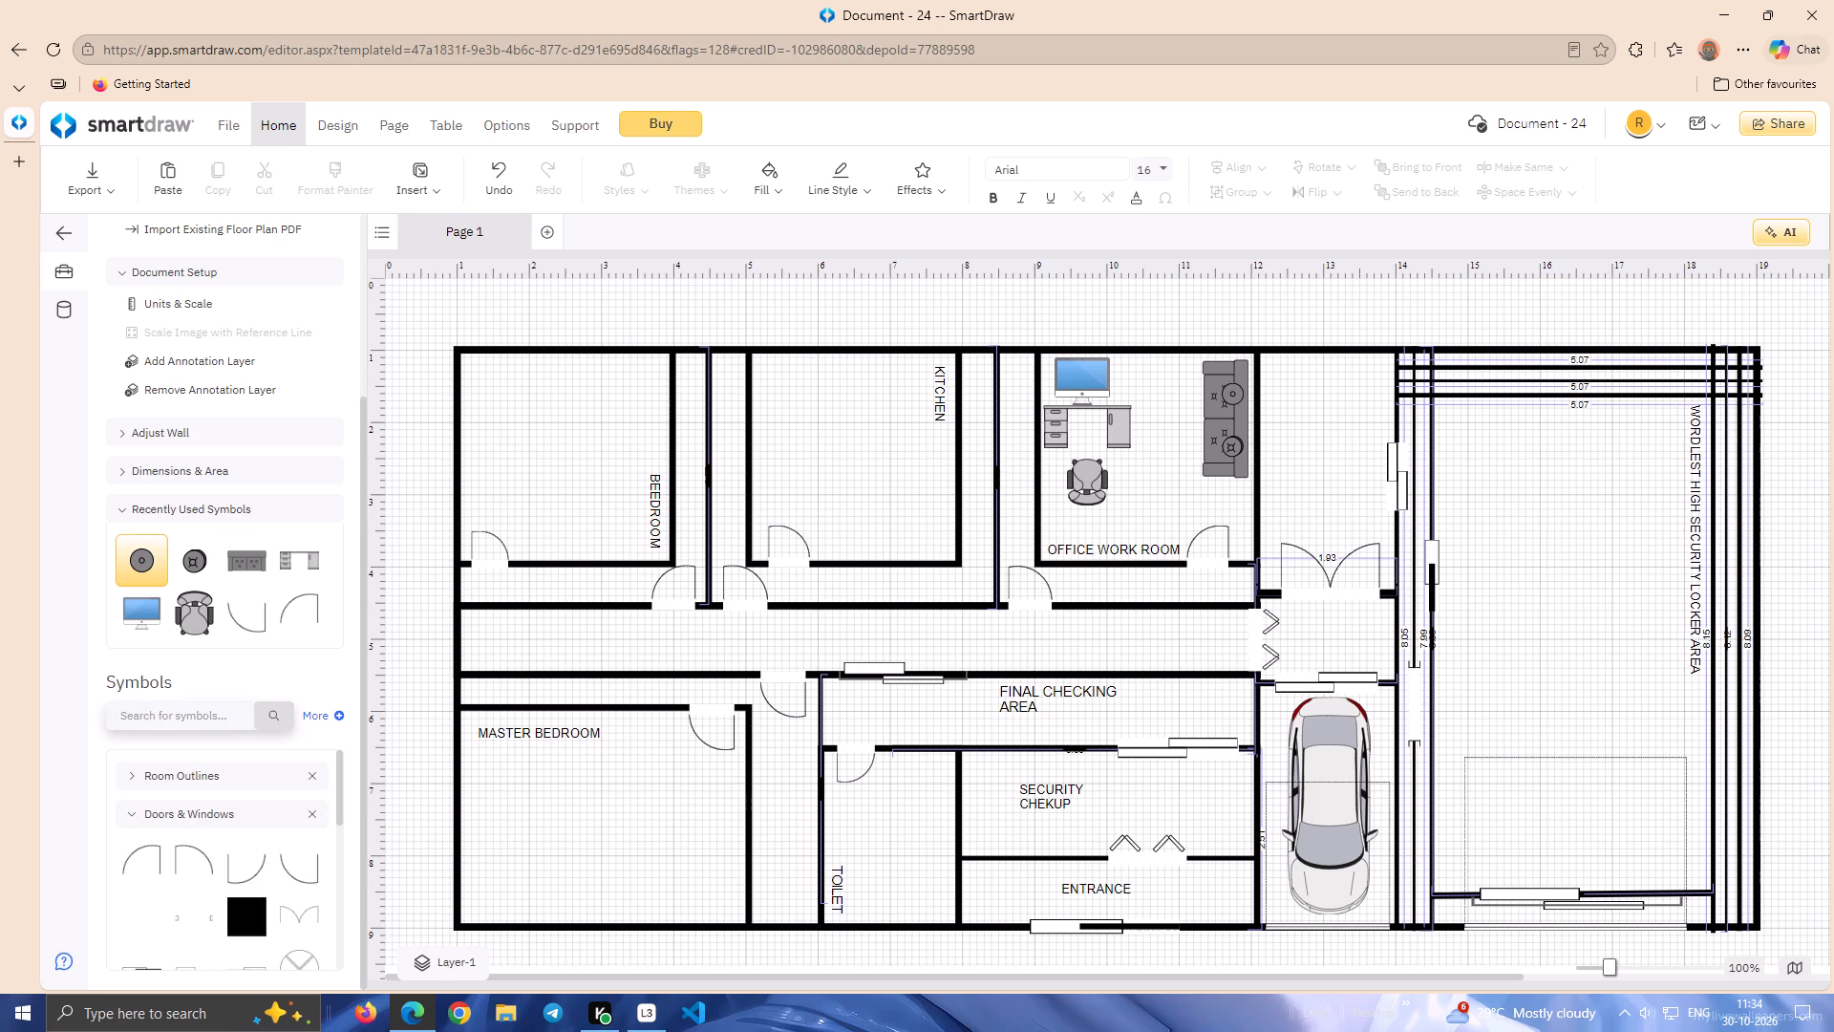
pyautogui.click(224, 722)
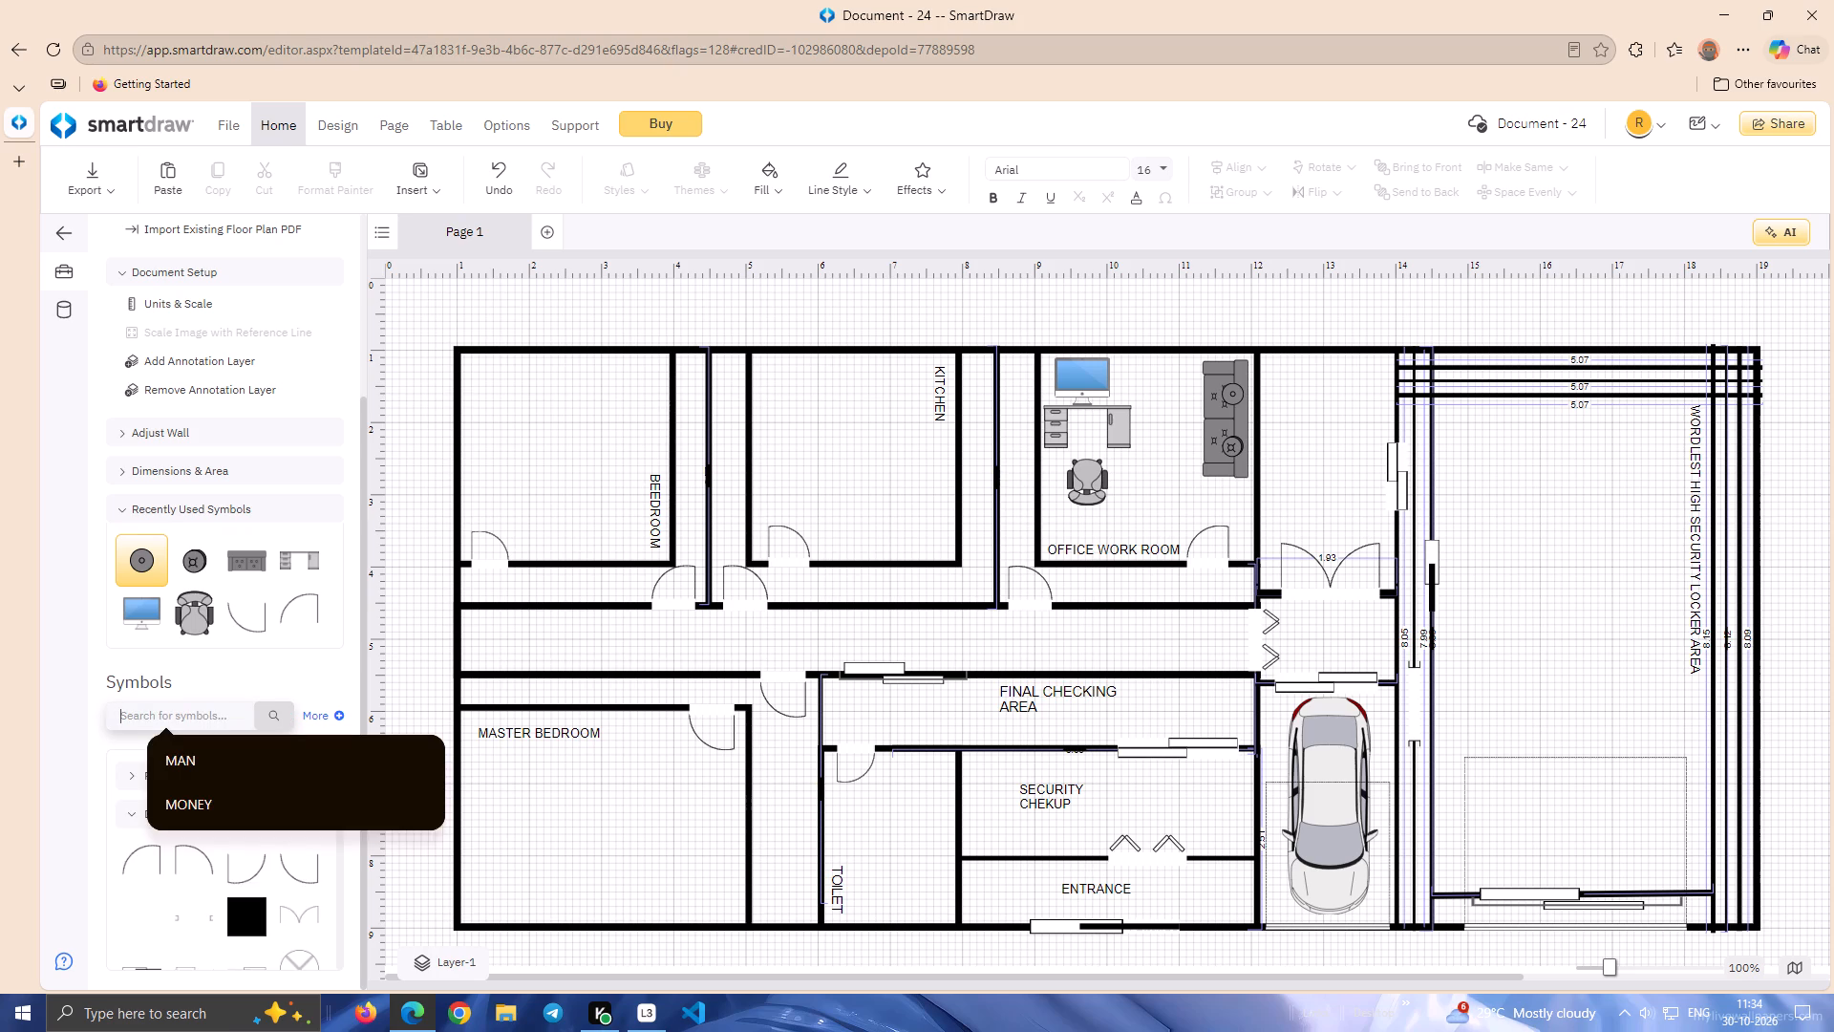
pyautogui.write('PERSON')
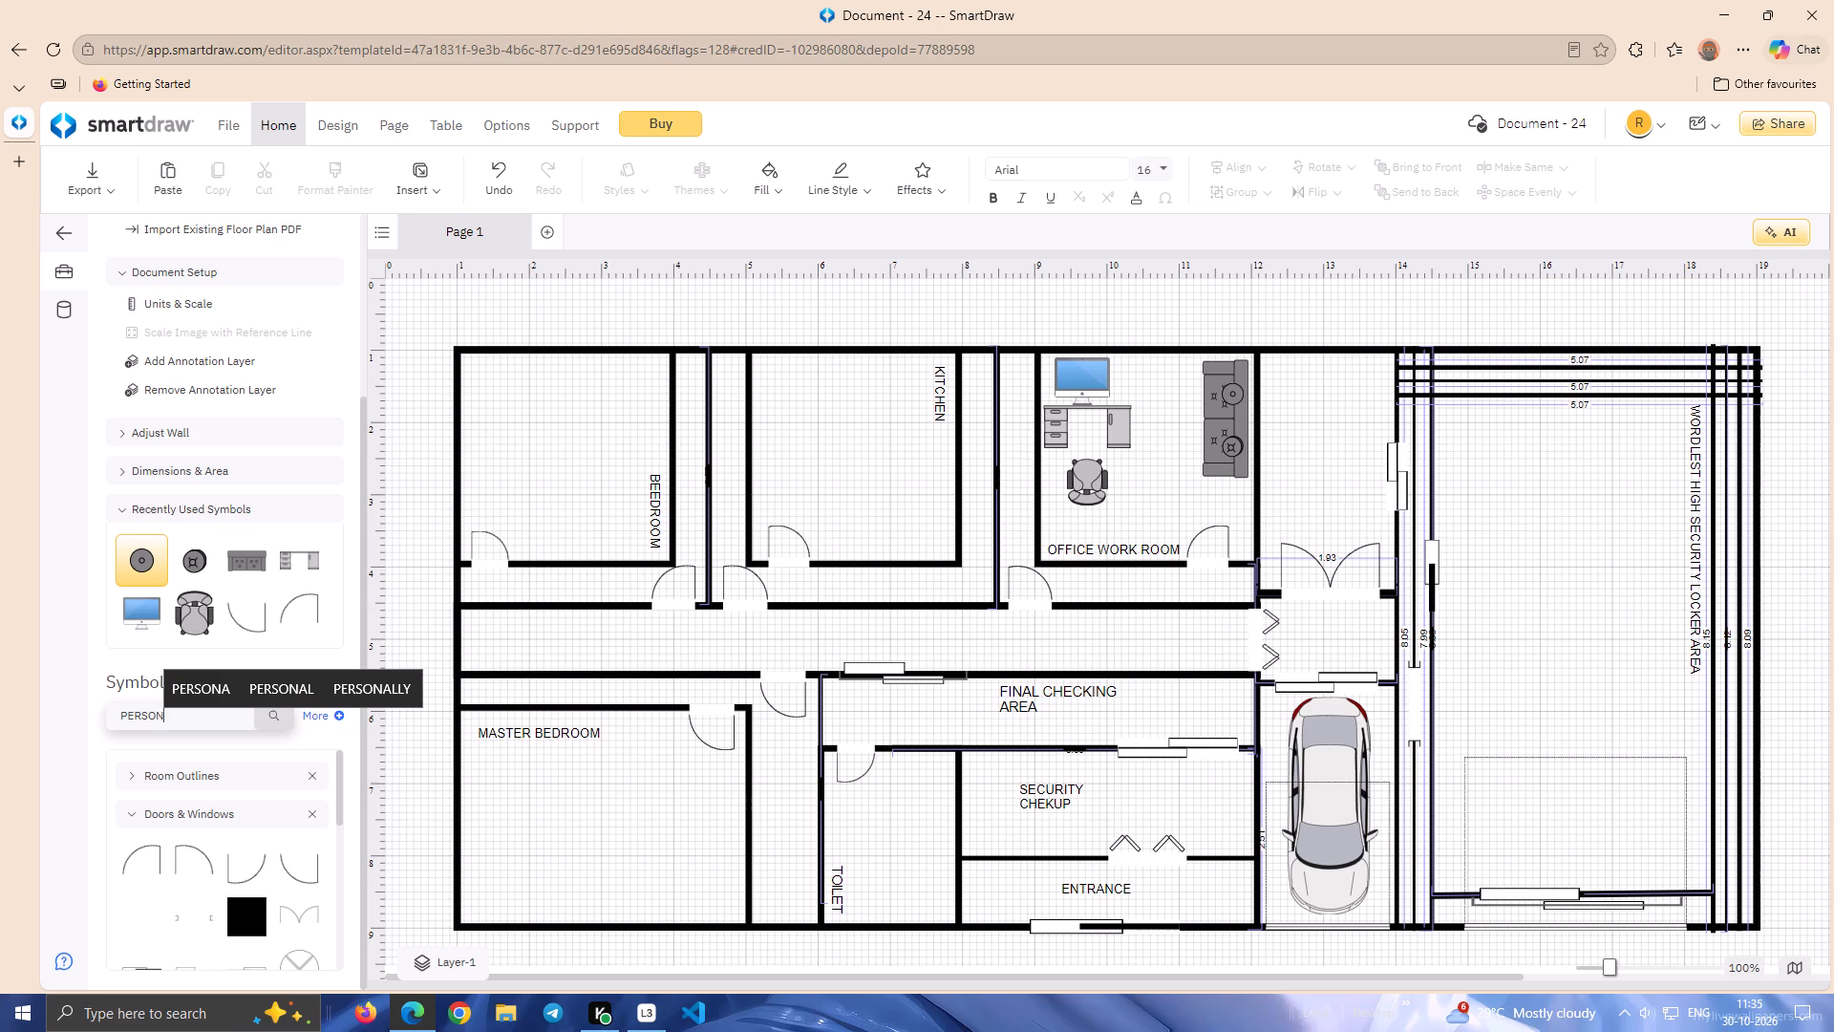
pyautogui.press('BackSpace')
pyautogui.press('BackSpace')
pyautogui.press('BackSpace')
pyautogui.press('BackSpace')
pyautogui.press('BackSpace')
pyautogui.press('BackSpace')
pyautogui.press('BackSpace')
pyautogui.press('BackSpace')
pyautogui.press('BackSpace')
pyautogui.press('BackSpace')
pyautogui.press('BackSpace')
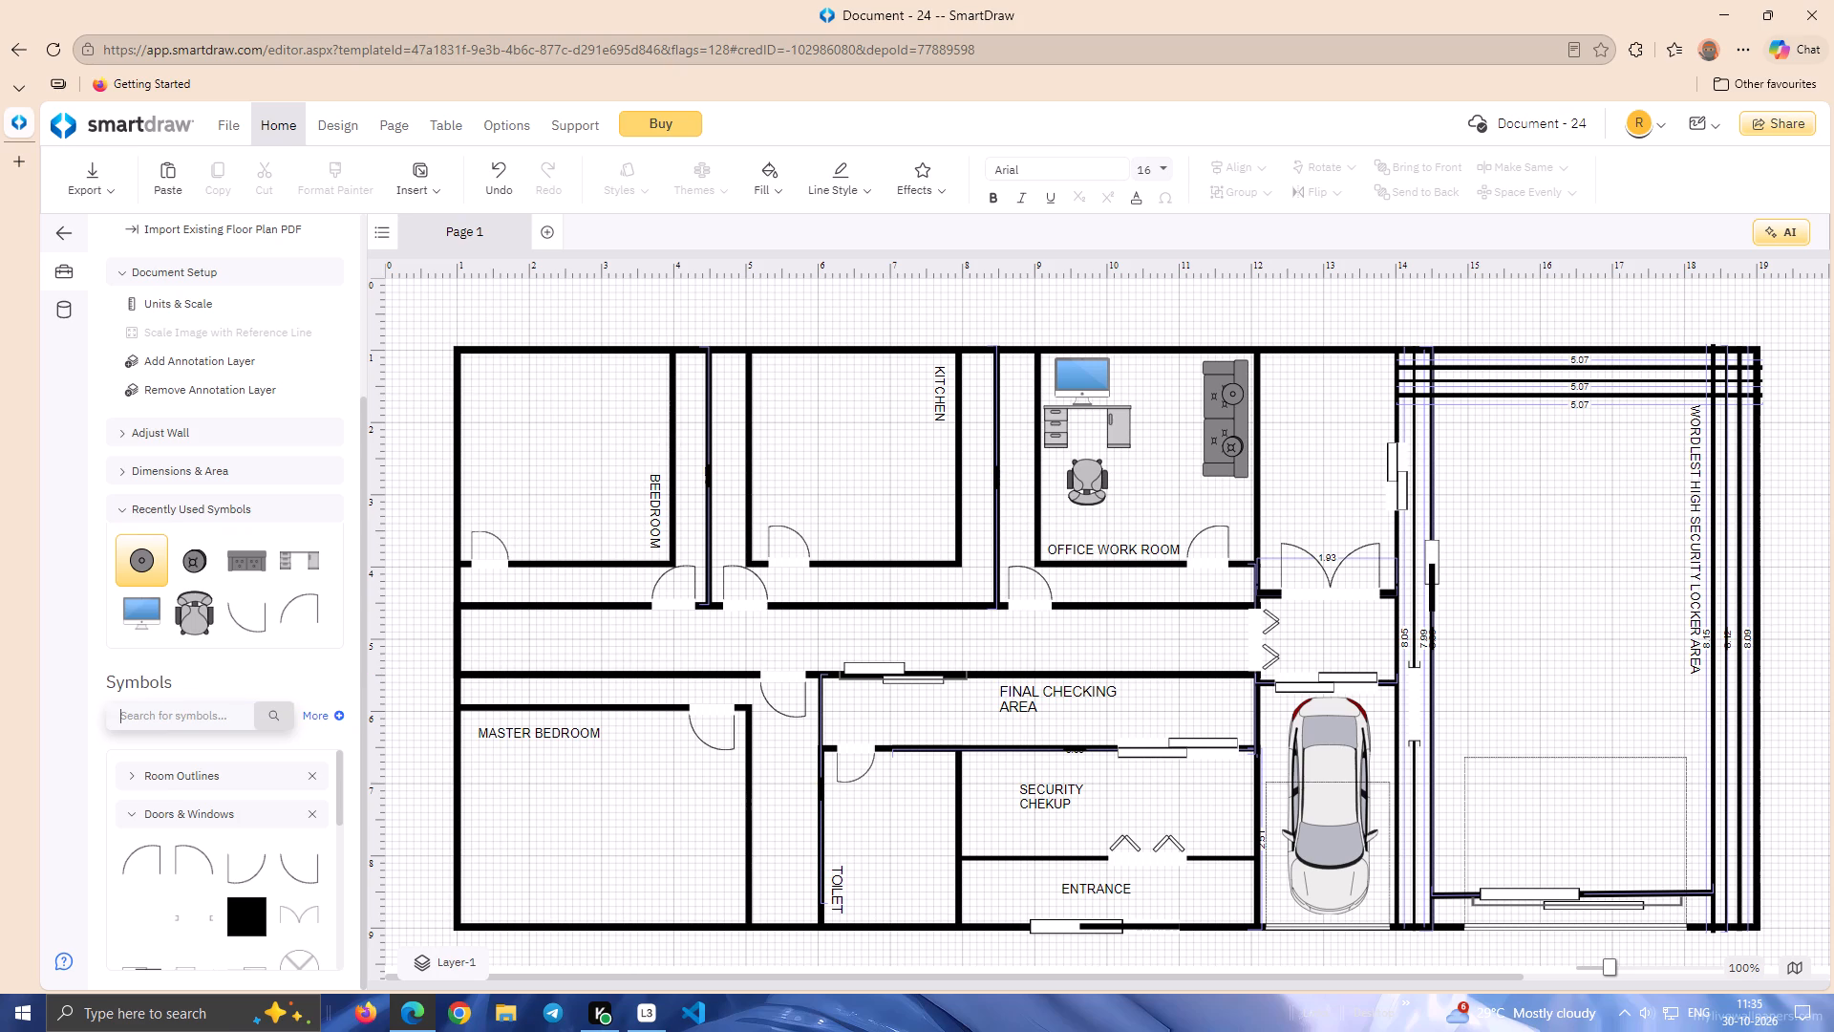
pyautogui.write('WORKING PERSON')
pyautogui.press('Return')
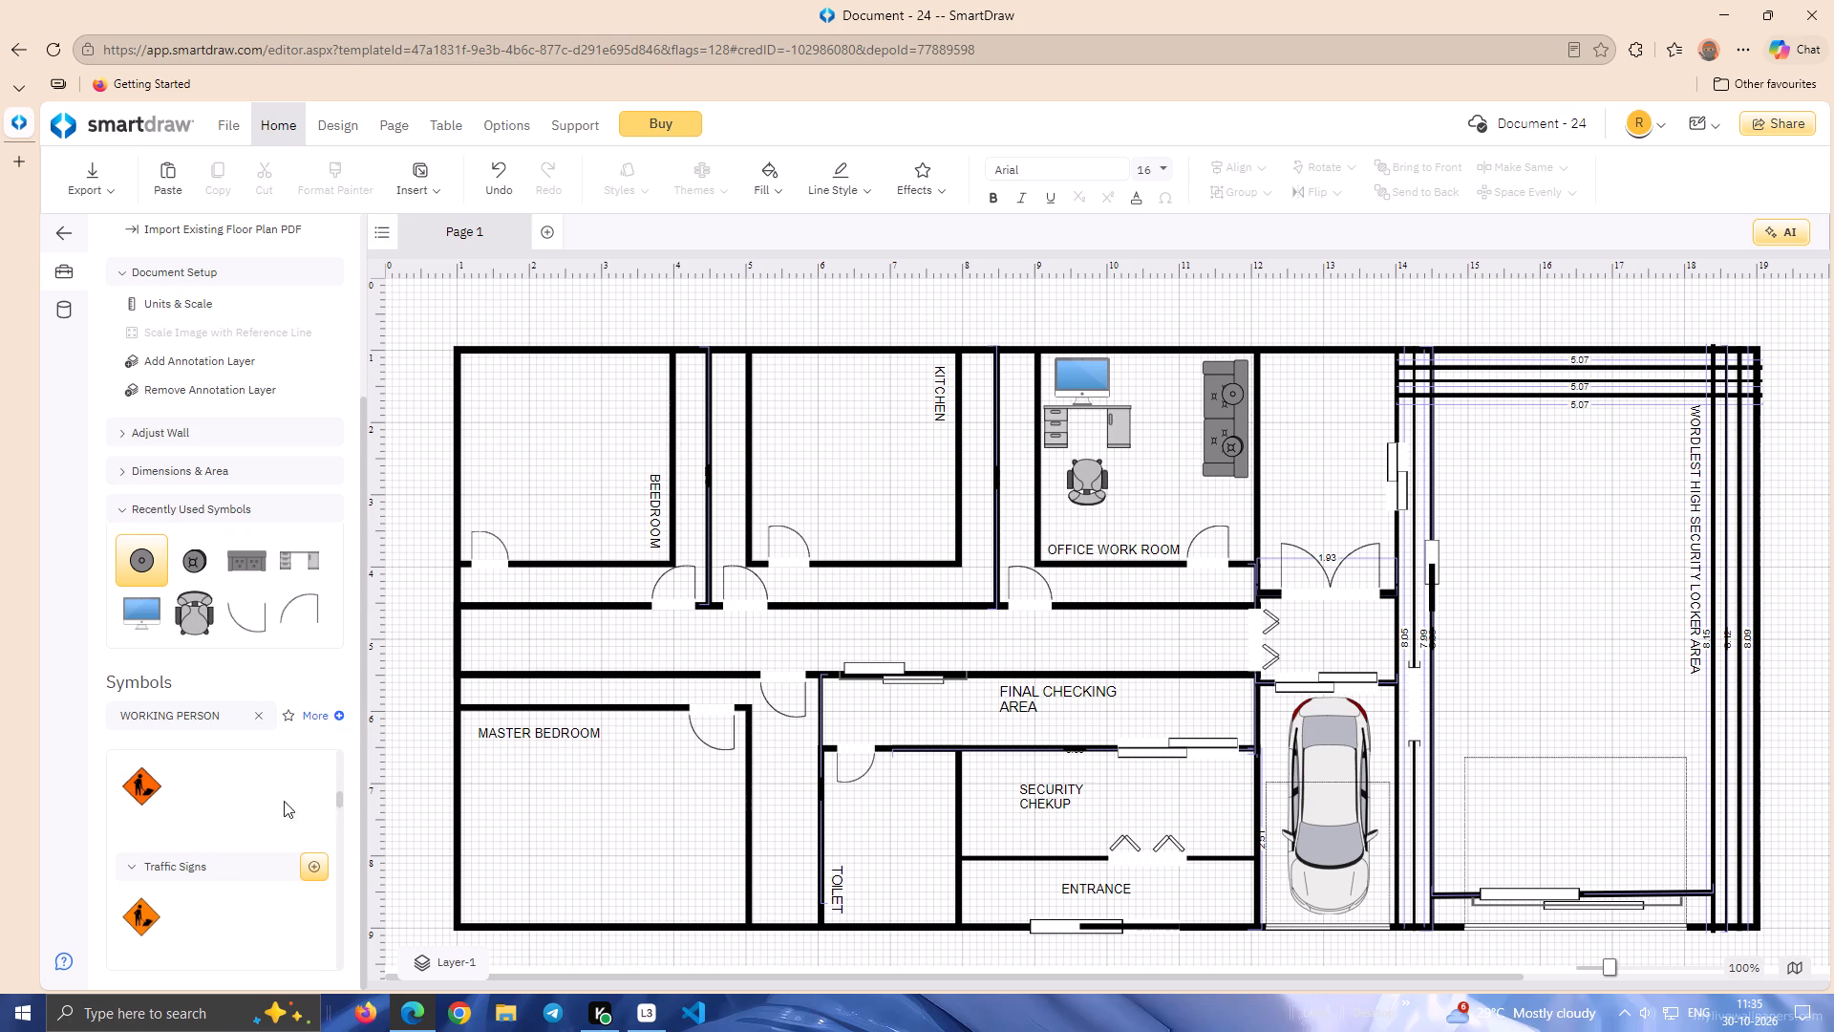
# Search the symbols for KITCHEN in place of WORKING PERSON.
pyautogui.click(260, 718)
pyautogui.click(216, 718)
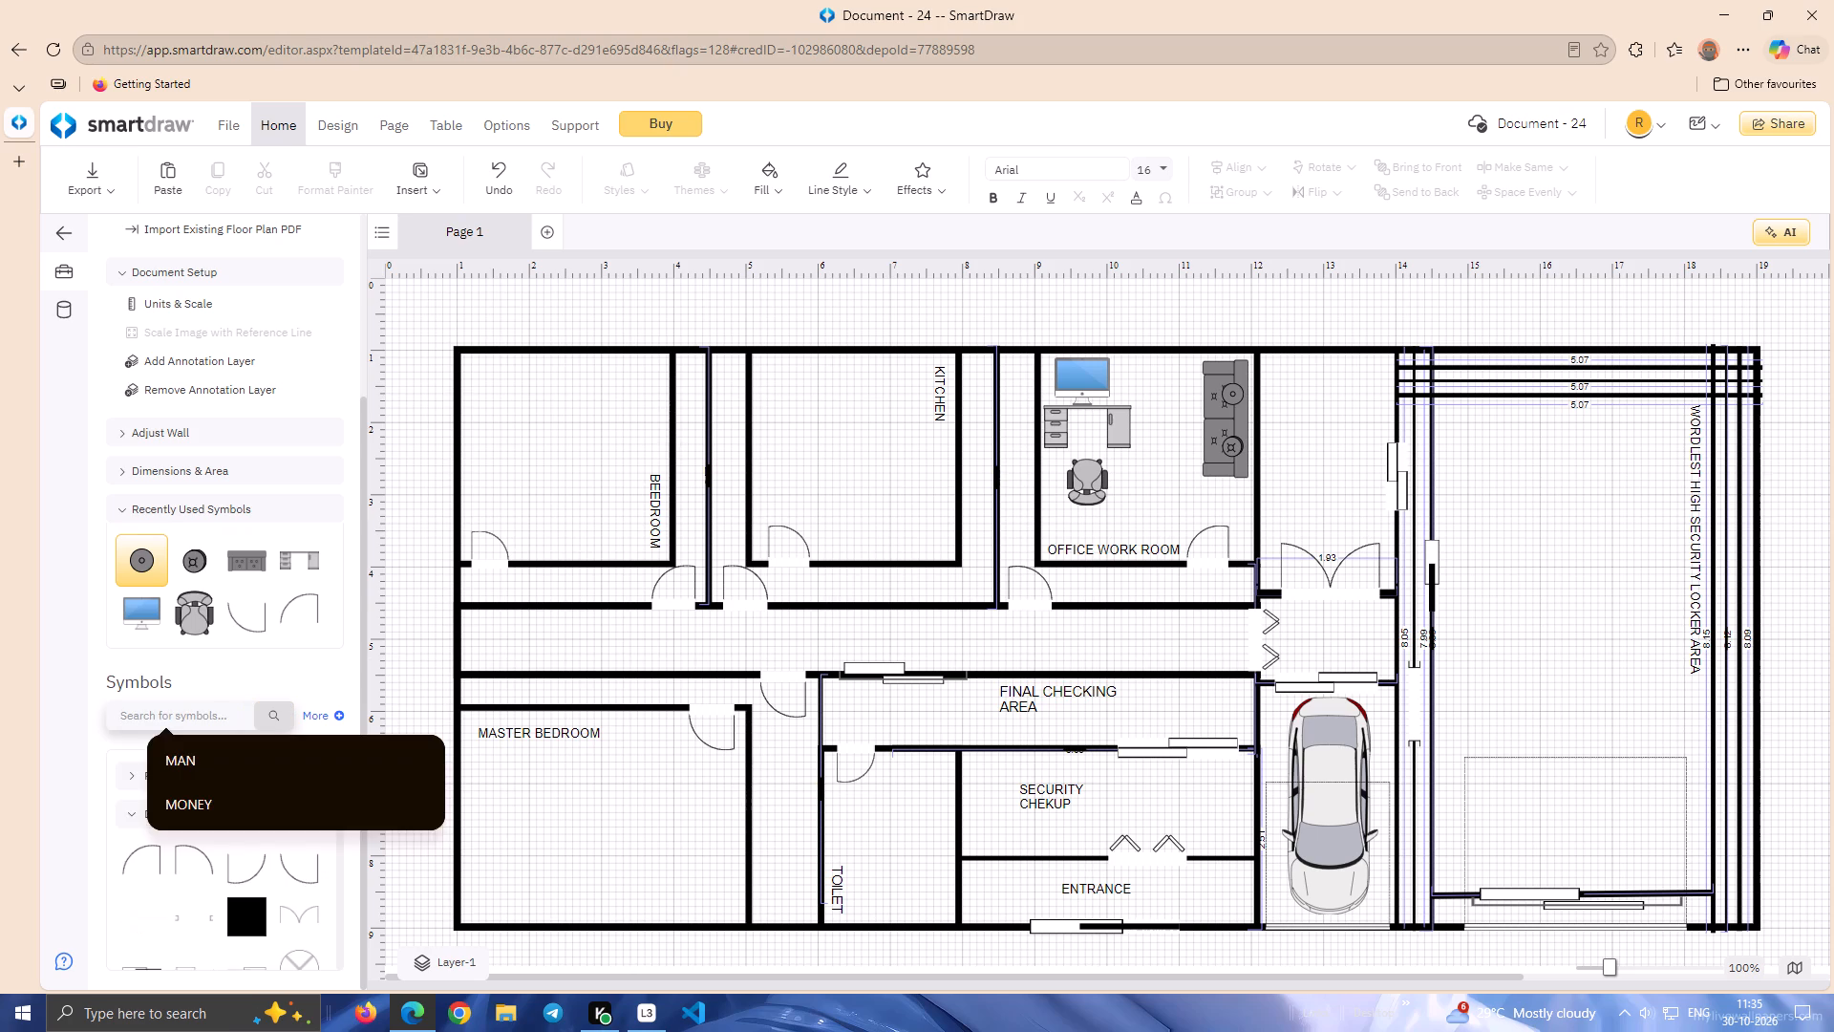
pyautogui.write('KITCHEN')
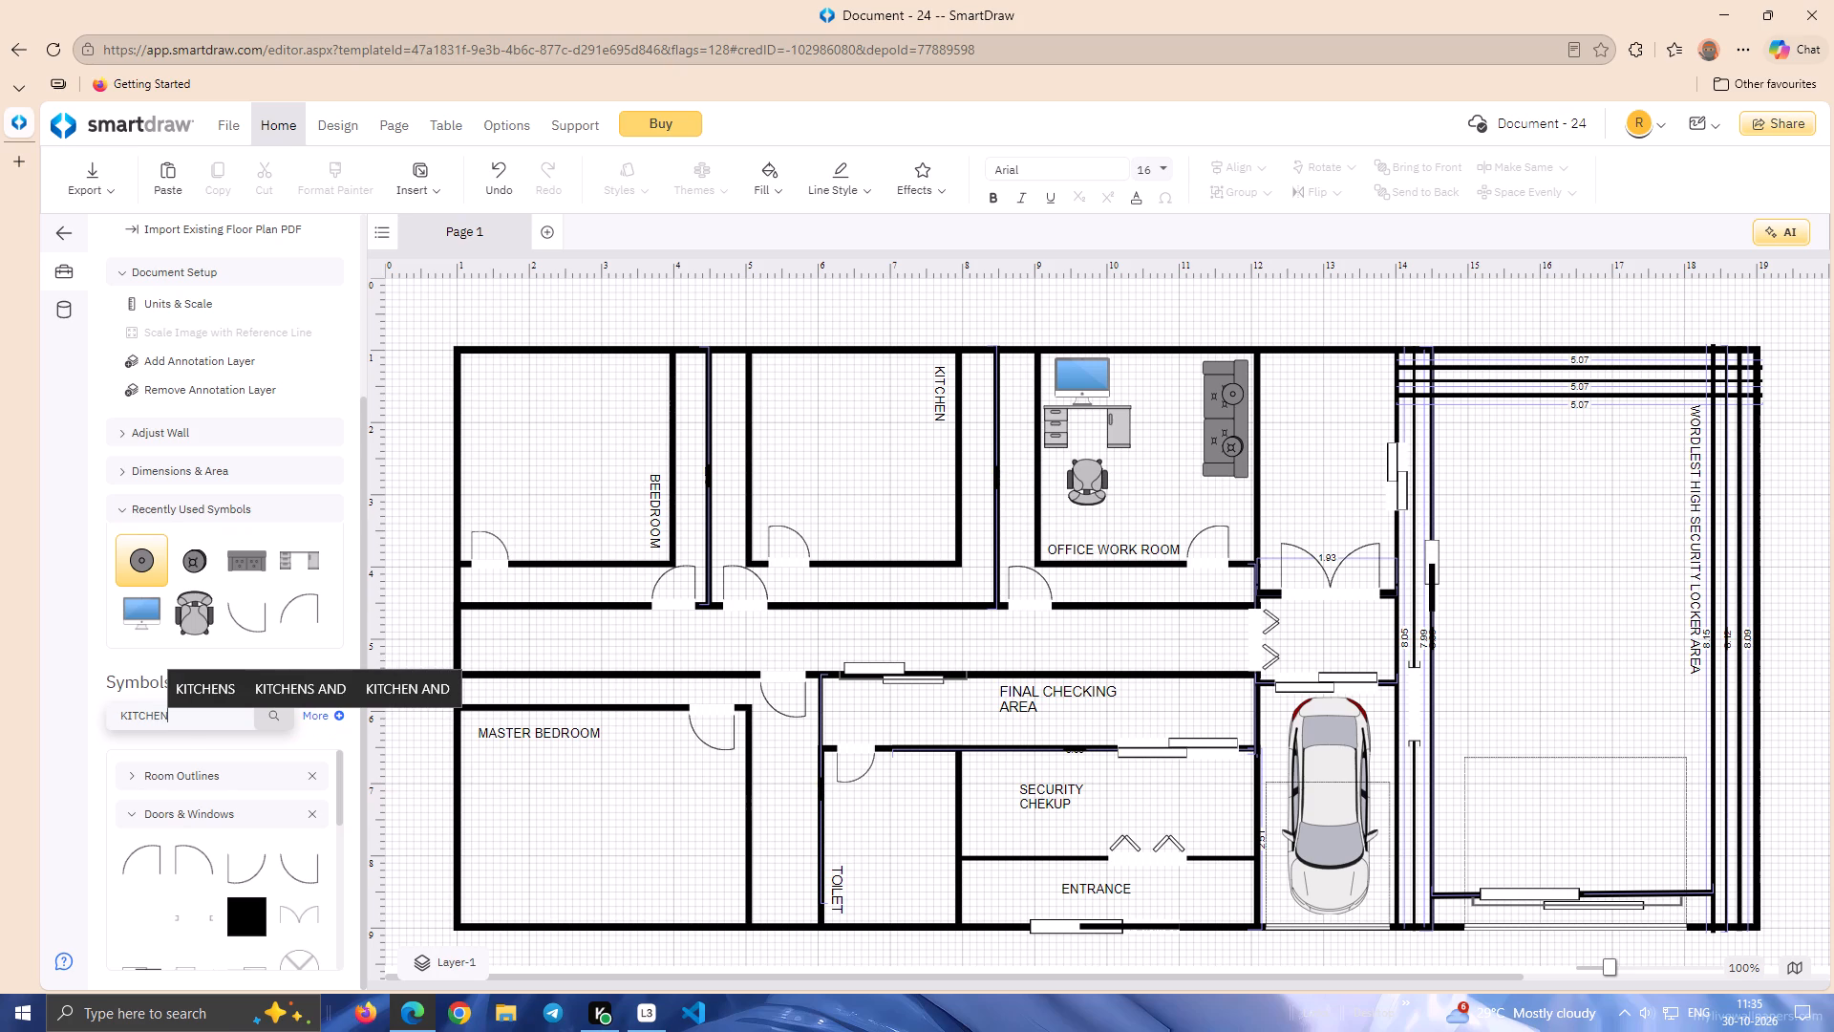
pyautogui.press('Return')
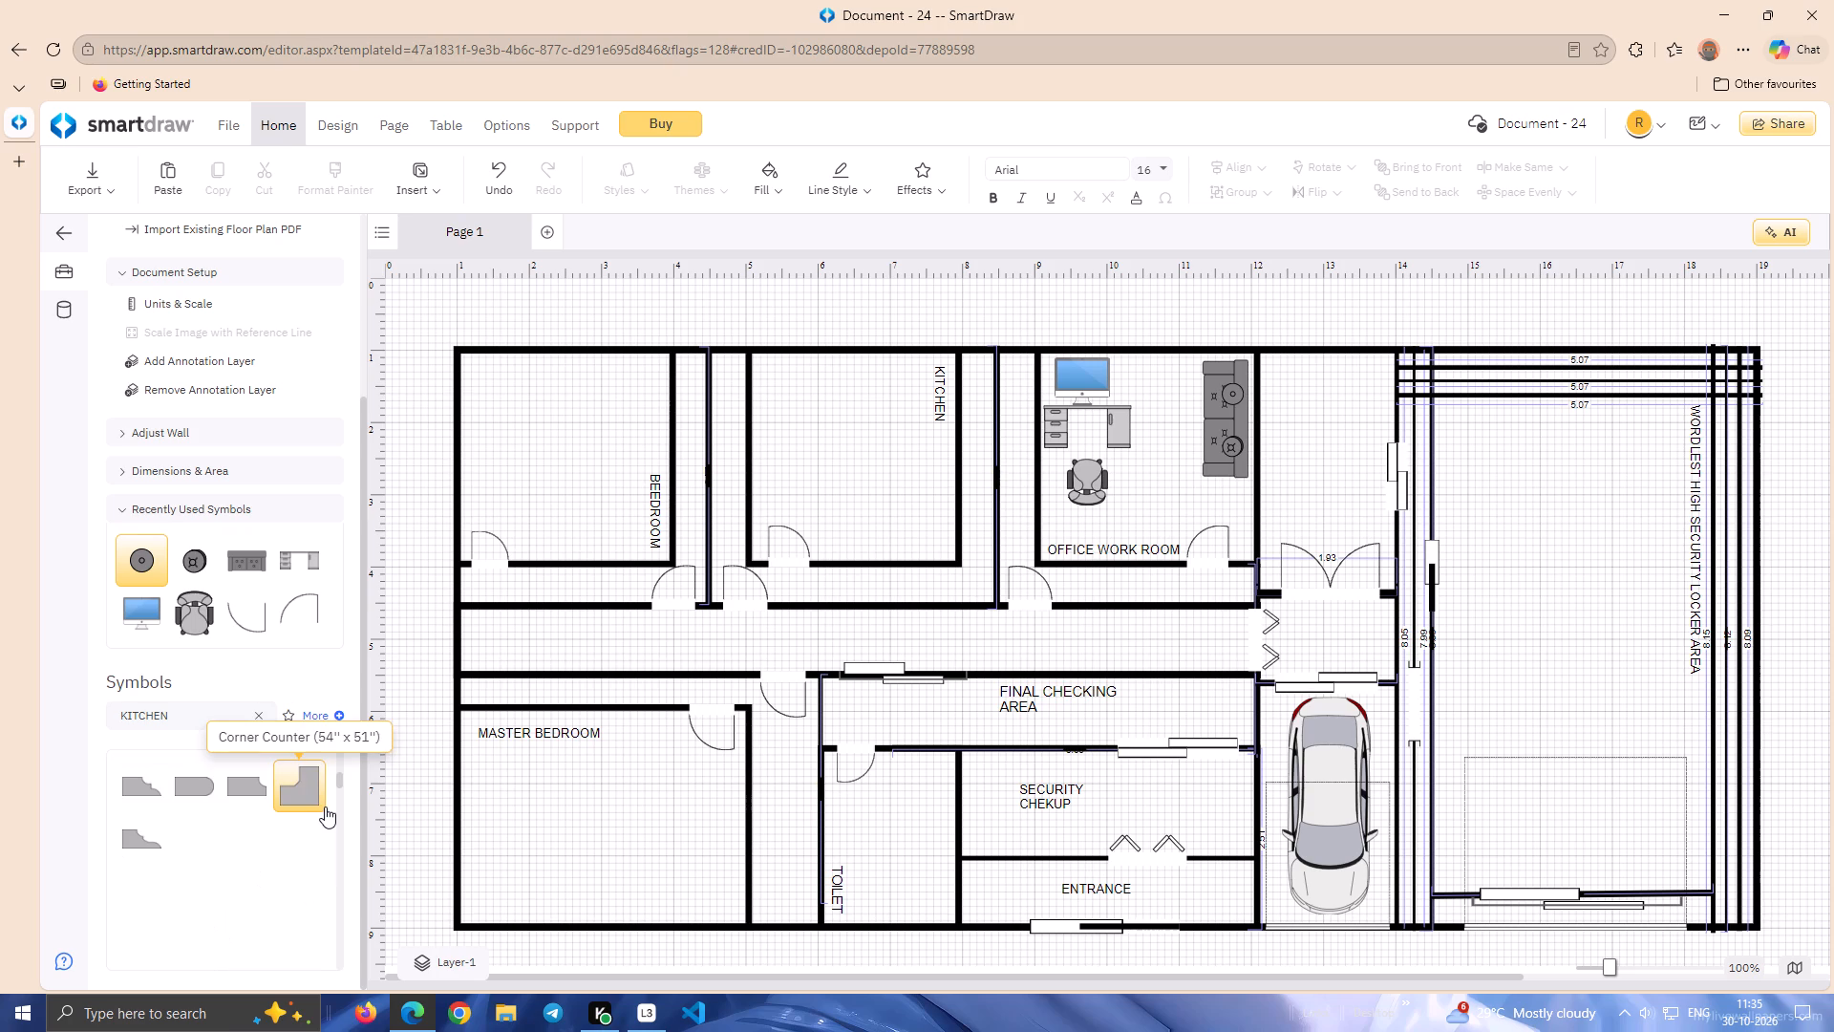
# Place a Corner Counter (54" x 51") in the kitchen, rotate it half a turn and shrink it to about 1.00 x 0.98.
pyautogui.moveTo(302, 794); pyautogui.dragTo(755, 512)
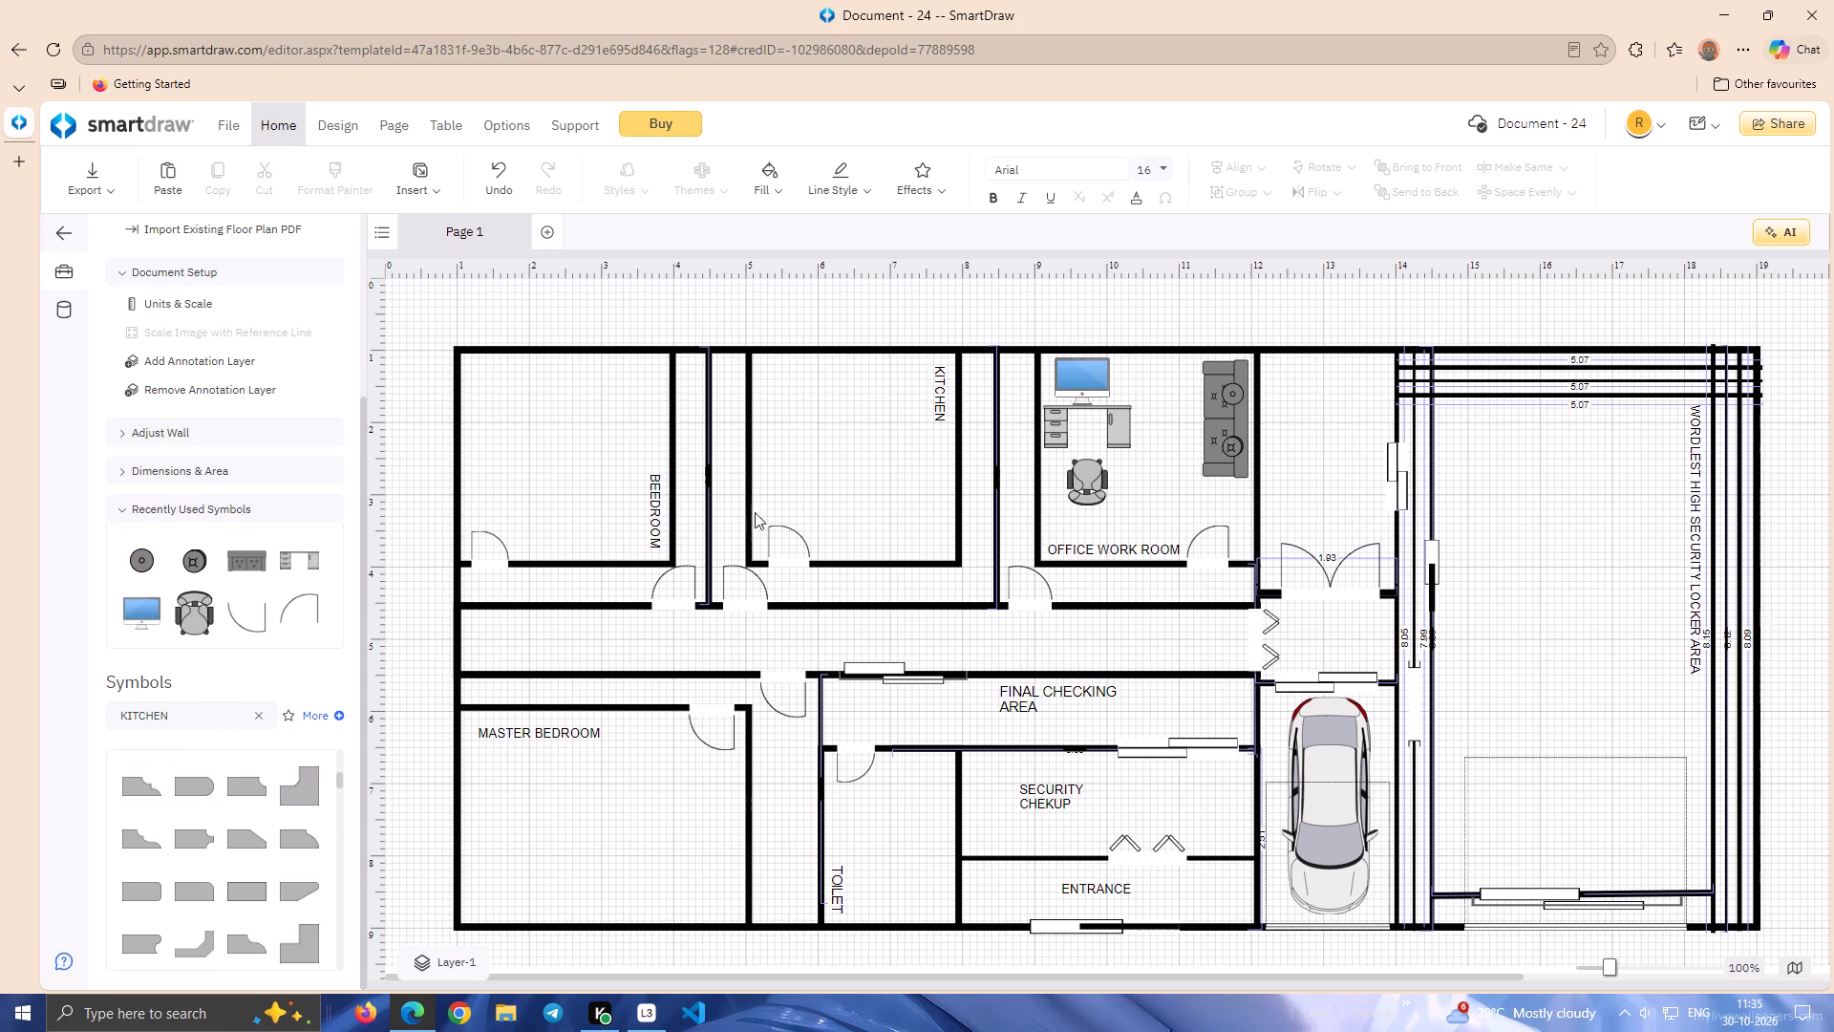
pyautogui.moveTo(755, 512); pyautogui.dragTo(823, 461)
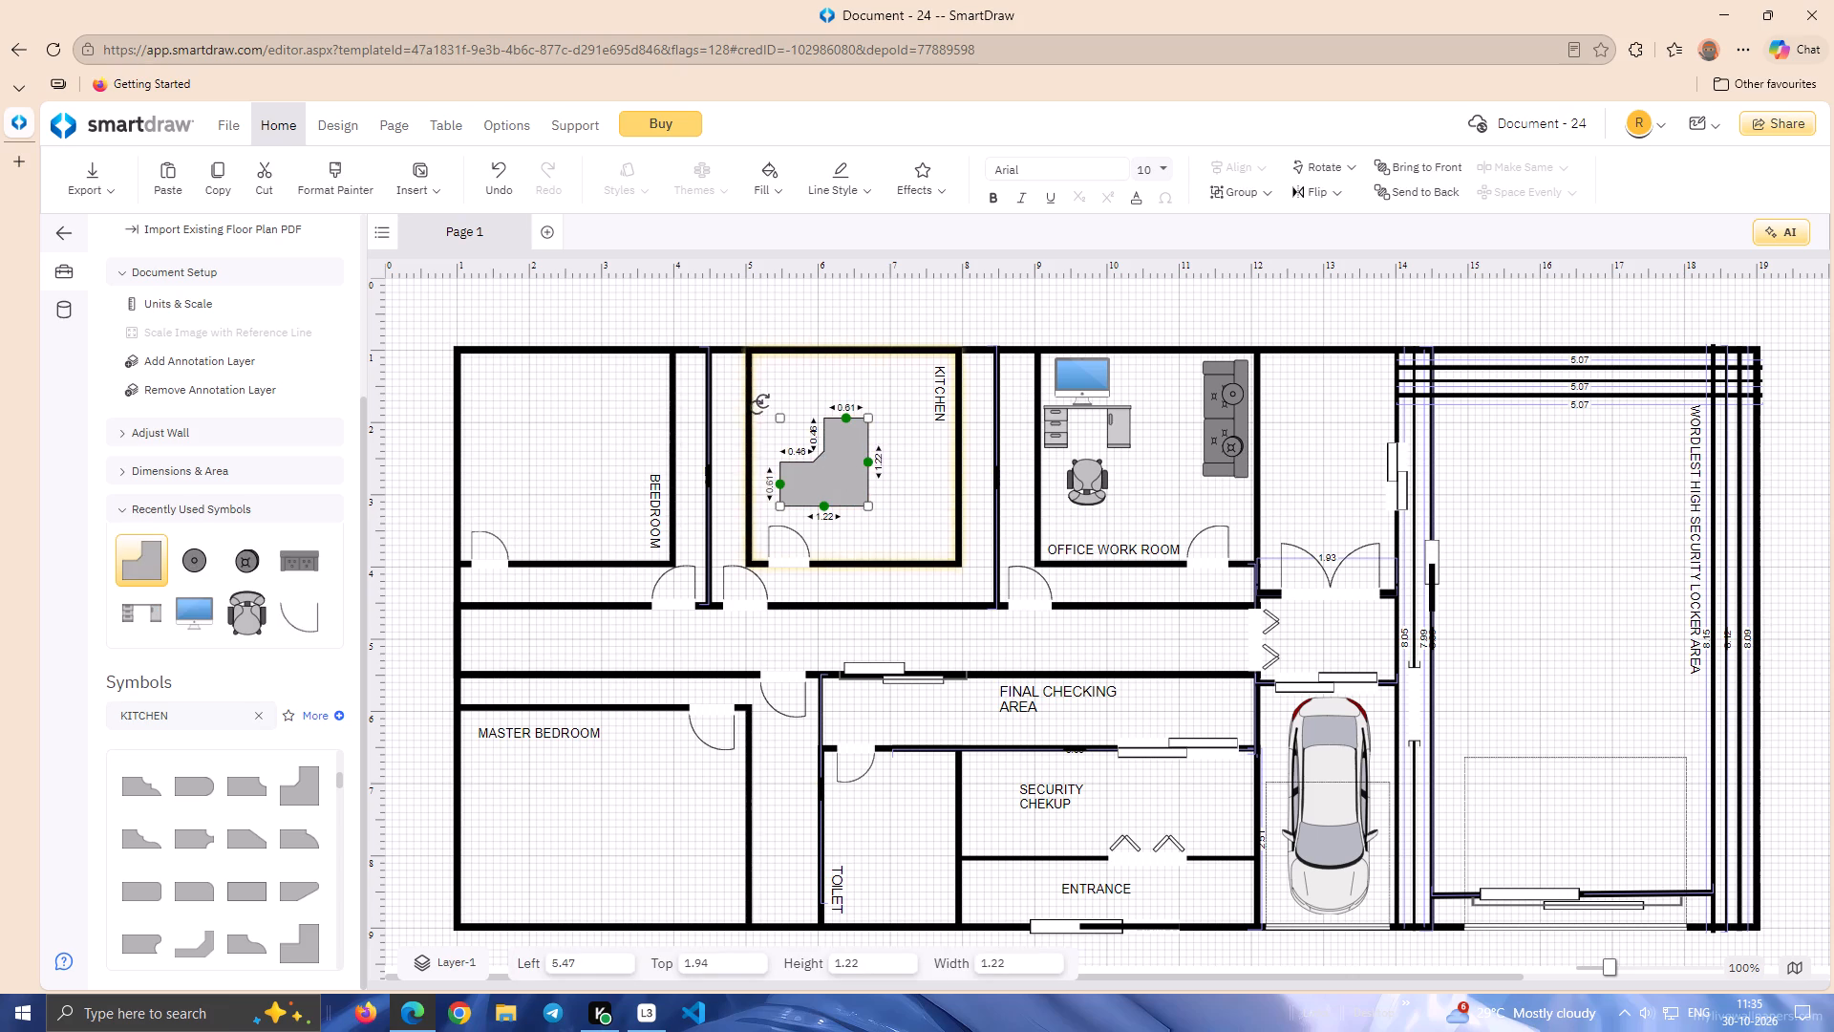
pyautogui.moveTo(761, 405); pyautogui.dragTo(897, 532)
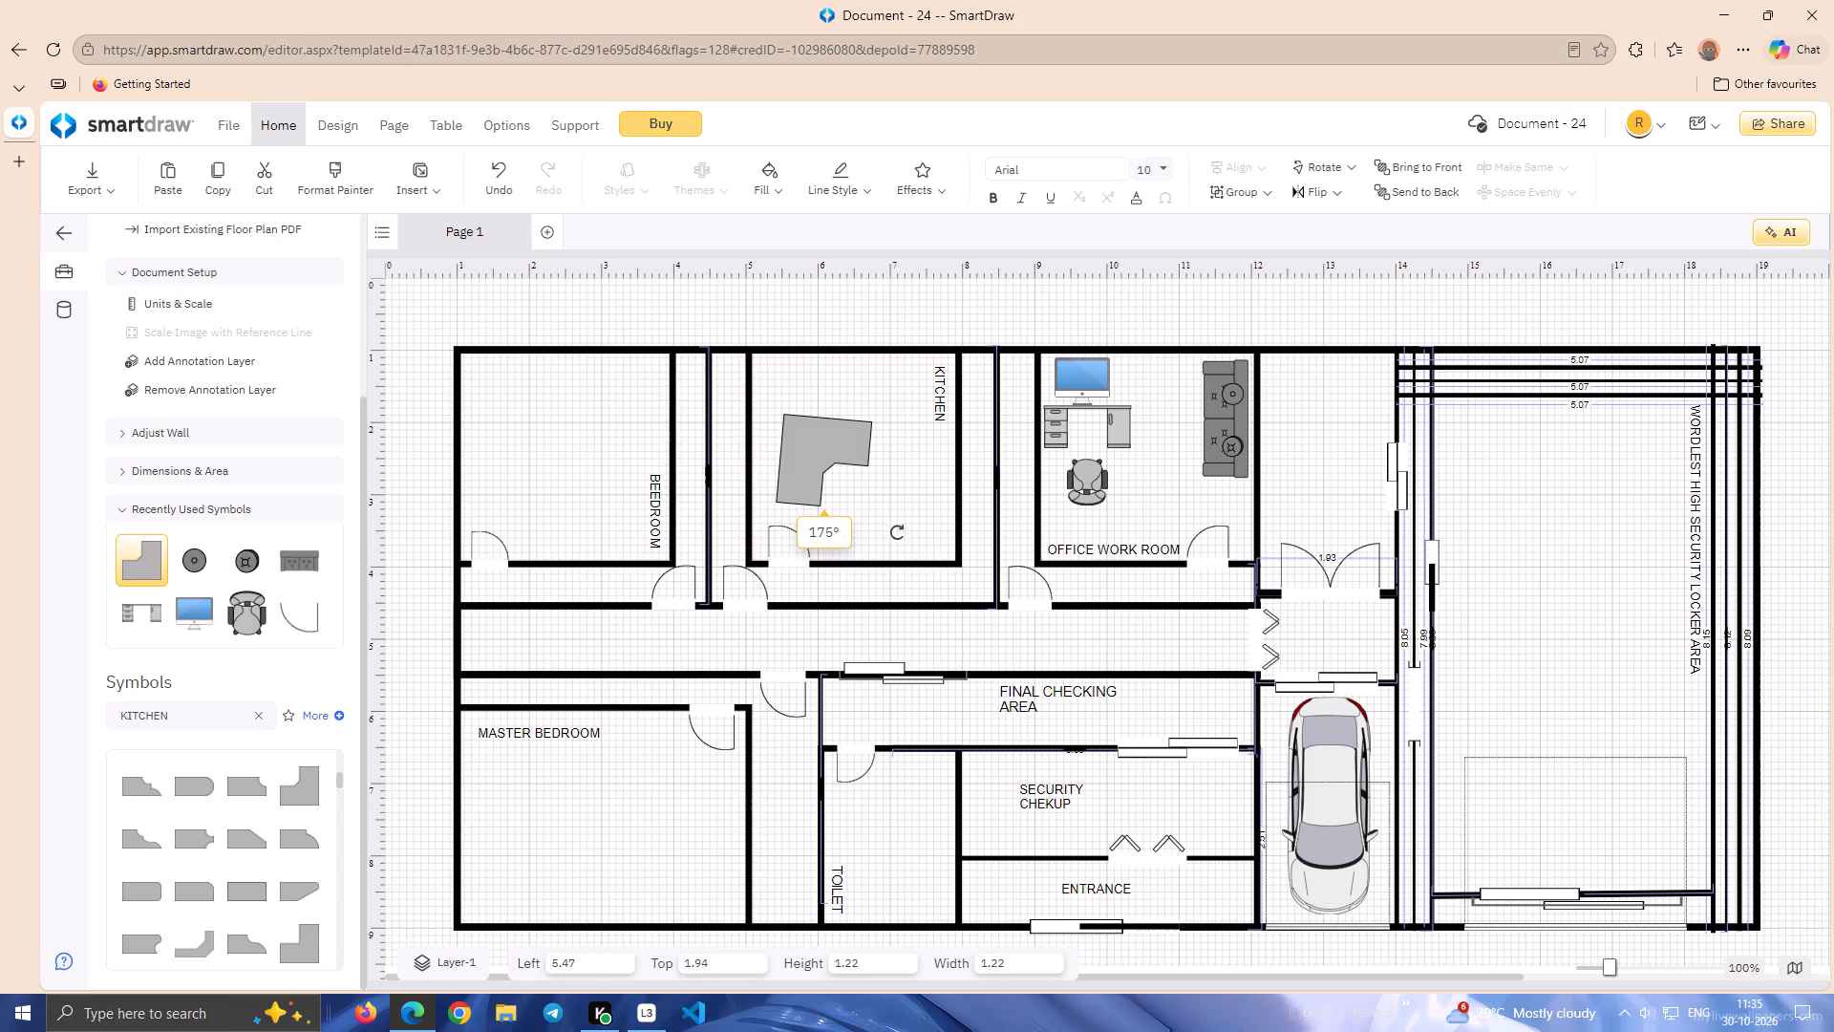
pyautogui.moveTo(897, 532); pyautogui.dragTo(900, 529)
pyautogui.moveTo(870, 417); pyautogui.dragTo(859, 435)
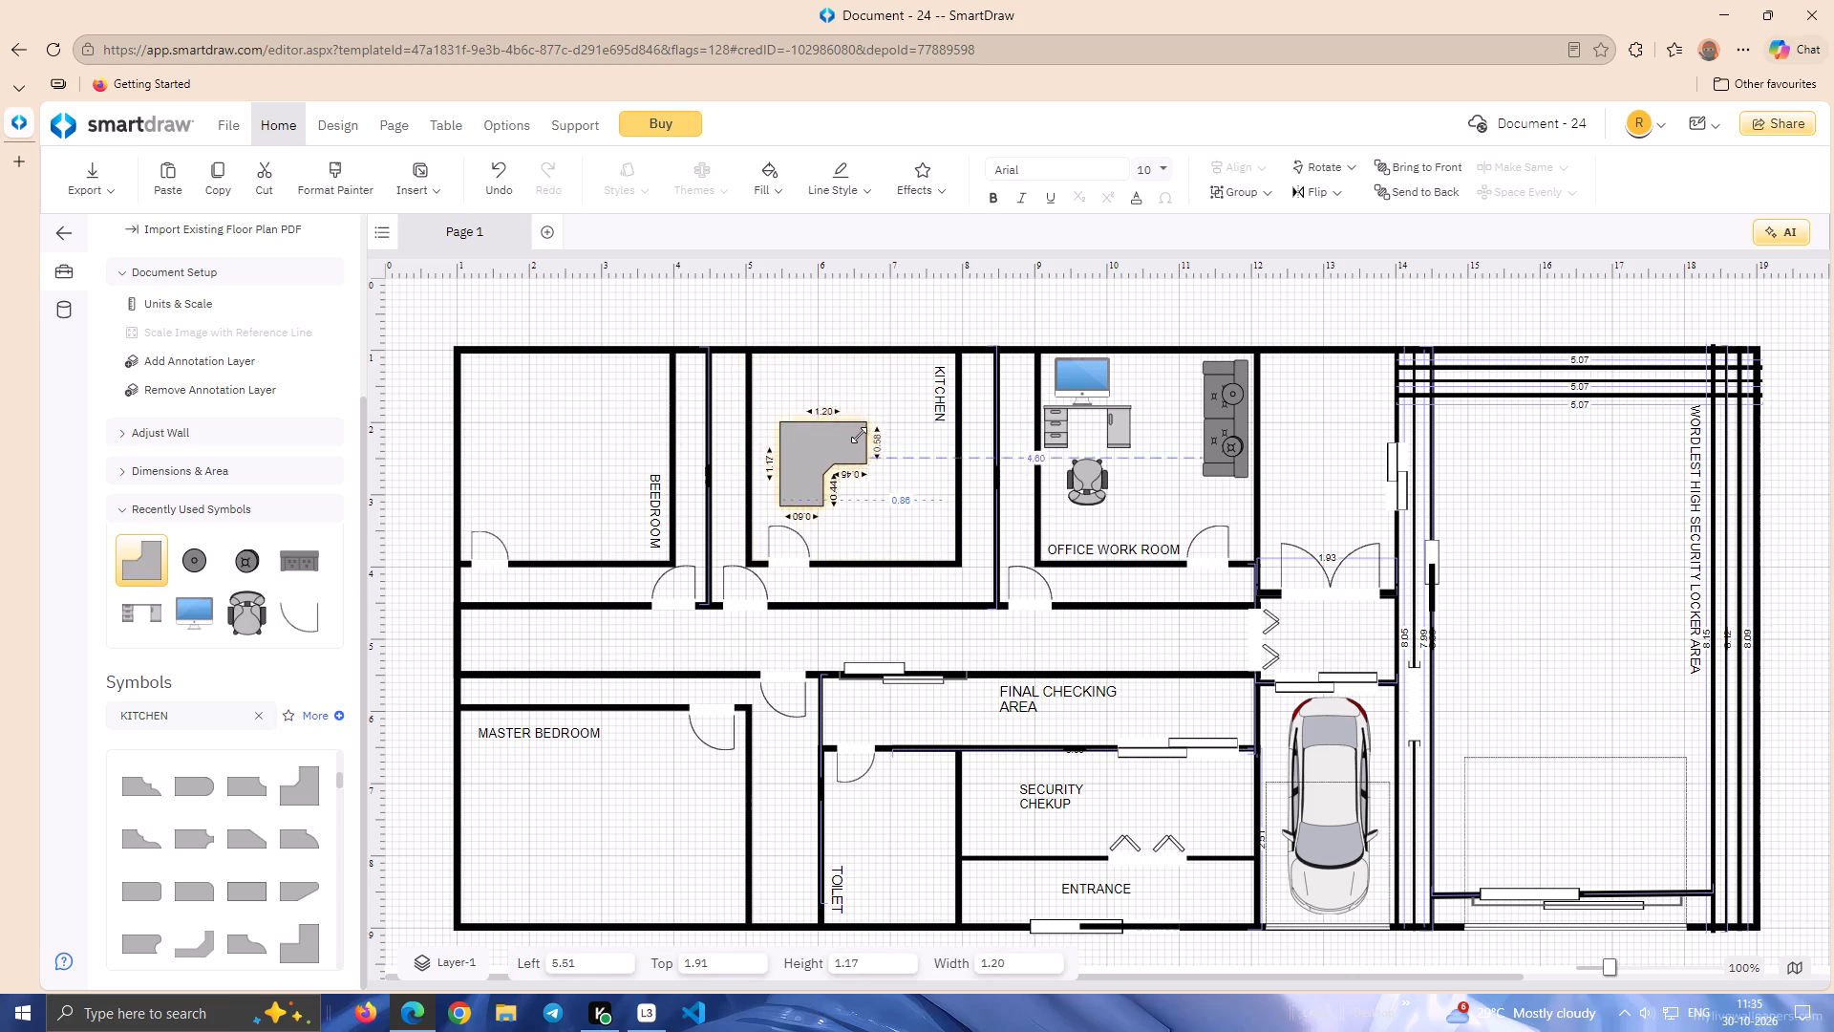
pyautogui.moveTo(859, 435); pyautogui.dragTo(854, 435)
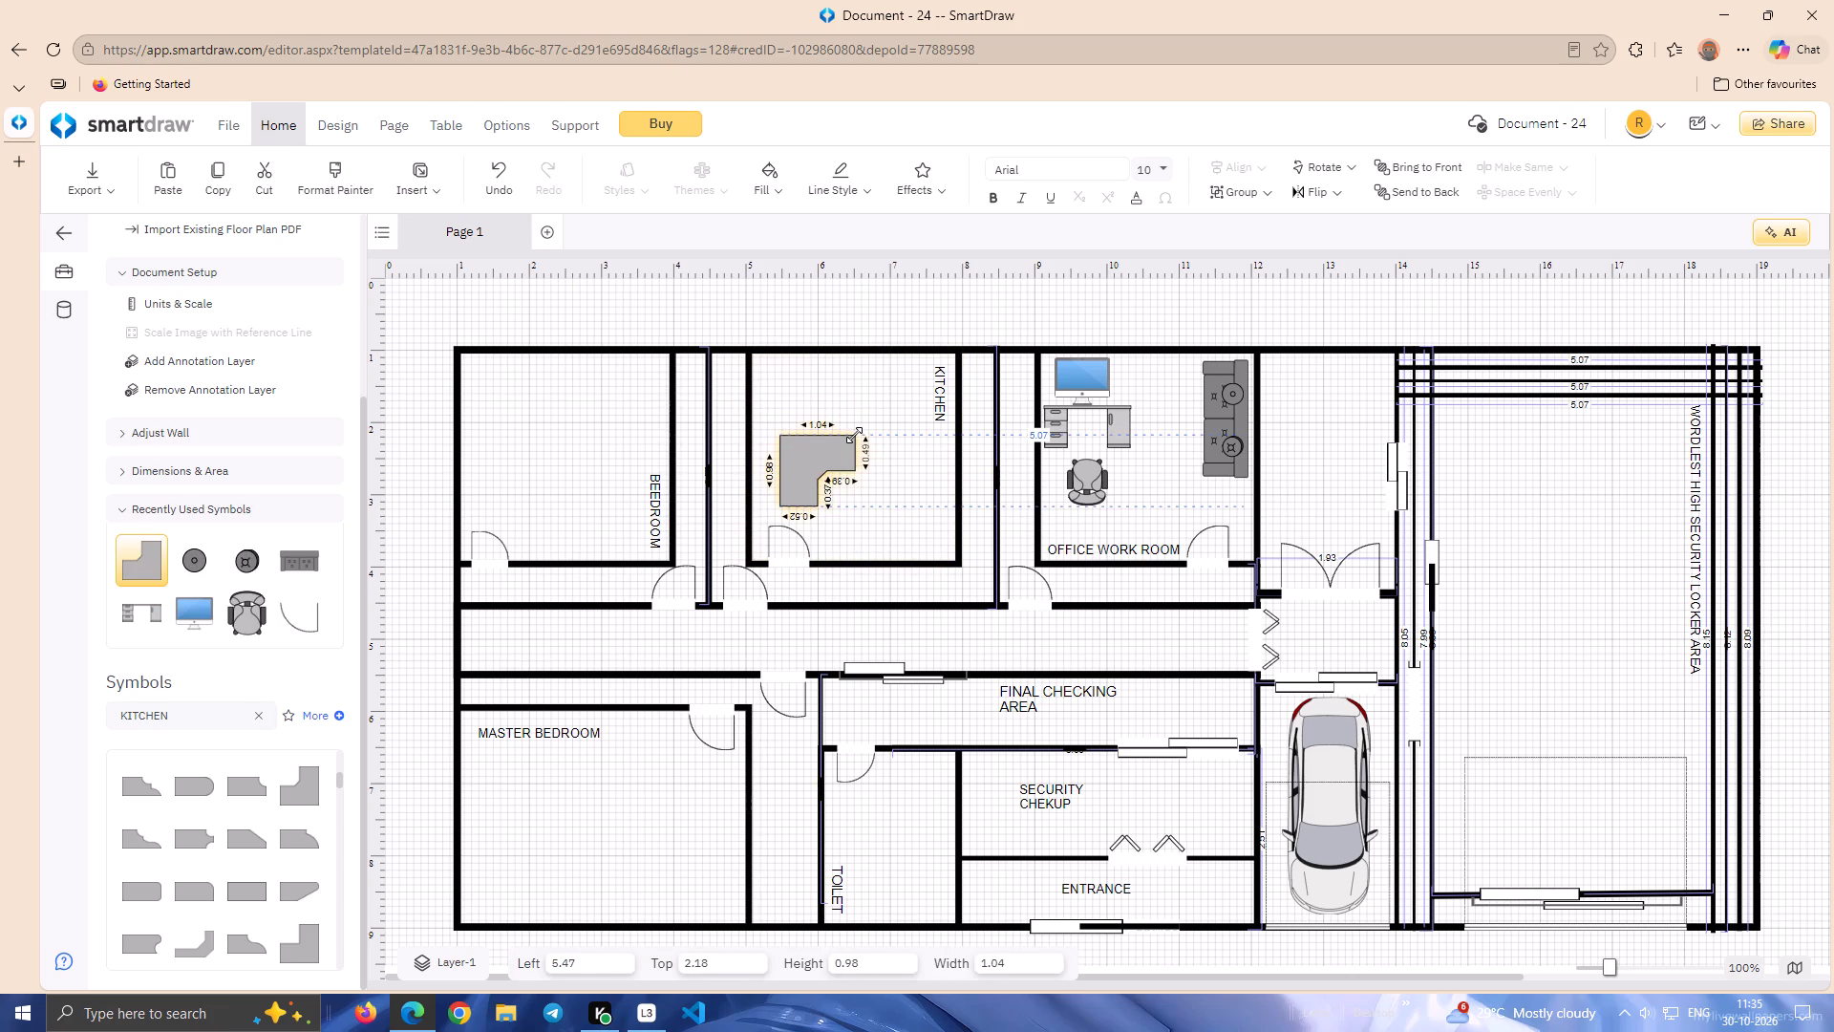
pyautogui.moveTo(854, 435); pyautogui.dragTo(851, 434)
# Move the corner counter into the kitchen's upper-left corner against both walls, at about 5.09, 1.05.
pyautogui.moveTo(831, 462); pyautogui.dragTo(825, 408)
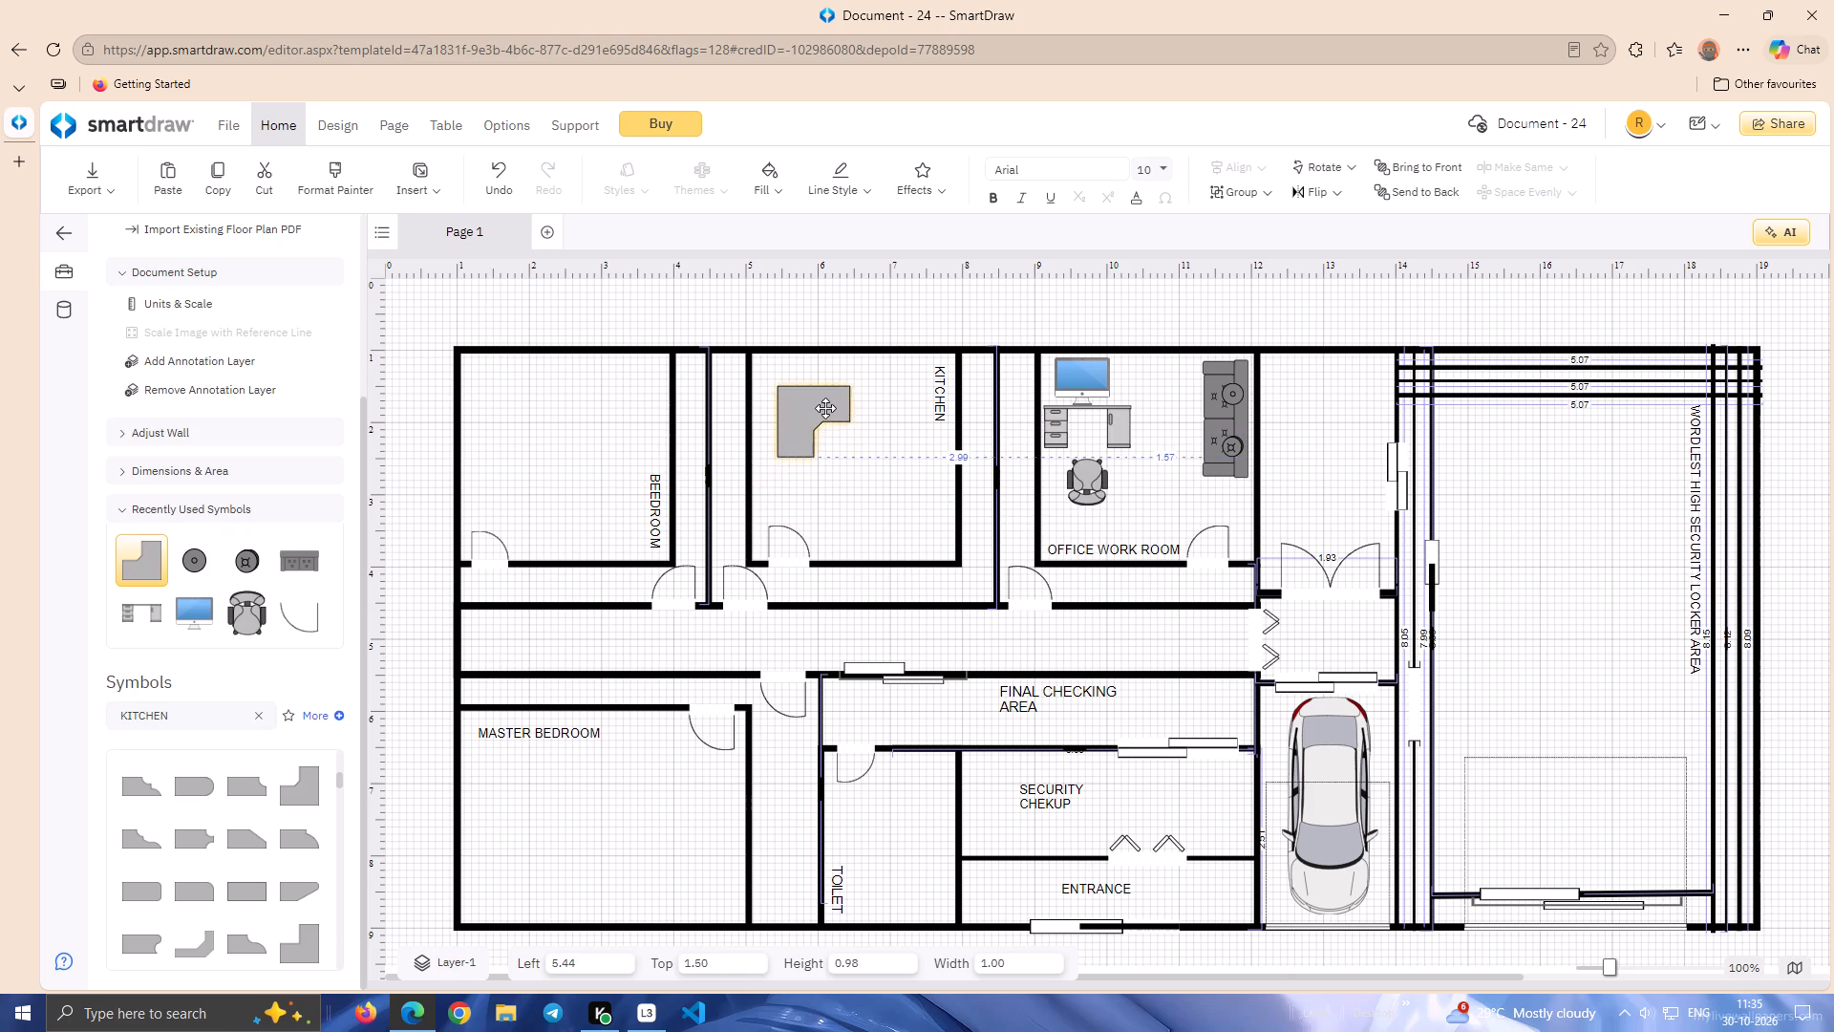
pyautogui.moveTo(825, 408); pyautogui.dragTo(807, 381)
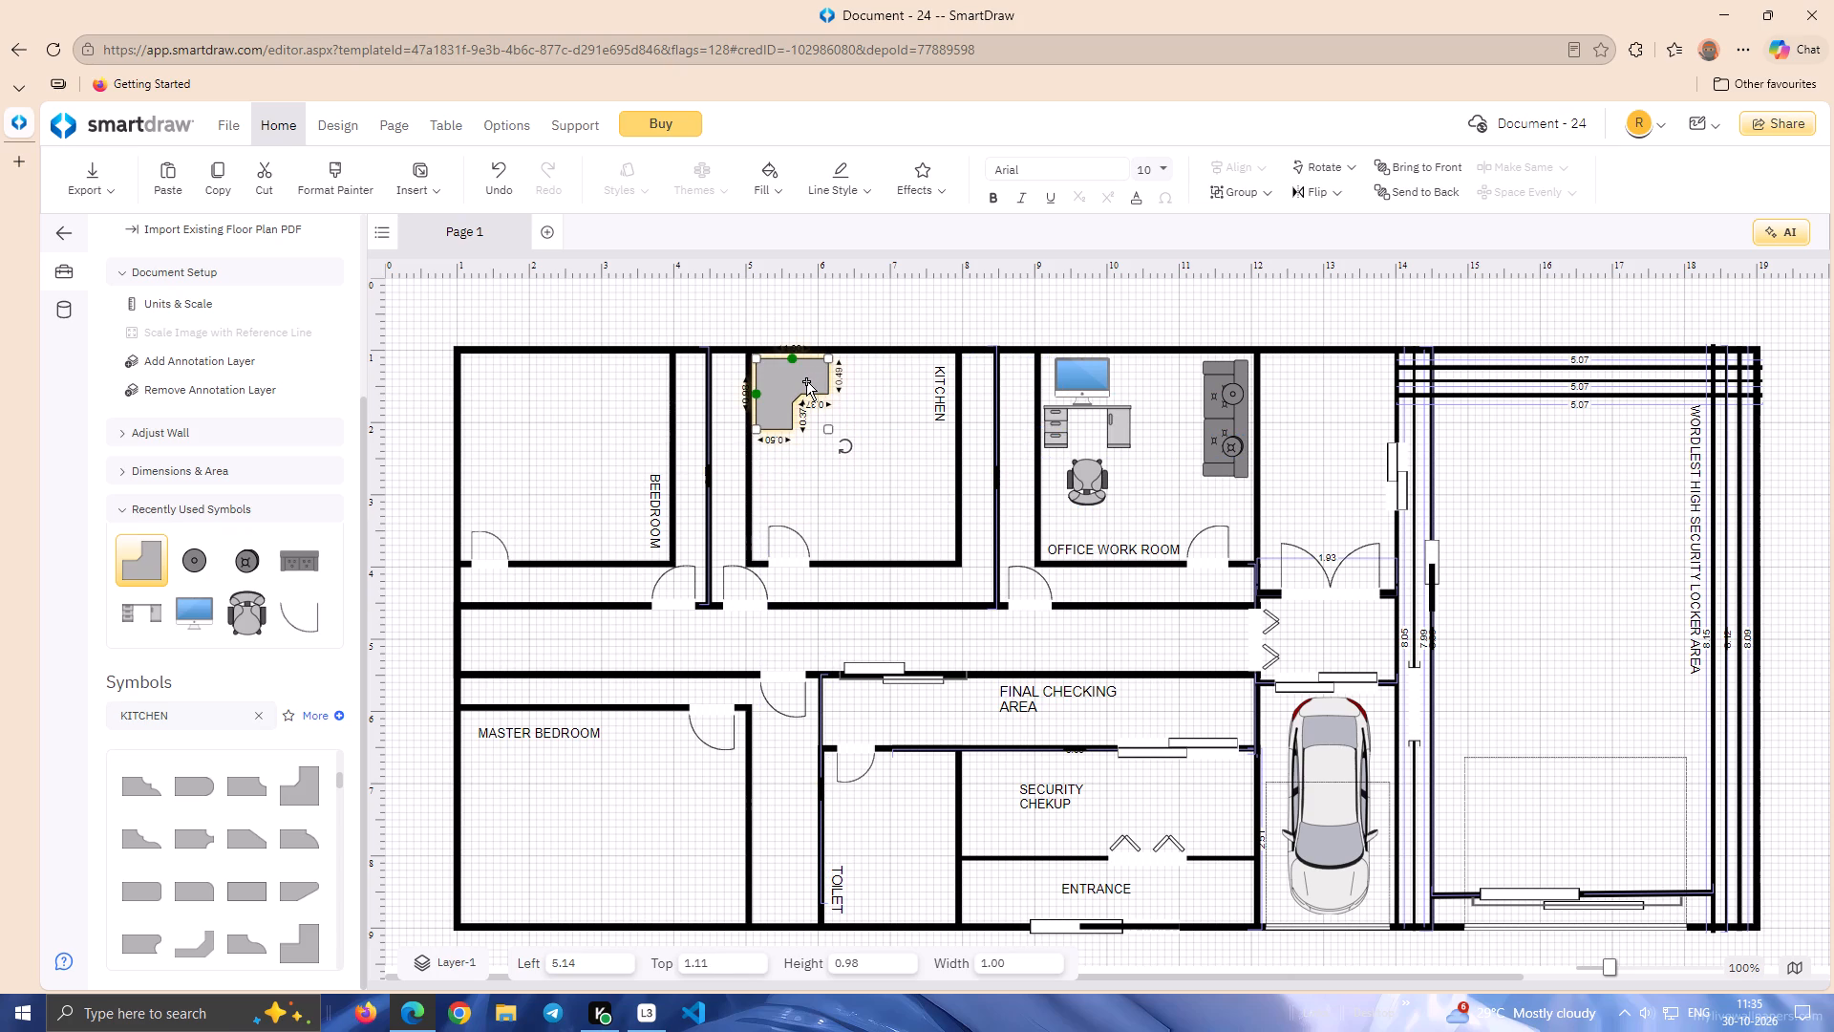
pyautogui.press('Up')
pyautogui.press('Up')
pyautogui.press('Up')
pyautogui.press('Up')
pyautogui.press('Up')
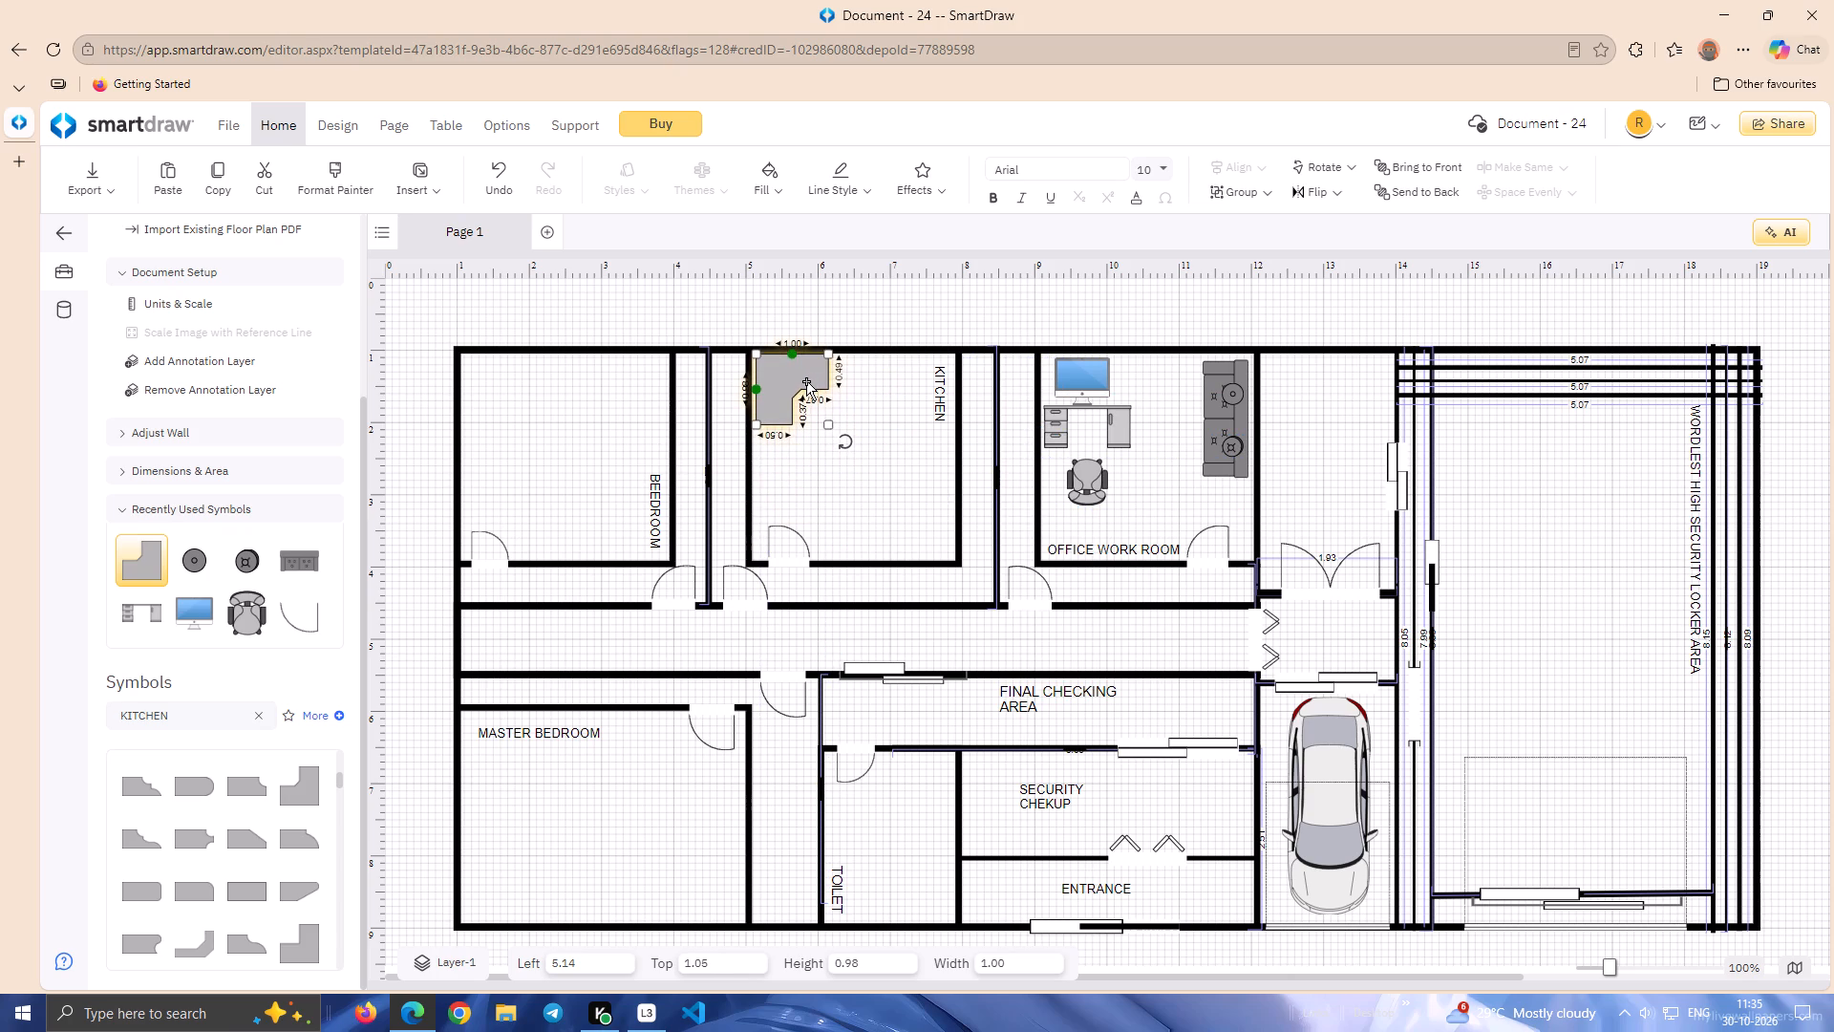
pyautogui.press('Left')
pyautogui.press('Left')
pyautogui.press('Left')
pyautogui.press('Left')
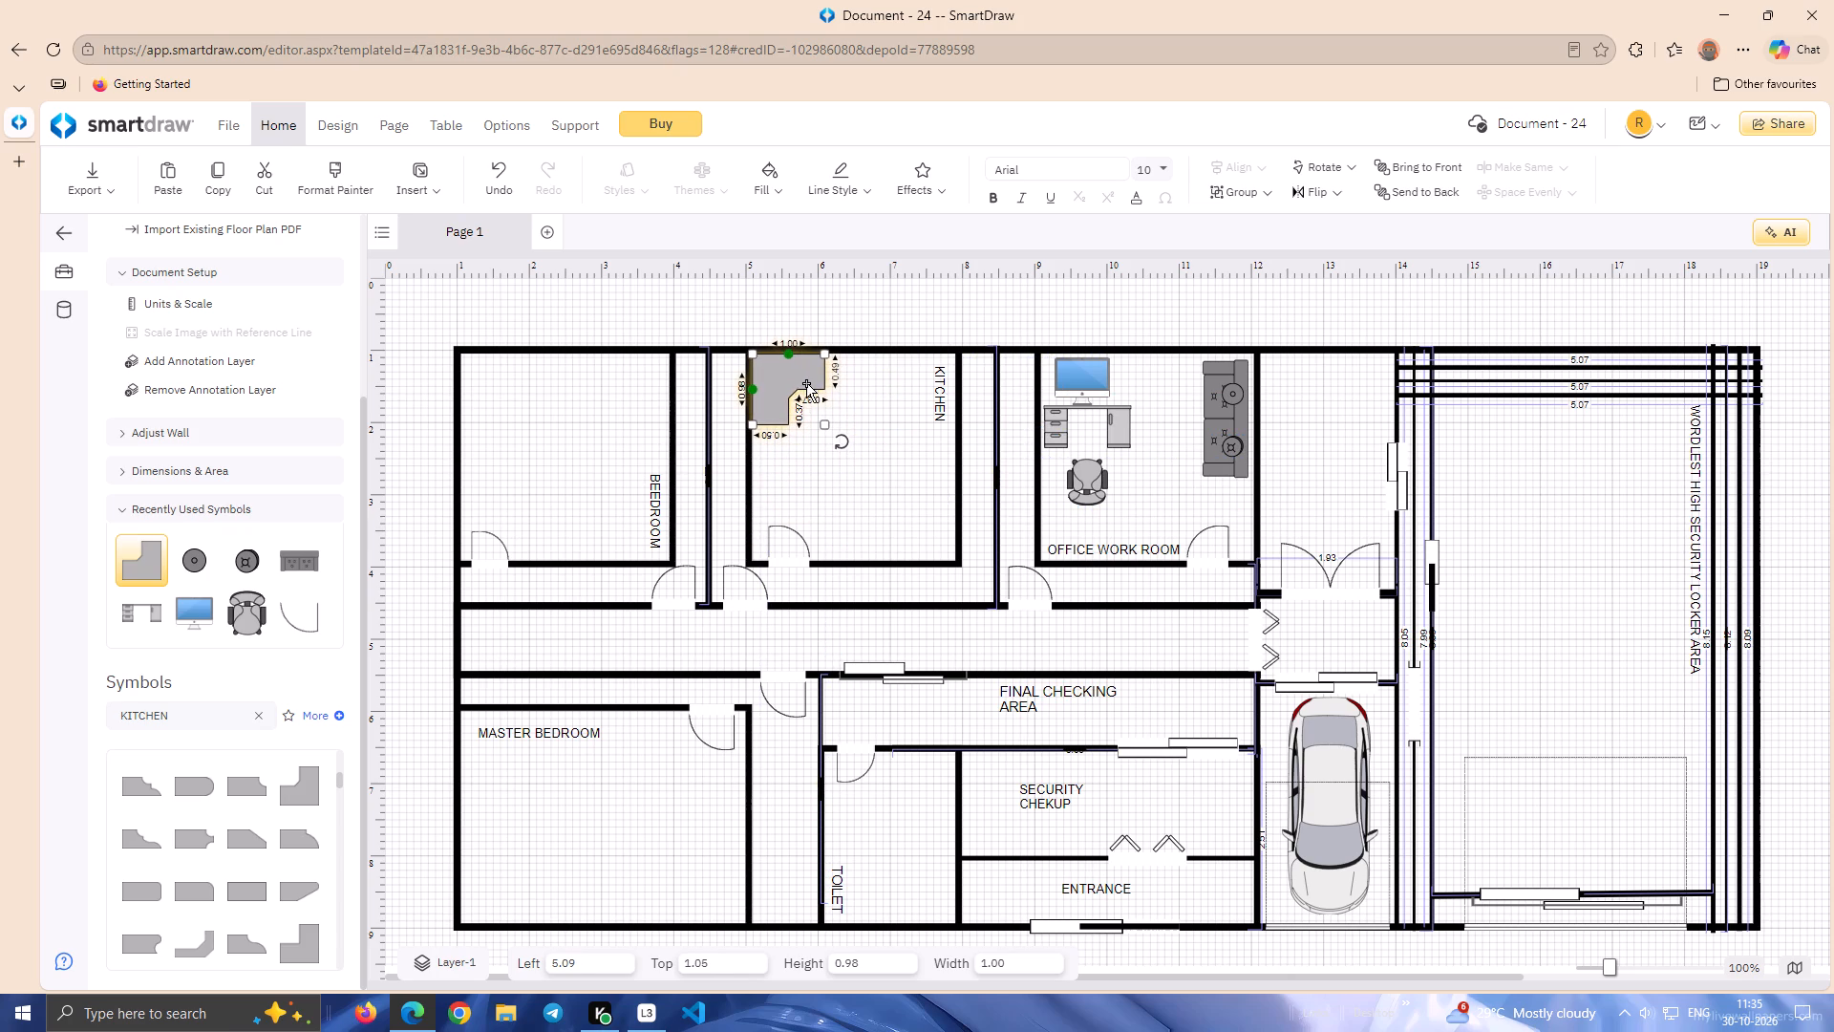
pyautogui.click(860, 445)
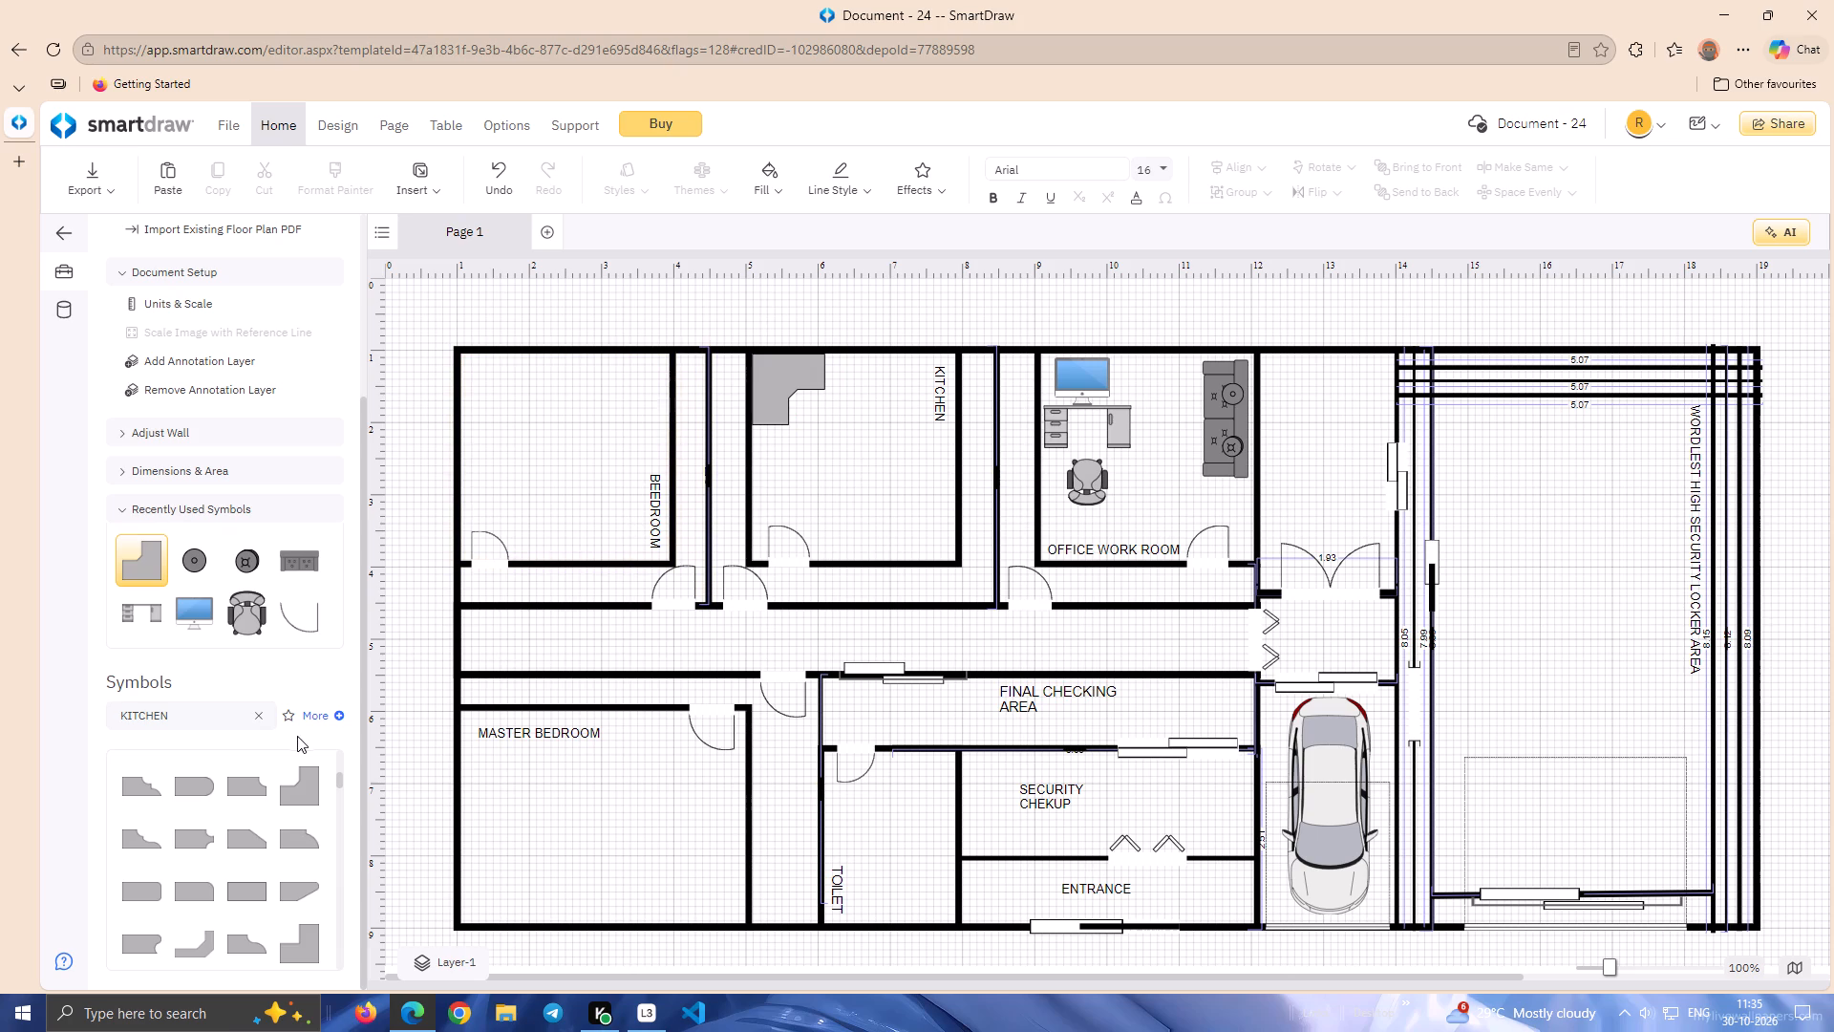
# Place a second Corner Counter in the kitchen, rotate it so its notch faces upper right, and shrink it to about 0.91 x 1.00.
pyautogui.moveTo(301, 791); pyautogui.dragTo(861, 454)
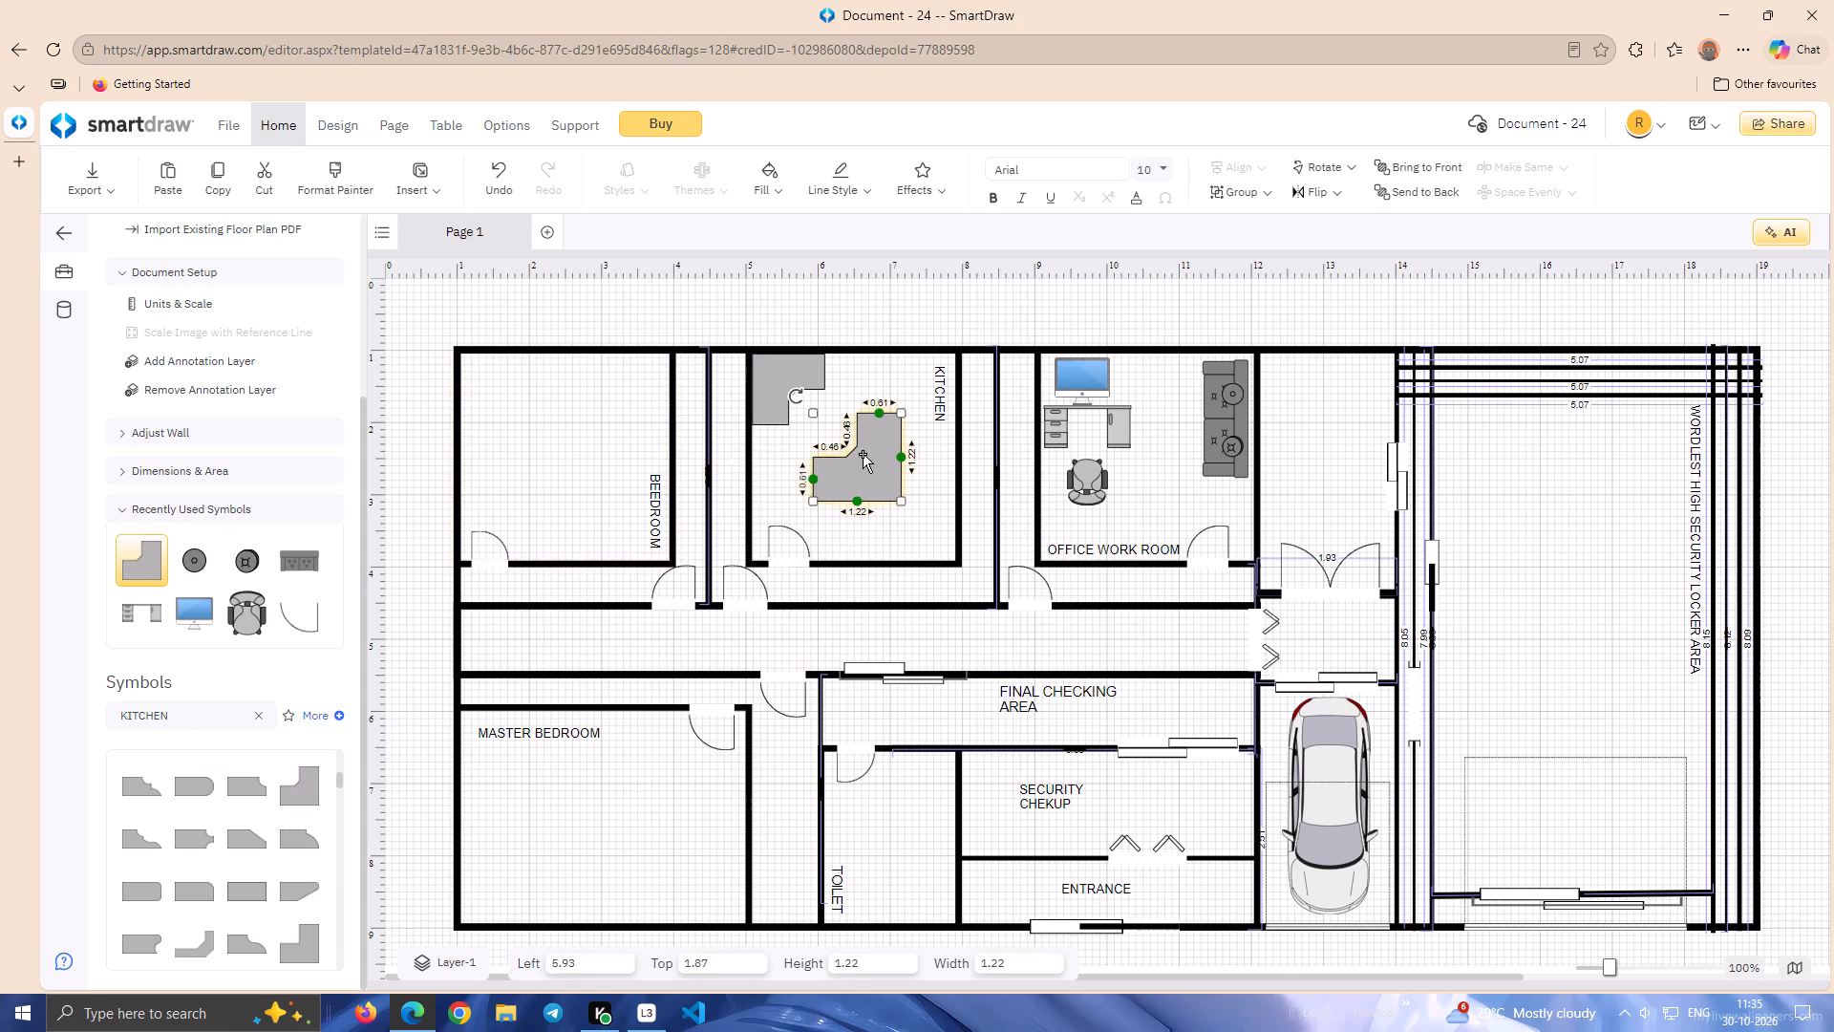
pyautogui.moveTo(800, 396); pyautogui.dragTo(778, 516)
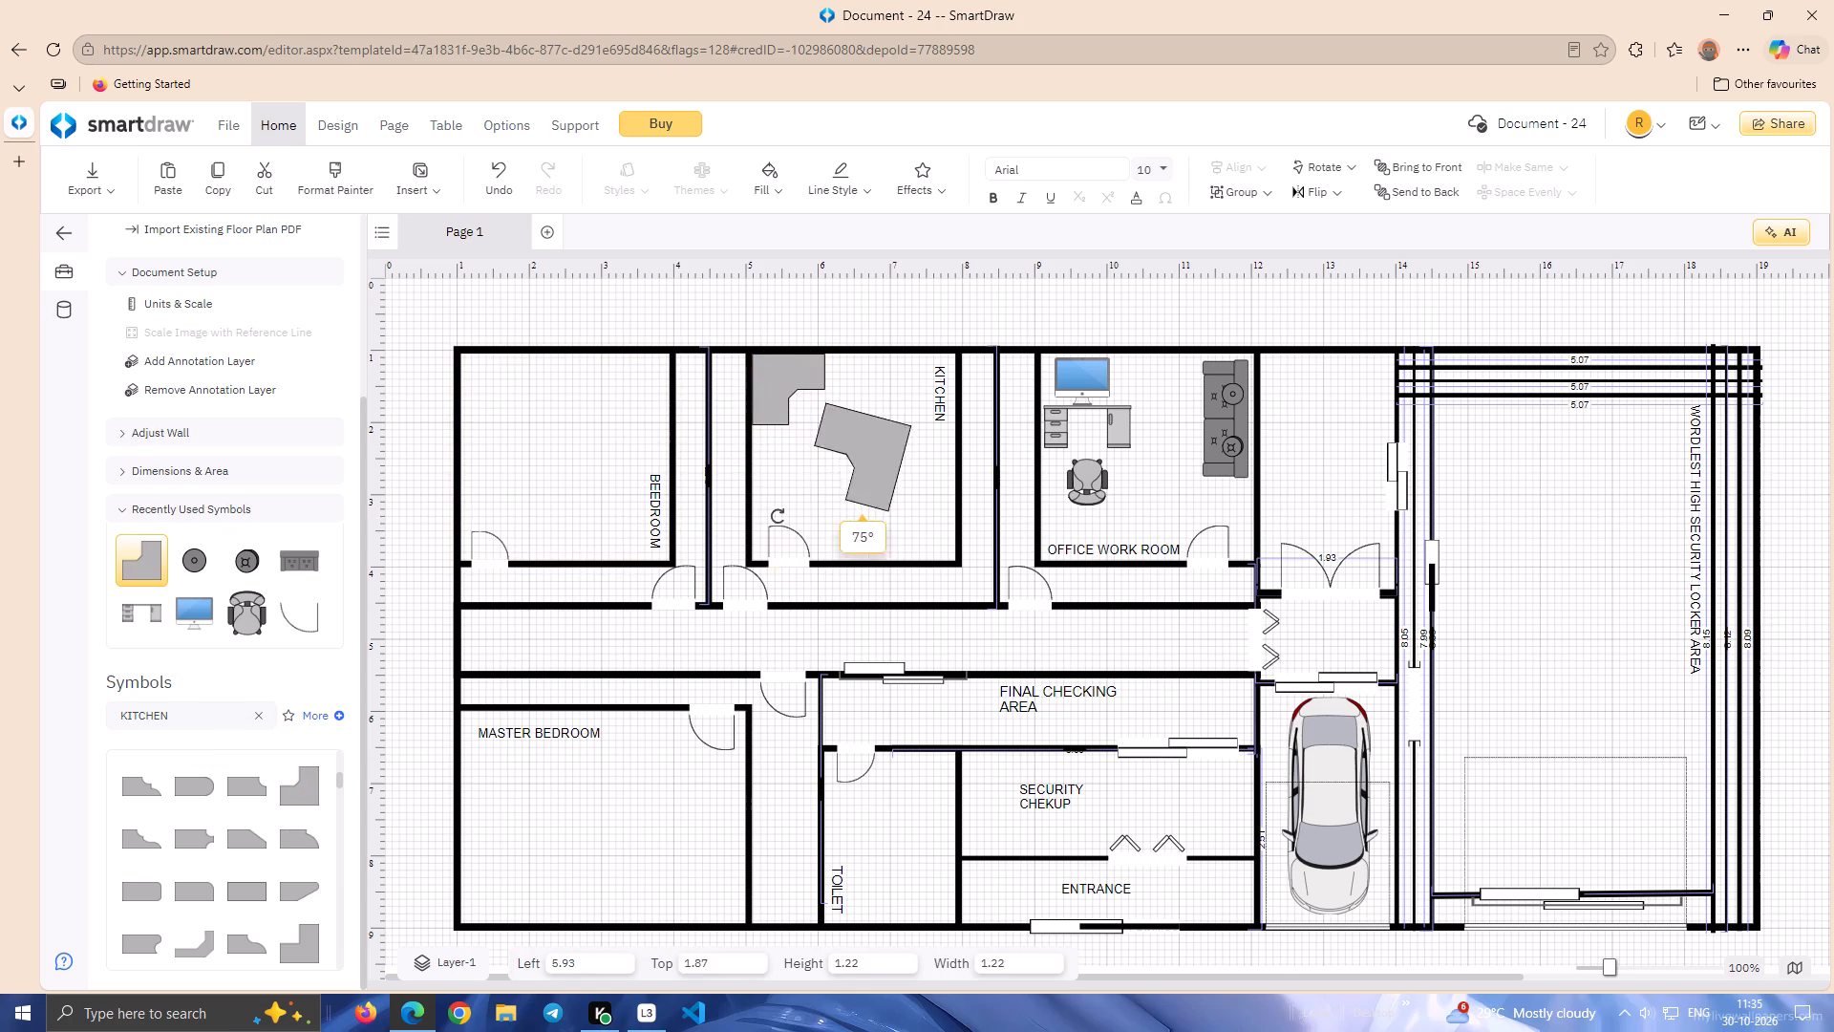
pyautogui.moveTo(778, 516); pyautogui.dragTo(994, 352)
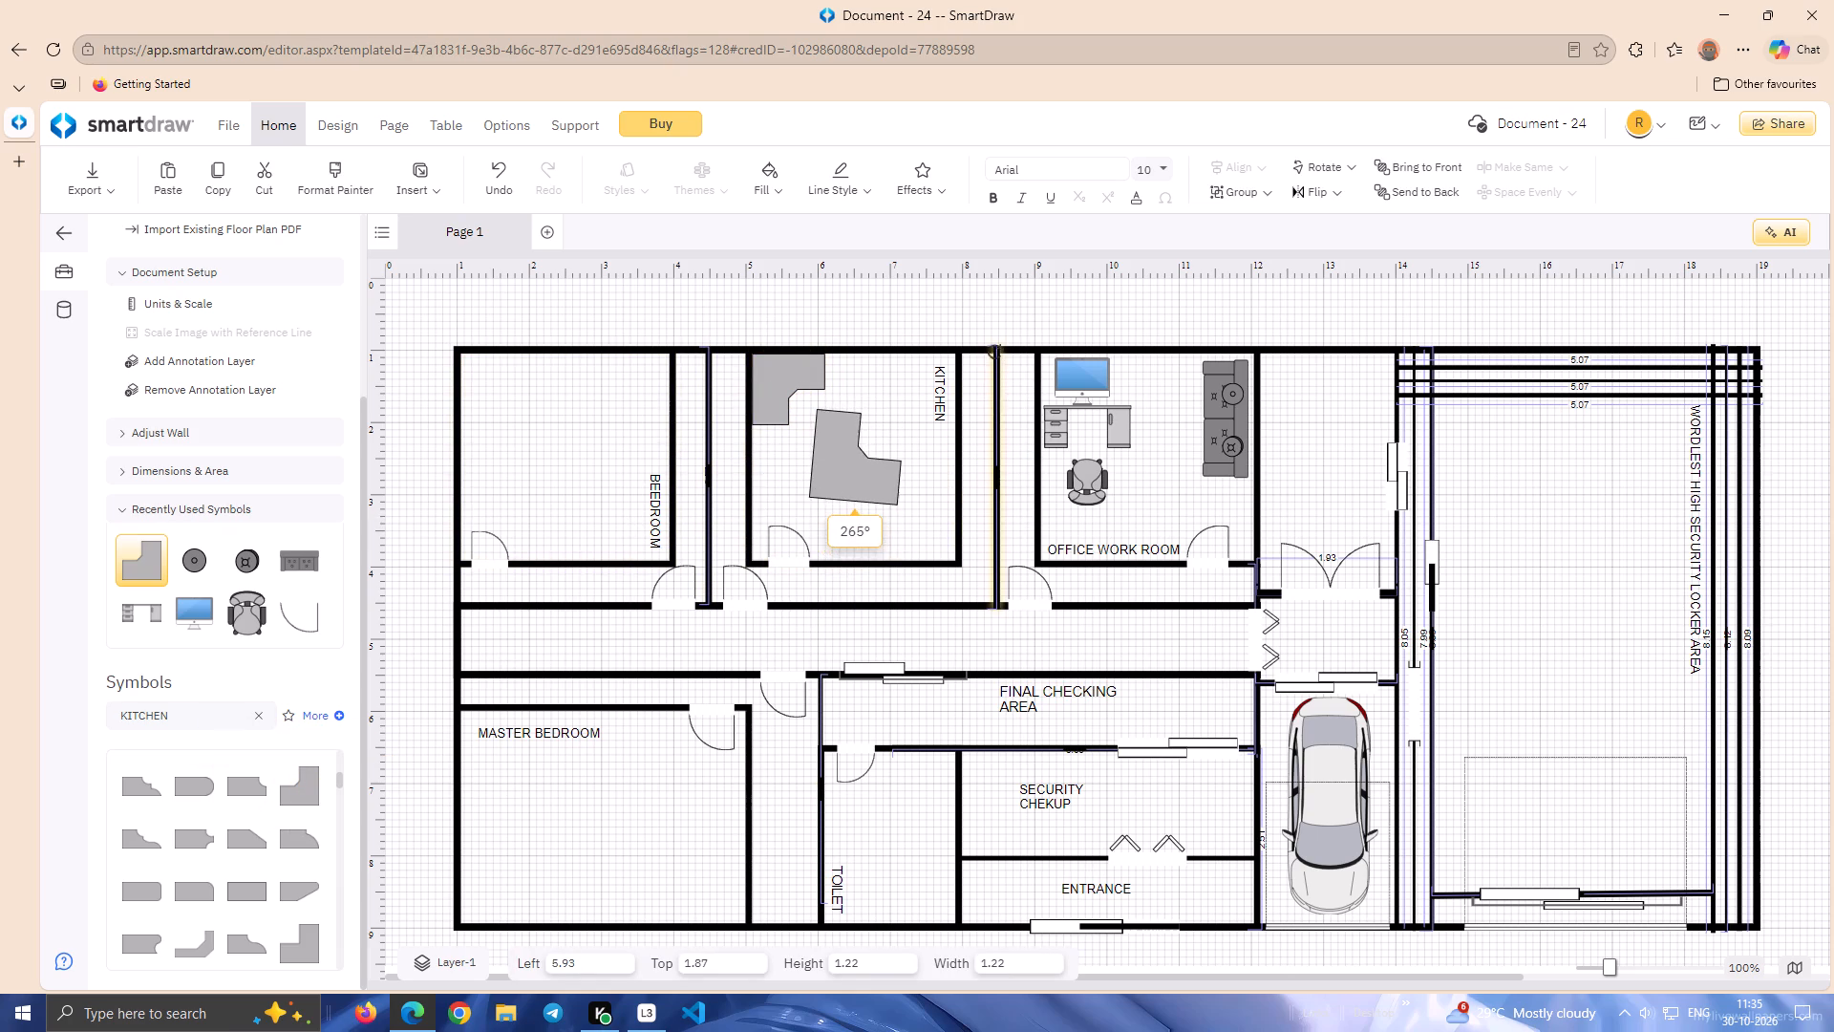
pyautogui.moveTo(994, 352); pyautogui.dragTo(972, 353)
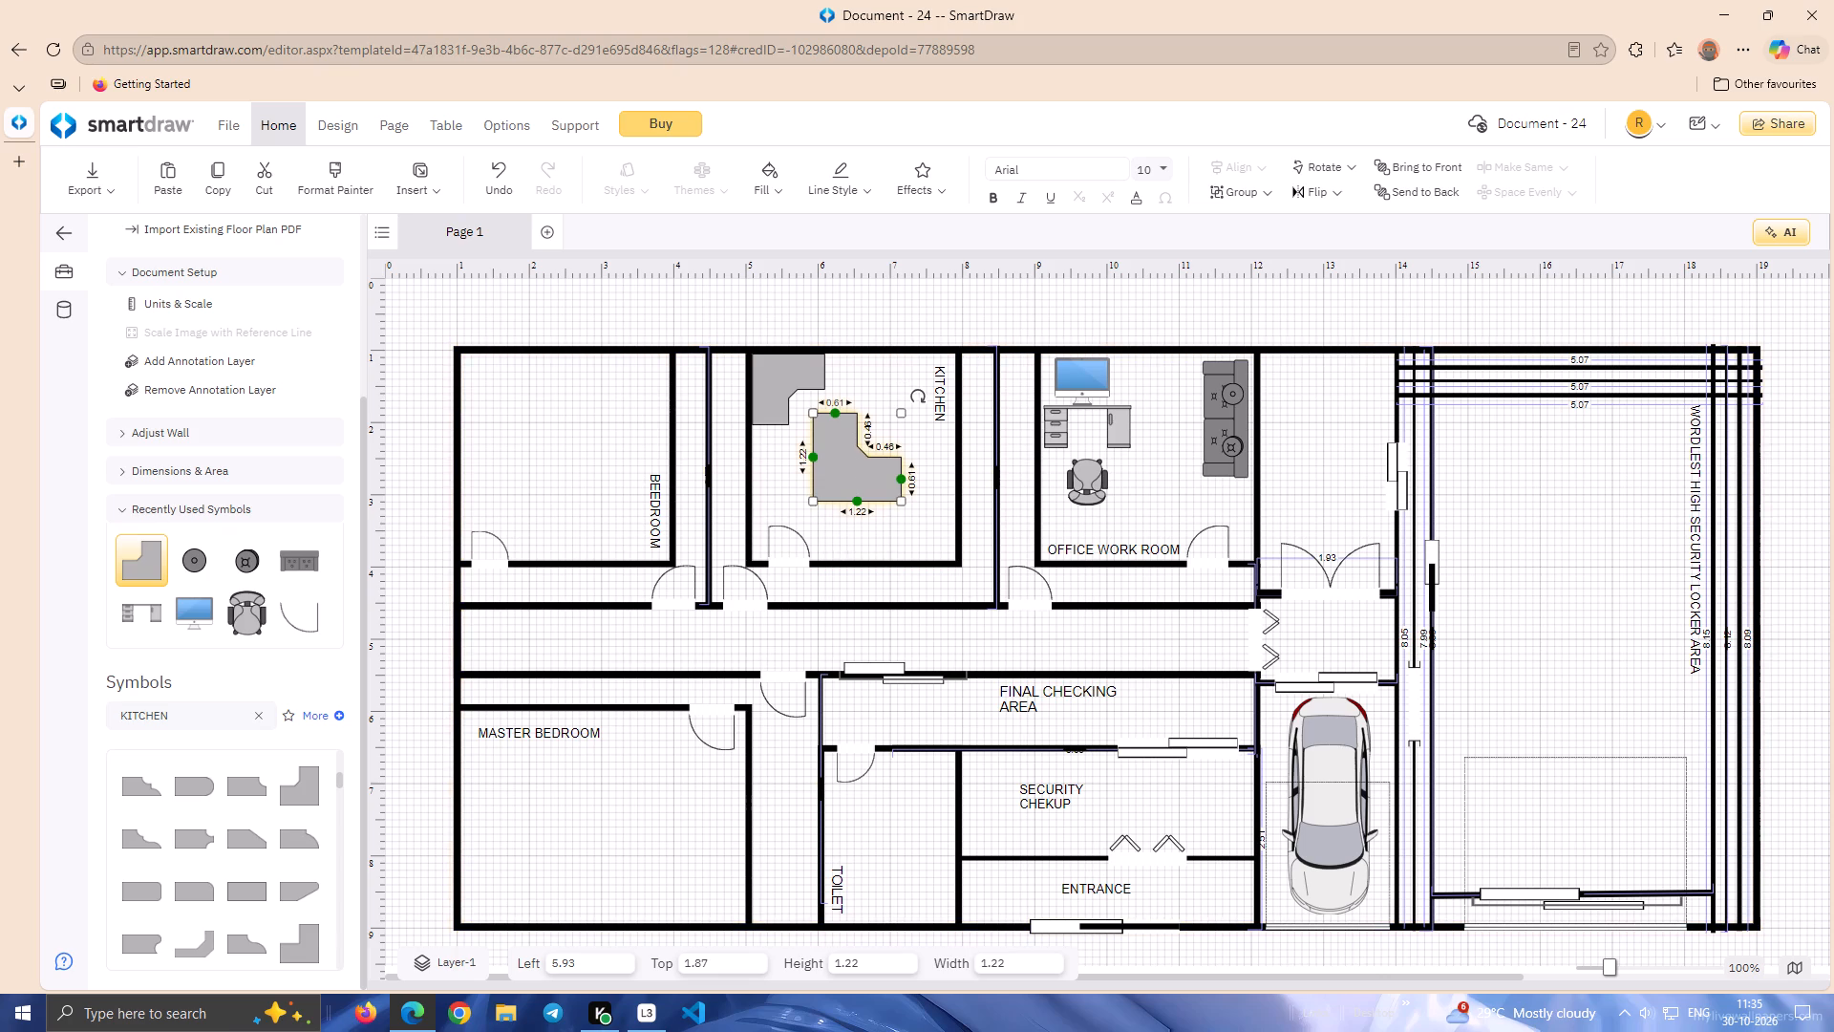
pyautogui.moveTo(815, 413); pyautogui.dragTo(821, 421)
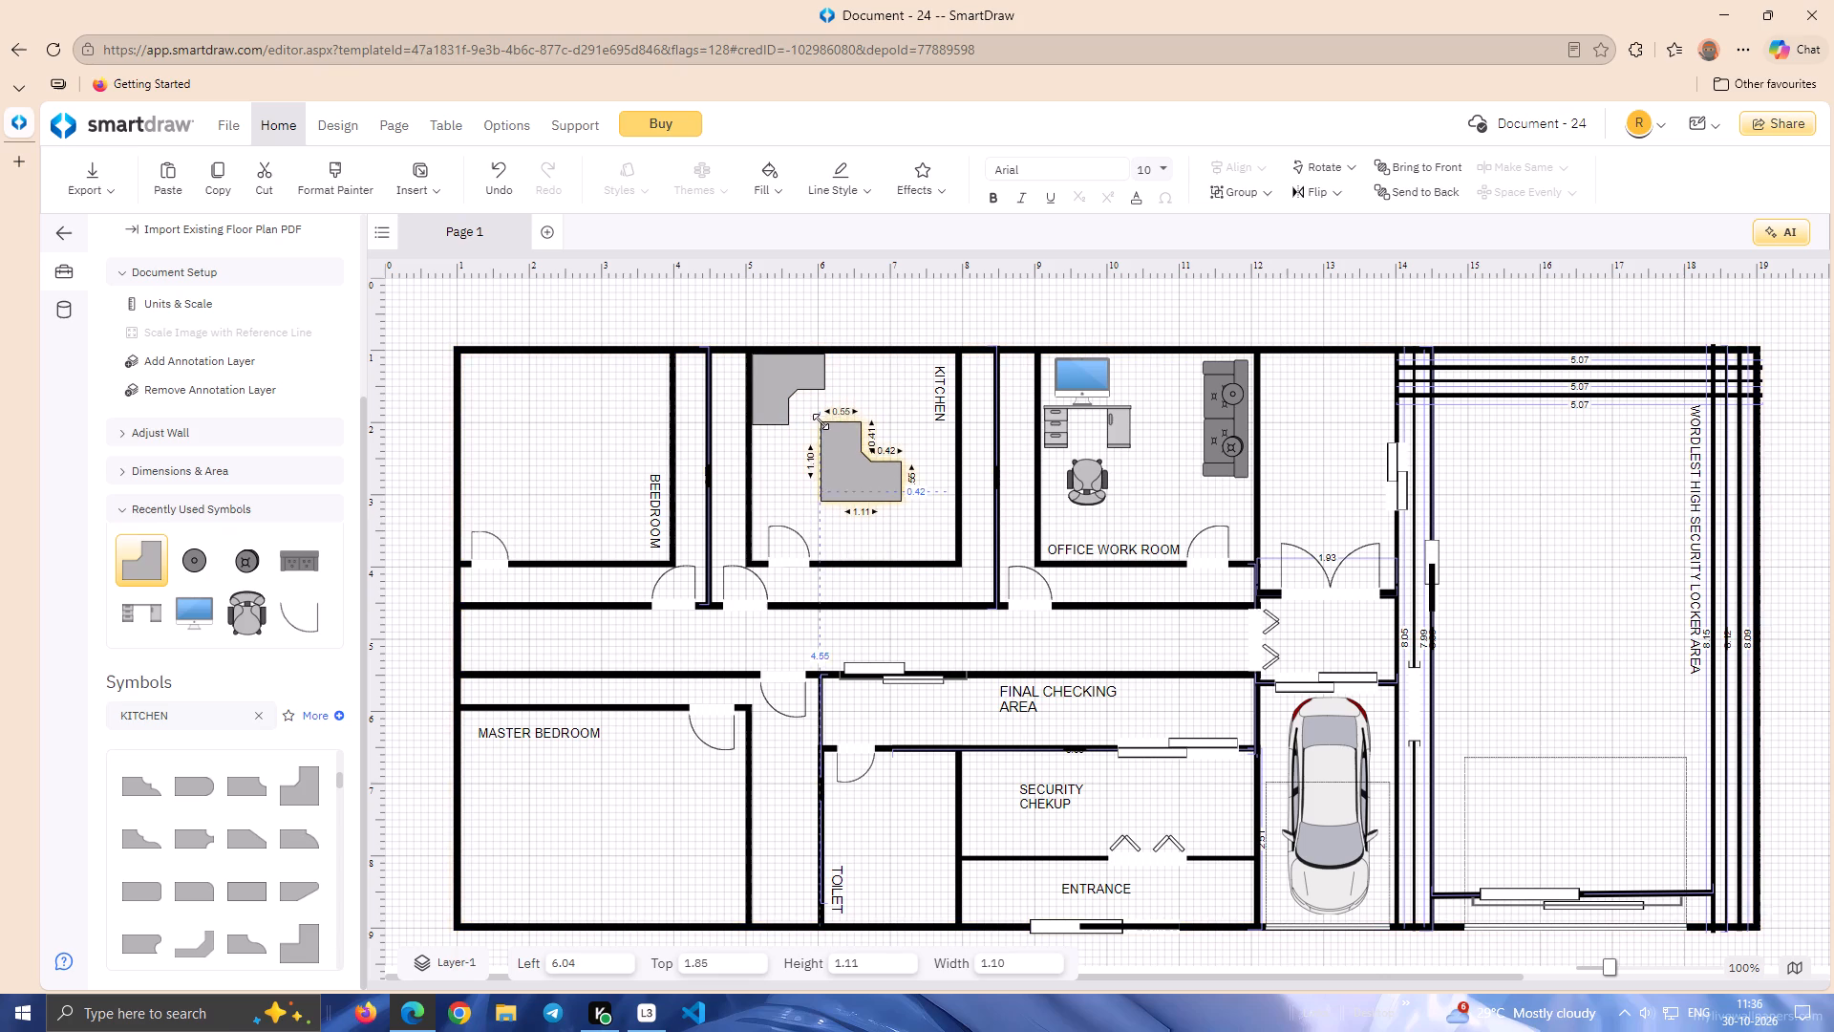
pyautogui.moveTo(821, 421); pyautogui.dragTo(826, 437)
# Move the second counter against the kitchen's left wall, directly below the first counter, at about 5.13, 2.01.
pyautogui.moveTo(842, 470); pyautogui.dragTo(834, 470)
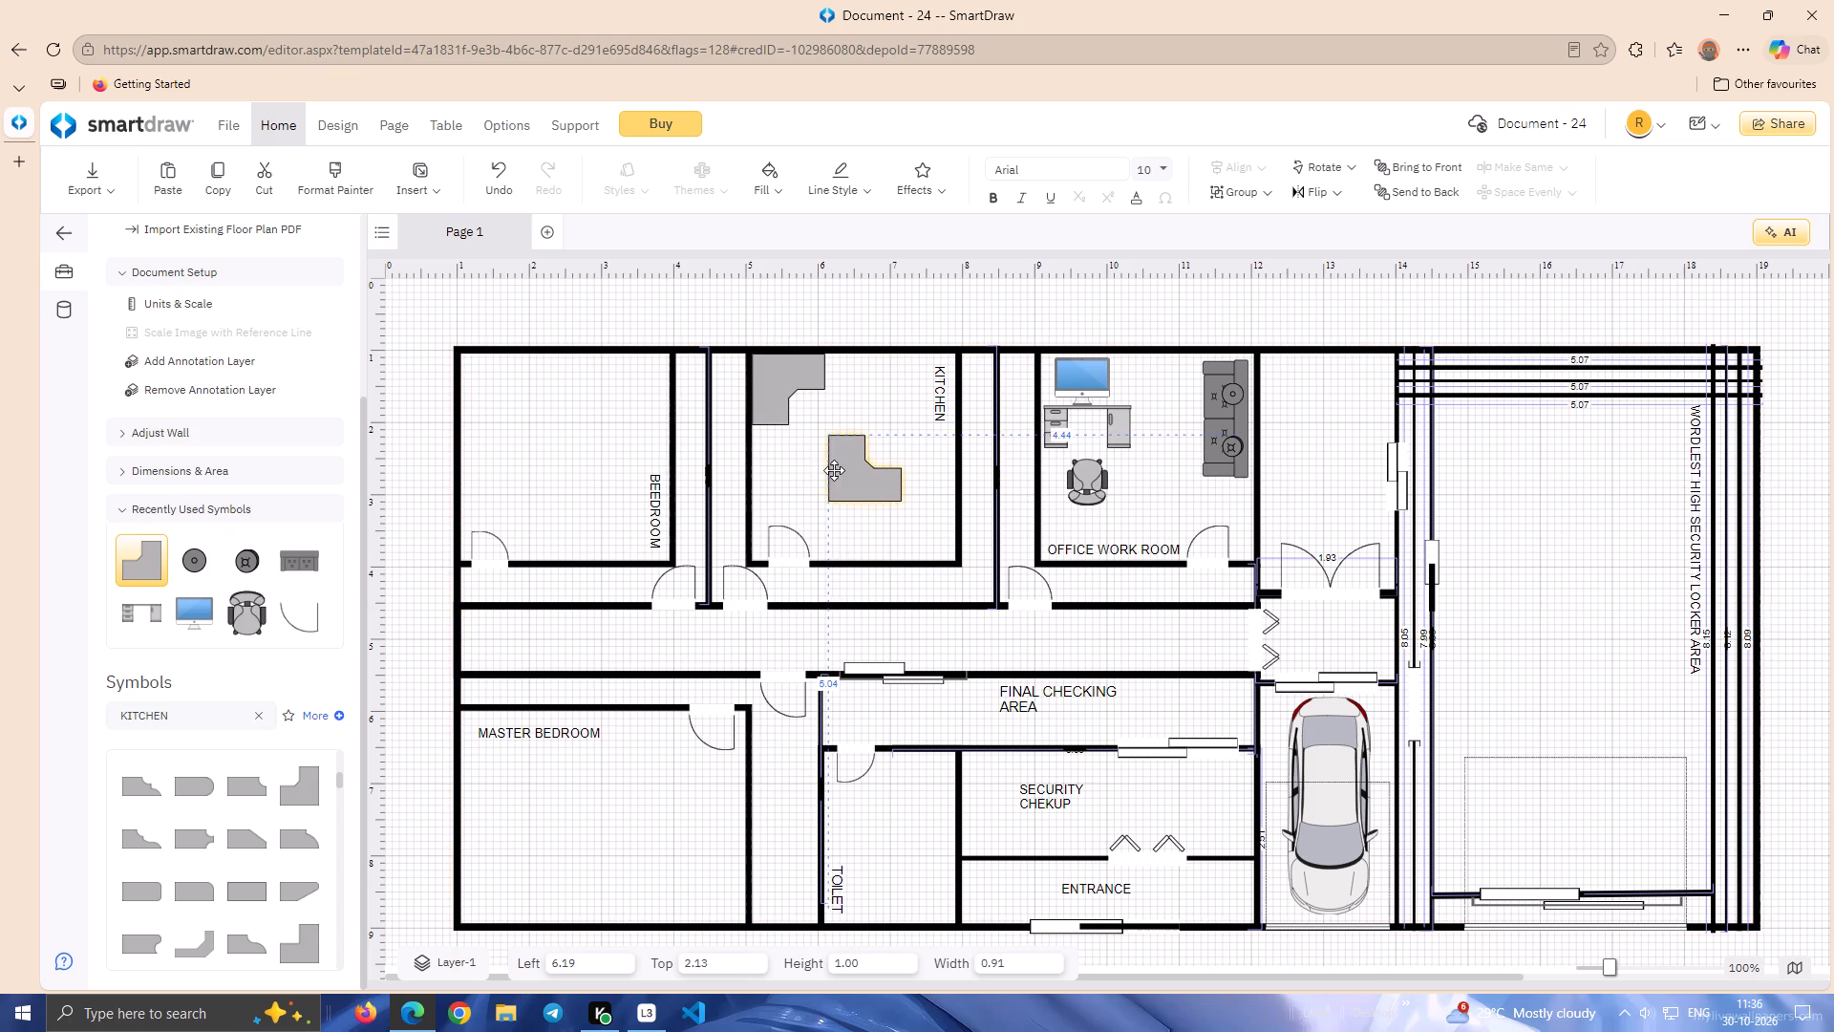
pyautogui.moveTo(834, 470); pyautogui.dragTo(772, 467)
pyautogui.press('Left')
pyautogui.press('Left')
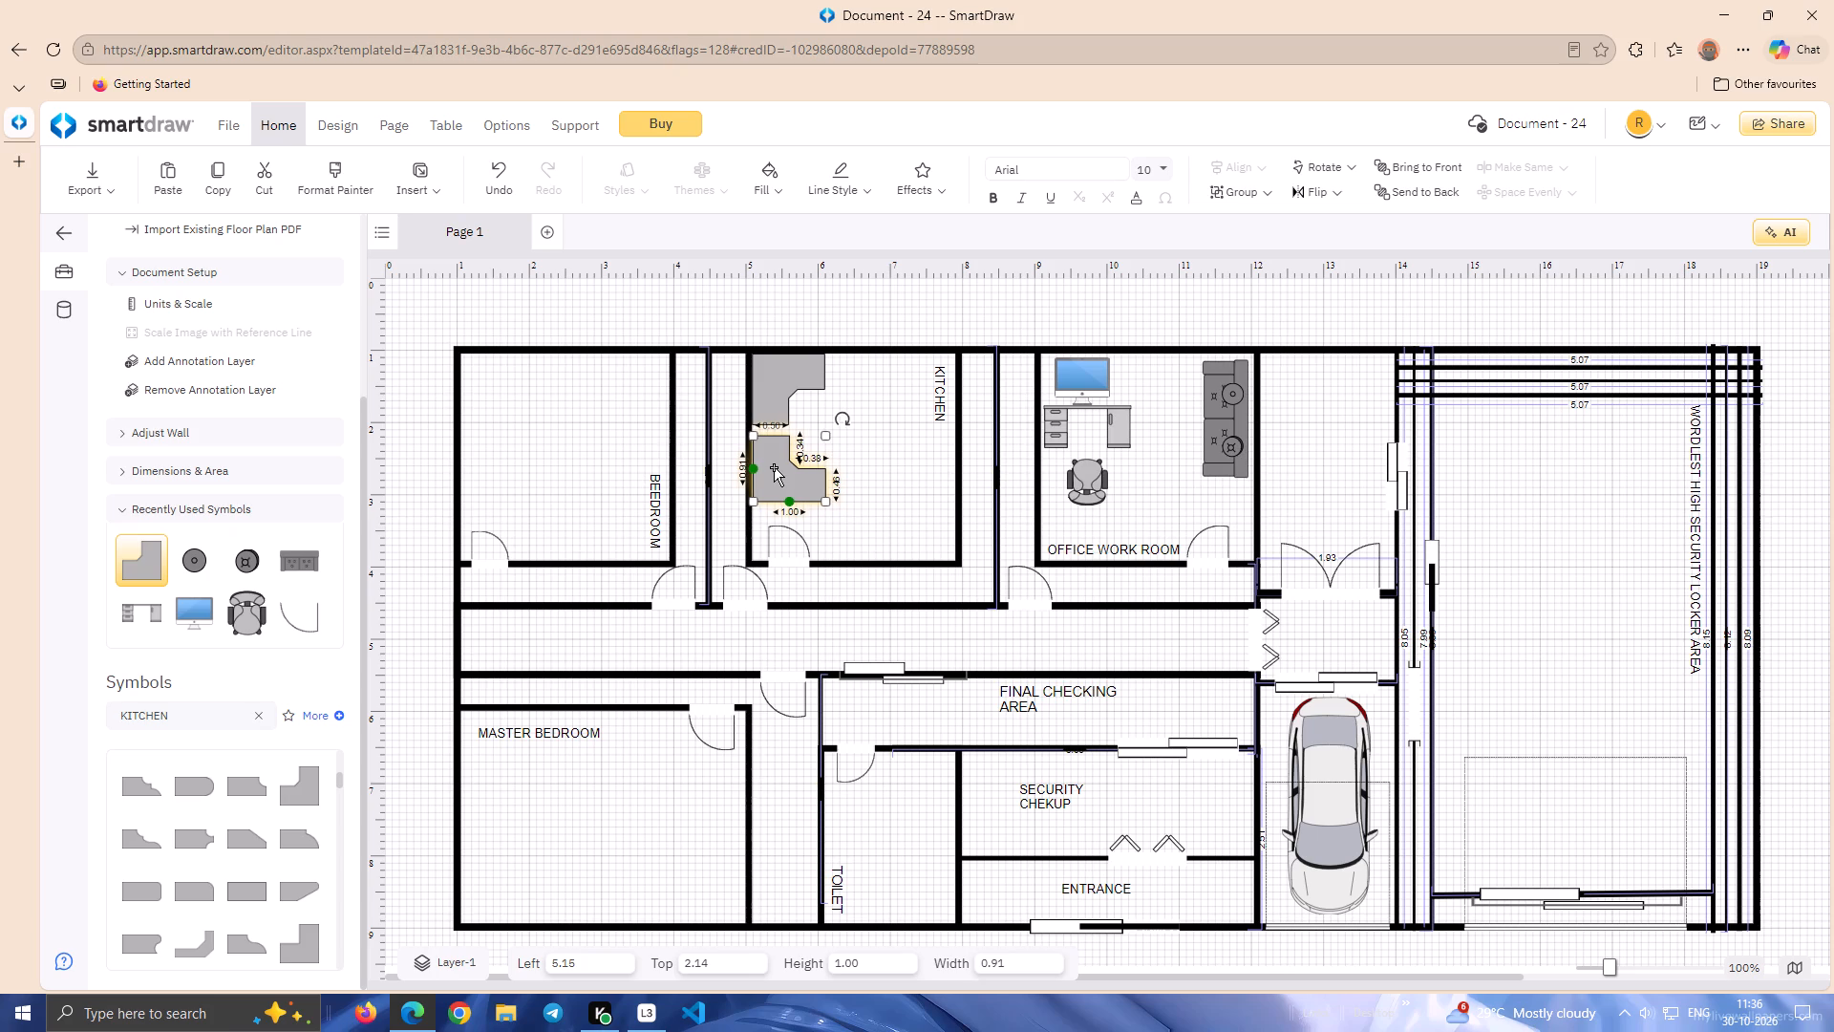
pyautogui.press('Left')
pyautogui.press('Right')
pyautogui.press('Left')
pyautogui.press('Up')
pyautogui.press('Up')
pyautogui.press('Up')
pyautogui.press('Up')
pyautogui.press('Up')
pyautogui.press('Up')
pyautogui.press('Up')
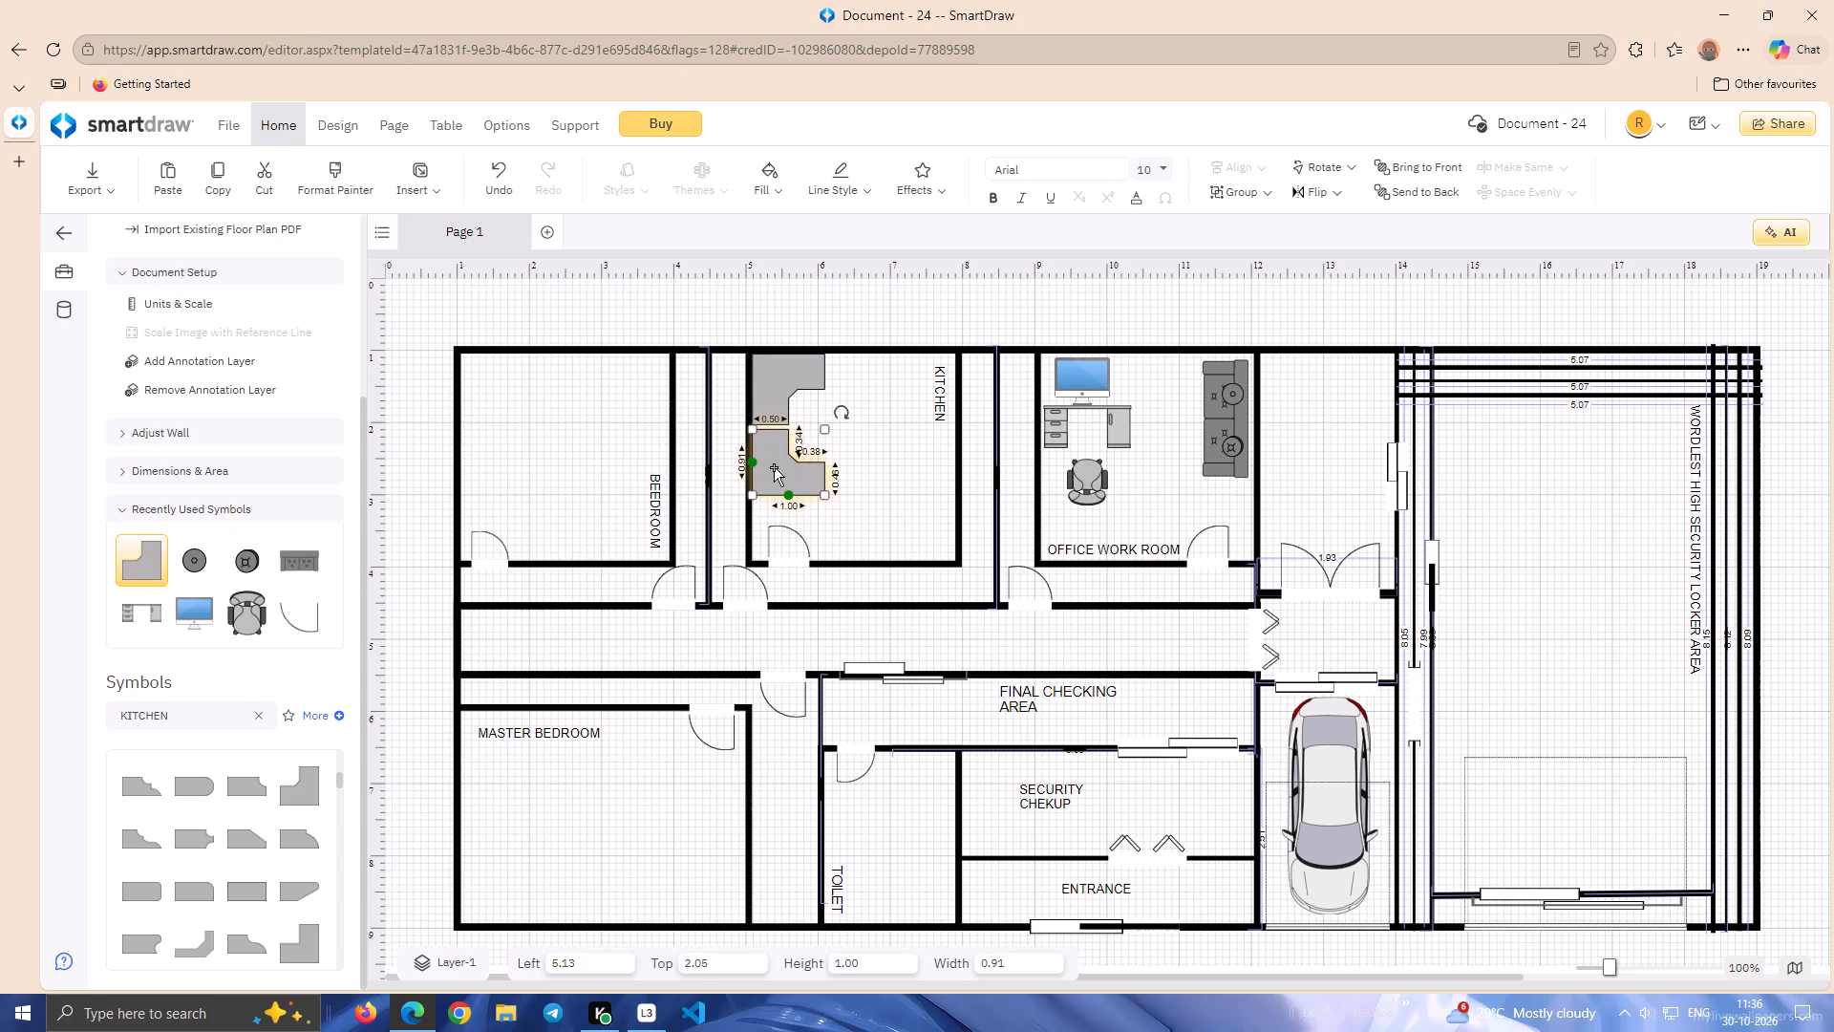
pyautogui.press('Up')
pyautogui.press('Up')
pyautogui.press('Up')
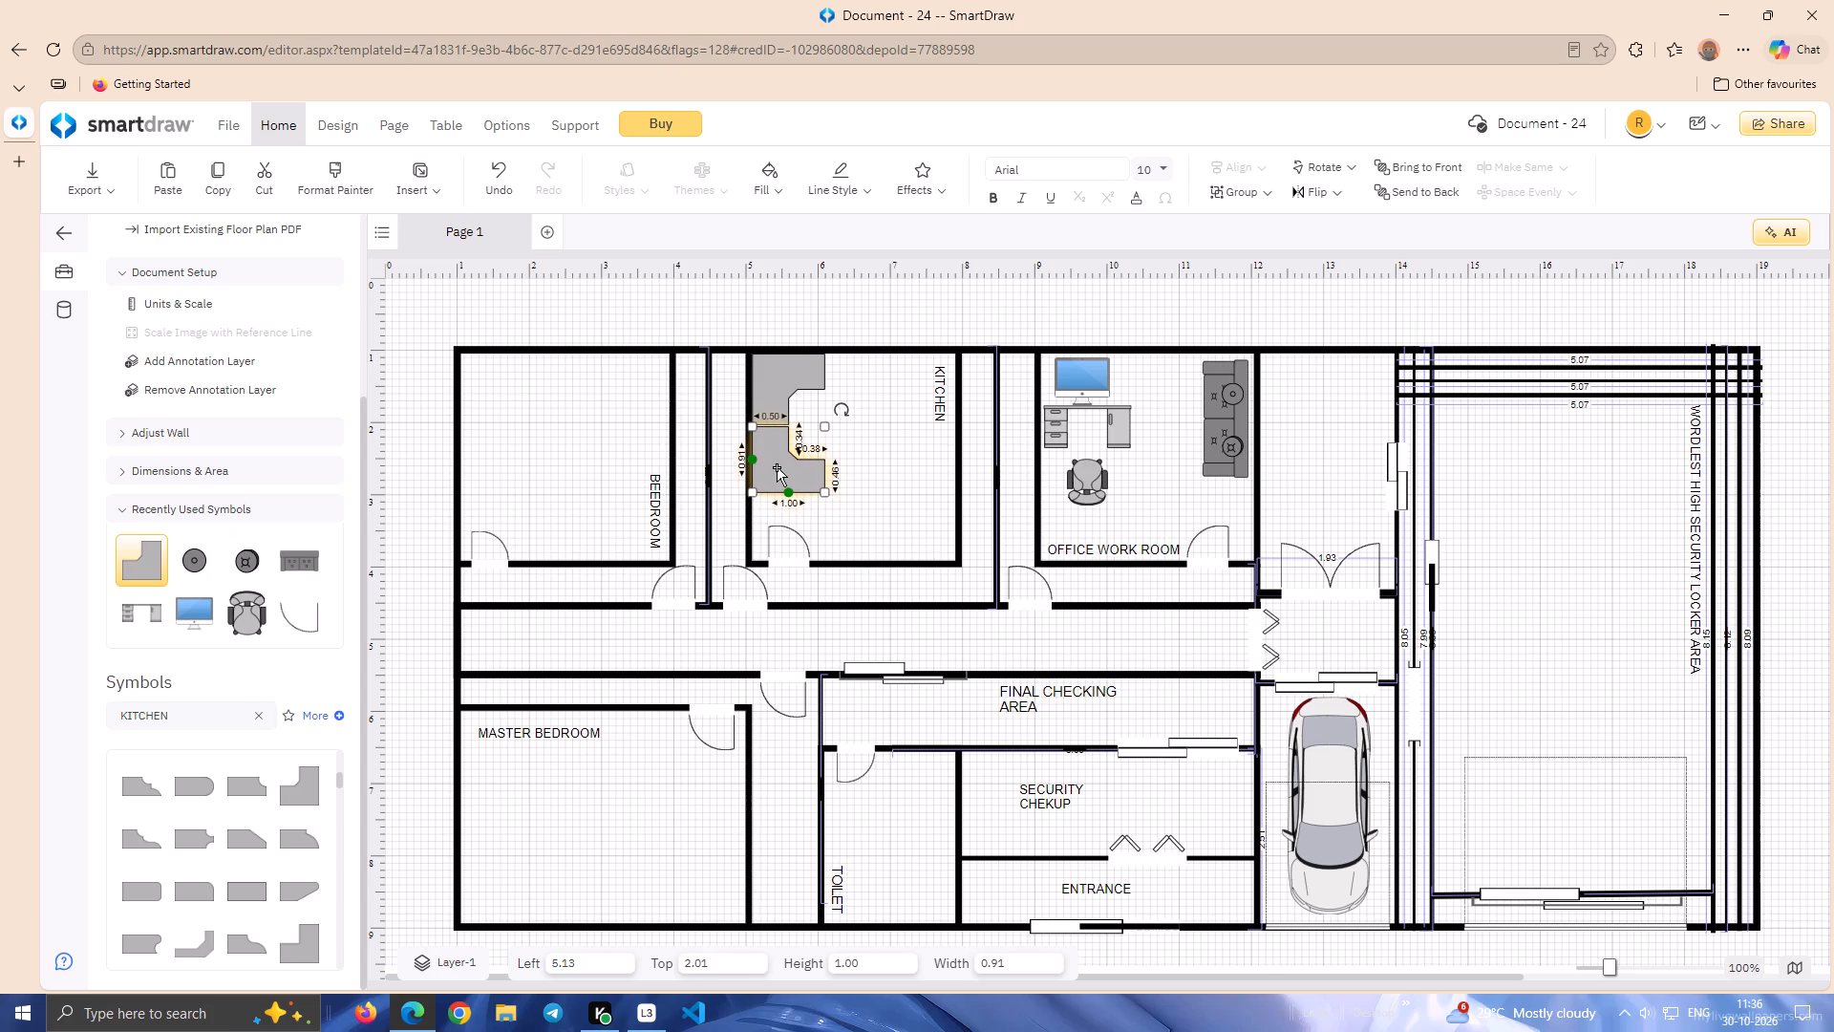
pyautogui.press('Up')
pyautogui.click(858, 519)
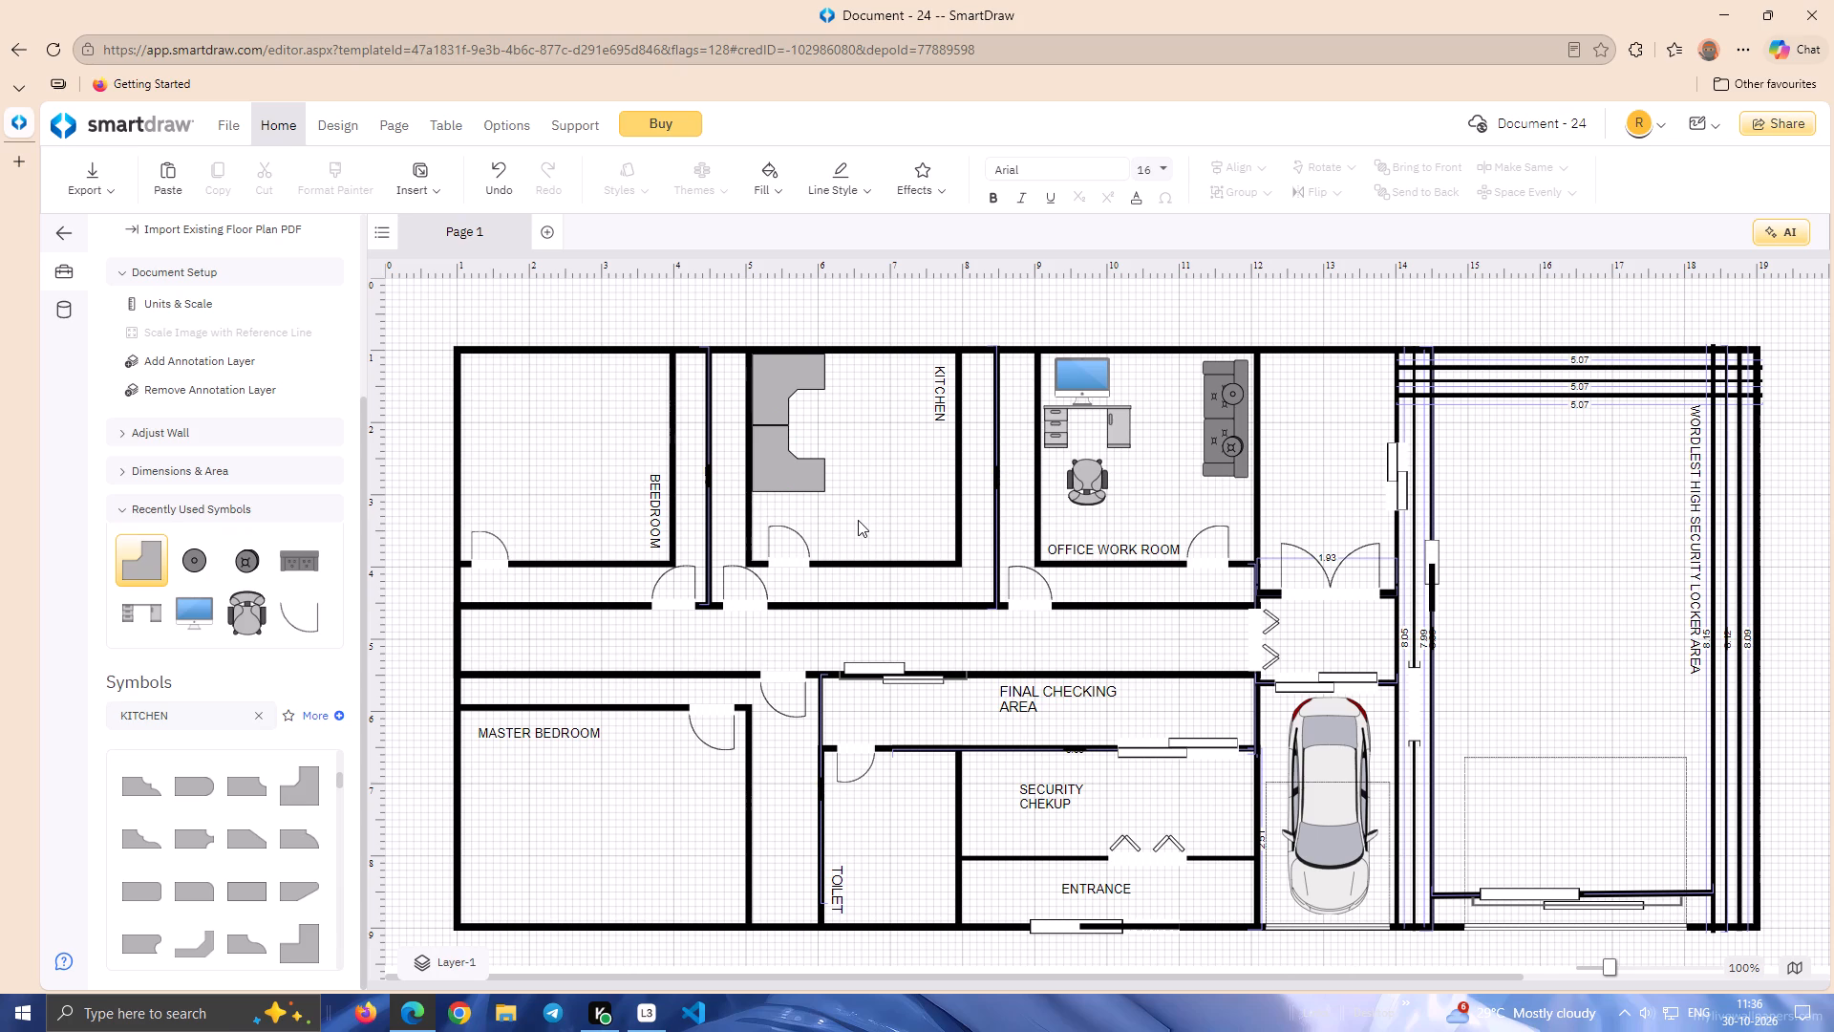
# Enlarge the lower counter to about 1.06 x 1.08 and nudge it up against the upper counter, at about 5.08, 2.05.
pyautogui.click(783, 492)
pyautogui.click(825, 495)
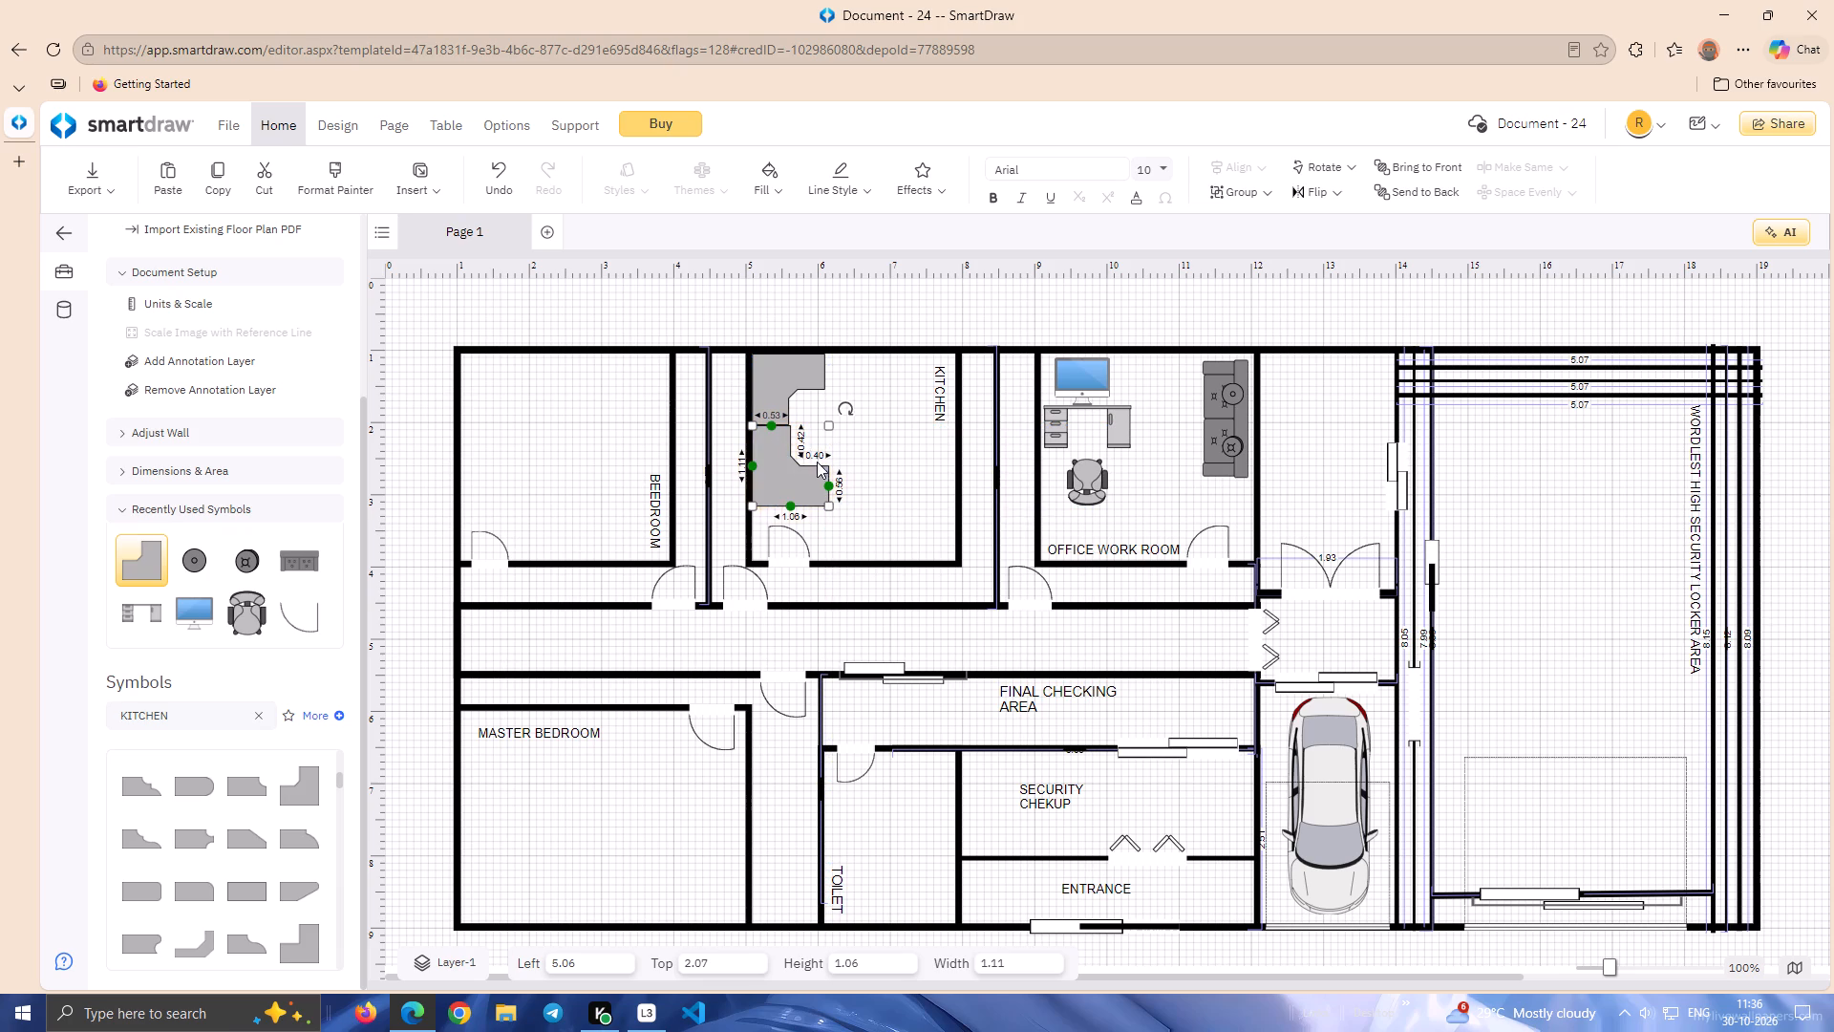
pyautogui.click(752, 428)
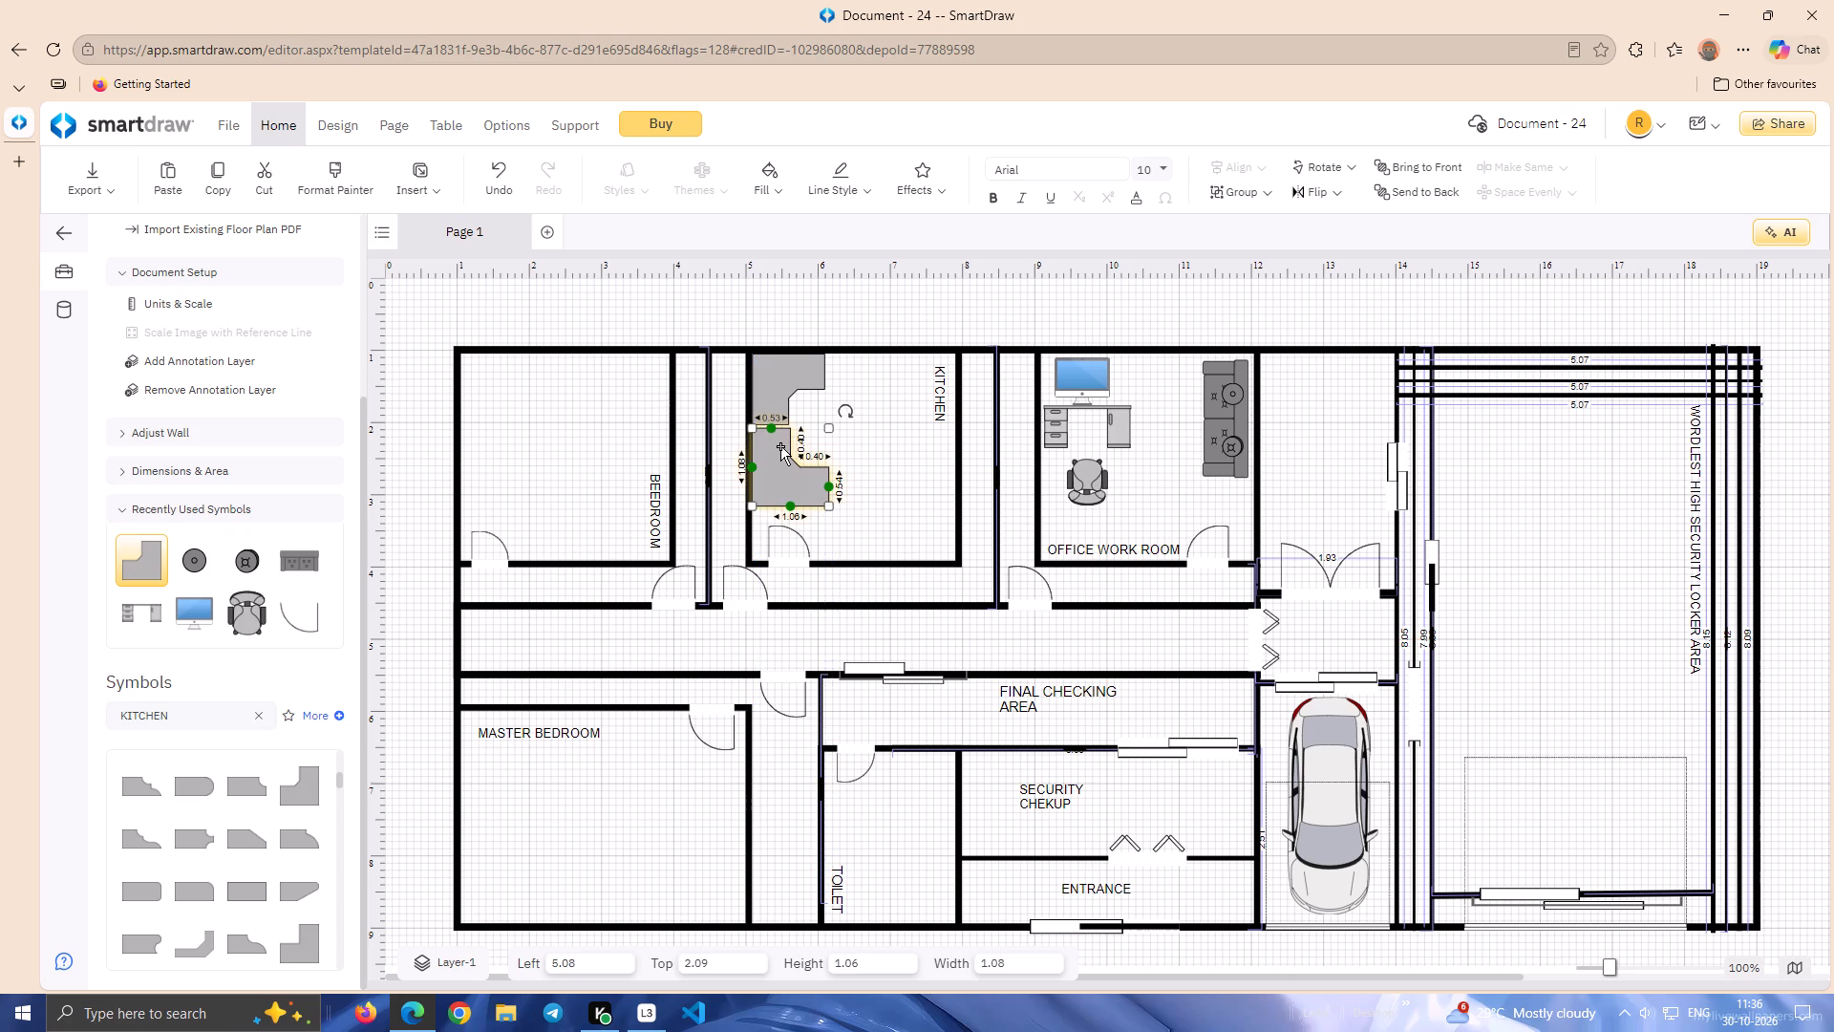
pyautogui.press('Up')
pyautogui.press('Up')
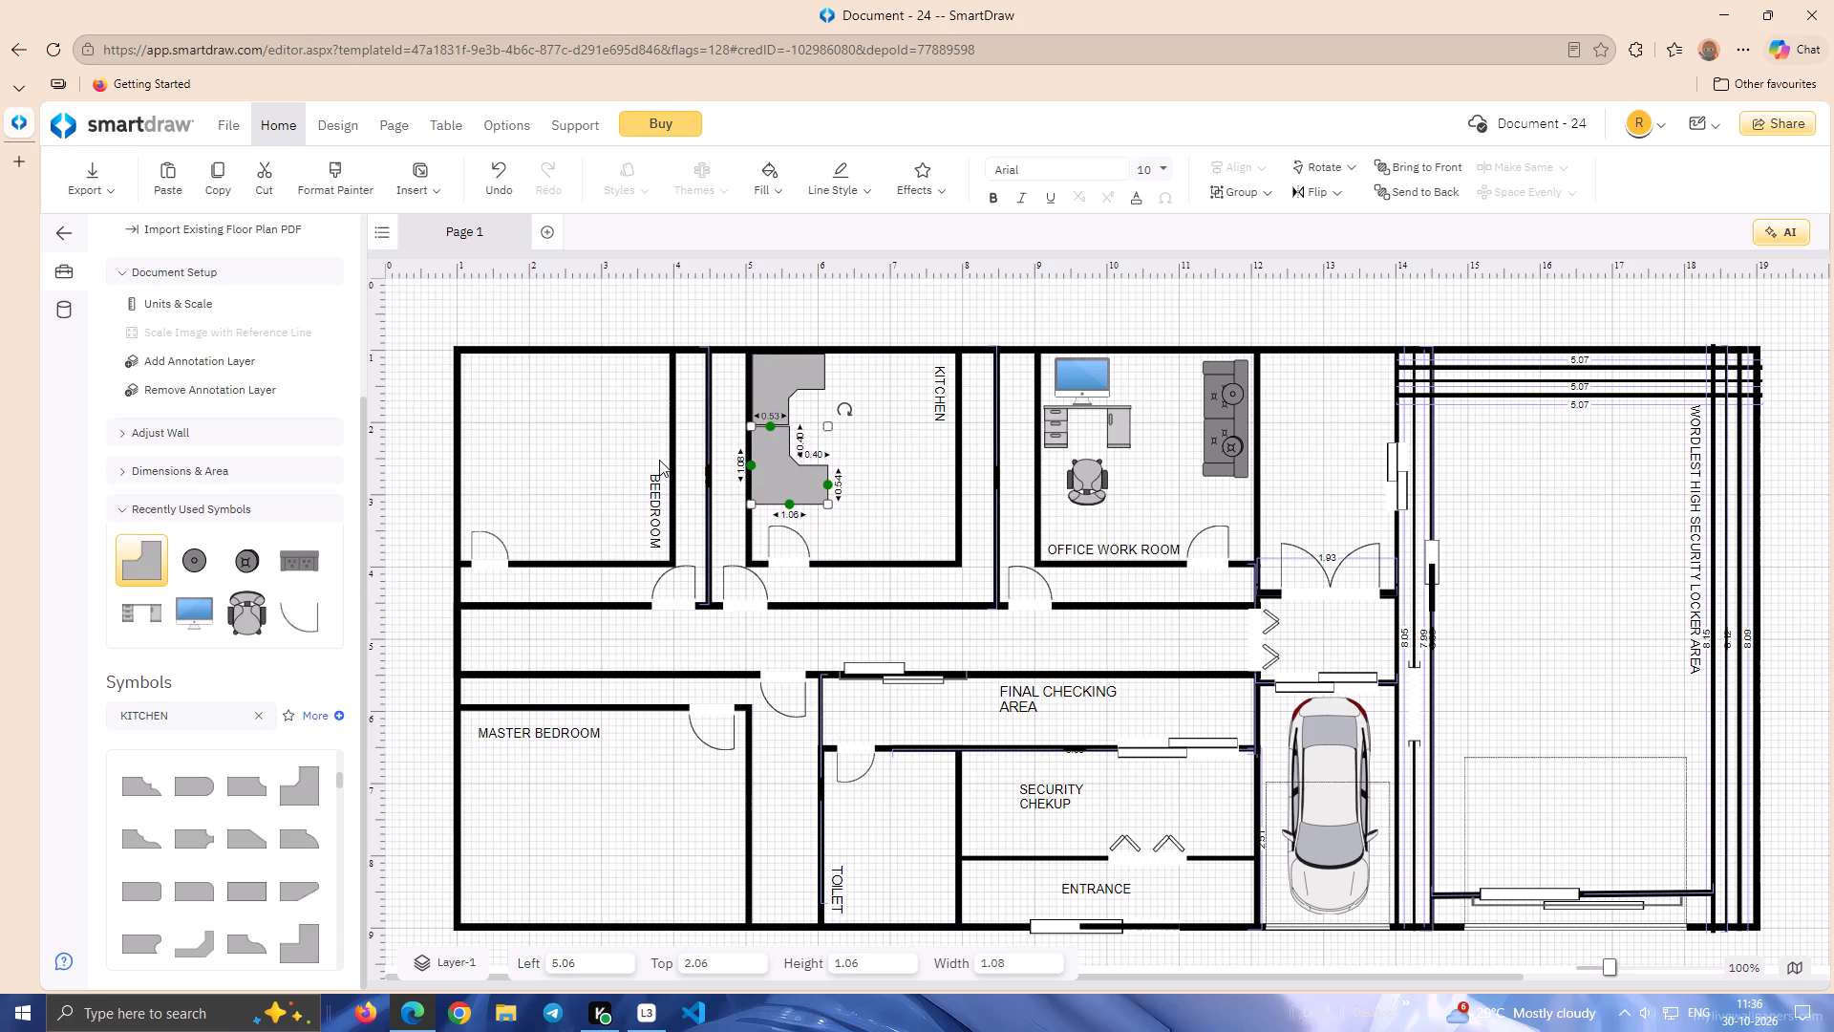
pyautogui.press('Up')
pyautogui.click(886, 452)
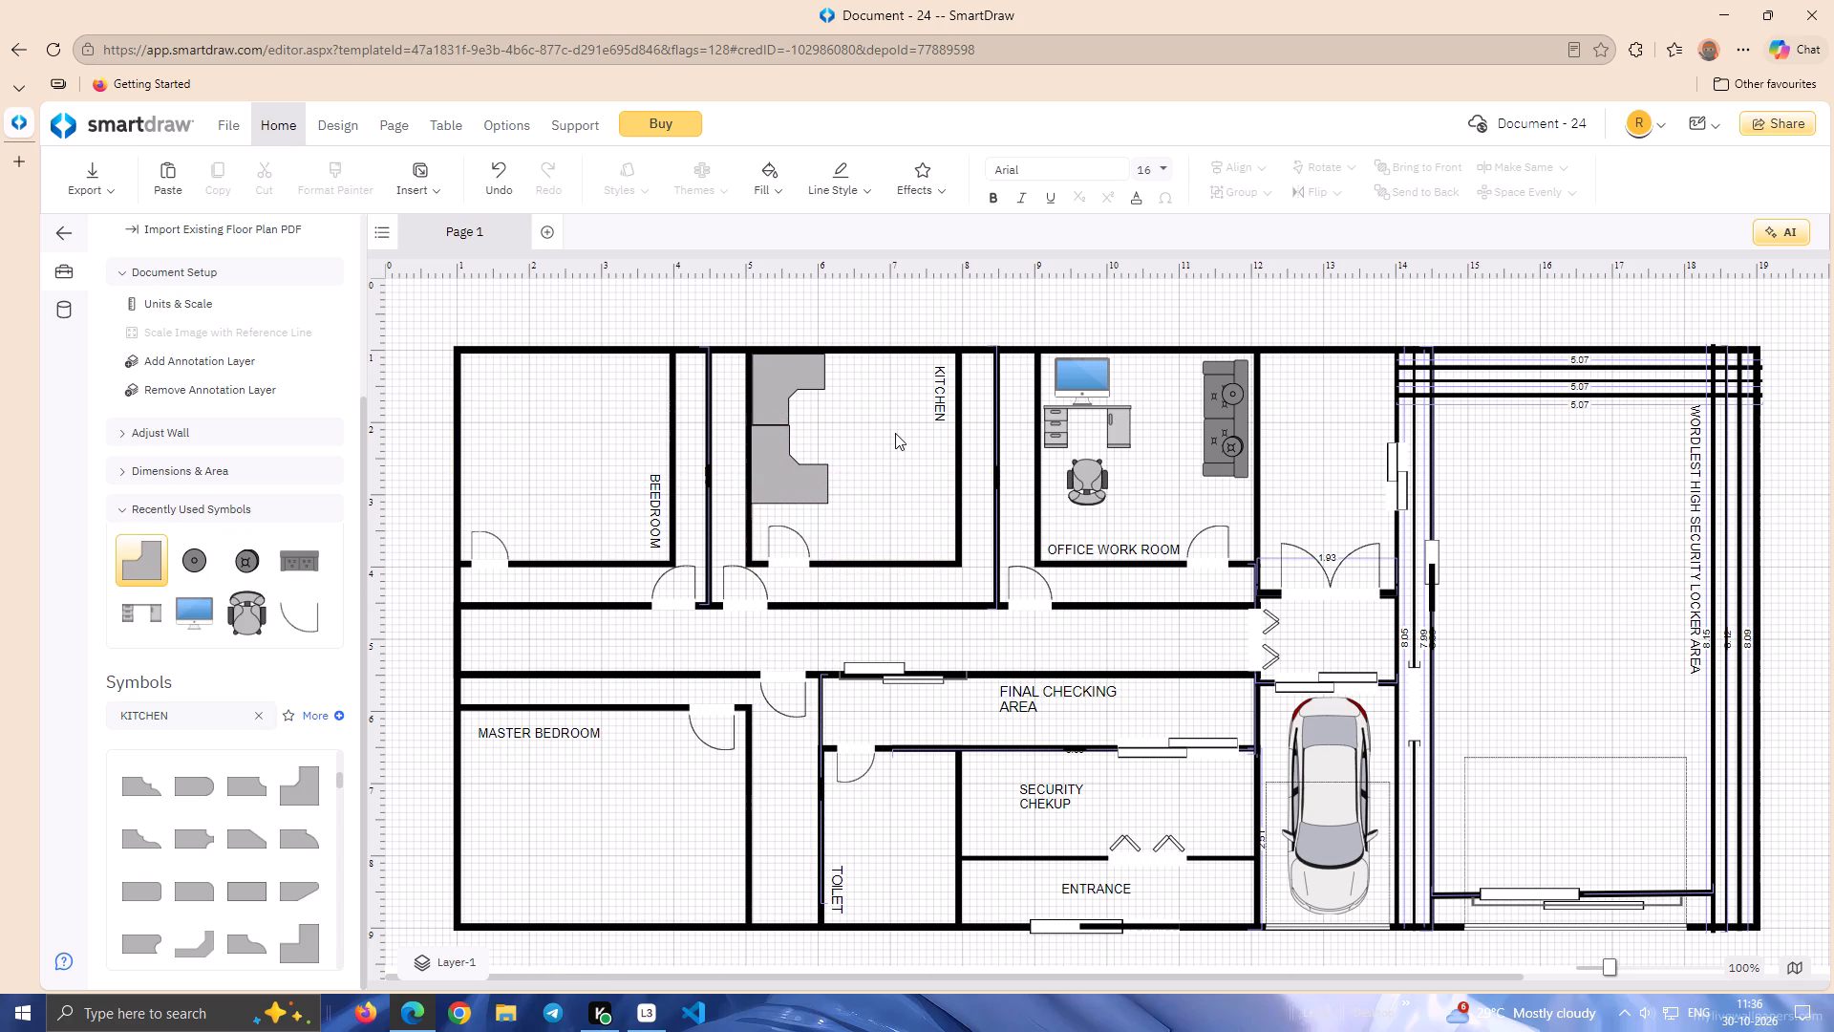
# Resize the lower counter to about 0.96 x 1.15 and reseat it against the left wall below the upper counter, at about 5.01, 2.15.
pyautogui.click(772, 473)
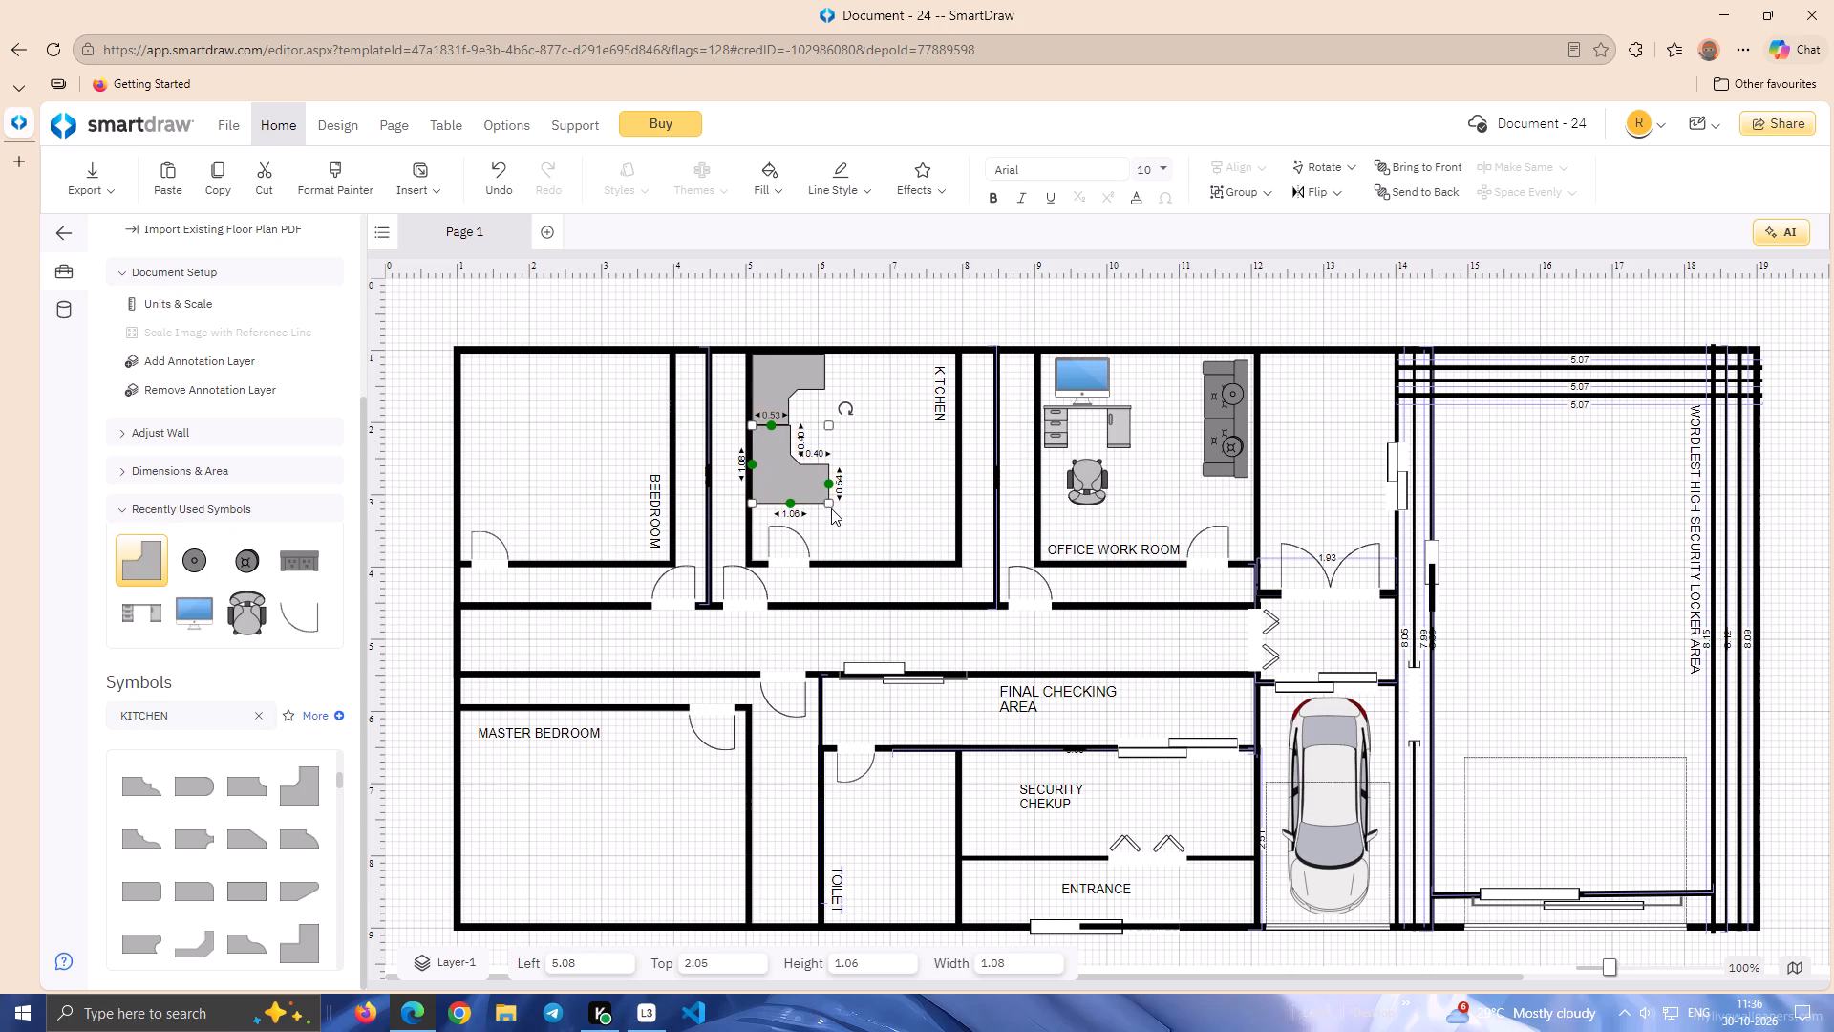
pyautogui.moveTo(831, 505); pyautogui.dragTo(821, 503)
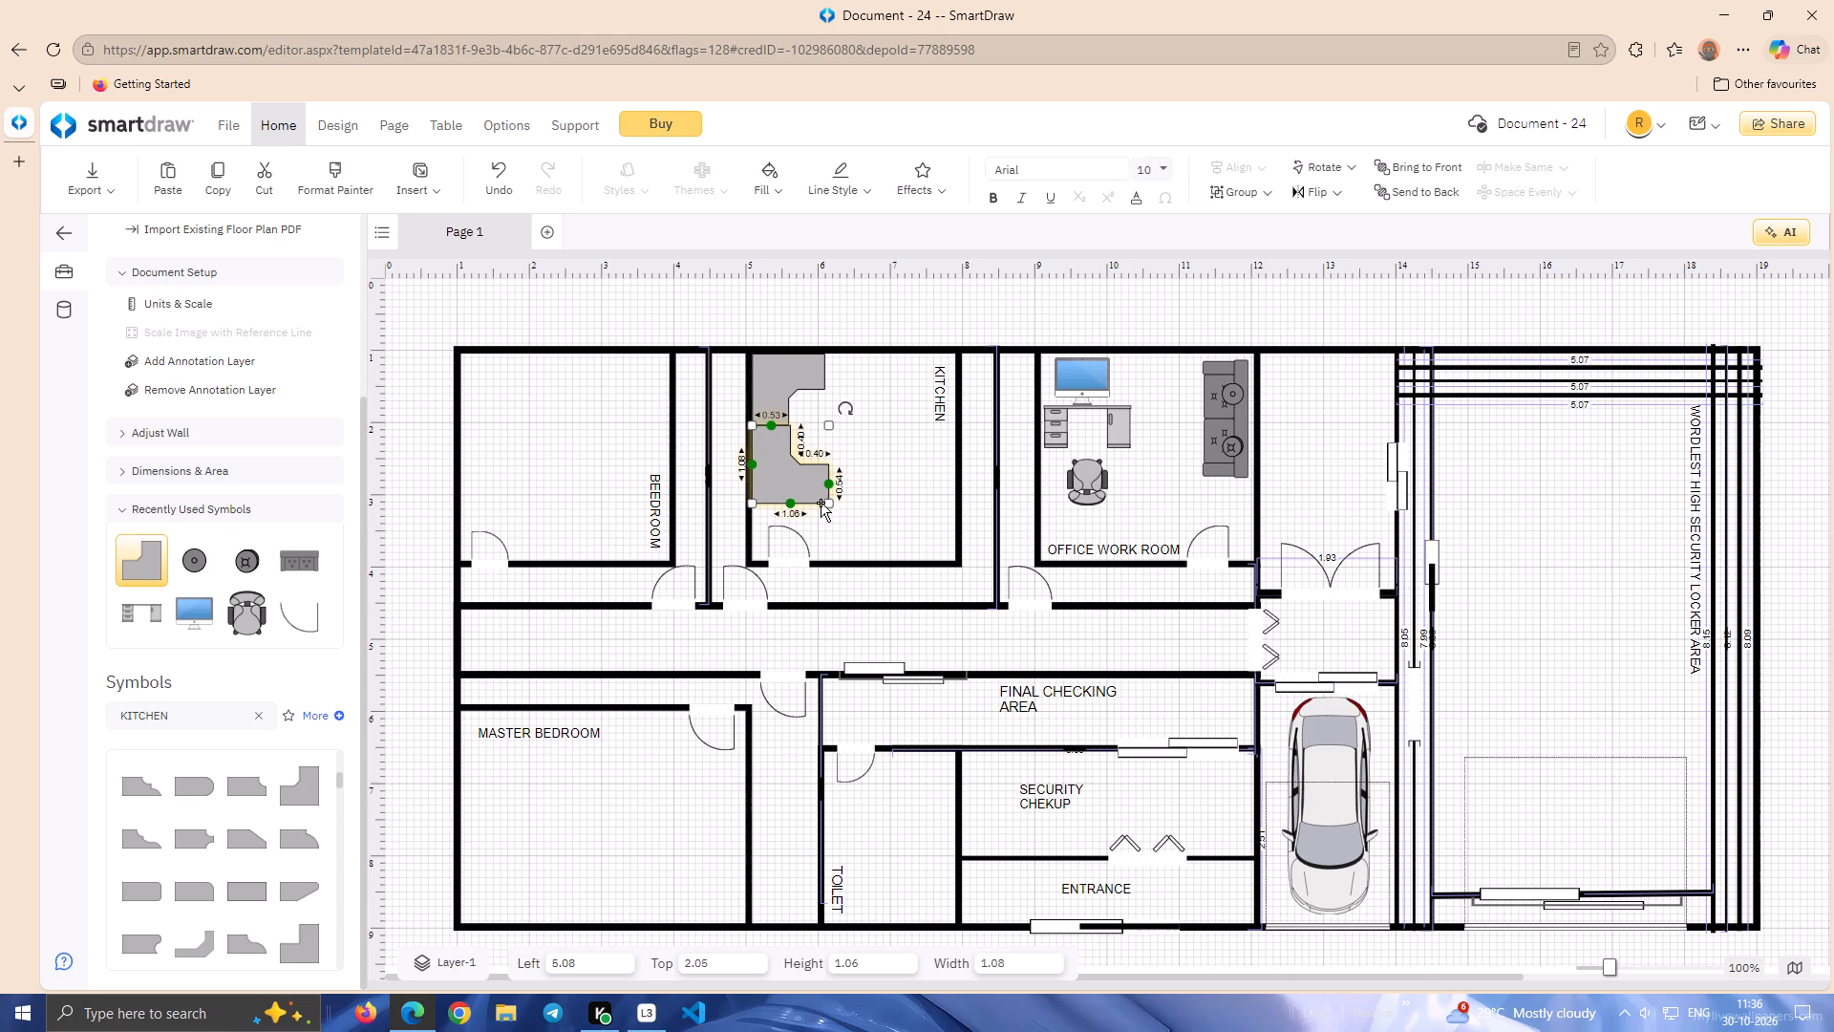
pyautogui.moveTo(821, 503); pyautogui.dragTo(801, 493)
pyautogui.click(825, 503)
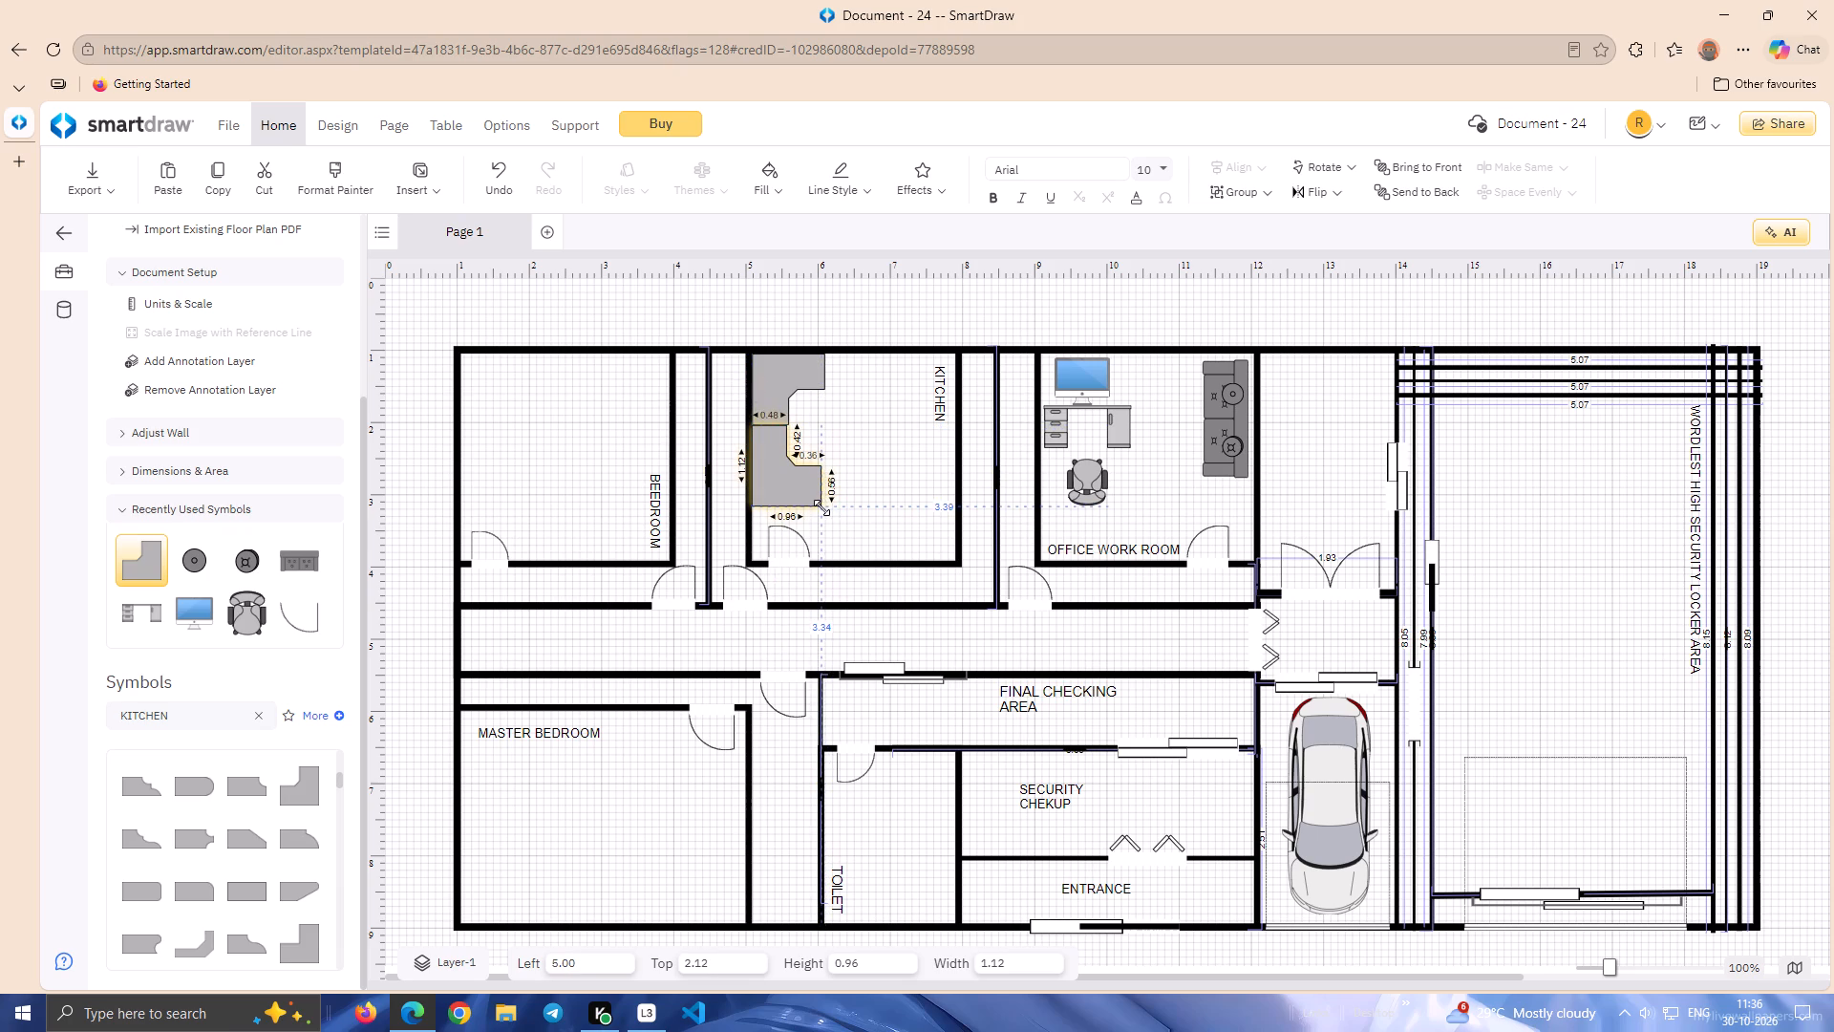
pyautogui.moveTo(793, 494); pyautogui.dragTo(816, 500)
pyautogui.click(844, 514)
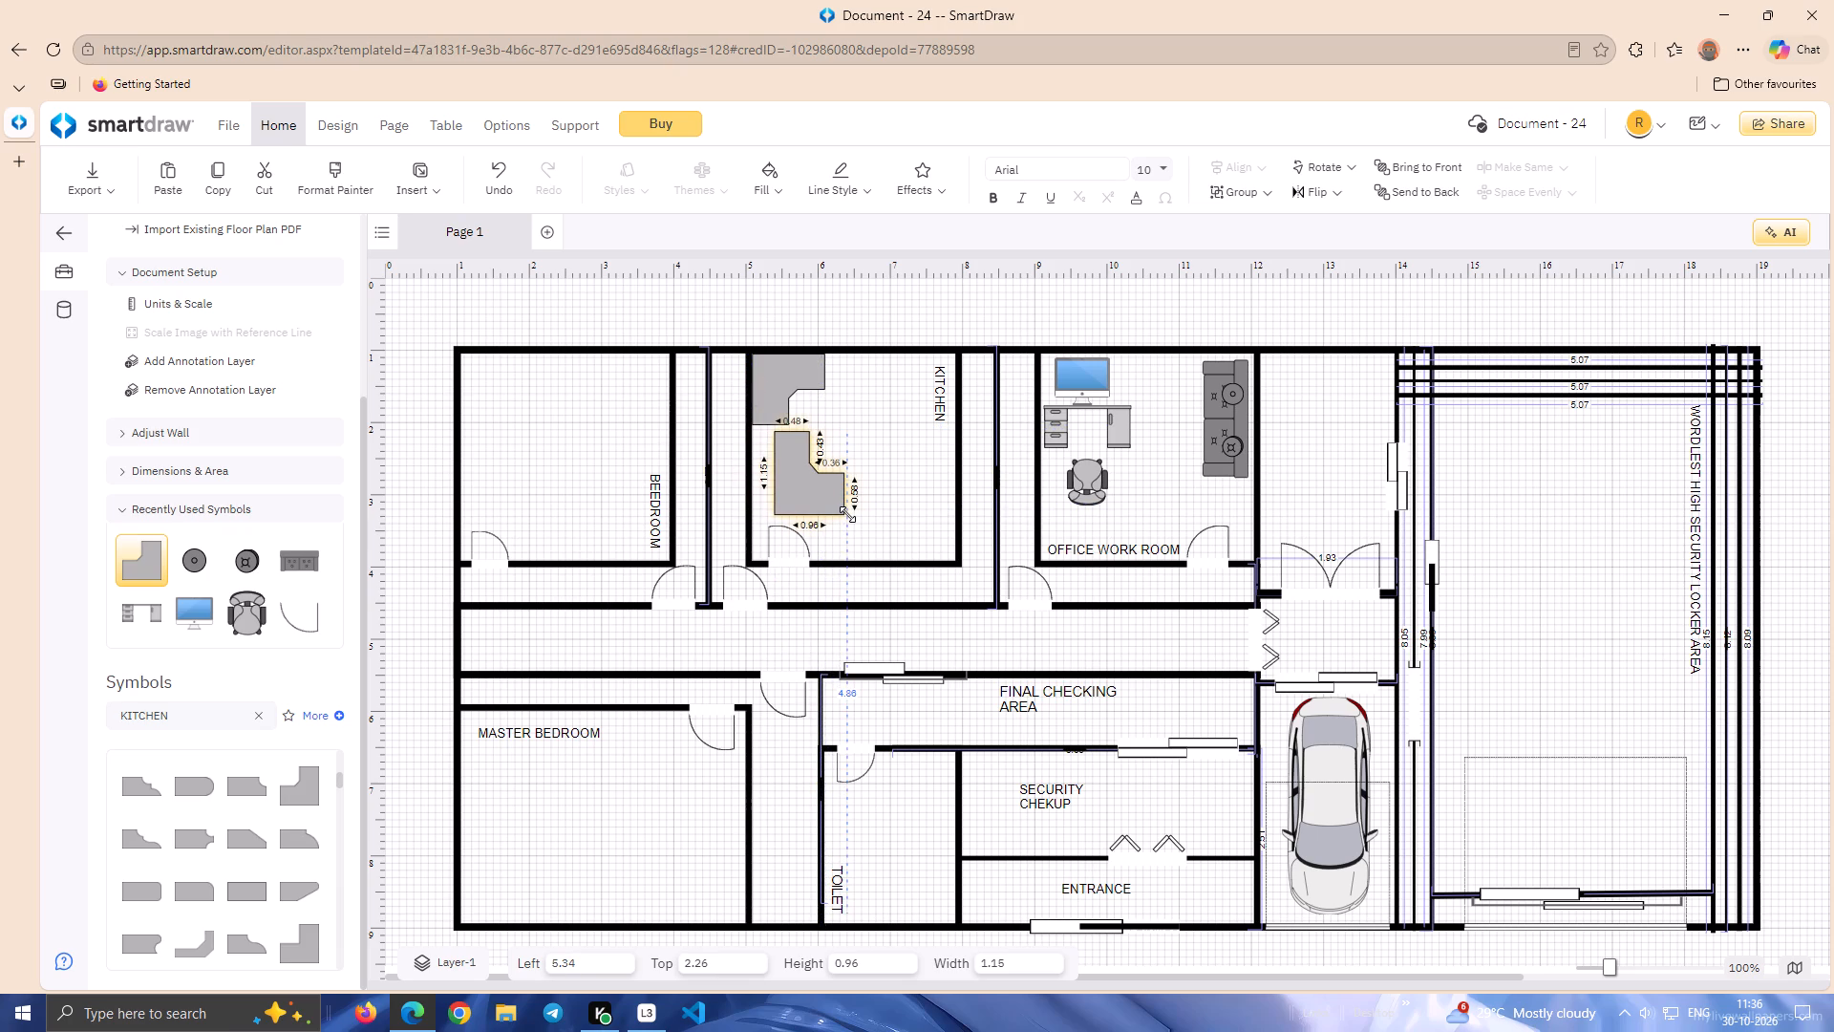
pyautogui.moveTo(813, 505); pyautogui.dragTo(794, 502)
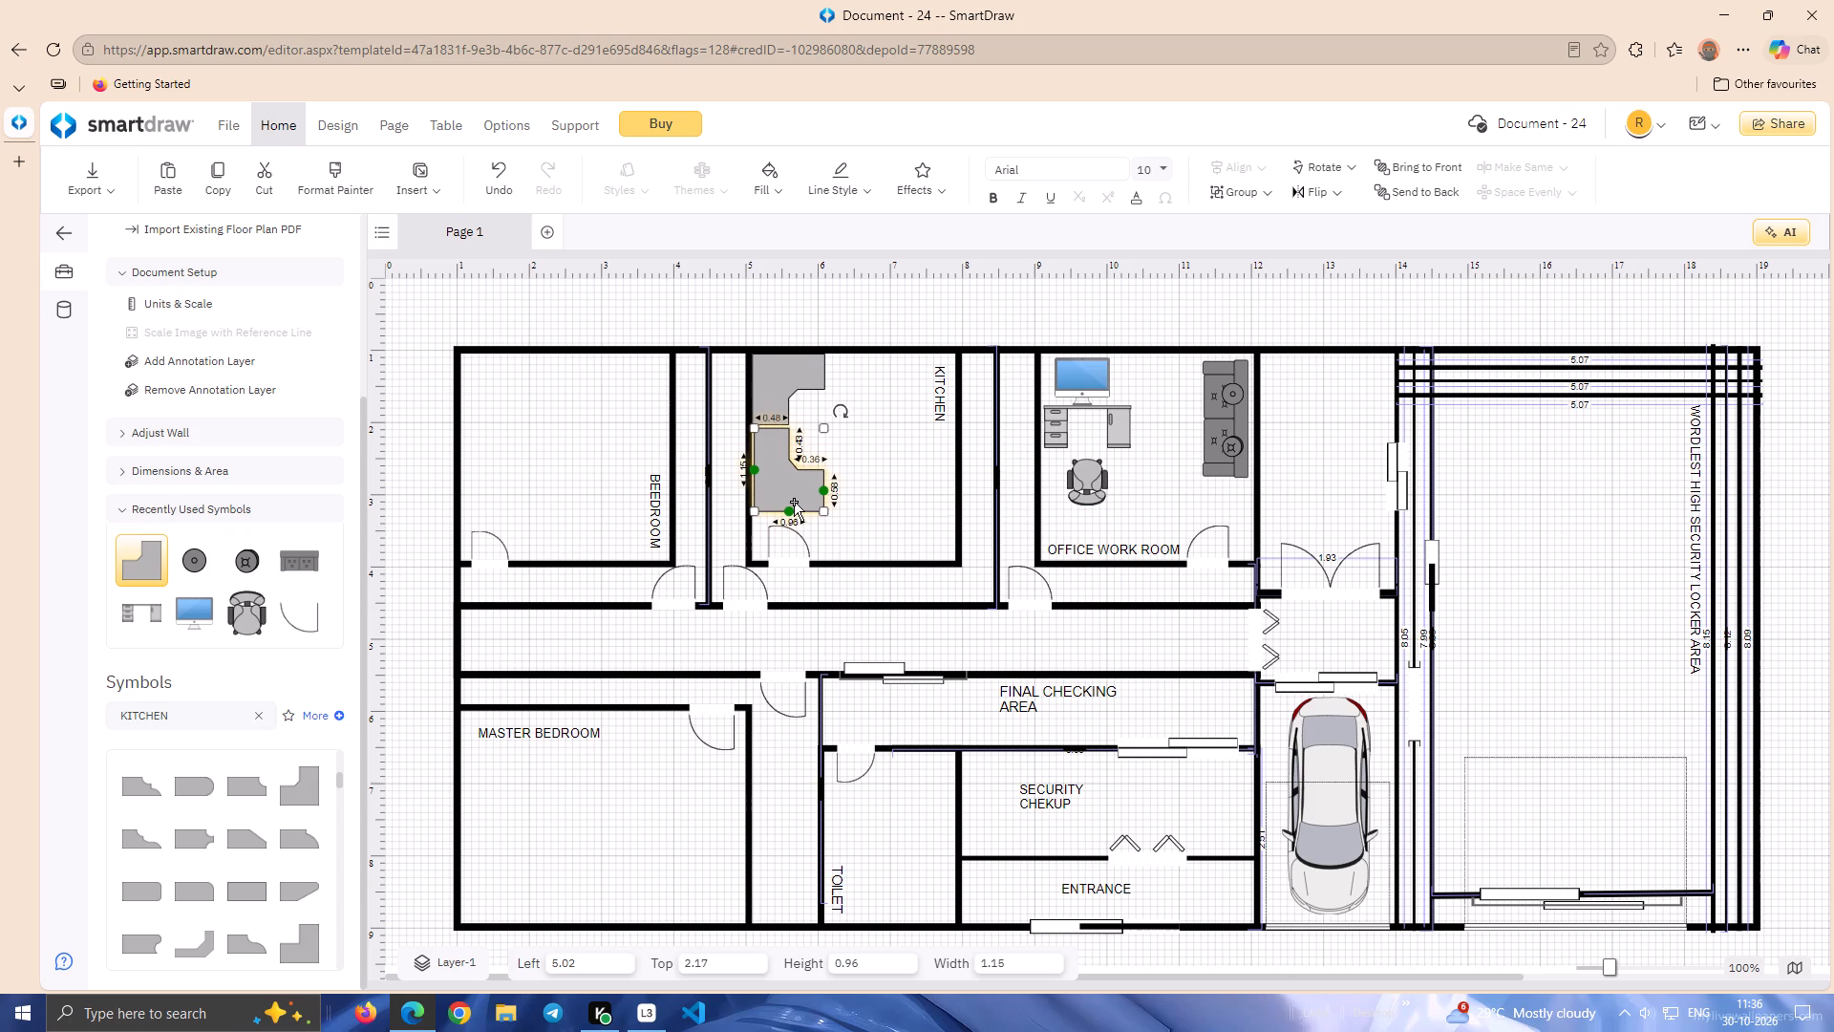
pyautogui.press('Left')
pyautogui.press('Up')
pyautogui.press('Up')
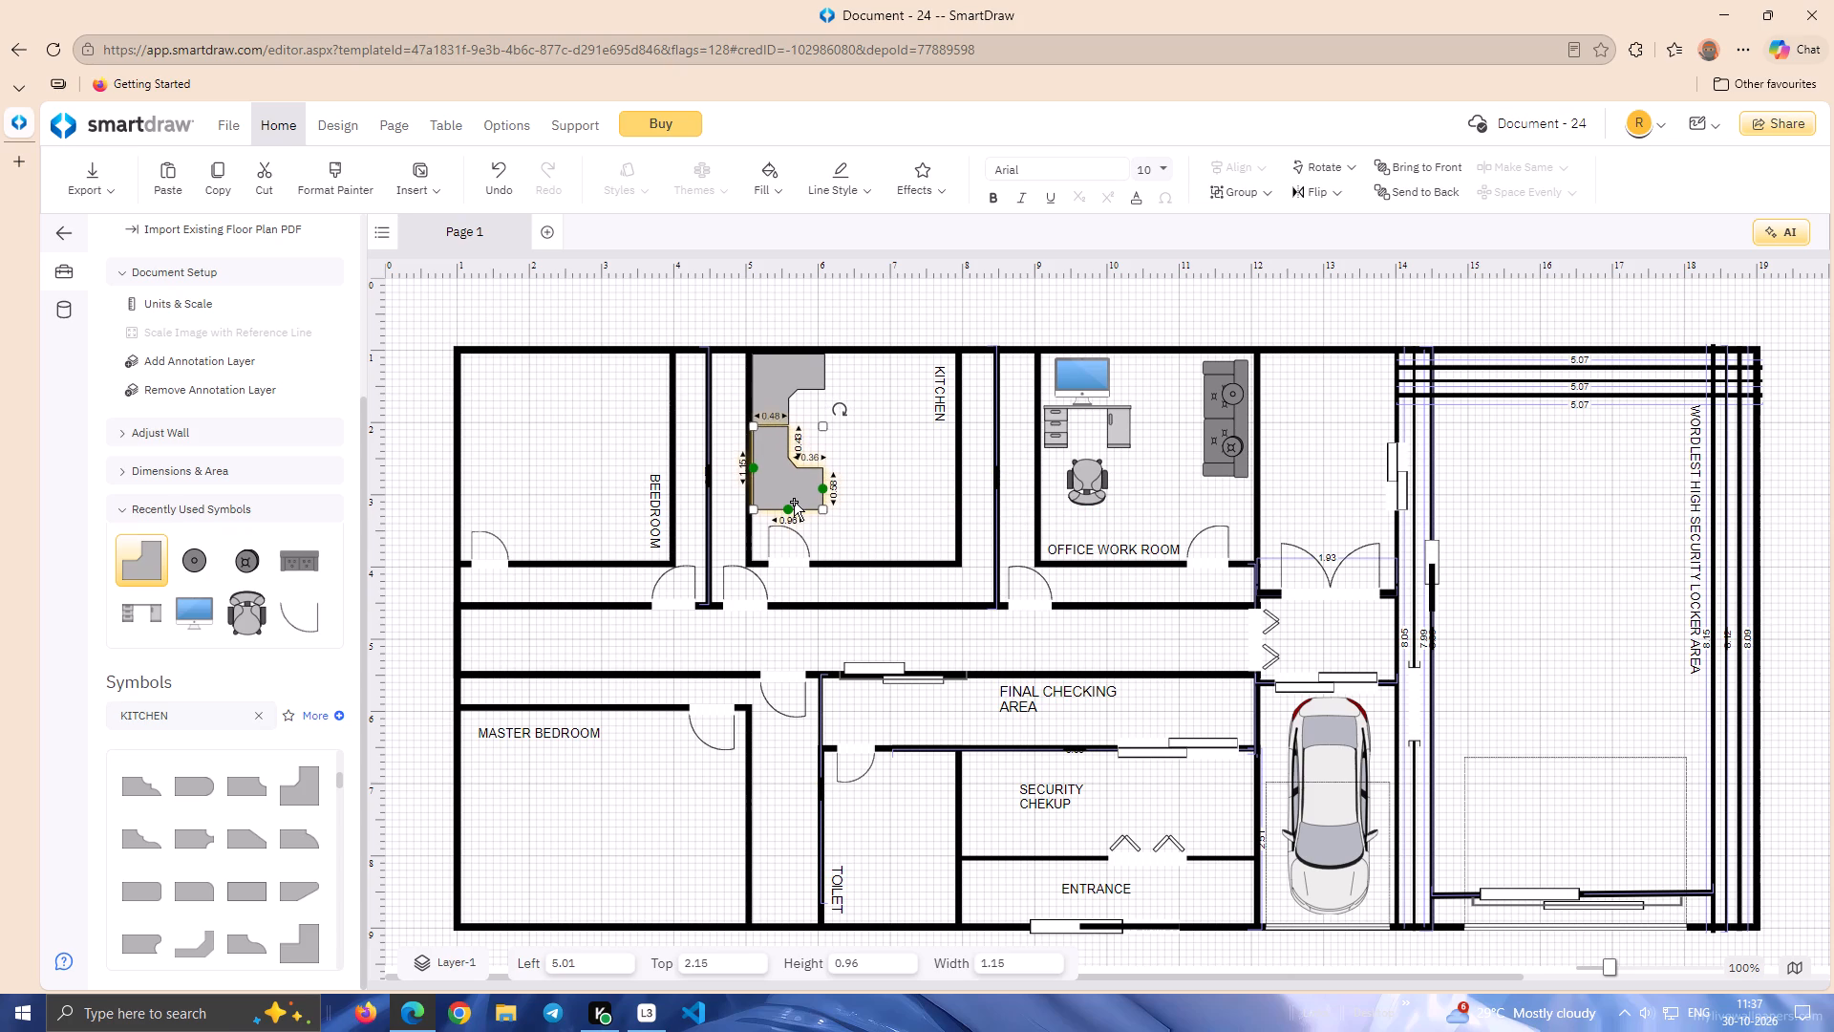
pyautogui.press('Up')
pyautogui.click(880, 440)
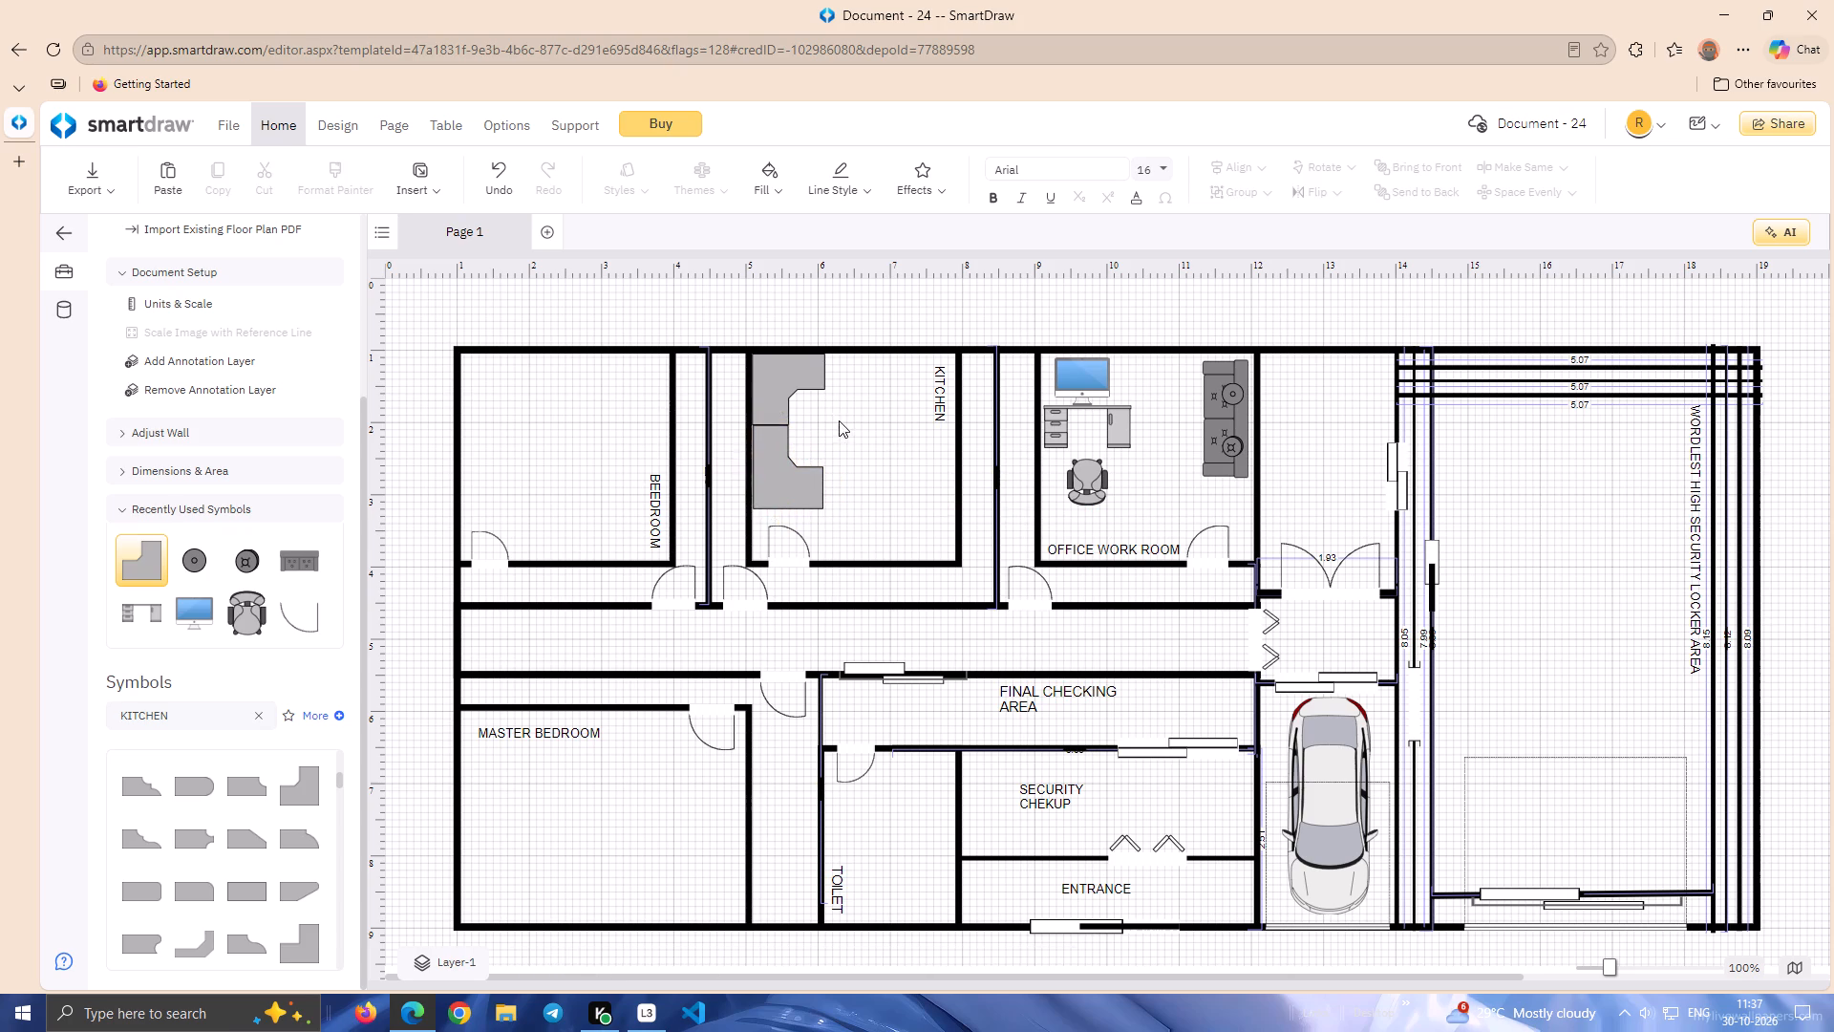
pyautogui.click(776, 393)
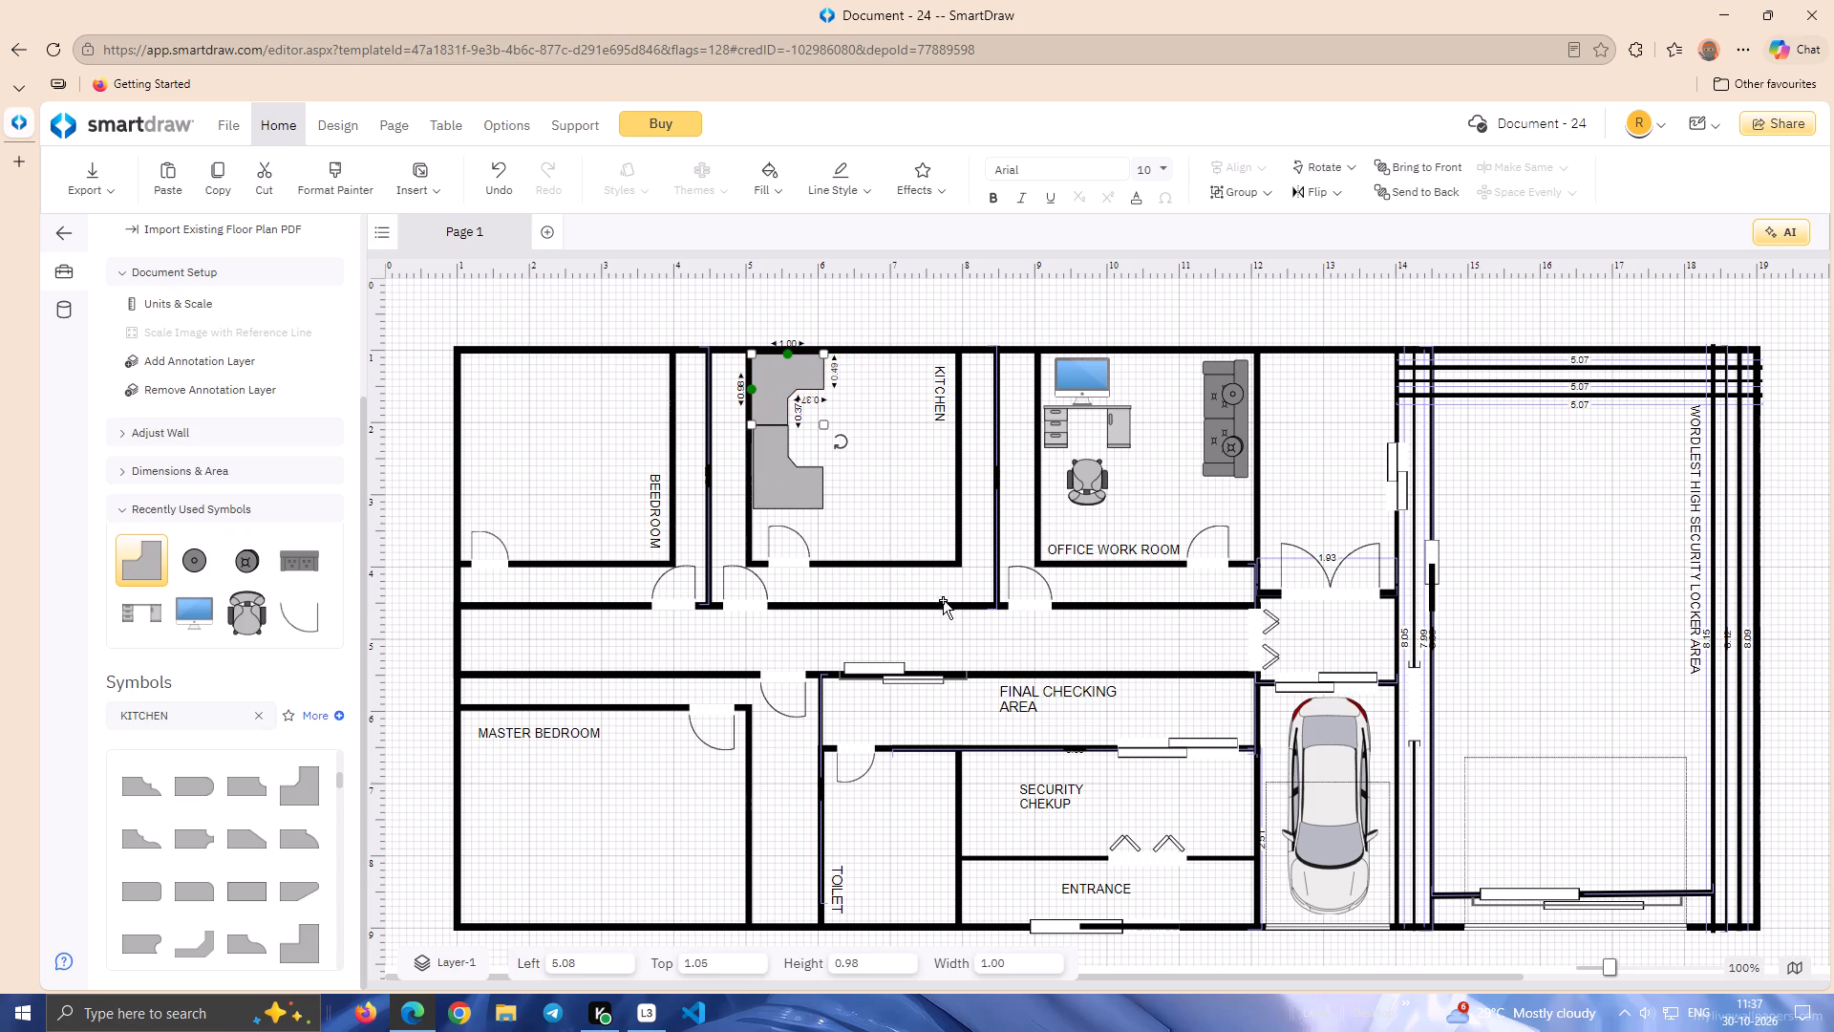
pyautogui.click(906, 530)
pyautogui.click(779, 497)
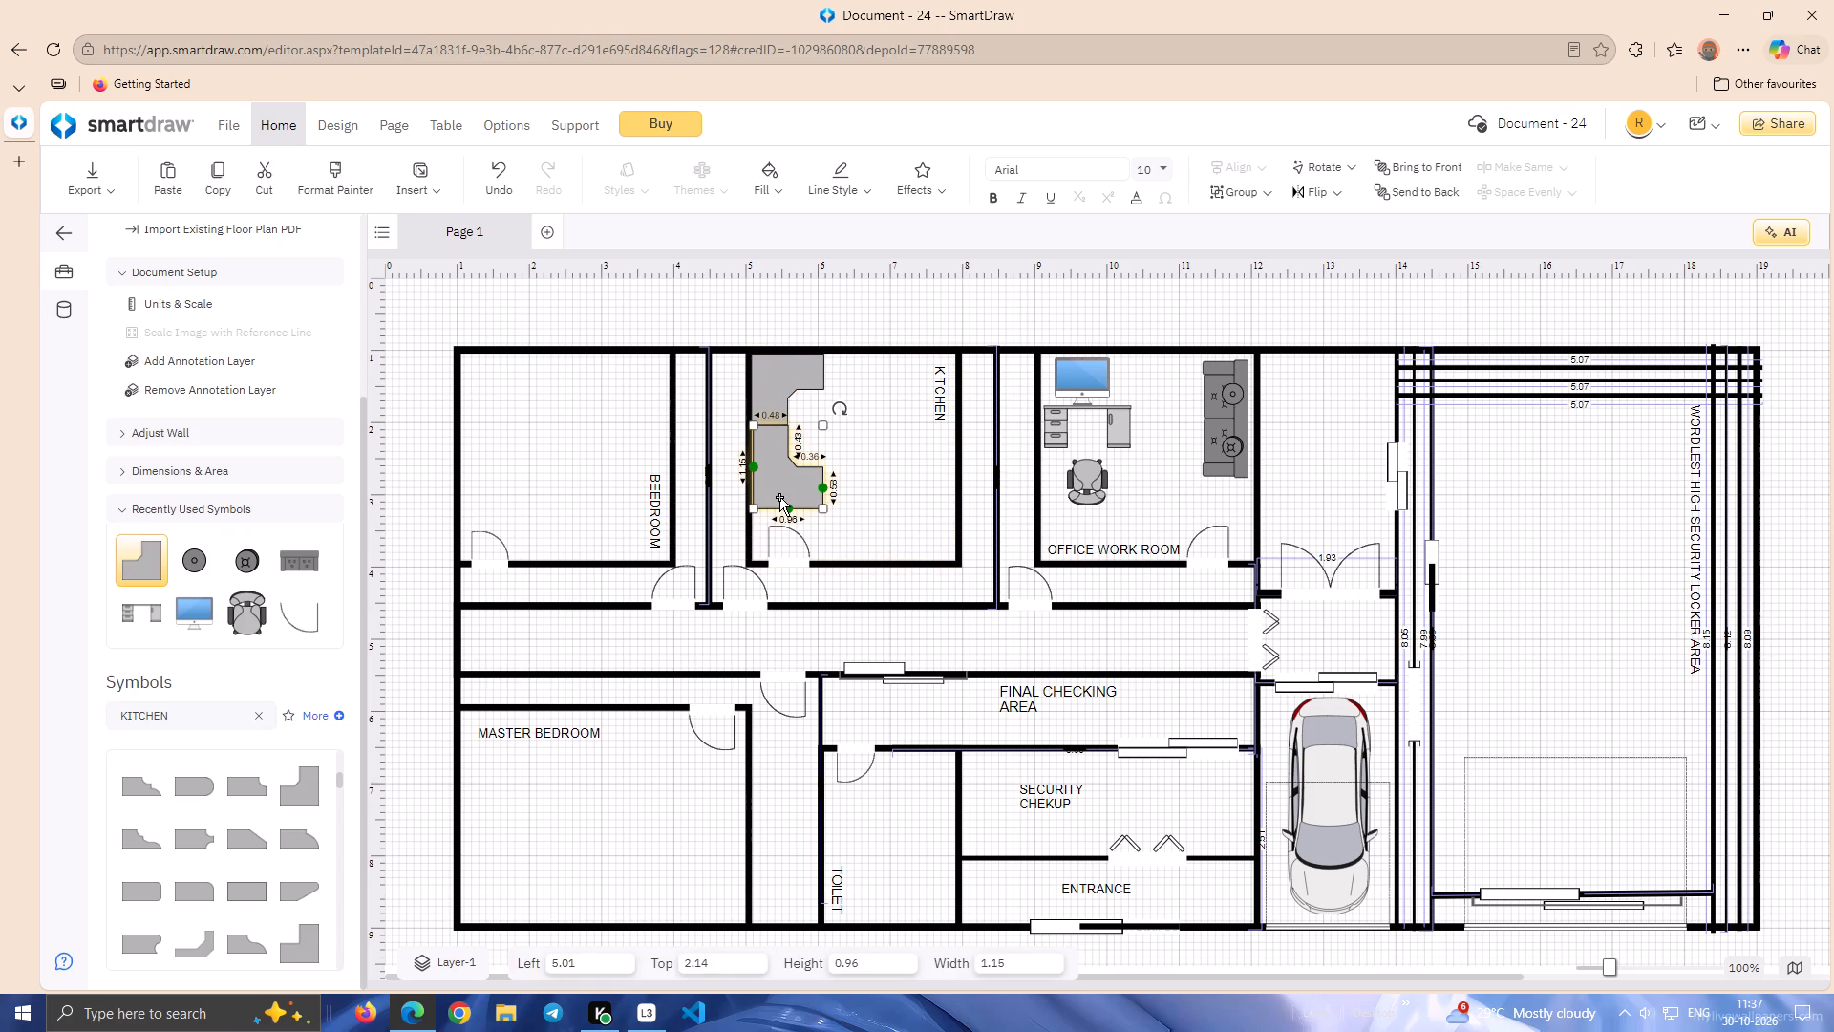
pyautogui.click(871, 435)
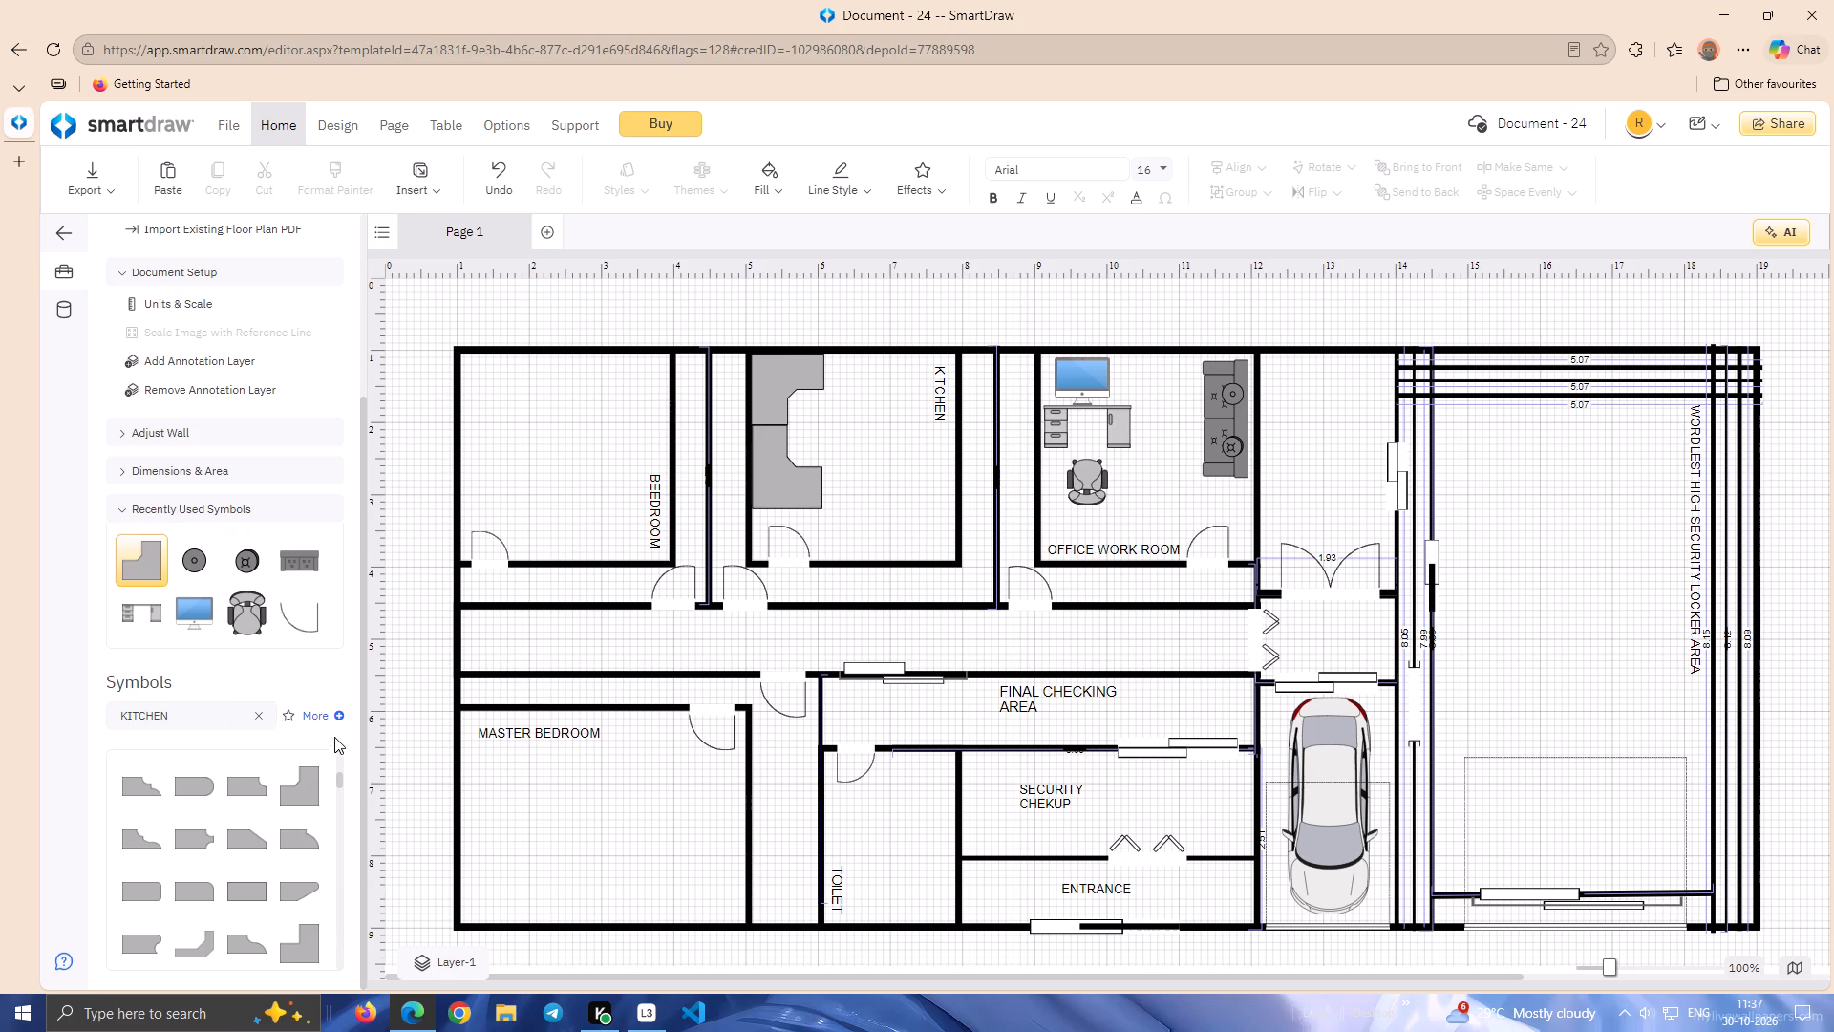
# Place a Family Dinner Table in the kitchen and shrink it to about 0.81 x 1.59.
pyautogui.click(336, 779)
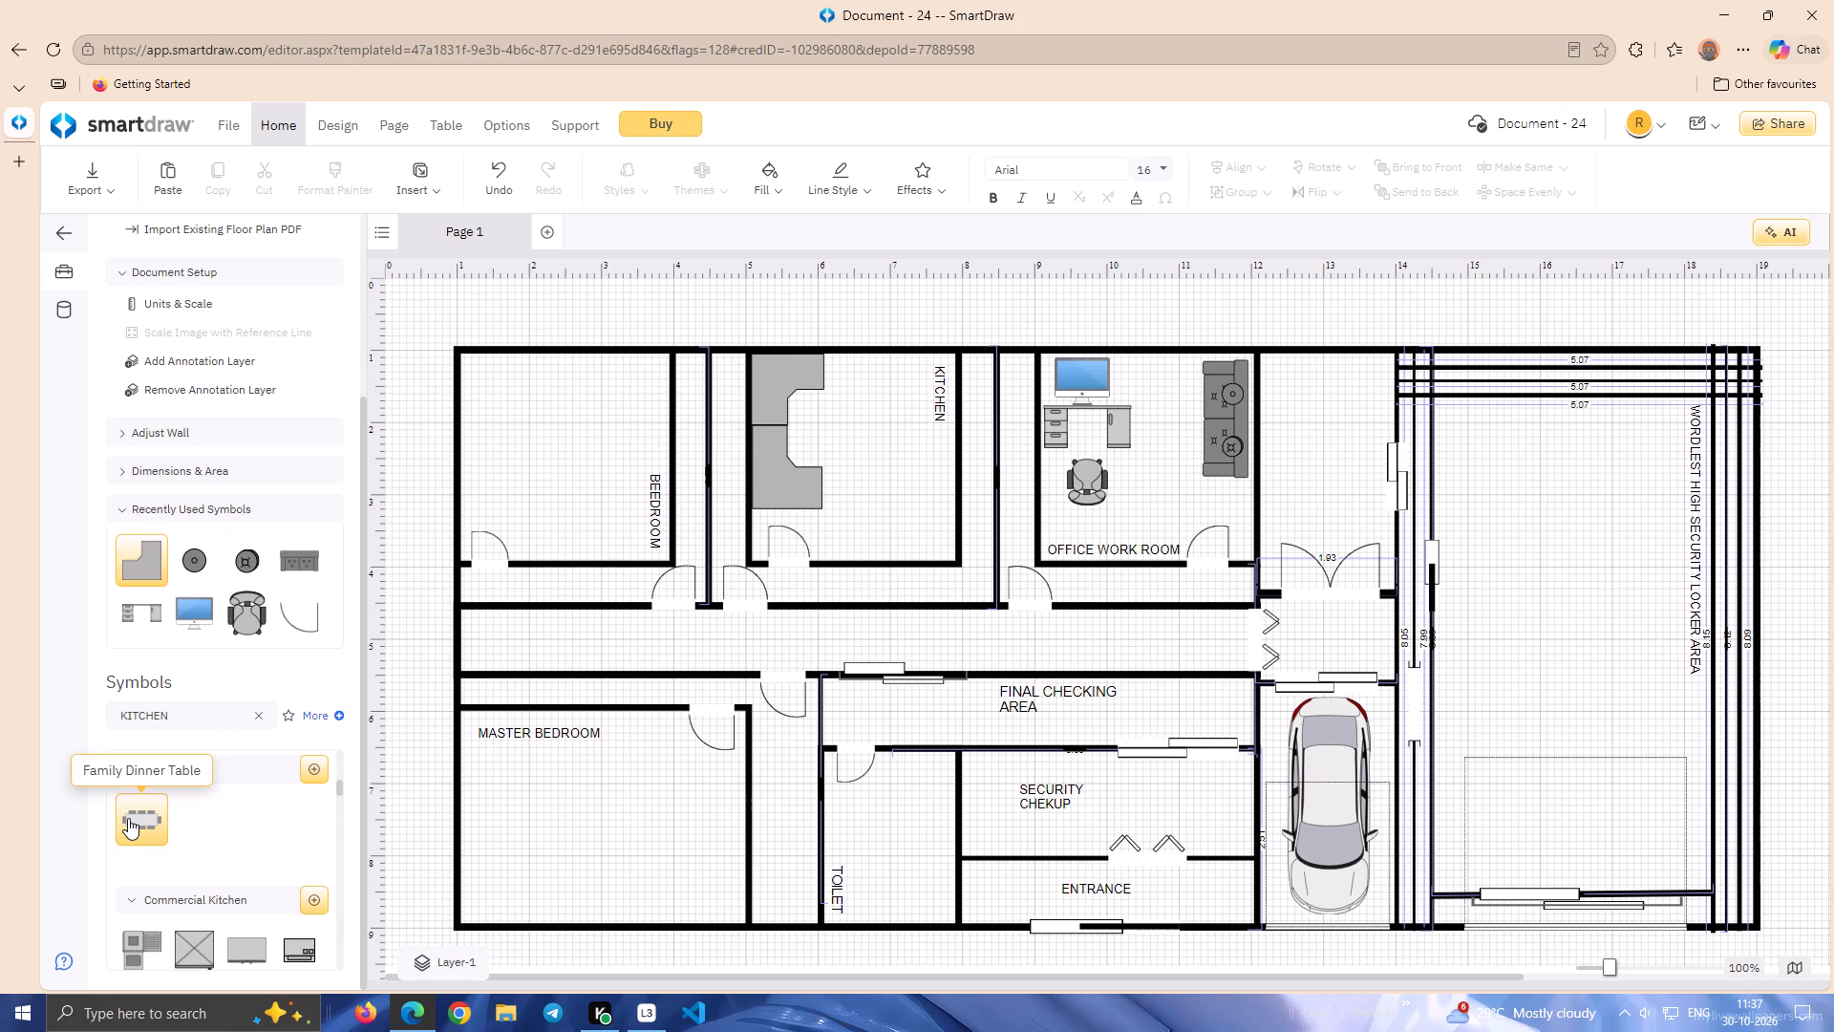
pyautogui.moveTo(128, 818); pyautogui.dragTo(888, 484)
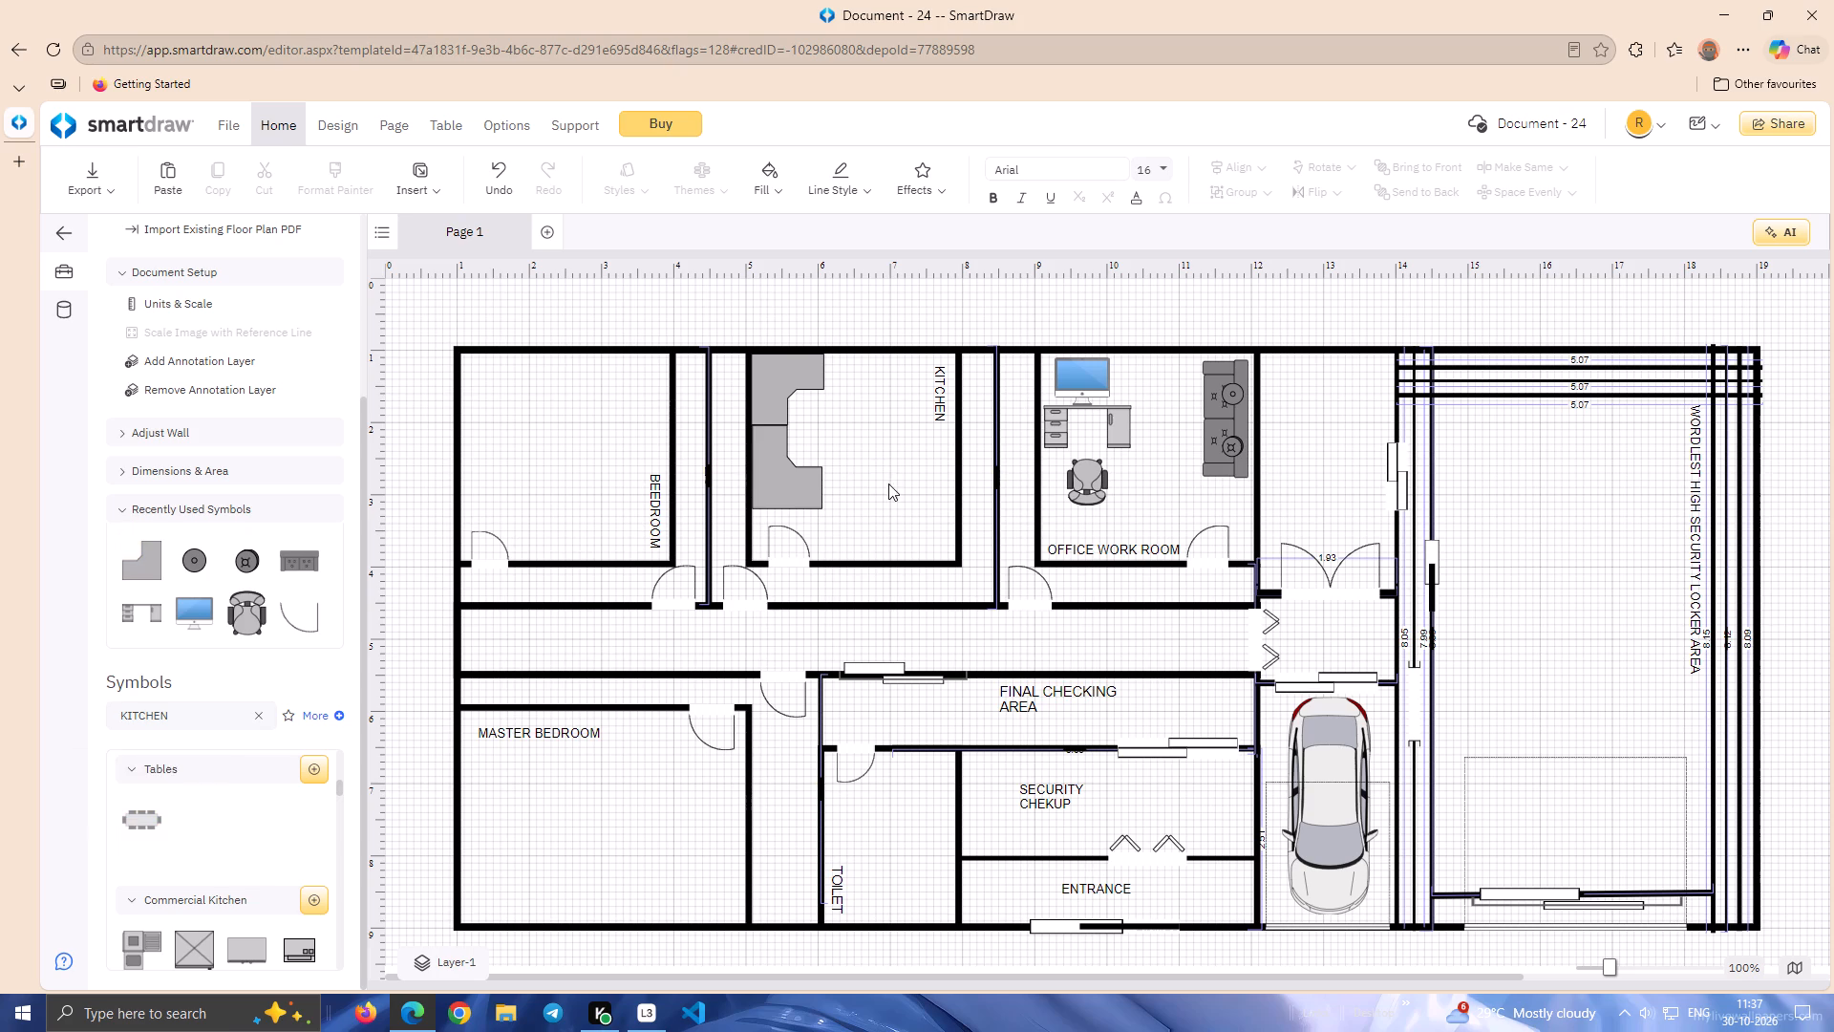
pyautogui.moveTo(888, 484); pyautogui.dragTo(890, 495)
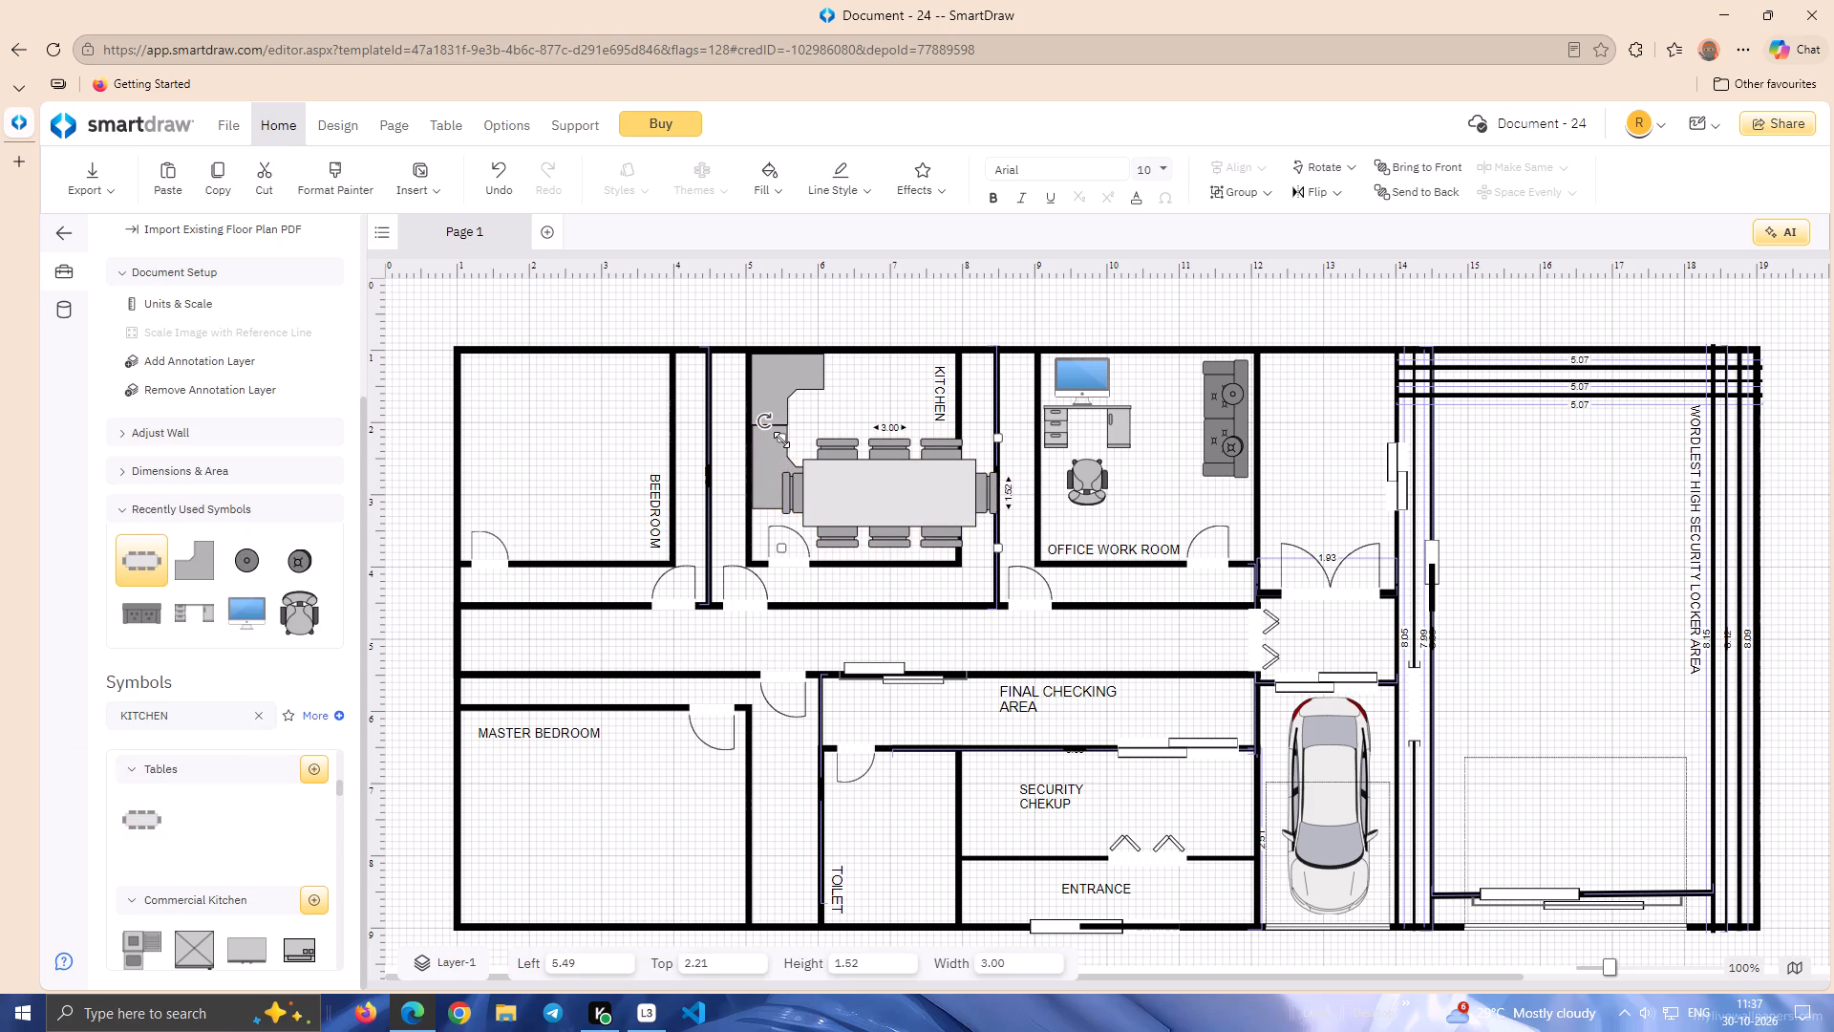
pyautogui.moveTo(781, 440); pyautogui.dragTo(867, 497)
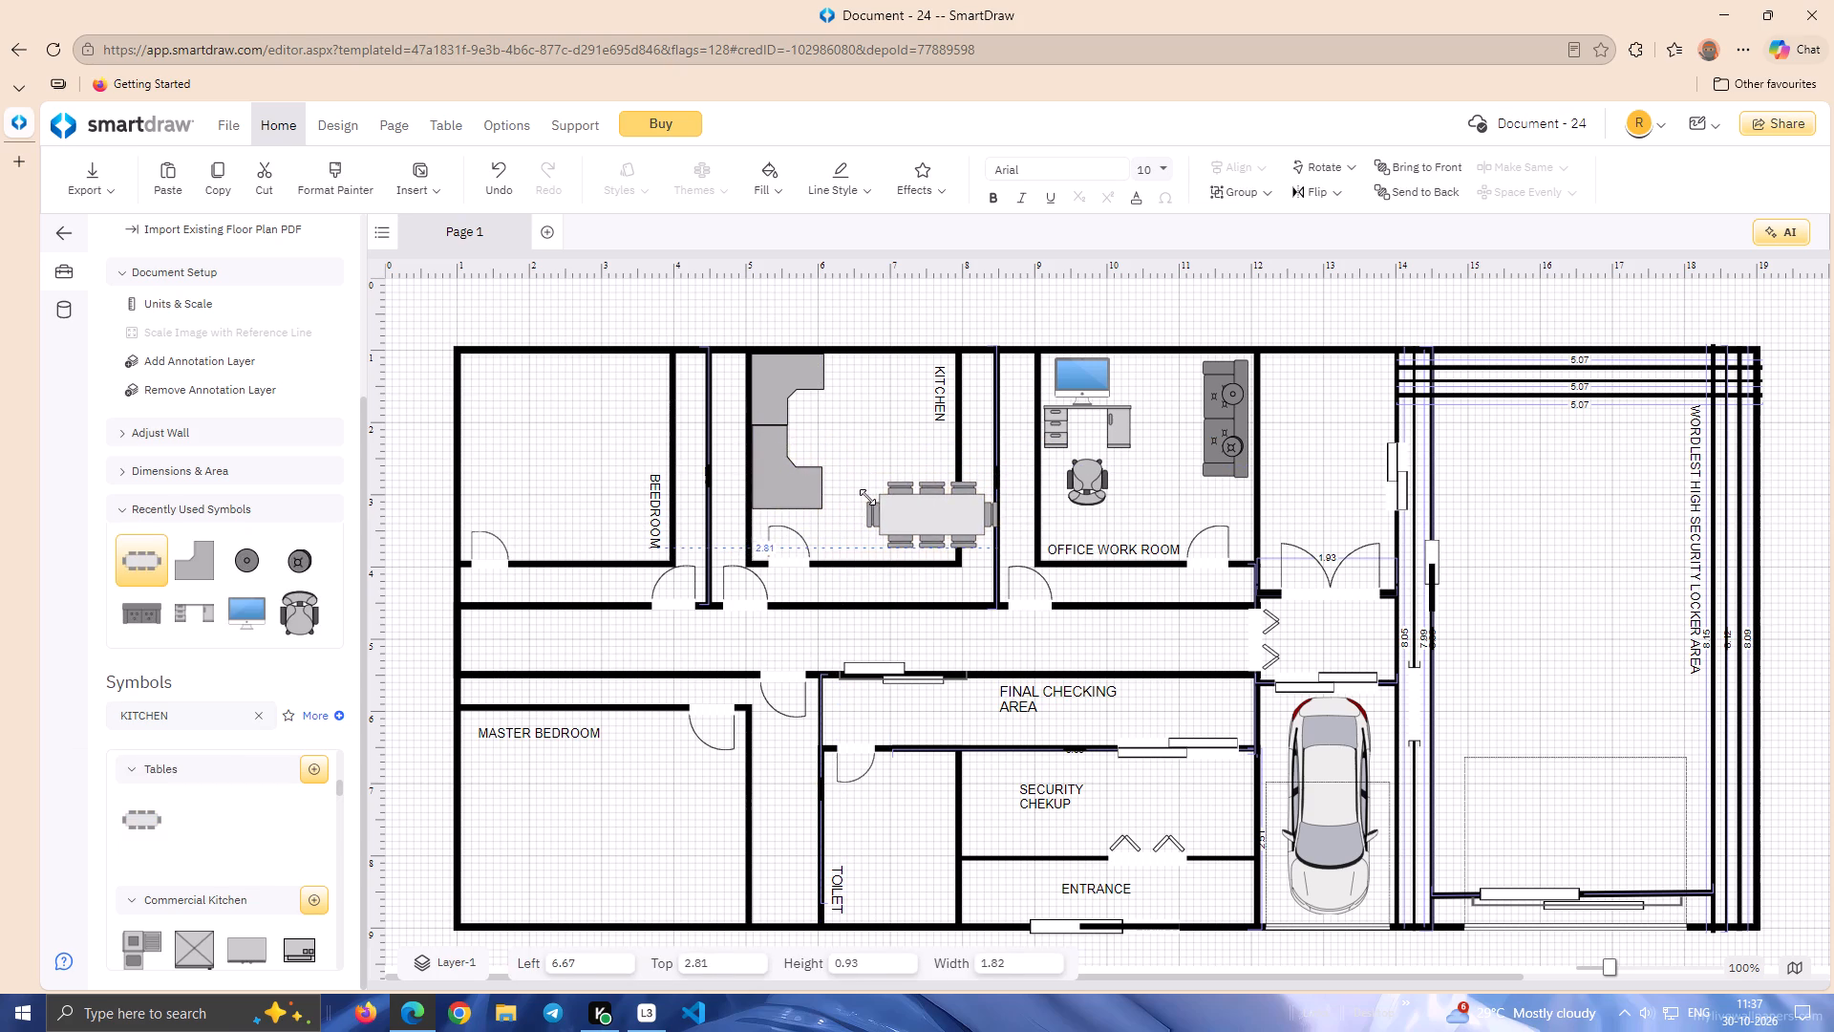
pyautogui.moveTo(867, 497); pyautogui.dragTo(884, 512)
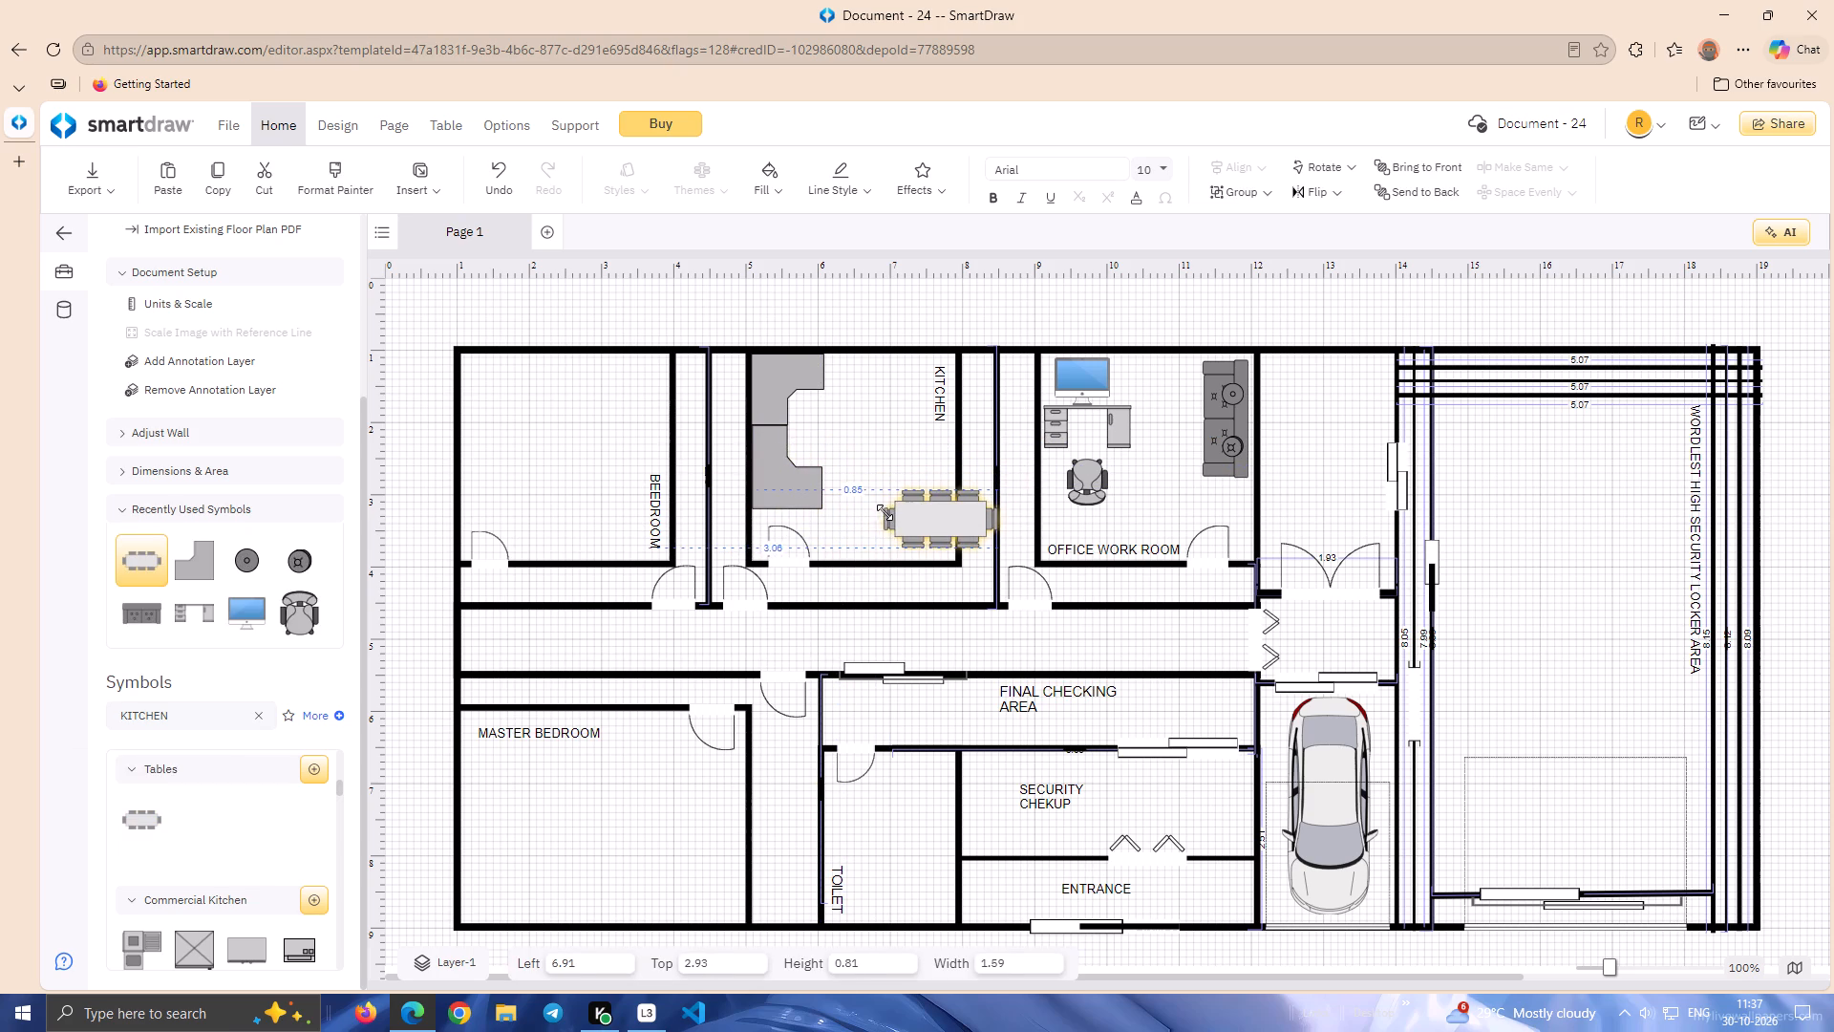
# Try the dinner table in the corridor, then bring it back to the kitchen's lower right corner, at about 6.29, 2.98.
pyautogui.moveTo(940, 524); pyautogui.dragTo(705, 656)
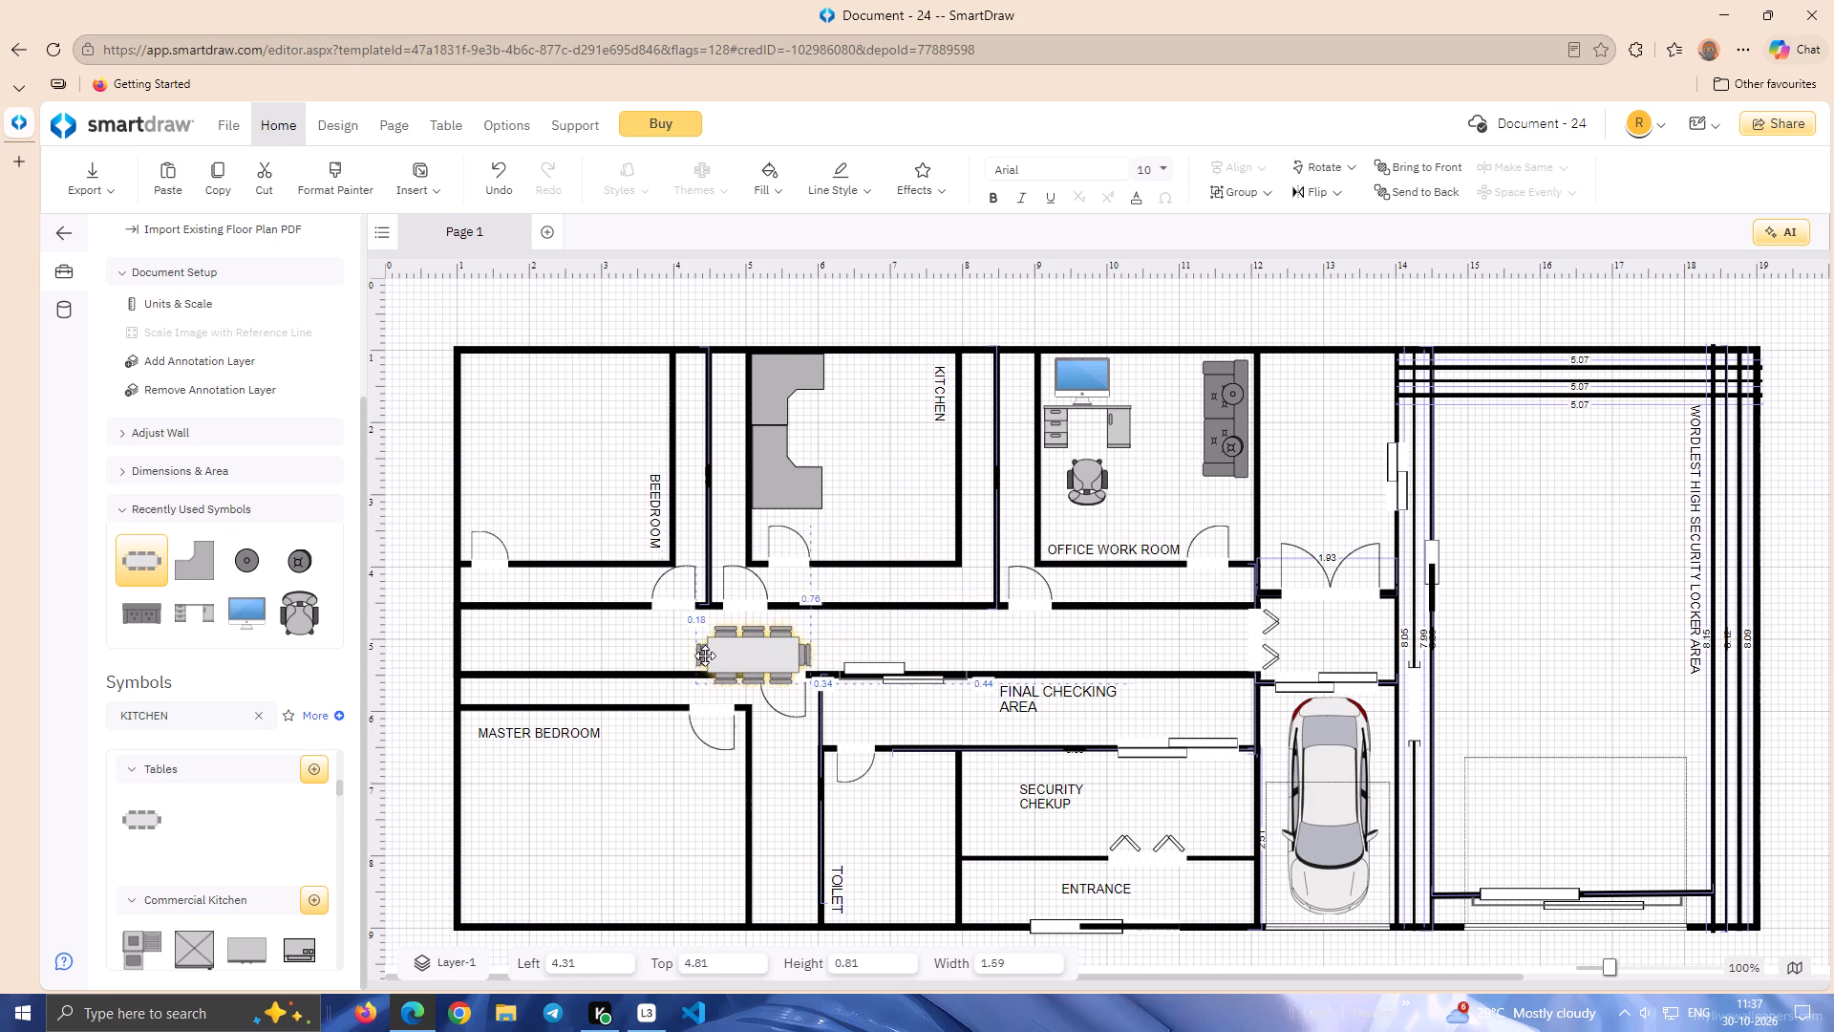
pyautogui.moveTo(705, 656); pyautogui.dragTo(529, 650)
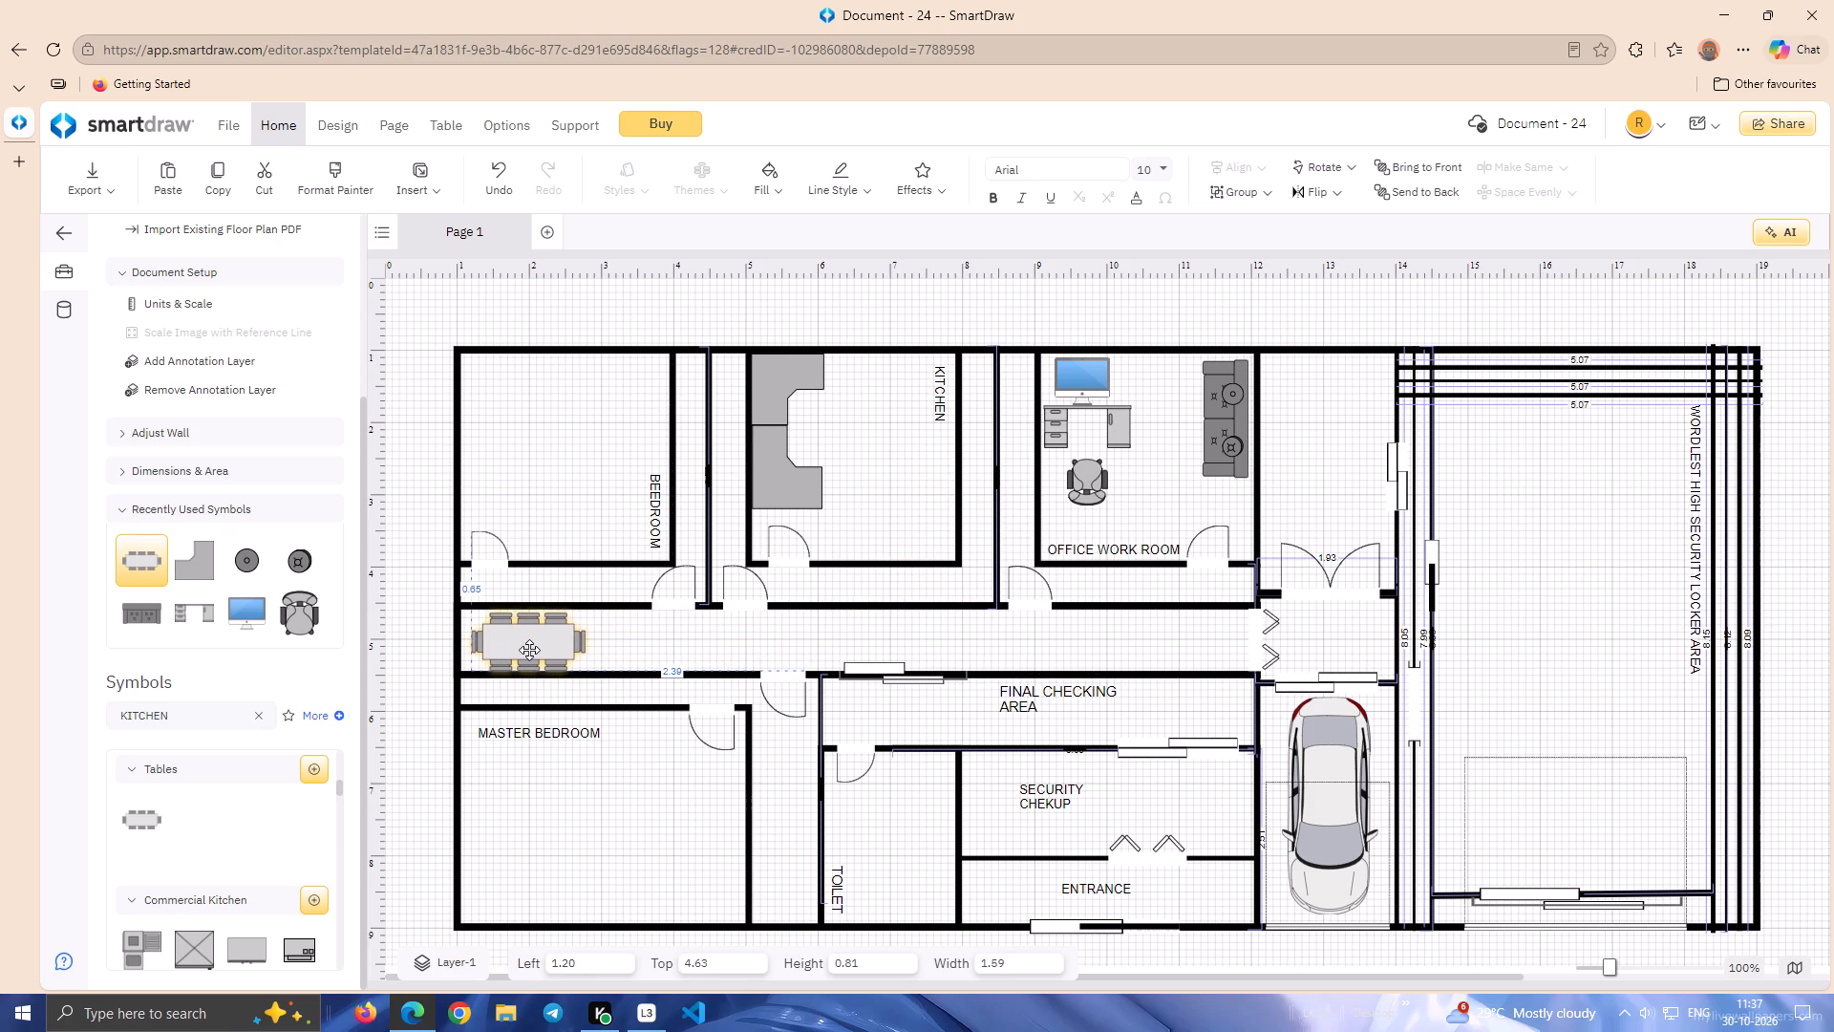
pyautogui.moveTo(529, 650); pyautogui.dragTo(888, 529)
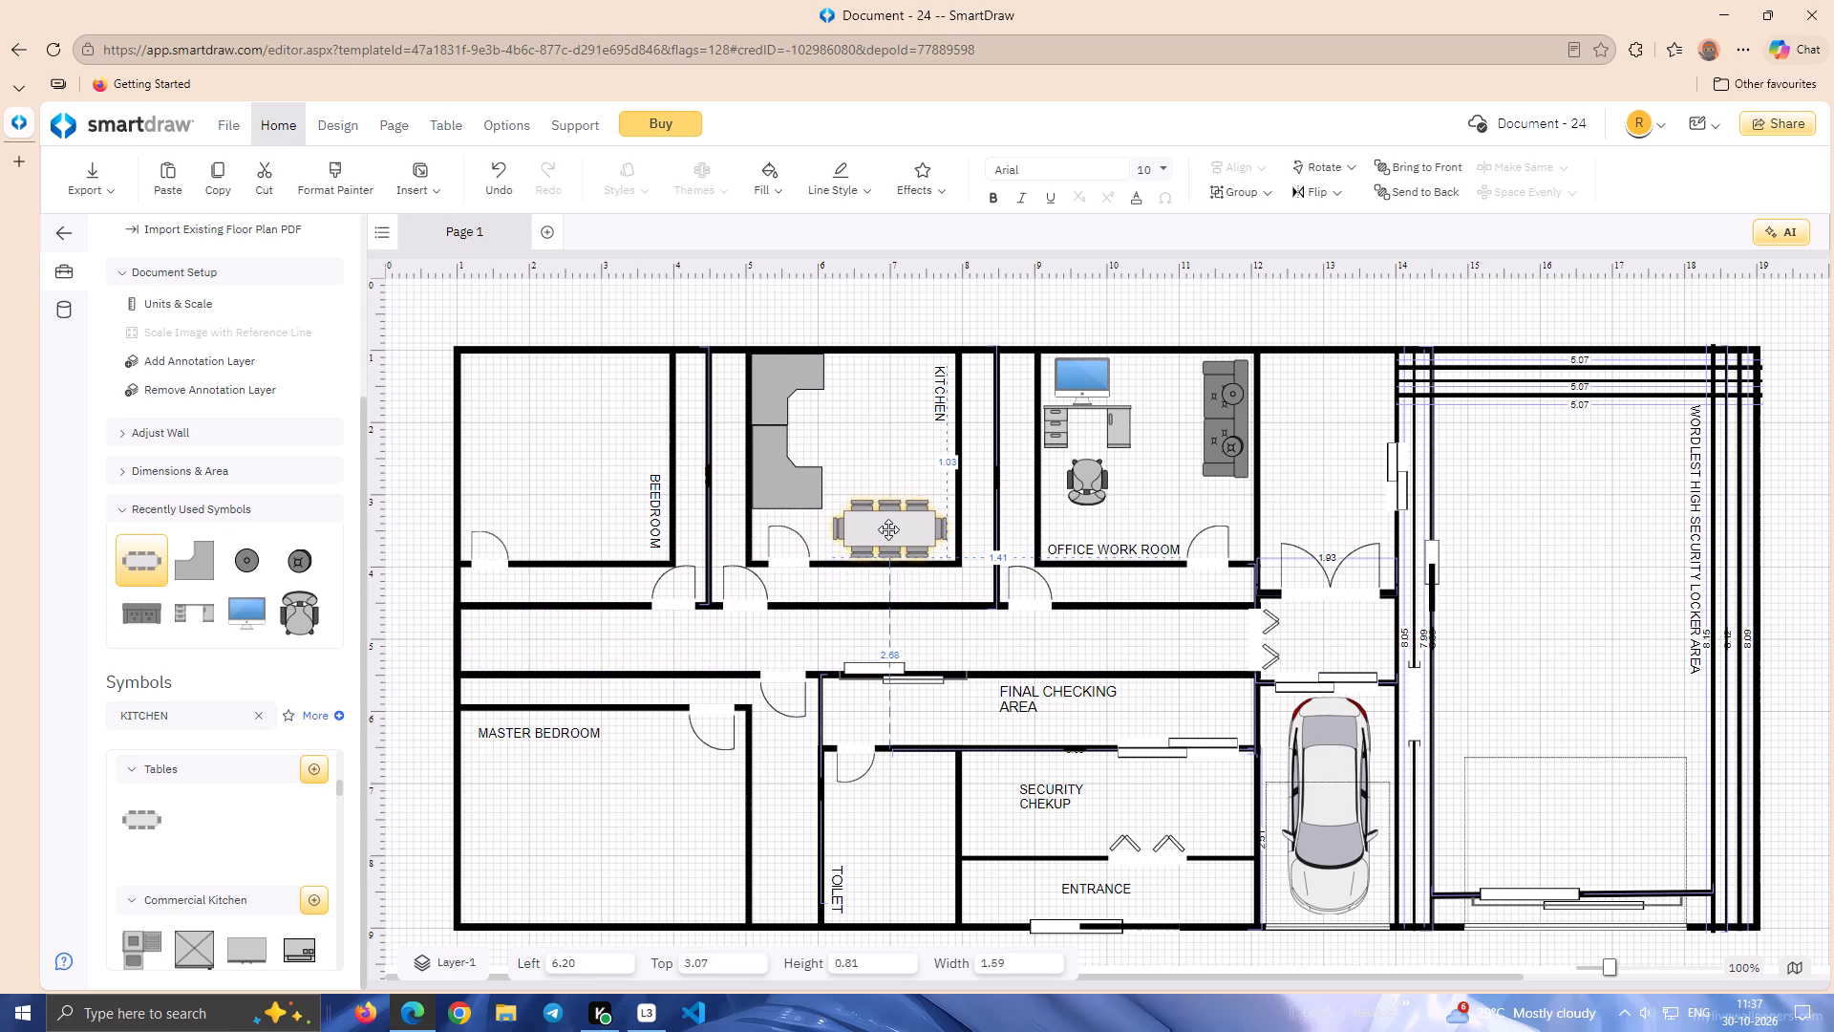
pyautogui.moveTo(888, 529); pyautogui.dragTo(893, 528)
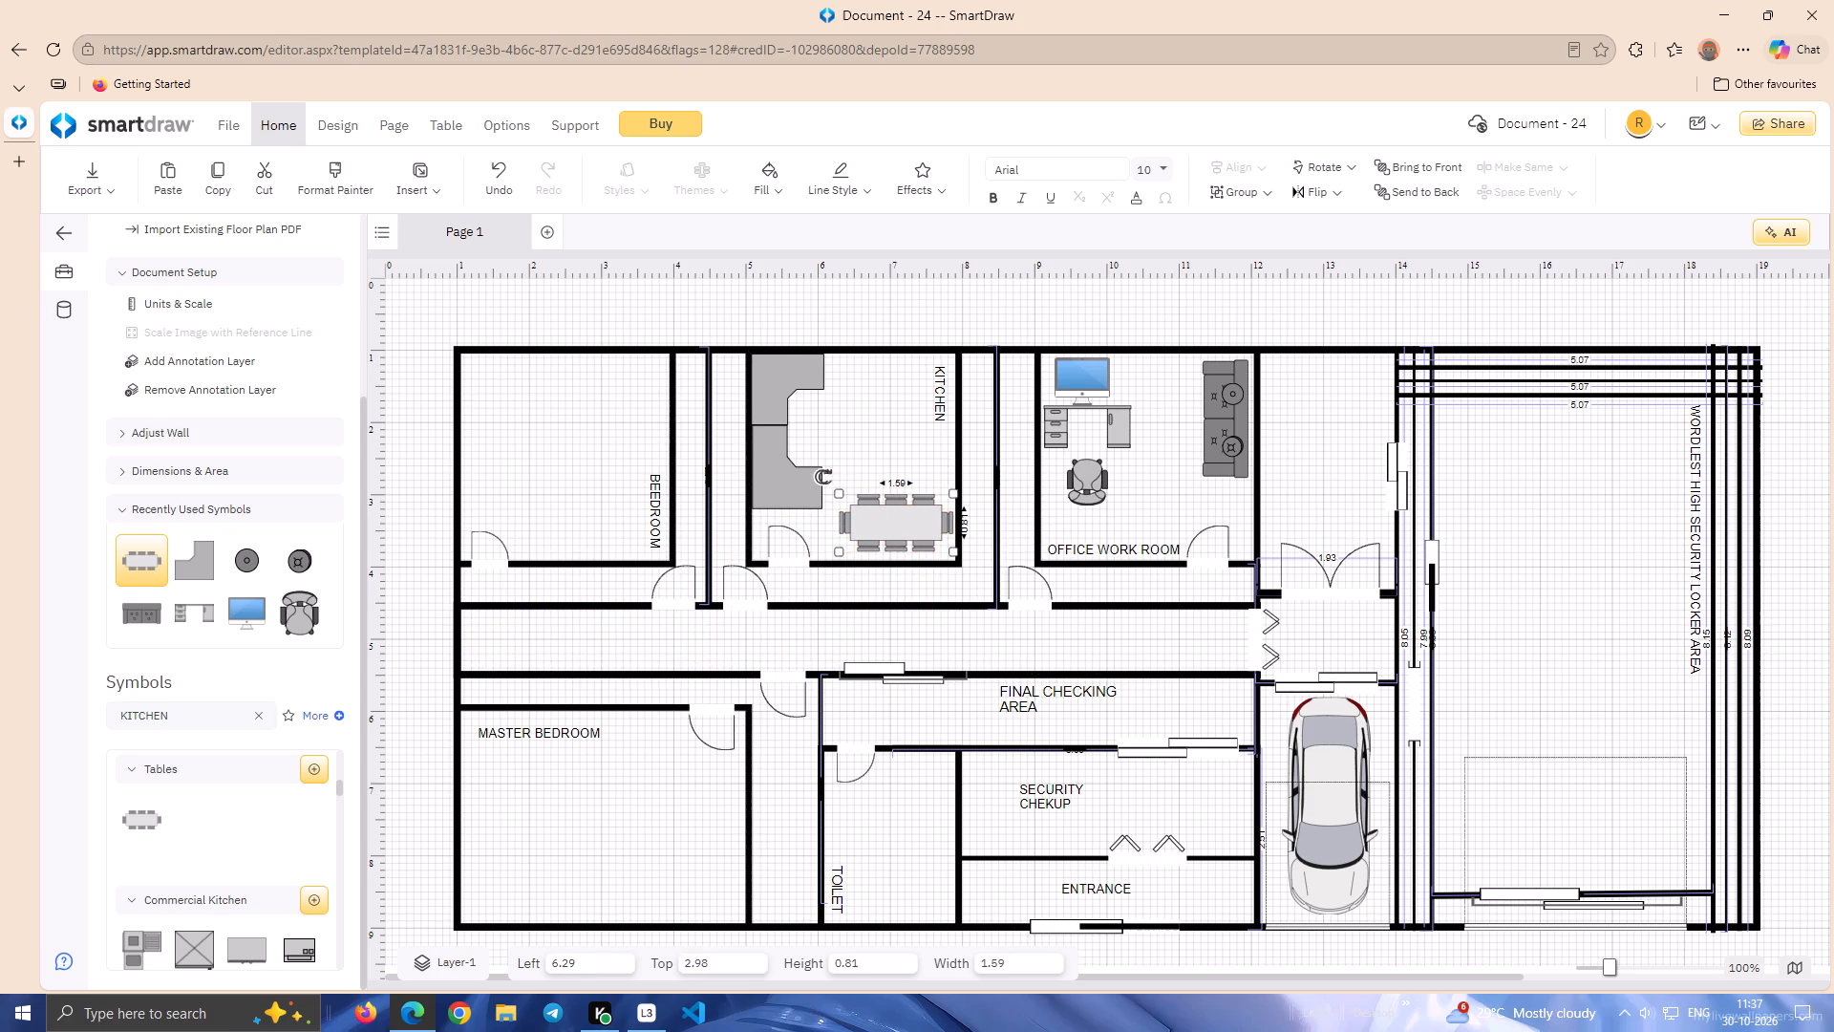
# Rotate the dinner table to 270° and move it beside the kitchen's right wall, at about 6.59, 2.54.
pyautogui.moveTo(820, 475); pyautogui.dragTo(928, 471)
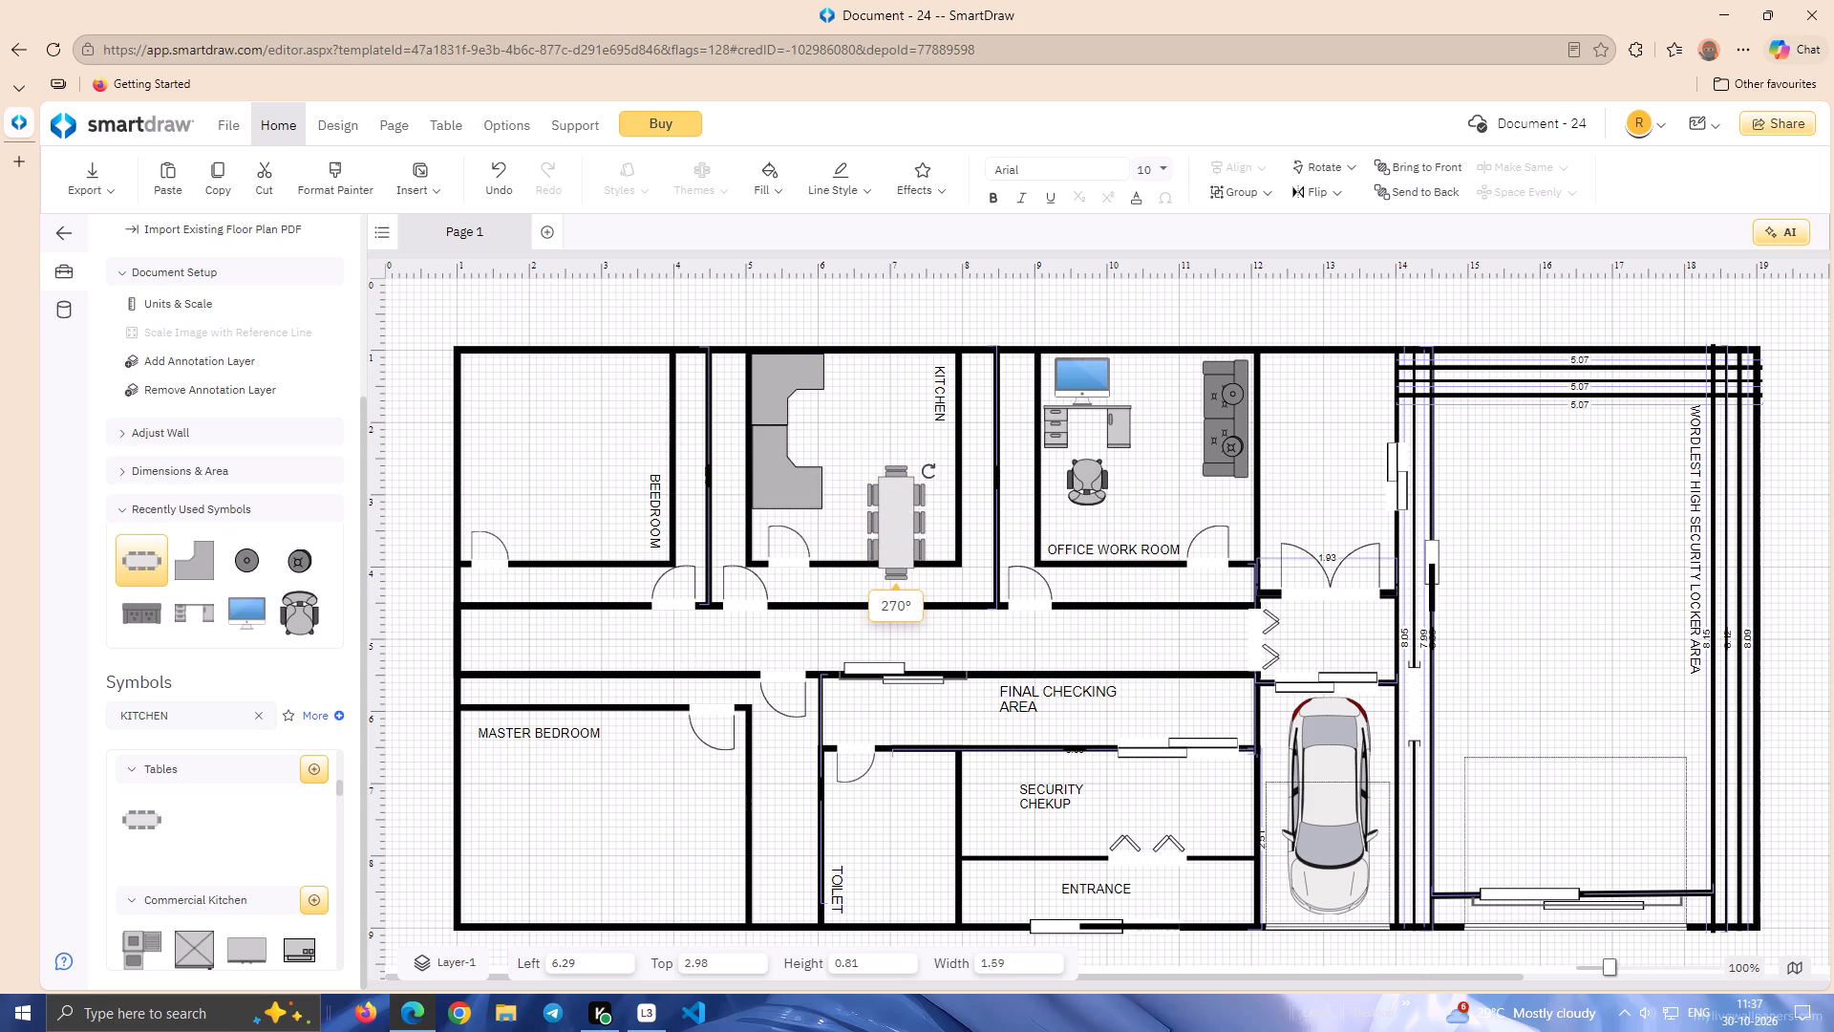
pyautogui.moveTo(928, 471); pyautogui.dragTo(928, 474)
pyautogui.moveTo(895, 510); pyautogui.dragTo(921, 478)
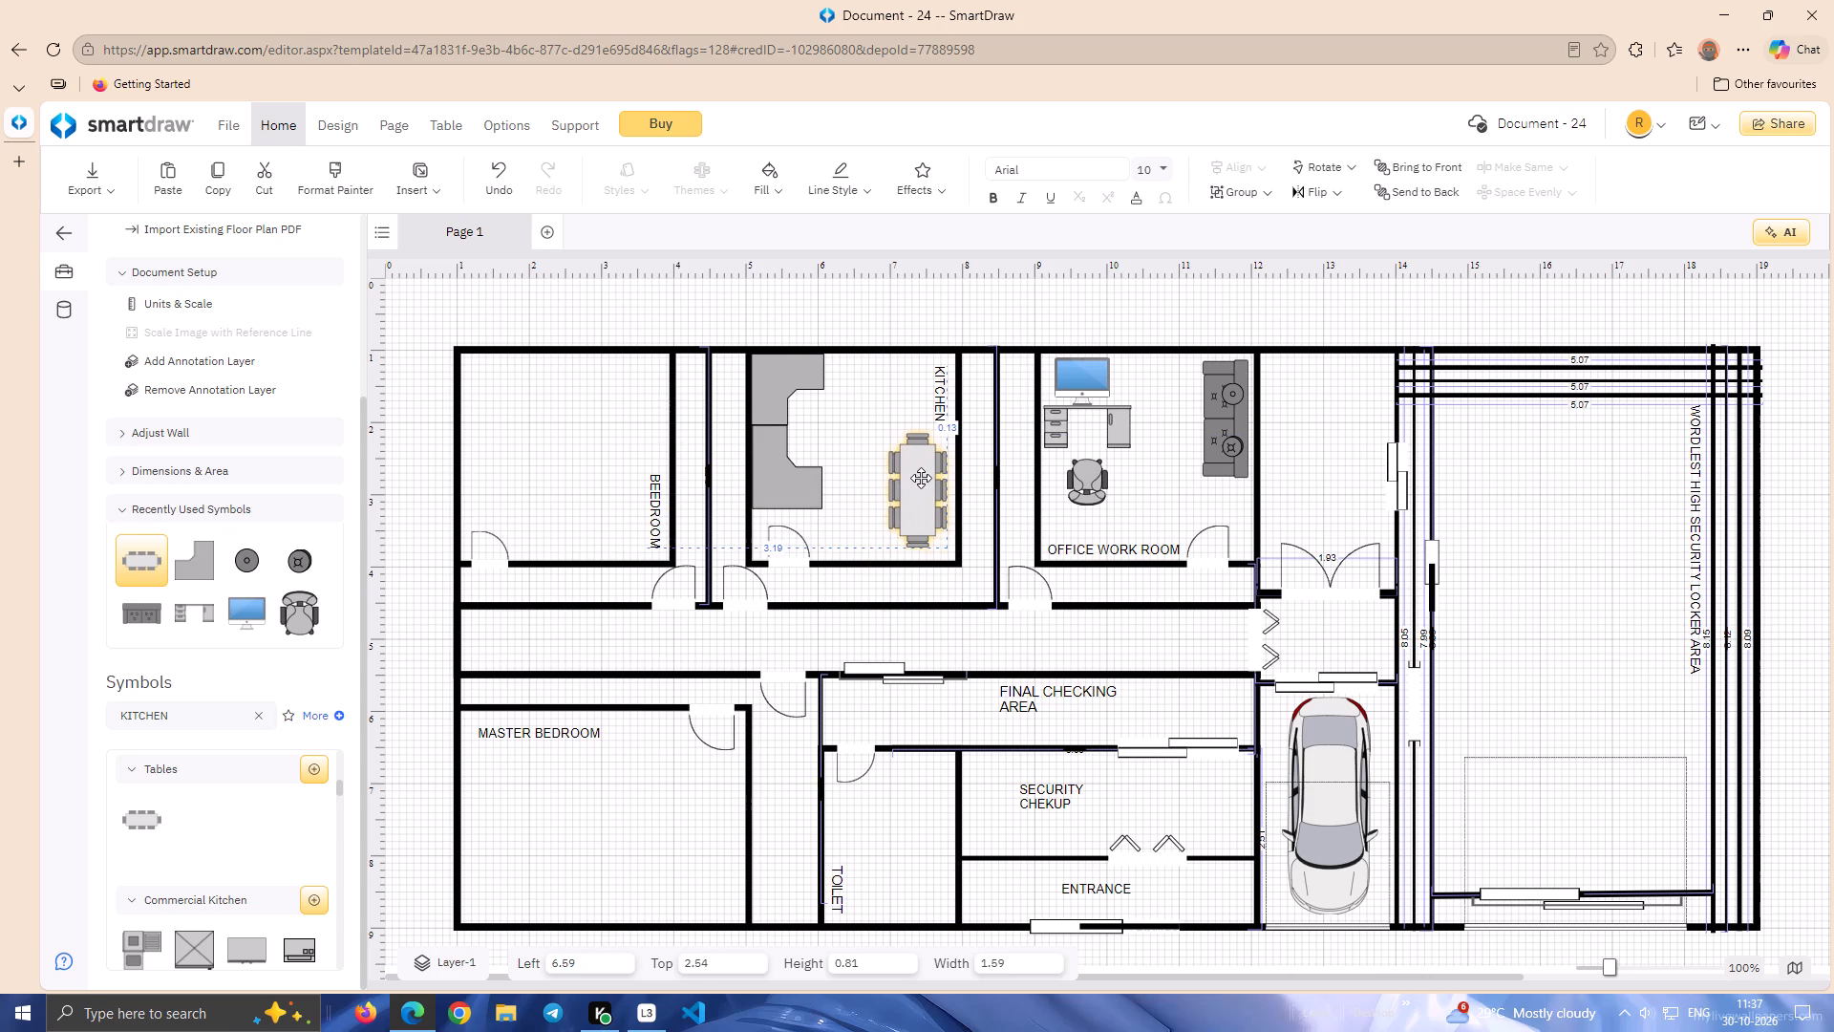
pyautogui.moveTo(921, 478); pyautogui.dragTo(918, 478)
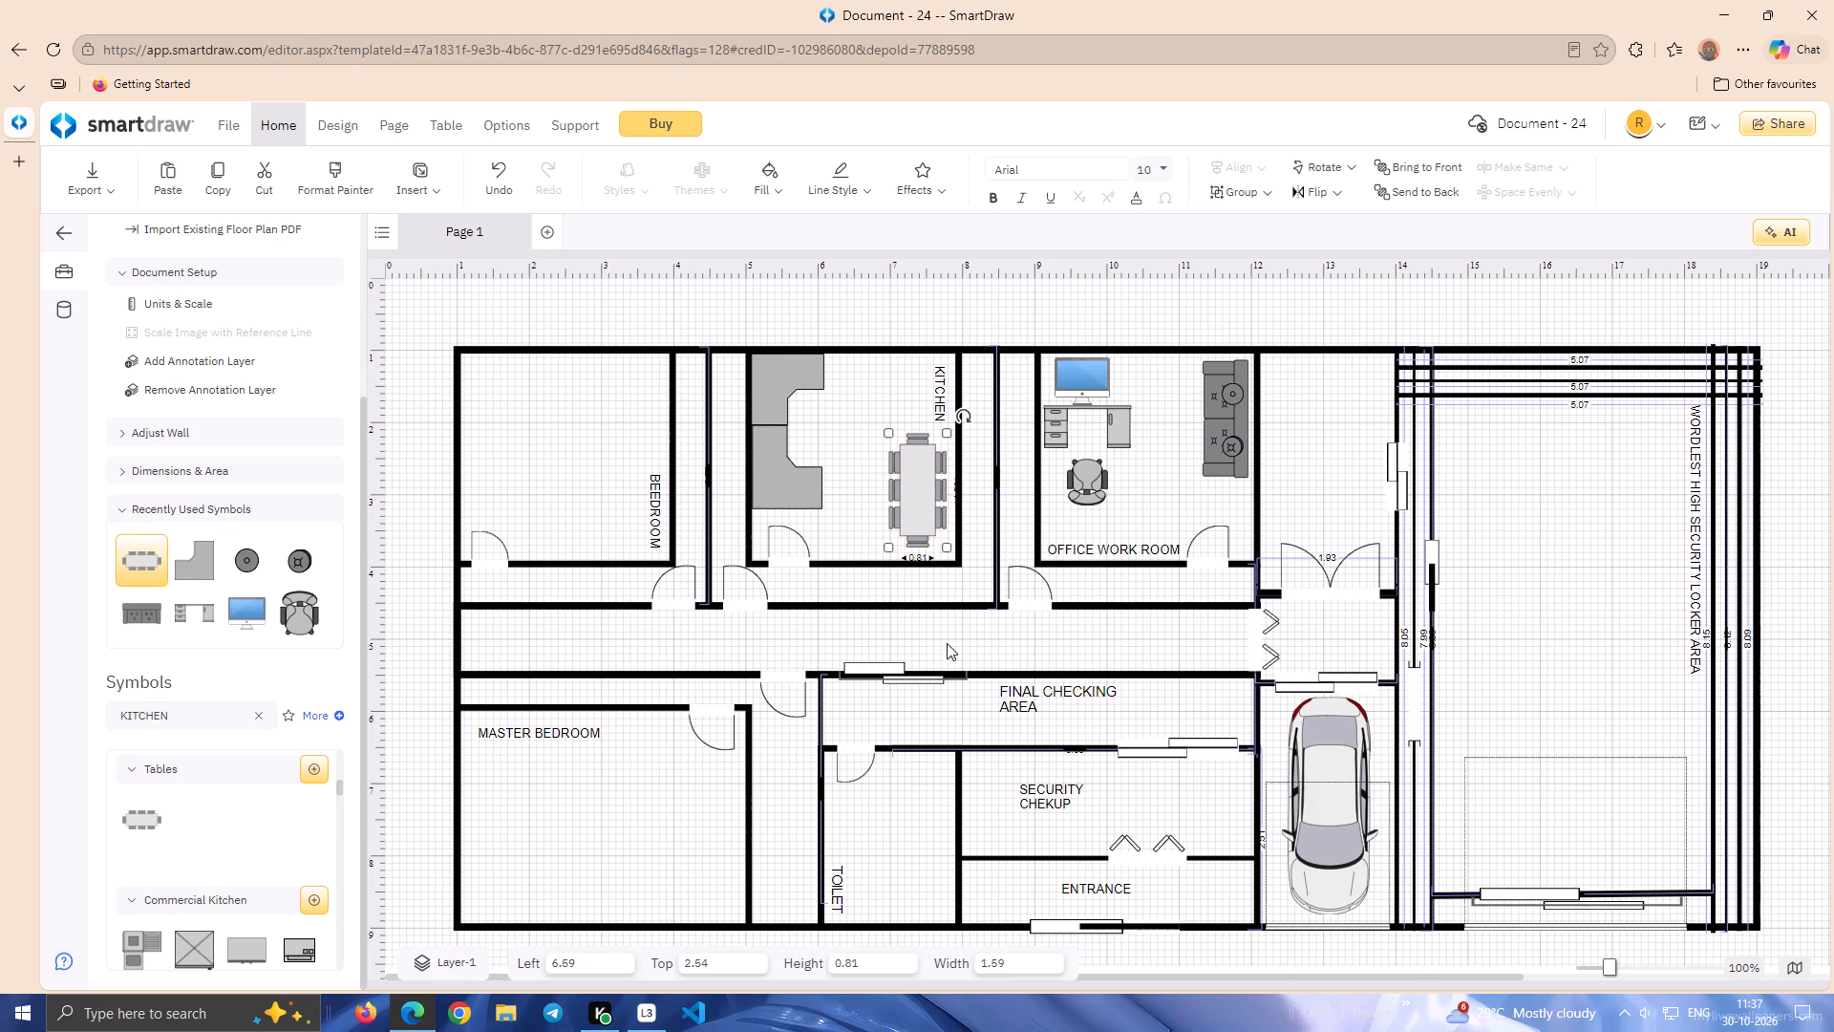
pyautogui.click(947, 641)
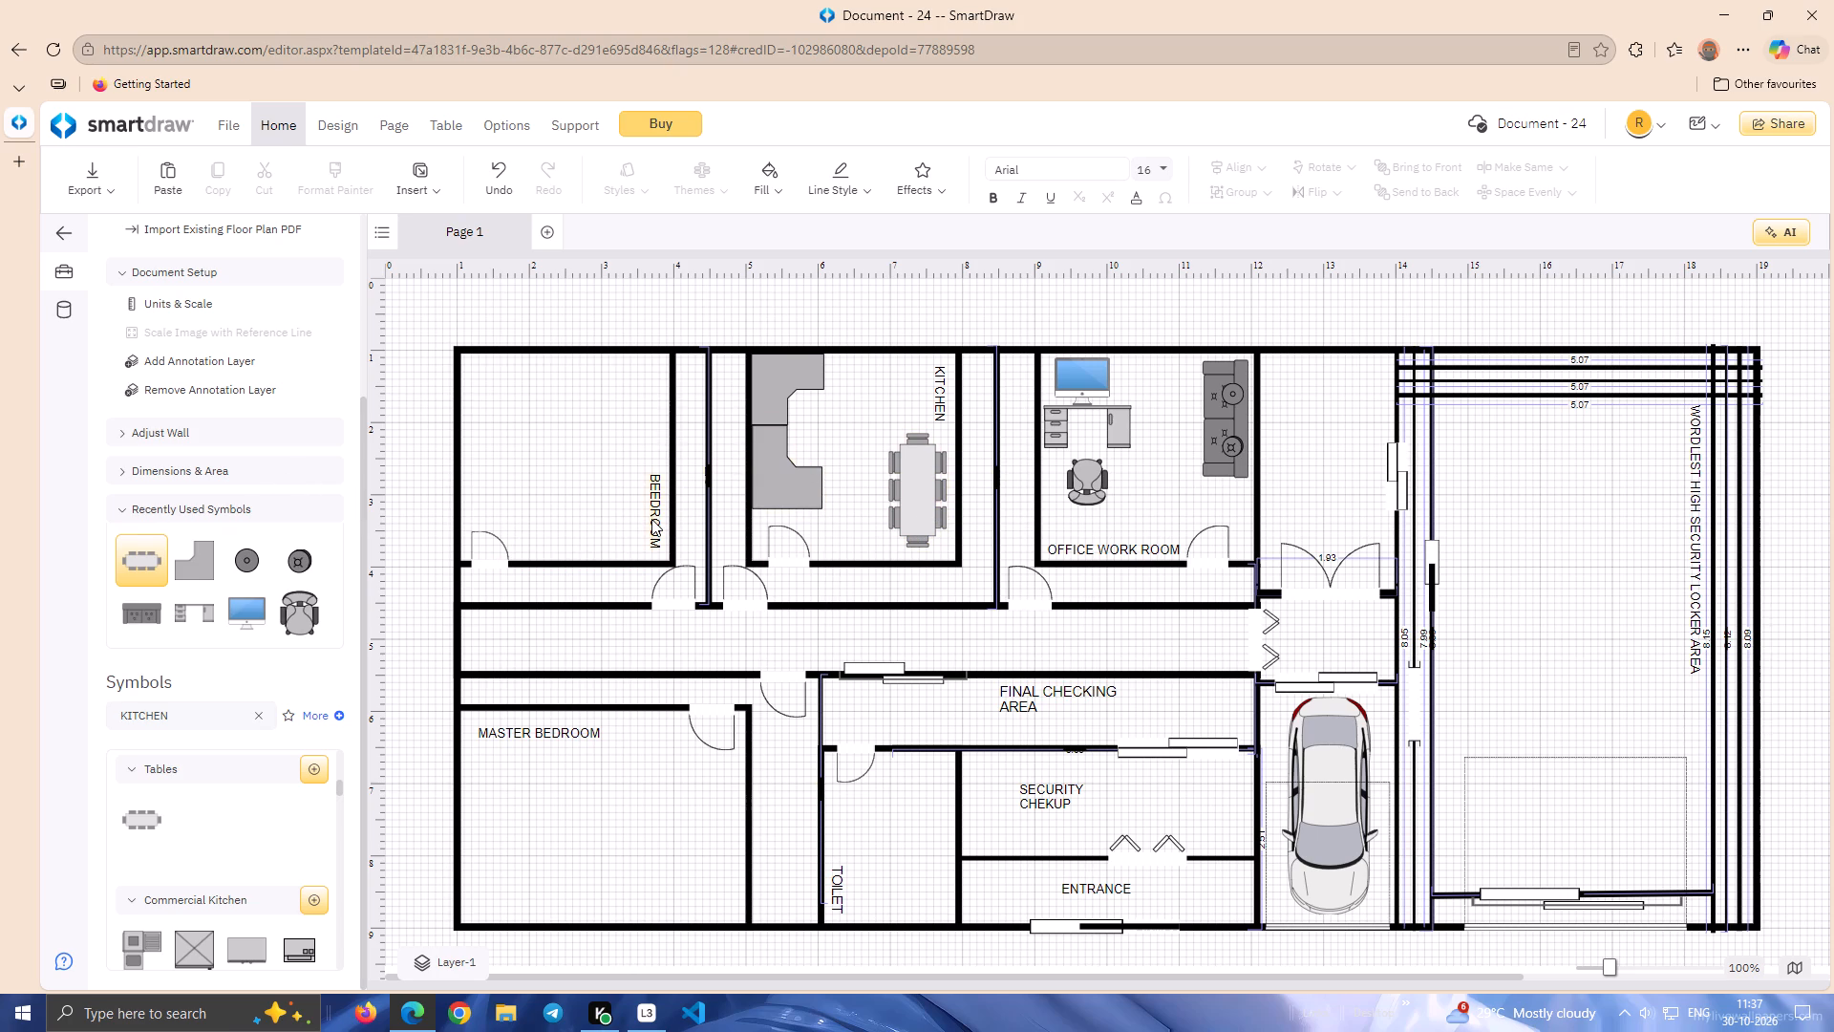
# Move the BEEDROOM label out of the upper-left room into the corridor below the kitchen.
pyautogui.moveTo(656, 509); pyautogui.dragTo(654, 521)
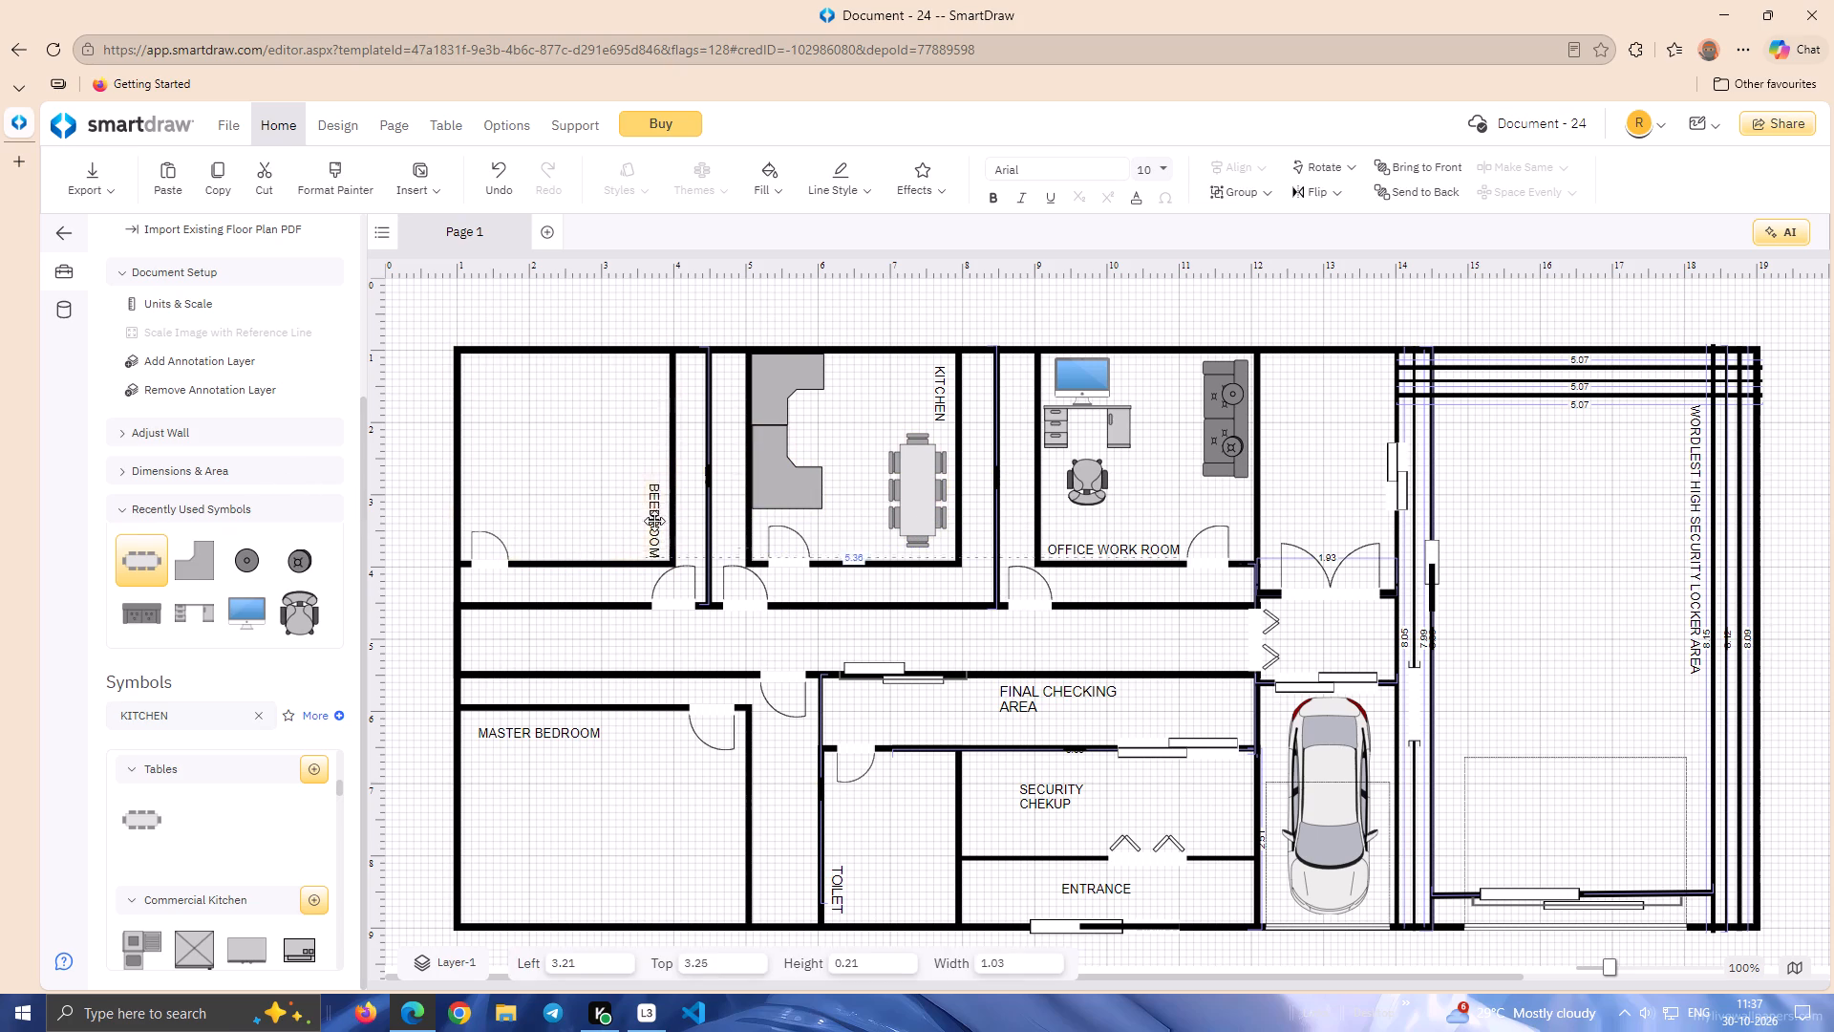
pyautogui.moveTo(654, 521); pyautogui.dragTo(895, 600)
# Move the dinner table from the kitchen into the upper-left room, near its left wall, at about 1.01, 1.65.
pyautogui.moveTo(907, 478); pyautogui.dragTo(686, 462)
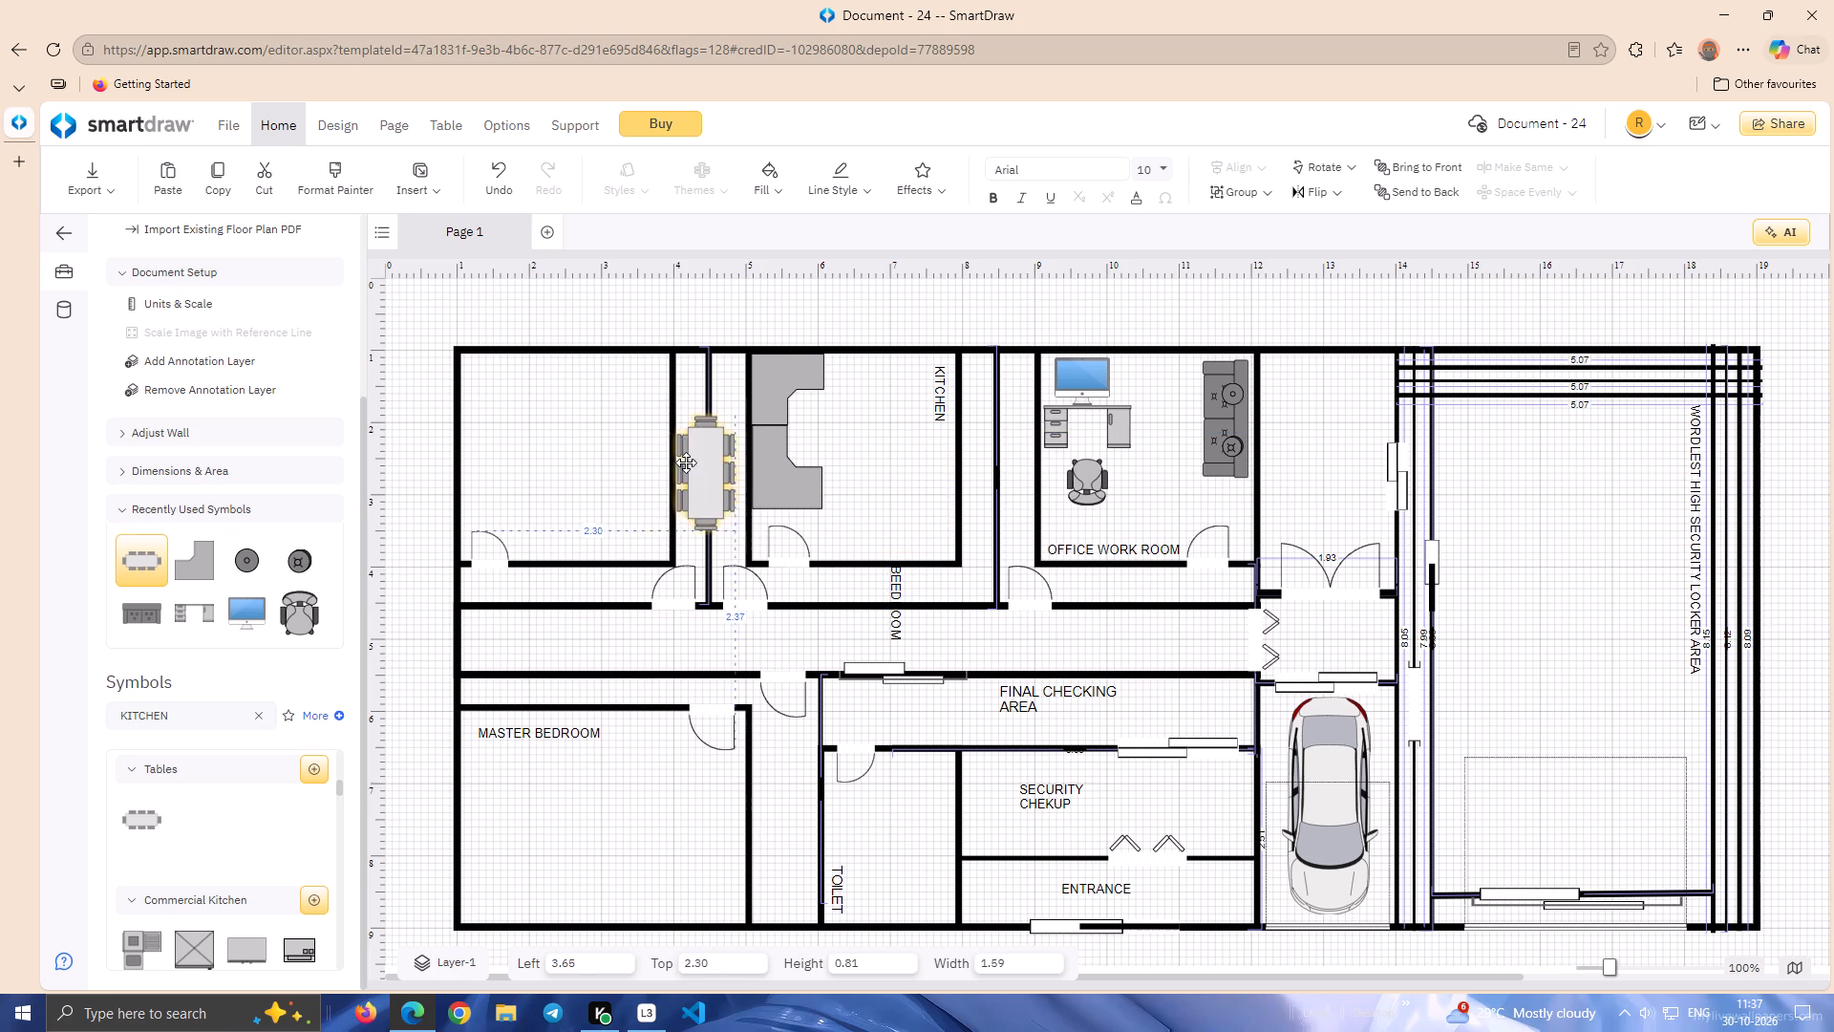
pyautogui.moveTo(686, 462); pyautogui.dragTo(505, 416)
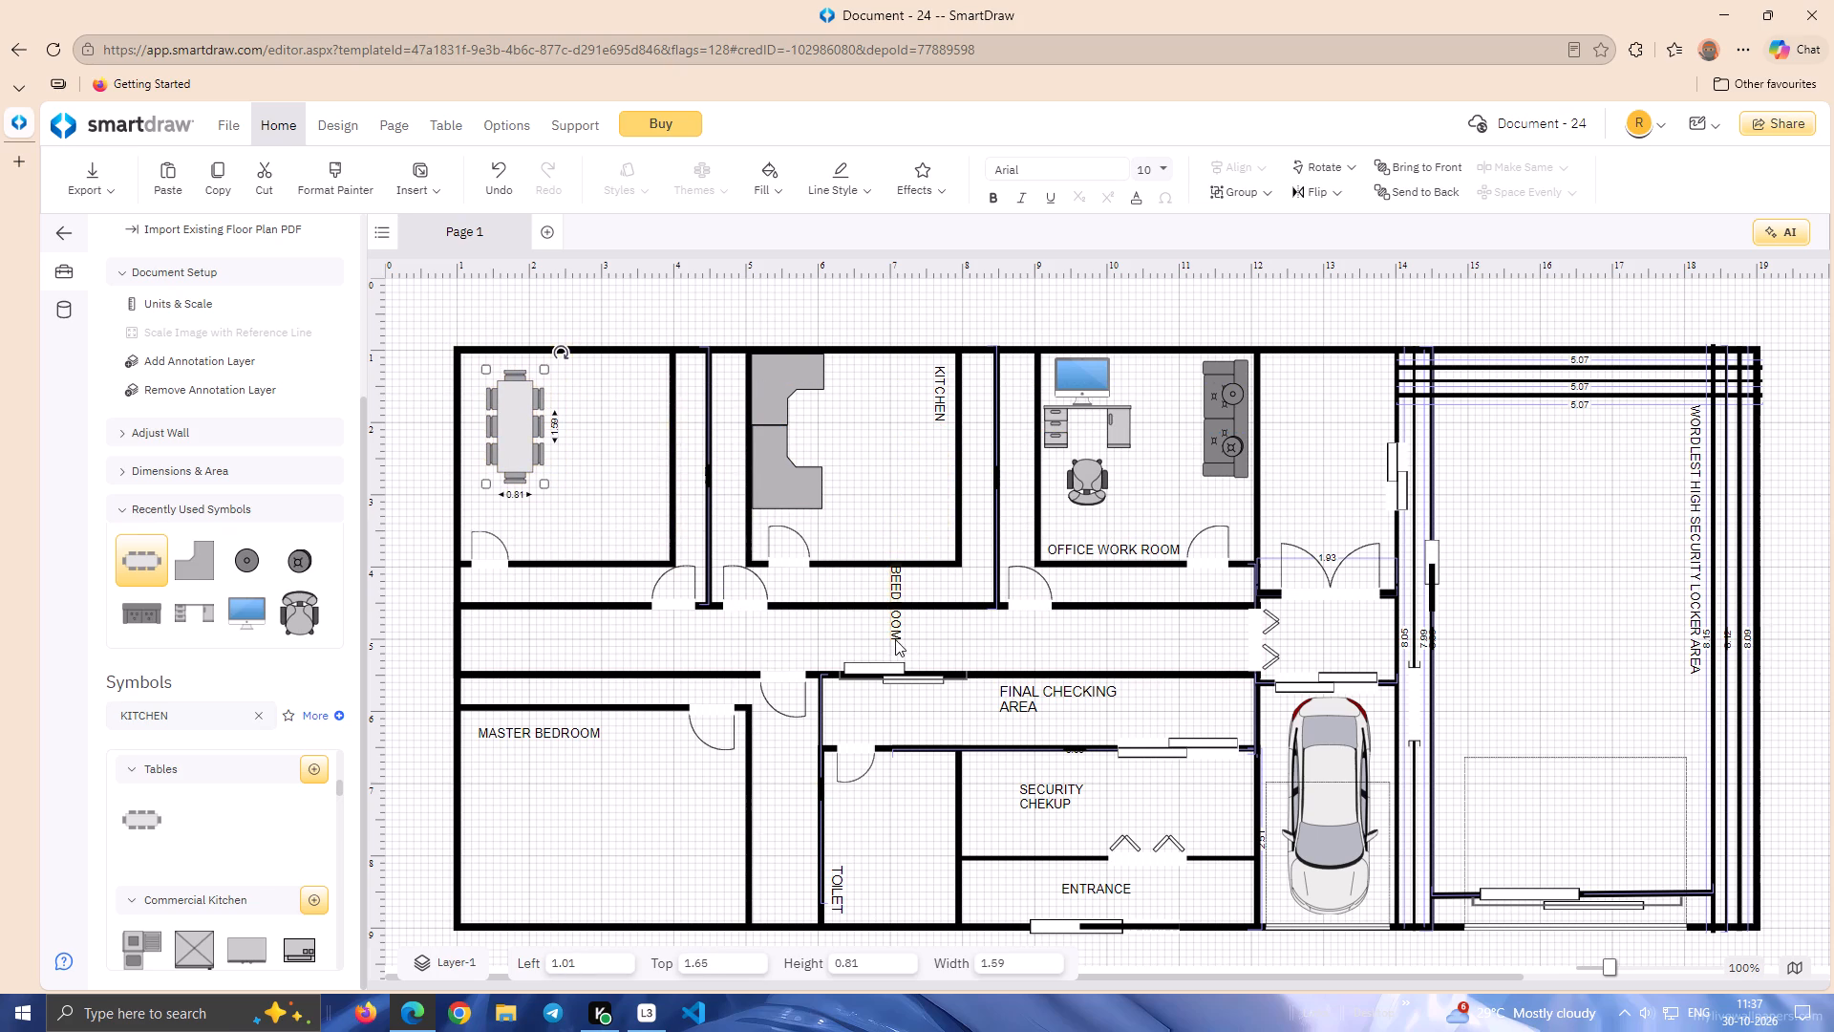
# Delete the BEEDROOM label in the corridor.
pyautogui.click(894, 637)
pyautogui.press('BackSpace')
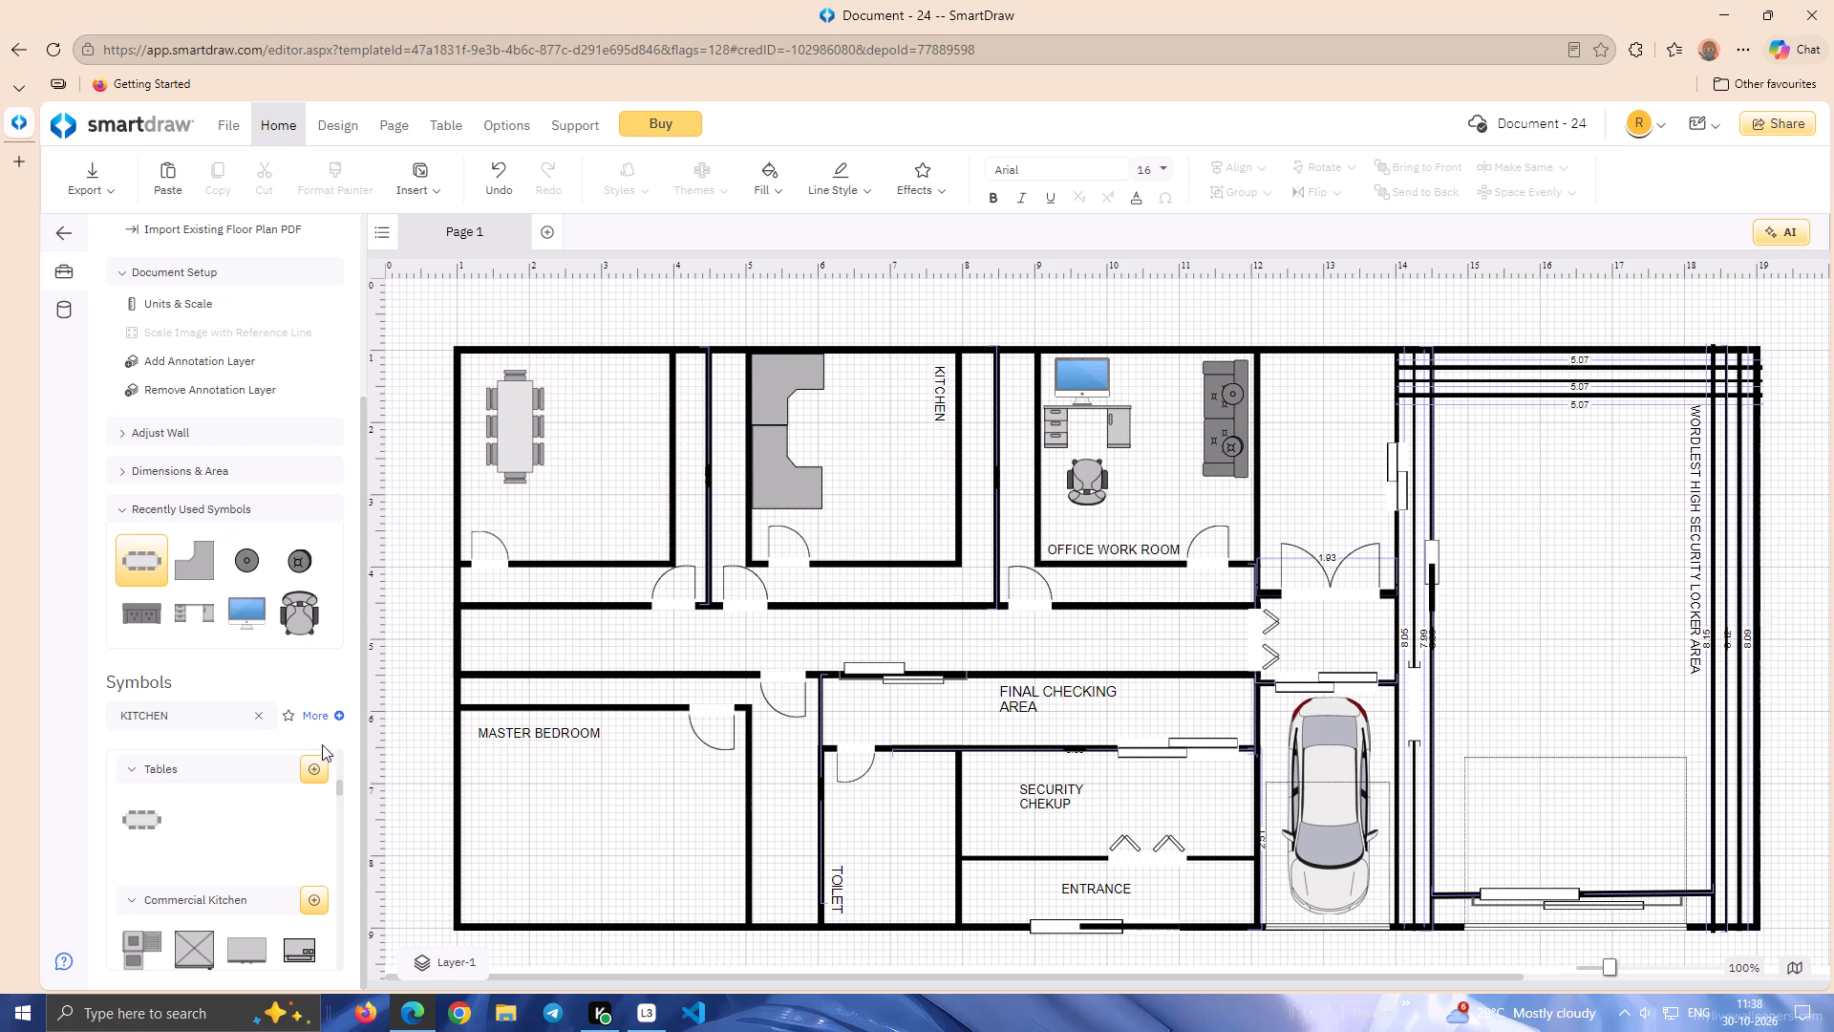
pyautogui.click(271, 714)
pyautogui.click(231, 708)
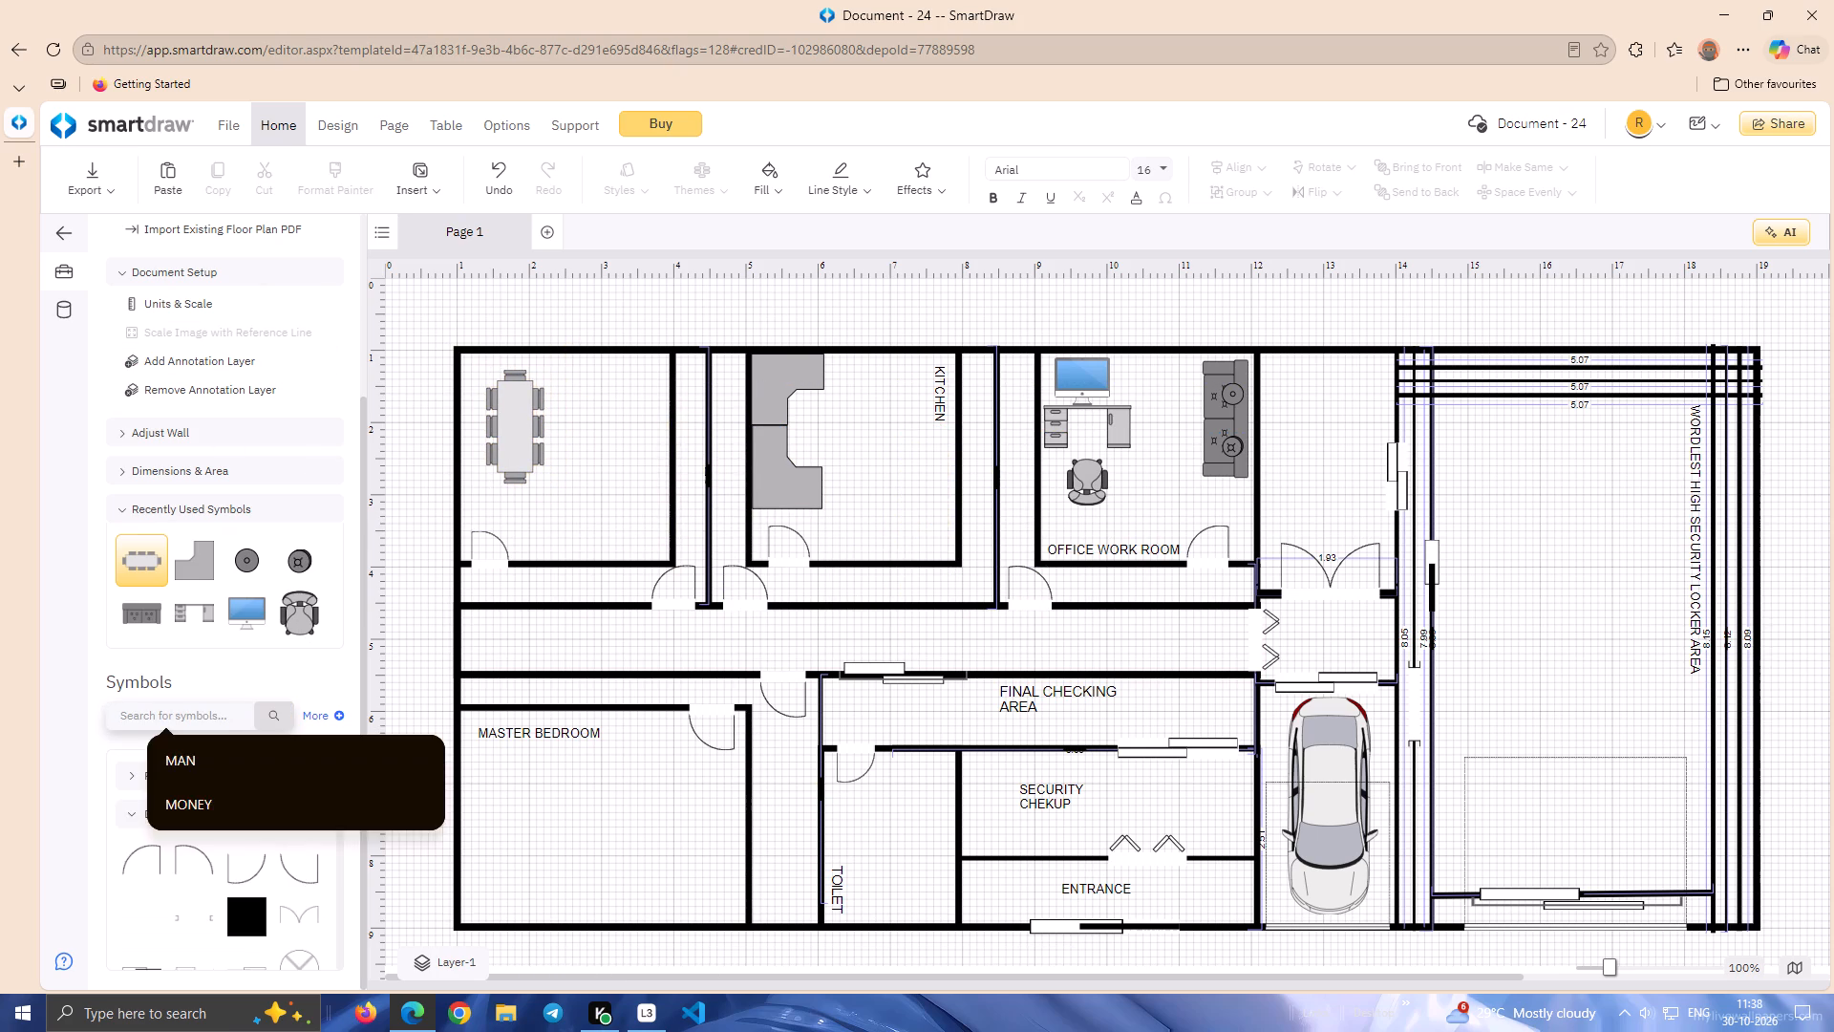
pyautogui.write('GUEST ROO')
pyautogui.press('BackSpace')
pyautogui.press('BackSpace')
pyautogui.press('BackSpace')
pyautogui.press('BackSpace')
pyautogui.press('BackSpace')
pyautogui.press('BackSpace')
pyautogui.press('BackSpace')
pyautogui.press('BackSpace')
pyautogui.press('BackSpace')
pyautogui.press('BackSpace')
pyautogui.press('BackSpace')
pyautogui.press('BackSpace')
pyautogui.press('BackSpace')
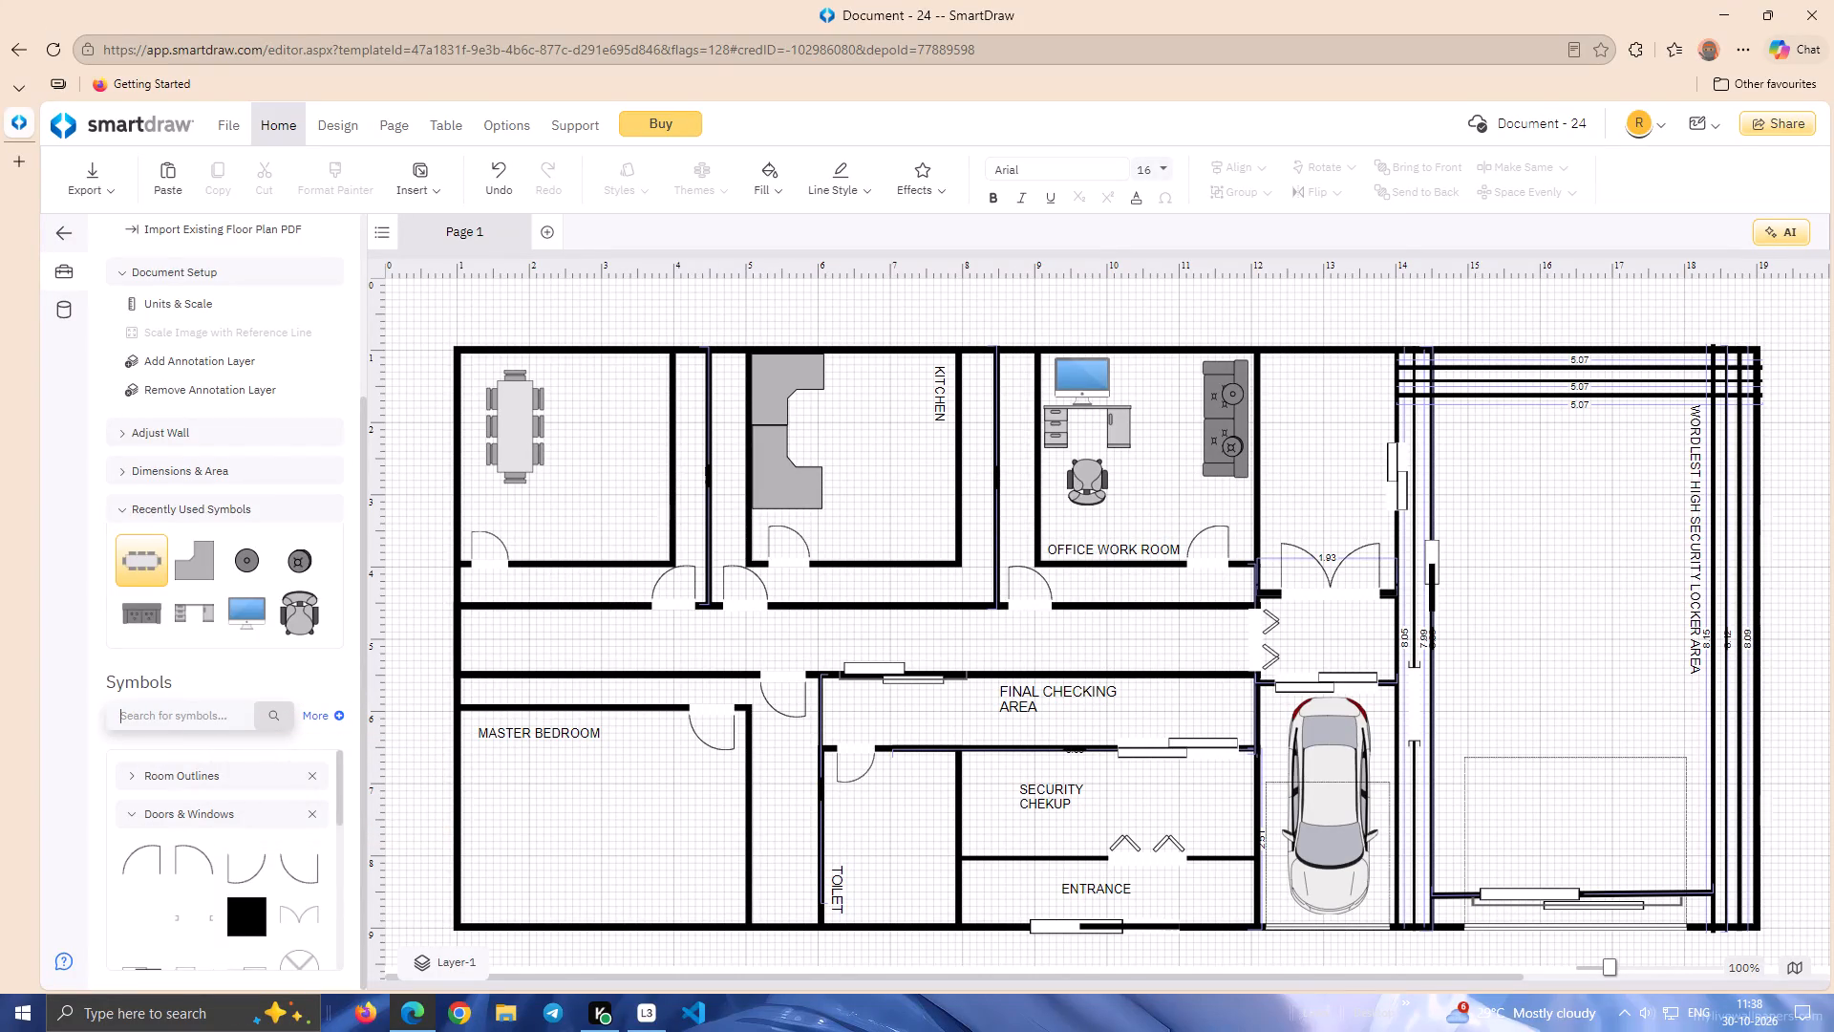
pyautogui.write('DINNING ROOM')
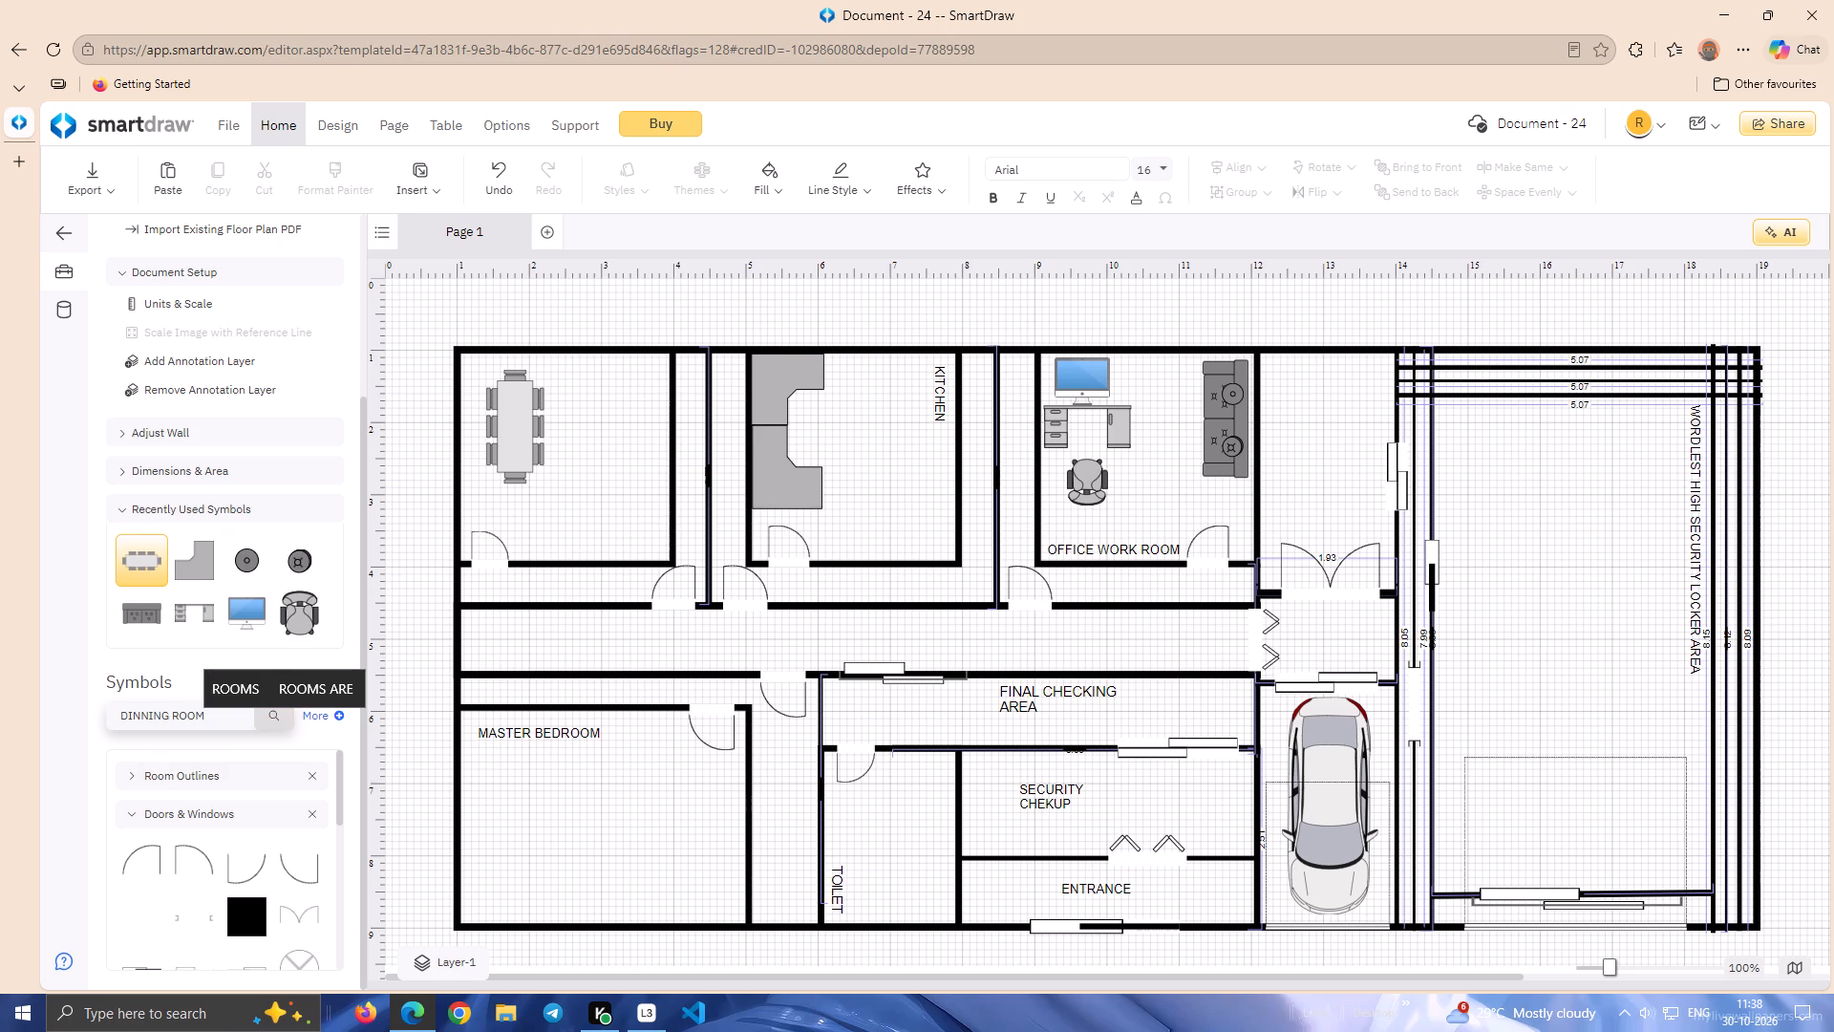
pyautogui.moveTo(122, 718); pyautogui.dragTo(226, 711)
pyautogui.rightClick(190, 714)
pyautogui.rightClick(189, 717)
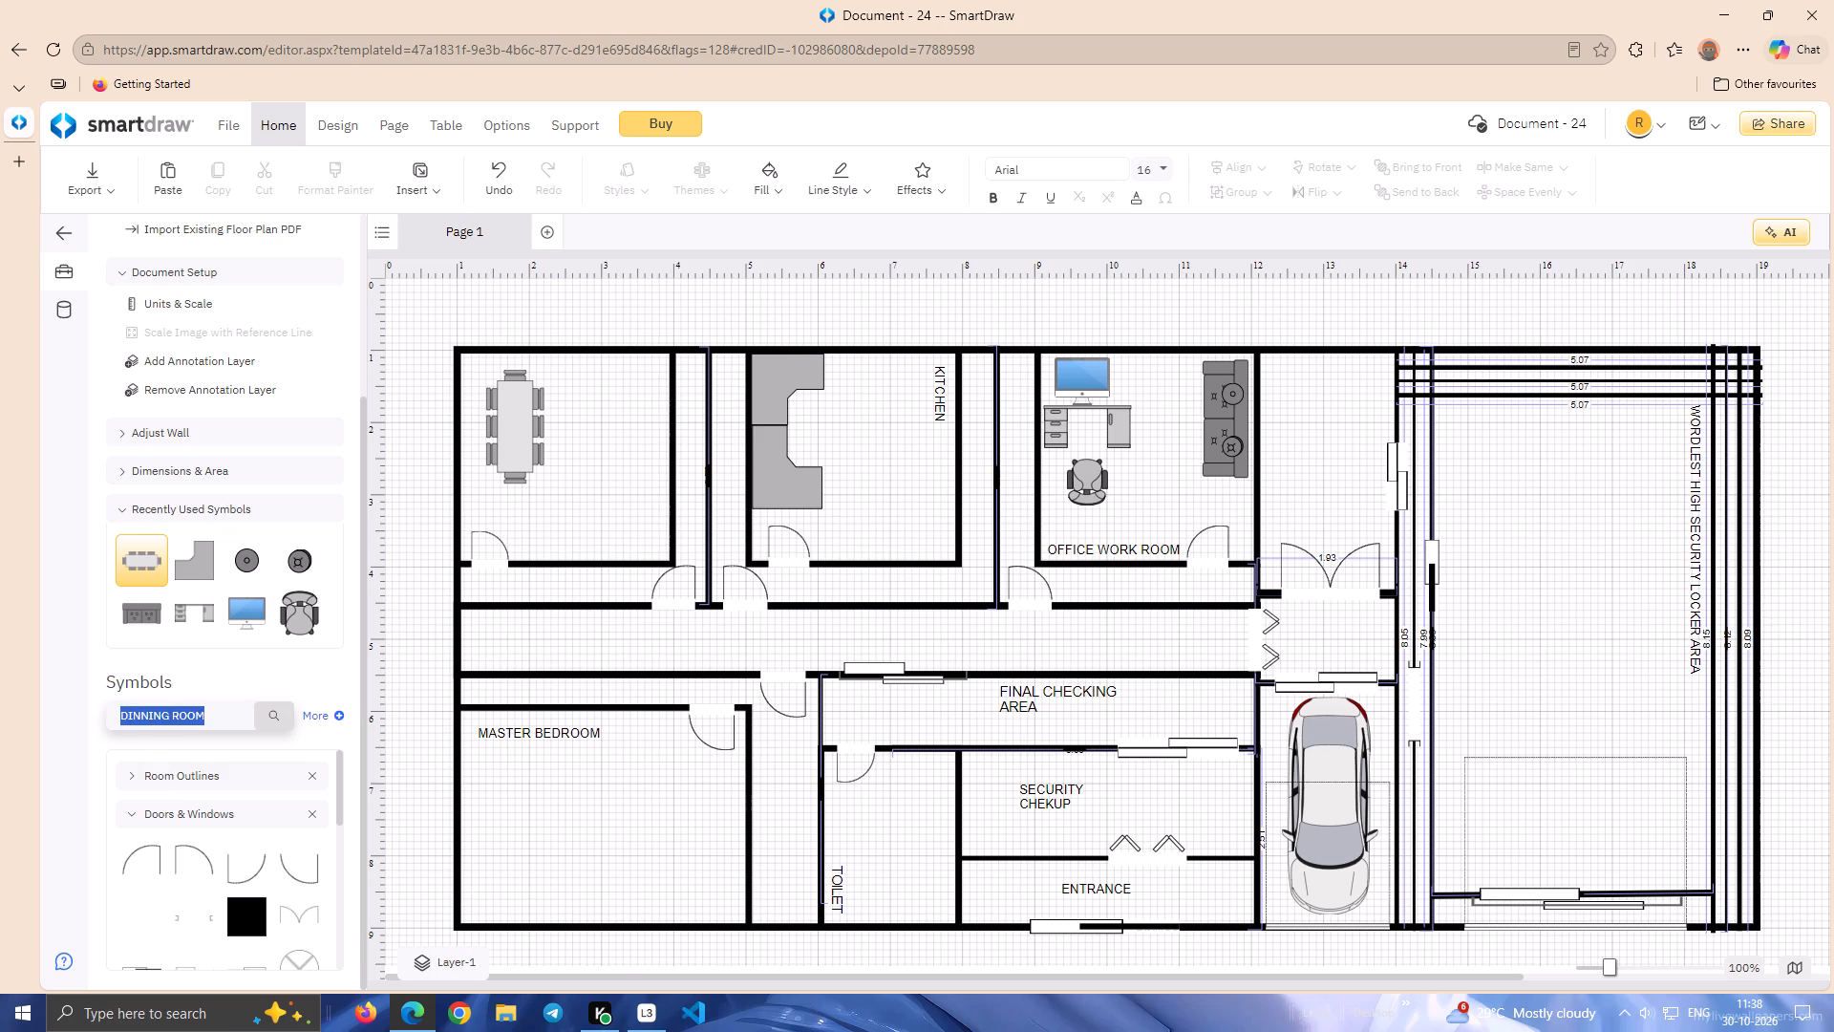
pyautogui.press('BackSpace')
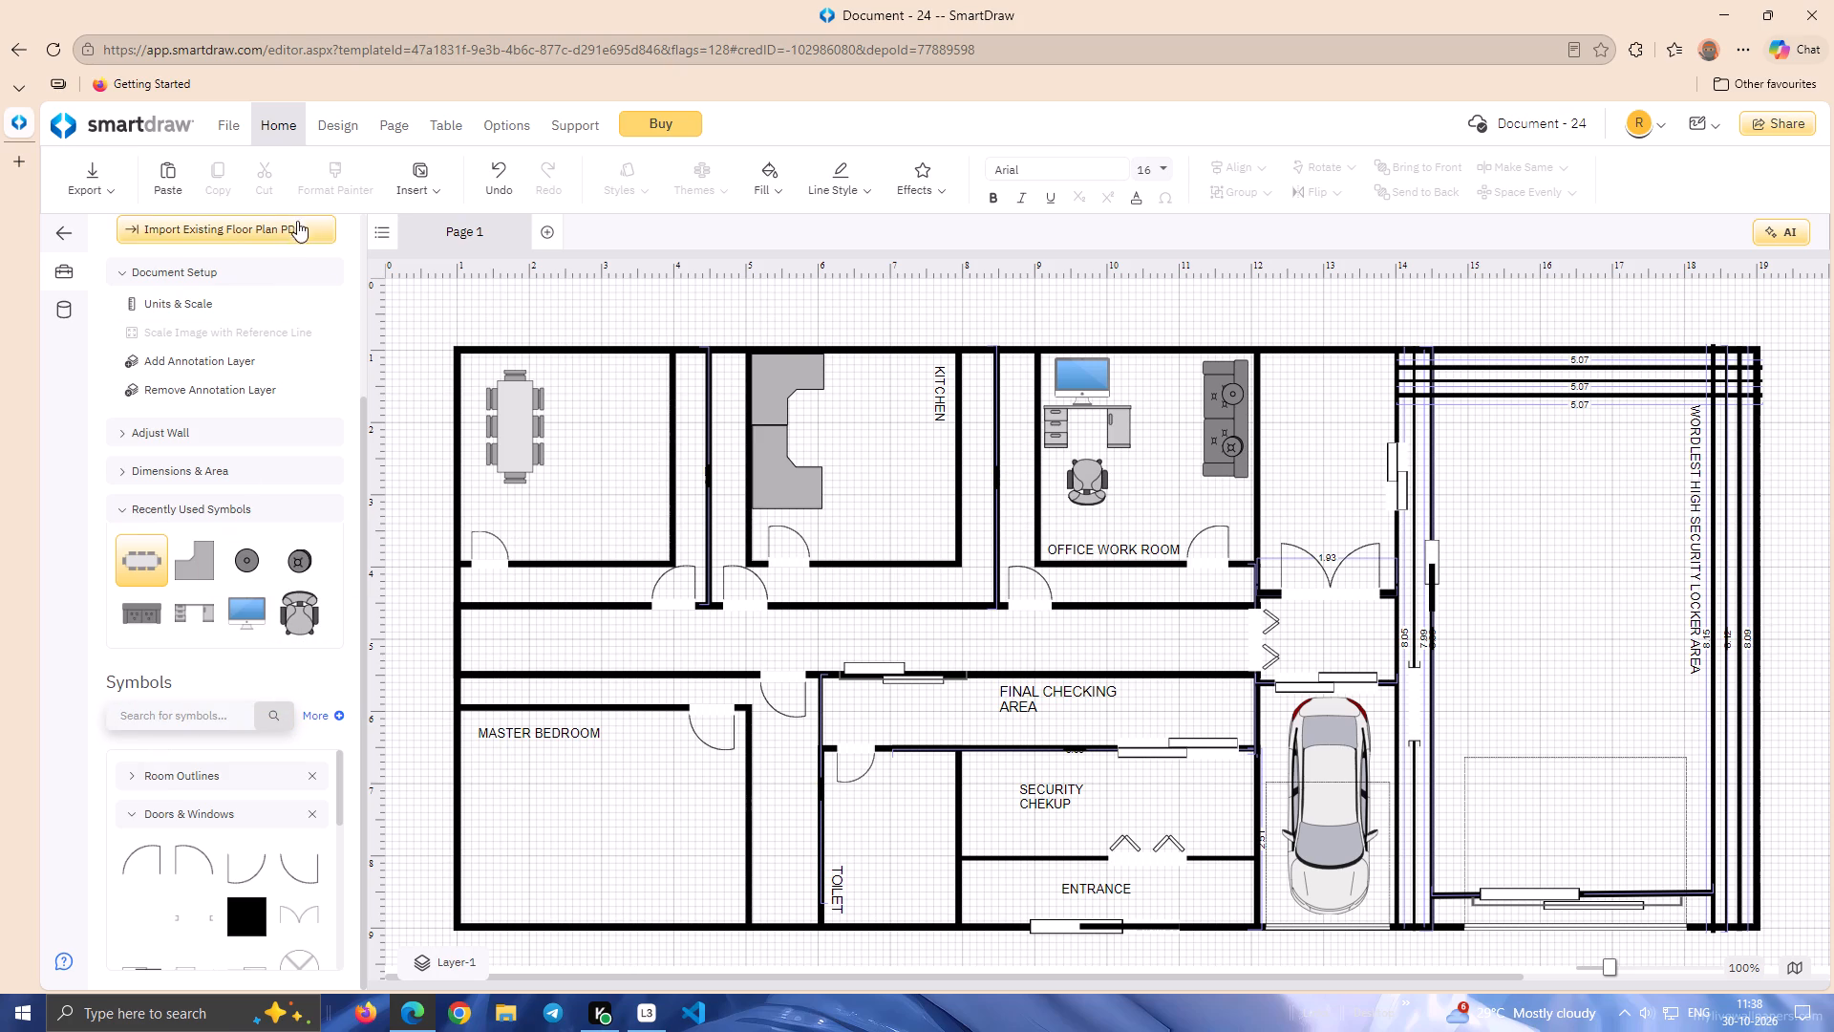
# Add the two-line text label DINNING ROOM beside the dinner table in the upper-left room.
pyautogui.moveTo(361, 447); pyautogui.dragTo(347, 247)
pyautogui.click(338, 274)
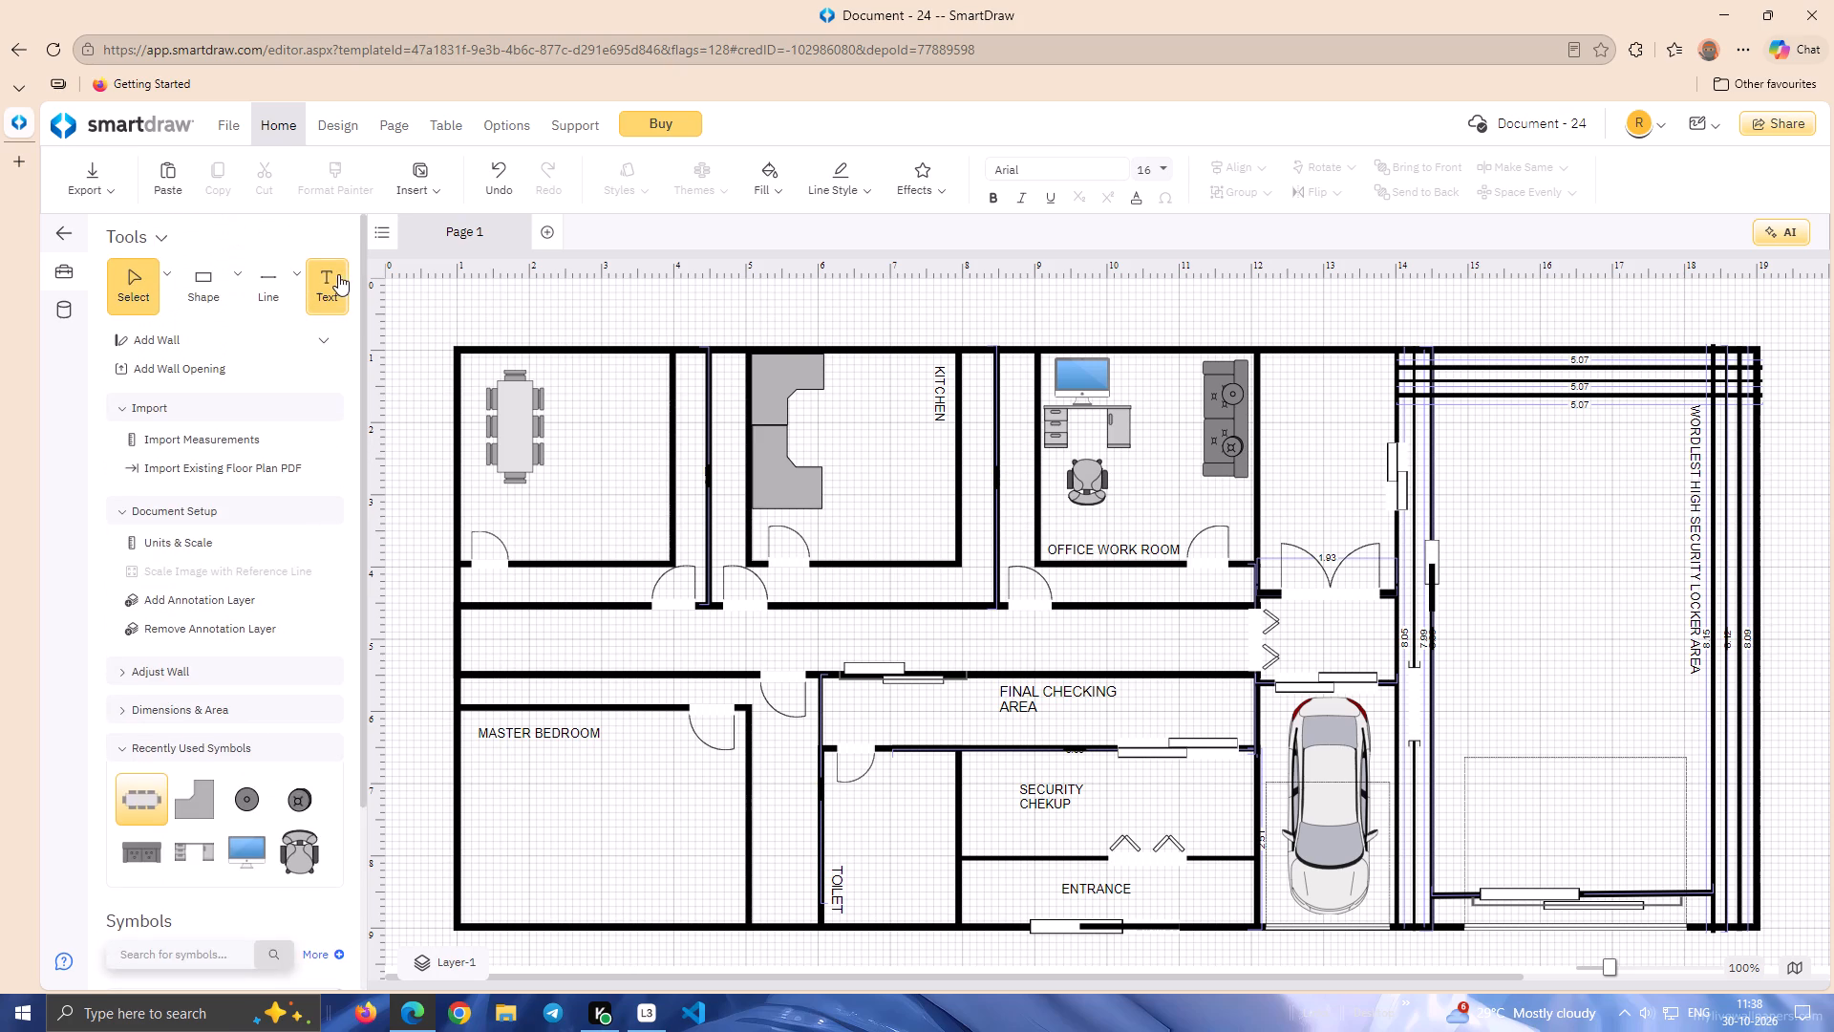
pyautogui.click(580, 462)
pyautogui.write('DINNING')
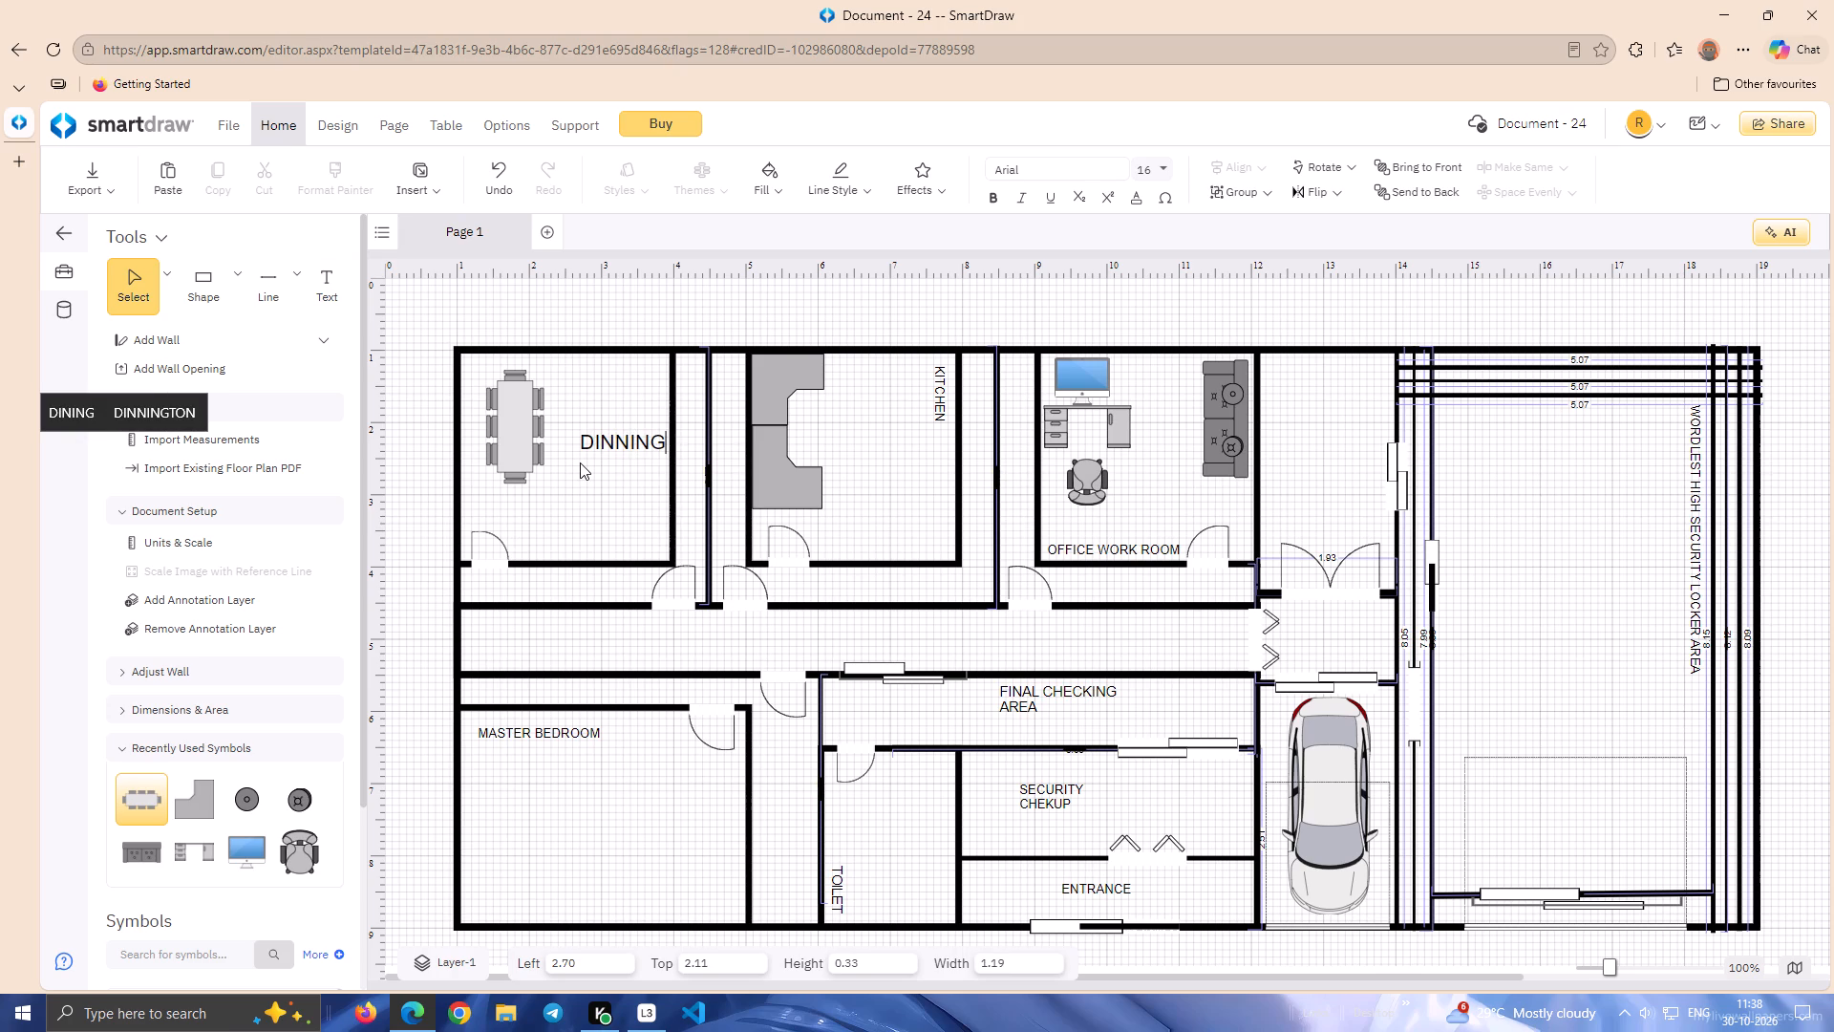
pyautogui.hotkey('shift', 'Return')
pyautogui.write('ROOM')
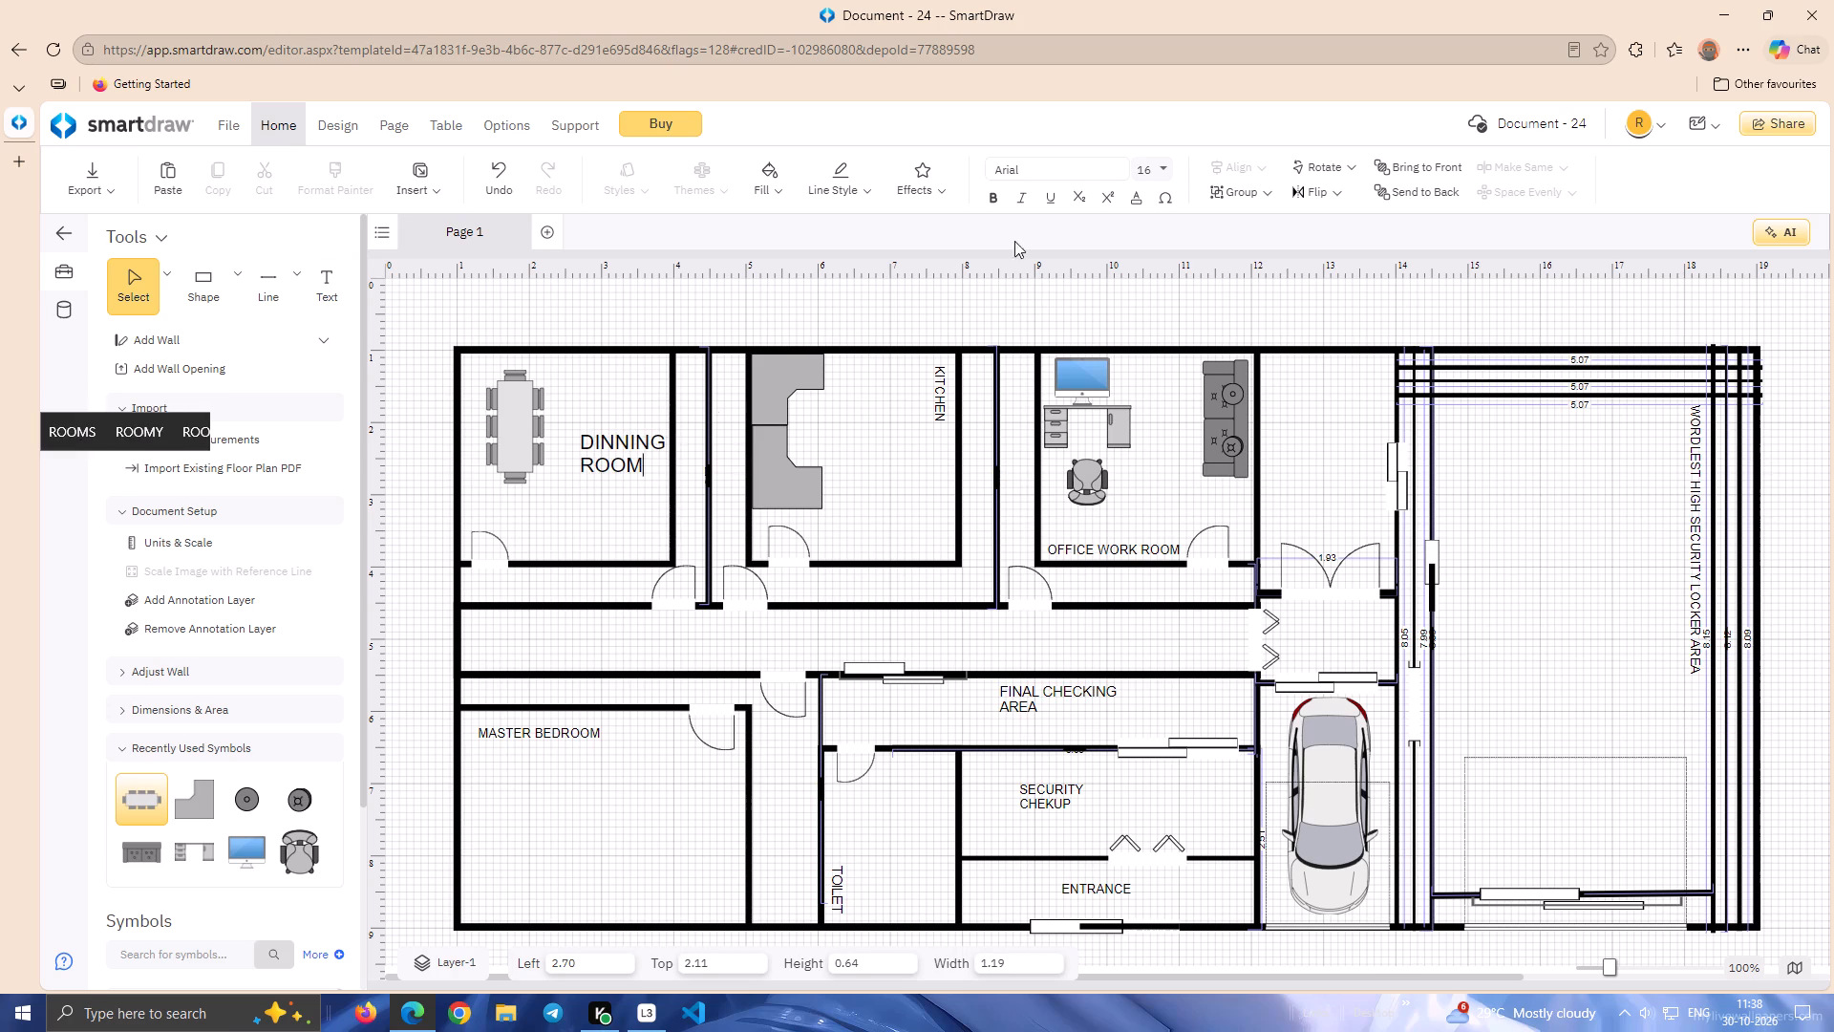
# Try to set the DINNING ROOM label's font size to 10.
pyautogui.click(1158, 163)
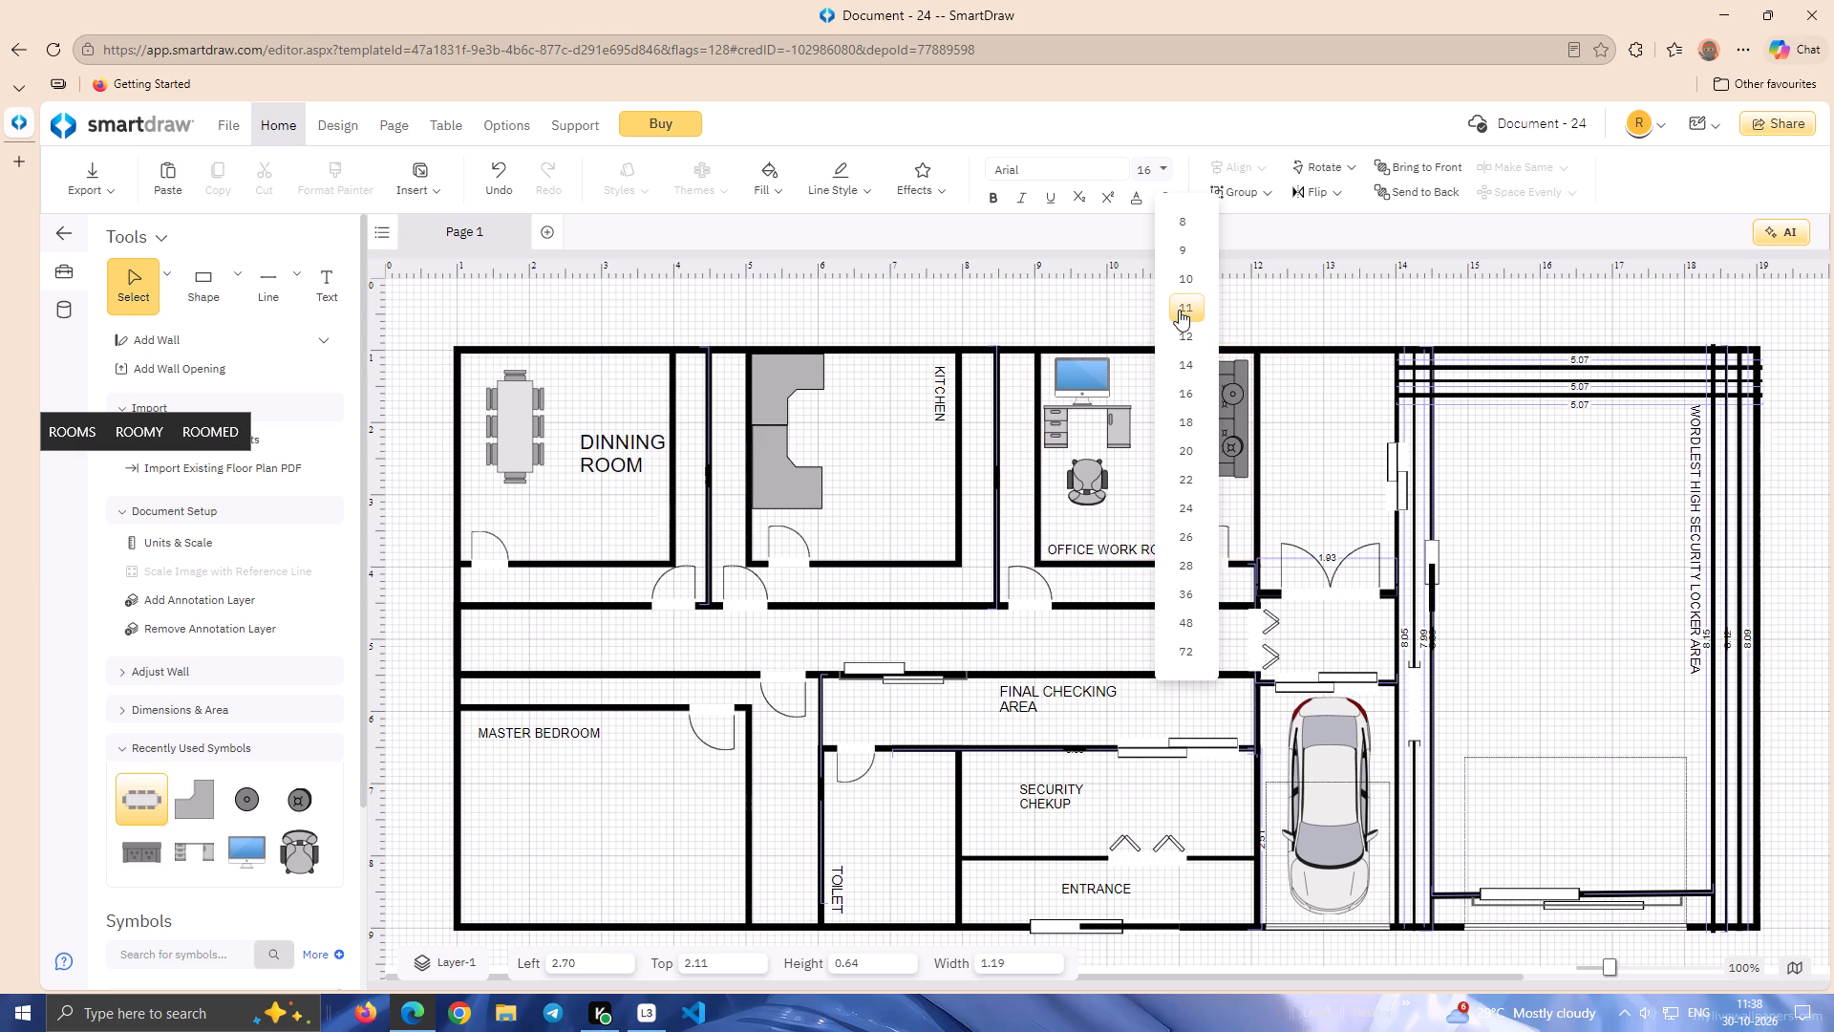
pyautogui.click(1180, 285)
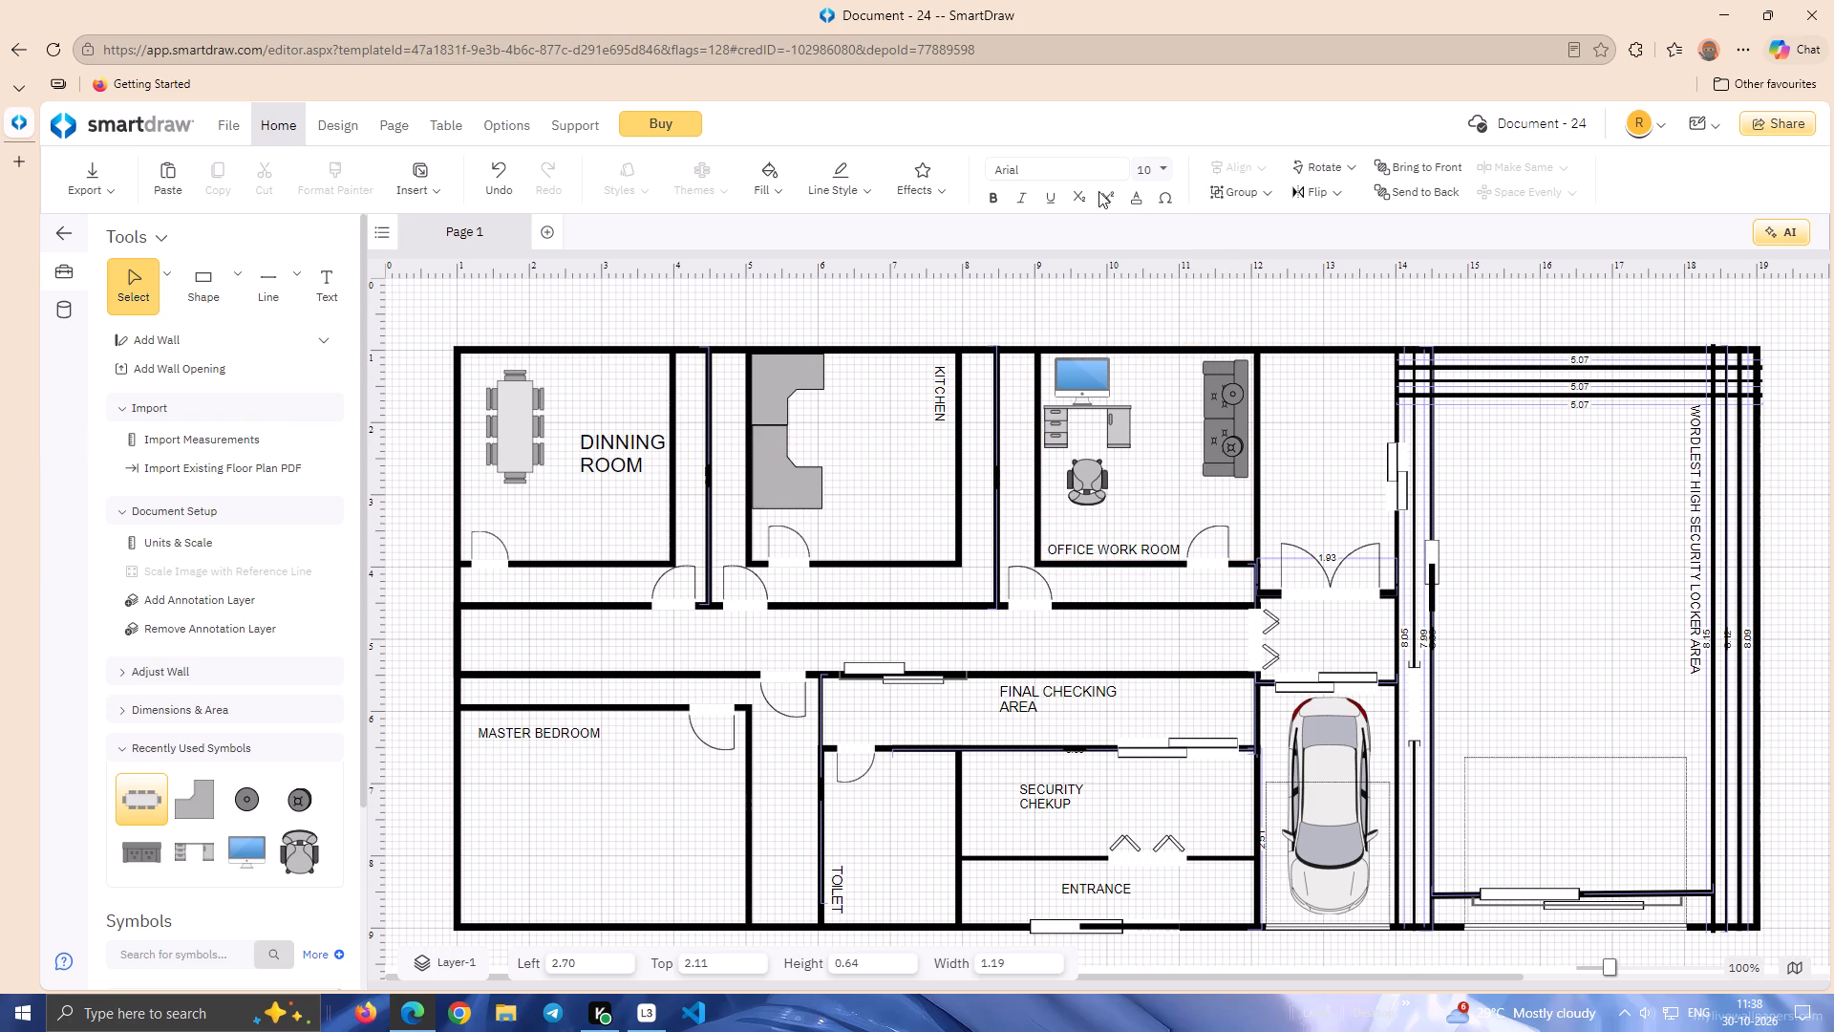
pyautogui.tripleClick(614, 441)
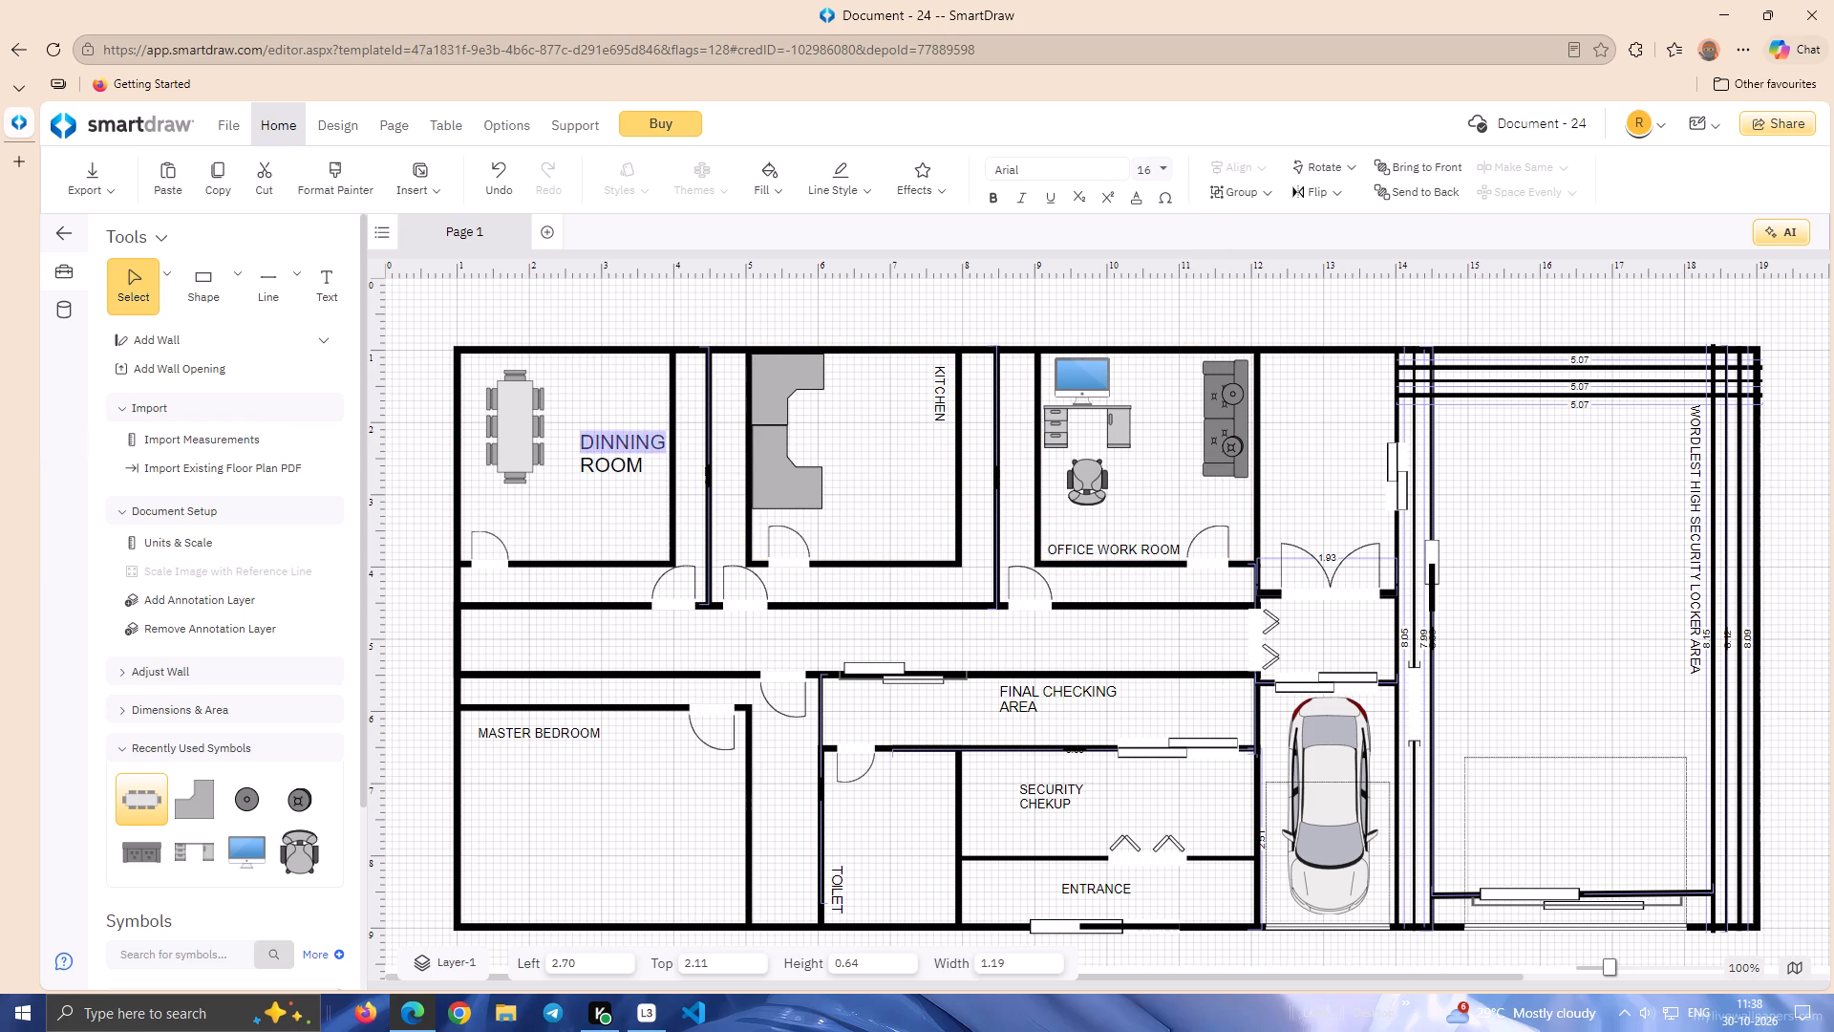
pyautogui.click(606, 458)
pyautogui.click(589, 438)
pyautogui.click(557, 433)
# Set the font size of the whole DINNING ROOM label to 11.
pyautogui.click(607, 448)
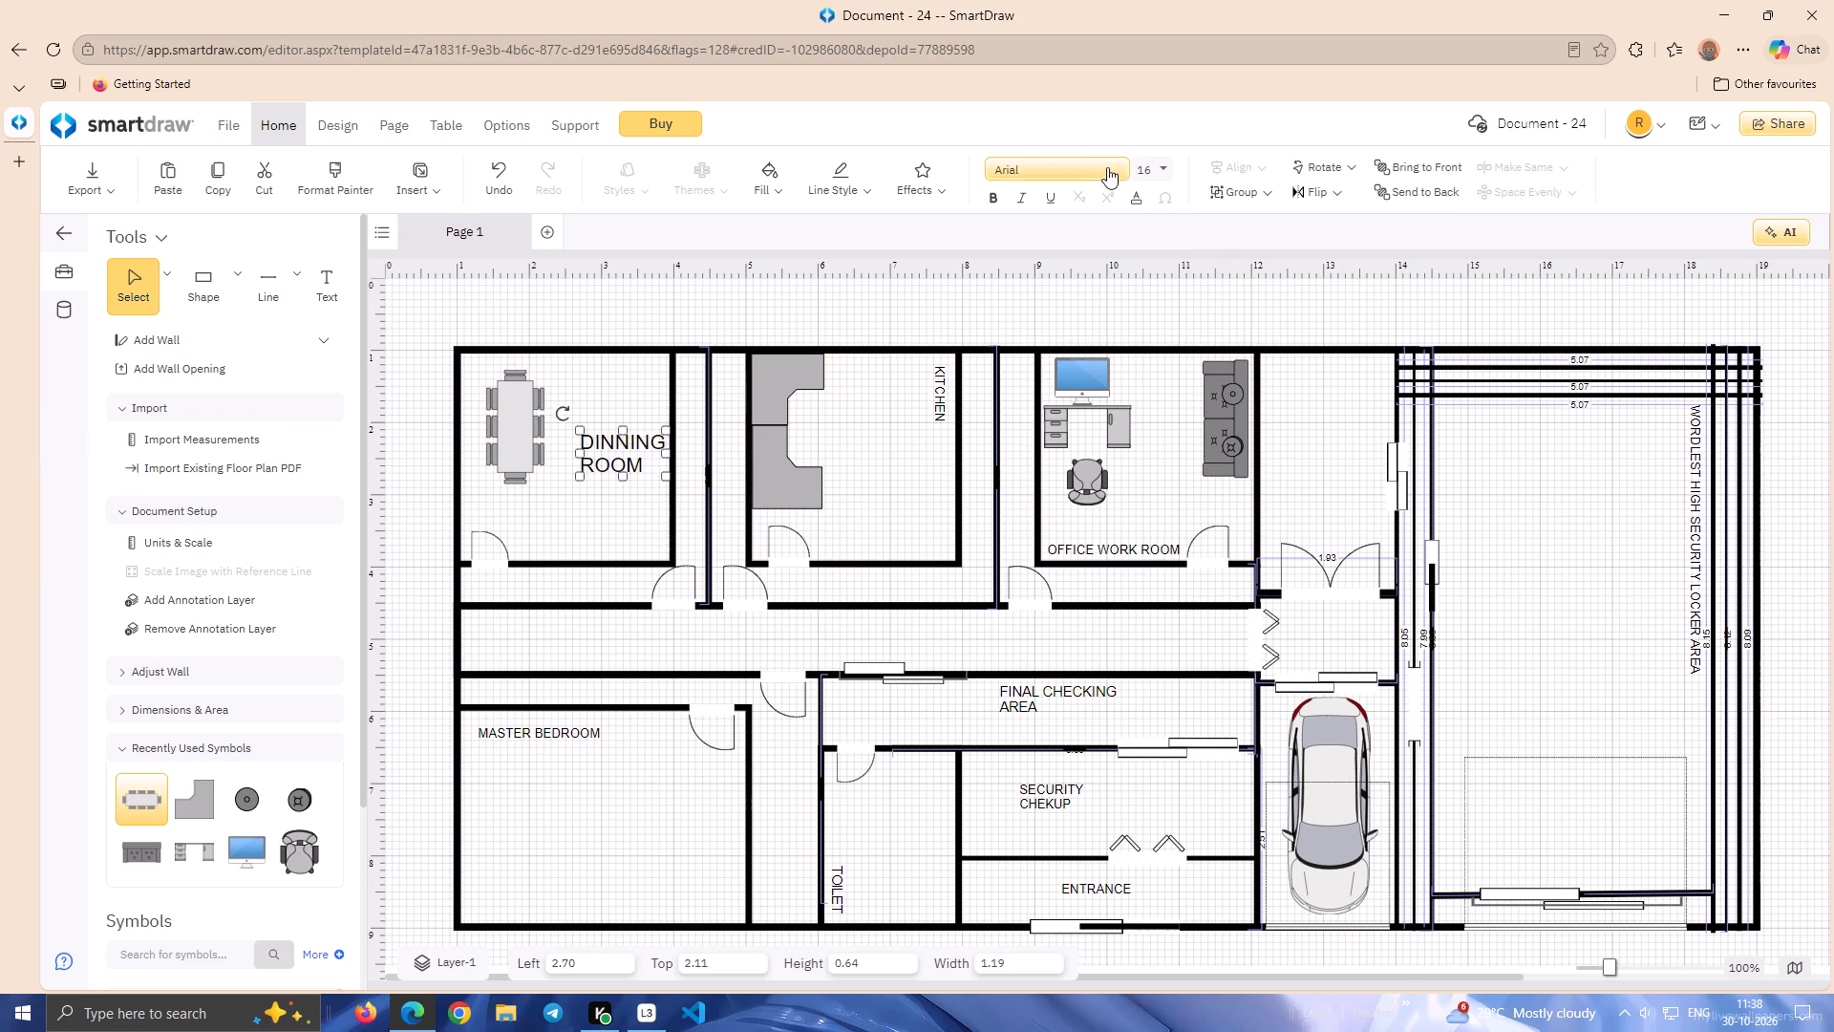
pyautogui.click(1158, 171)
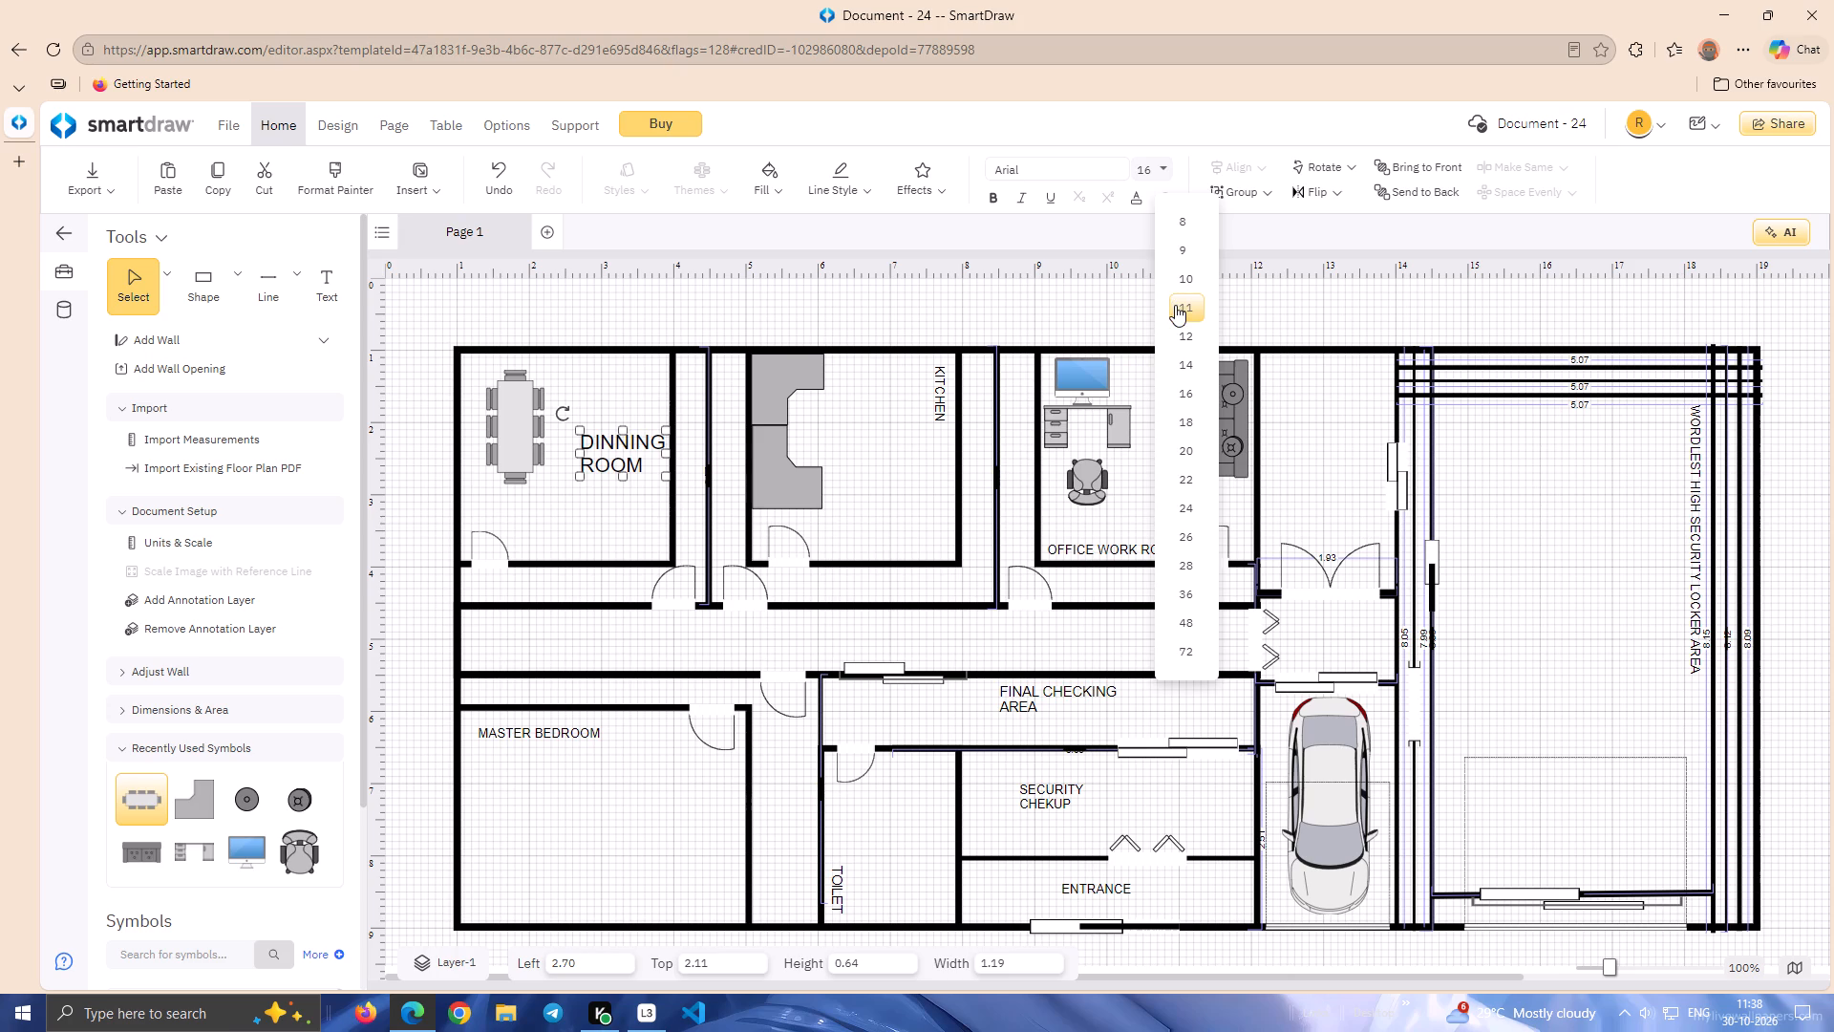
pyautogui.click(1175, 305)
pyautogui.click(616, 478)
# Rotate the DINNING ROOM label to read vertically and move it into the room's lower-right corner.
pyautogui.click(591, 443)
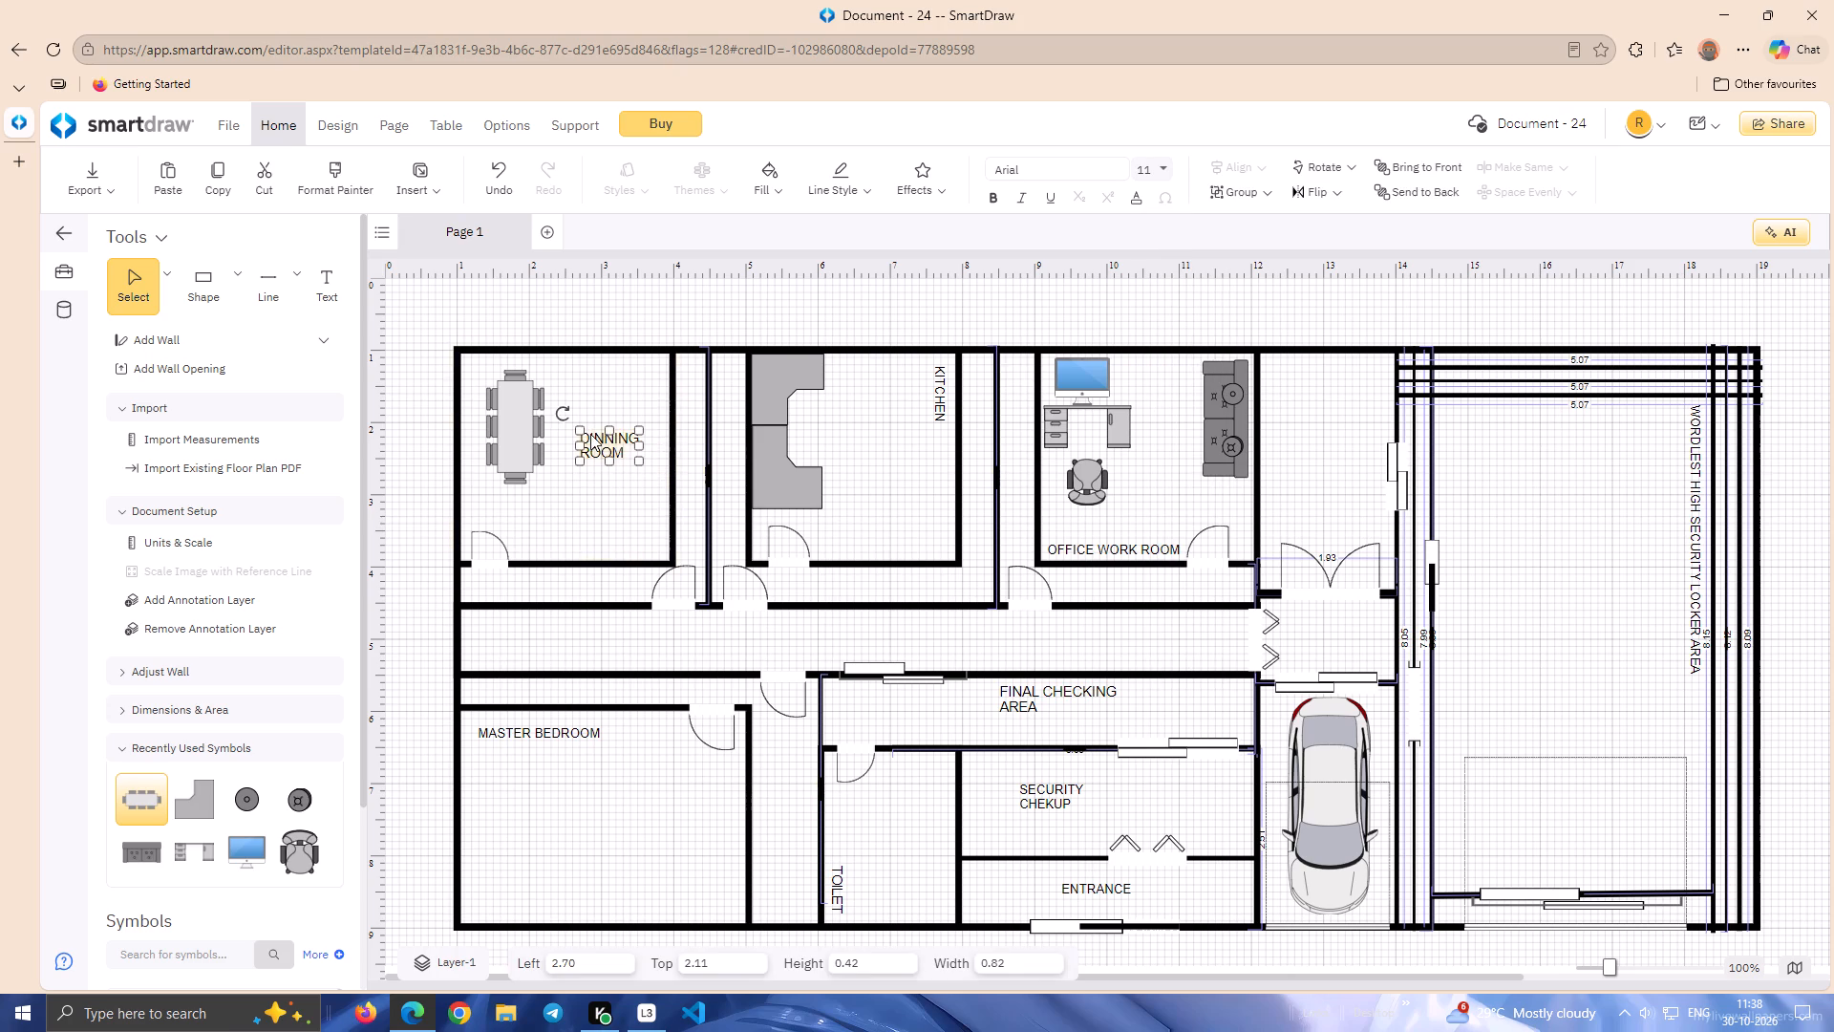
pyautogui.moveTo(566, 416); pyautogui.dragTo(650, 398)
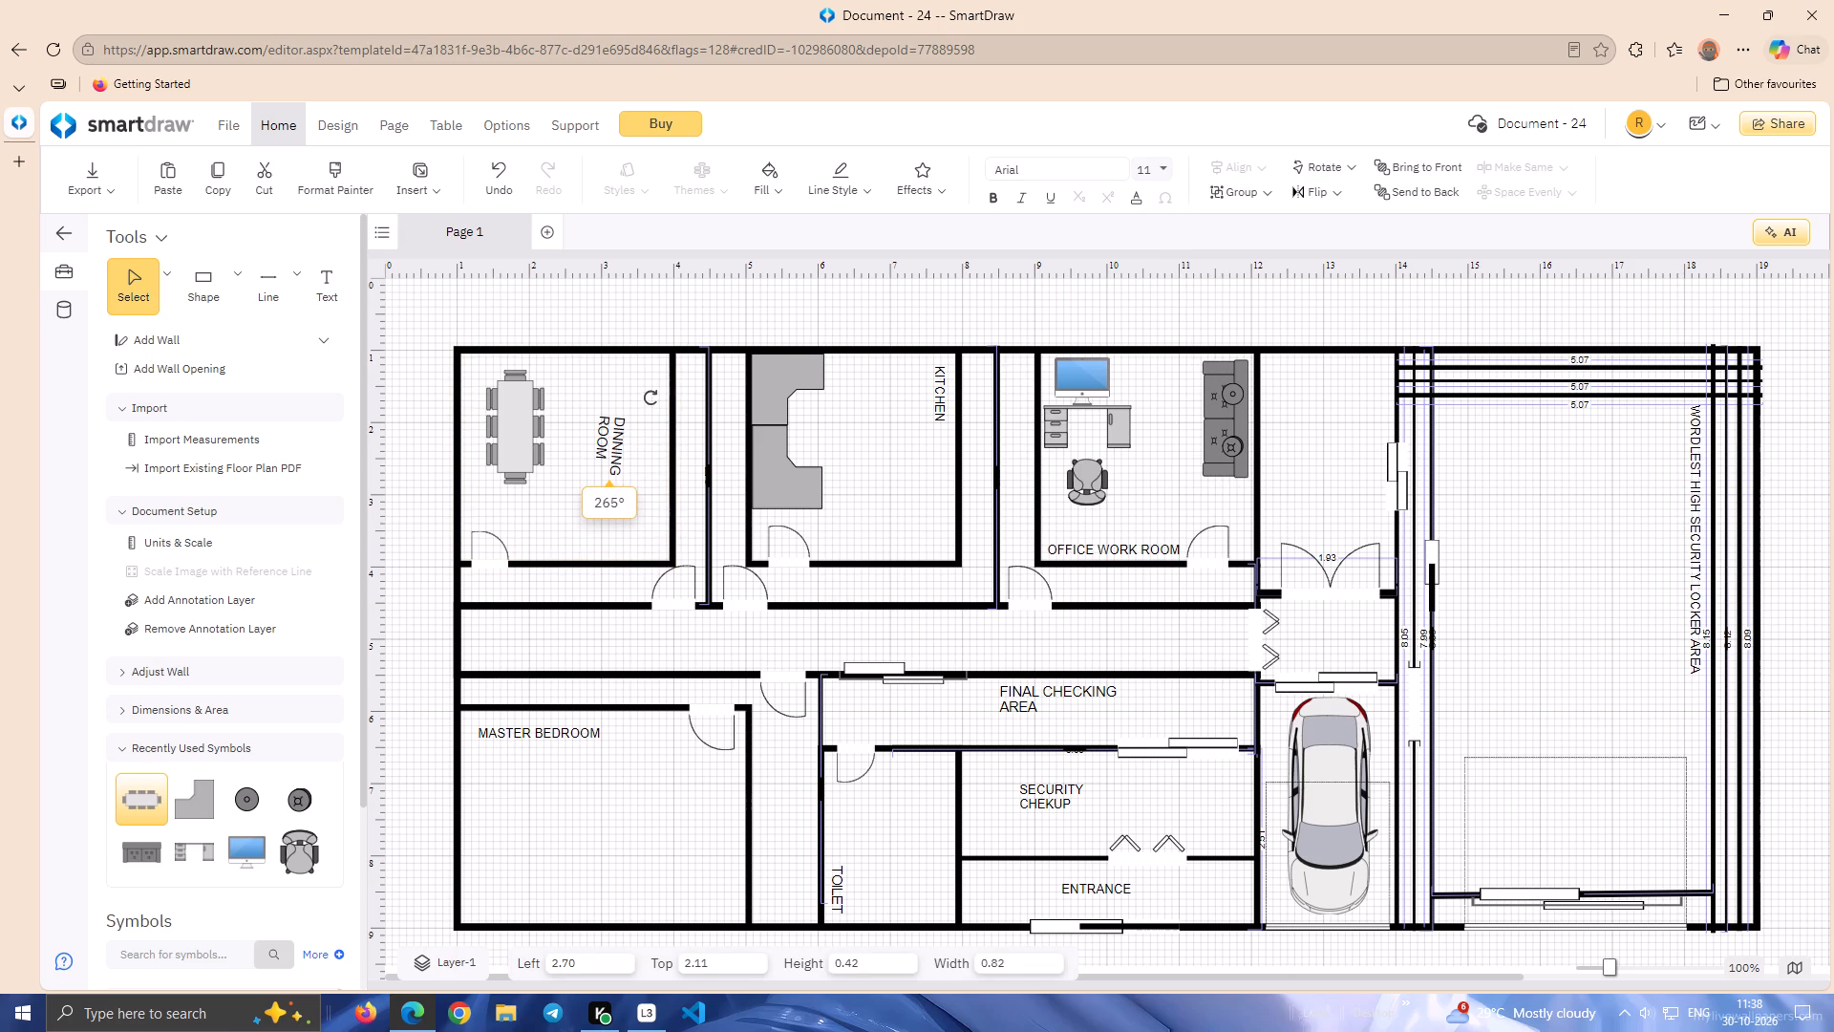
pyautogui.moveTo(650, 398); pyautogui.dragTo(647, 394)
pyautogui.moveTo(608, 451); pyautogui.dragTo(629, 480)
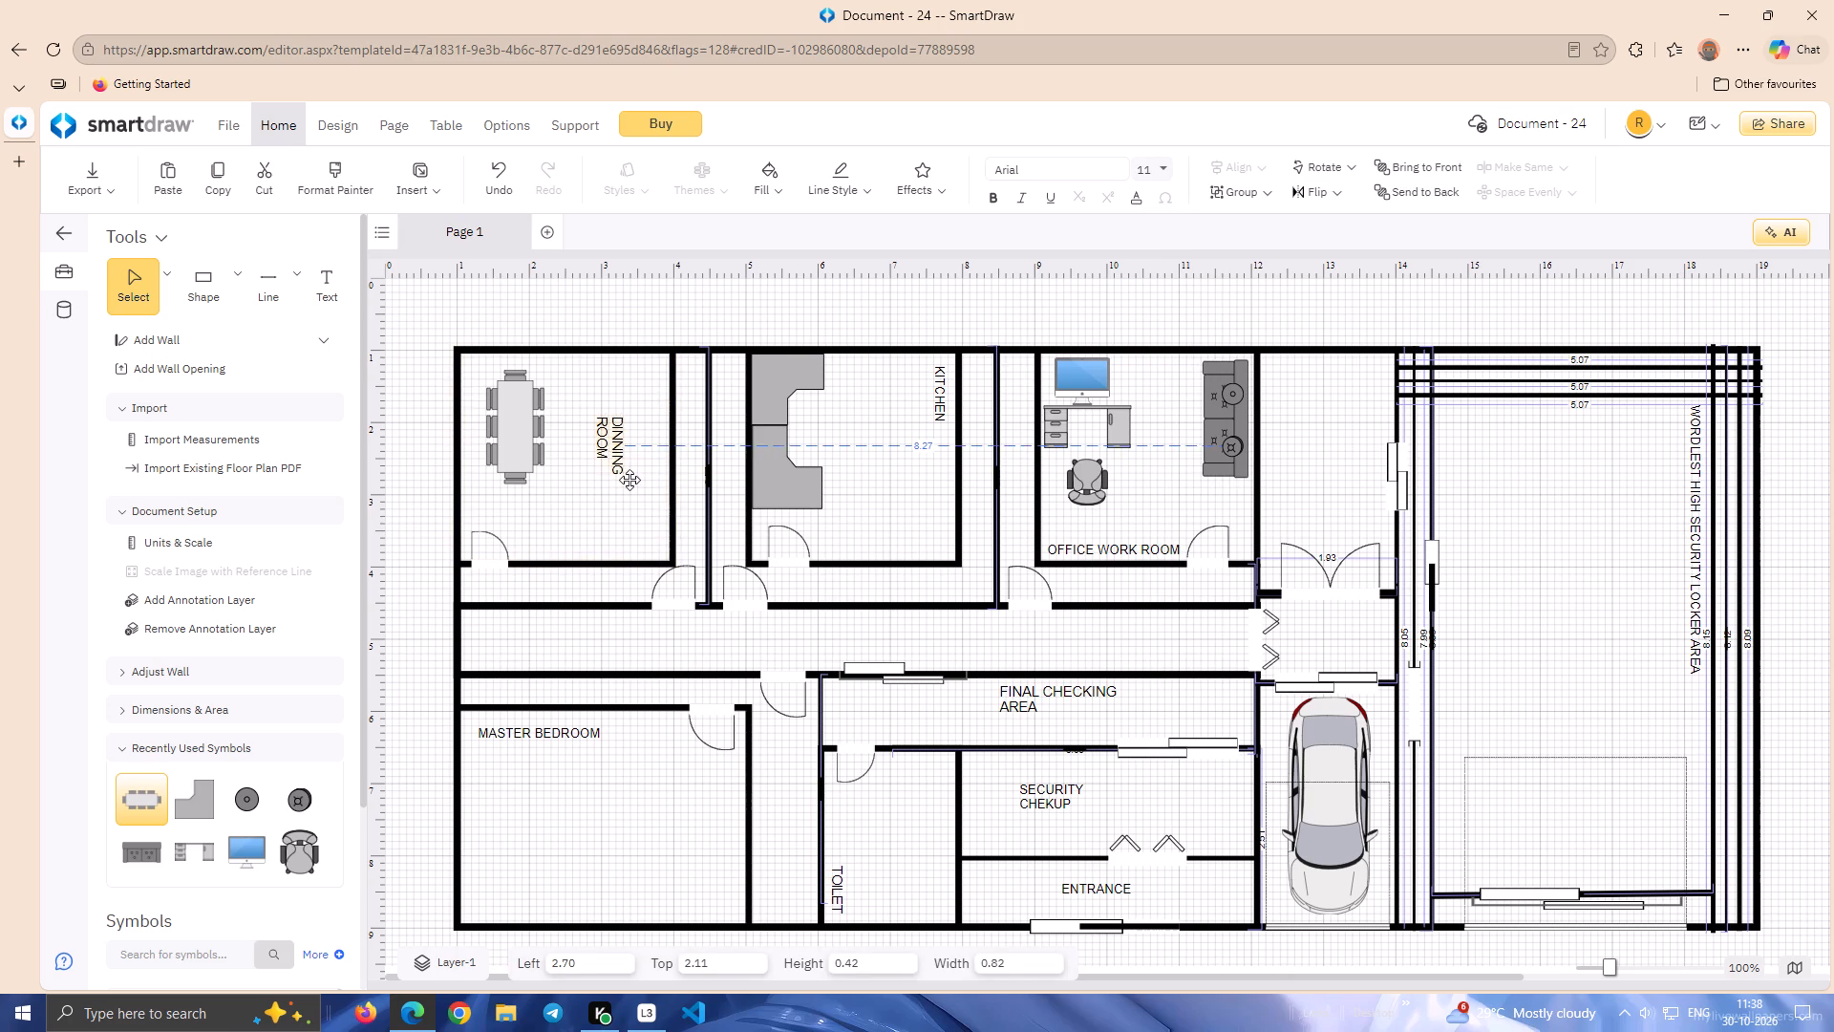
pyautogui.moveTo(629, 480); pyautogui.dragTo(651, 528)
pyautogui.press('Down')
pyautogui.press('Left')
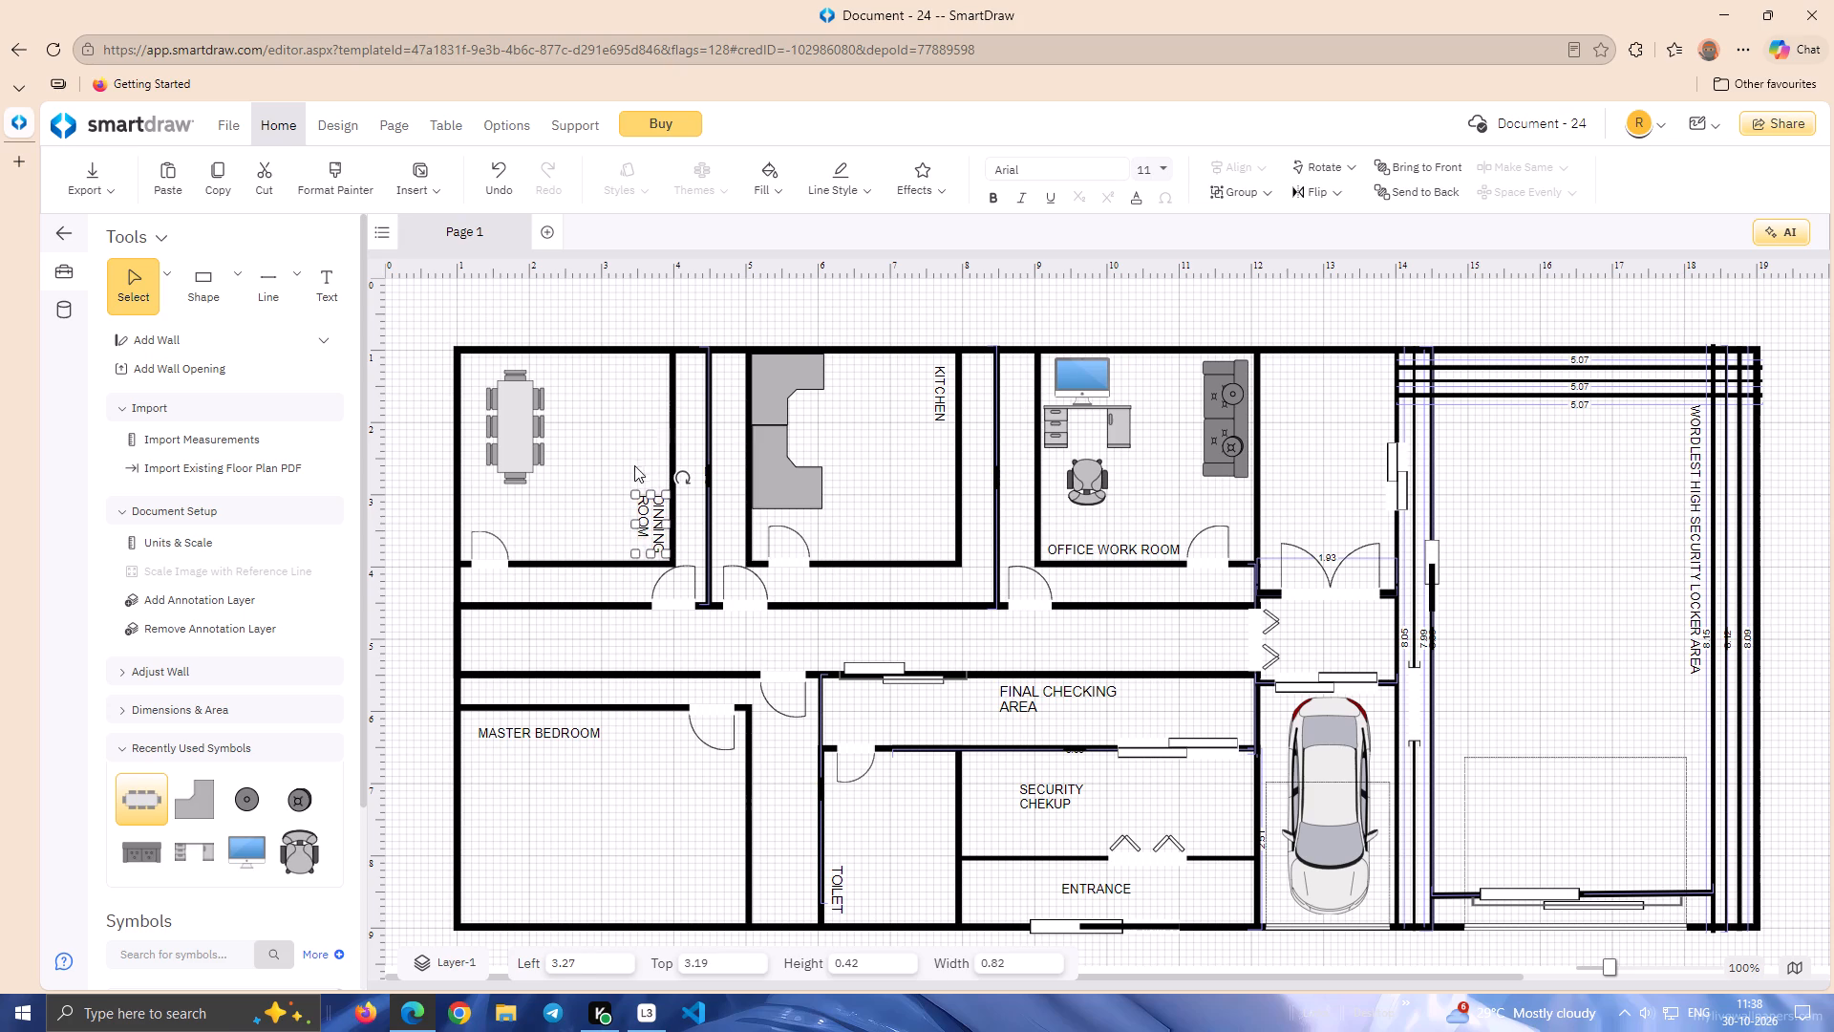
pyautogui.click(639, 458)
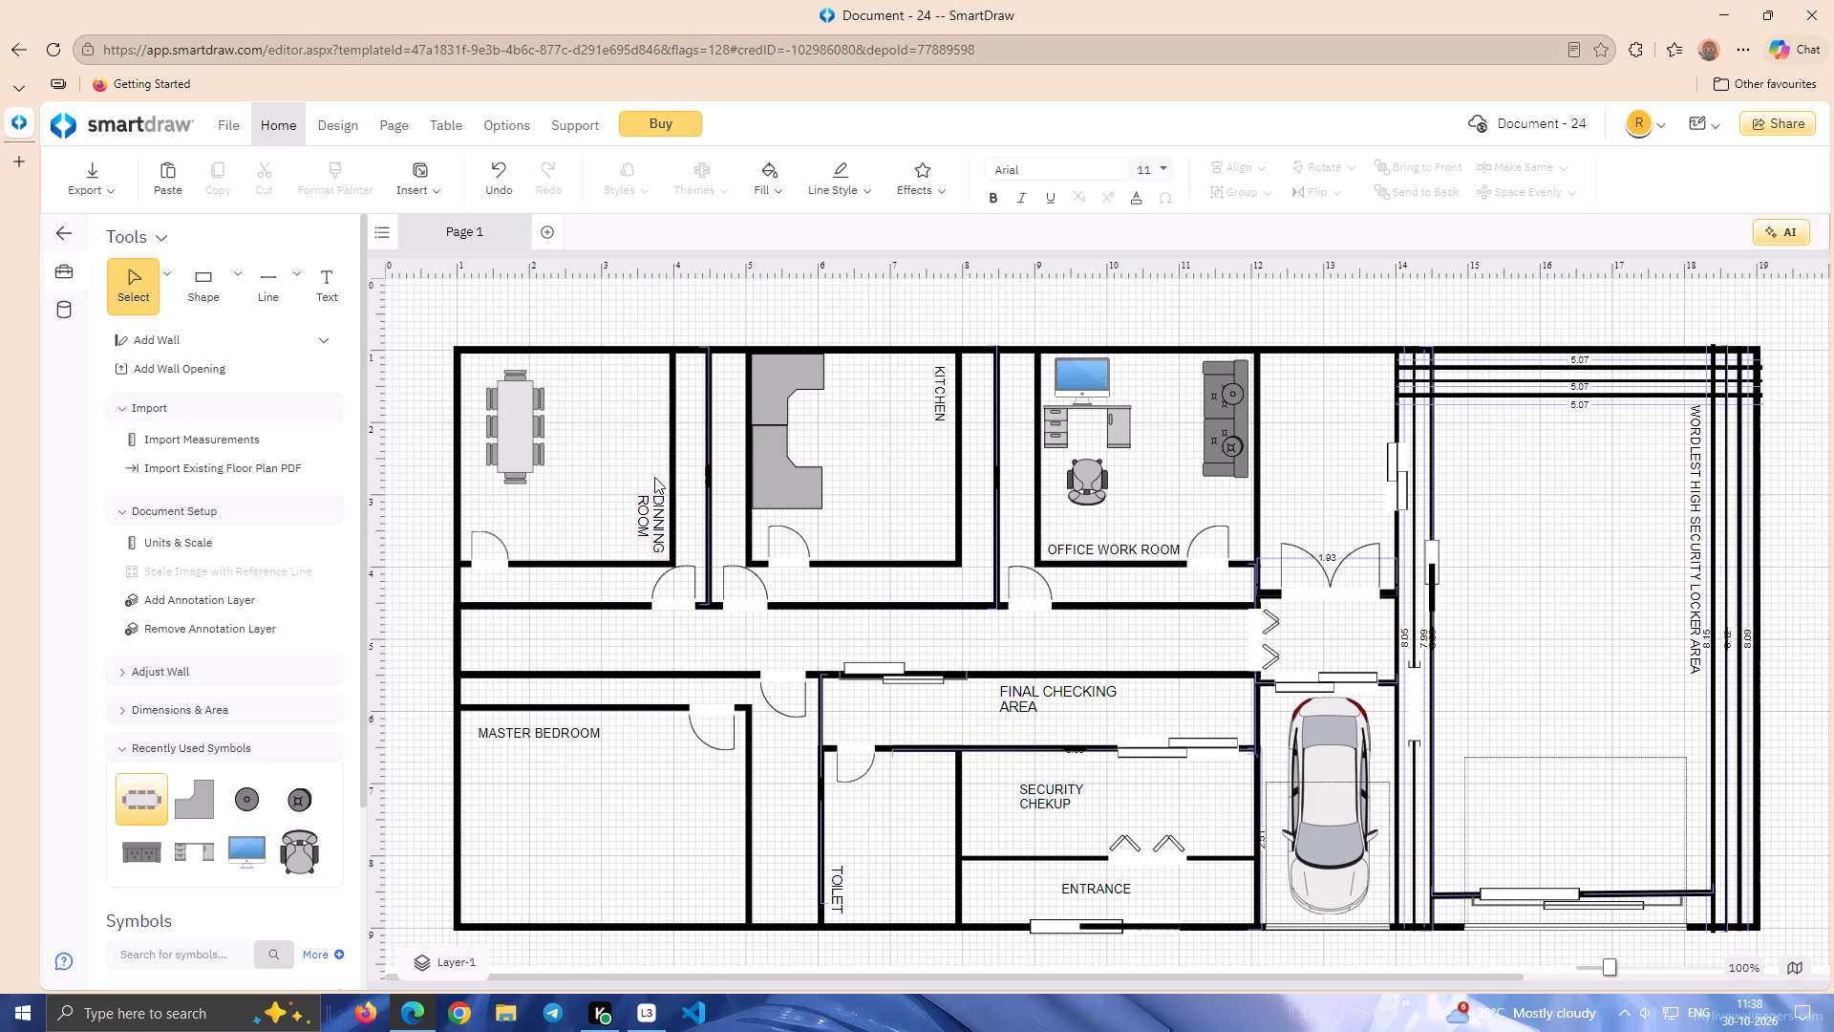
# Set the font size of the DINNING ROOM label to 10.
pyautogui.click(646, 533)
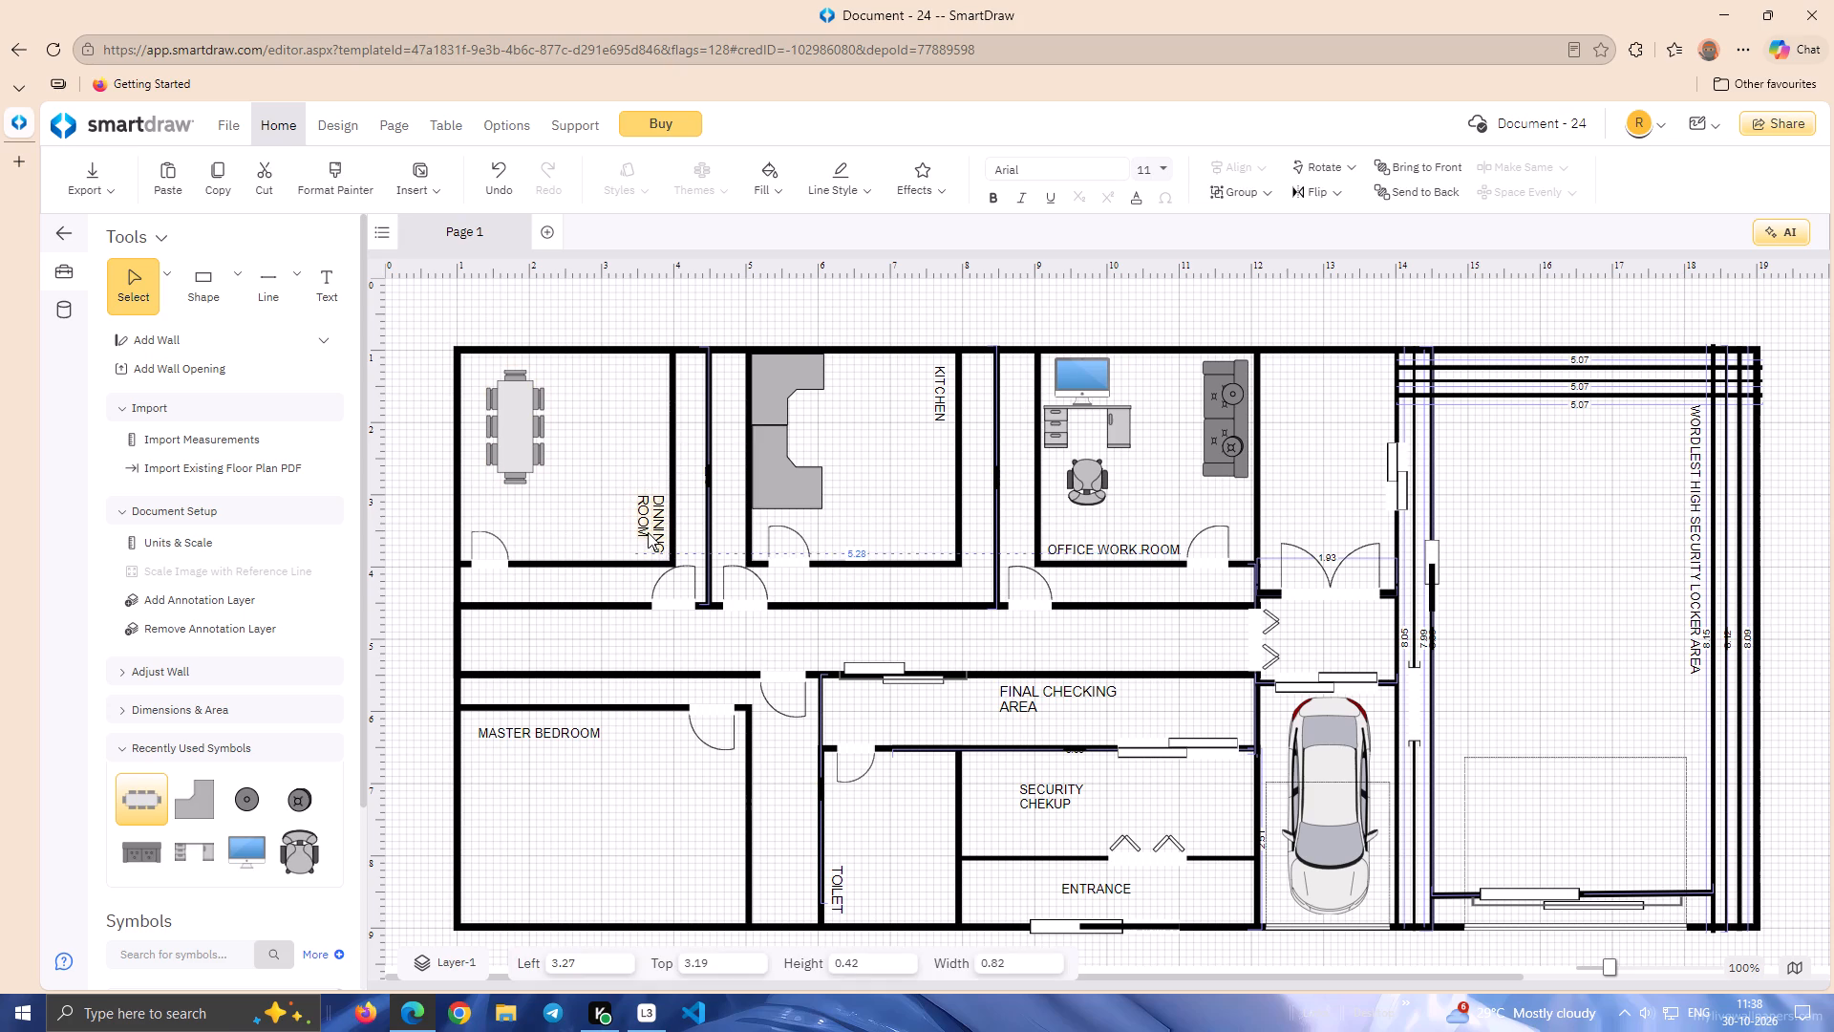
pyautogui.click(1167, 172)
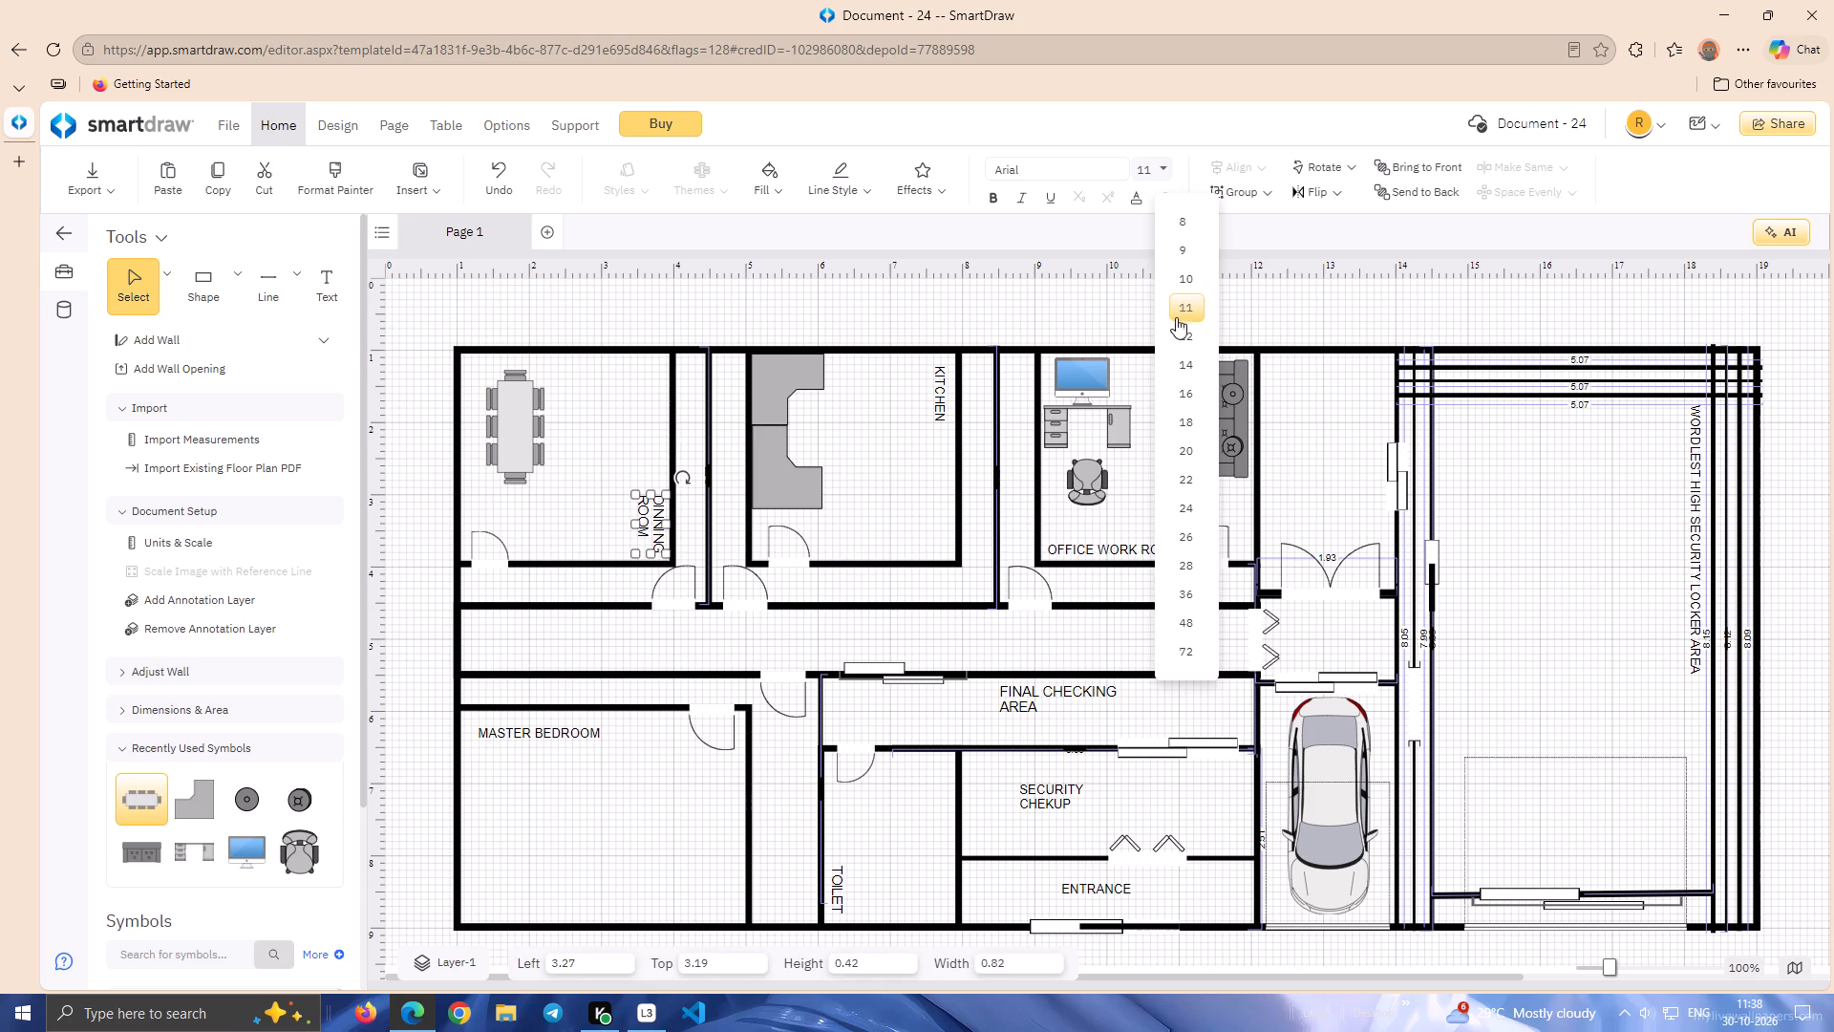
pyautogui.click(1176, 286)
pyautogui.click(651, 403)
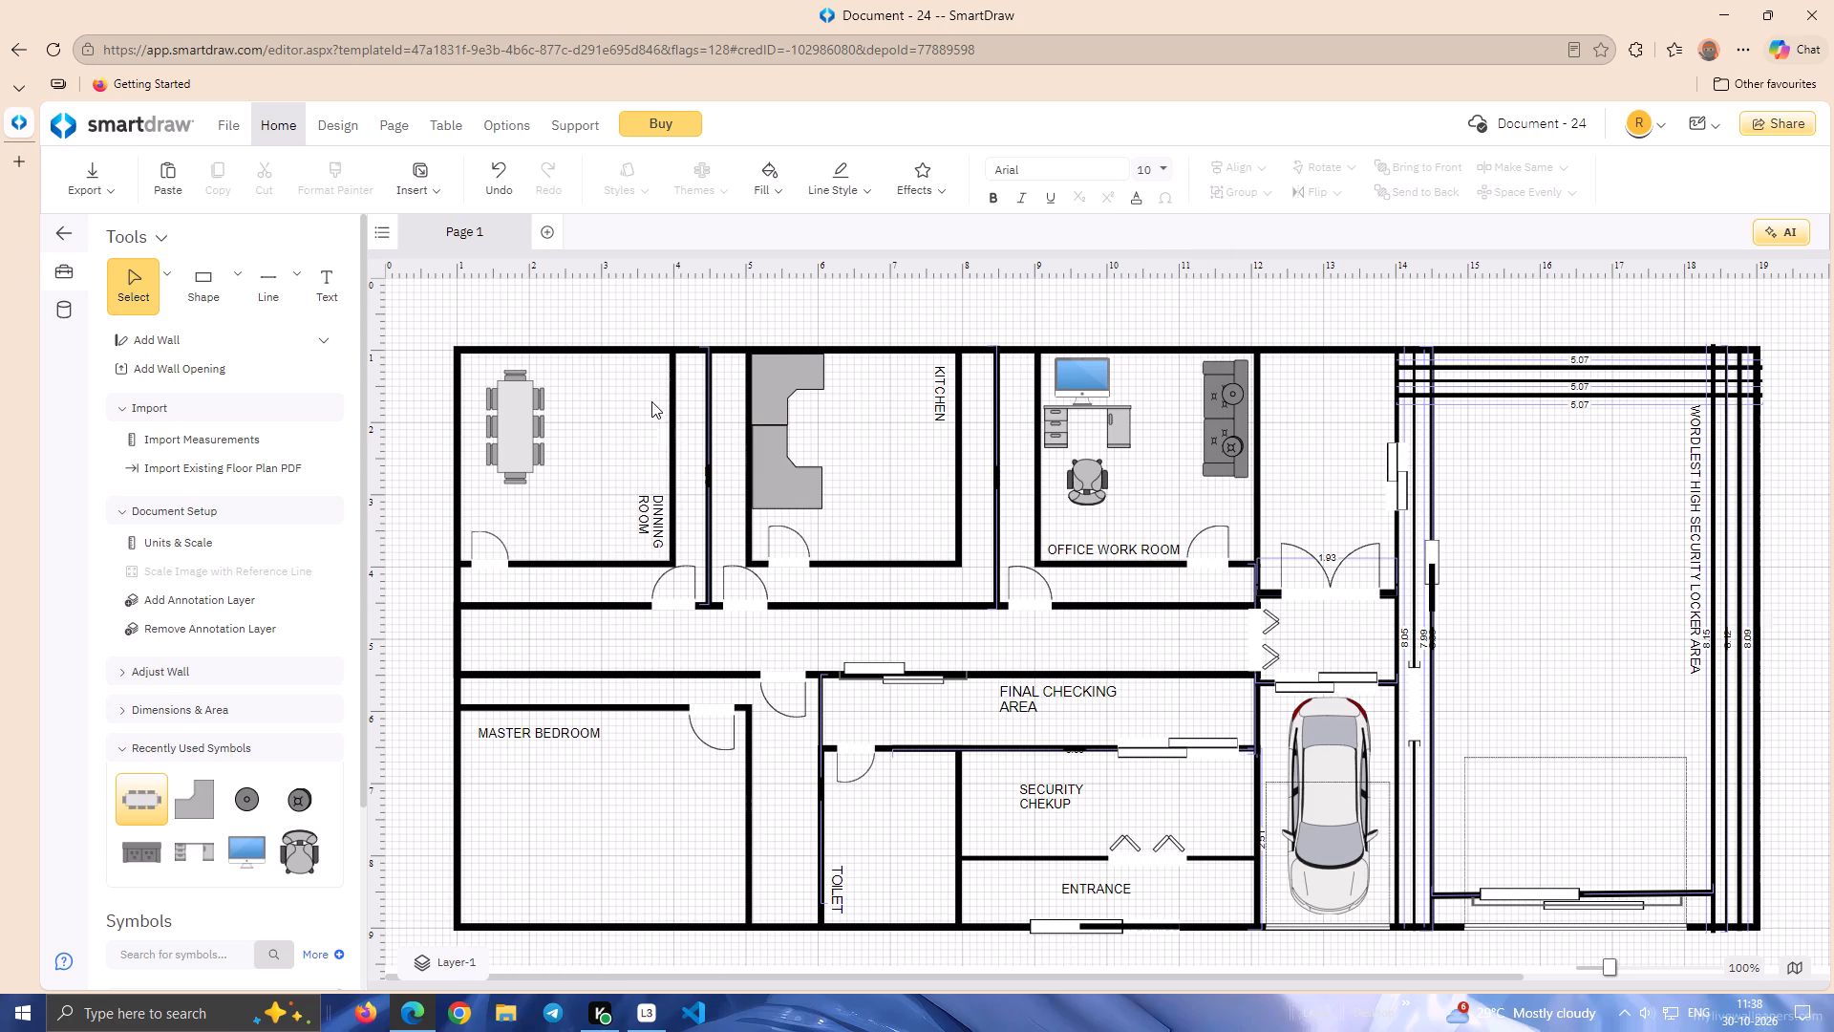
# Enlarge the dinner table in the dining room to about 1.93 by 0.98.
pyautogui.click(512, 479)
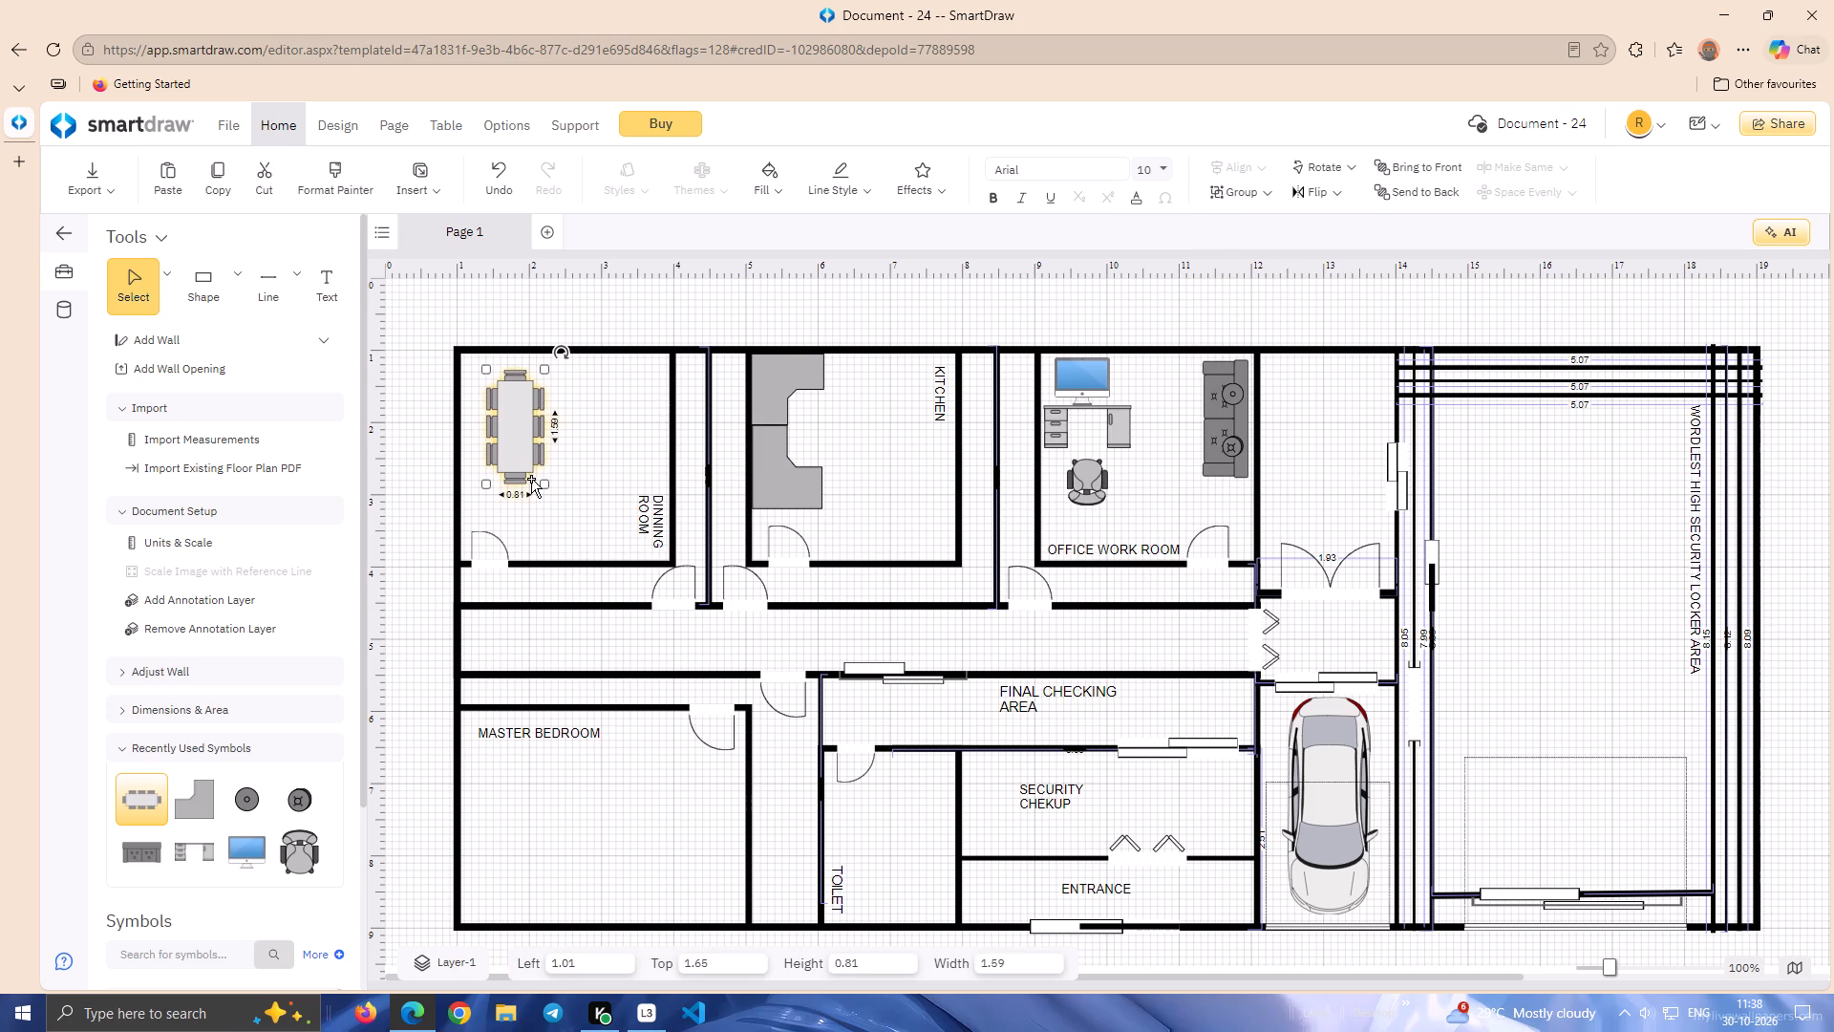
pyautogui.click(539, 482)
pyautogui.moveTo(543, 483); pyautogui.dragTo(558, 509)
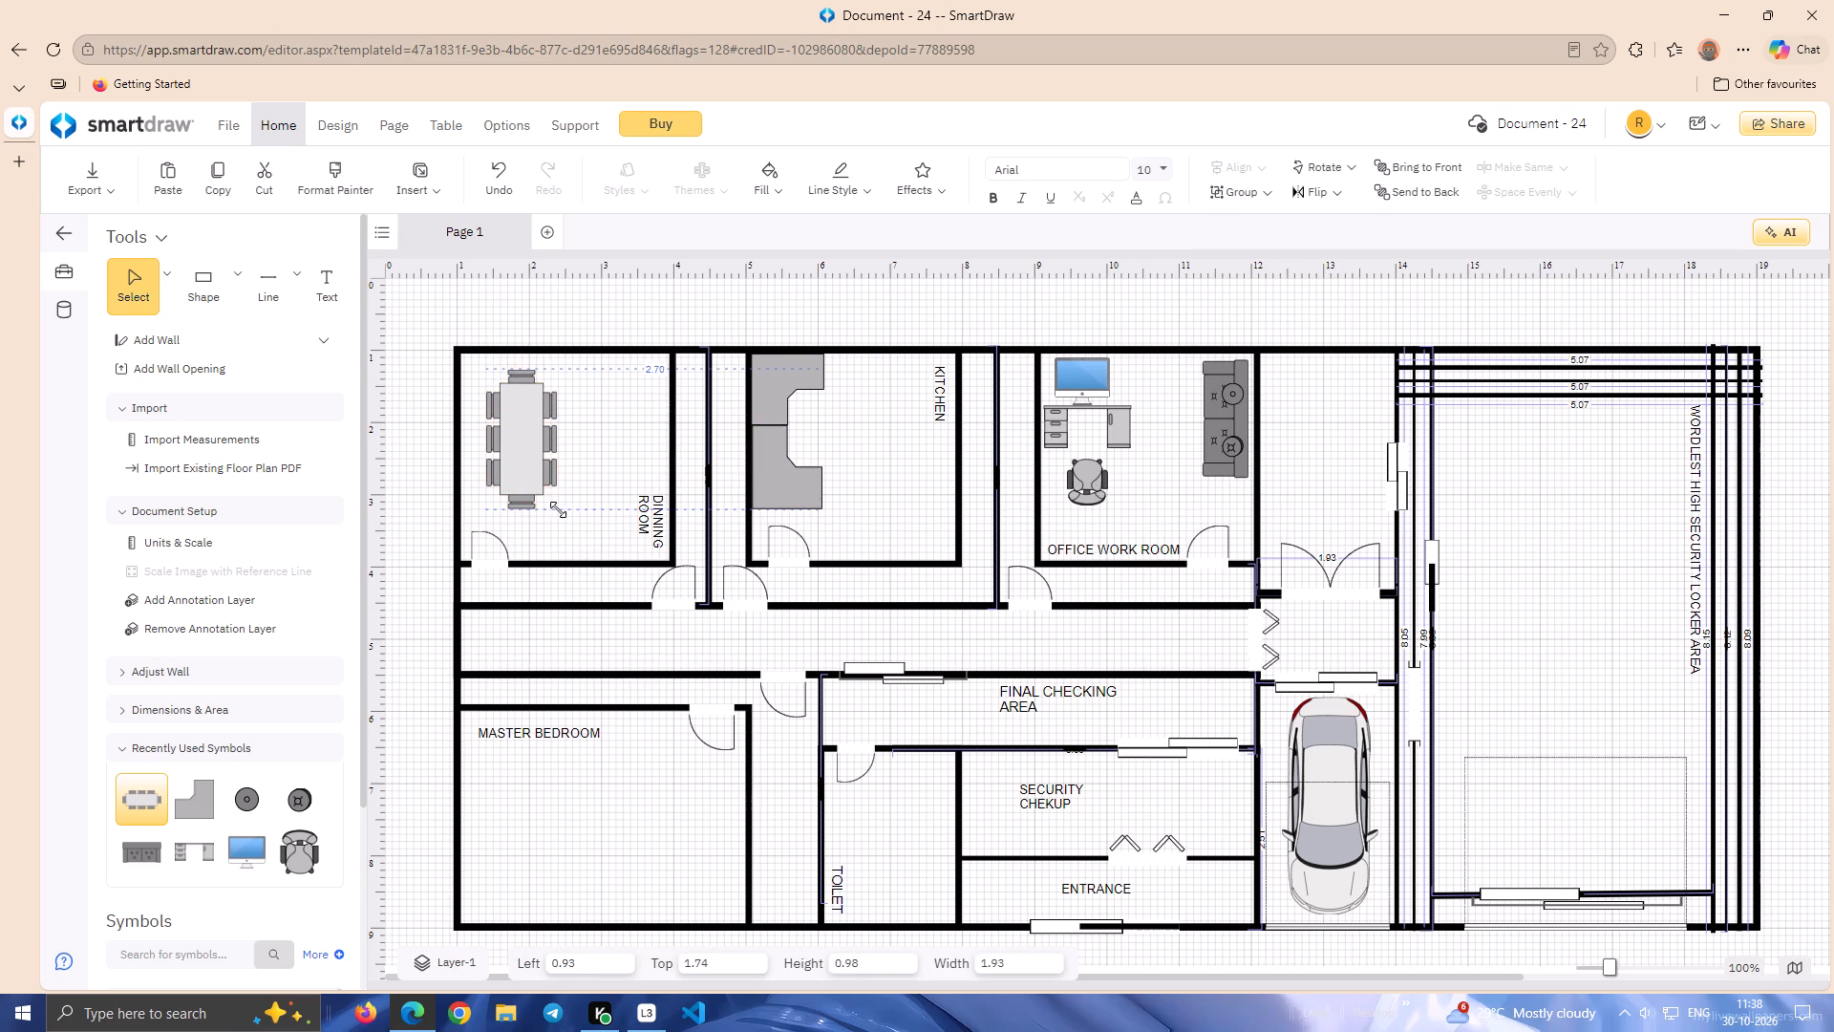
pyautogui.moveTo(558, 509); pyautogui.dragTo(560, 507)
# Turn the dinner table horizontal and move it near the dining room's upper wall, clear of the side walls.
pyautogui.moveTo(571, 355); pyautogui.dragTo(594, 484)
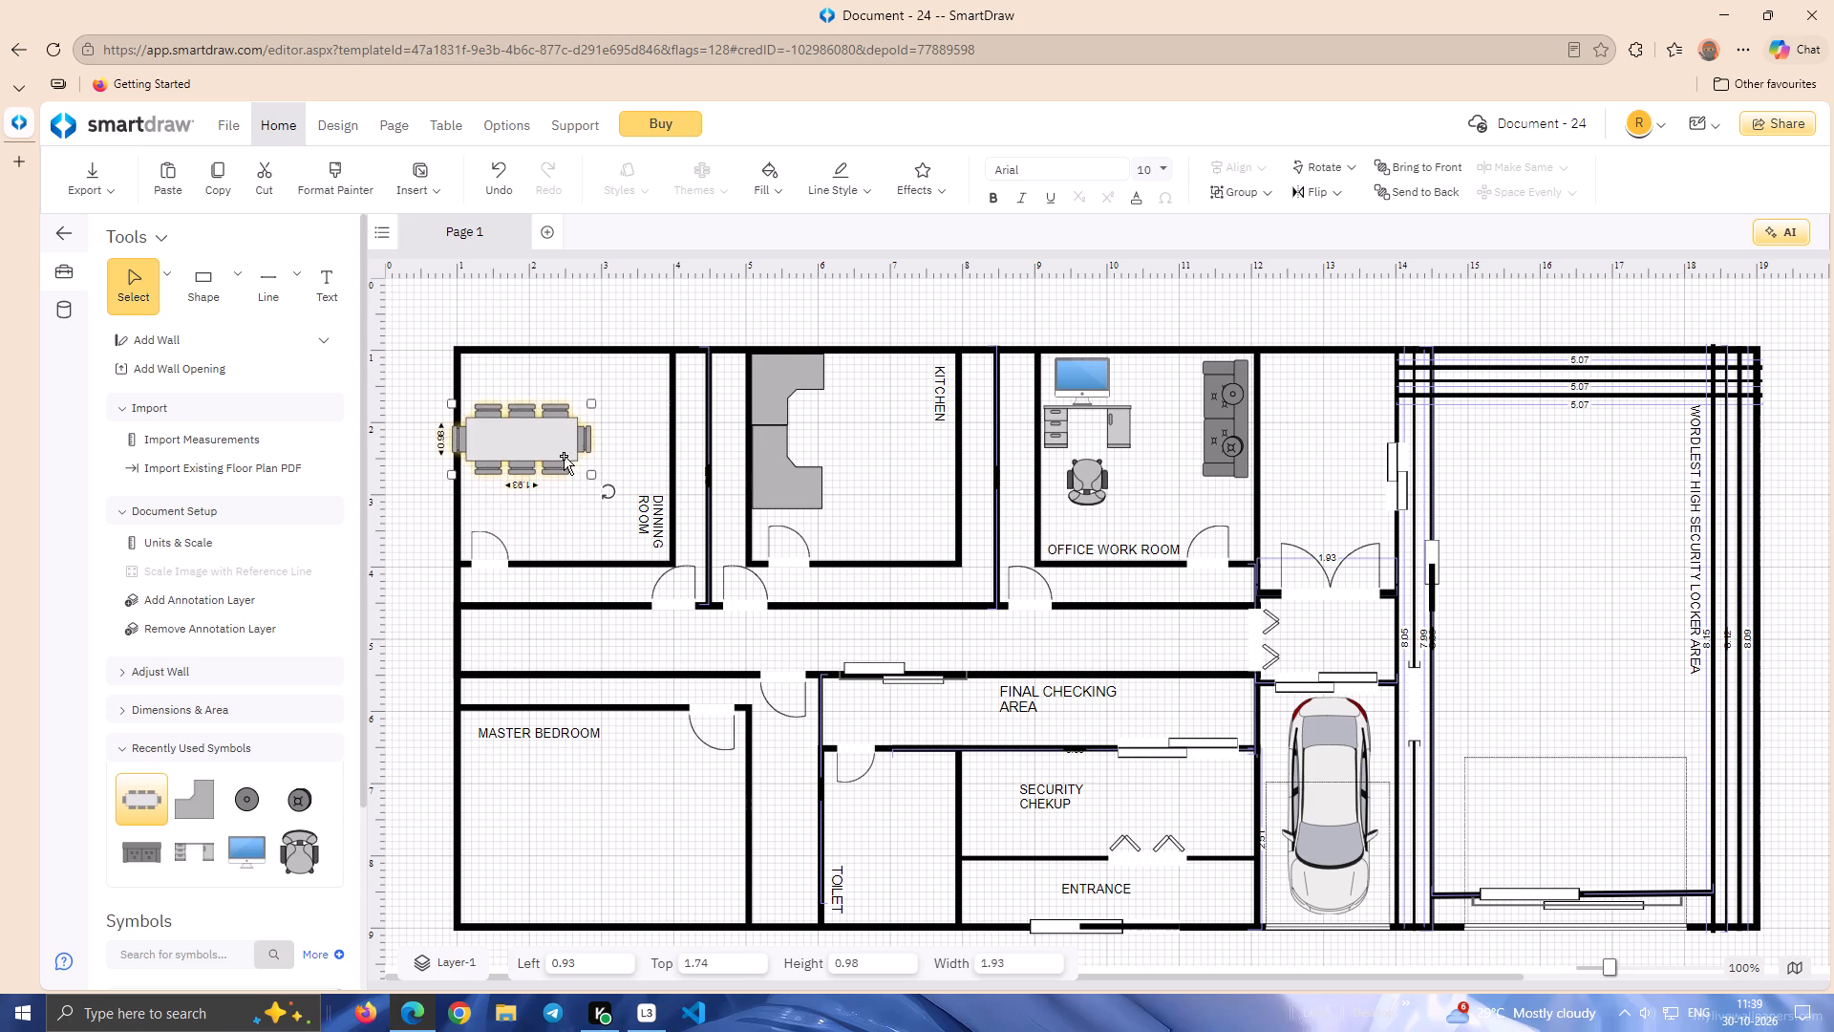
pyautogui.moveTo(558, 443); pyautogui.dragTo(604, 410)
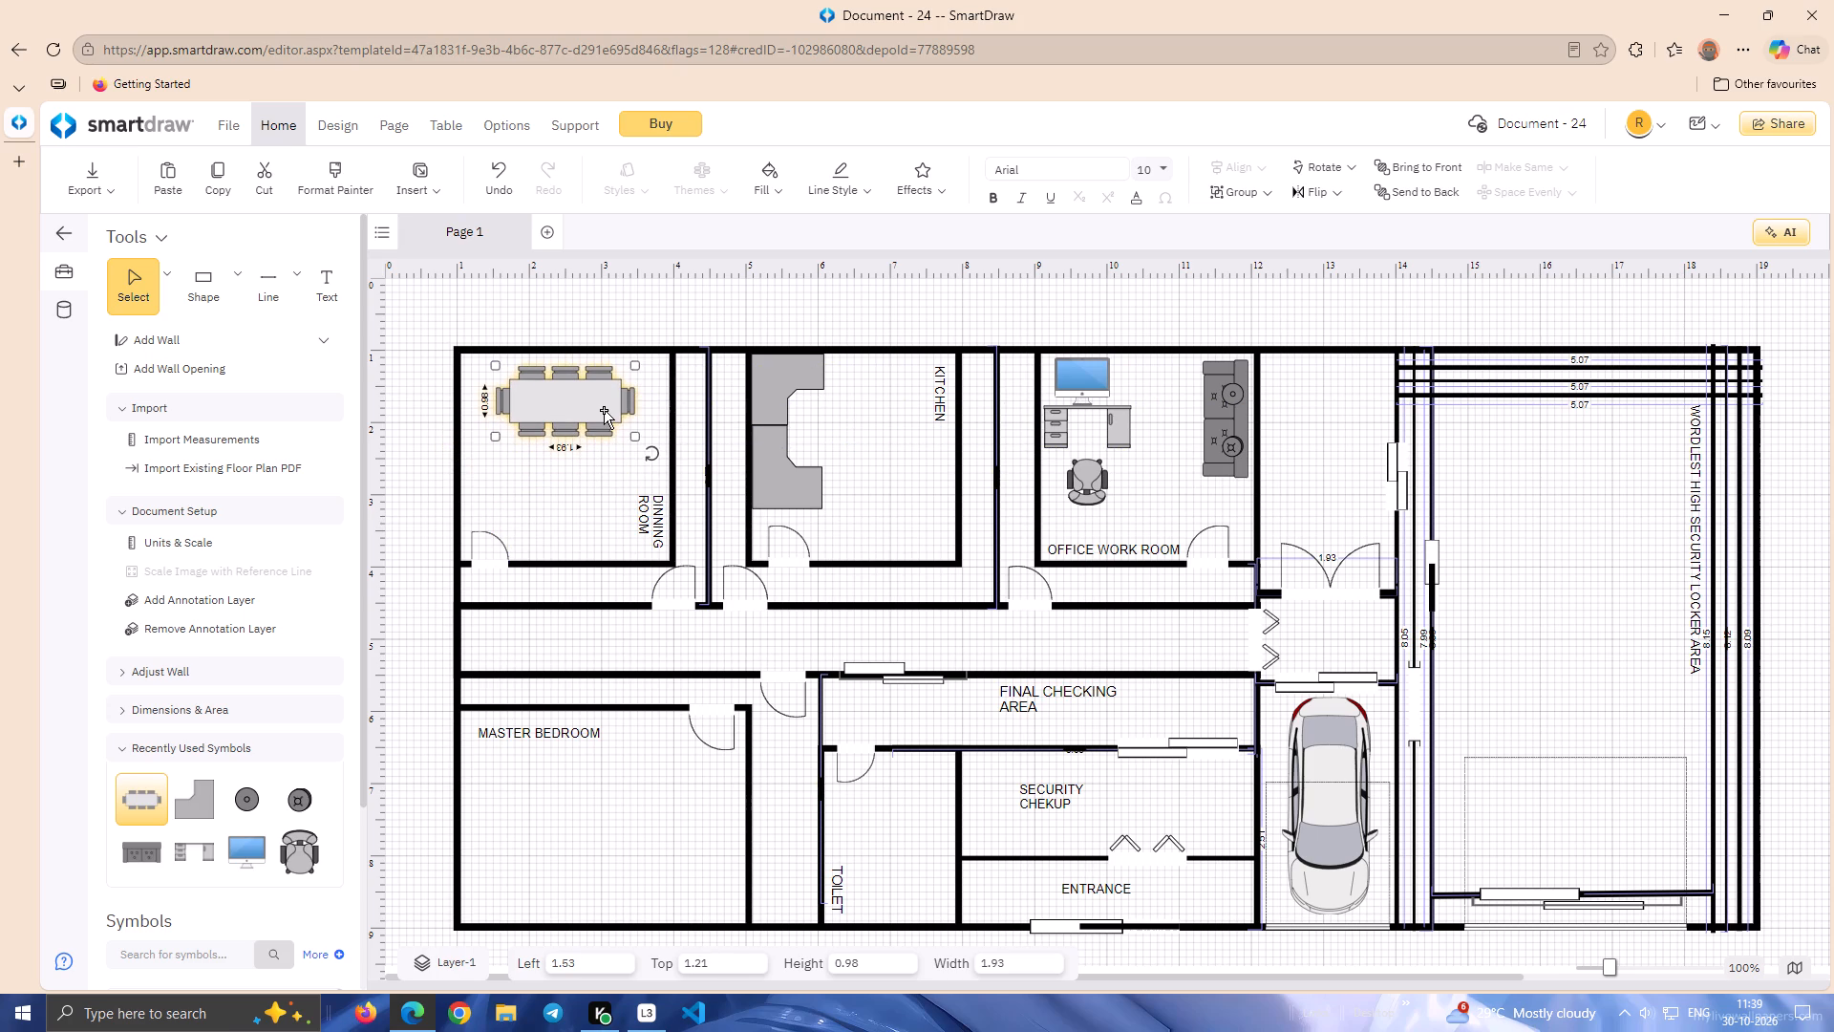
pyautogui.click(534, 487)
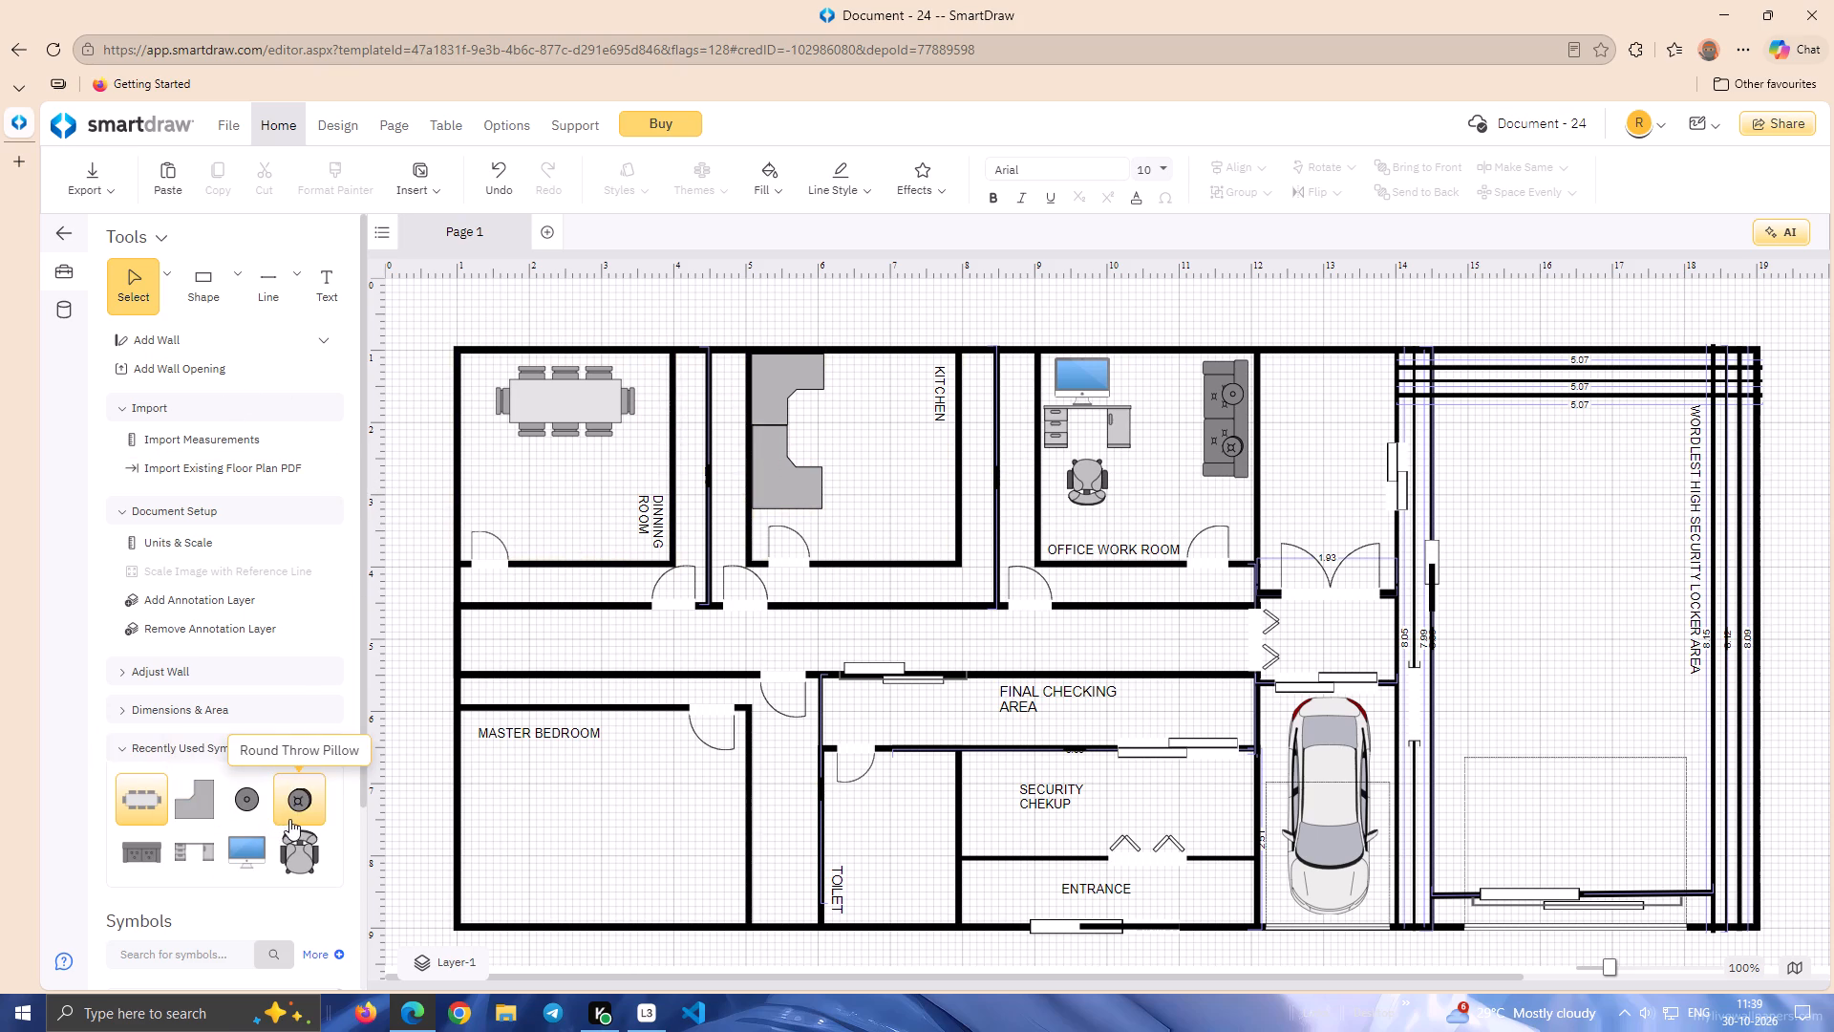
# Place a Sofa from the Couches & Sofas symbols below the dinner table and shrink it to about 1.80 by 0.57.
pyautogui.moveTo(363, 723); pyautogui.dragTo(362, 795)
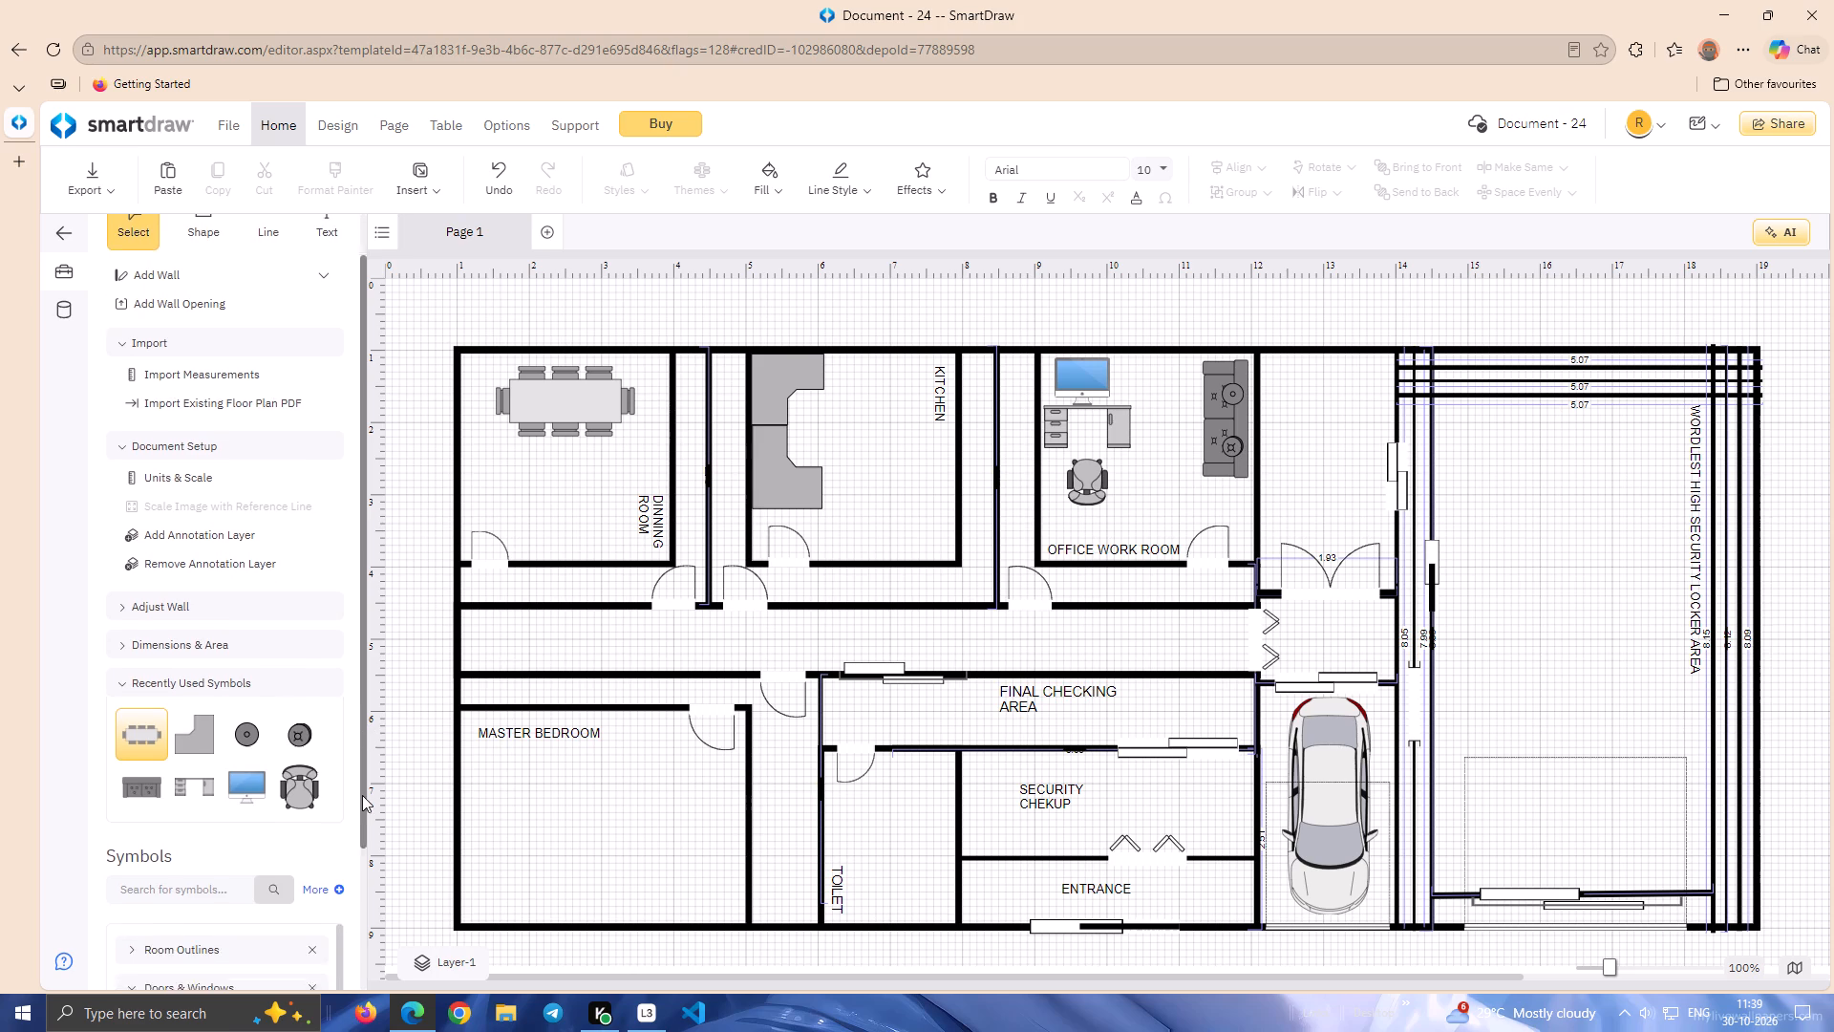
pyautogui.moveTo(362, 795); pyautogui.dragTo(368, 972)
pyautogui.moveTo(339, 809); pyautogui.dragTo(340, 978)
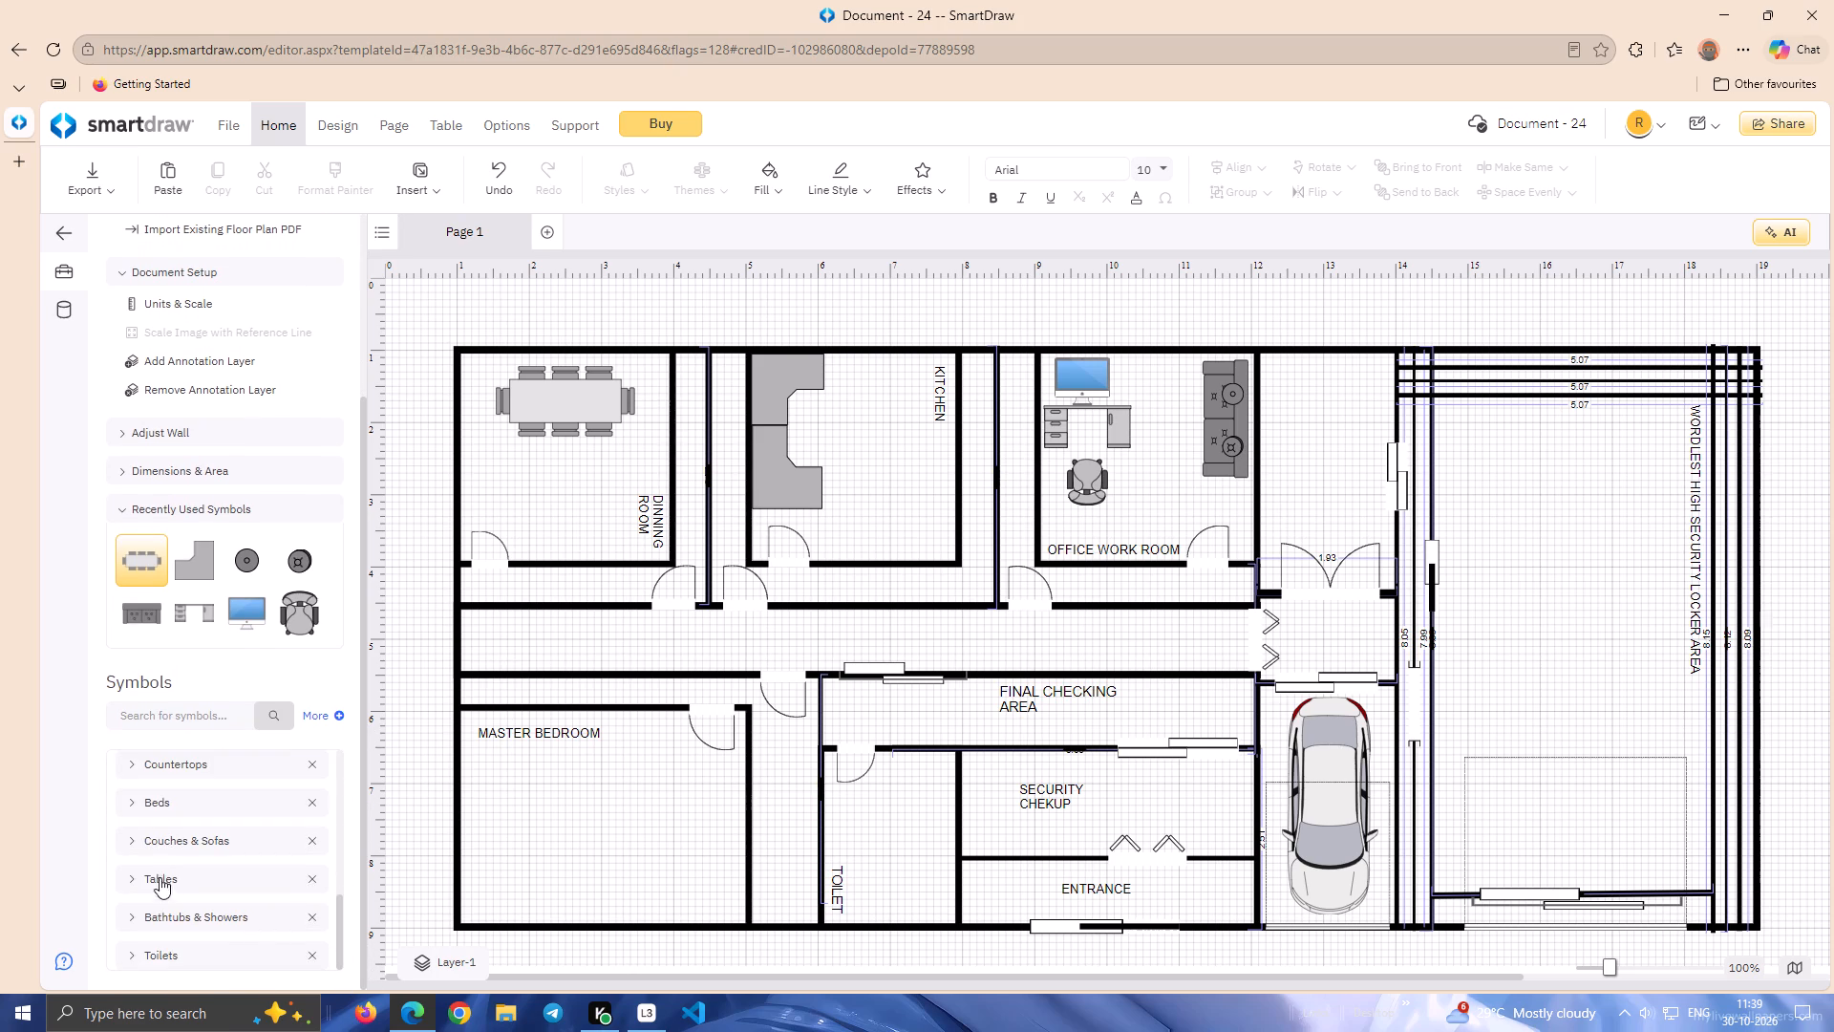
pyautogui.click(127, 842)
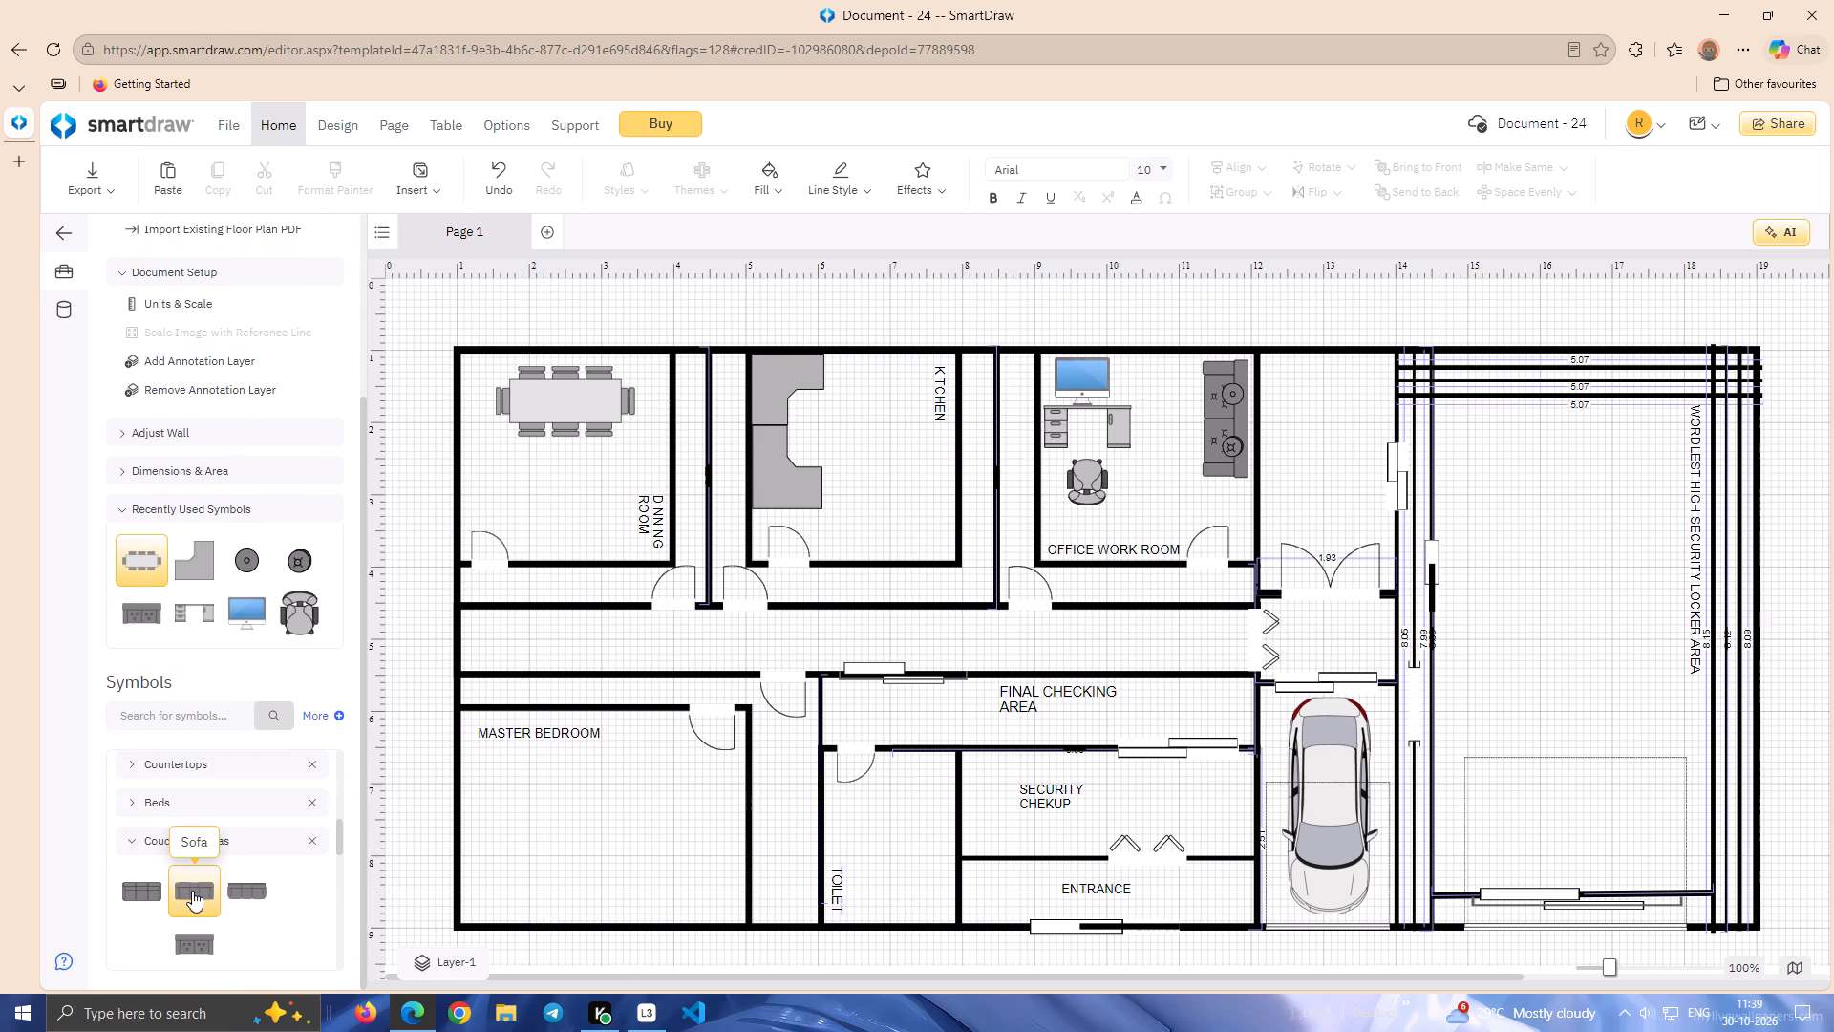
pyautogui.moveTo(190, 890); pyautogui.dragTo(550, 514)
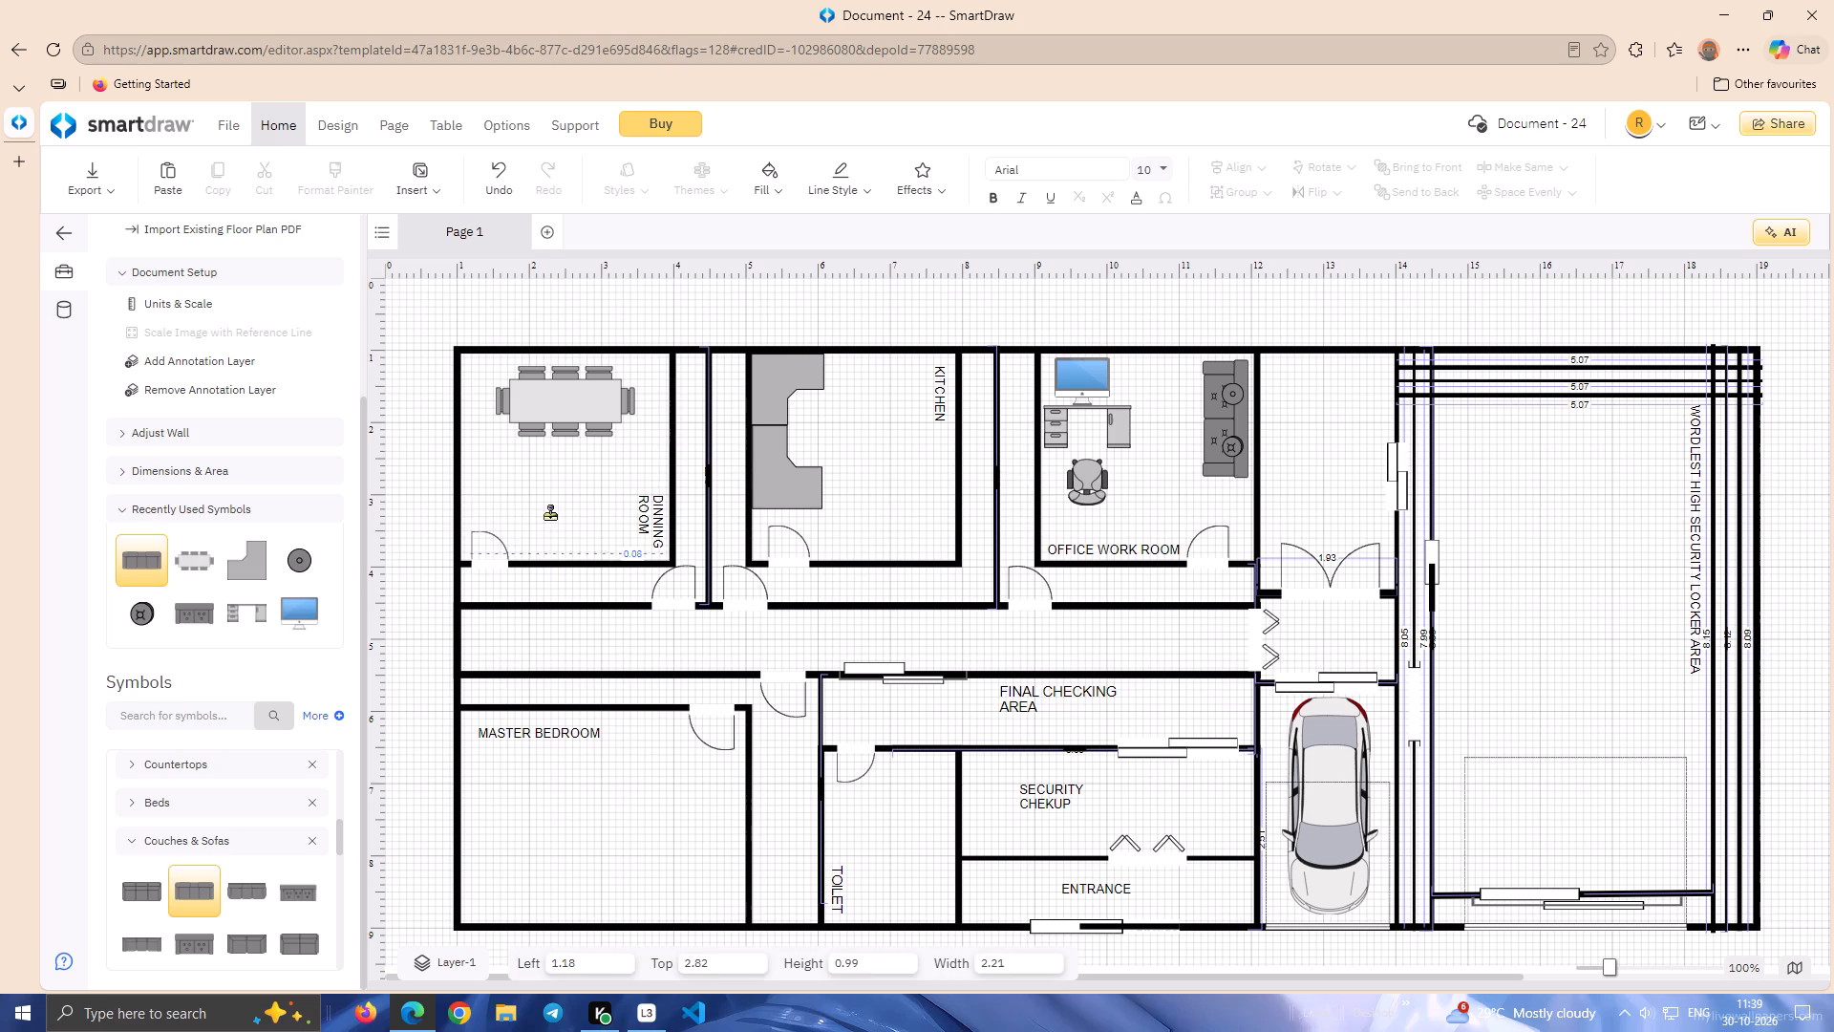
pyautogui.moveTo(550, 514); pyautogui.dragTo(552, 512)
pyautogui.moveTo(477, 476); pyautogui.dragTo(488, 492)
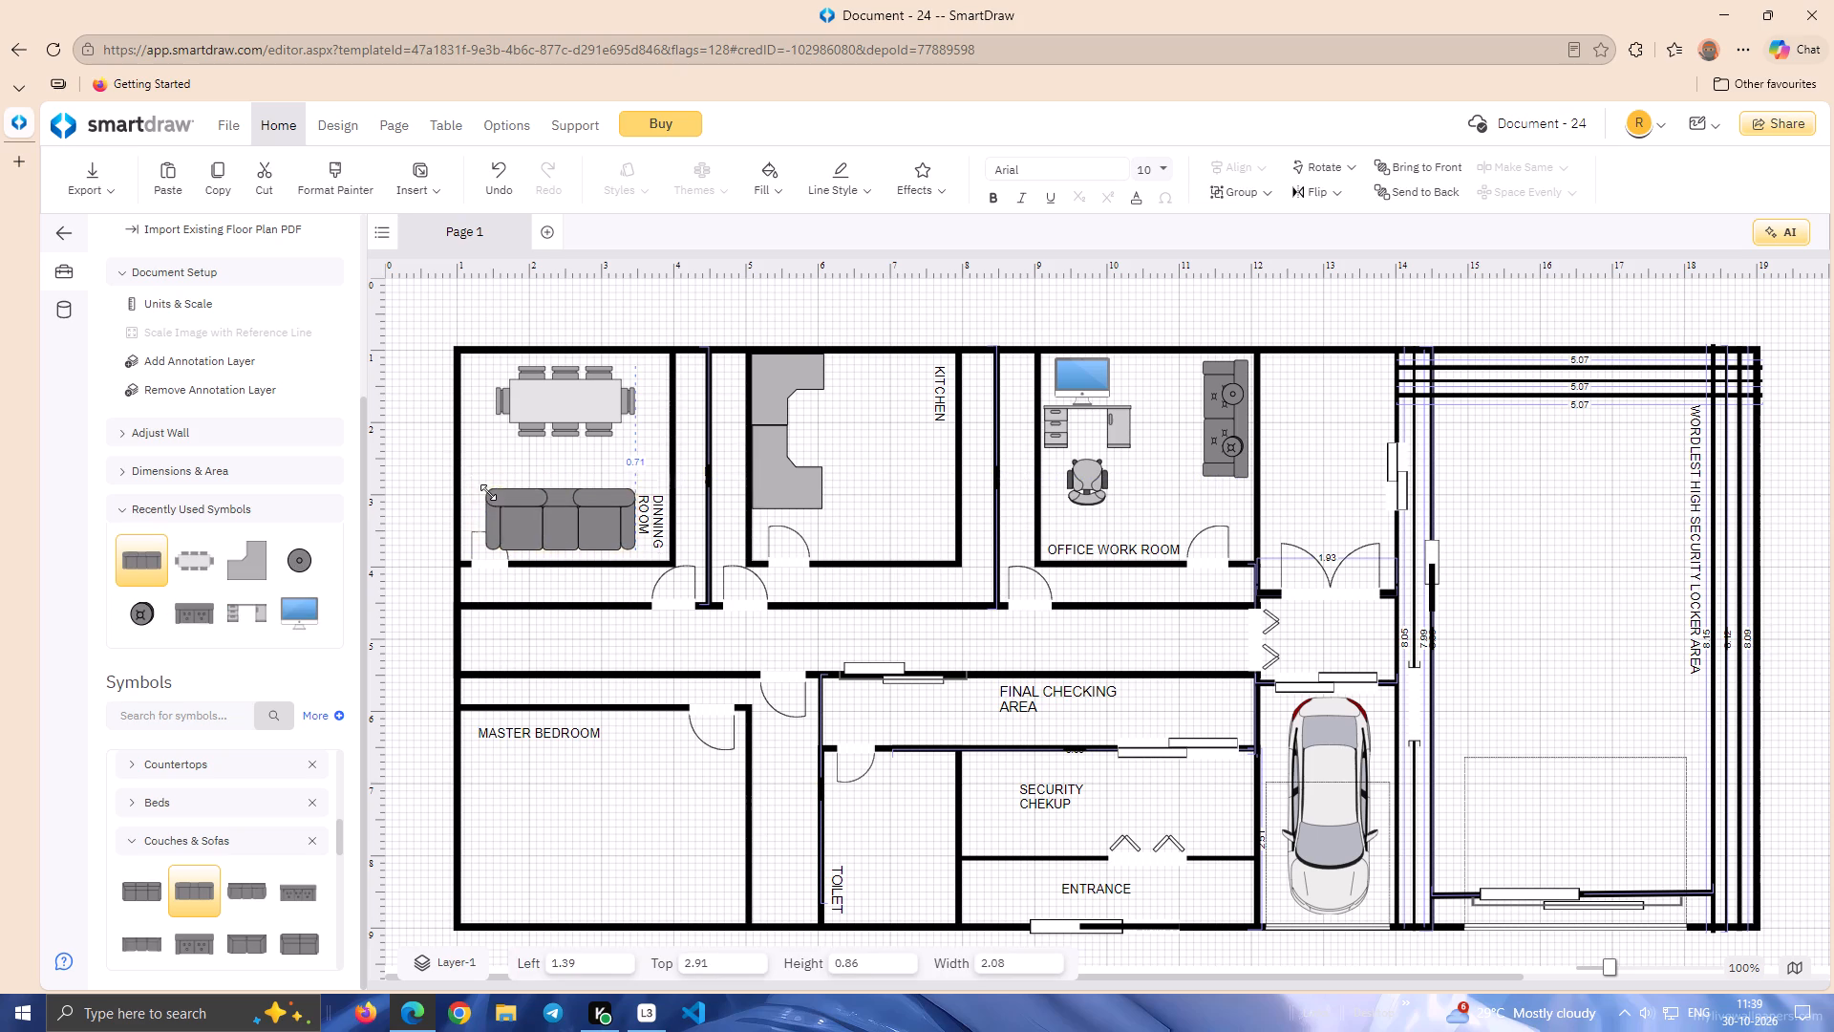
pyautogui.moveTo(488, 492); pyautogui.dragTo(504, 509)
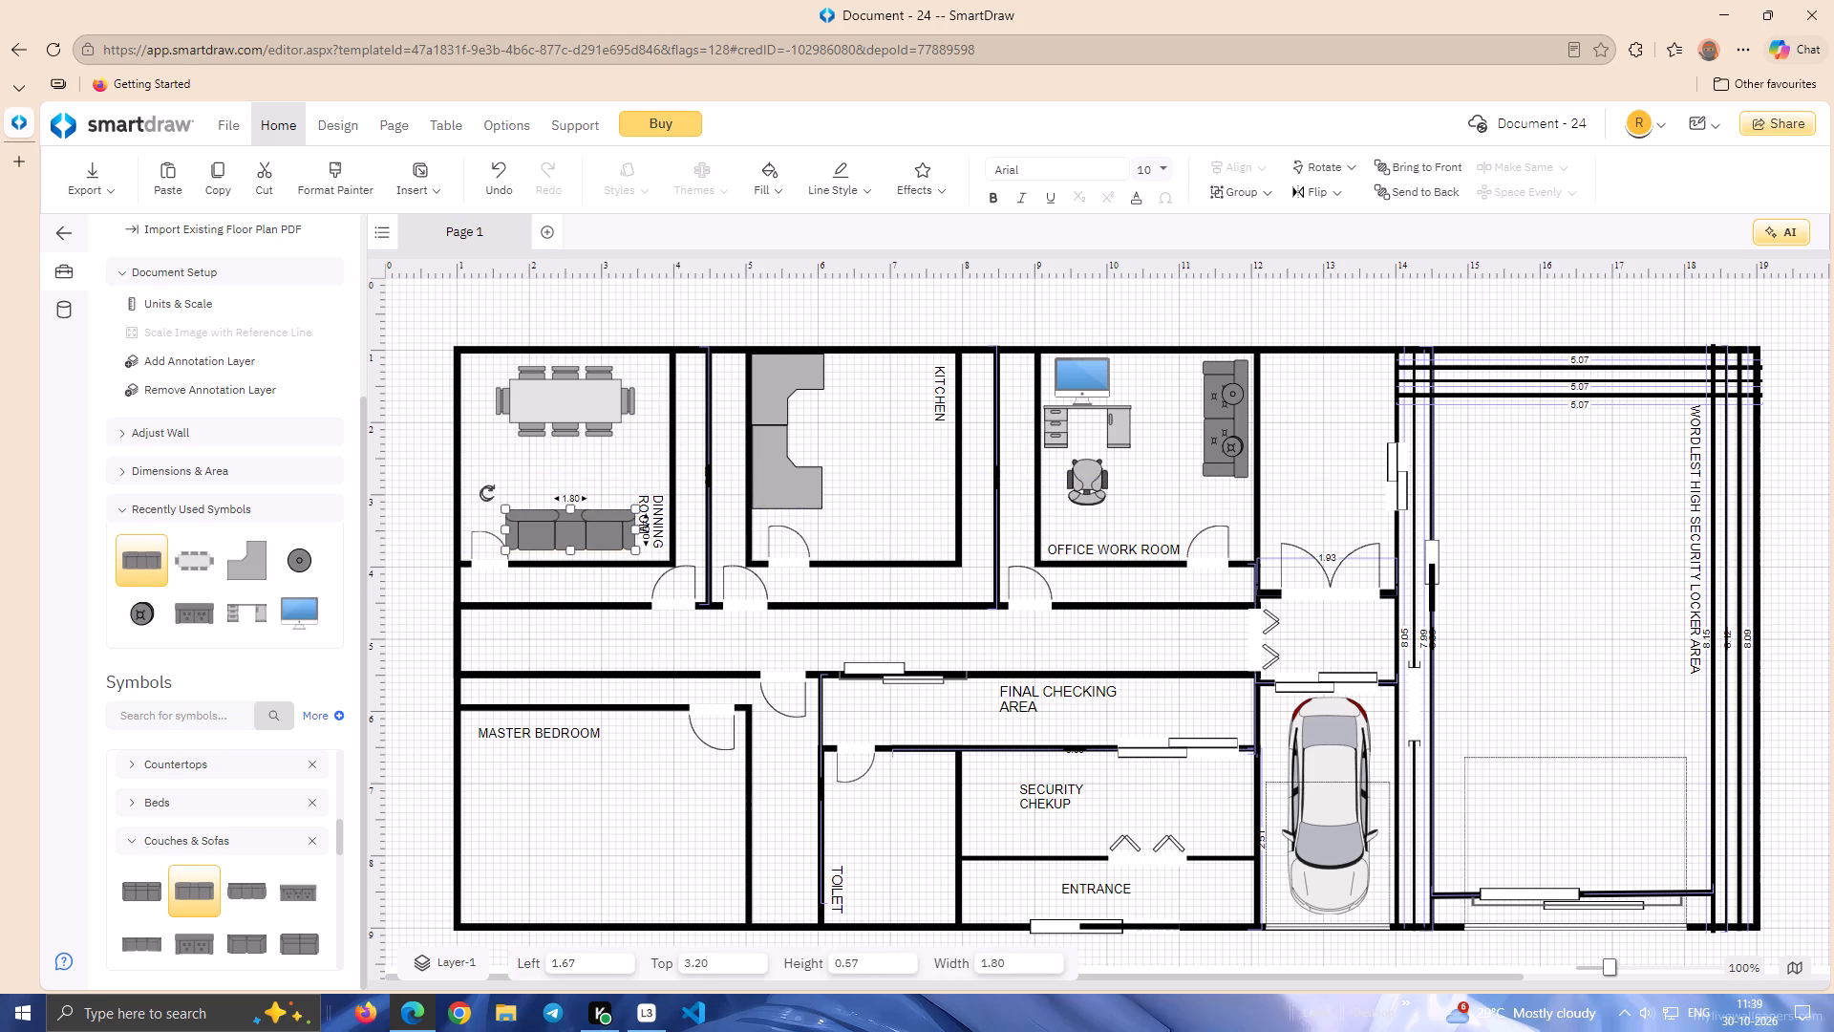
# Rotate the dining room sofa 180° and set it just above the room's lower wall, beside the door swing.
pyautogui.moveTo(486, 494); pyautogui.dragTo(649, 564)
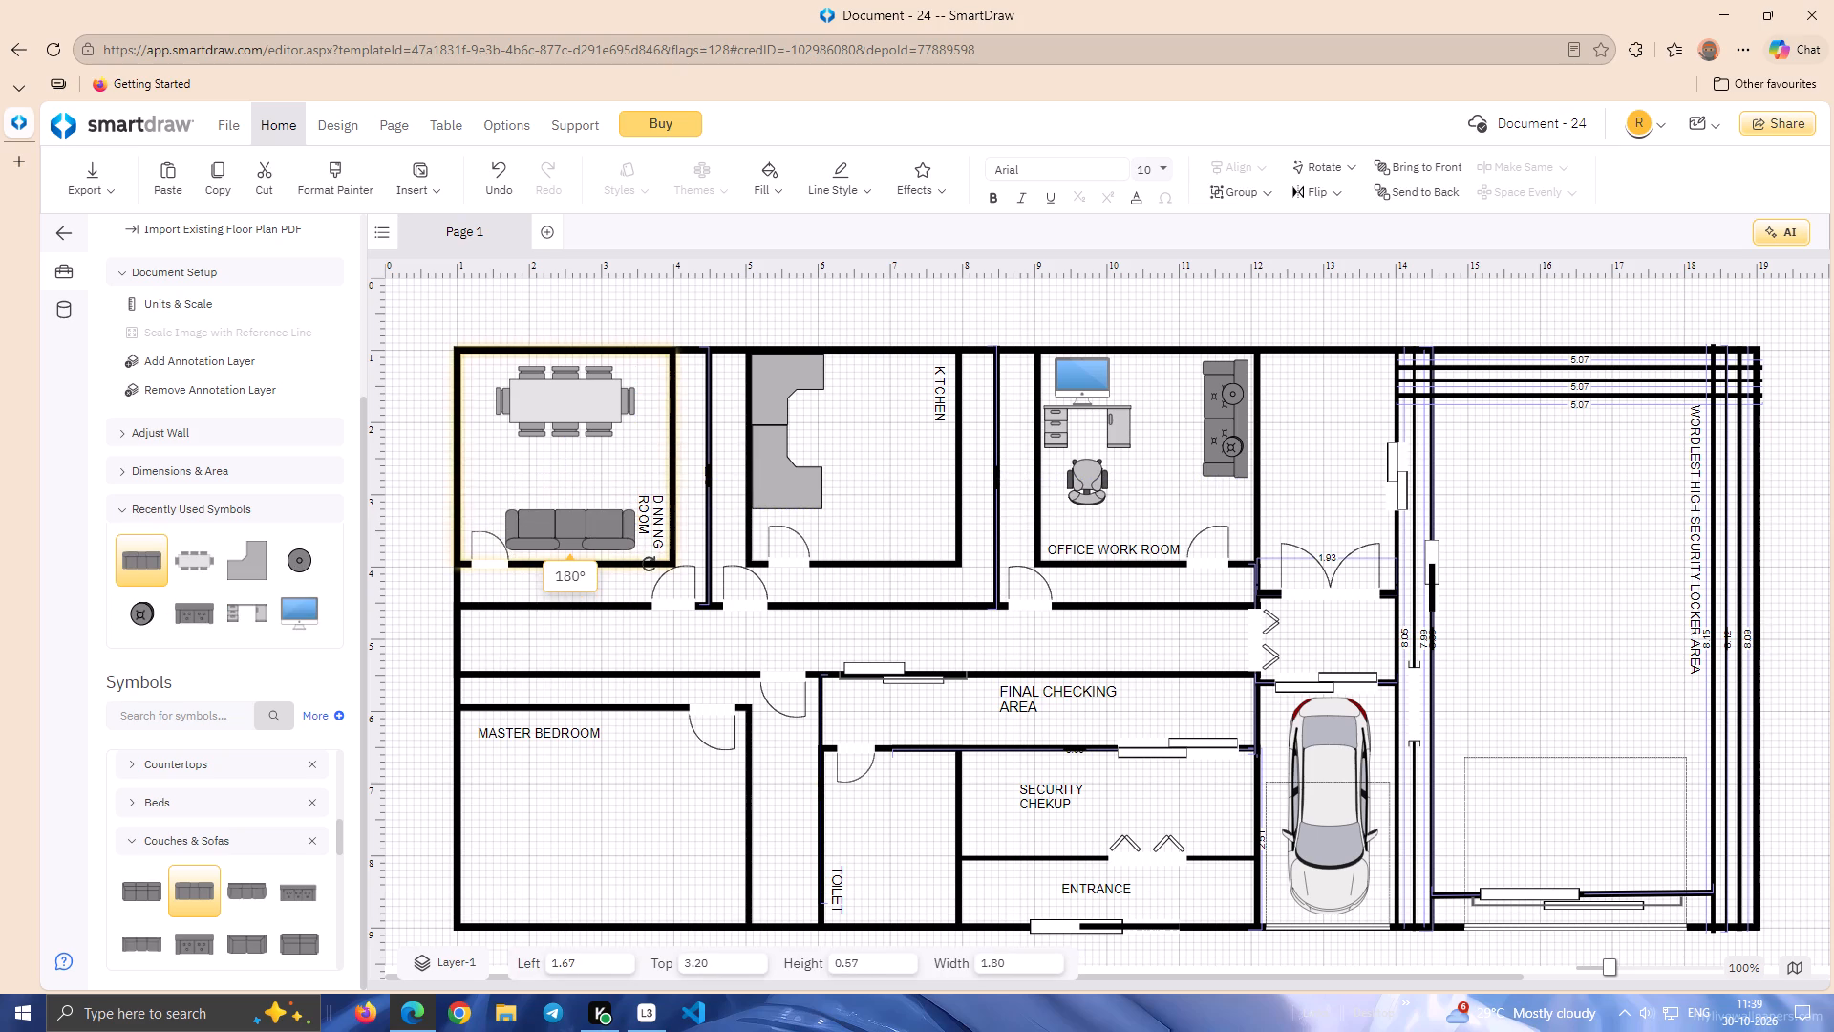
pyautogui.moveTo(649, 564); pyautogui.dragTo(649, 566)
pyautogui.moveTo(581, 537); pyautogui.dragTo(589, 545)
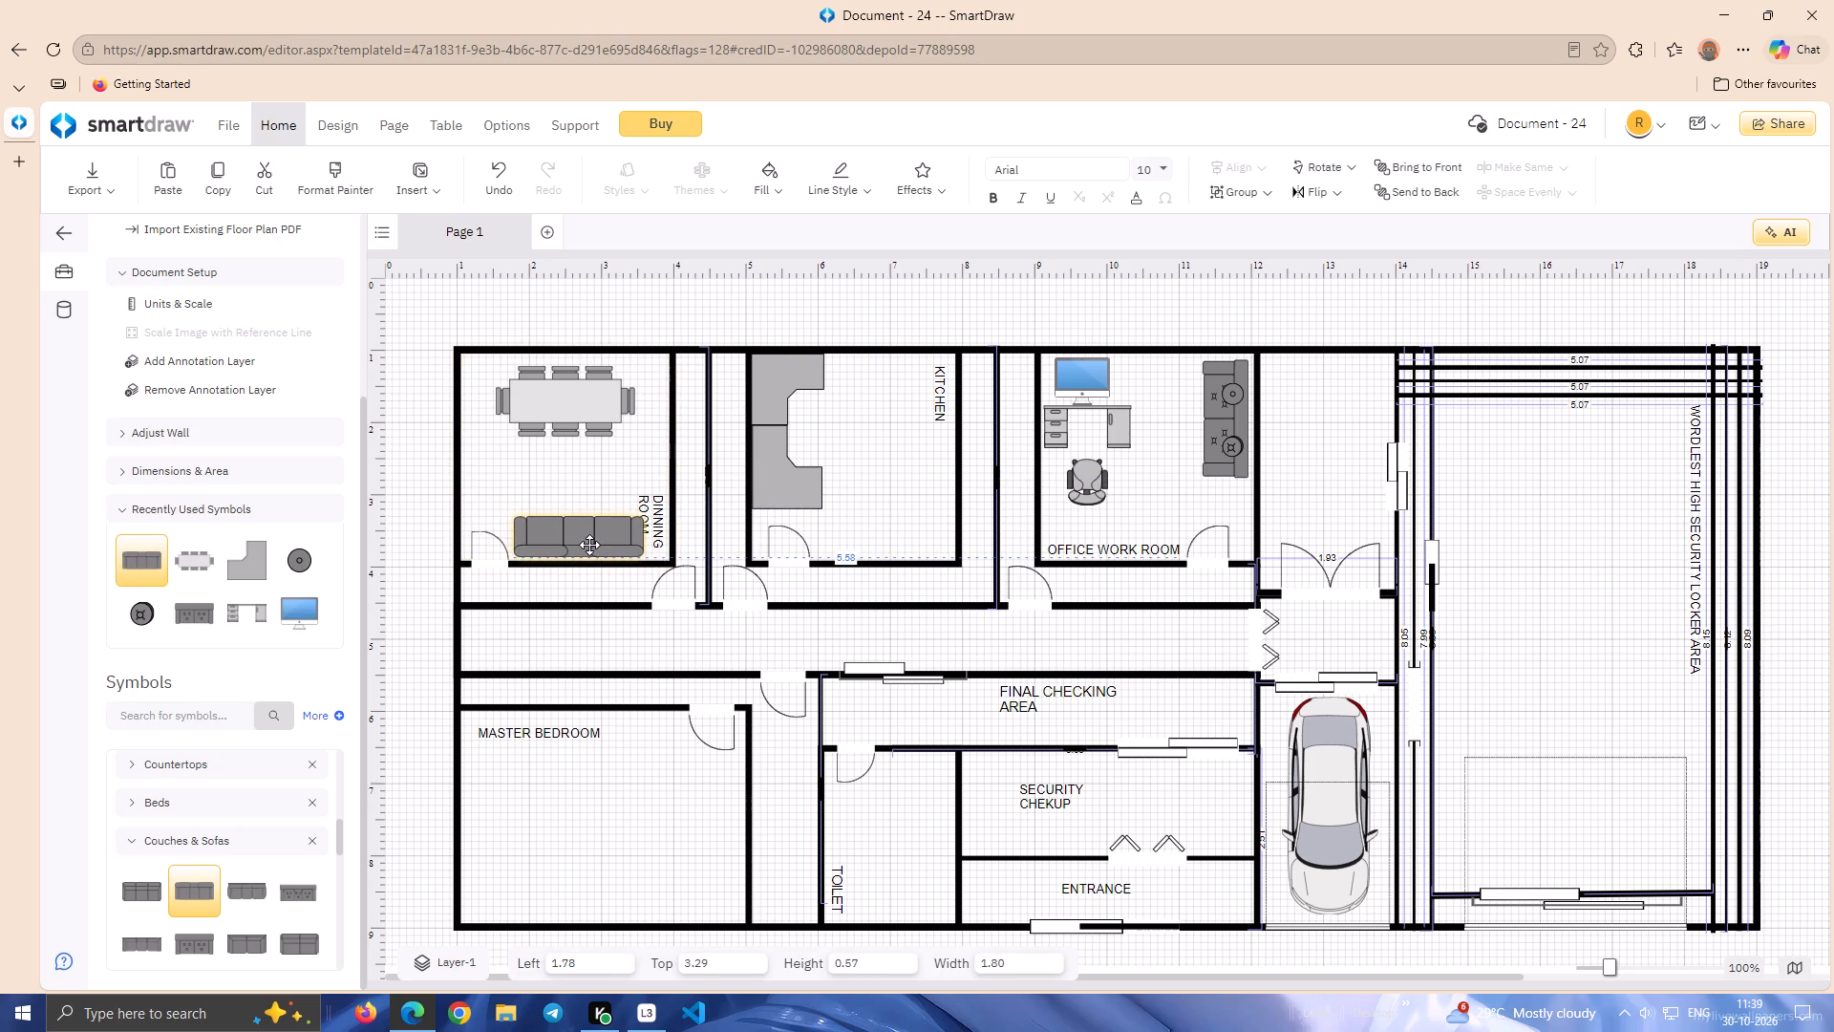
pyautogui.moveTo(589, 545); pyautogui.dragTo(589, 546)
pyautogui.click(624, 458)
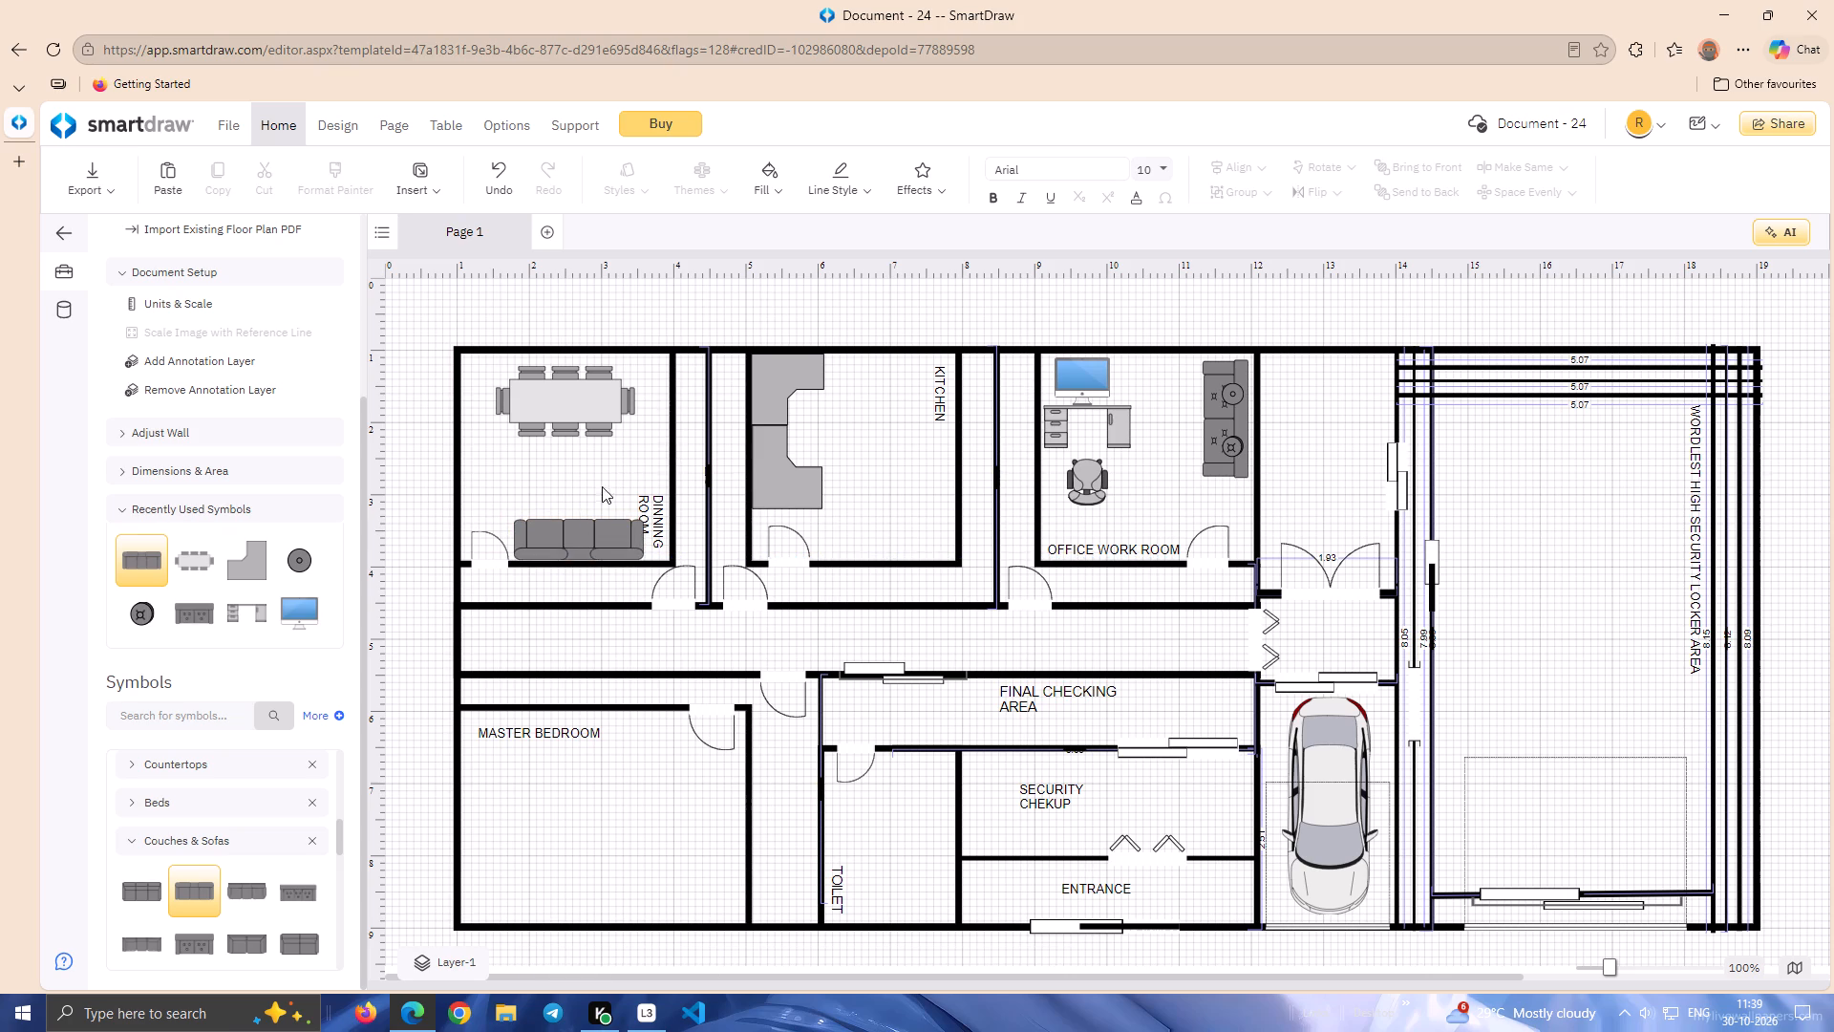
pyautogui.click(596, 532)
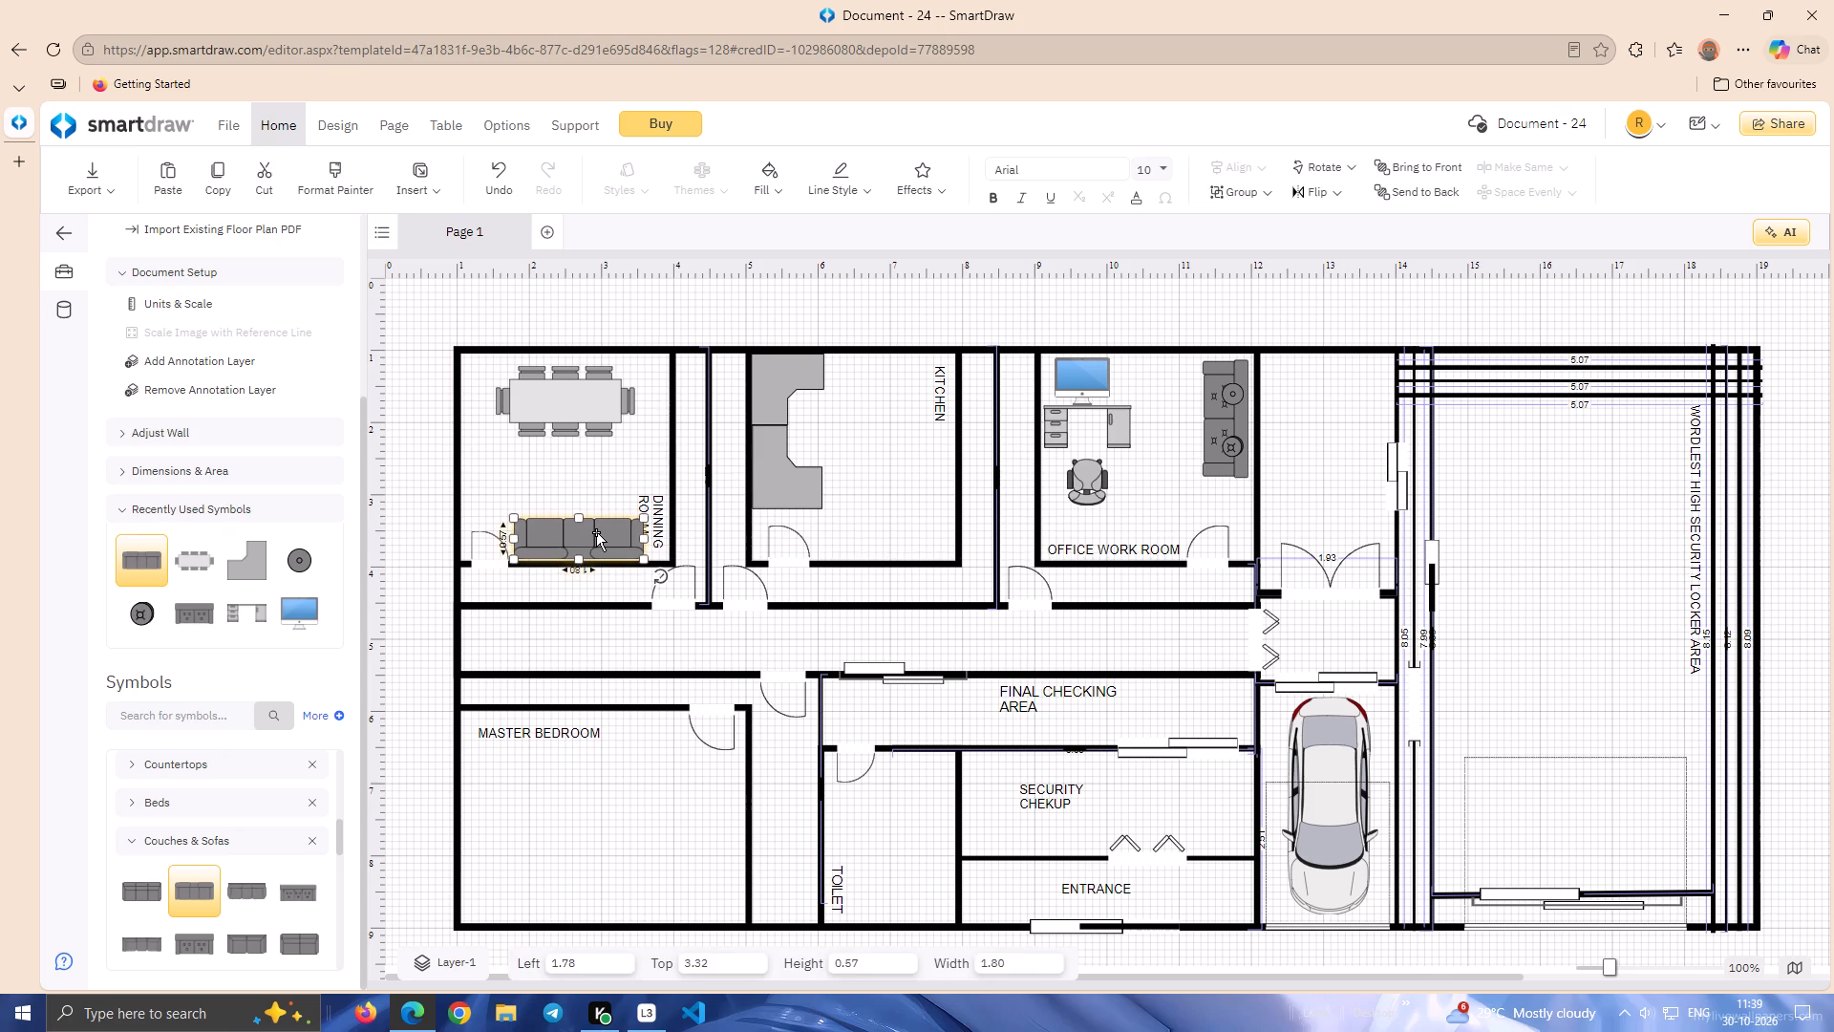
pyautogui.press('Up')
# Move the DINNING ROOM label up along the room's right wall so it clears the sofa.
pyautogui.click(650, 518)
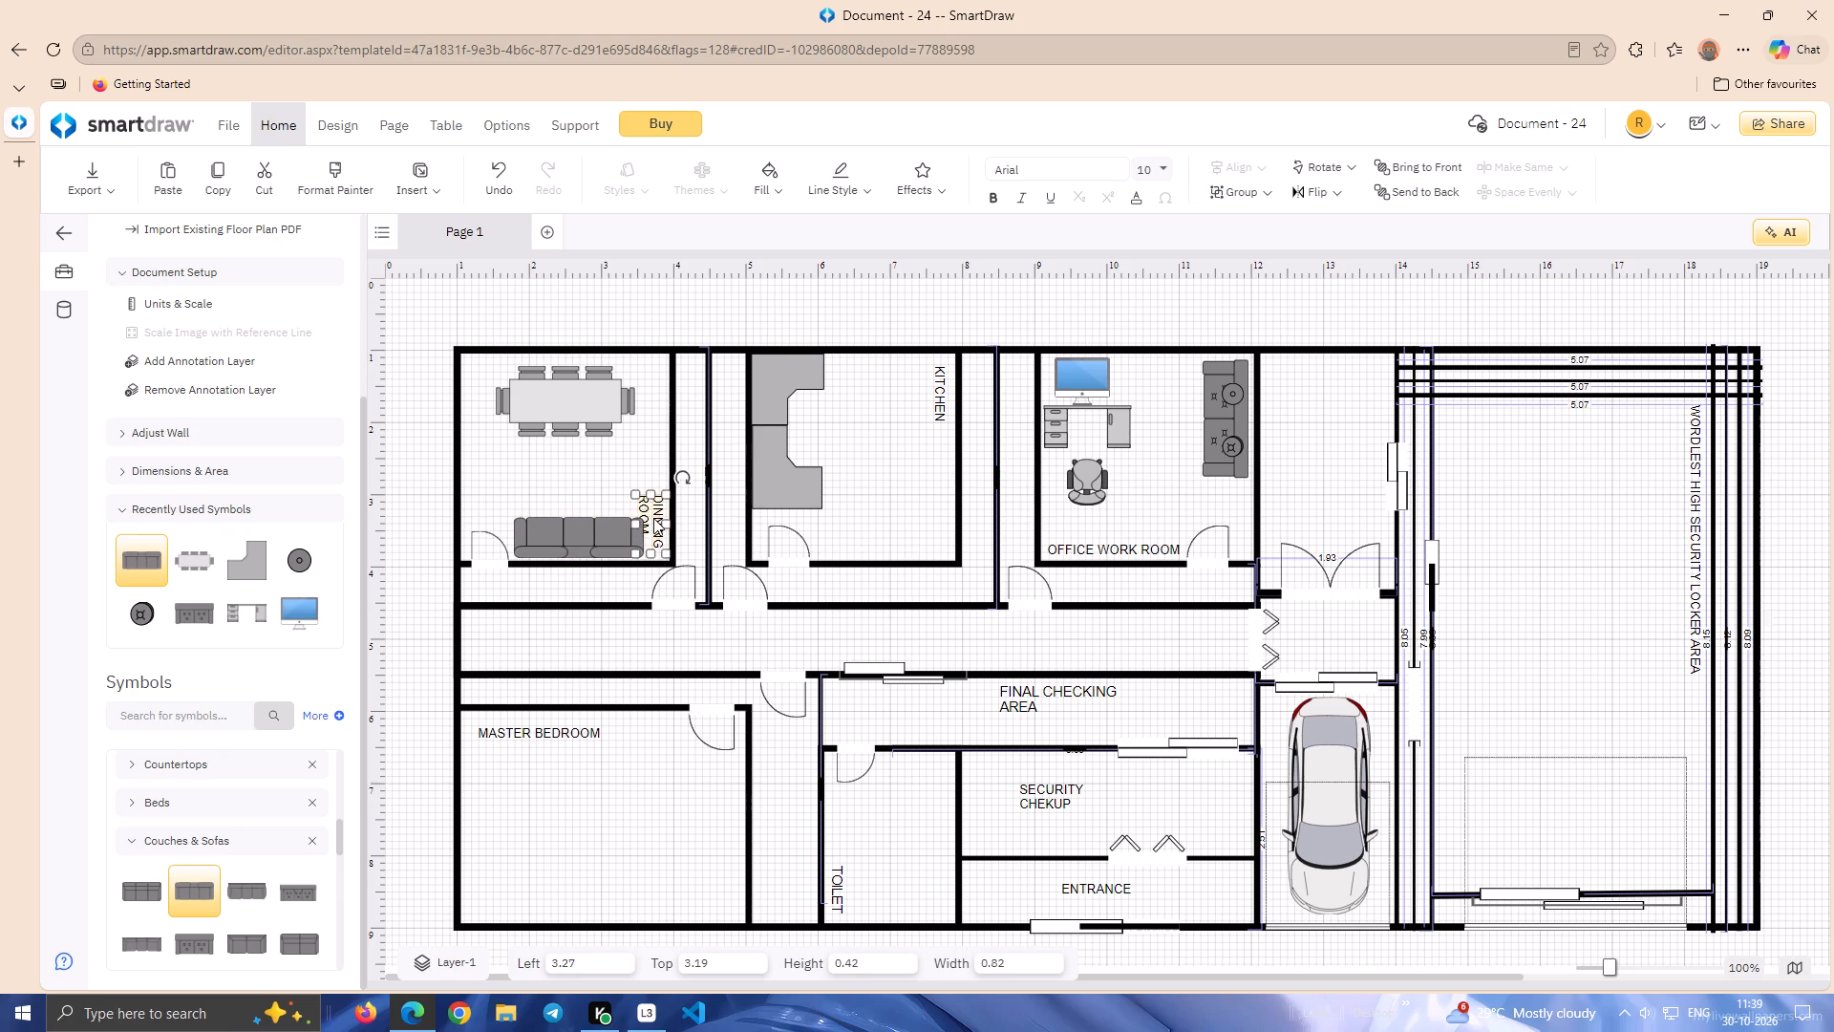
pyautogui.moveTo(653, 518); pyautogui.dragTo(657, 483)
pyautogui.click(611, 485)
# Shift the dining room sofa right to a left position of about 2.06, close to the room's right wall.
pyautogui.click(604, 534)
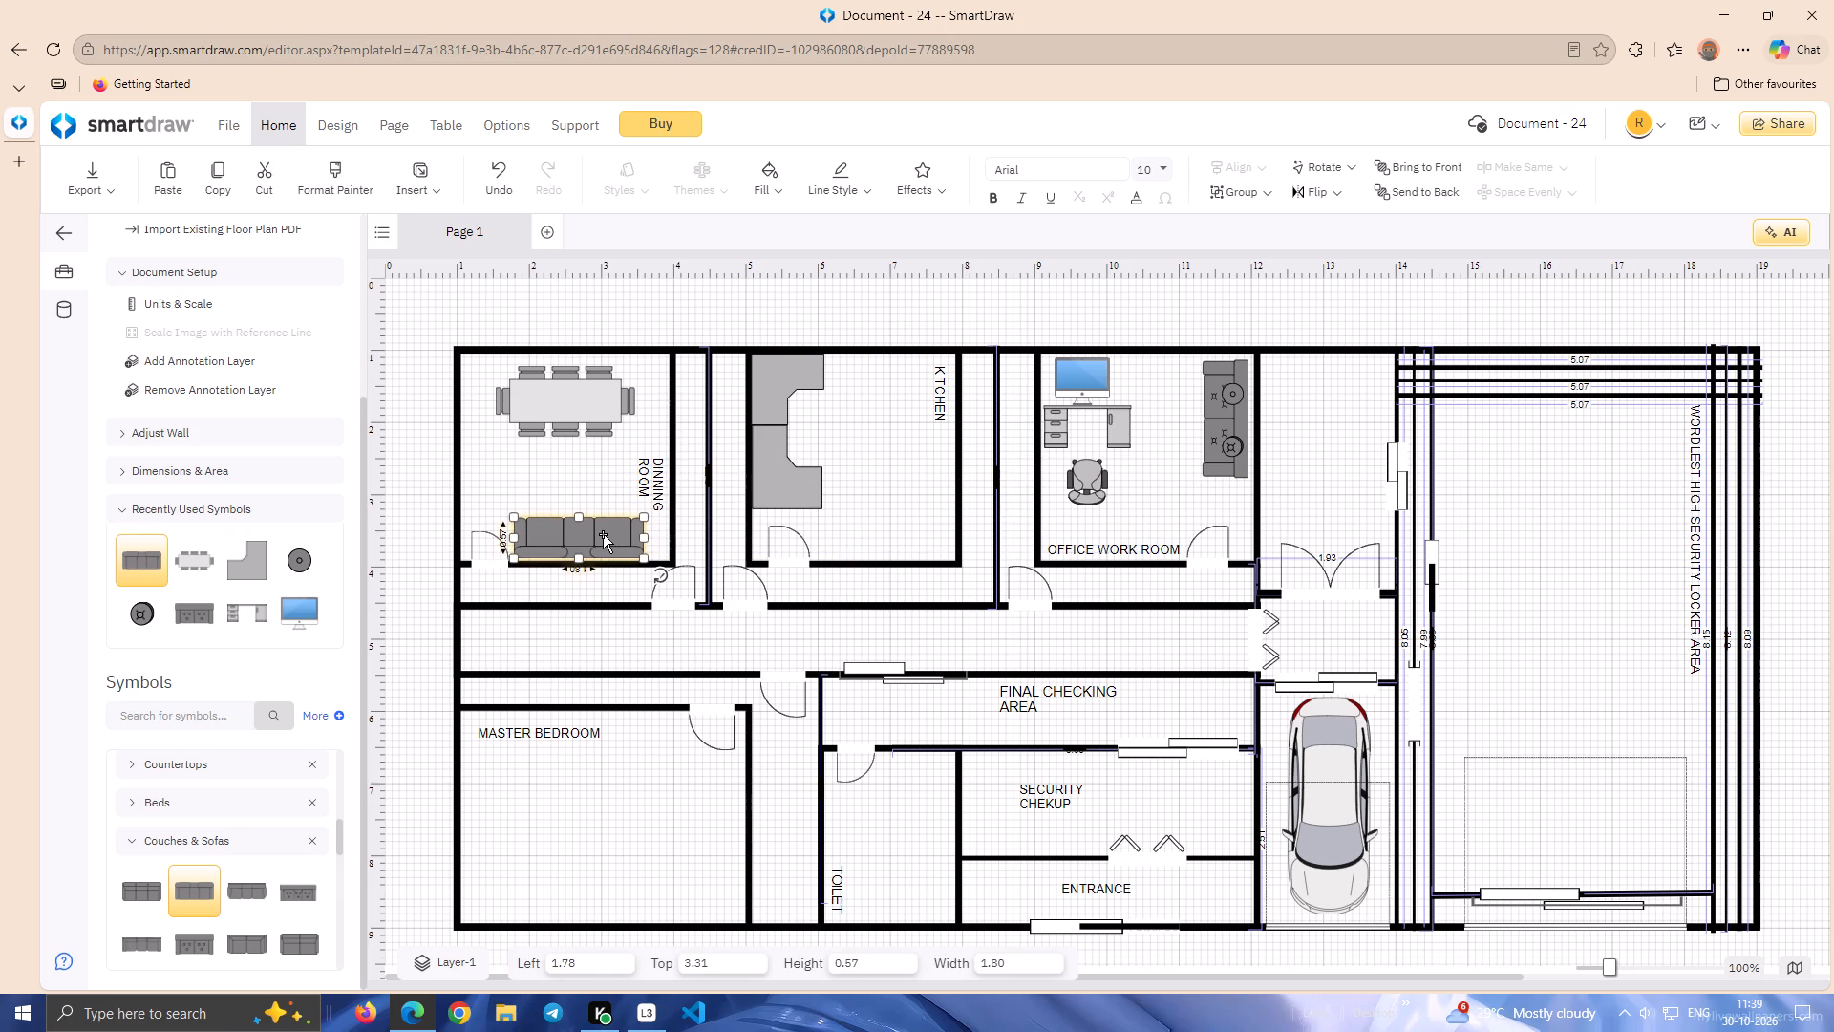
pyautogui.press('Right')
pyautogui.press('Right')
pyautogui.press('Right')
pyautogui.press('Right')
pyautogui.press('Right')
pyautogui.press('Right')
pyautogui.press('Right')
pyautogui.press('Right')
pyautogui.press('Right')
pyautogui.press('Right')
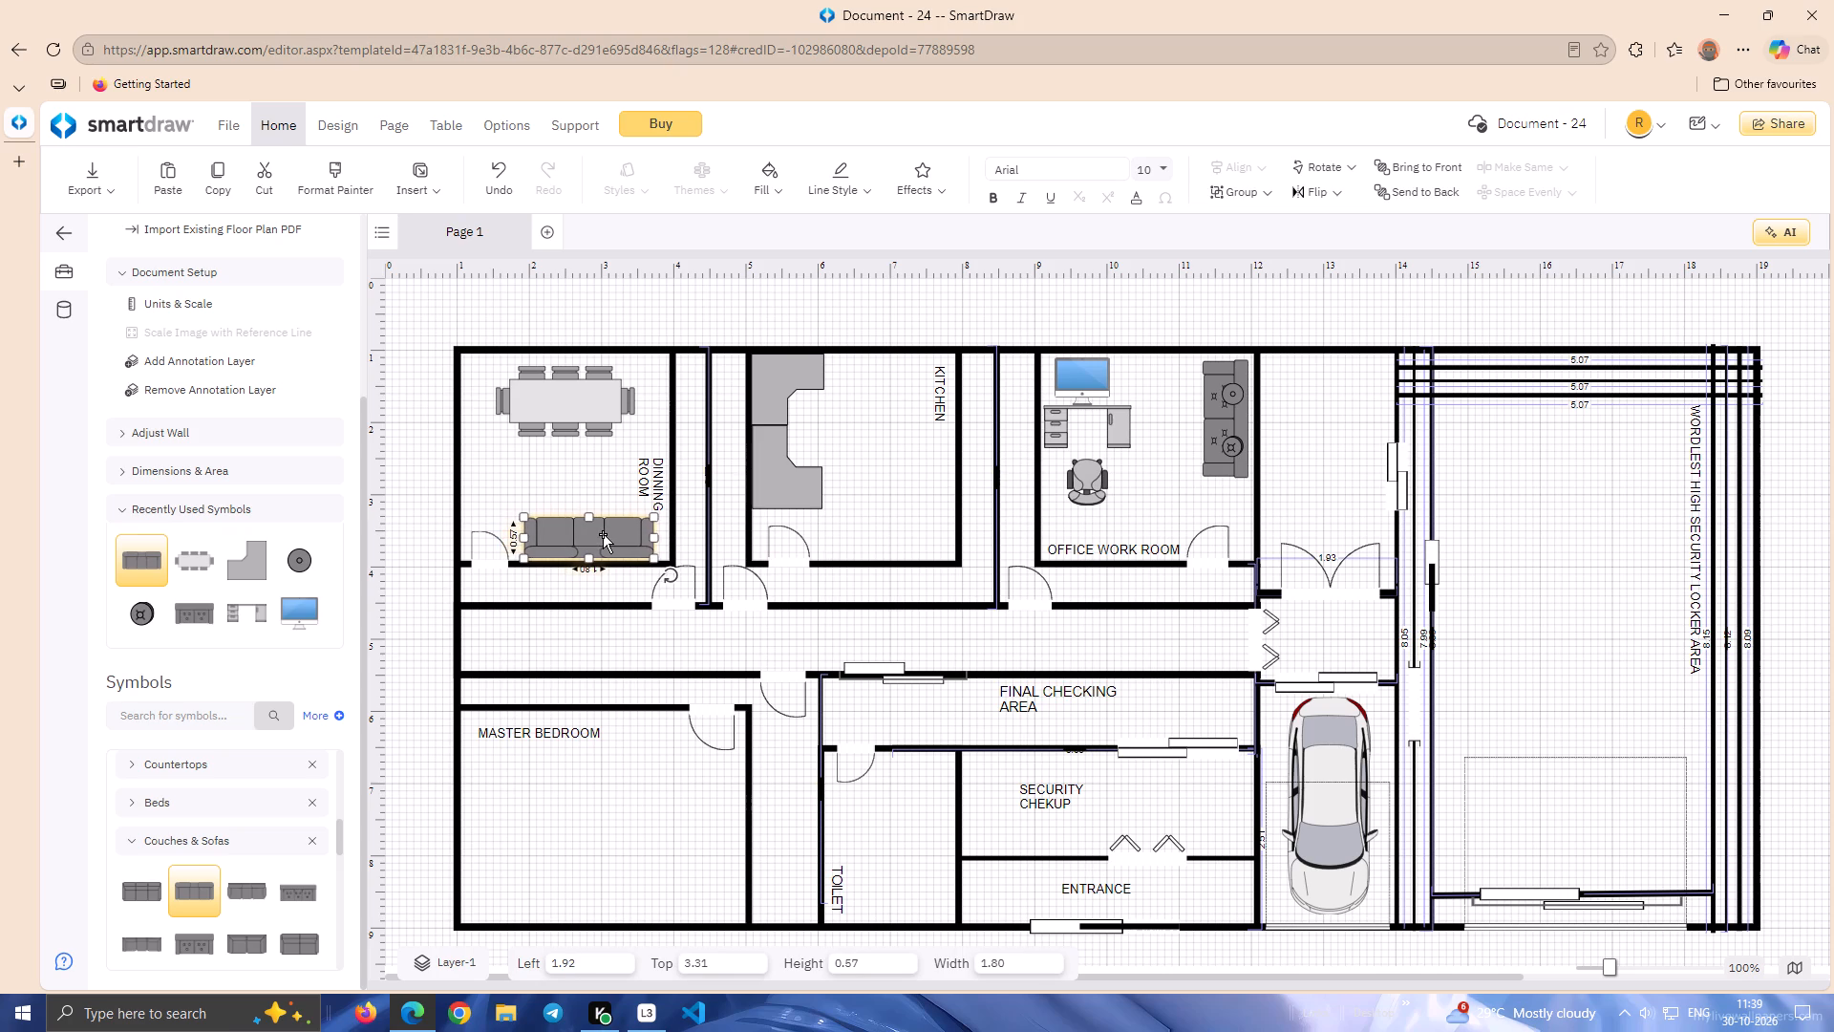
pyautogui.press('Right')
pyautogui.press('Right')
pyautogui.press('Right')
pyautogui.press('Right')
pyautogui.press('Right')
pyautogui.press('Right')
pyautogui.press('Right')
pyautogui.press('Right')
pyautogui.press('Right')
pyautogui.press('Right')
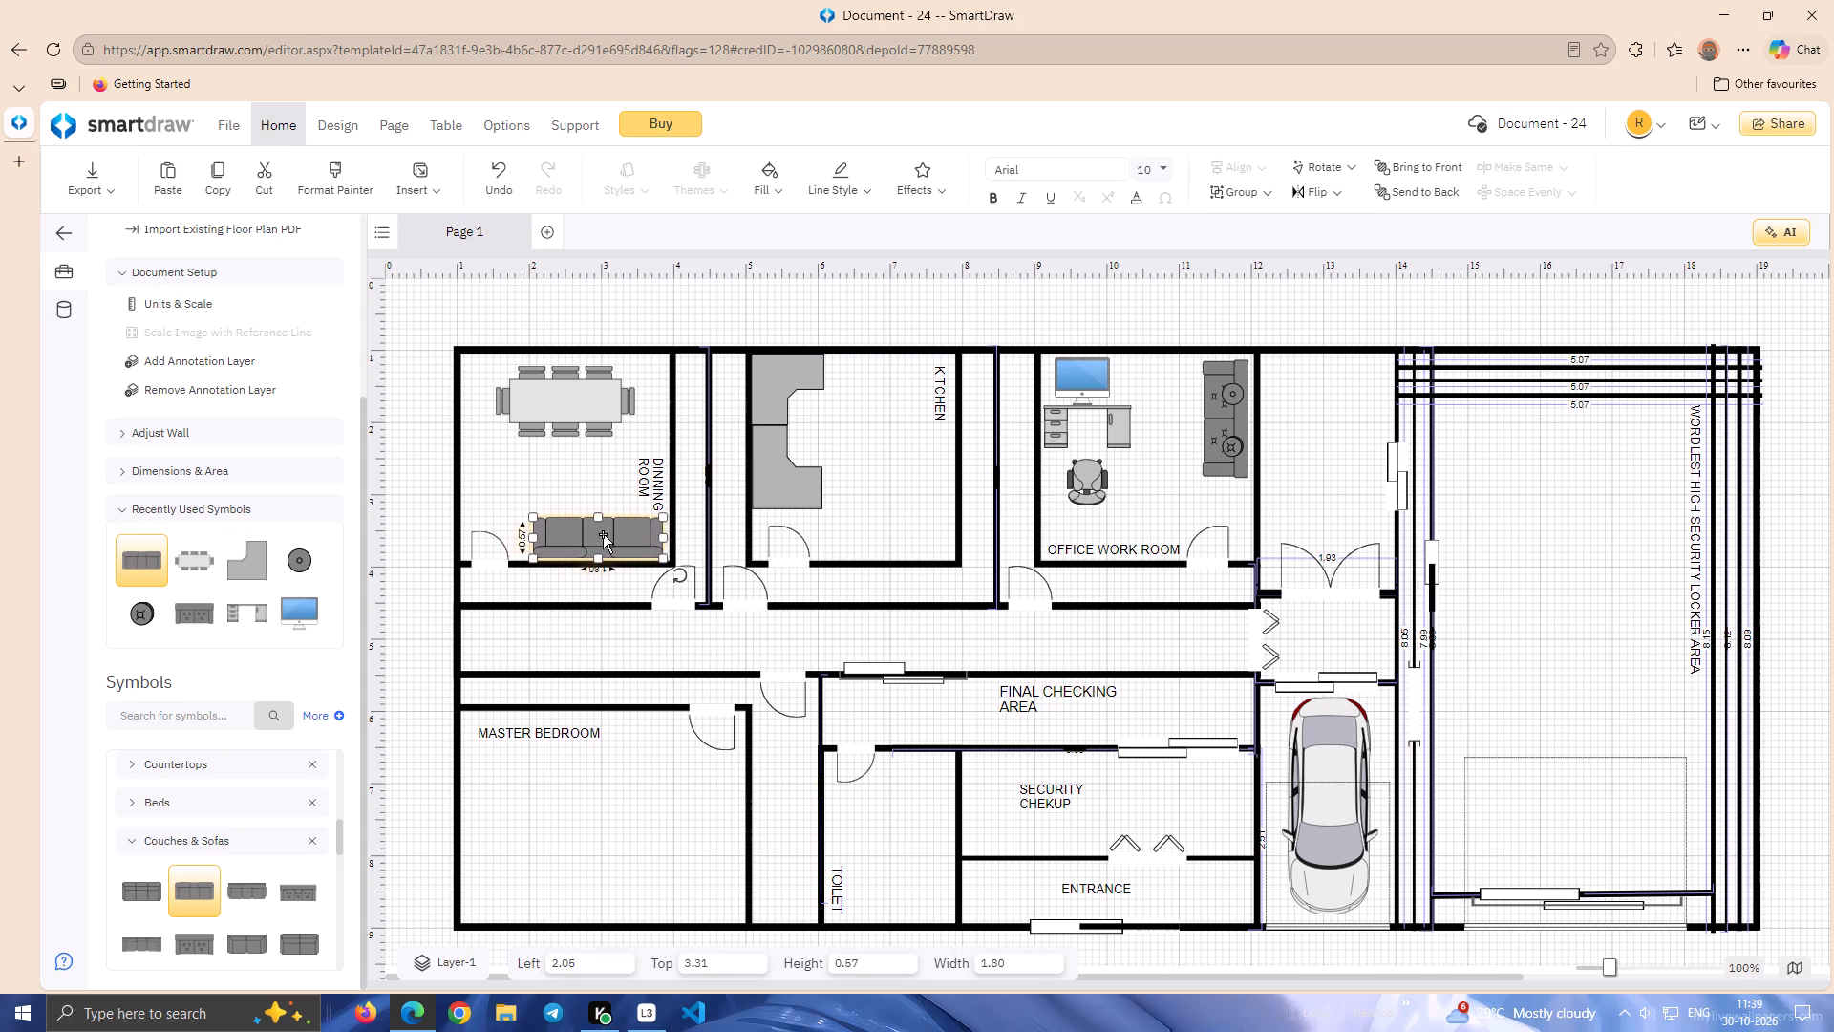
pyautogui.press('Right')
pyautogui.click(540, 473)
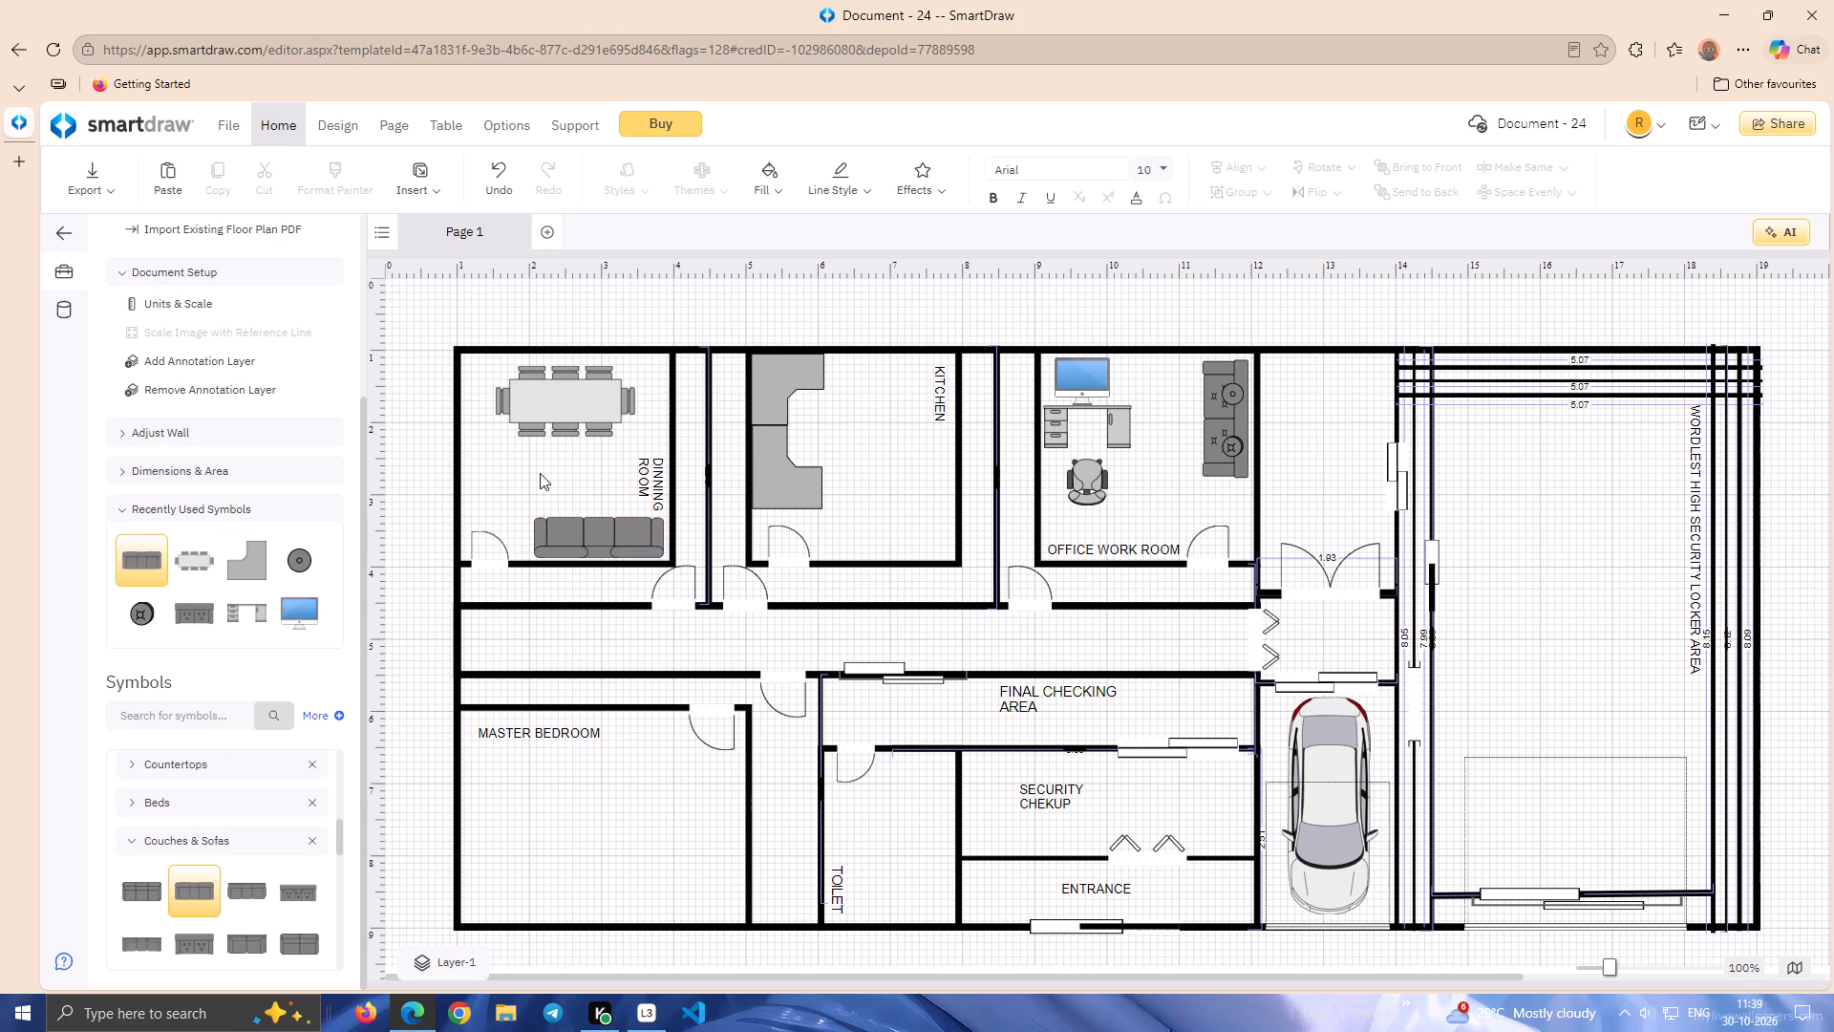
pyautogui.click(571, 527)
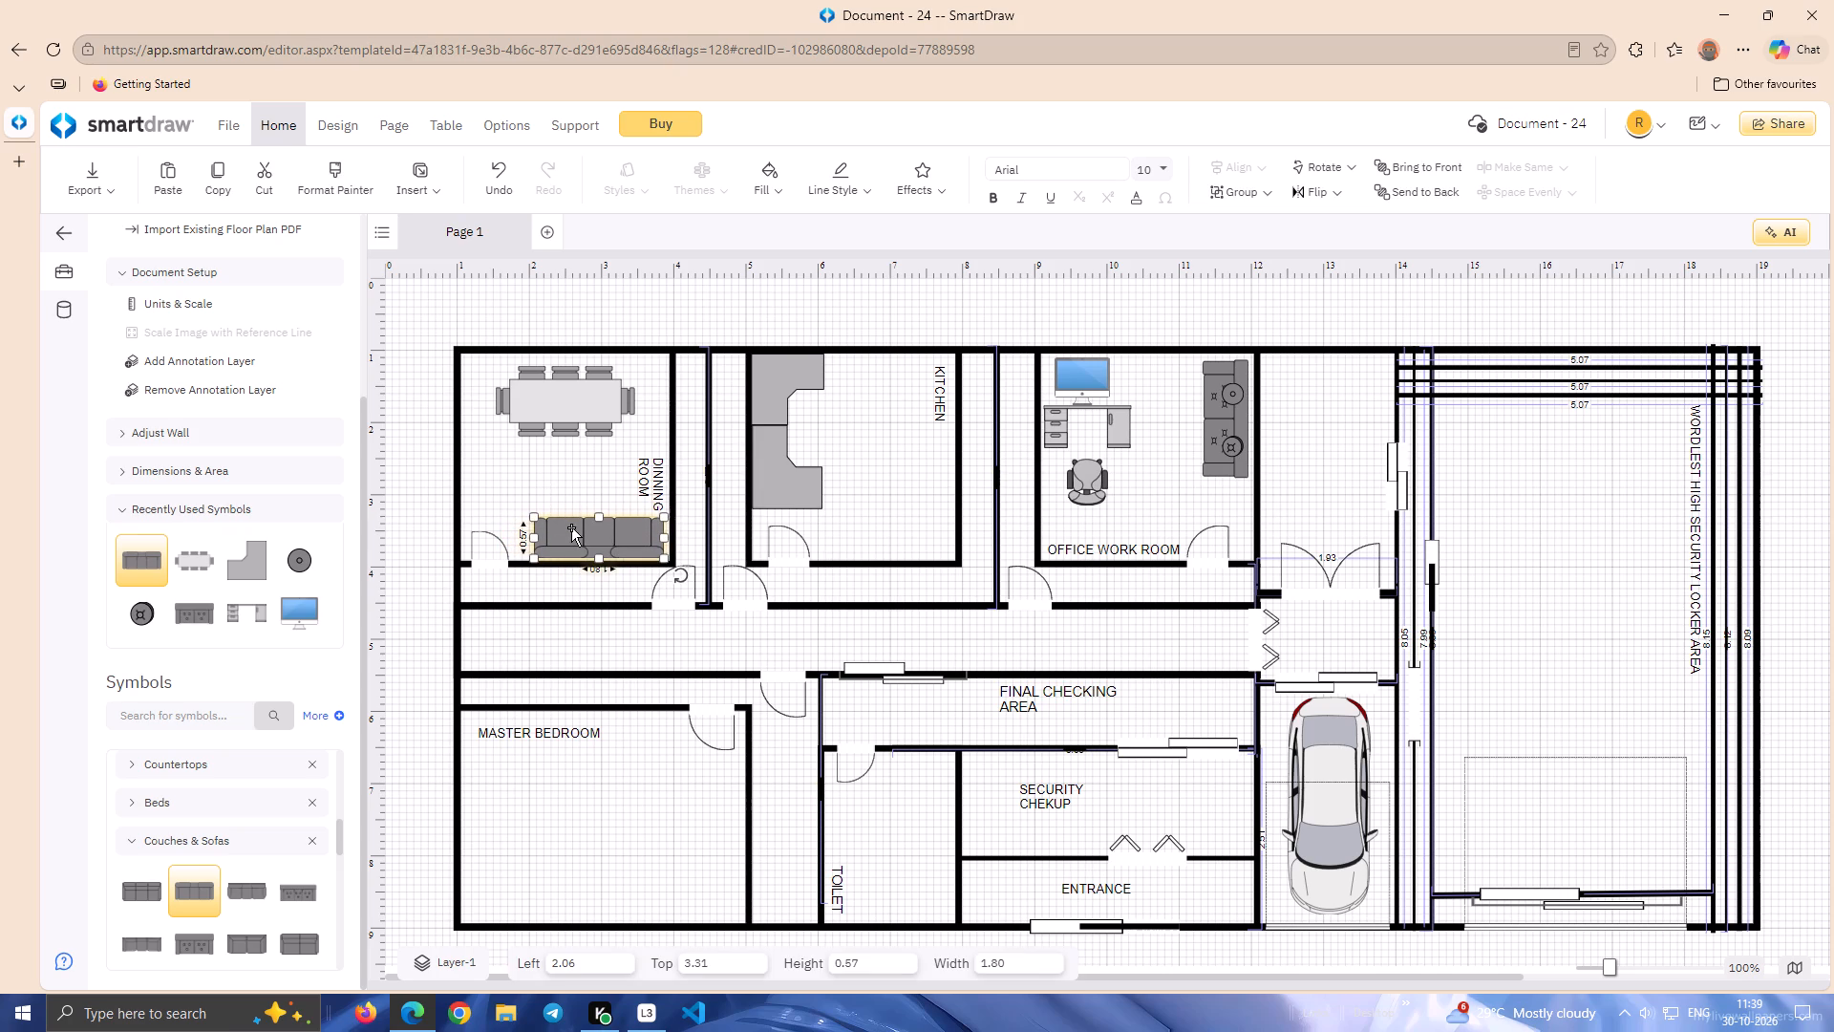
pyautogui.click(499, 474)
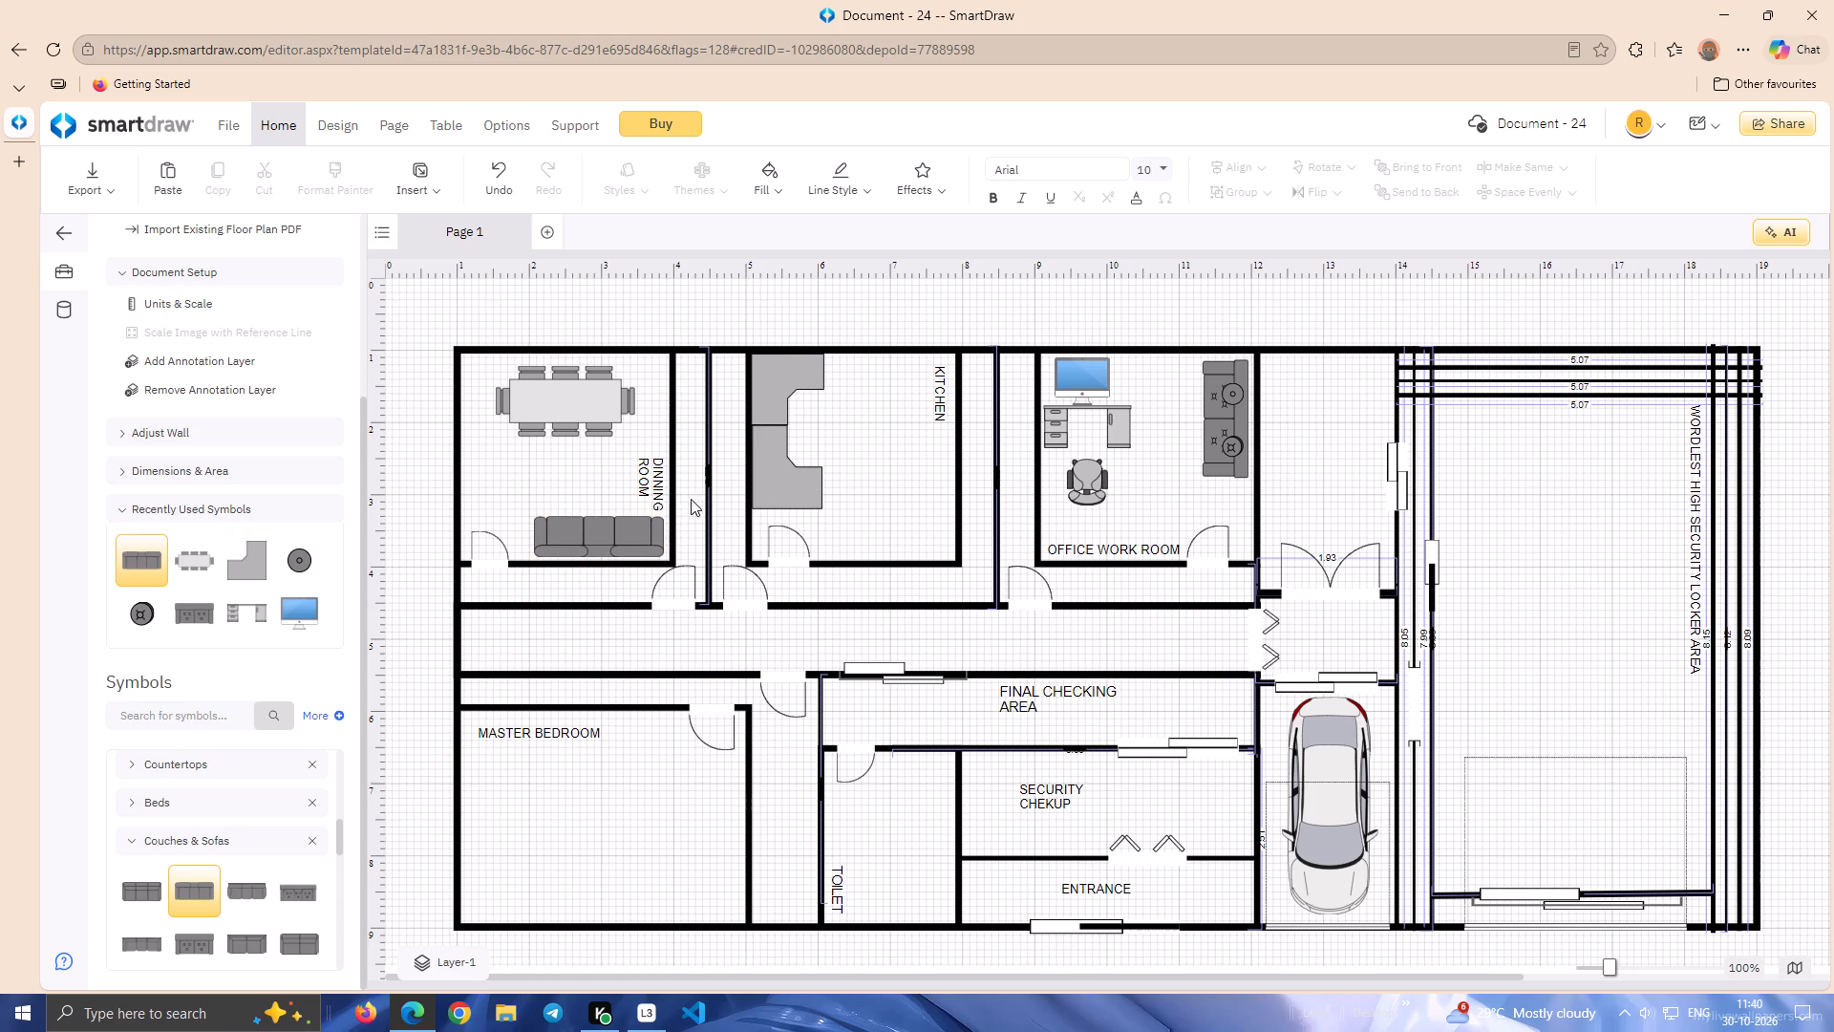
# Nudge the DINNING ROOM label slightly further up along the right wall.
pyautogui.click(649, 474)
pyautogui.press('Up')
pyautogui.press('Up')
pyautogui.press('Up')
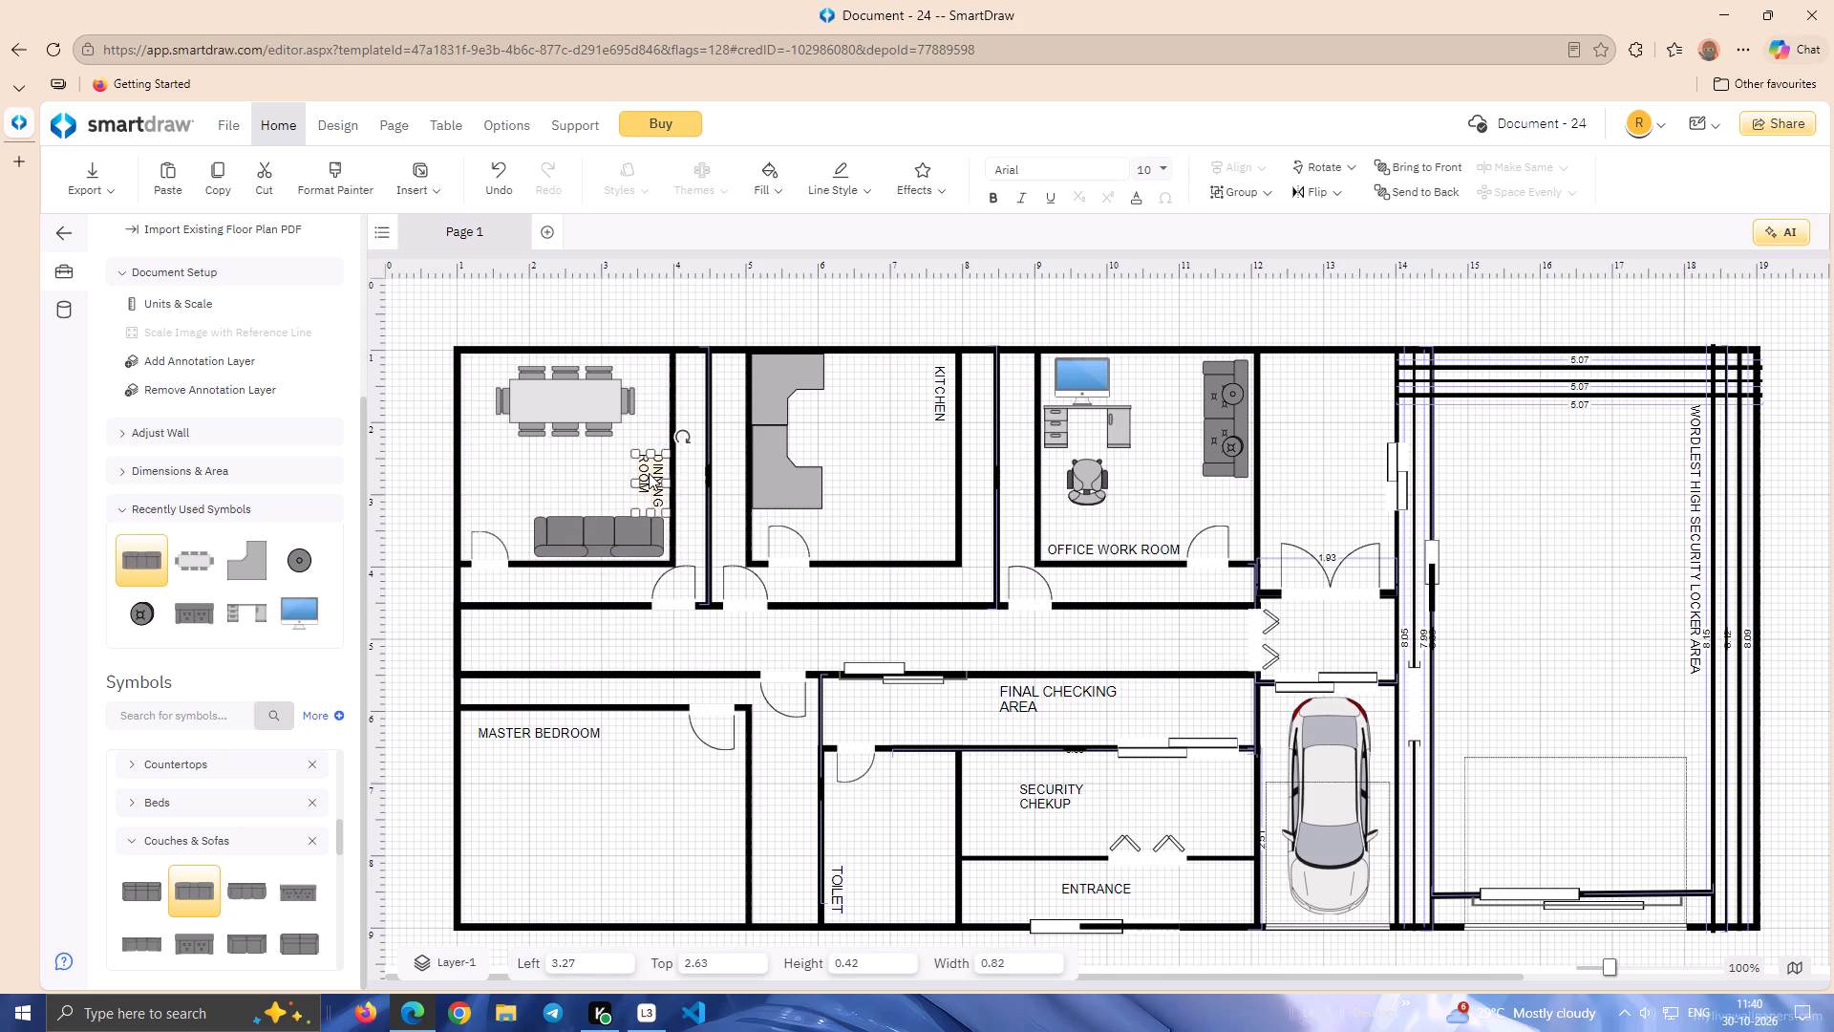
pyautogui.press('Up')
pyautogui.press('Up')
pyautogui.click(589, 487)
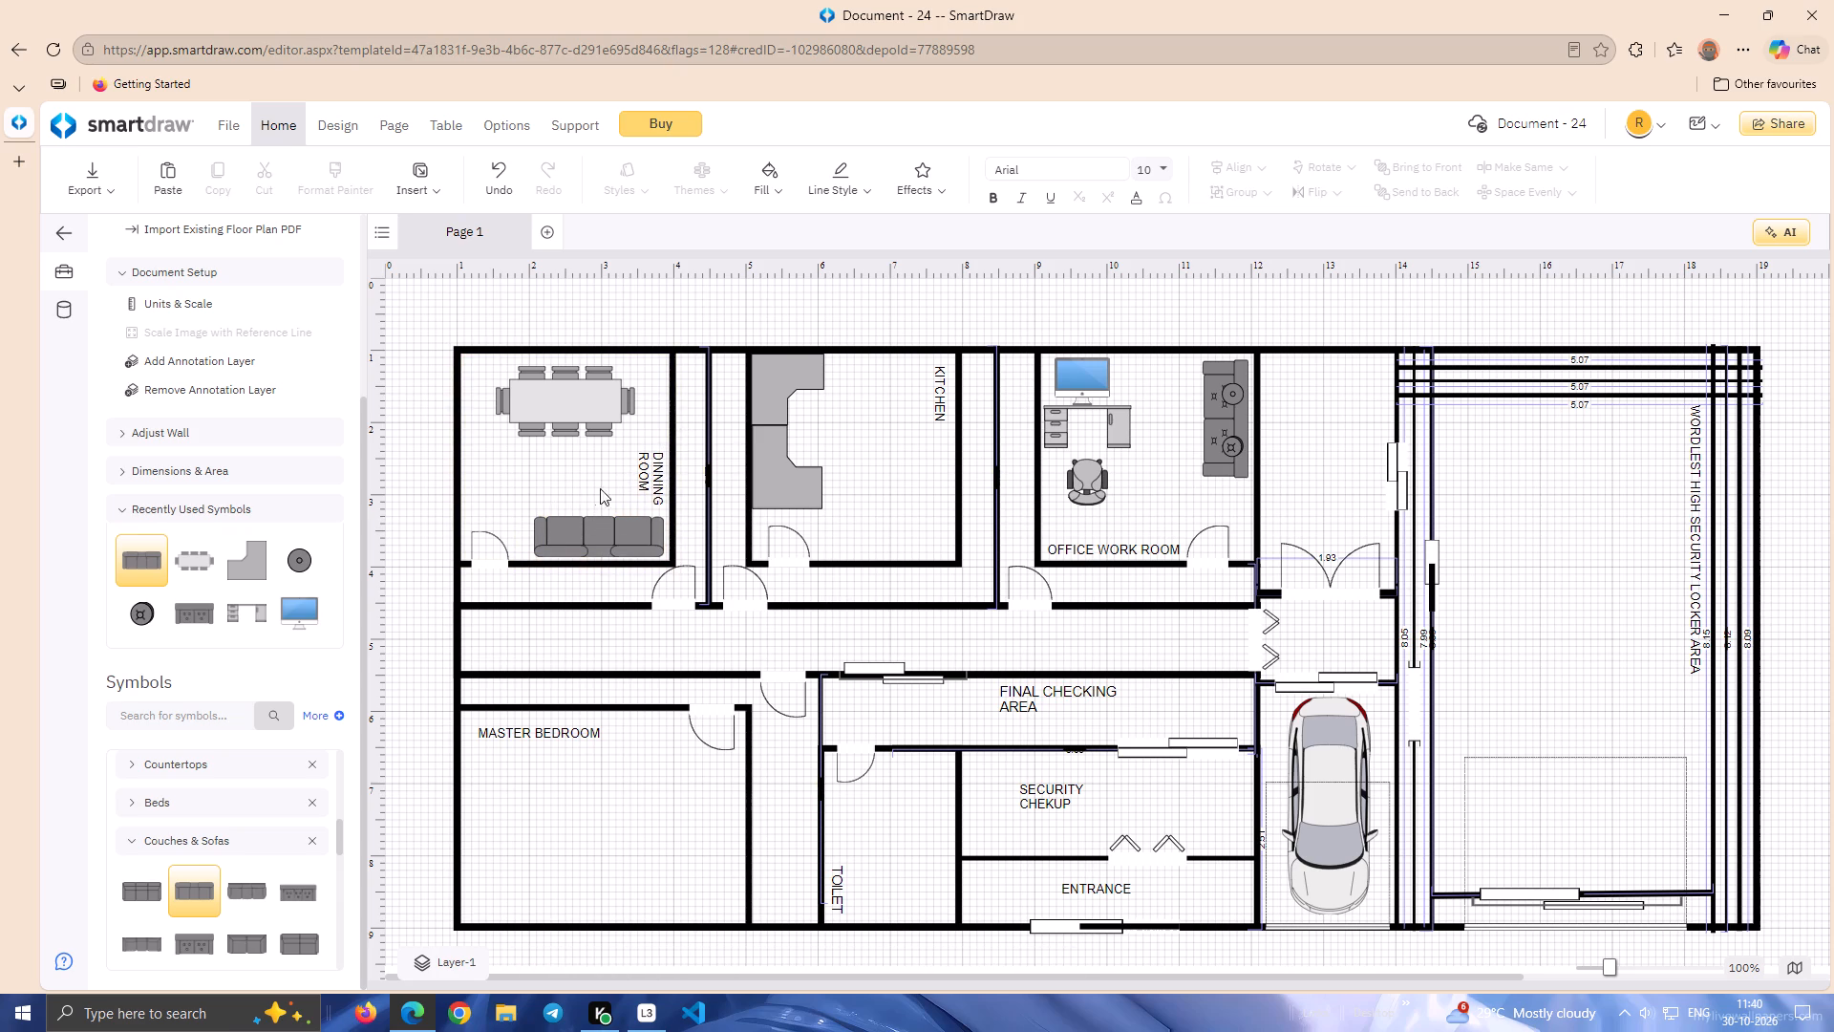
# Collapse the Couches & Sofas symbols and search the symbol library for KITCHEN.
pyautogui.click(128, 835)
pyautogui.click(186, 731)
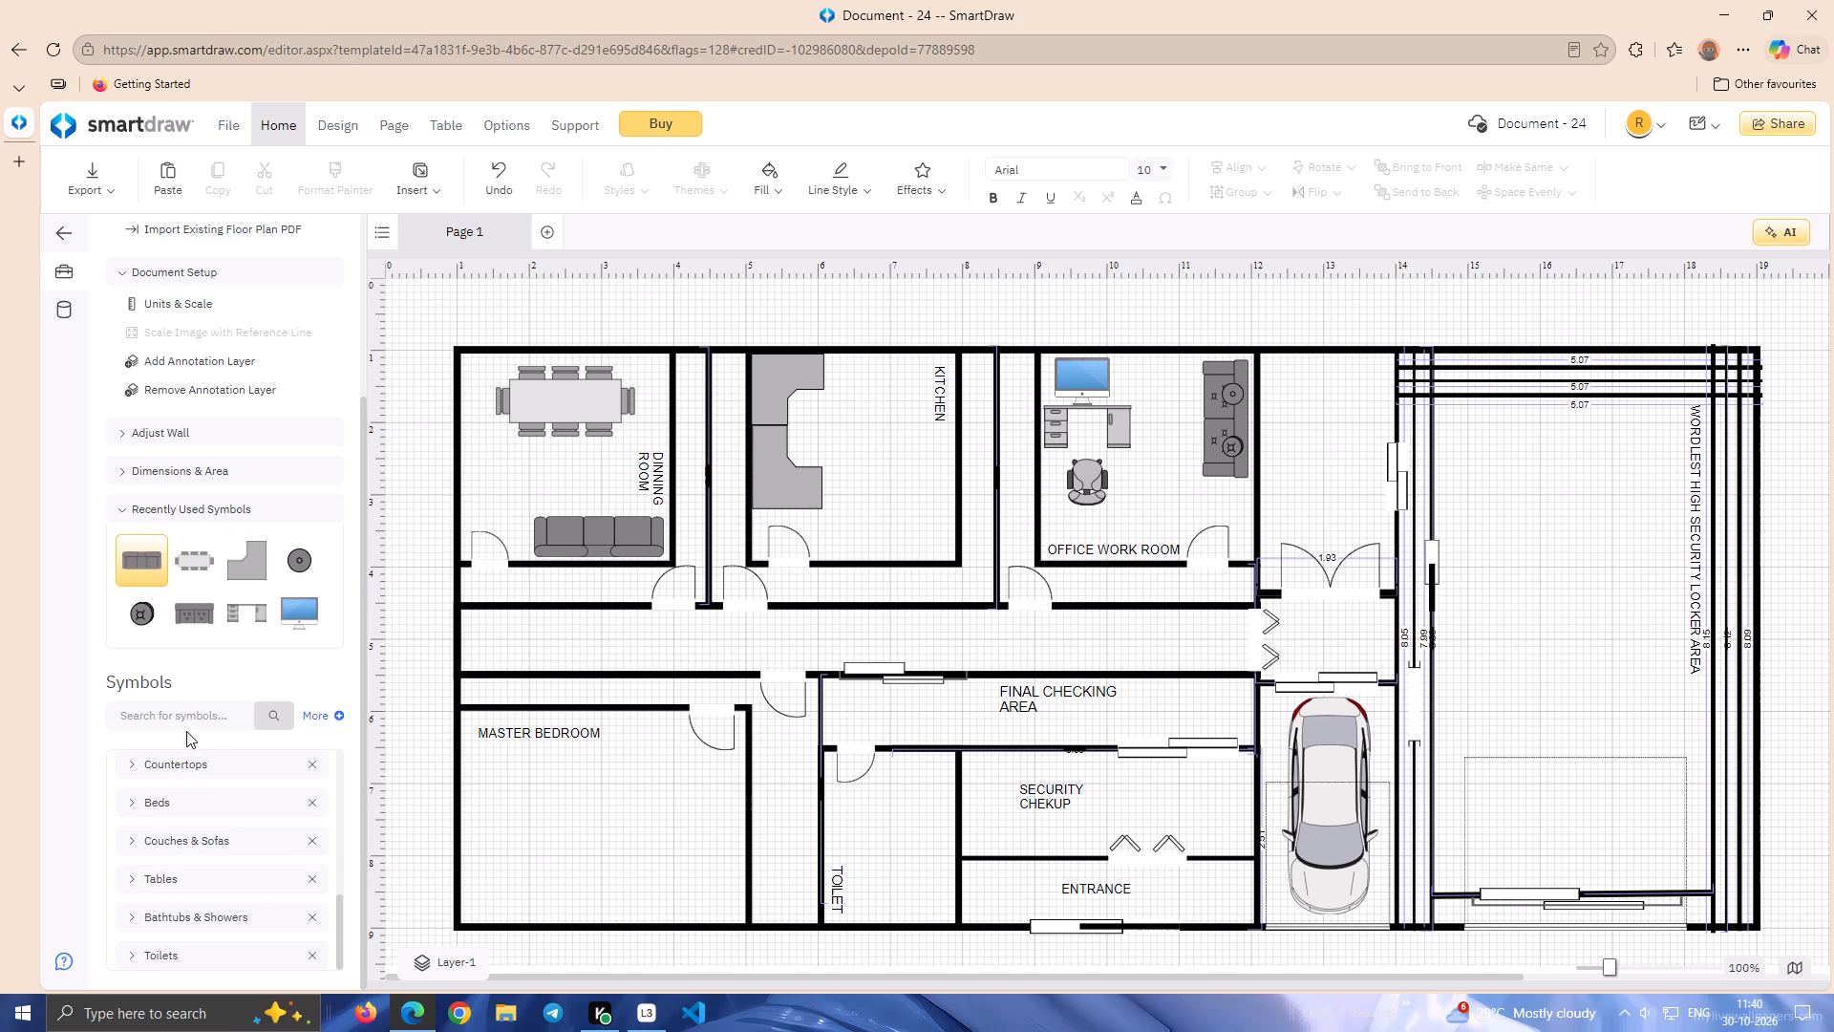
pyautogui.click(226, 704)
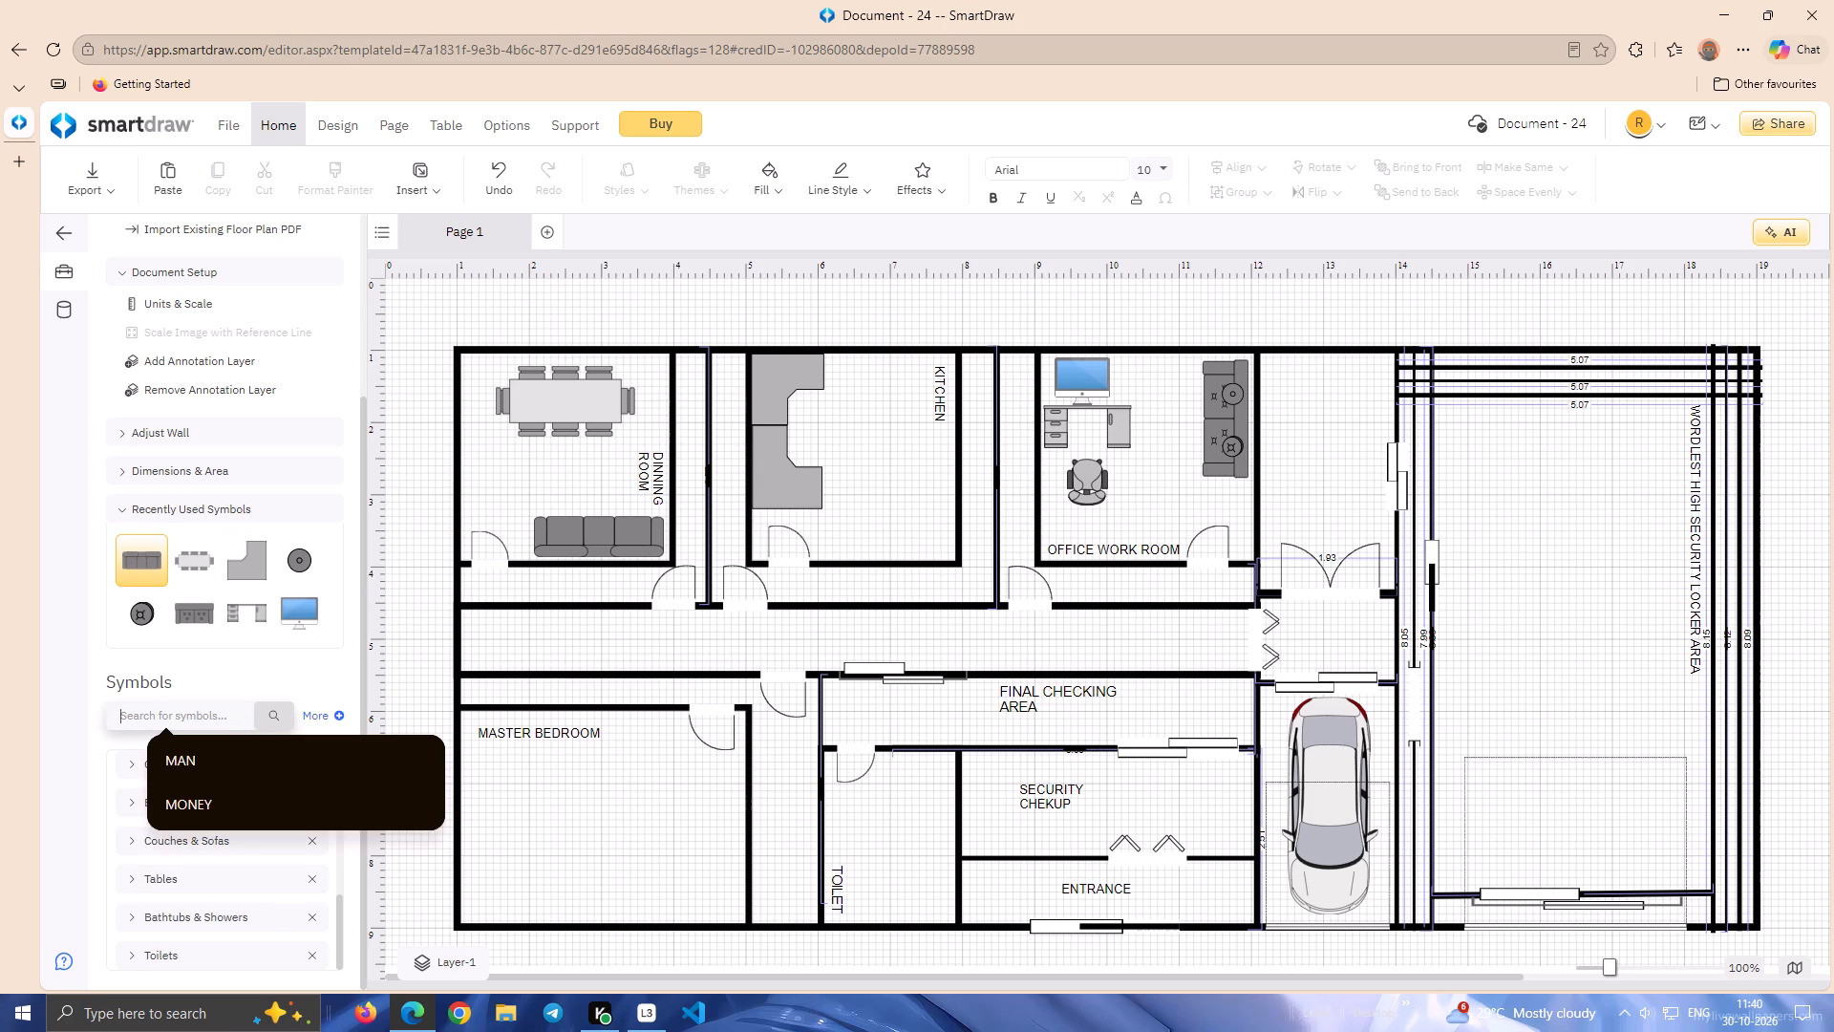
pyautogui.write('KITCHEN')
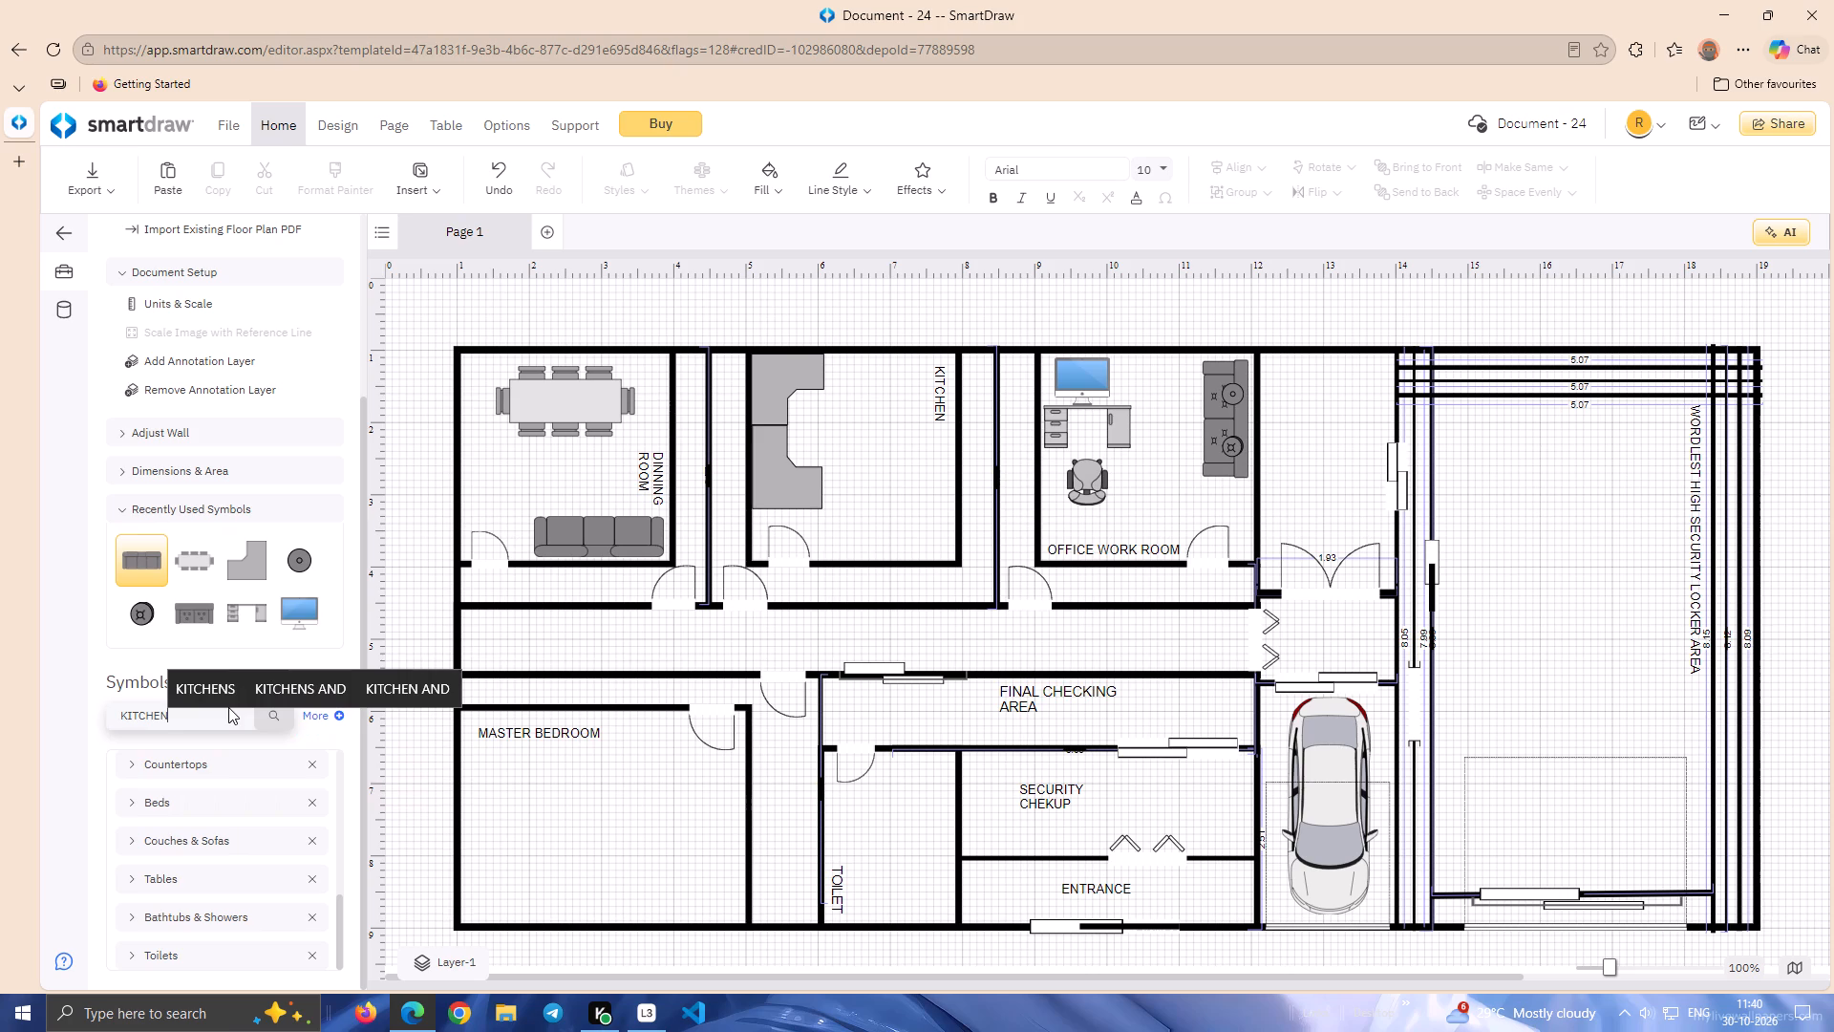
pyautogui.click(281, 717)
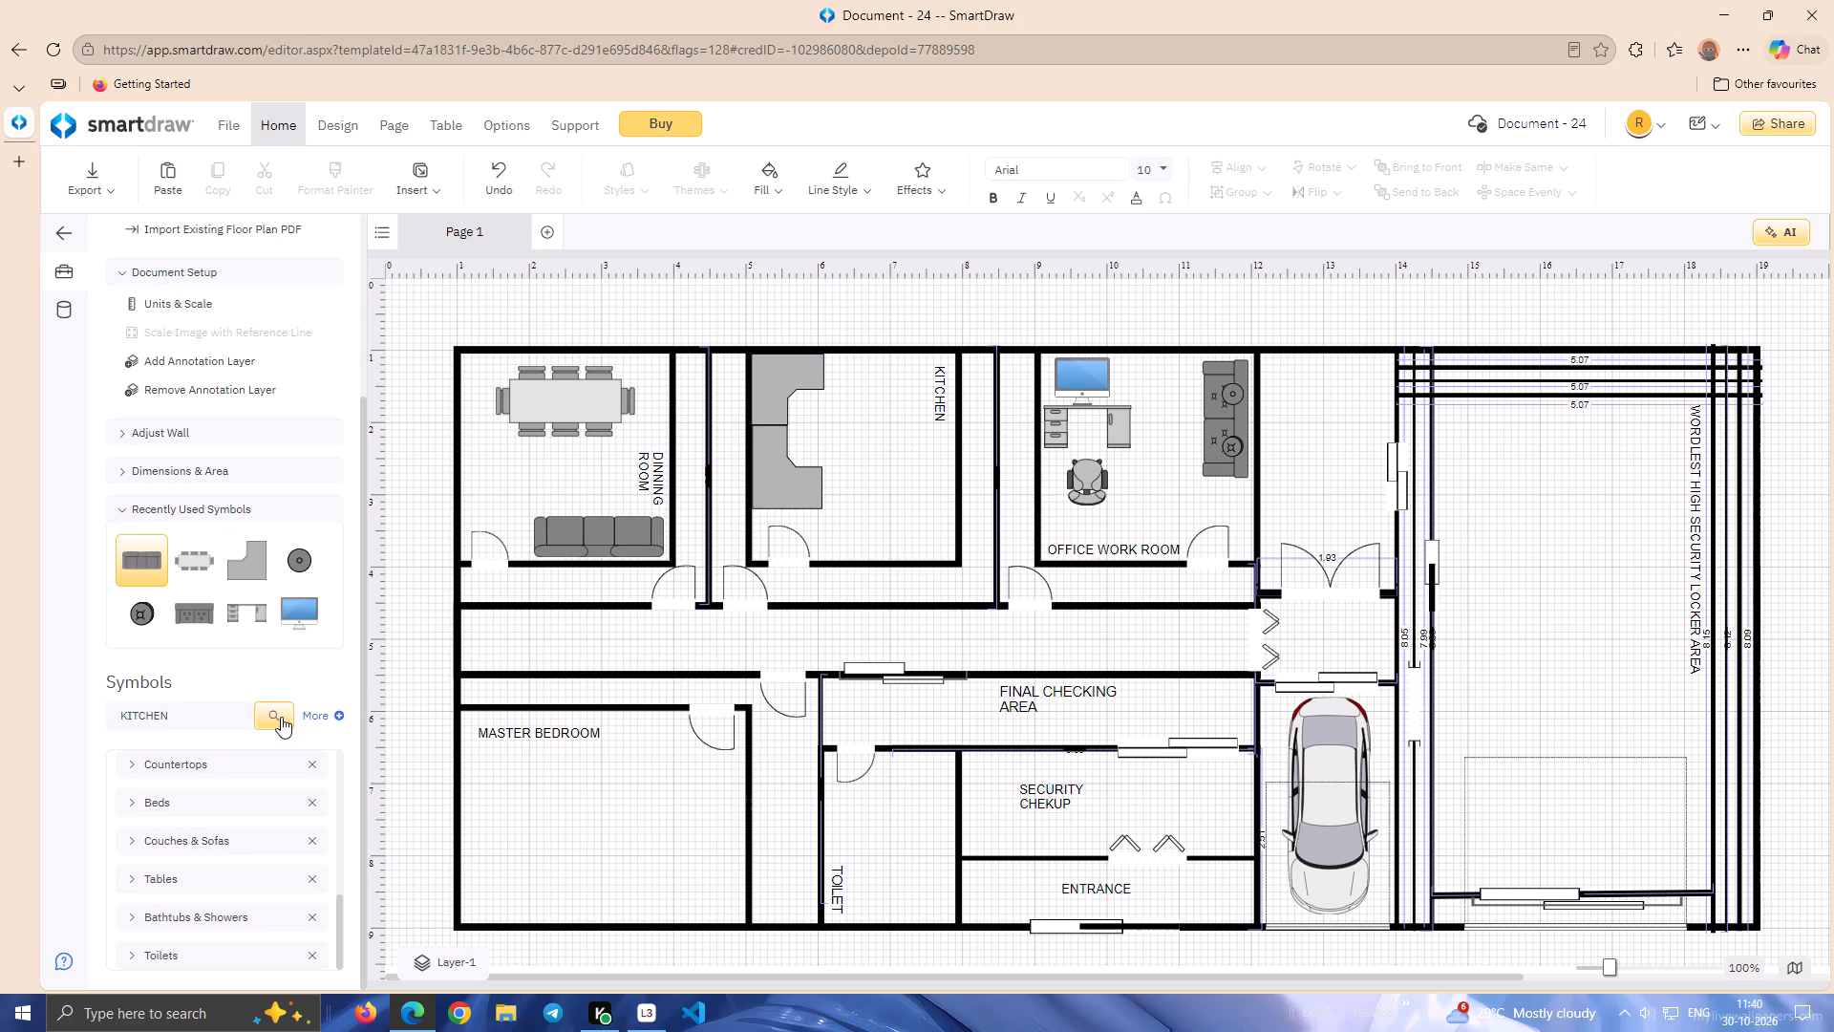